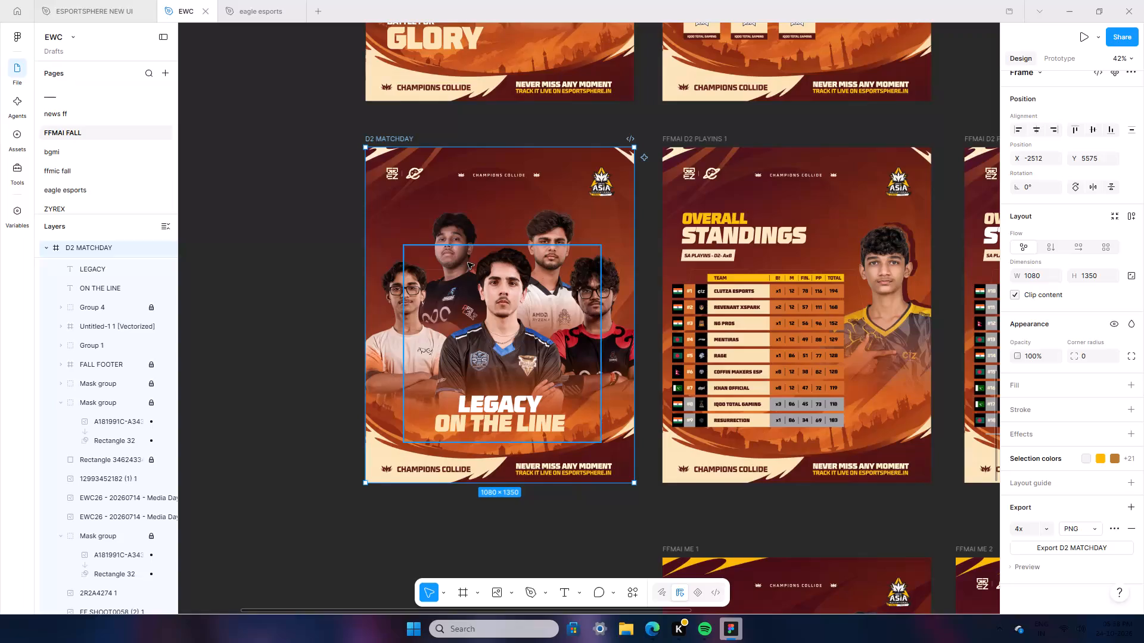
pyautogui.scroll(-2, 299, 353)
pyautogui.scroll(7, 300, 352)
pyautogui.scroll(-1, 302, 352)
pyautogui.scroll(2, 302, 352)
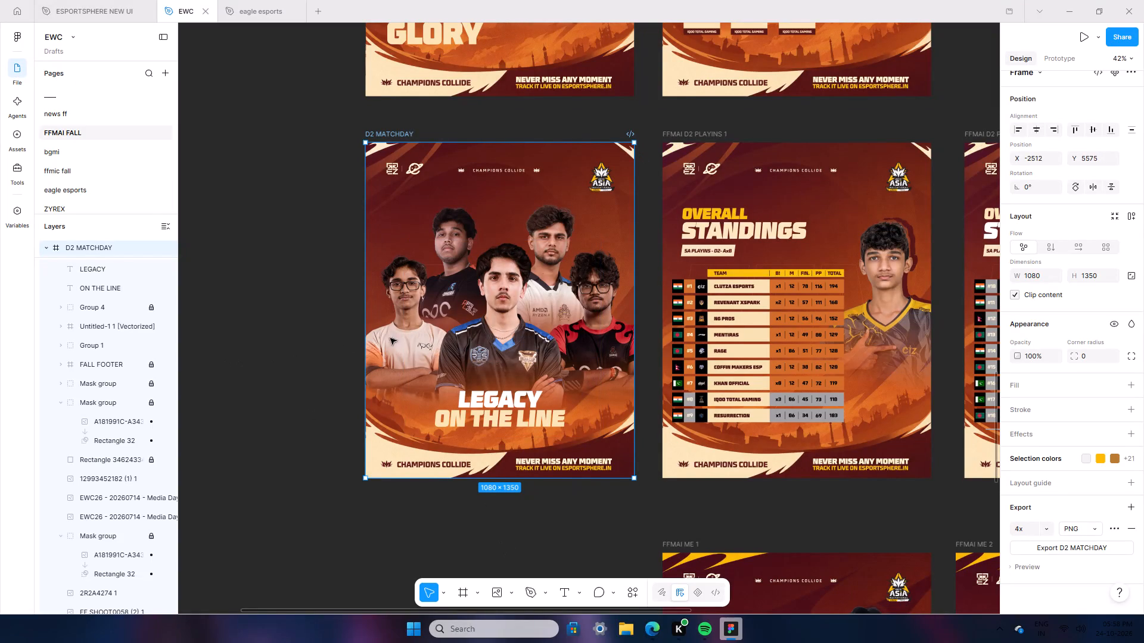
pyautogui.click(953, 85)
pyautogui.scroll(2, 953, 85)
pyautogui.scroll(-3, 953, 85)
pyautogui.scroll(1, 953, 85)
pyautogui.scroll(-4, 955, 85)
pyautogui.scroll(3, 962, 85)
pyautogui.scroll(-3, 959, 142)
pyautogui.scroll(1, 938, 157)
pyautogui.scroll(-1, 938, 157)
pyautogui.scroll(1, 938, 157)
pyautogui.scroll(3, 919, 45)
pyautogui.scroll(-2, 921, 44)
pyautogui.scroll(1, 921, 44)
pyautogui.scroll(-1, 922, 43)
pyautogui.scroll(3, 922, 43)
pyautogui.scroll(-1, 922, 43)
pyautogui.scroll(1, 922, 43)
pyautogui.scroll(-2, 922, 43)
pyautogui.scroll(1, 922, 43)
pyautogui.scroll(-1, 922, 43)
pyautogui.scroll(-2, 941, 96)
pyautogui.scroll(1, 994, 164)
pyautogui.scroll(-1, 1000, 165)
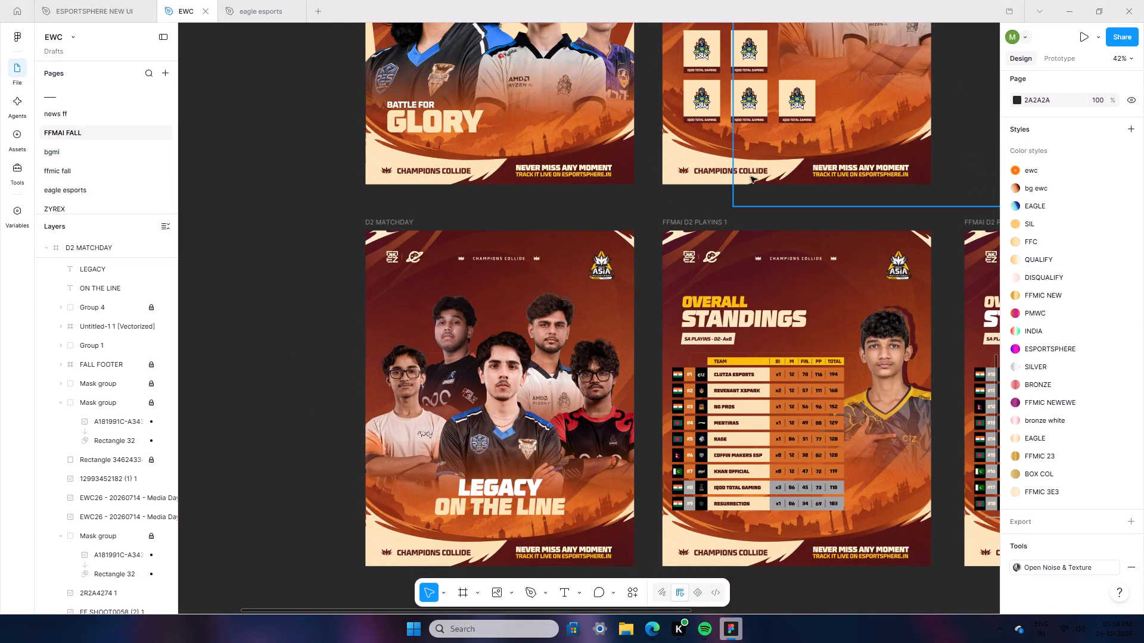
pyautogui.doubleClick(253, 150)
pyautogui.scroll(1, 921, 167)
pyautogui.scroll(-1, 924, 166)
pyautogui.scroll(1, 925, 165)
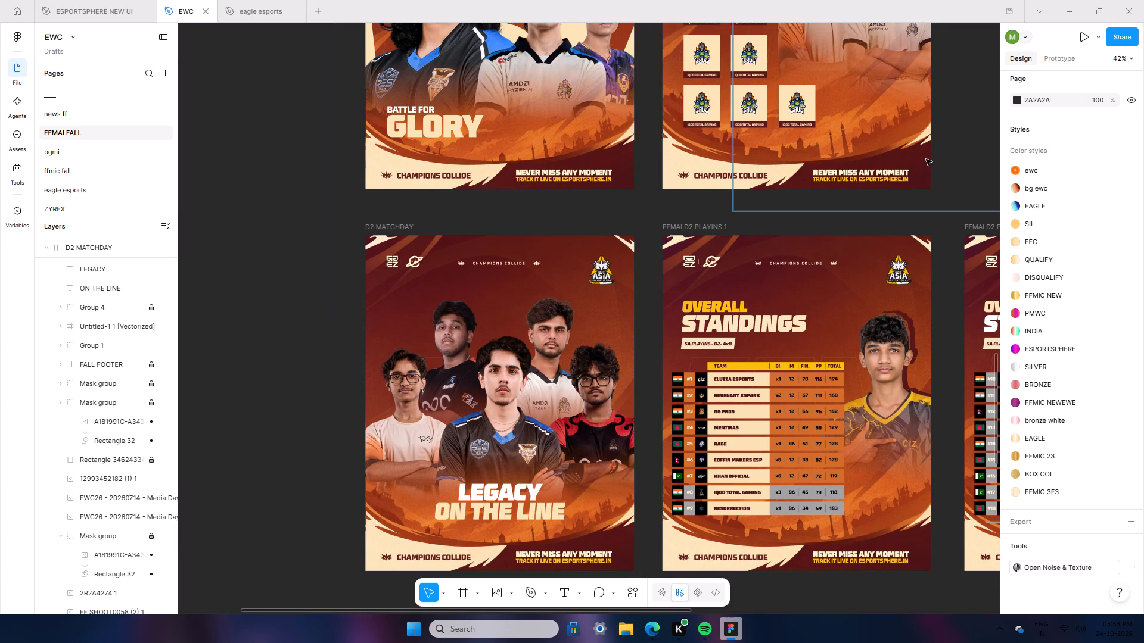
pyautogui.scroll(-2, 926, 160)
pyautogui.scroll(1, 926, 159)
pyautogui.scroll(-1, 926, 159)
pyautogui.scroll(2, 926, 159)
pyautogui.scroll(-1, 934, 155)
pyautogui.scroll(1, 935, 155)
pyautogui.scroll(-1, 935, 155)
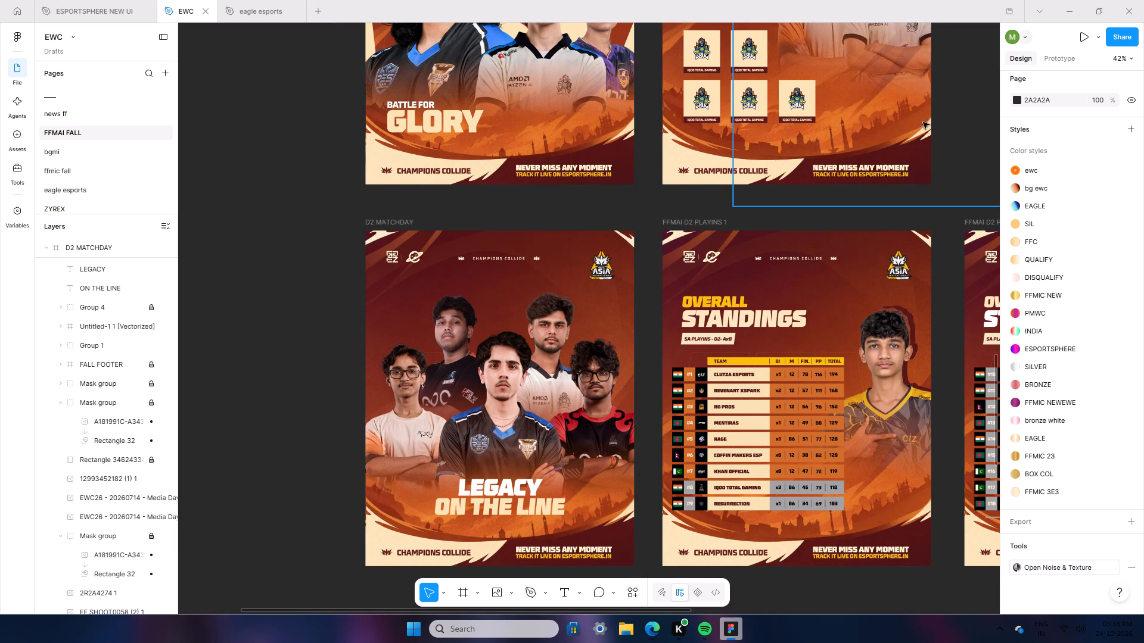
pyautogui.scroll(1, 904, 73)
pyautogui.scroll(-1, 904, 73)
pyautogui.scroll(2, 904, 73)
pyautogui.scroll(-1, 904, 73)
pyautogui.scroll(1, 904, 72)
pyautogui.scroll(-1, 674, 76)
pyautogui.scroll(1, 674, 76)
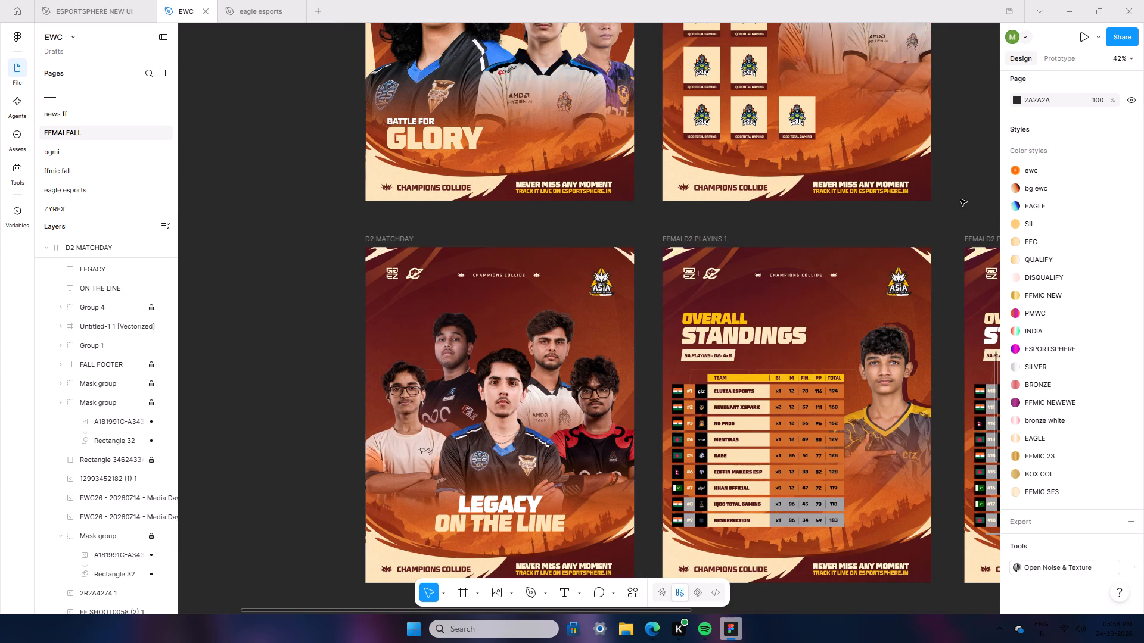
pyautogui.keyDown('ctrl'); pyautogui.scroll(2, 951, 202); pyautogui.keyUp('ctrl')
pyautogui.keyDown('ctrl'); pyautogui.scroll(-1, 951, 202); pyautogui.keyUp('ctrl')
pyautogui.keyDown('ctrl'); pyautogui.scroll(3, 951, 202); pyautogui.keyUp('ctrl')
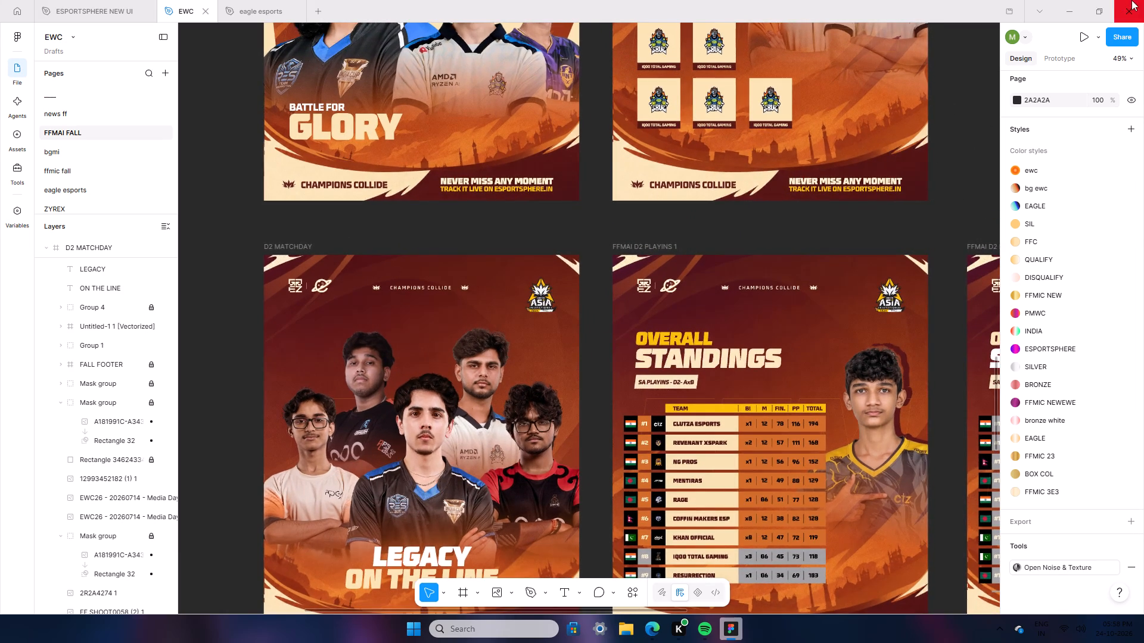
# Restart Figma by closing its window with the EWC file open and launching the app again.
pyautogui.click(1135, 0)
pyautogui.click(527, 629)
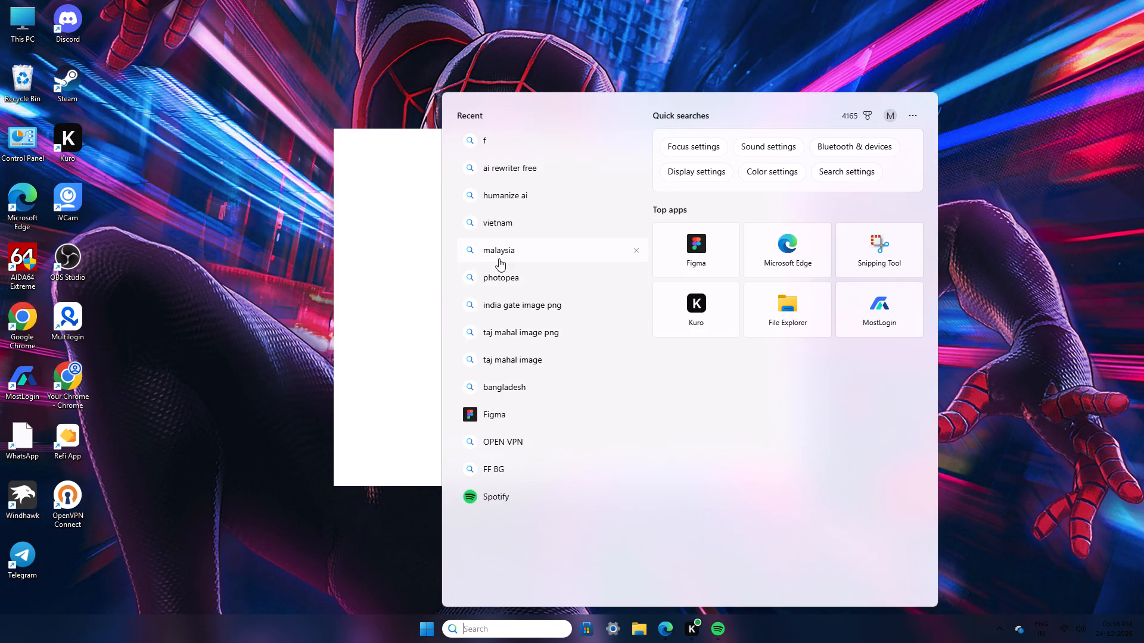
pyautogui.click(519, 424)
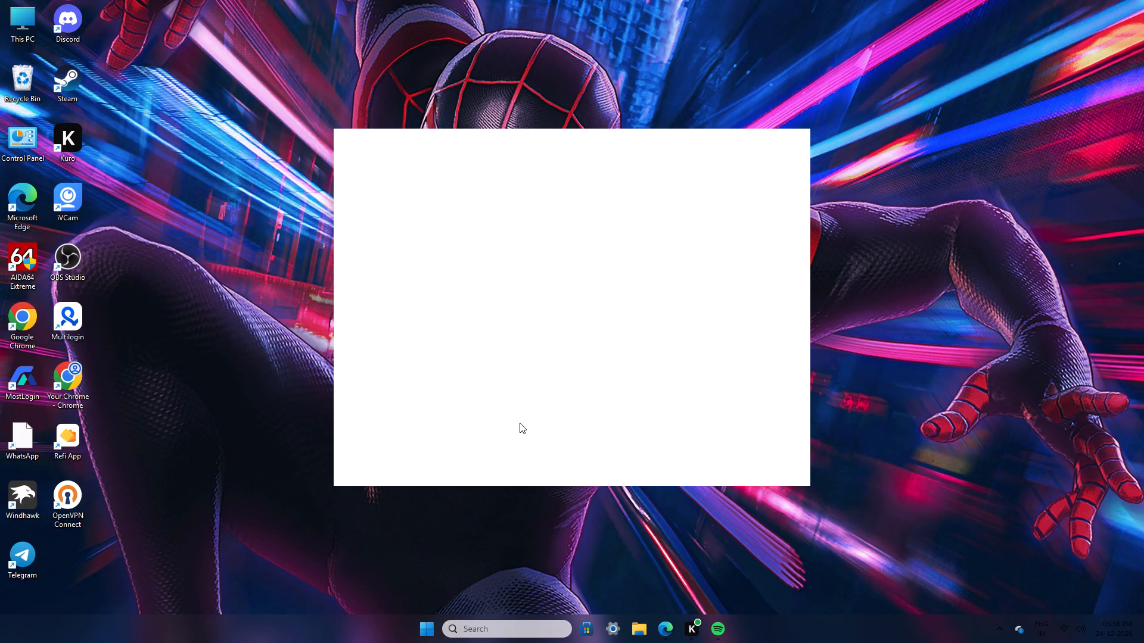
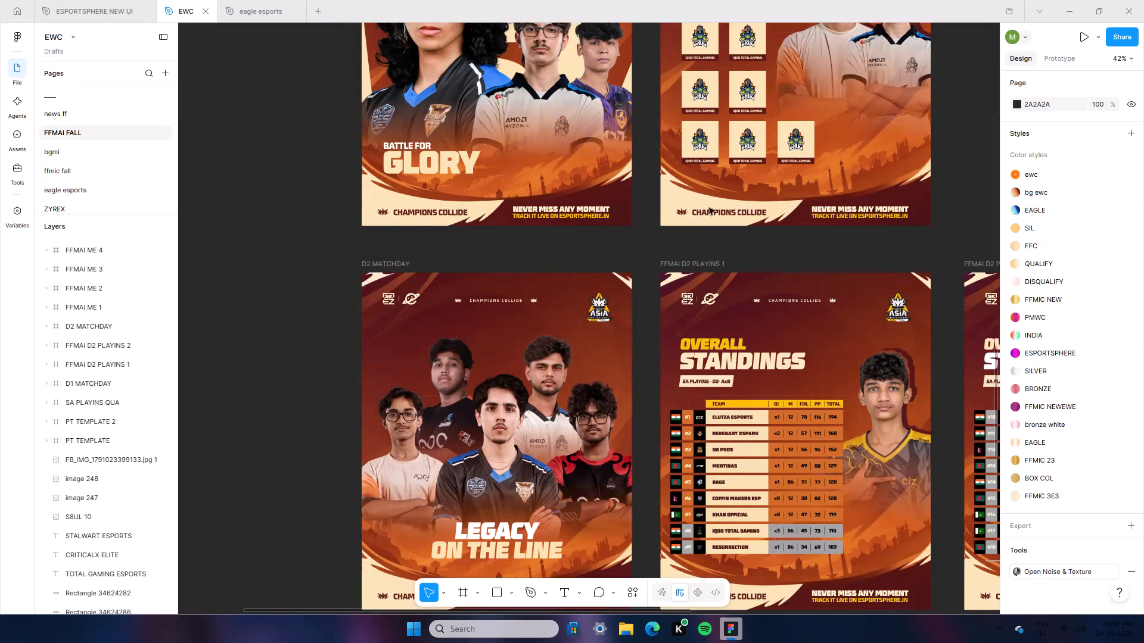
# Look over the existing FFMAI FALL posters, including SA PLAYINS QUA, to choose a base for a new poster.
pyautogui.scroll(1, 851, 305)
pyautogui.scroll(-1, 851, 304)
pyautogui.scroll(1, 851, 304)
pyautogui.scroll(-1, 851, 302)
pyautogui.scroll(2, 976, 247)
pyautogui.scroll(-2, 968, 229)
pyautogui.scroll(1, 967, 224)
pyautogui.scroll(-1, 980, 190)
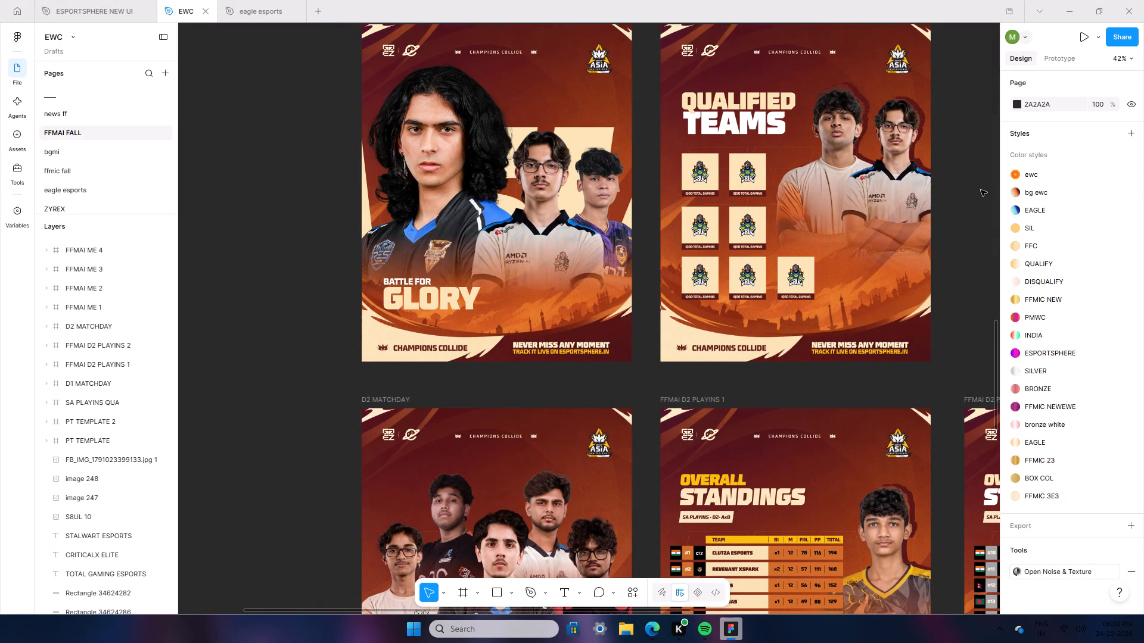
pyautogui.keyDown('ctrl'); pyautogui.scroll(2, 997, 231); pyautogui.keyUp('ctrl')
pyautogui.keyDown('ctrl'); pyautogui.scroll(1, 943, 238); pyautogui.keyUp('ctrl')
pyautogui.keyDown('ctrl'); pyautogui.scroll(-1, 943, 238); pyautogui.keyUp('ctrl')
pyautogui.keyDown('ctrl'); pyautogui.scroll(6, 943, 238); pyautogui.keyUp('ctrl')
pyautogui.keyDown('ctrl'); pyautogui.scroll(-2, 943, 233); pyautogui.keyUp('ctrl')
pyautogui.keyDown('ctrl'); pyautogui.scroll(2, 943, 233); pyautogui.keyUp('ctrl')
pyautogui.keyDown('ctrl'); pyautogui.scroll(-1, 943, 233); pyautogui.keyUp('ctrl')
pyautogui.keyDown('ctrl'); pyautogui.scroll(2, 943, 233); pyautogui.keyUp('ctrl')
pyautogui.keyDown('ctrl'); pyautogui.scroll(-7, 943, 233); pyautogui.keyUp('ctrl')
pyautogui.keyDown('ctrl'); pyautogui.scroll(1, 943, 233); pyautogui.keyUp('ctrl')
pyautogui.keyDown('ctrl'); pyautogui.scroll(-7, 943, 233); pyautogui.keyUp('ctrl')
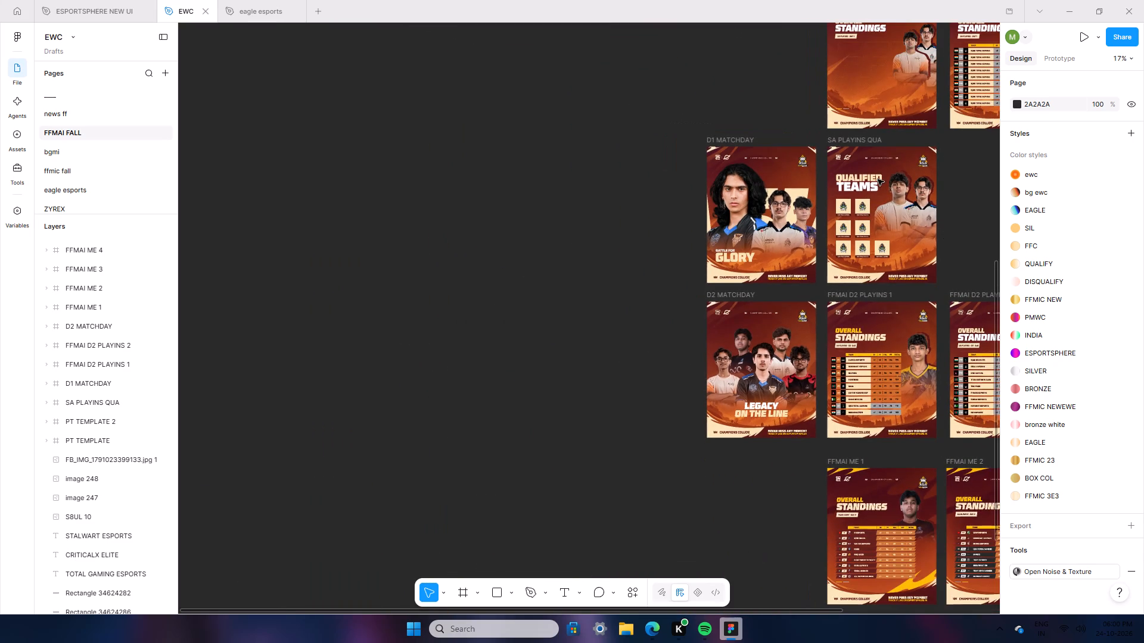
pyautogui.click(853, 143)
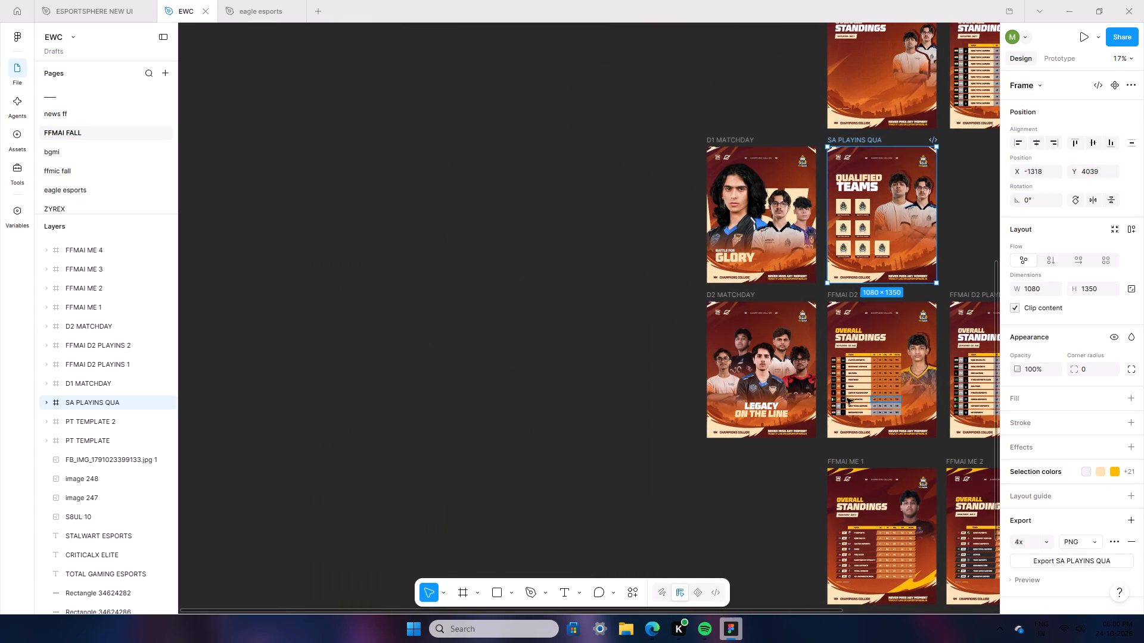
pyautogui.click(719, 508)
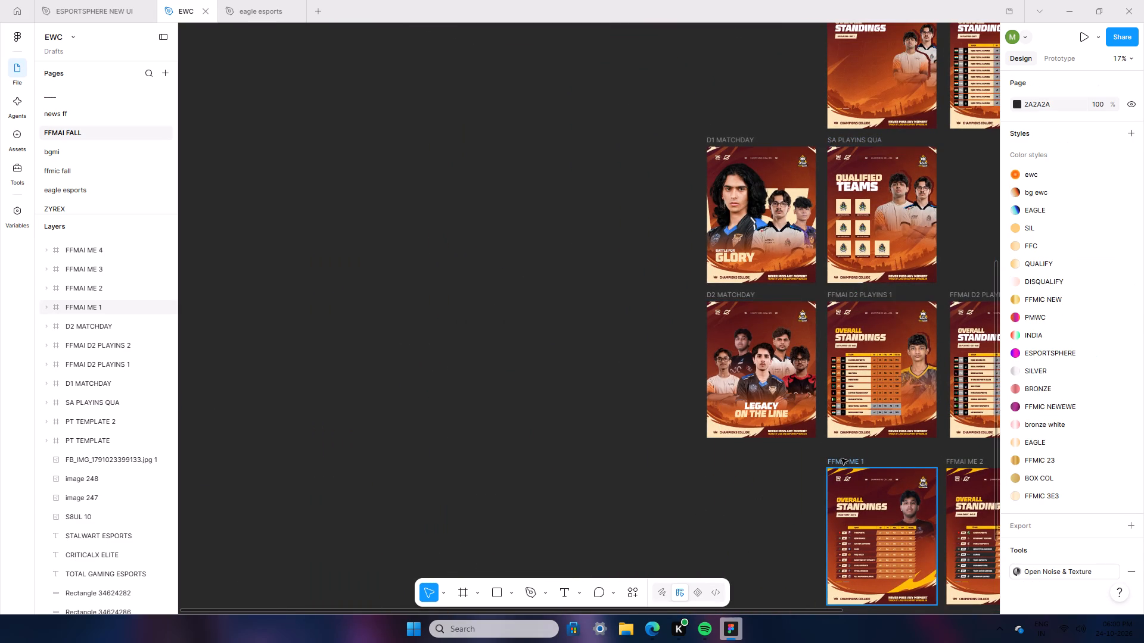
# Copy the FFMAI ME 1 frame to the empty canvas beside D1 MATCHDAY and rename the copy GRAND FINALISTS.
pyautogui.click(841, 458)
pyautogui.rightClick(841, 458)
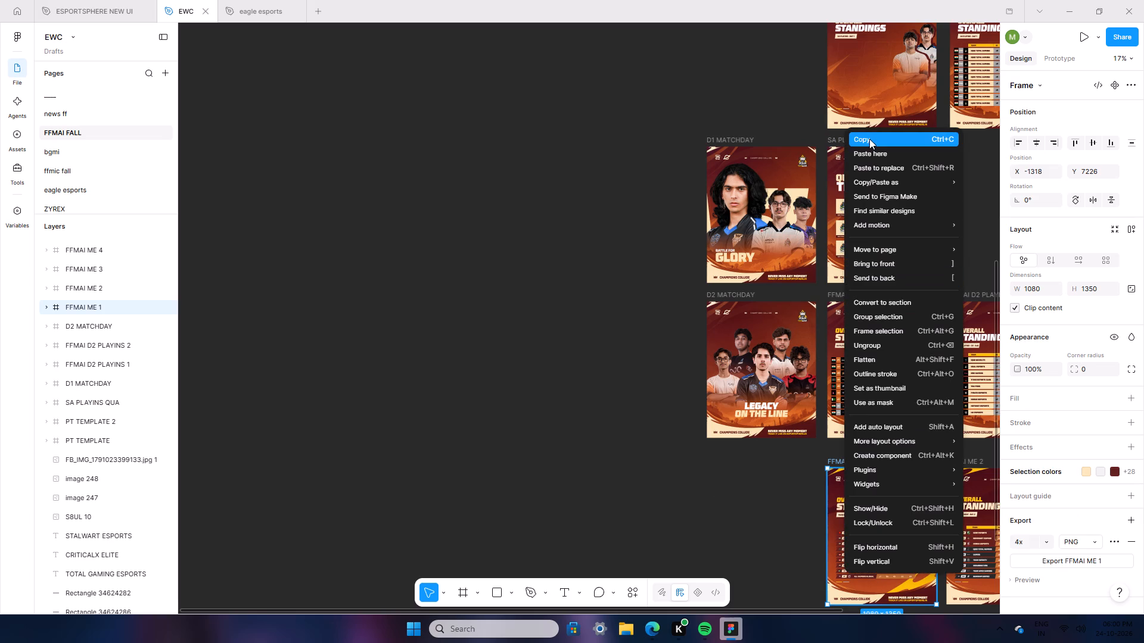
pyautogui.click(869, 139)
pyautogui.rightClick(510, 136)
pyautogui.click(545, 141)
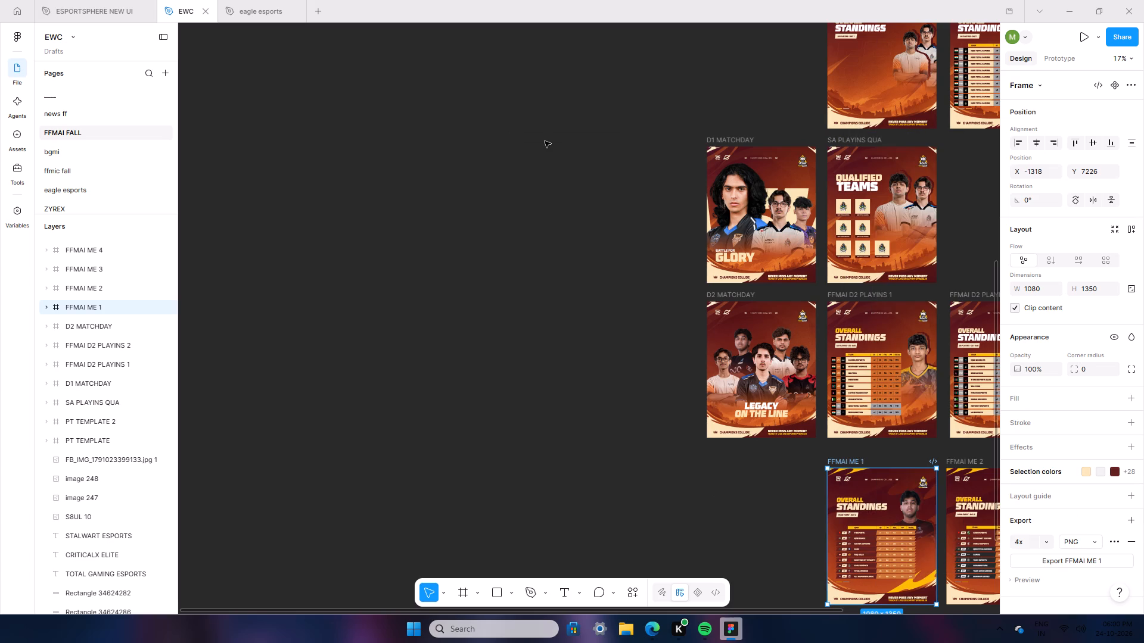
pyautogui.doubleClick(533, 130)
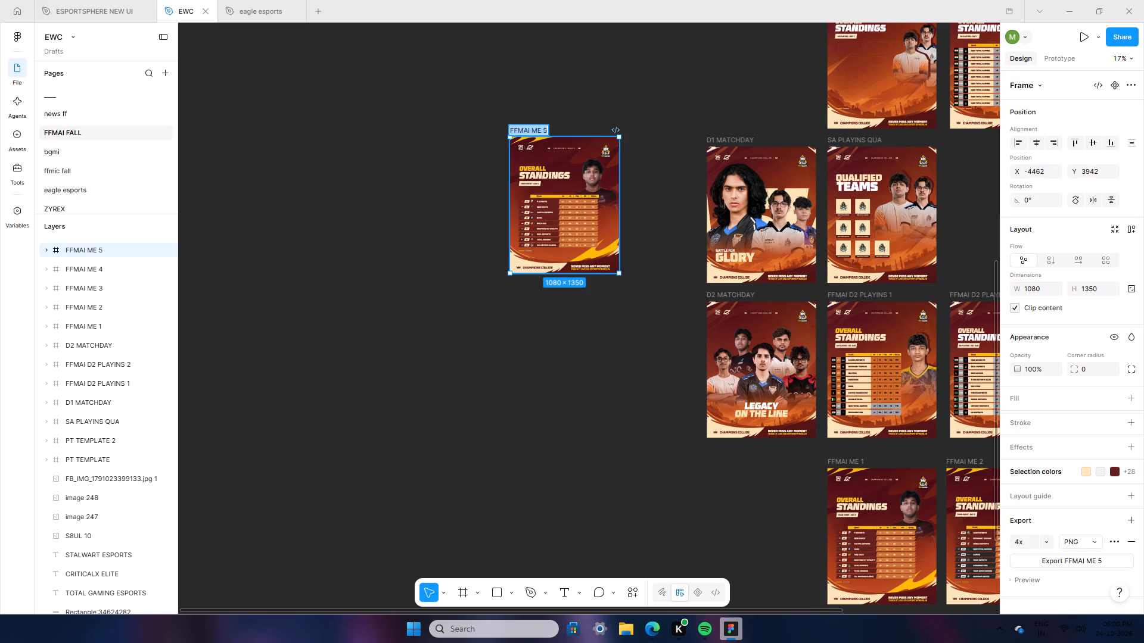
pyautogui.write('GRAND FINALISTS')
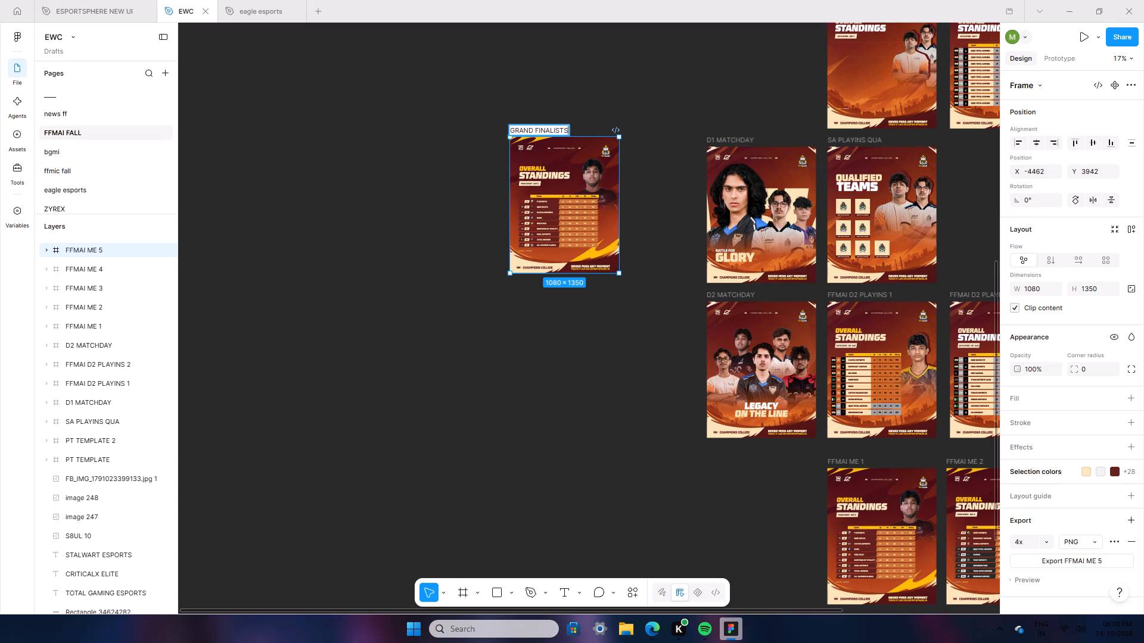
pyautogui.doubleClick(599, 367)
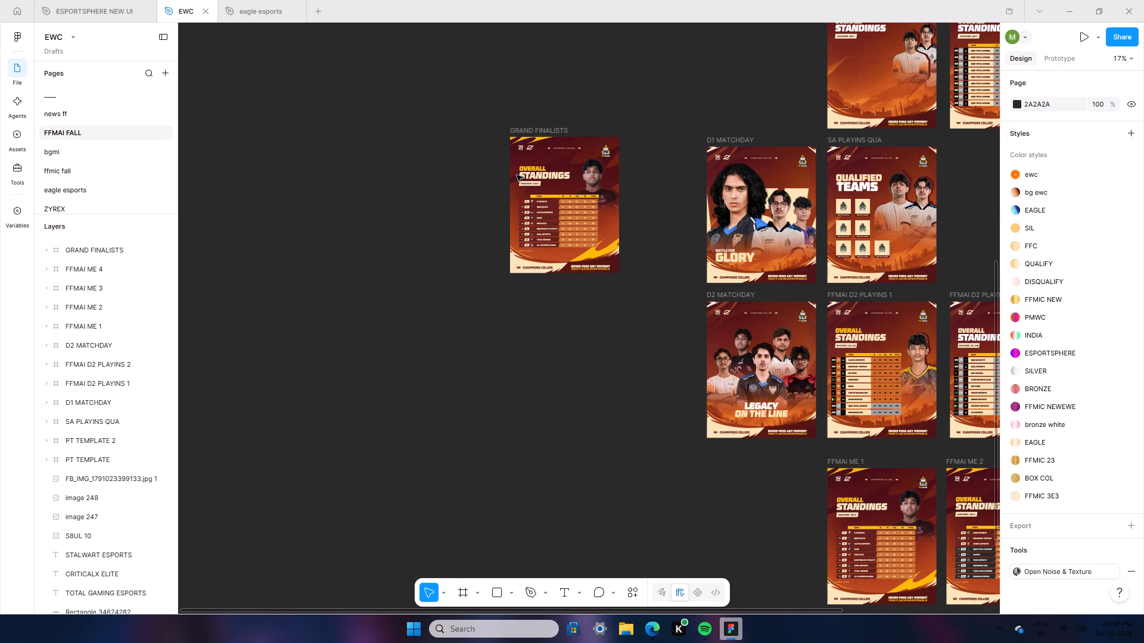
# Delete the whole standings table from the GRAND FINALISTS frame.
pyautogui.moveTo(512, 192); pyautogui.dragTo(598, 258)
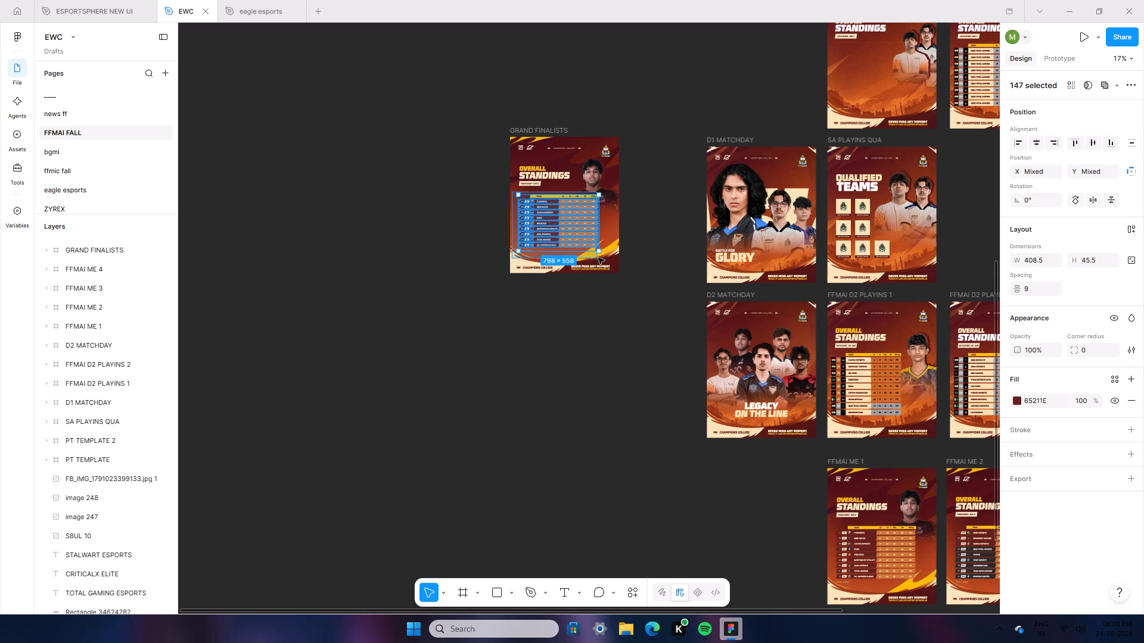
pyautogui.moveTo(598, 258); pyautogui.dragTo(602, 254)
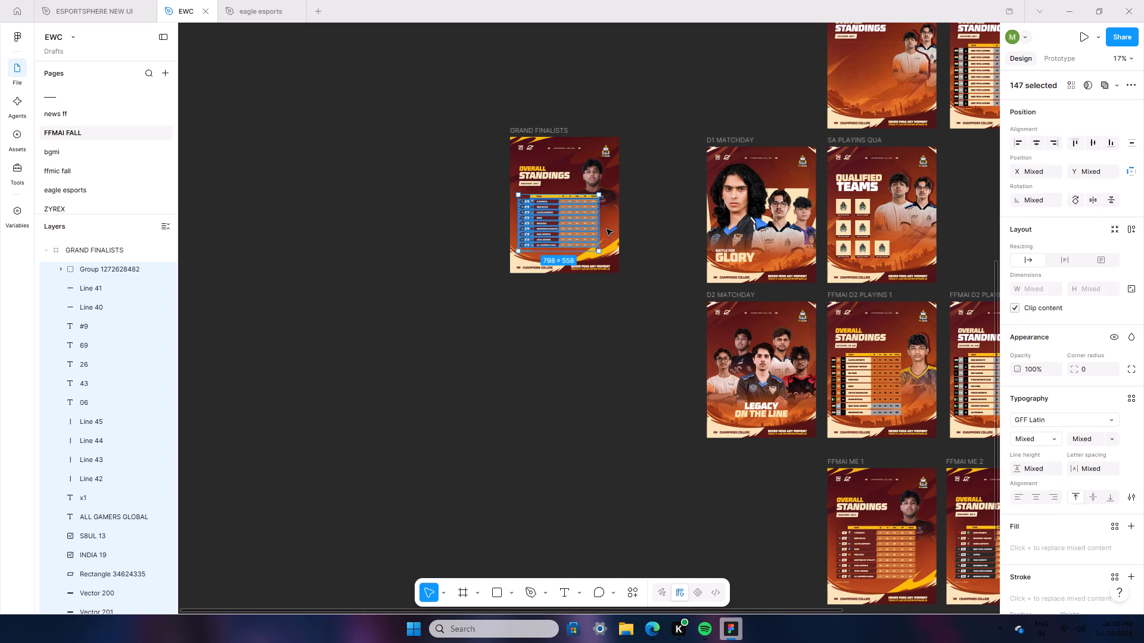
pyautogui.press('BackSpace')
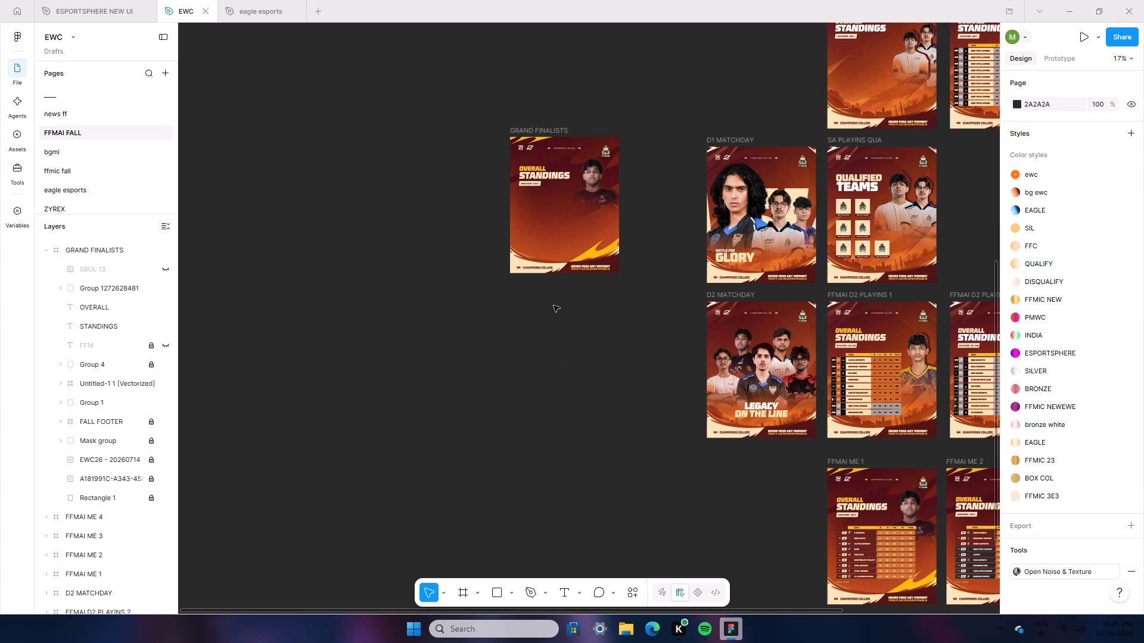
# Change the two heading lines of the GRAND FINALISTS frame to GRAND and FINALISTS.
pyautogui.tripleClick(526, 164)
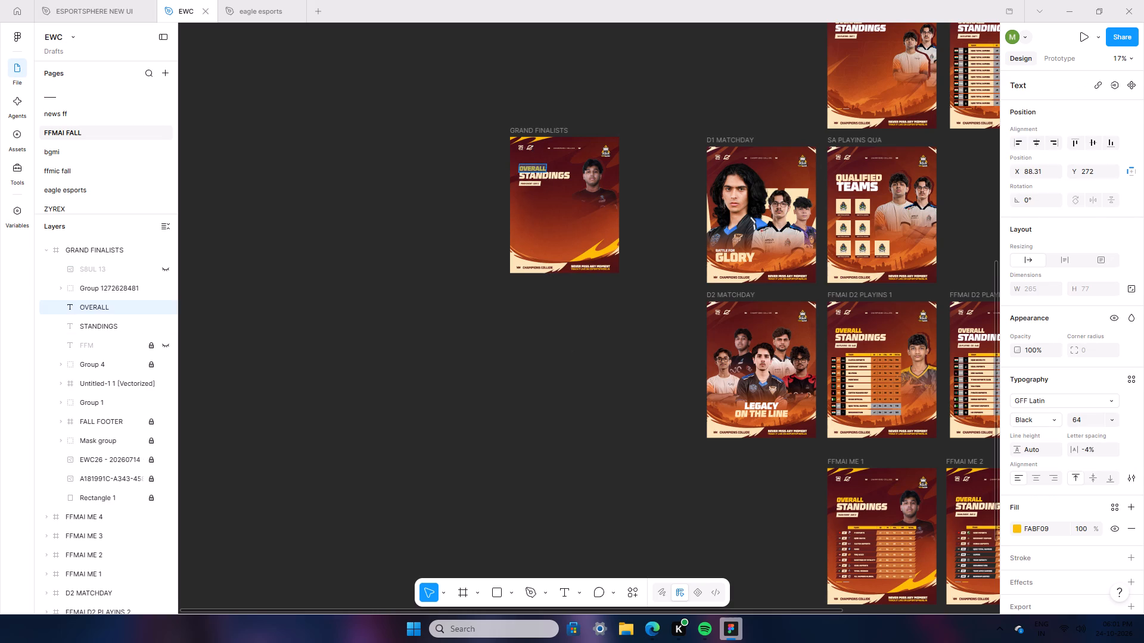
pyautogui.write('GRAND')
pyautogui.tripleClick(544, 178)
pyautogui.write('FINA')
pyautogui.write('LISTS')
pyautogui.doubleClick(504, 324)
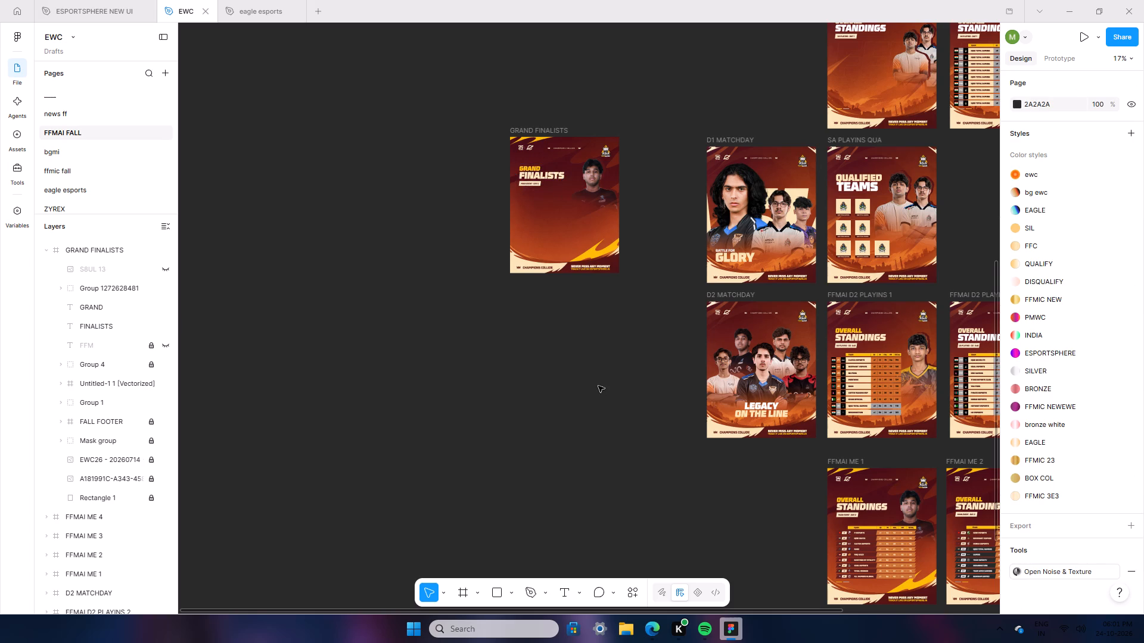
# Delete the small main event day tag beneath the GRAND FINALISTS heading.
pyautogui.keyDown('ctrl'); pyautogui.scroll(5, 598, 386); pyautogui.keyUp('ctrl')
pyautogui.keyDown('ctrl'); pyautogui.scroll(-1, 598, 386); pyautogui.keyUp('ctrl')
pyautogui.keyDown('ctrl'); pyautogui.scroll(1, 586, 377); pyautogui.keyUp('ctrl')
pyautogui.keyDown('ctrl'); pyautogui.scroll(-1, 581, 376); pyautogui.keyUp('ctrl')
pyautogui.keyDown('ctrl'); pyautogui.scroll(2, 578, 376); pyautogui.keyUp('ctrl')
pyautogui.keyDown('ctrl'); pyautogui.scroll(3, 458, 323); pyautogui.keyUp('ctrl')
pyautogui.keyDown('ctrl'); pyautogui.scroll(-1, 457, 319); pyautogui.keyUp('ctrl')
pyautogui.keyDown('ctrl'); pyautogui.scroll(1, 457, 319); pyautogui.keyUp('ctrl')
pyautogui.keyDown('ctrl'); pyautogui.scroll(-2, 457, 319); pyautogui.keyUp('ctrl')
pyautogui.keyDown('ctrl'); pyautogui.scroll(1, 457, 318); pyautogui.keyUp('ctrl')
pyautogui.keyDown('ctrl'); pyautogui.scroll(-2, 457, 318); pyautogui.keyUp('ctrl')
pyautogui.click(499, 57)
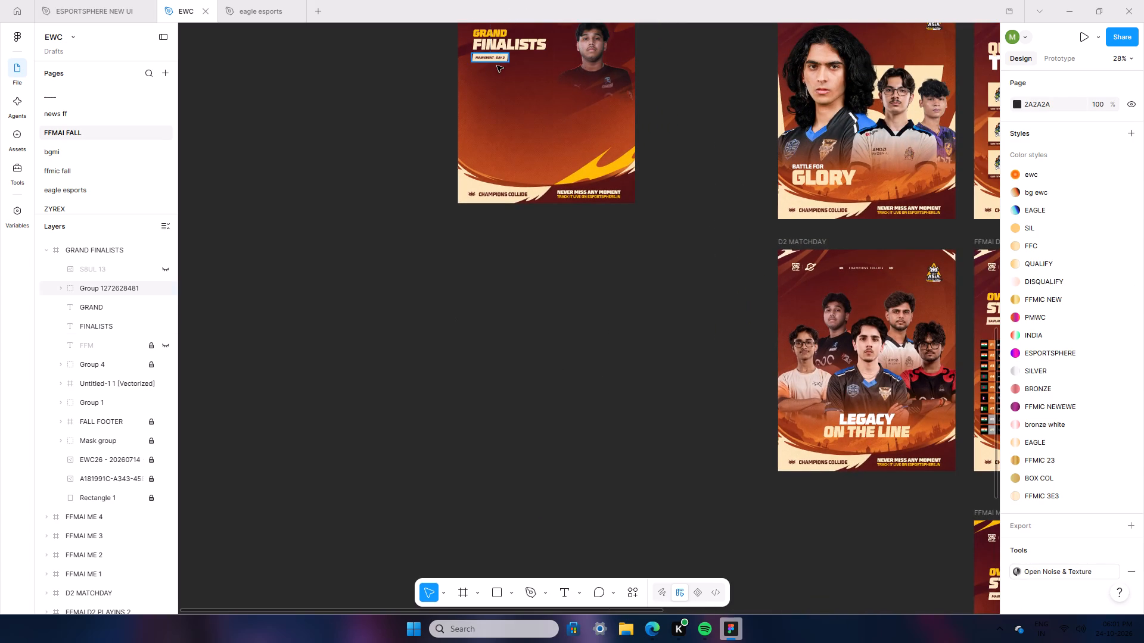
pyautogui.press('BackSpace')
# Move both heading lines, GRAND and FINALISTS, together slightly up and left within the poster, fine-tuning their horizontal position.
pyautogui.scroll(1, 492, 176)
pyautogui.scroll(-2, 492, 185)
pyautogui.scroll(5, 492, 185)
pyautogui.scroll(-1, 484, 213)
pyautogui.scroll(1, 484, 213)
pyautogui.scroll(-2, 484, 213)
pyautogui.scroll(1, 484, 213)
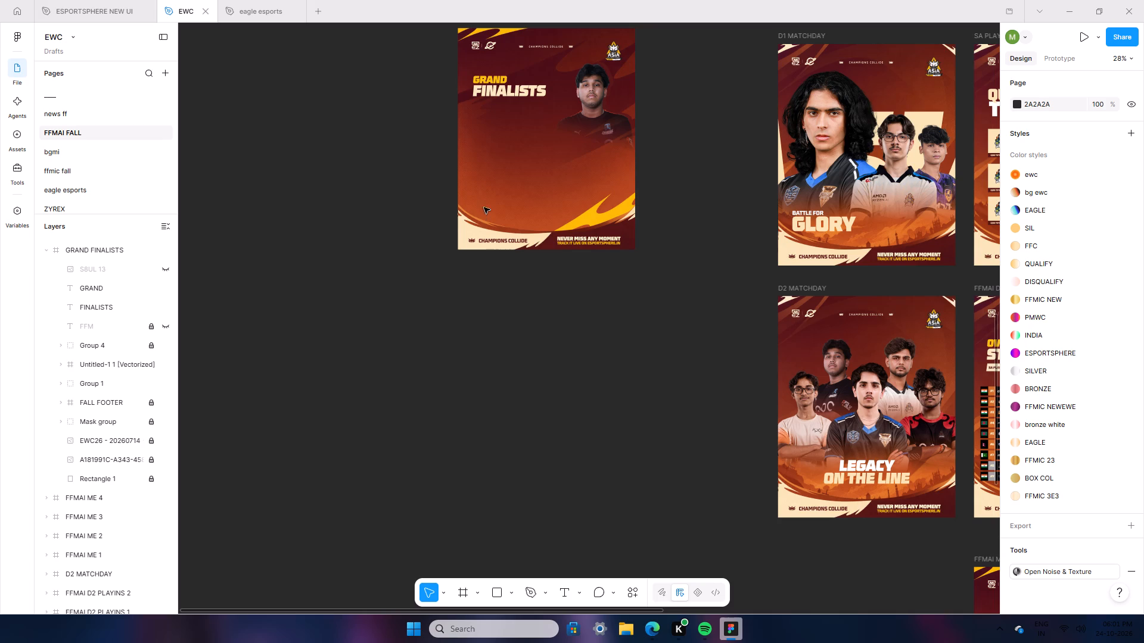
pyautogui.moveTo(455, 64); pyautogui.dragTo(542, 98)
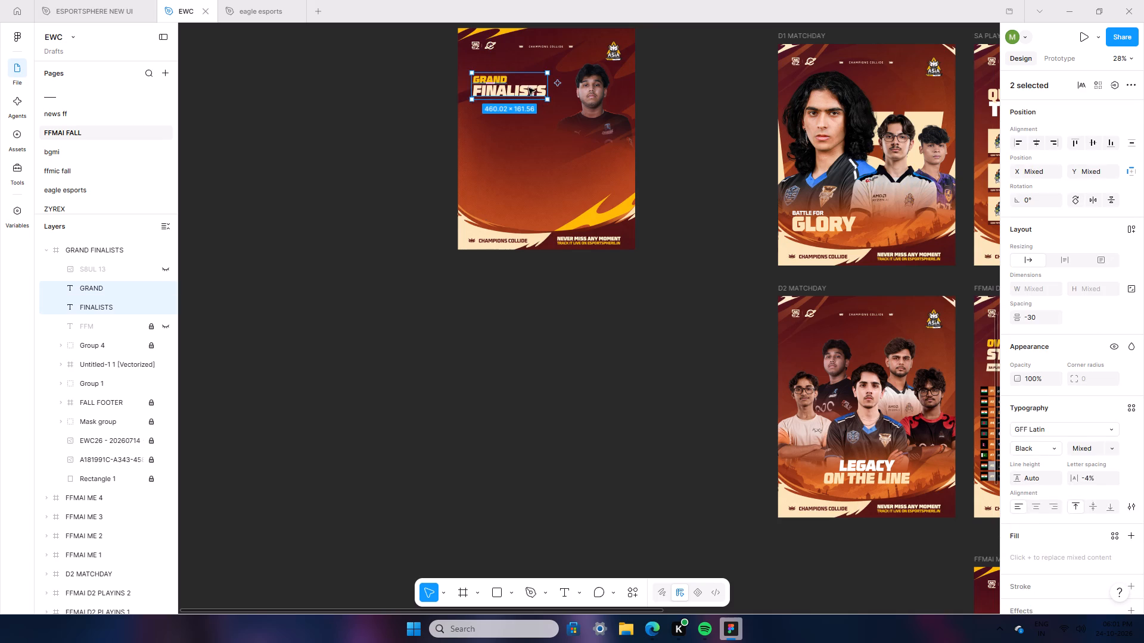
pyautogui.moveTo(527, 88); pyautogui.dragTo(526, 81)
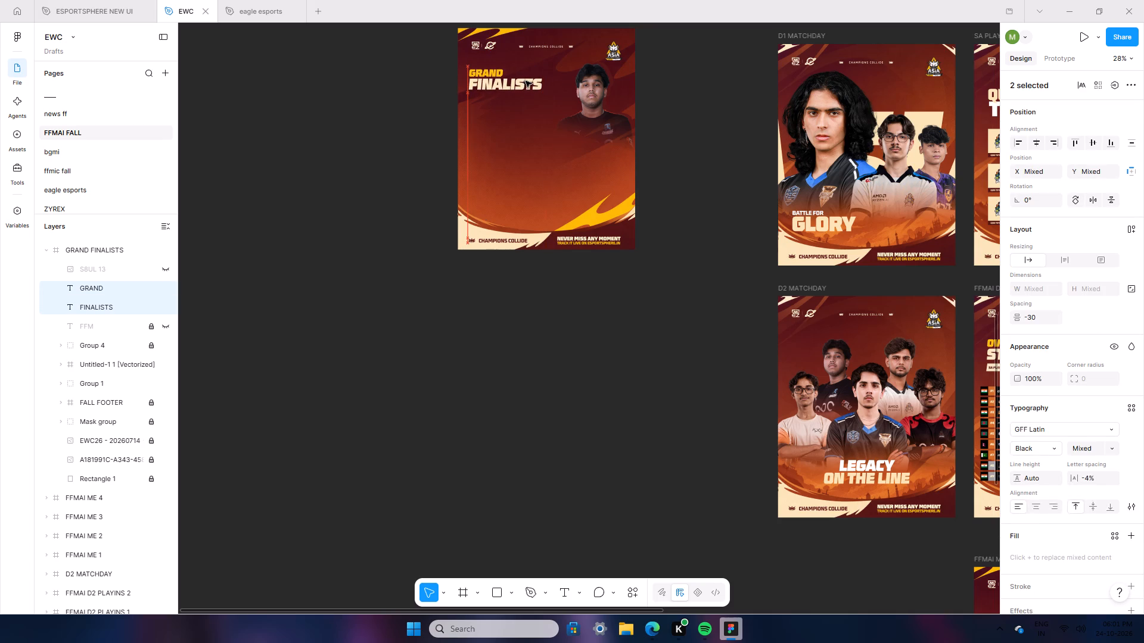
pyautogui.moveTo(526, 81); pyautogui.dragTo(525, 82)
pyautogui.press('Up')
pyautogui.press('Up')
pyautogui.press('Up')
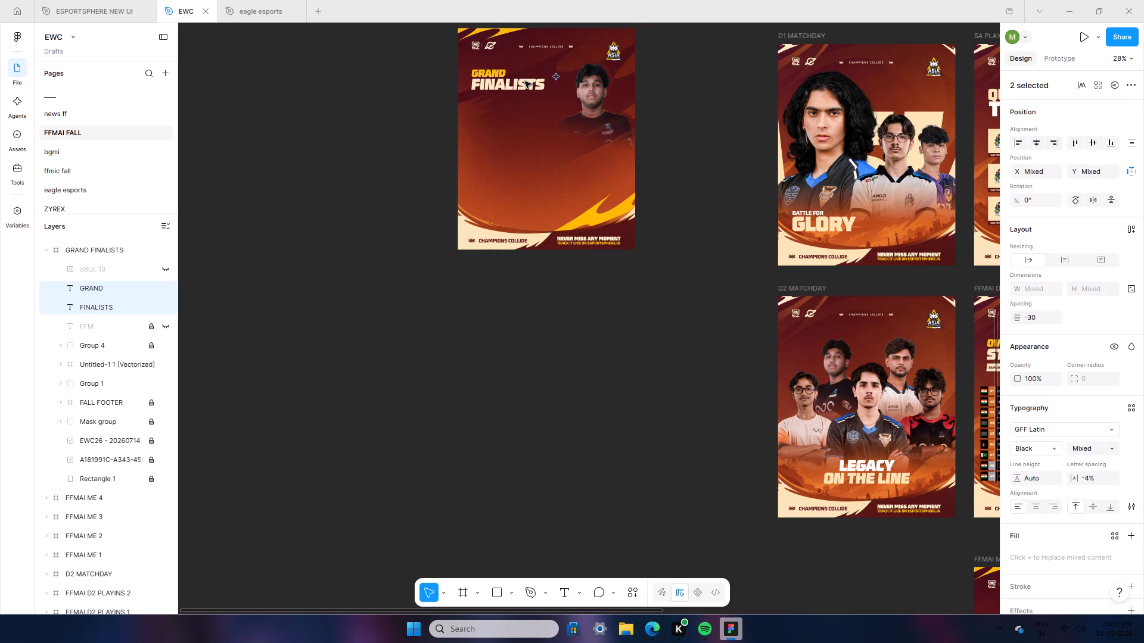
pyautogui.press('Up')
pyautogui.press('Up')
pyautogui.press('Up')
pyautogui.press('Up')
pyautogui.press('Up')
pyautogui.press('Up')
pyautogui.press('Up')
pyautogui.press('Up')
pyautogui.press('Up')
pyautogui.press('Up')
pyautogui.press('Left')
pyautogui.press('Left')
pyautogui.press('Left')
pyautogui.press('Left')
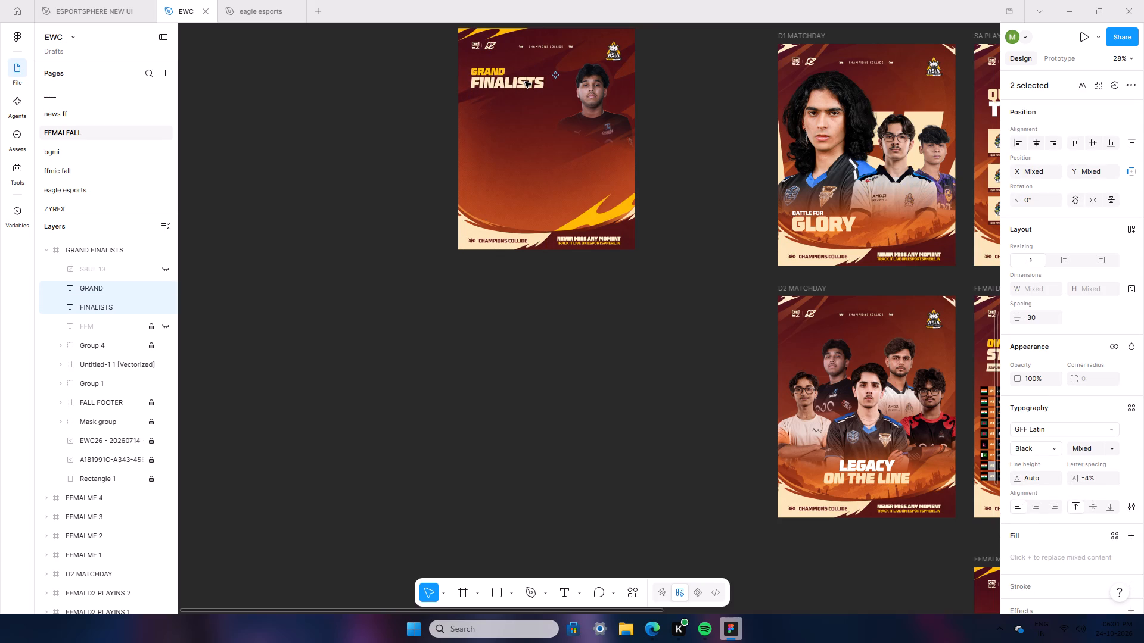
pyautogui.press('Right')
pyautogui.press('Right')
pyautogui.press('Right')
pyautogui.press('Right')
pyautogui.press('Right')
pyautogui.press('Right')
pyautogui.press('Right')
pyautogui.press('Right')
pyautogui.press('Right')
pyautogui.press('Right')
pyautogui.press('Right')
pyautogui.press('Right')
pyautogui.press('Right')
pyautogui.press('Right')
pyautogui.press('Right')
pyautogui.press('Right')
pyautogui.press('Right')
pyautogui.press('Right')
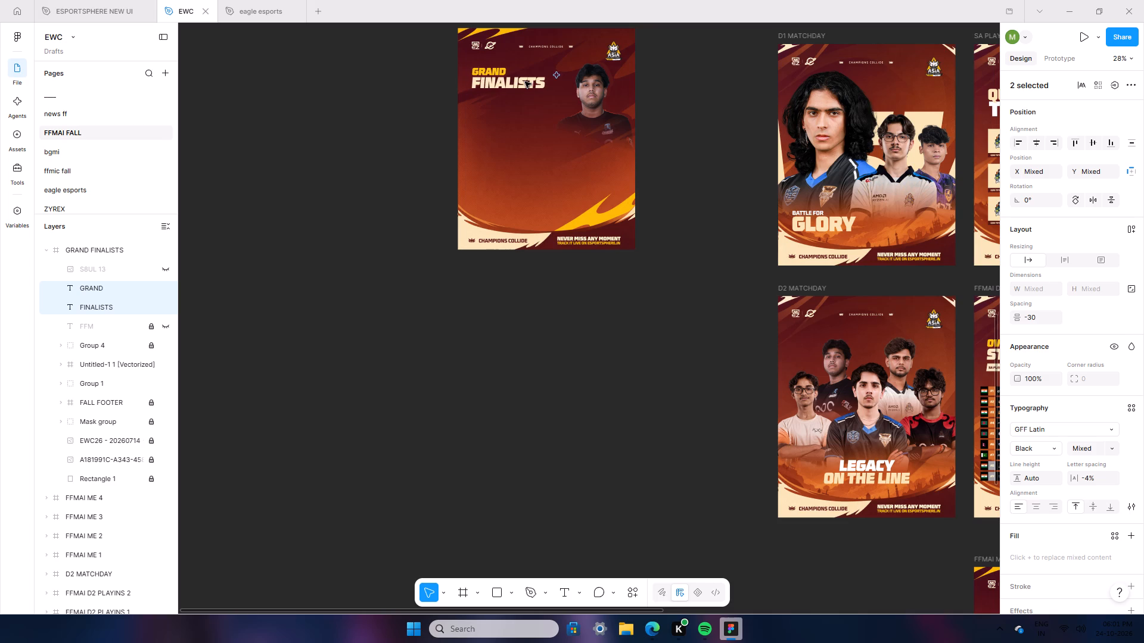
pyautogui.press('Left')
pyautogui.press('Left')
pyautogui.press('Left')
pyautogui.press('Left')
pyautogui.press('Left')
pyautogui.press('Left')
pyautogui.press('Left')
pyautogui.press('Left')
pyautogui.press('Left')
pyautogui.press('Left')
pyautogui.press('Left')
pyautogui.press('Left')
pyautogui.press('Left')
pyautogui.press('Left')
pyautogui.press('Left')
pyautogui.press('Left')
pyautogui.press('Left')
pyautogui.press('Left')
pyautogui.press('Left')
pyautogui.press('Left')
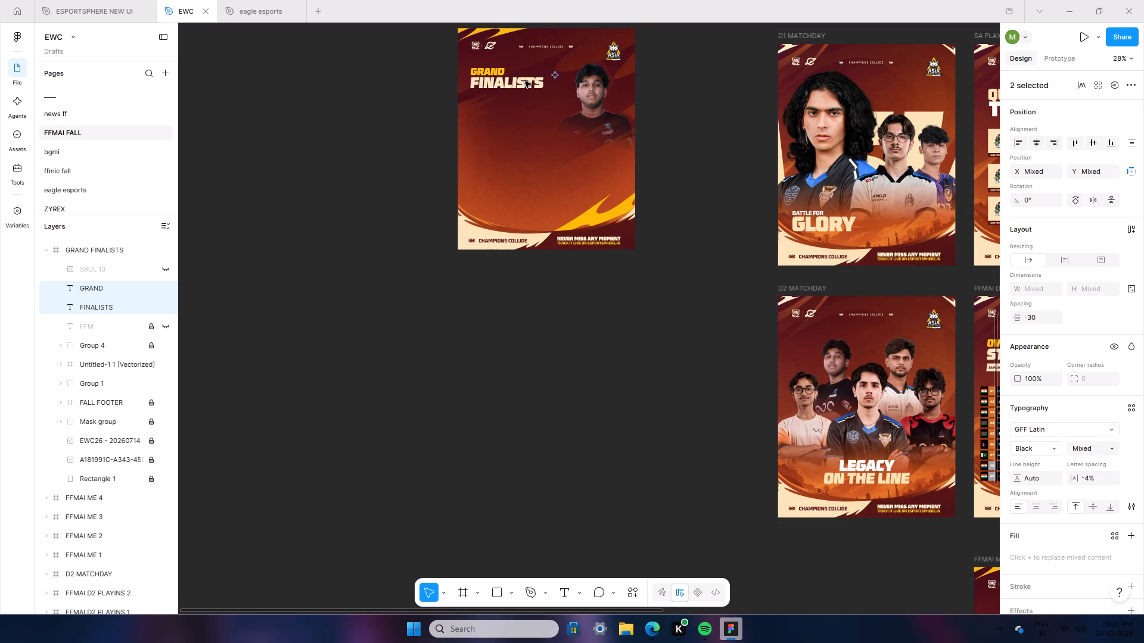
pyautogui.press('Right')
pyautogui.press('Right')
pyautogui.press('Right')
pyautogui.press('Right')
pyautogui.press('Right')
pyautogui.press('Right')
pyautogui.press('Right')
pyautogui.press('Right')
pyautogui.press('Right')
pyautogui.press('Right')
pyautogui.press('Right')
pyautogui.press('Right')
pyautogui.press('Right')
pyautogui.press('Right')
pyautogui.press('Right')
pyautogui.press('Right')
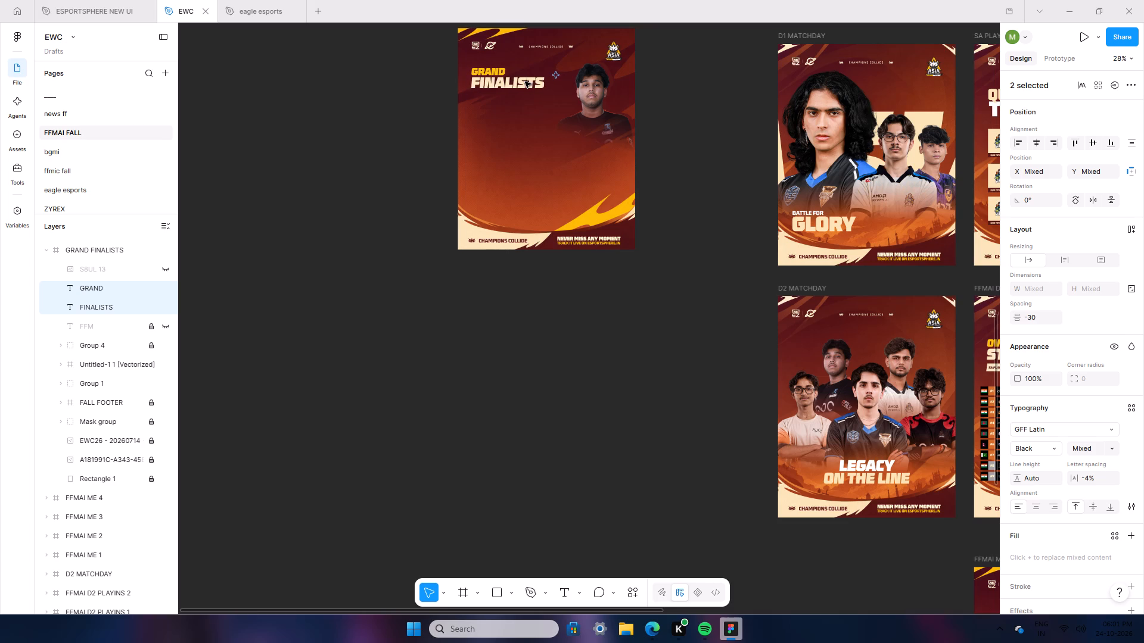
pyautogui.press('Right')
pyautogui.press('Right')
pyautogui.press('Right')
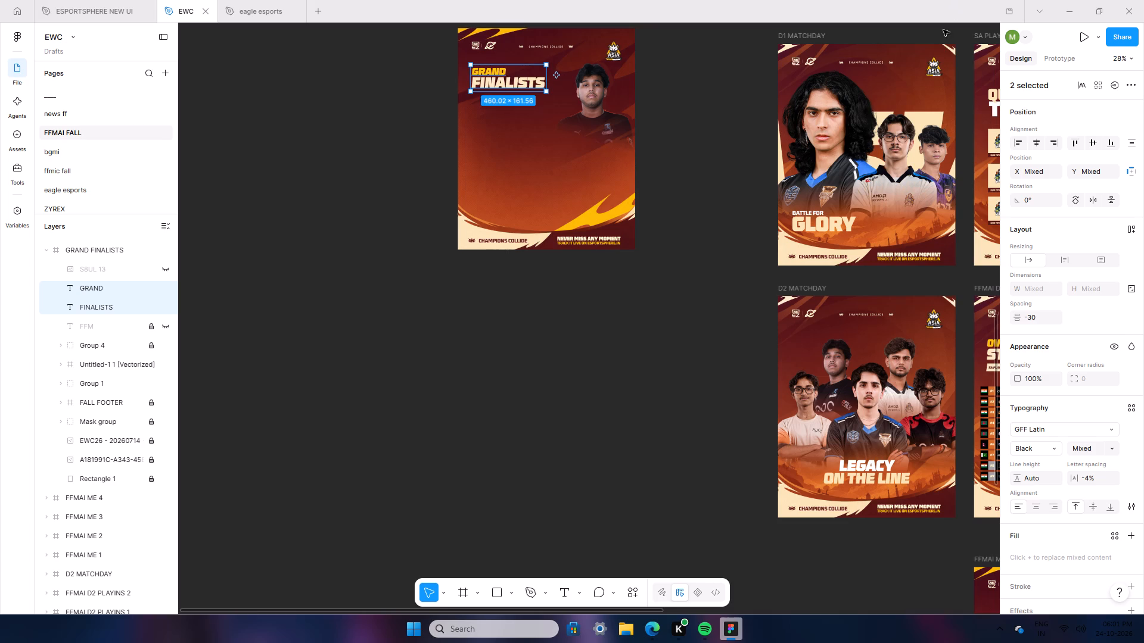
pyautogui.click(708, 111)
# Unlock the EWC26 player photo in the GRAND FINALISTS frame and shift it slightly towards the poster's right edge.
pyautogui.scroll(1, 638, 182)
pyautogui.scroll(-1, 639, 182)
pyautogui.scroll(3, 639, 182)
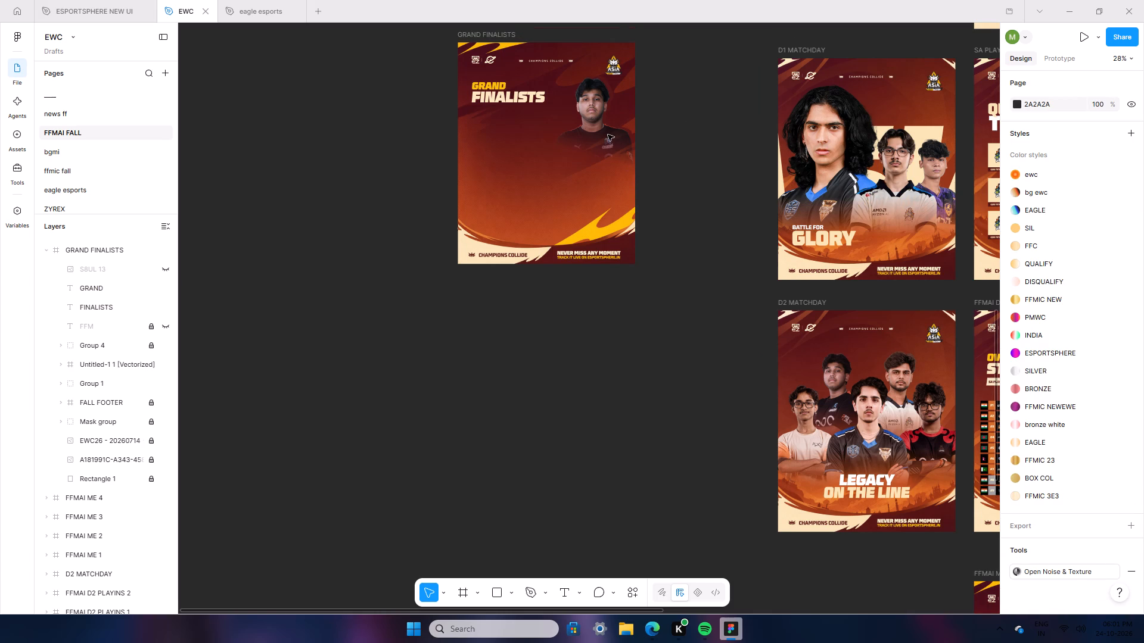
pyautogui.click(143, 432)
pyautogui.click(146, 441)
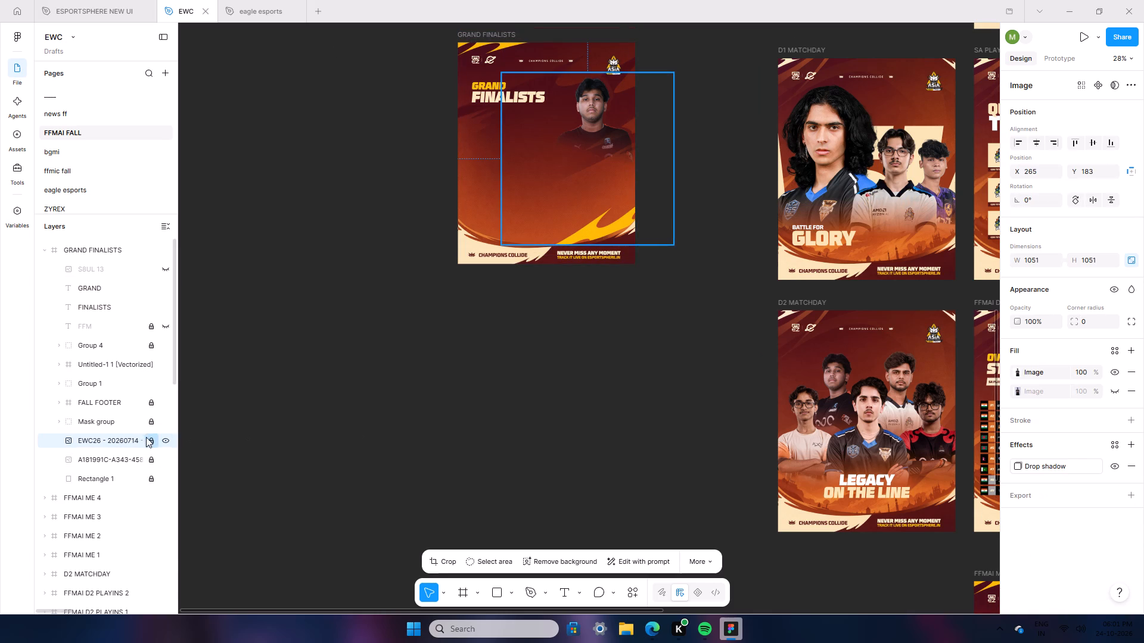
pyautogui.click(148, 437)
pyautogui.click(303, 458)
pyautogui.click(605, 151)
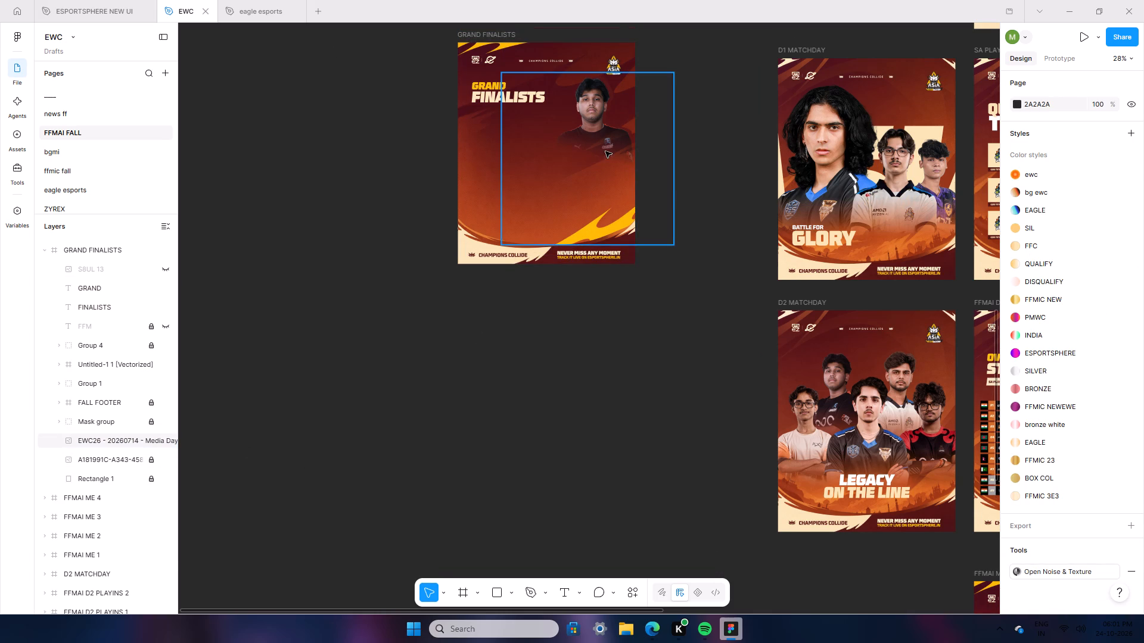
pyautogui.moveTo(617, 156); pyautogui.dragTo(595, 151)
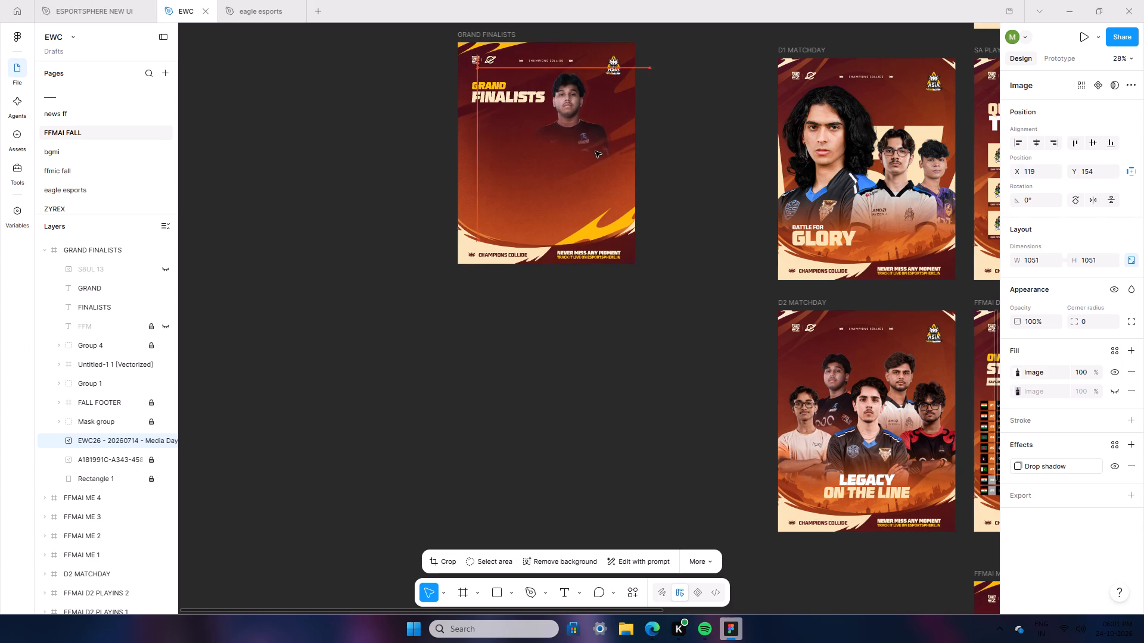
pyautogui.moveTo(595, 151); pyautogui.dragTo(598, 153)
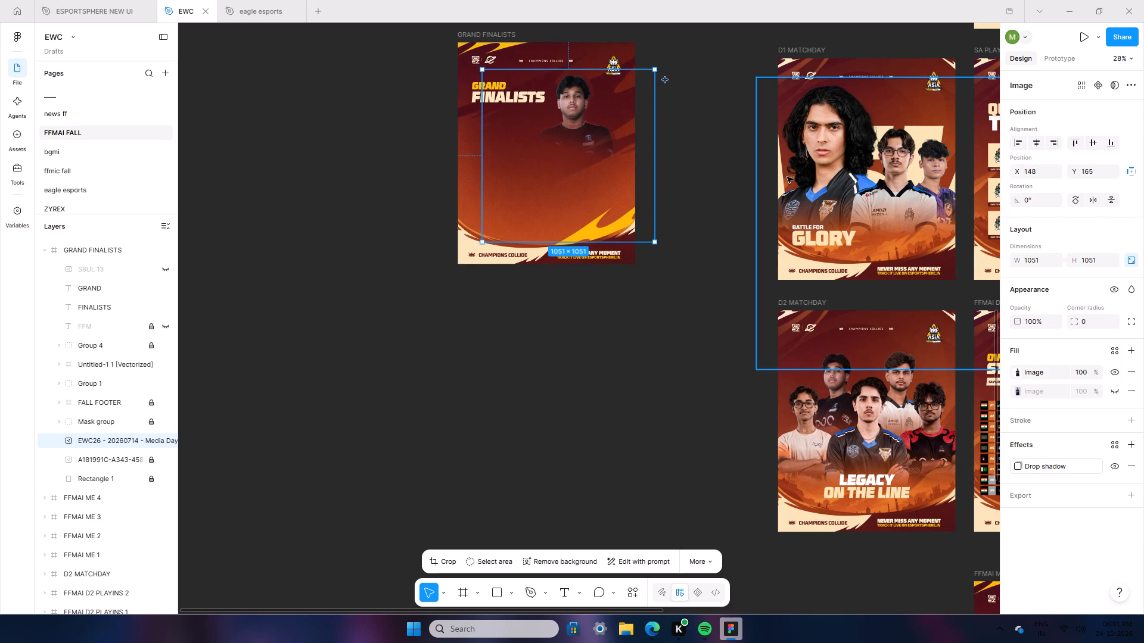
pyautogui.moveTo(554, 174); pyautogui.dragTo(583, 174)
pyautogui.doubleClick(804, 129)
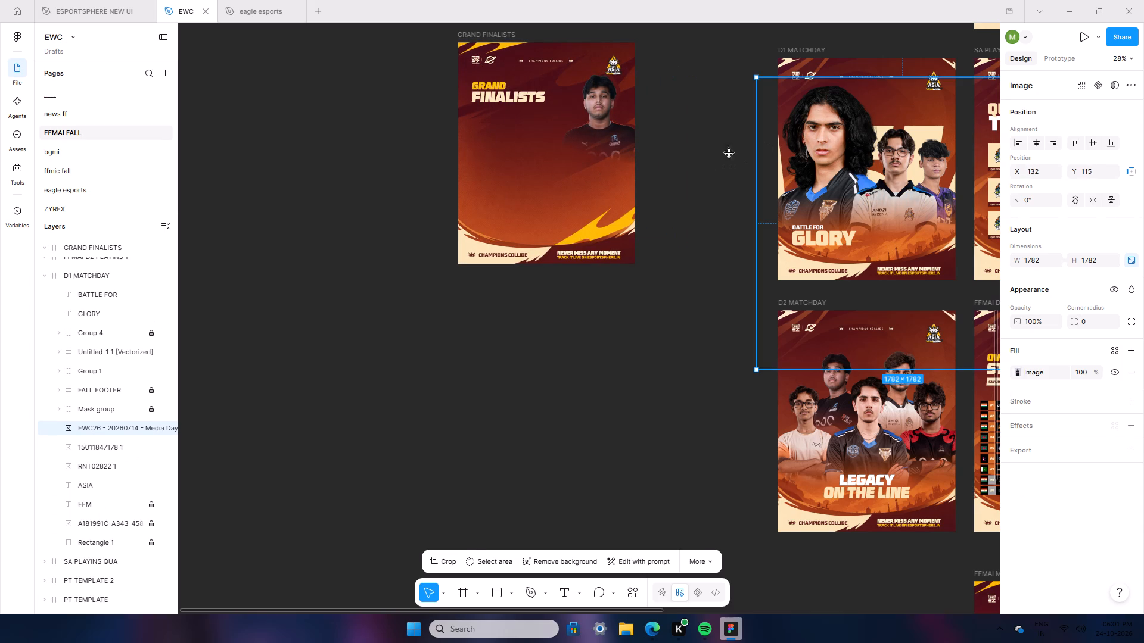
pyautogui.click(110, 457)
pyautogui.click(110, 447)
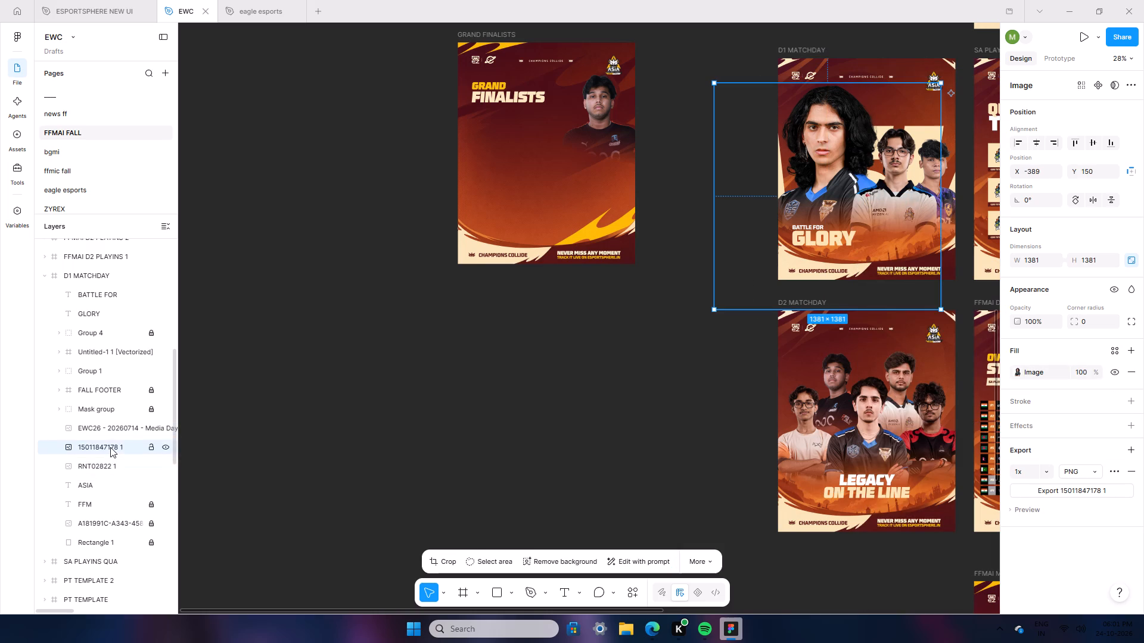
pyautogui.rightClick(110, 447)
pyautogui.click(133, 180)
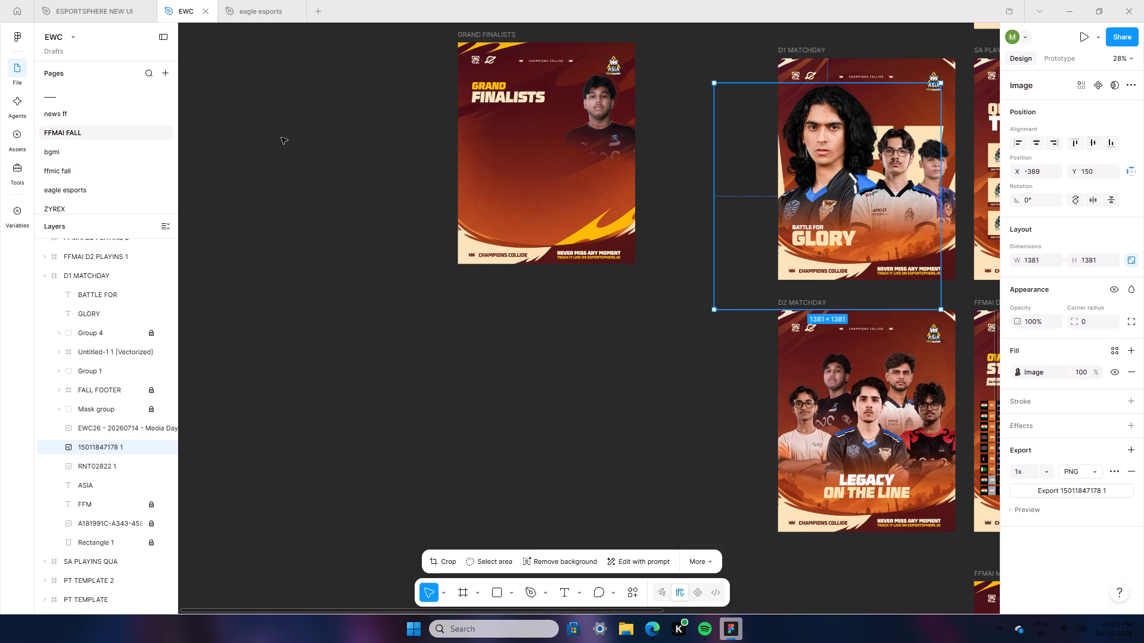
pyautogui.rightClick(292, 131)
pyautogui.click(347, 144)
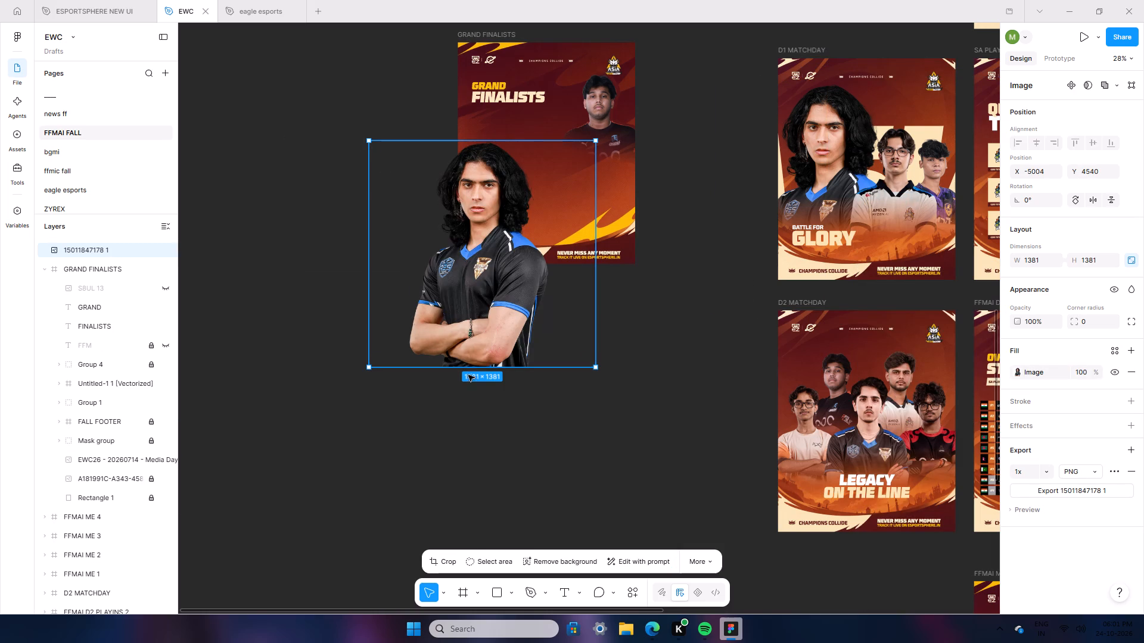
# Scale the pasted player photo to 628 × 628 and place it beside the first GRAND FINALISTS player, layered directly below the Mask group.
pyautogui.moveTo(473, 367); pyautogui.dragTo(456, 270)
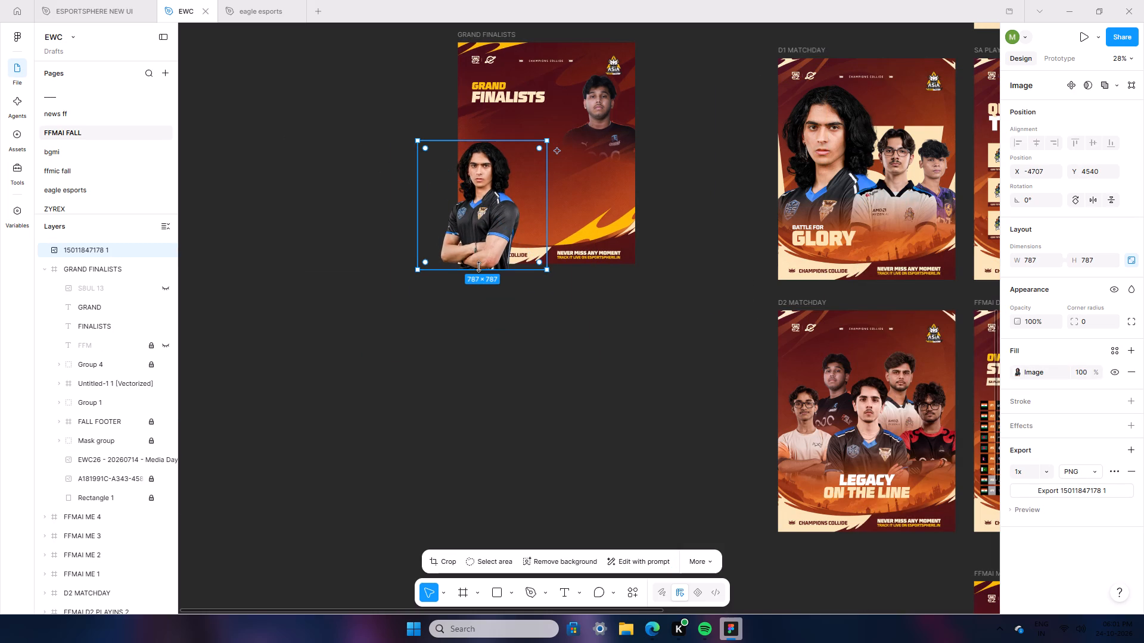
pyautogui.moveTo(478, 267); pyautogui.dragTo(478, 244)
pyautogui.moveTo(489, 210); pyautogui.dragTo(576, 150)
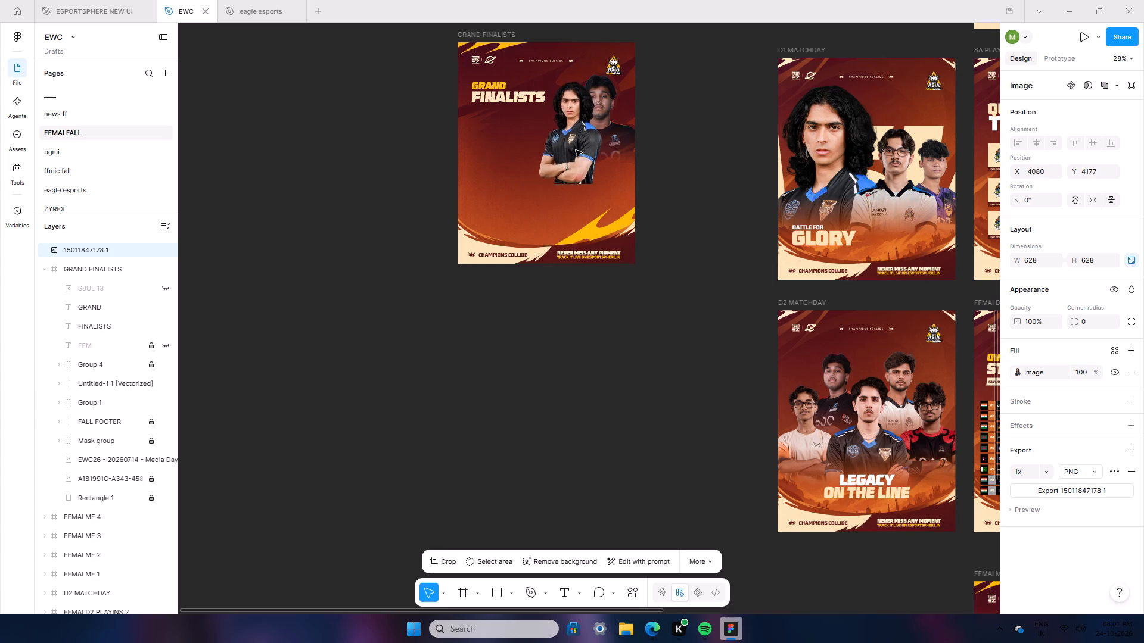
pyautogui.moveTo(576, 150); pyautogui.dragTo(570, 161)
pyautogui.moveTo(89, 250); pyautogui.dragTo(101, 450)
# Lower both ends of the linear gradient on mask Rectangle 32 so the fade over the two GRAND FINALISTS players starts further down.
pyautogui.click(101, 427)
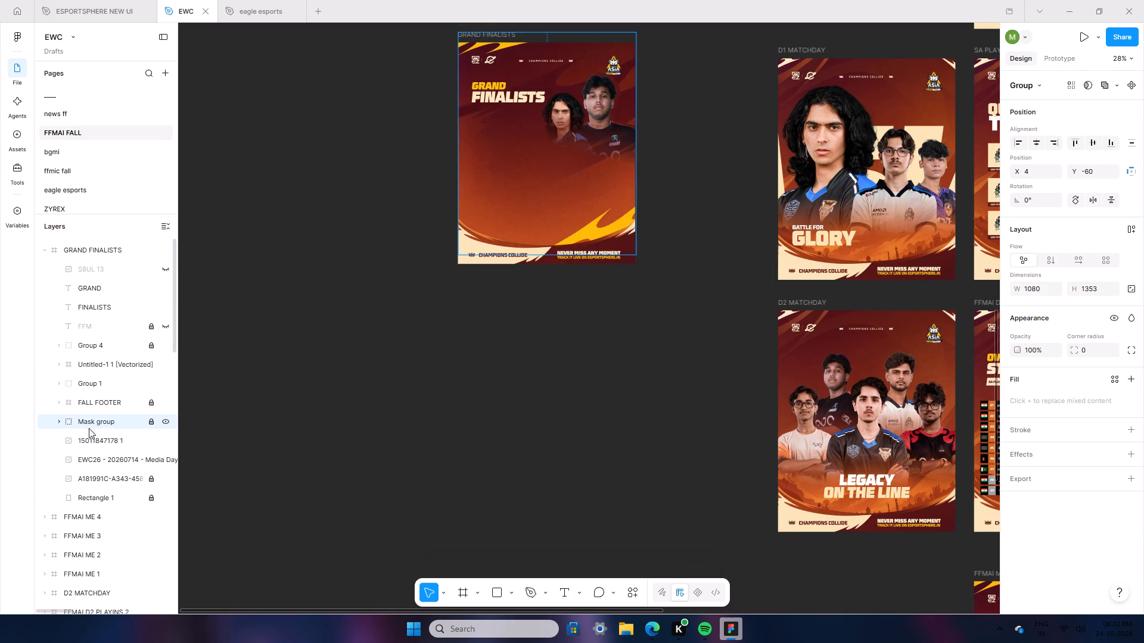
pyautogui.click(62, 420)
pyautogui.click(88, 457)
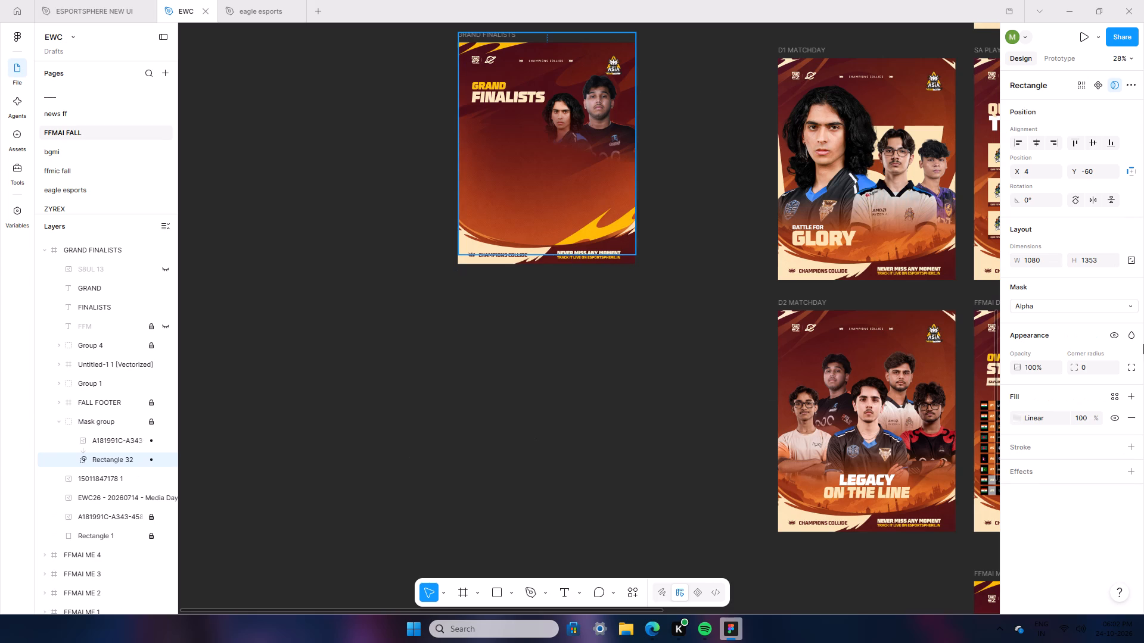
pyautogui.click(1020, 419)
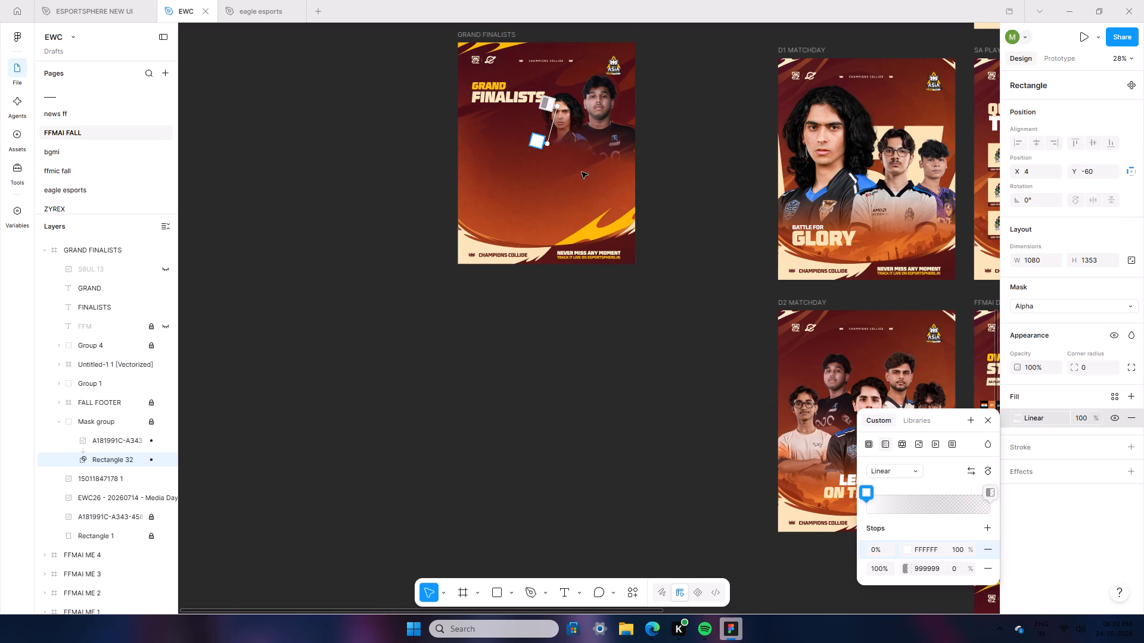
pyautogui.moveTo(549, 145); pyautogui.dragTo(552, 172)
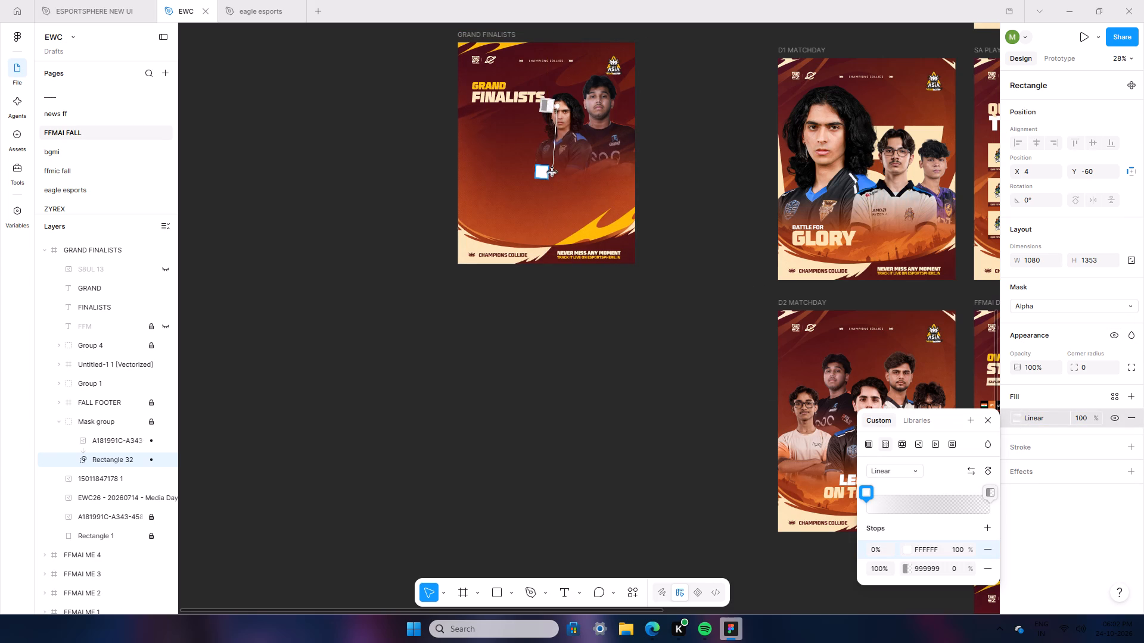
pyautogui.moveTo(552, 172); pyautogui.dragTo(548, 160)
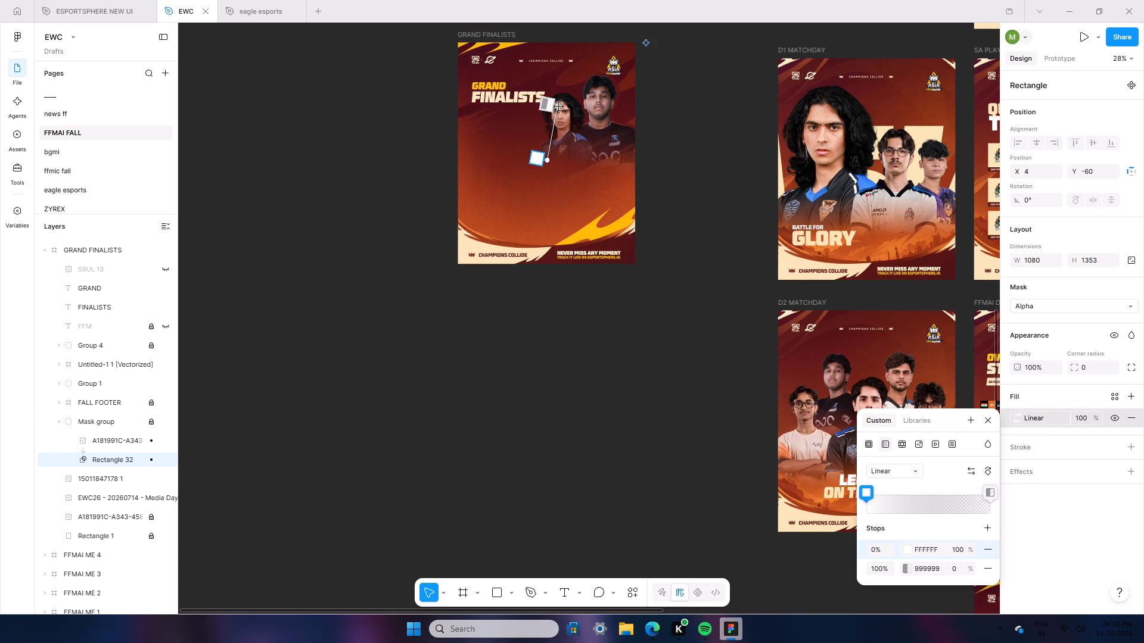
pyautogui.moveTo(559, 107); pyautogui.dragTo(553, 126)
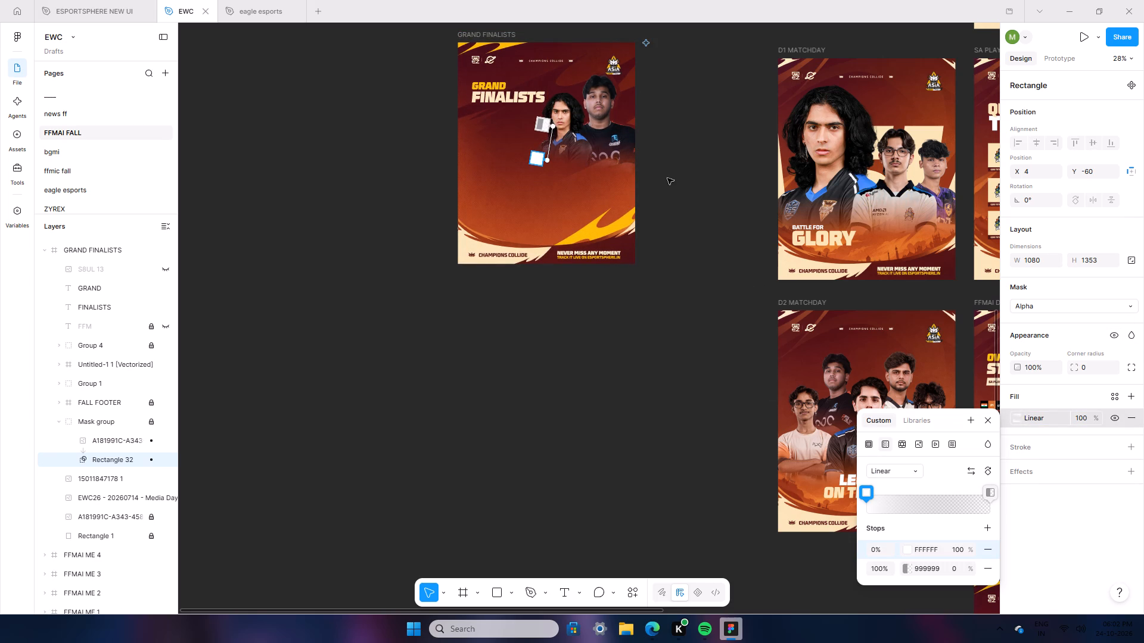
pyautogui.doubleClick(668, 181)
# Examine the GRAND FINALISTS poster at different zoom levels against the neighbouring posters.
pyautogui.keyDown('ctrl'); pyautogui.scroll(-1, 386, 421); pyautogui.keyUp('ctrl')
pyautogui.keyDown('ctrl'); pyautogui.scroll(1, 386, 421); pyautogui.keyUp('ctrl')
pyautogui.keyDown('ctrl'); pyautogui.scroll(-2, 384, 422); pyautogui.keyUp('ctrl')
pyautogui.keyDown('ctrl'); pyautogui.scroll(1, 384, 422); pyautogui.keyUp('ctrl')
pyautogui.keyDown('ctrl'); pyautogui.scroll(-1, 384, 422); pyautogui.keyUp('ctrl')
pyautogui.keyDown('ctrl'); pyautogui.scroll(1, 384, 422); pyautogui.keyUp('ctrl')
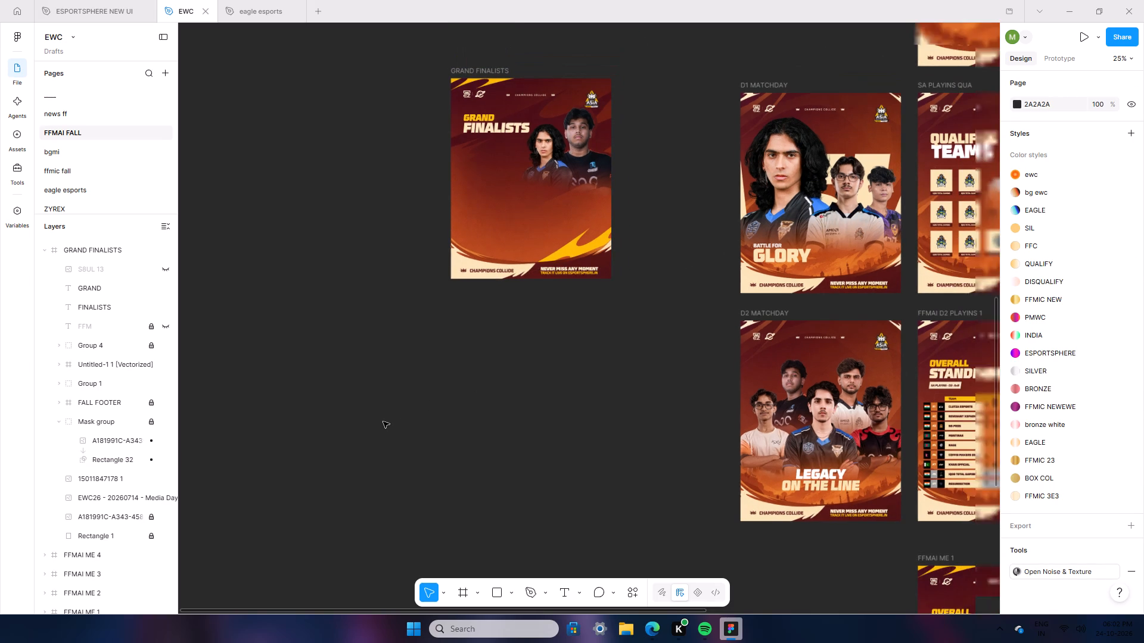
pyautogui.keyDown('ctrl'); pyautogui.scroll(-1, 437, 260); pyautogui.keyUp('ctrl')
pyautogui.keyDown('ctrl'); pyautogui.scroll(1, 437, 260); pyautogui.keyUp('ctrl')
pyautogui.keyDown('ctrl'); pyautogui.scroll(-8, 437, 260); pyautogui.keyUp('ctrl')
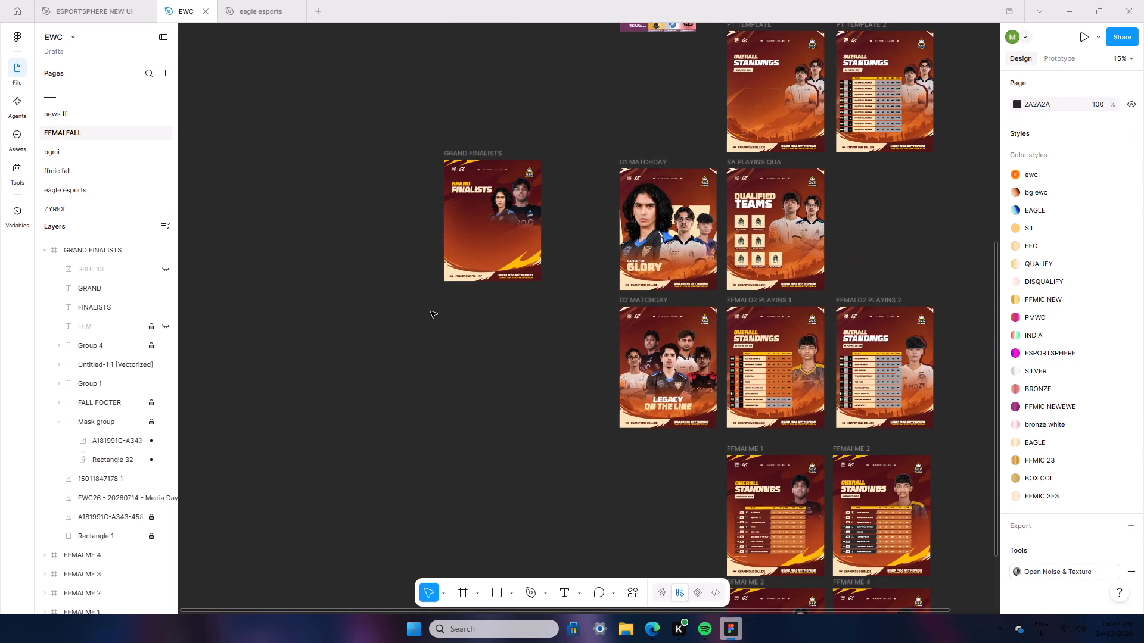
pyautogui.keyDown('ctrl'); pyautogui.scroll(2, 431, 311); pyautogui.keyUp('ctrl')
pyautogui.keyDown('ctrl'); pyautogui.scroll(-1, 431, 311); pyautogui.keyUp('ctrl')
pyautogui.keyDown('ctrl'); pyautogui.scroll(1, 431, 311); pyautogui.keyUp('ctrl')
pyautogui.keyDown('ctrl'); pyautogui.scroll(-1, 431, 311); pyautogui.keyUp('ctrl')
pyautogui.keyDown('ctrl'); pyautogui.scroll(3, 431, 311); pyautogui.keyUp('ctrl')
pyautogui.keyDown('ctrl'); pyautogui.scroll(-1, 431, 311); pyautogui.keyUp('ctrl')
pyautogui.keyDown('ctrl'); pyautogui.scroll(3, 431, 311); pyautogui.keyUp('ctrl')
pyautogui.keyDown('ctrl'); pyautogui.scroll(-2, 431, 311); pyautogui.keyUp('ctrl')
pyautogui.keyDown('ctrl'); pyautogui.scroll(2, 431, 311); pyautogui.keyUp('ctrl')
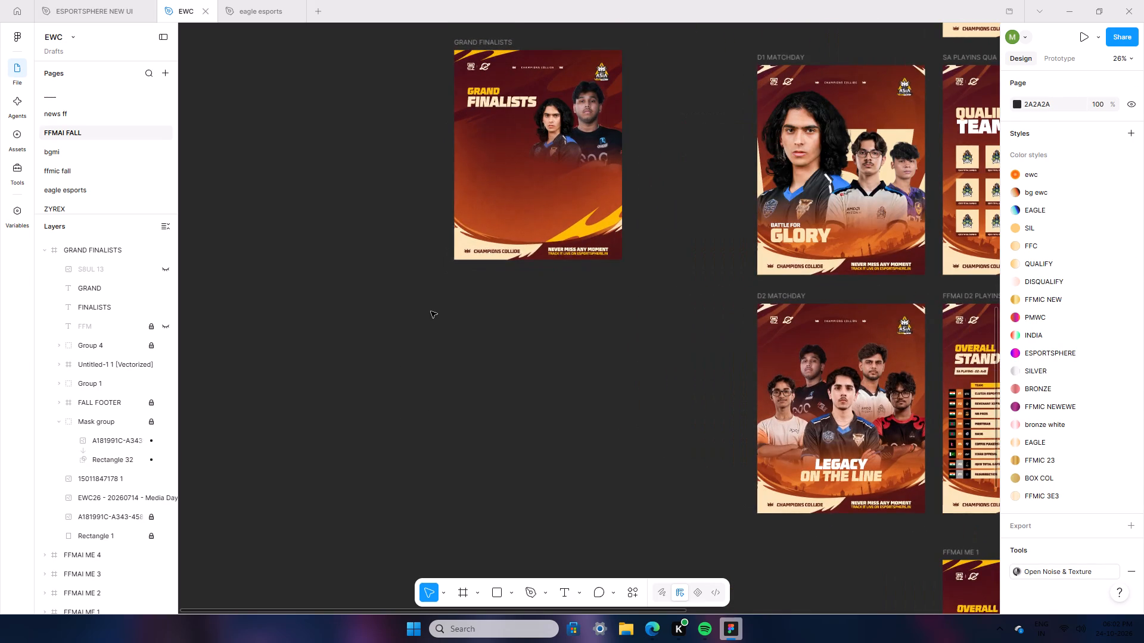
pyautogui.keyDown('ctrl'); pyautogui.scroll(-1, 431, 311); pyautogui.keyUp('ctrl')
pyautogui.keyDown('ctrl'); pyautogui.scroll(7, 431, 311); pyautogui.keyUp('ctrl')
pyautogui.scroll(8, 431, 311)
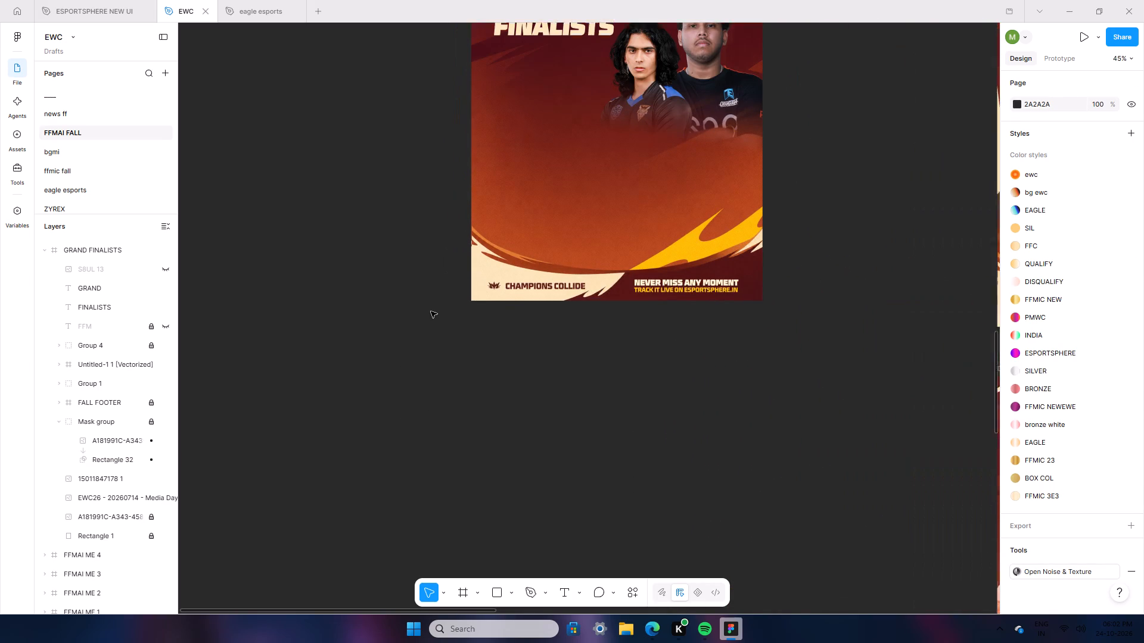
pyautogui.scroll(-1, 431, 311)
pyautogui.scroll(1, 431, 311)
pyautogui.scroll(-1, 431, 311)
pyautogui.scroll(1, 431, 311)
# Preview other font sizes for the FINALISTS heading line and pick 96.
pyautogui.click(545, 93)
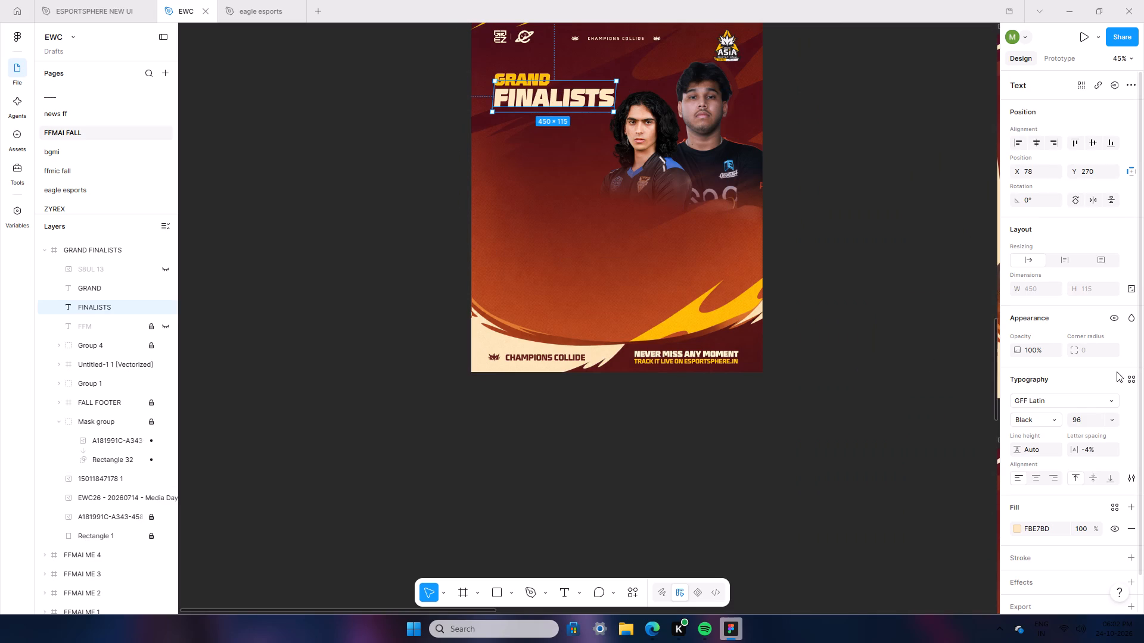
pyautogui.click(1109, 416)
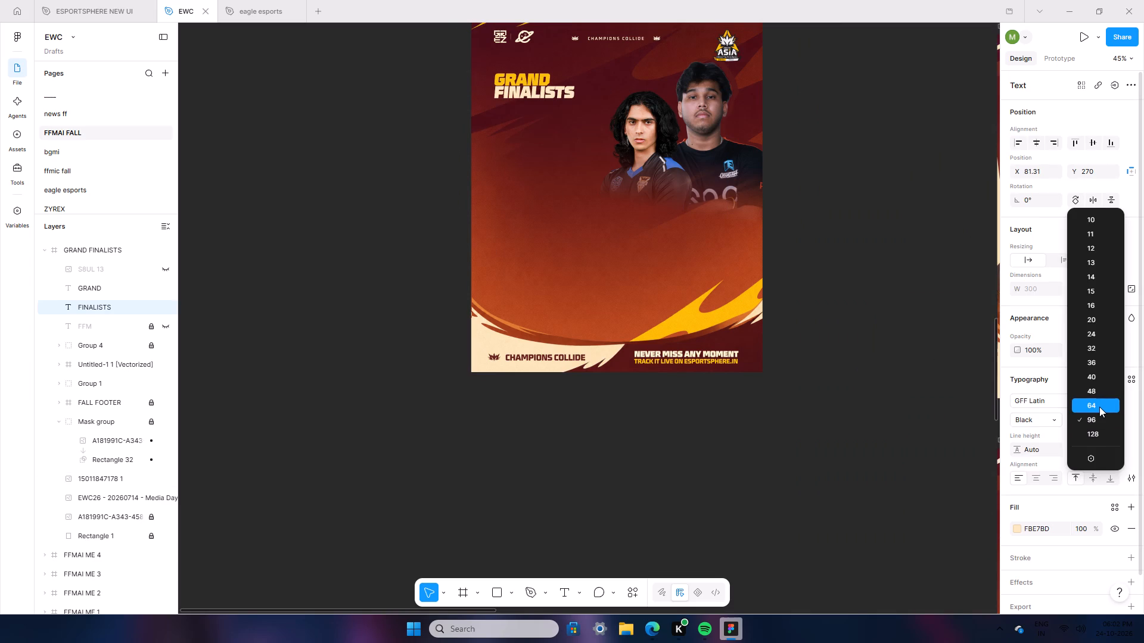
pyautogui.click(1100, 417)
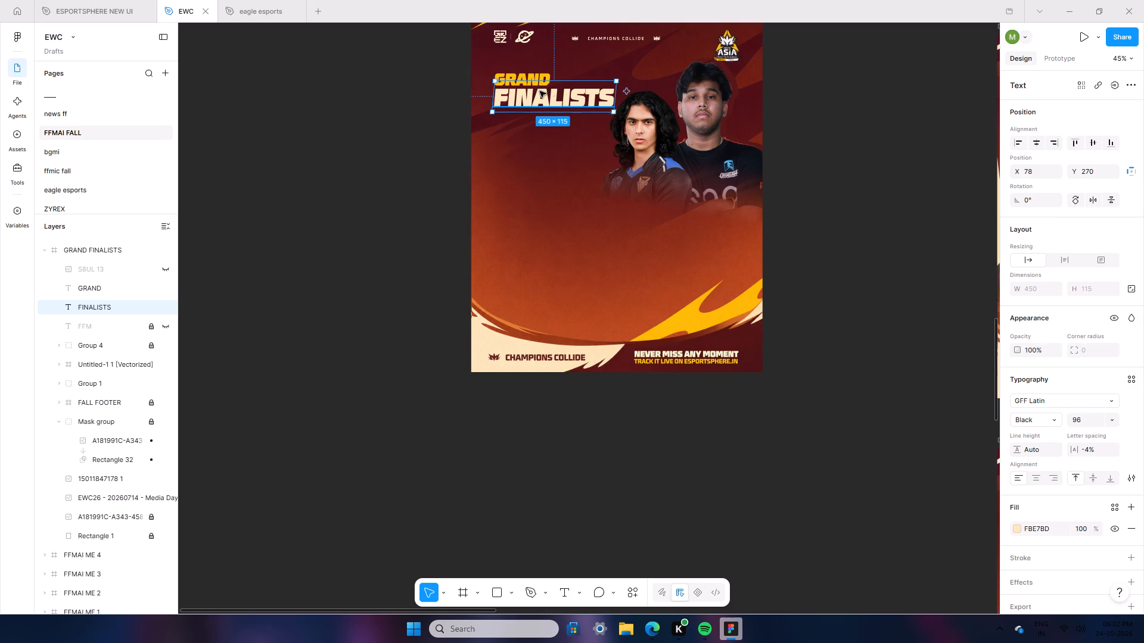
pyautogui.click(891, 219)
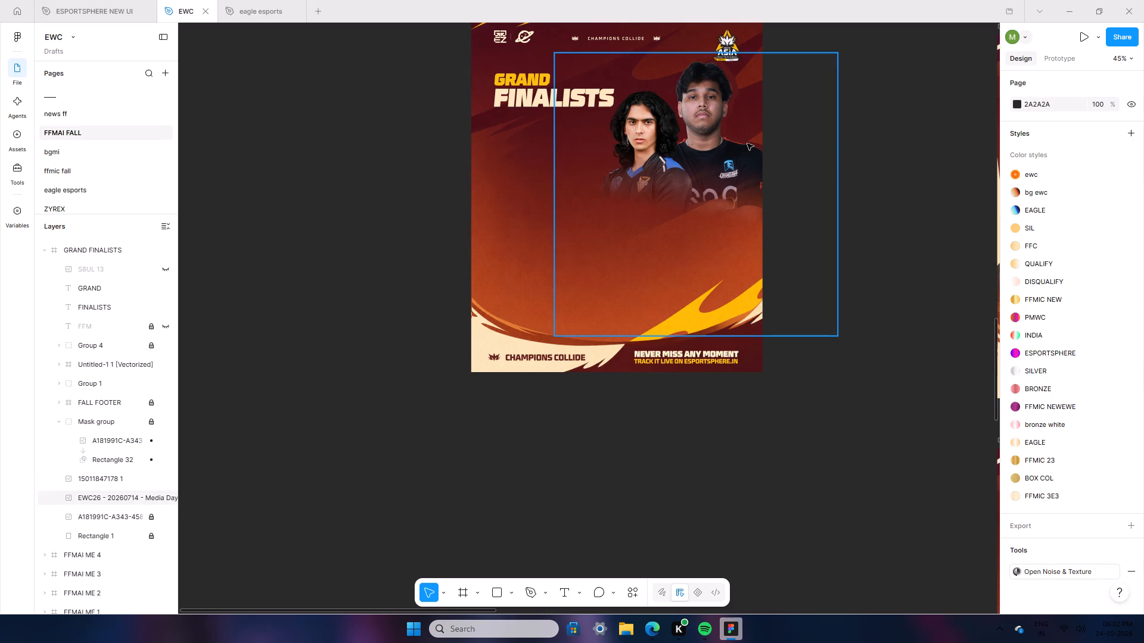
# Shift the EWC26 player photo slightly down and towards the poster's right edge, and move the long-haired player photo right to match.
pyautogui.click(747, 143)
pyautogui.moveTo(776, 157); pyautogui.dragTo(797, 166)
pyautogui.click(666, 164)
pyautogui.moveTo(674, 163); pyautogui.dragTo(696, 163)
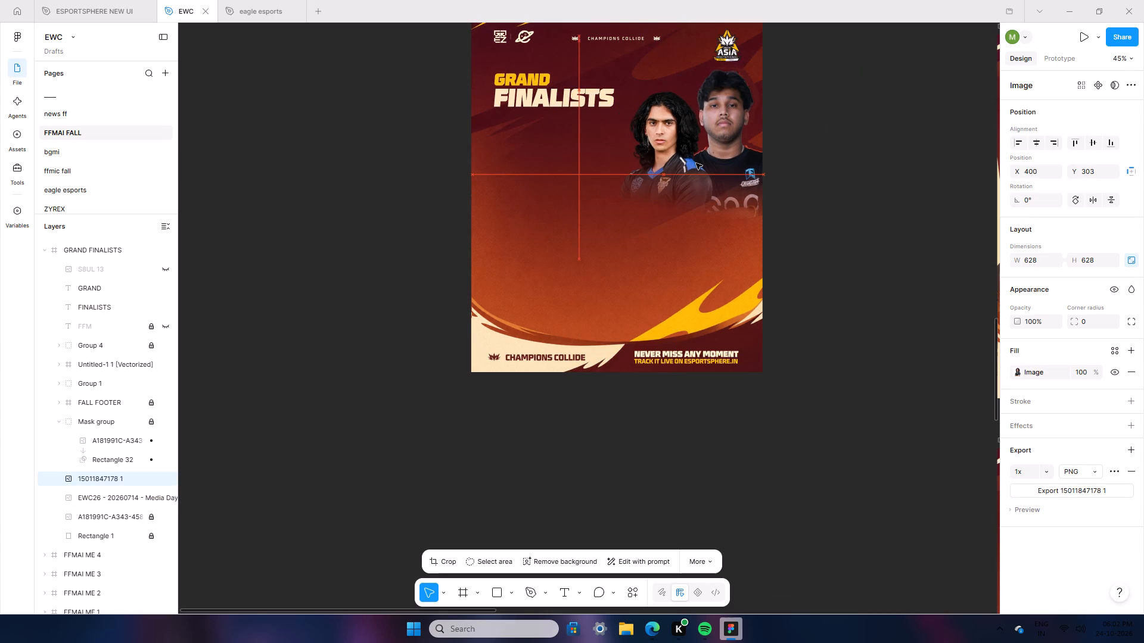
pyautogui.moveTo(696, 163); pyautogui.dragTo(692, 163)
pyautogui.click(849, 227)
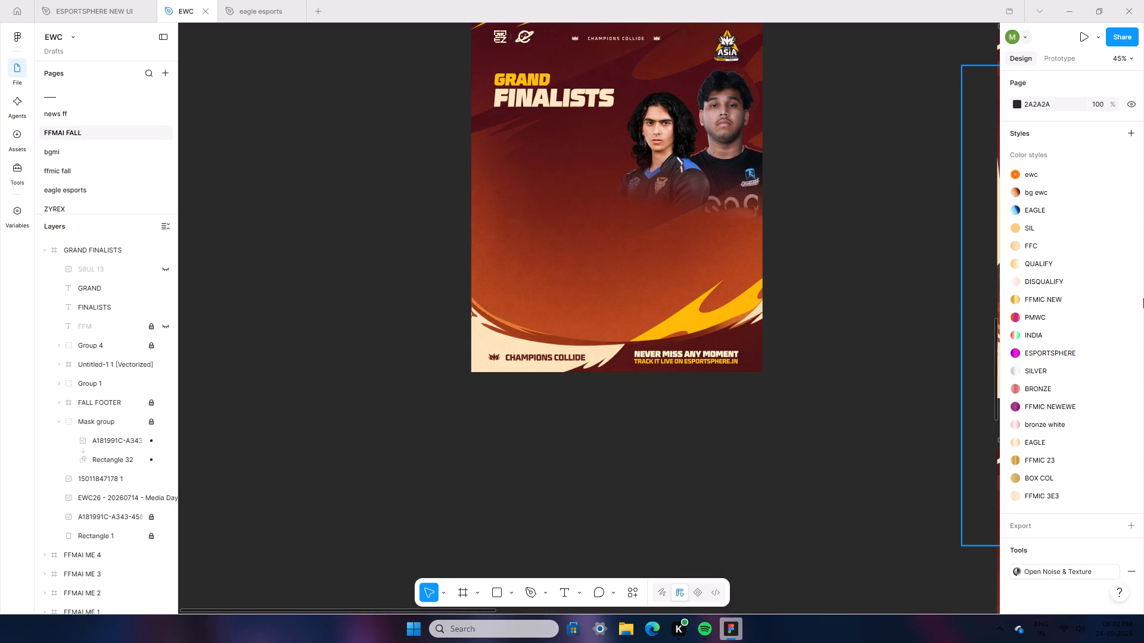
pyautogui.click(763, 392)
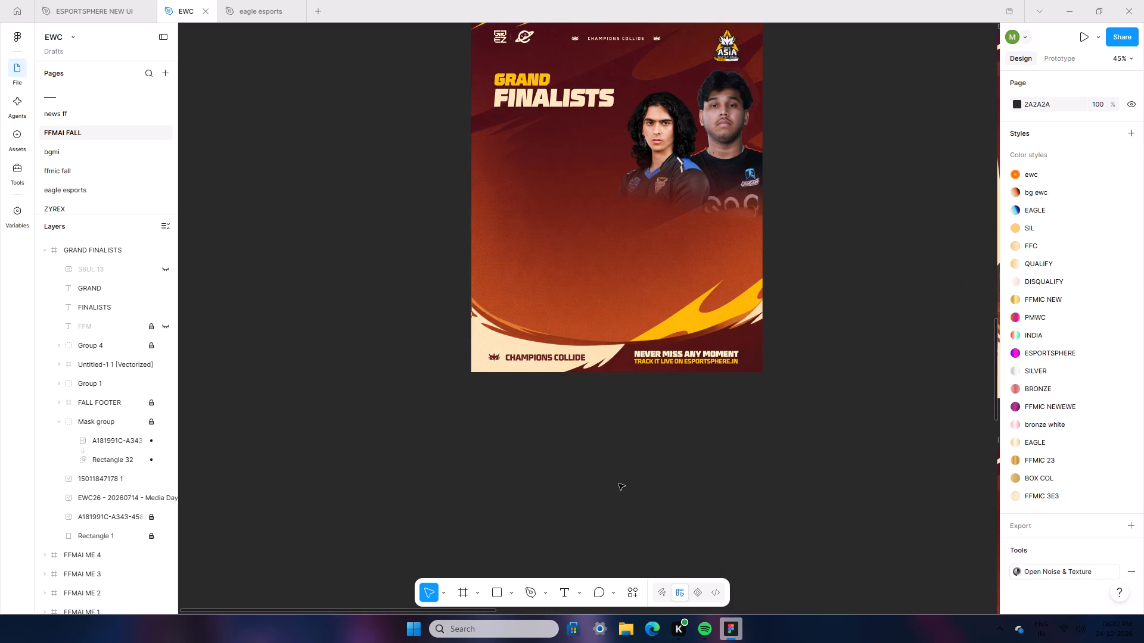
# Lock both EWC26 player photos in the SA PLAYINS QUA frame.
pyautogui.scroll(5, 577, 451)
pyautogui.keyDown('ctrl'); pyautogui.scroll(-7, 571, 447); pyautogui.keyUp('ctrl')
pyautogui.keyDown('ctrl'); pyautogui.scroll(-5, 691, 409); pyautogui.keyUp('ctrl')
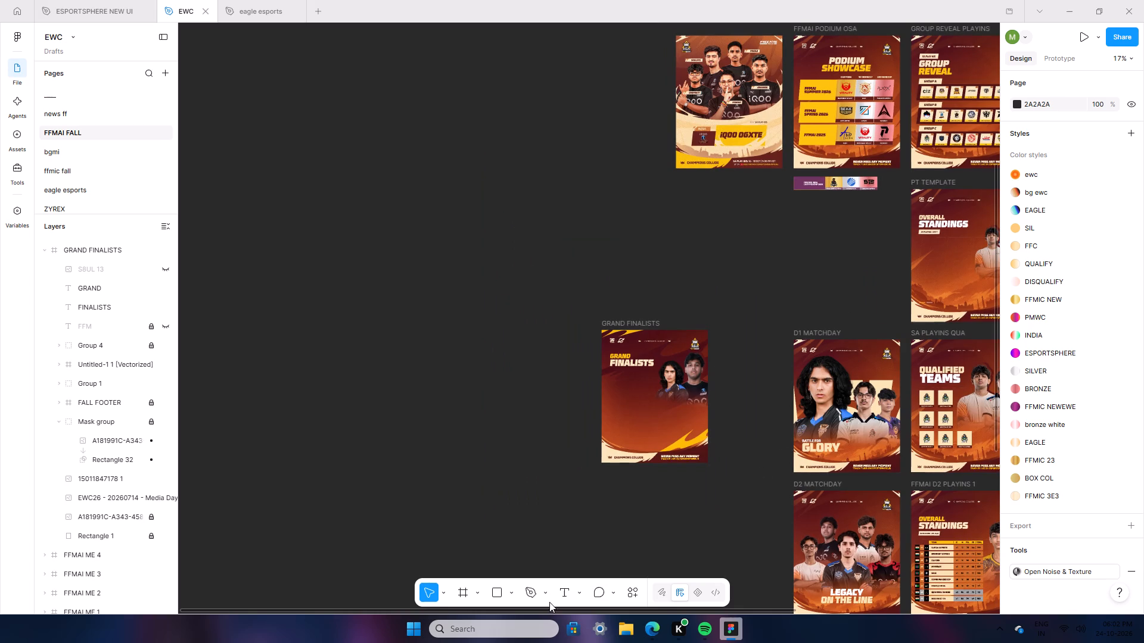
pyautogui.moveTo(561, 610); pyautogui.dragTo(755, 642)
pyautogui.keyDown('ctrl'); pyautogui.scroll(7, 803, 408); pyautogui.keyUp('ctrl')
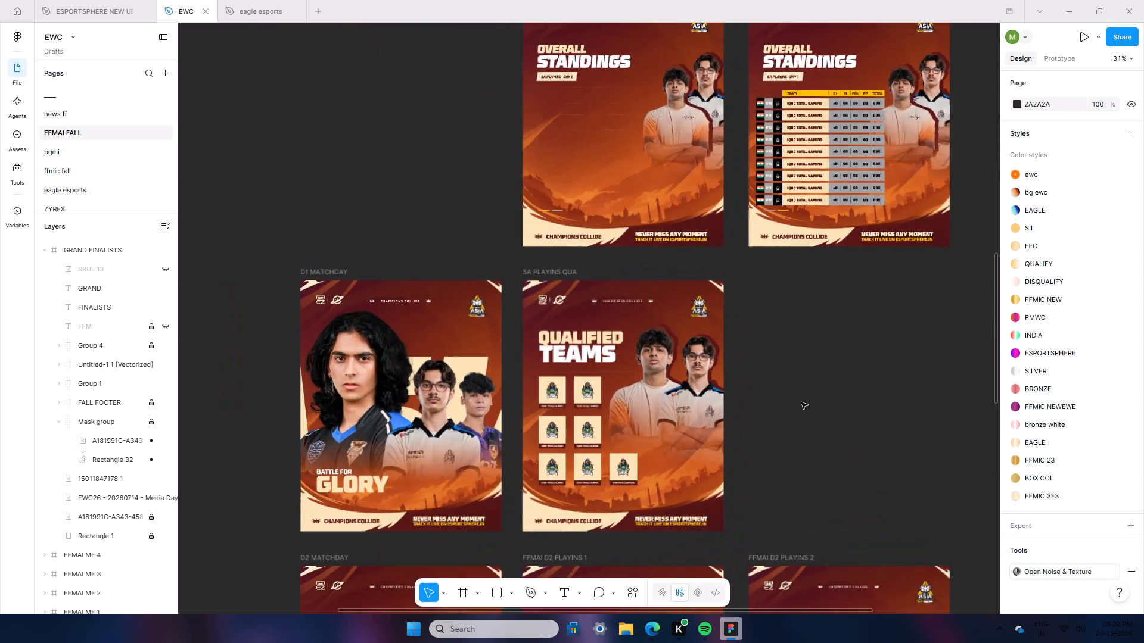
pyautogui.keyDown('ctrl'); pyautogui.scroll(6, 801, 402); pyautogui.keyUp('ctrl')
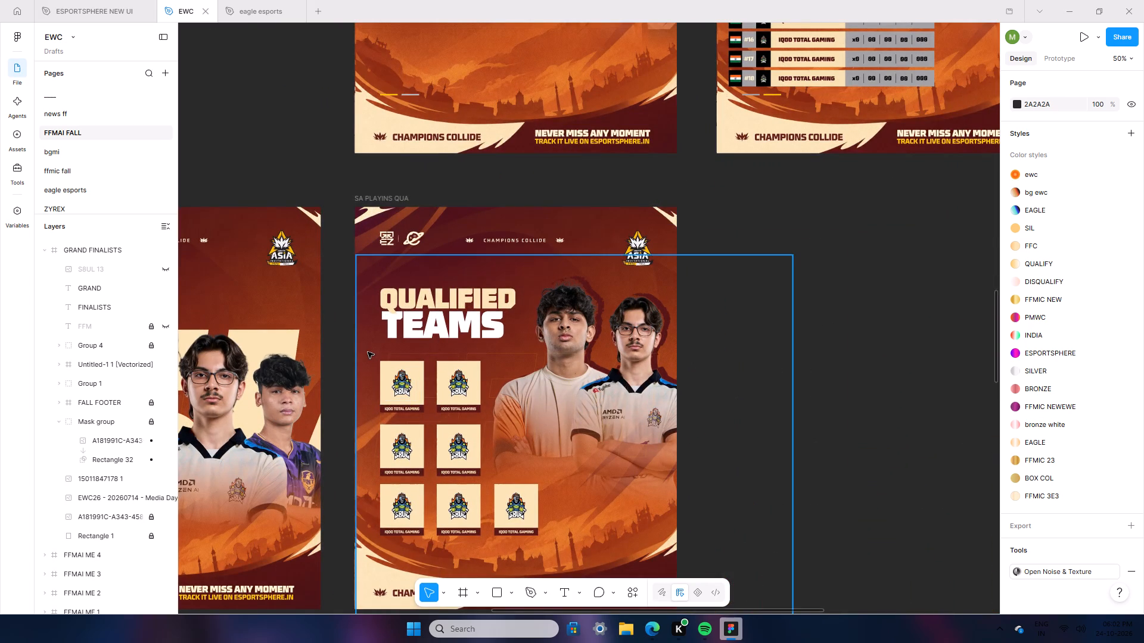
pyautogui.click(368, 352)
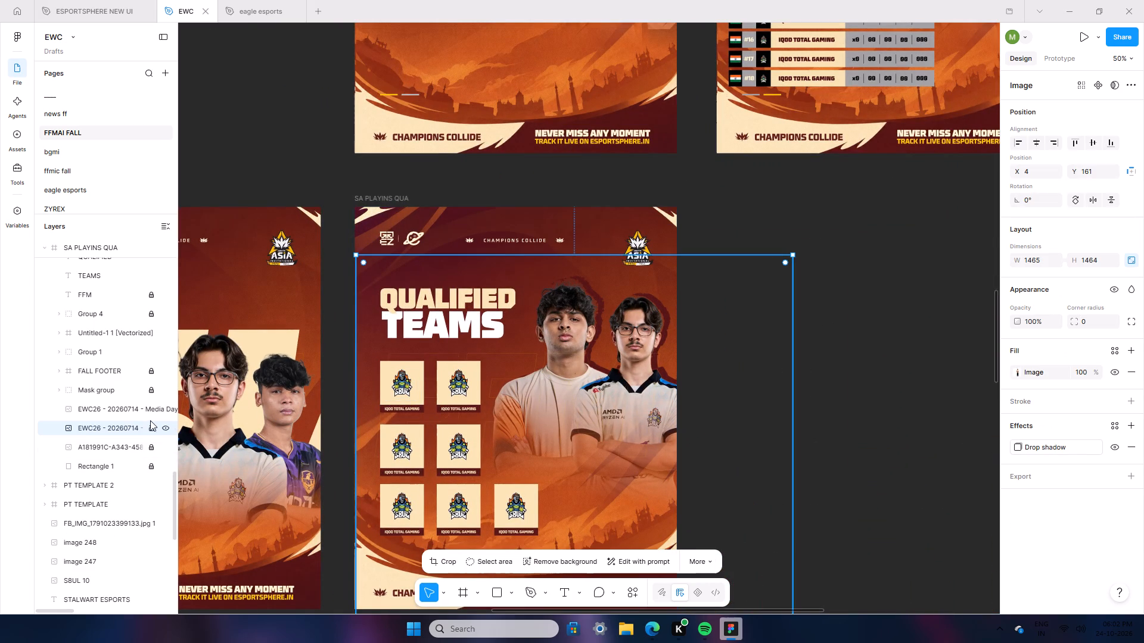
pyautogui.click(148, 429)
pyautogui.click(151, 412)
pyautogui.click(937, 394)
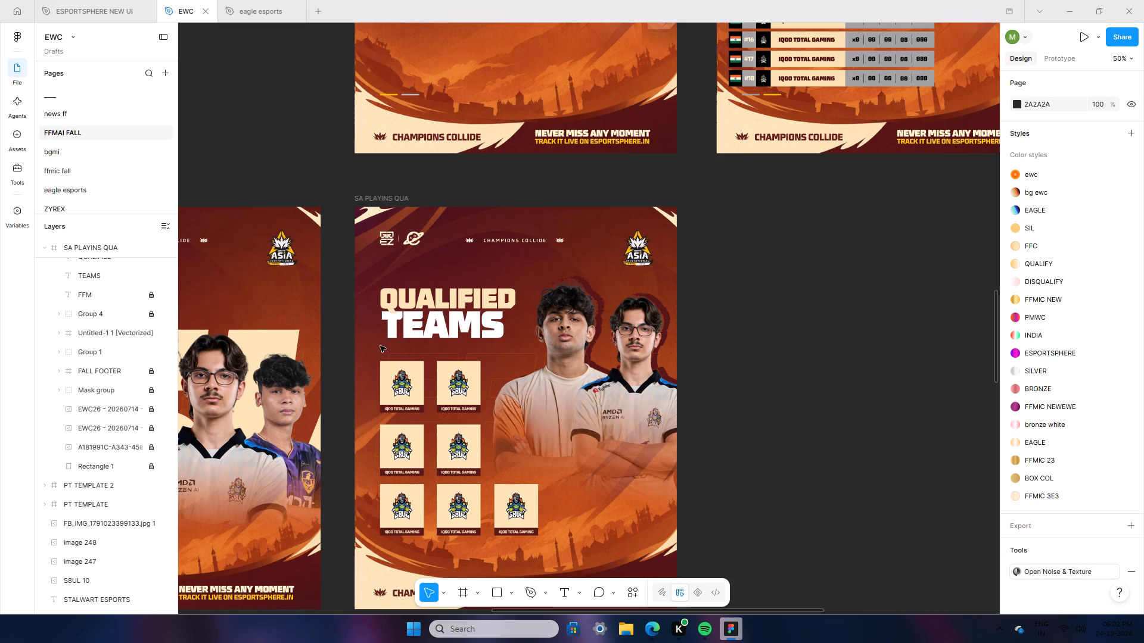
# Copy the first IQOO TOTAL GAMING team tile, all four layers, from SA PLAYINS QUA and paste it beside the GRAND FINALISTS frame.
pyautogui.moveTo(372, 348); pyautogui.dragTo(418, 418)
pyautogui.rightClick(409, 400)
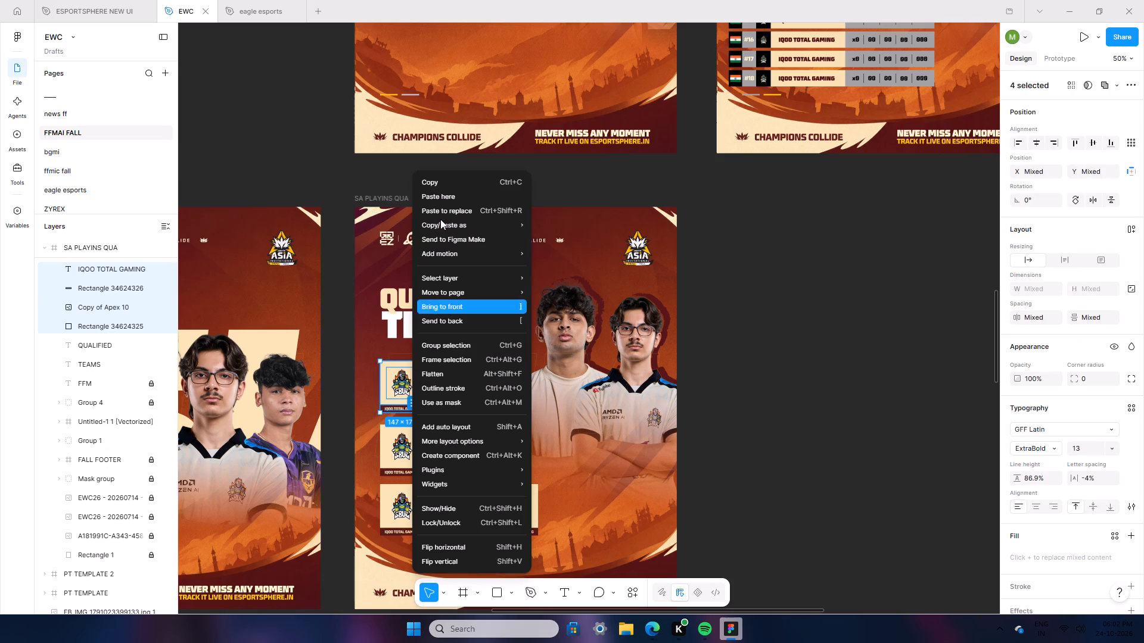
pyautogui.click(436, 180)
pyautogui.moveTo(717, 610); pyautogui.dragTo(700, 604)
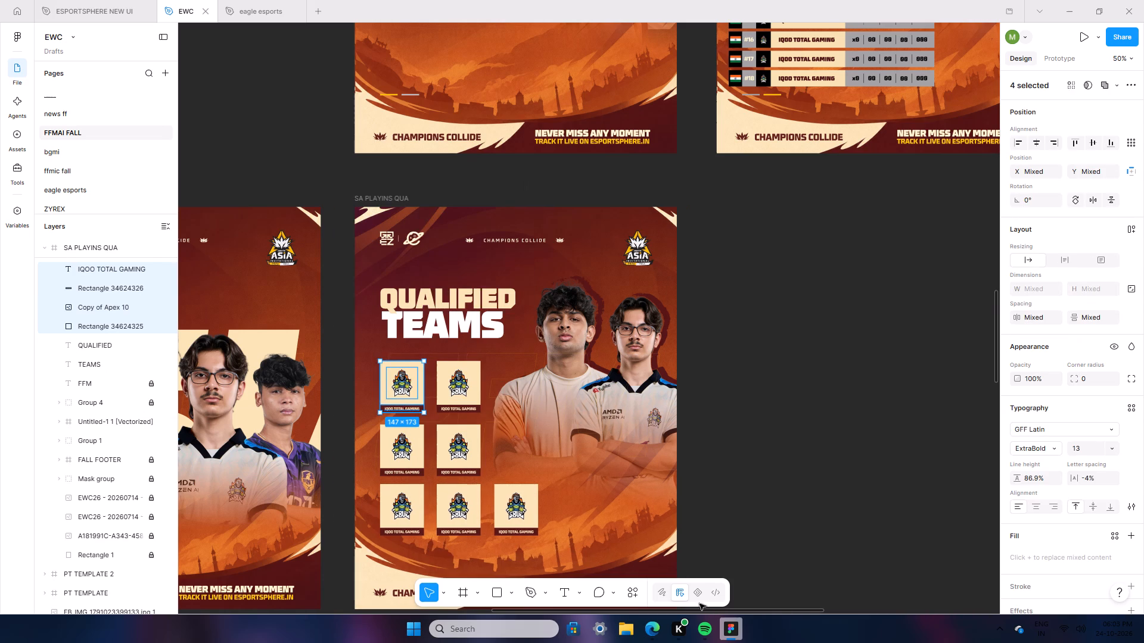
pyautogui.moveTo(700, 604); pyautogui.dragTo(327, 446)
pyautogui.rightClick(259, 272)
pyautogui.click(274, 285)
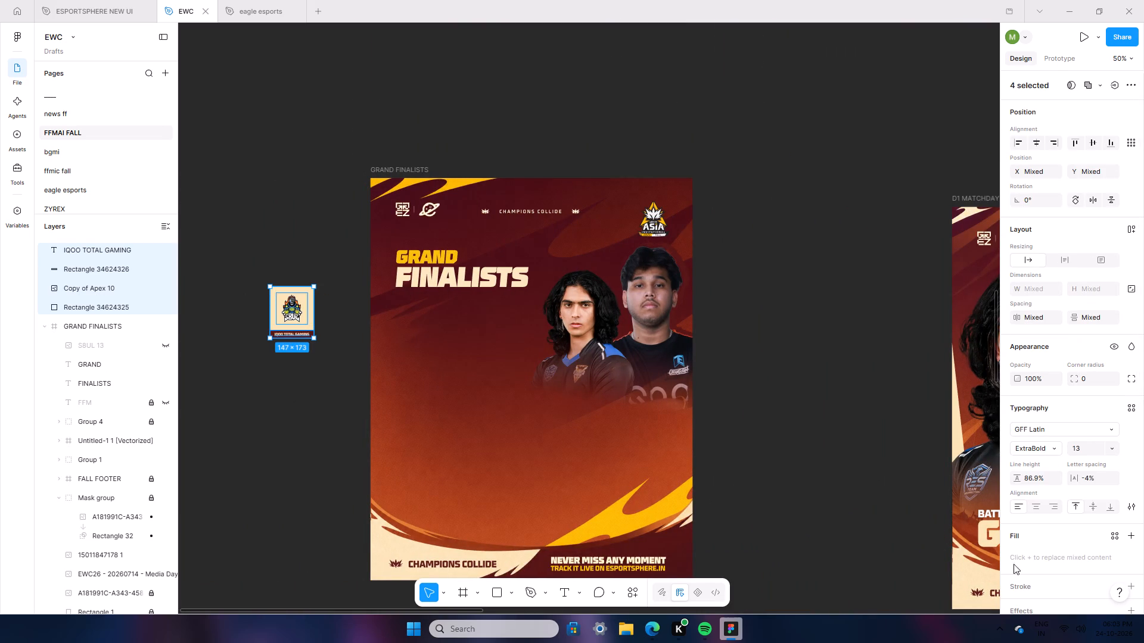
# Recolour the pasted team tile's cream FAE4B4 to yellow FABF09, sampled from the GRAND heading.
pyautogui.scroll(-5, 1036, 573)
pyautogui.click(1018, 524)
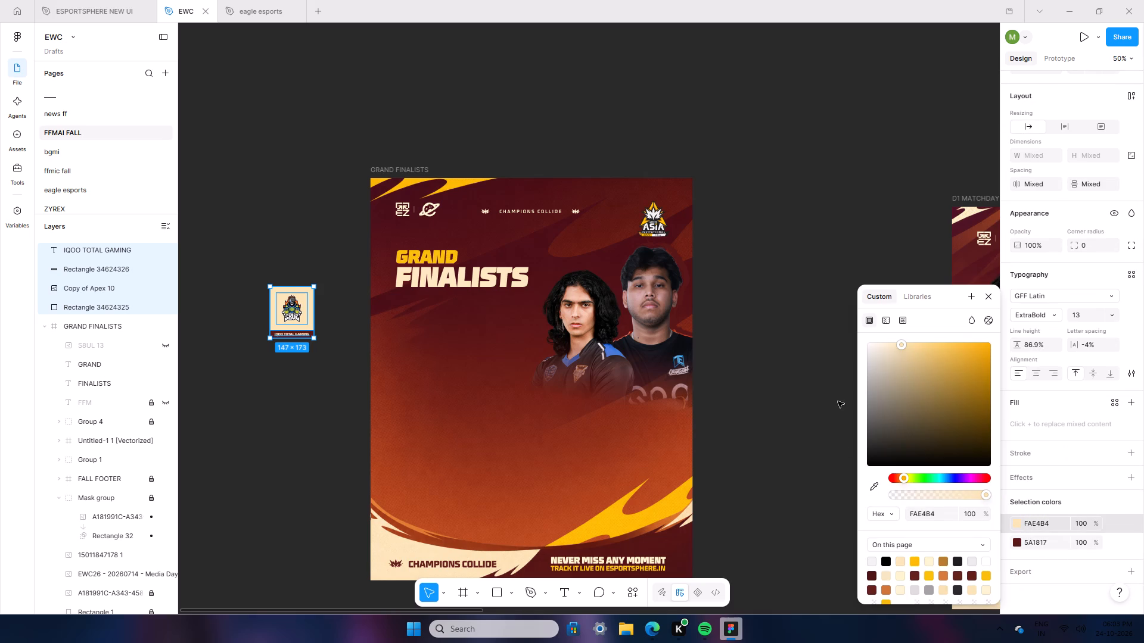
pyautogui.click(871, 491)
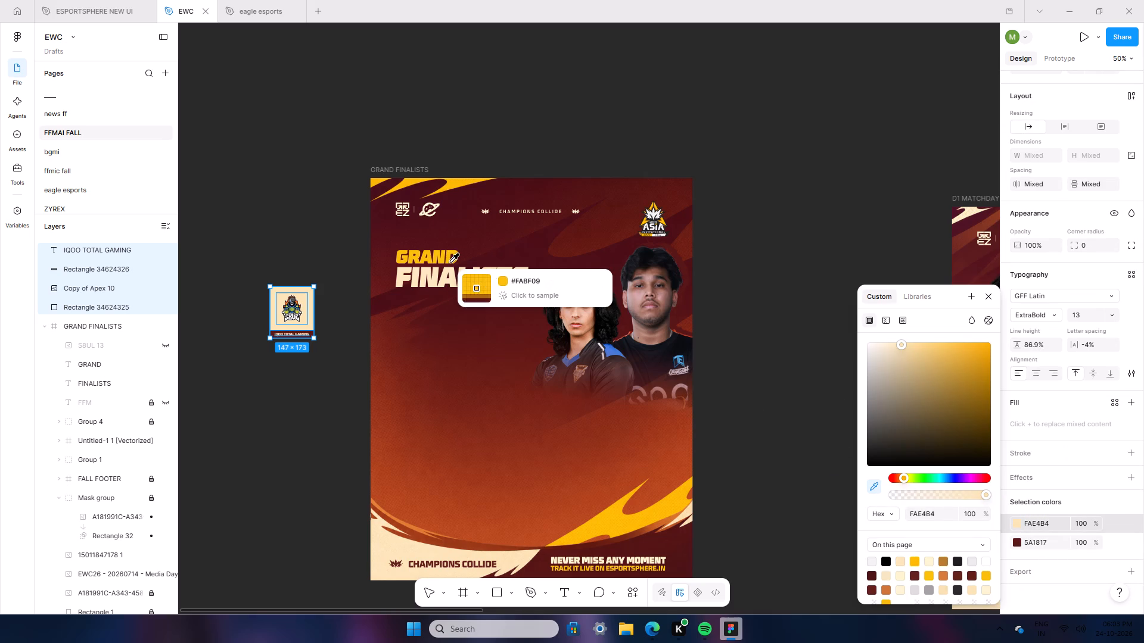
pyautogui.click(455, 260)
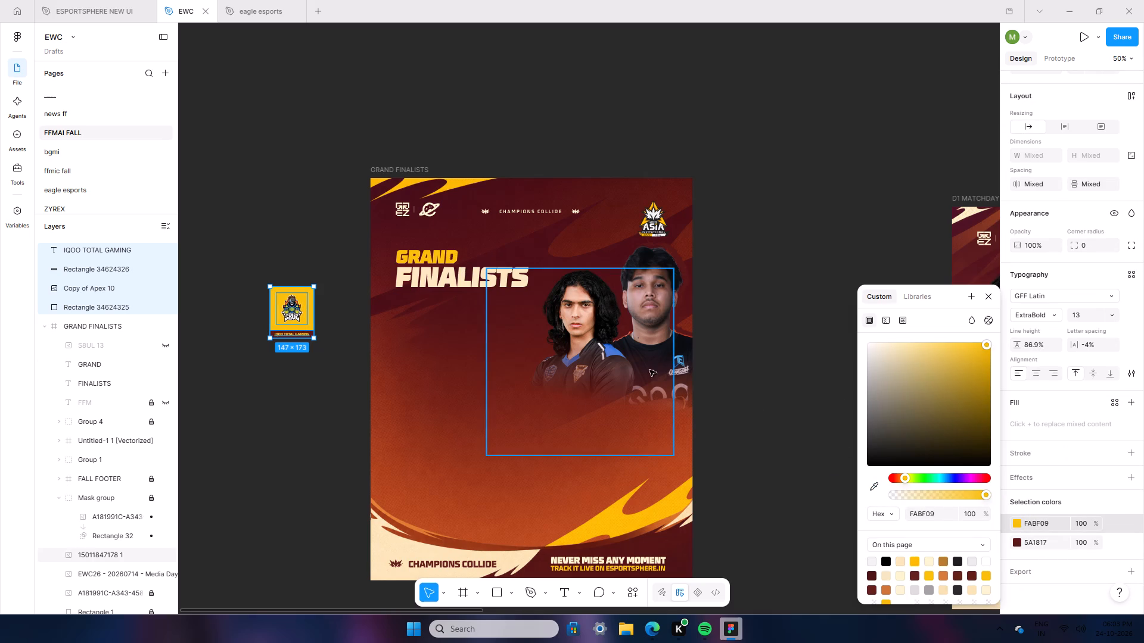
pyautogui.click(810, 451)
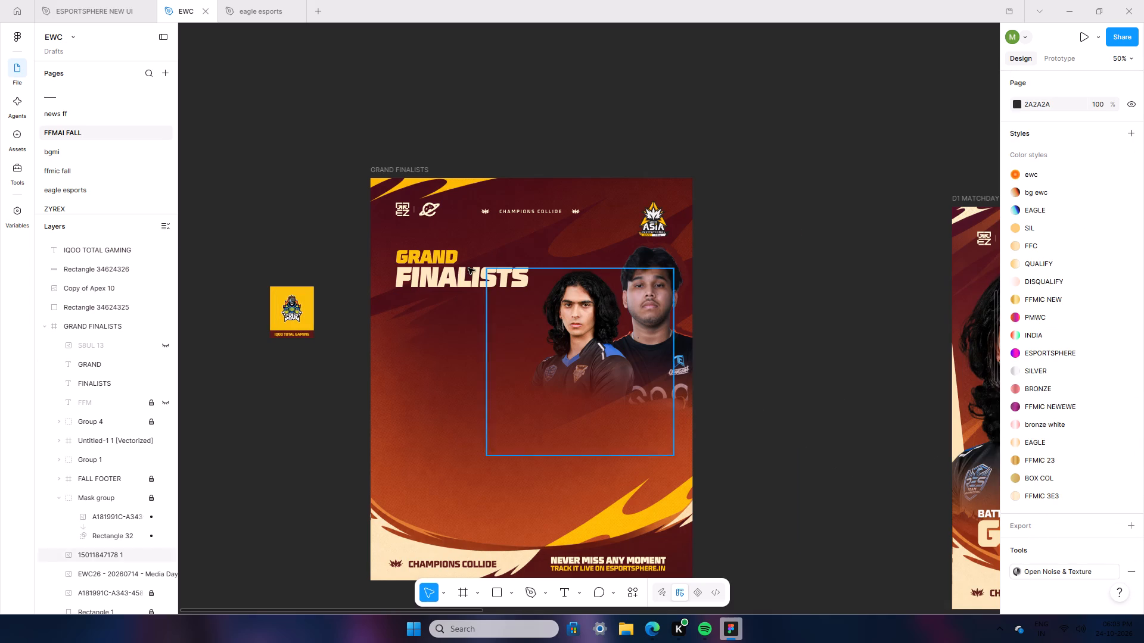
# Group the four layers of the pasted IQOO TOTAL GAMING tile beside the GRAND FINALISTS frame.
pyautogui.moveTo(232, 260); pyautogui.dragTo(345, 394)
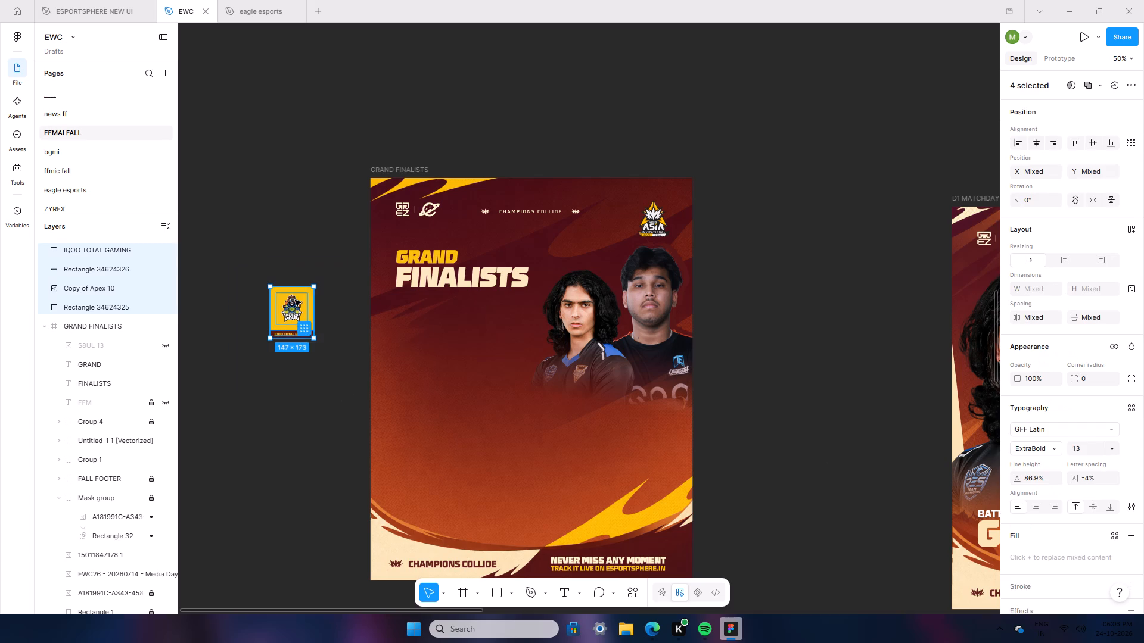
pyautogui.rightClick(295, 300)
pyautogui.click(327, 330)
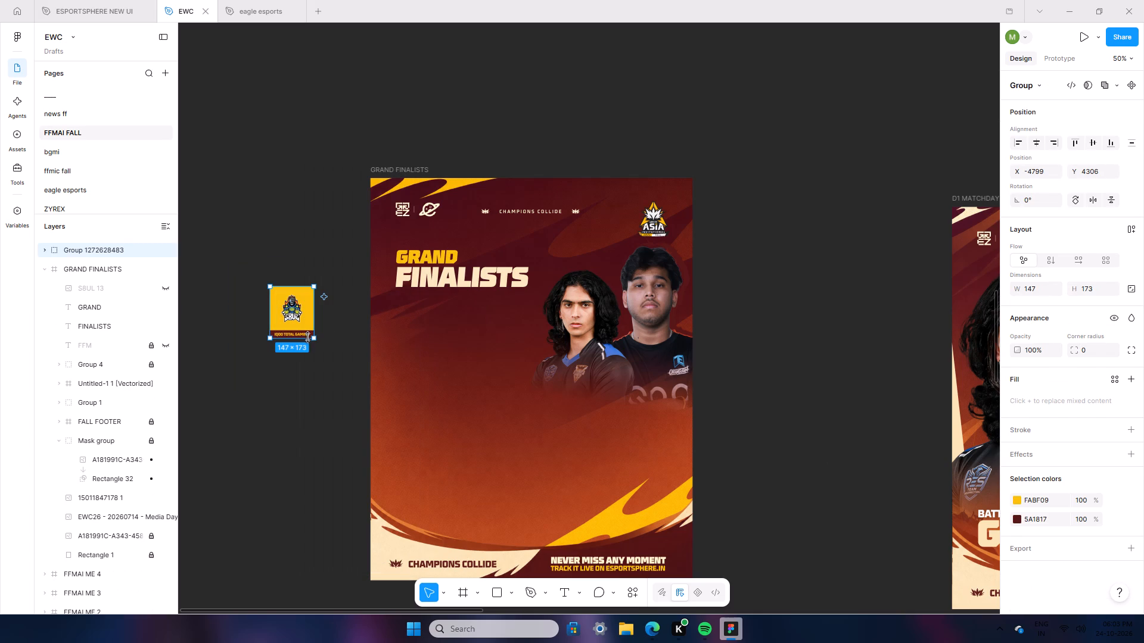
# Lock the tile group's aspect ratio and shrink the group to 134.25 × 158.
pyautogui.moveTo(314, 336); pyautogui.dragTo(306, 329)
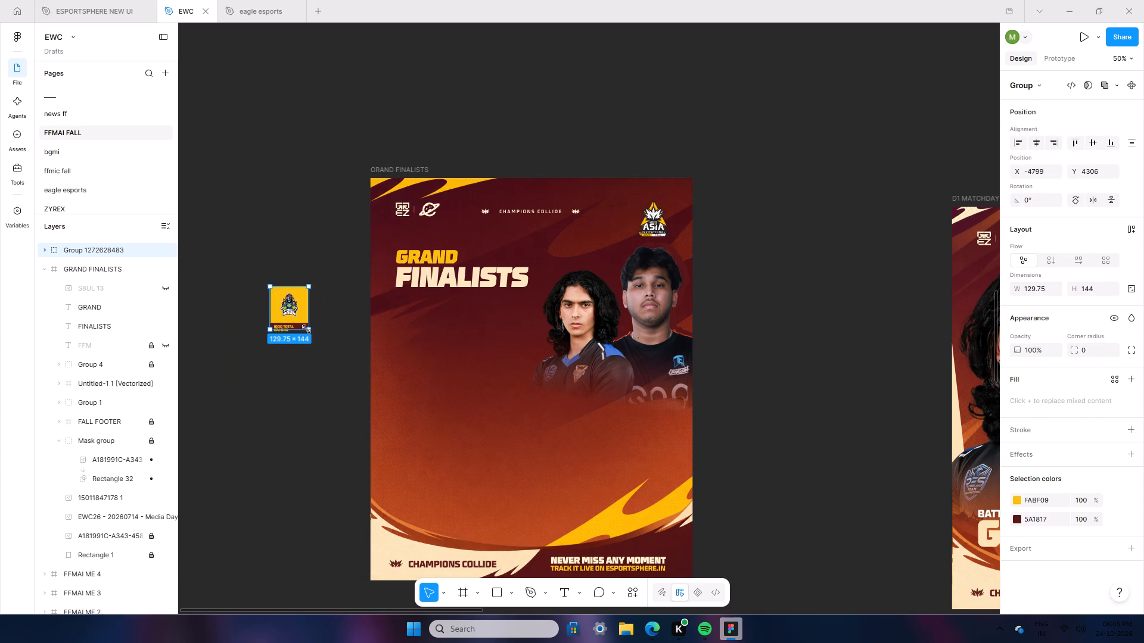
pyautogui.hotkey('ctrl', 'z')
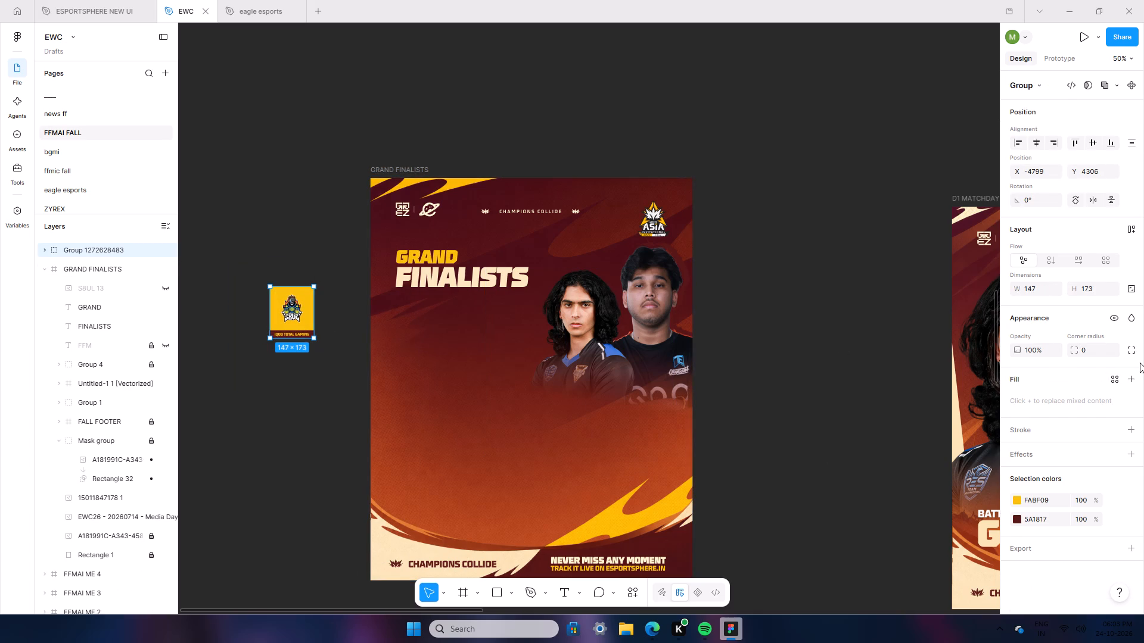
pyautogui.click(1133, 288)
pyautogui.moveTo(314, 338); pyautogui.dragTo(309, 333)
pyautogui.click(273, 414)
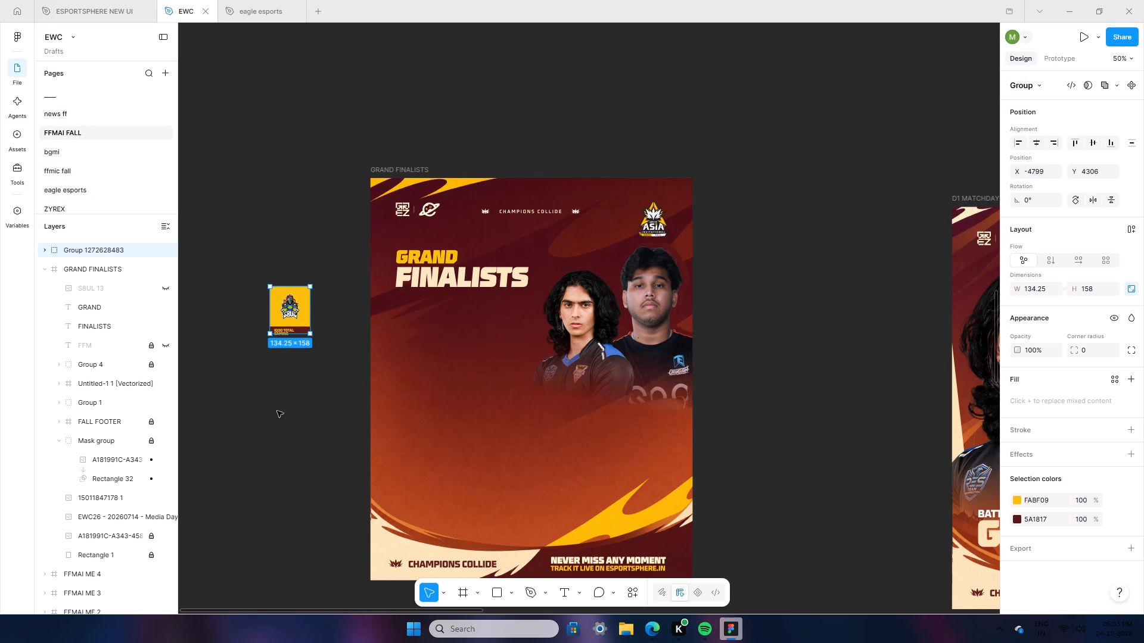
# Set the tile's IQOO TOTAL GAMING label to font size 10, centre-align it, and centre it on the dark red strip.
pyautogui.keyDown('ctrl'); pyautogui.scroll(7, 195, 440); pyautogui.keyUp('ctrl')
pyautogui.keyDown('ctrl'); pyautogui.scroll(5, 392, 319); pyautogui.keyUp('ctrl')
pyautogui.doubleClick(361, 166)
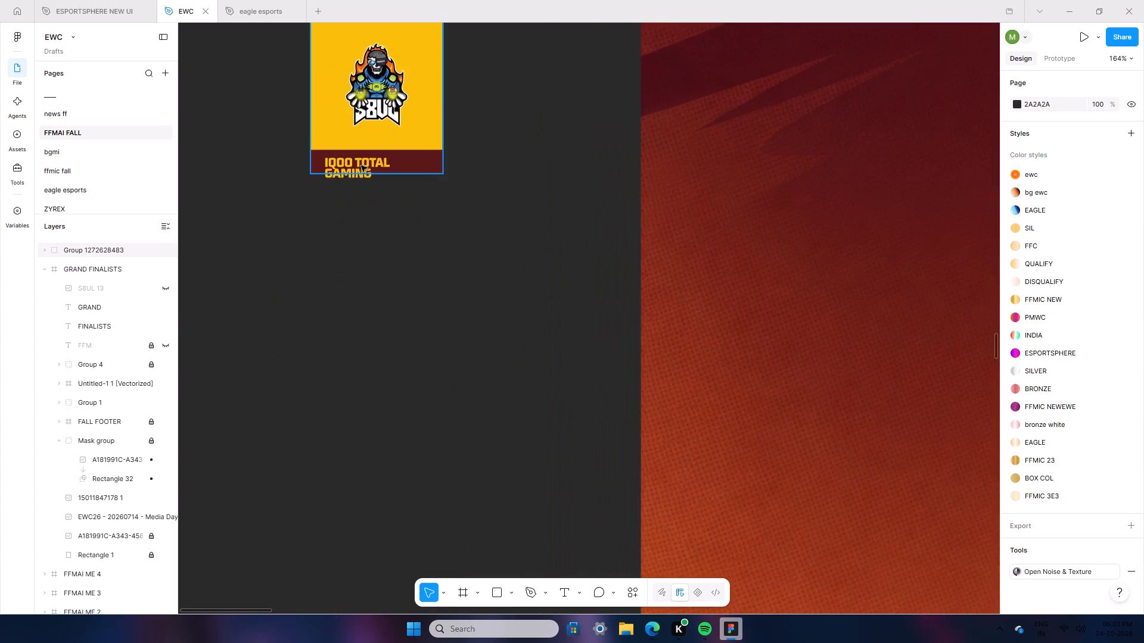
pyautogui.click(1054, 421)
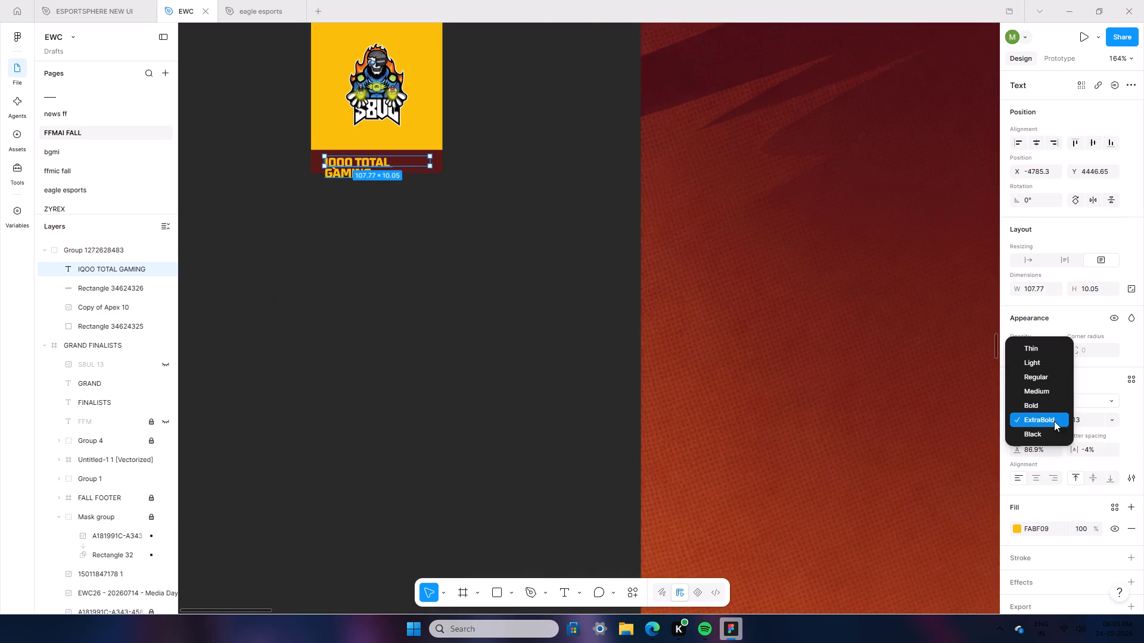
pyautogui.click(1056, 415)
pyautogui.click(1111, 417)
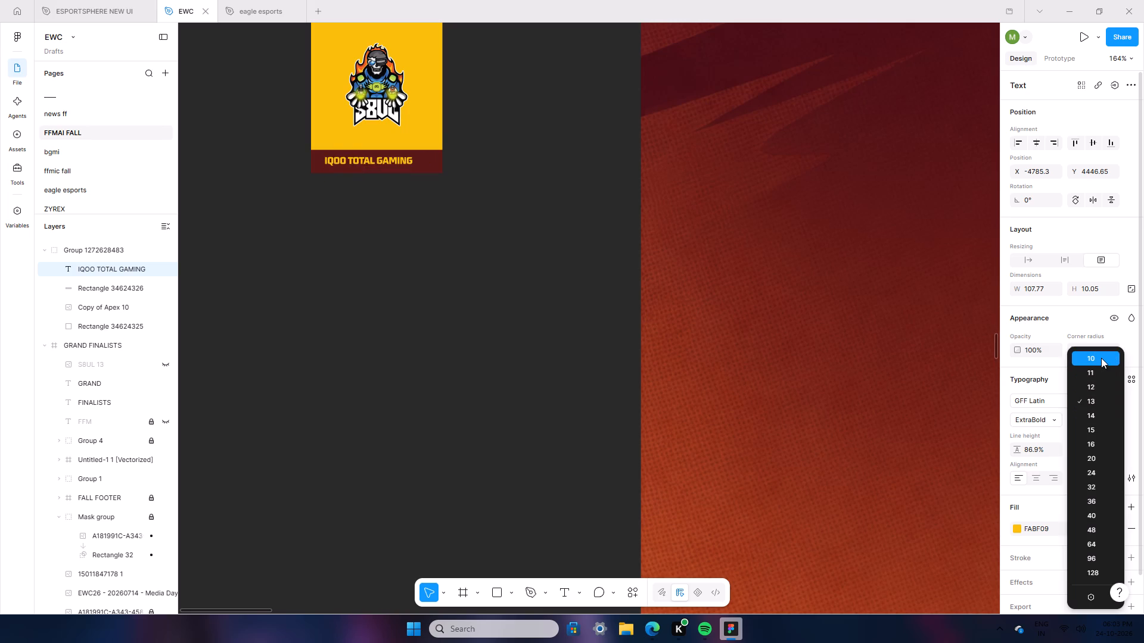
pyautogui.click(1101, 358)
pyautogui.click(368, 160)
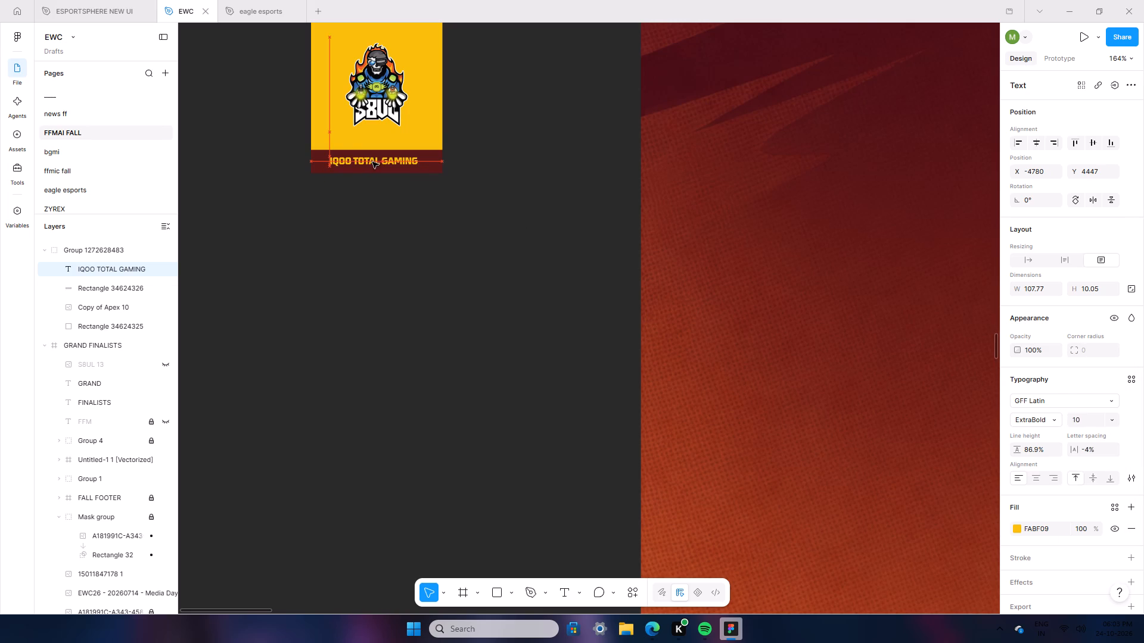
pyautogui.click(1037, 478)
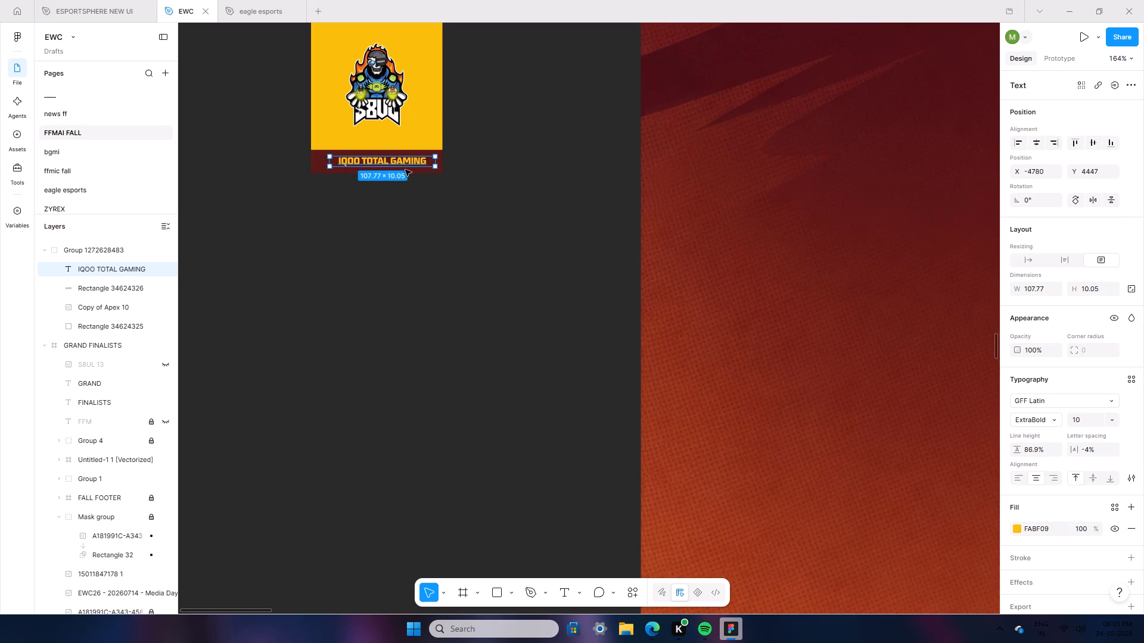
pyautogui.click(398, 161)
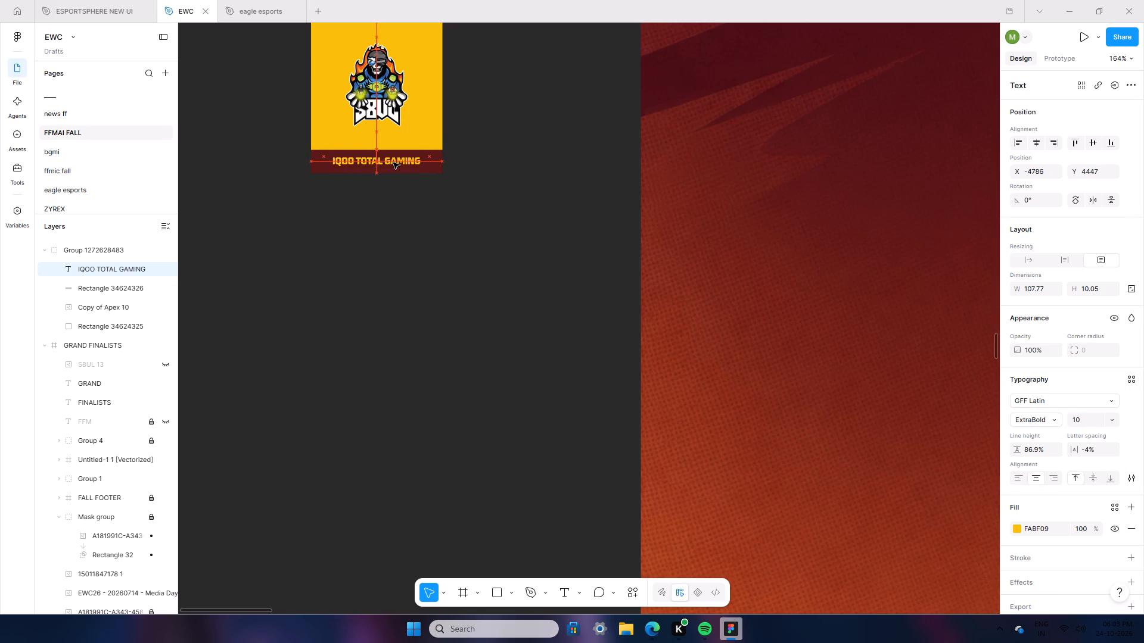
pyautogui.click(431, 258)
# Move the team tile into the GRAND FINALISTS frame below the heading, at X 85, Y 441.
pyautogui.keyDown('ctrl'); pyautogui.scroll(-7, 431, 258); pyautogui.keyUp('ctrl')
pyautogui.moveTo(357, 123); pyautogui.dragTo(374, 169)
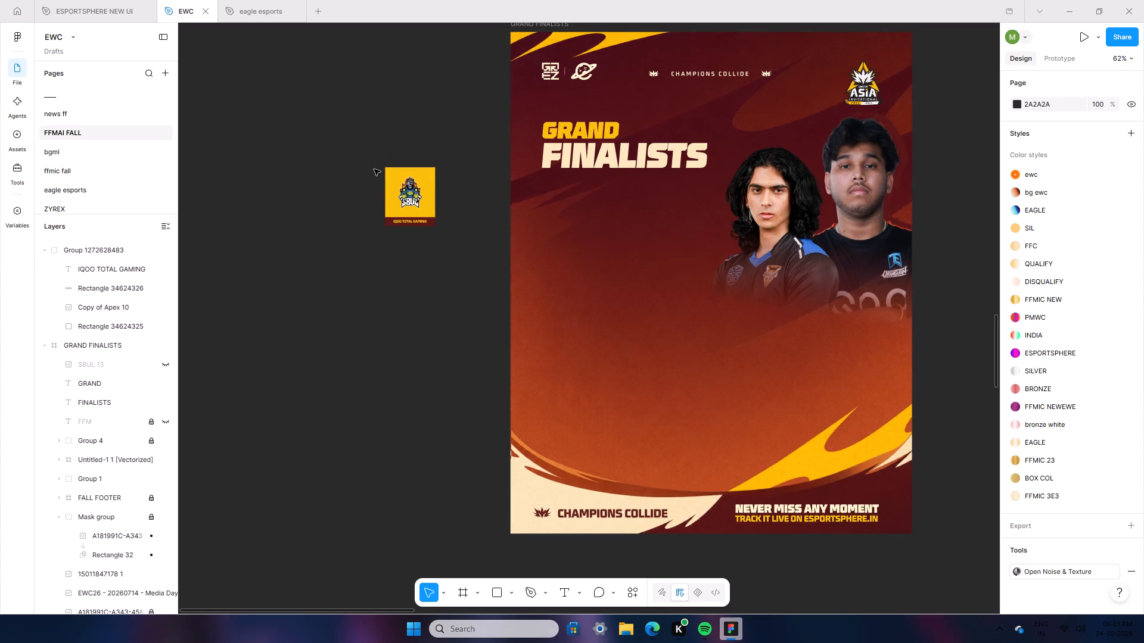
pyautogui.moveTo(374, 169); pyautogui.dragTo(480, 267)
pyautogui.moveTo(413, 198); pyautogui.dragTo(551, 232)
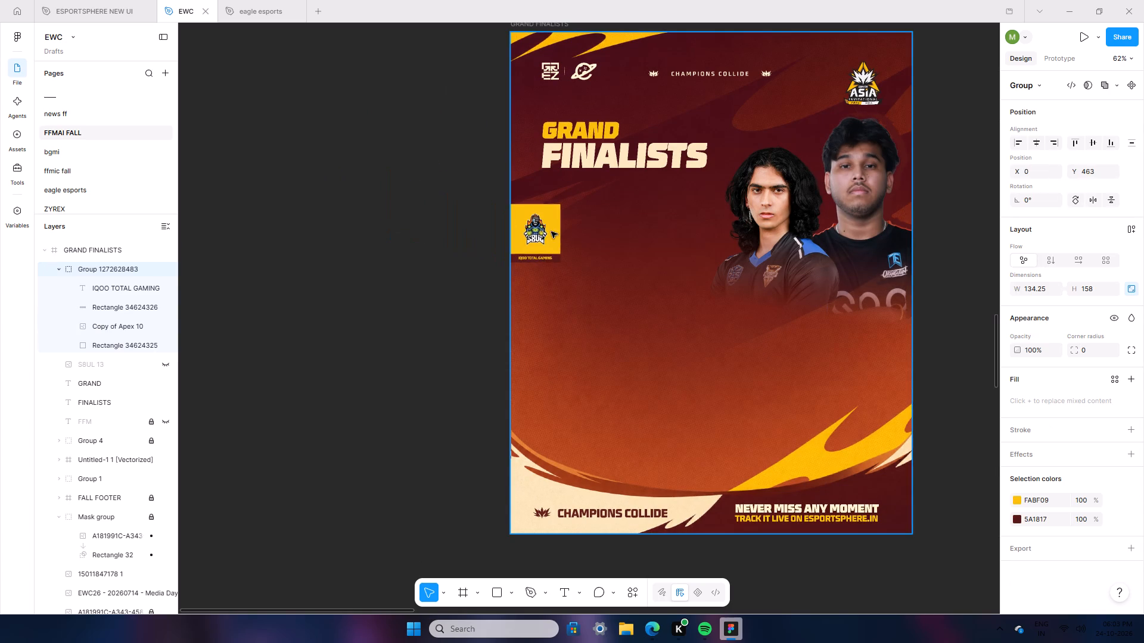
pyautogui.moveTo(551, 232); pyautogui.dragTo(570, 226)
# Copy the team tile, paste it, and place the copy to the right of the original with a 22 gap.
pyautogui.rightClick(570, 226)
pyautogui.click(587, 154)
pyautogui.rightClick(377, 174)
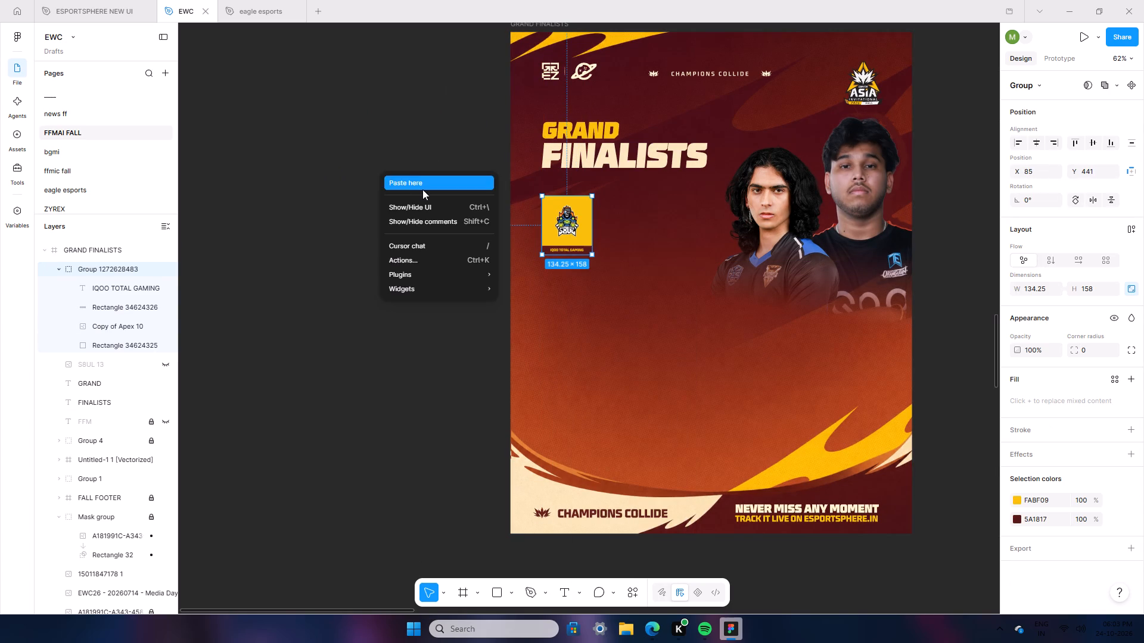
pyautogui.click(418, 174)
pyautogui.rightClick(397, 182)
pyautogui.click(429, 186)
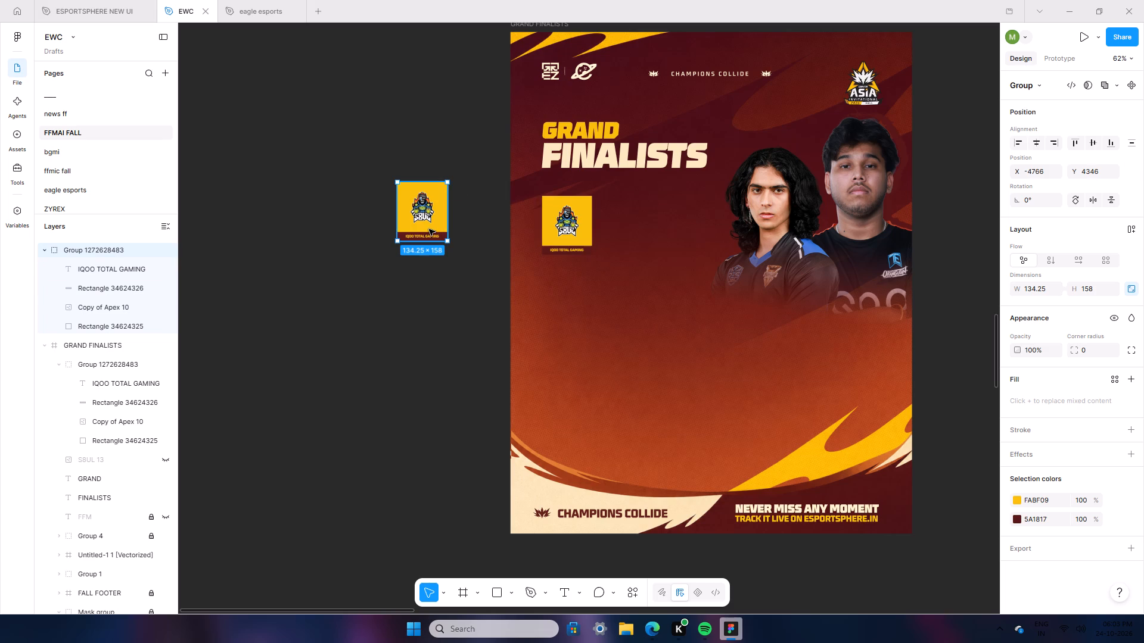
pyautogui.moveTo(429, 229); pyautogui.dragTo(624, 255)
pyautogui.moveTo(627, 254); pyautogui.dragTo(635, 242)
pyautogui.click(428, 206)
pyautogui.moveTo(514, 183); pyautogui.dragTo(517, 186)
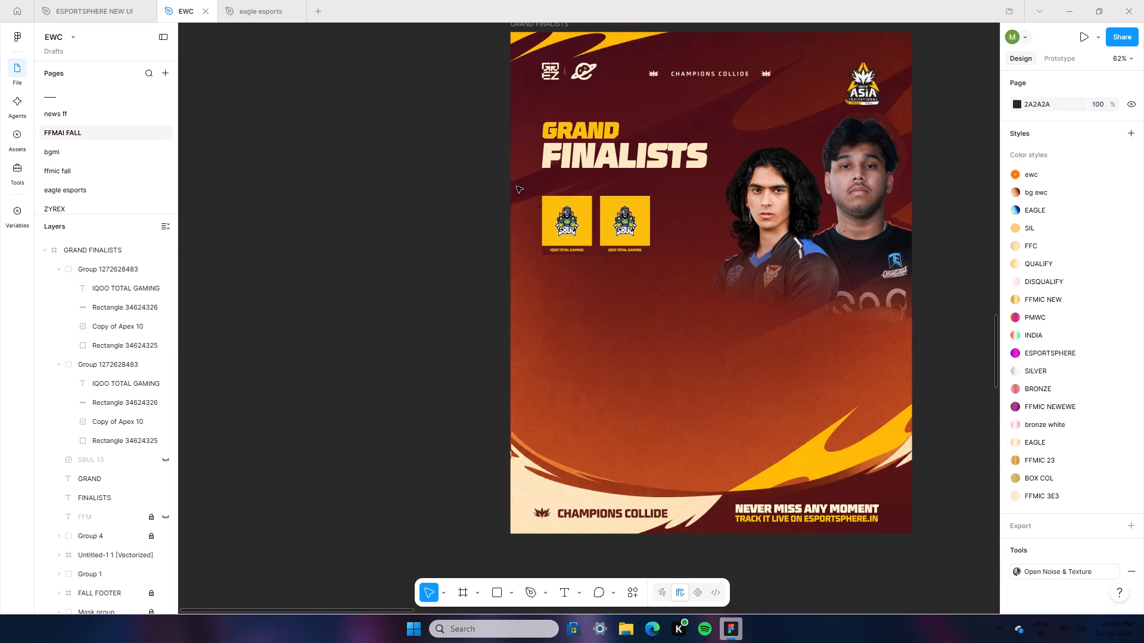
pyautogui.moveTo(517, 186); pyautogui.dragTo(655, 271)
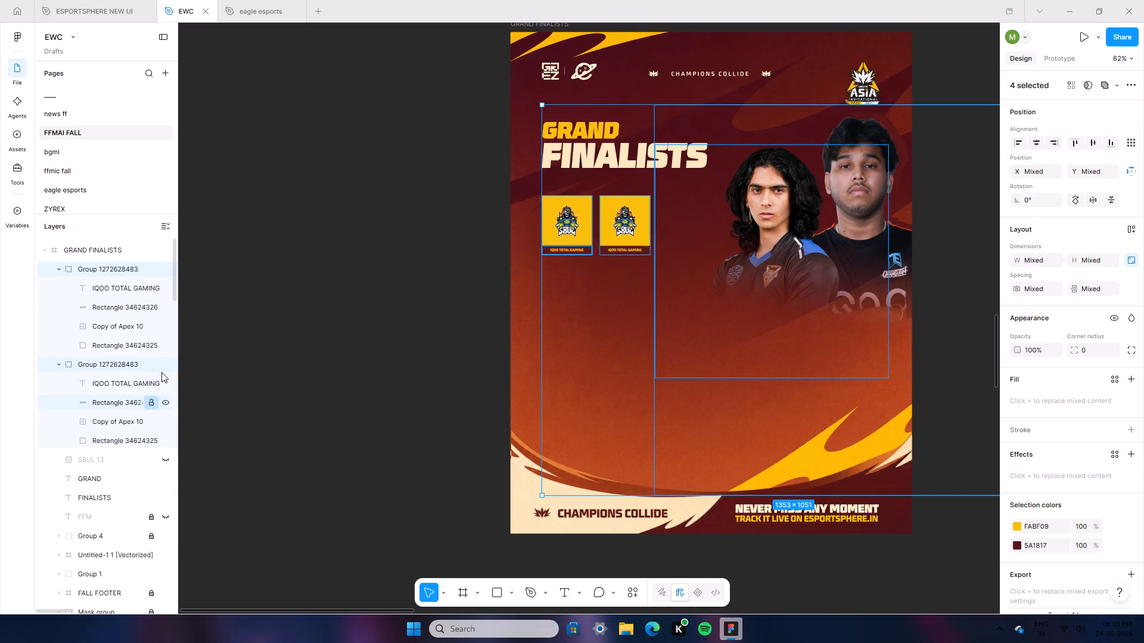
pyautogui.click(381, 350)
pyautogui.click(375, 355)
pyautogui.scroll(-2, 163, 539)
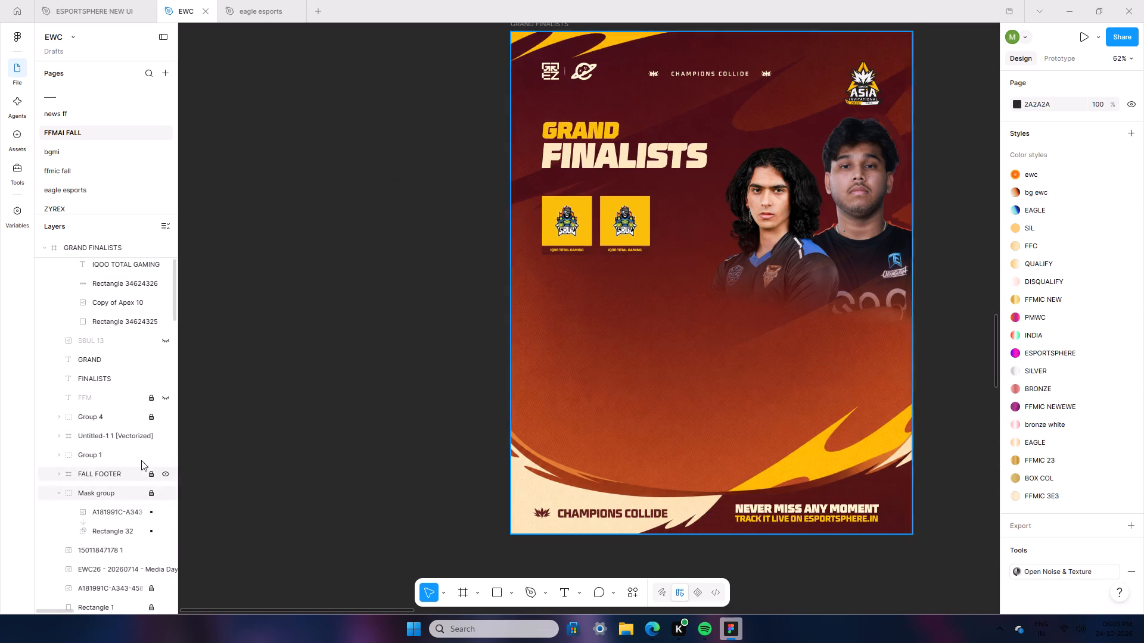
pyautogui.click(152, 555)
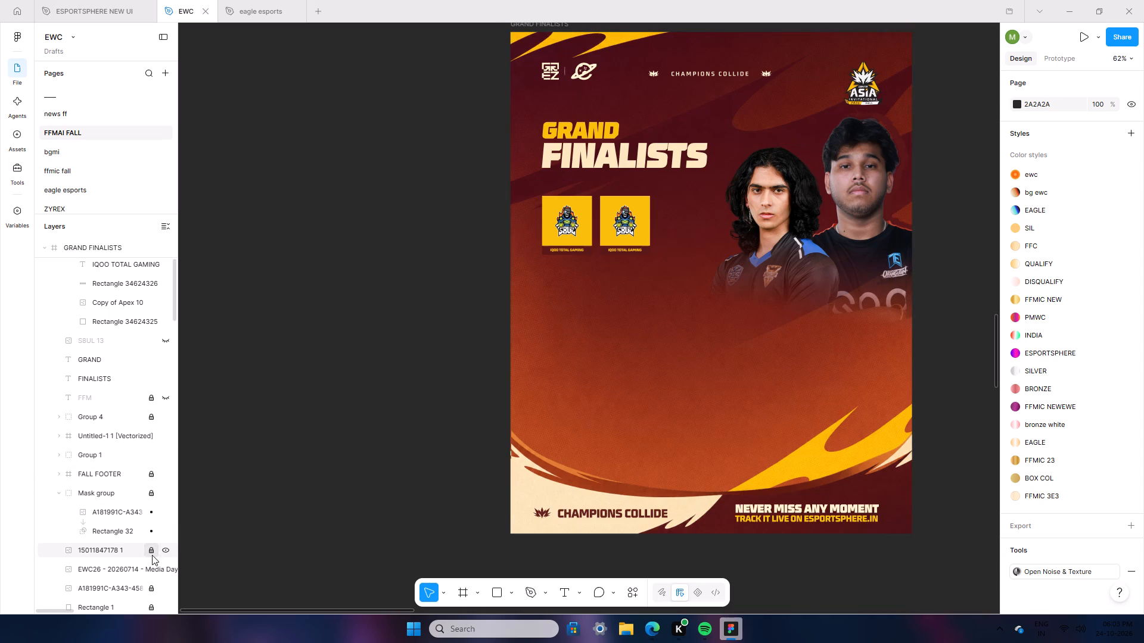
pyautogui.click(153, 570)
pyautogui.click(329, 463)
# Copy both team tiles, paste them, and place the copies directly below as a second row at Y 617.
pyautogui.moveTo(510, 183); pyautogui.dragTo(649, 273)
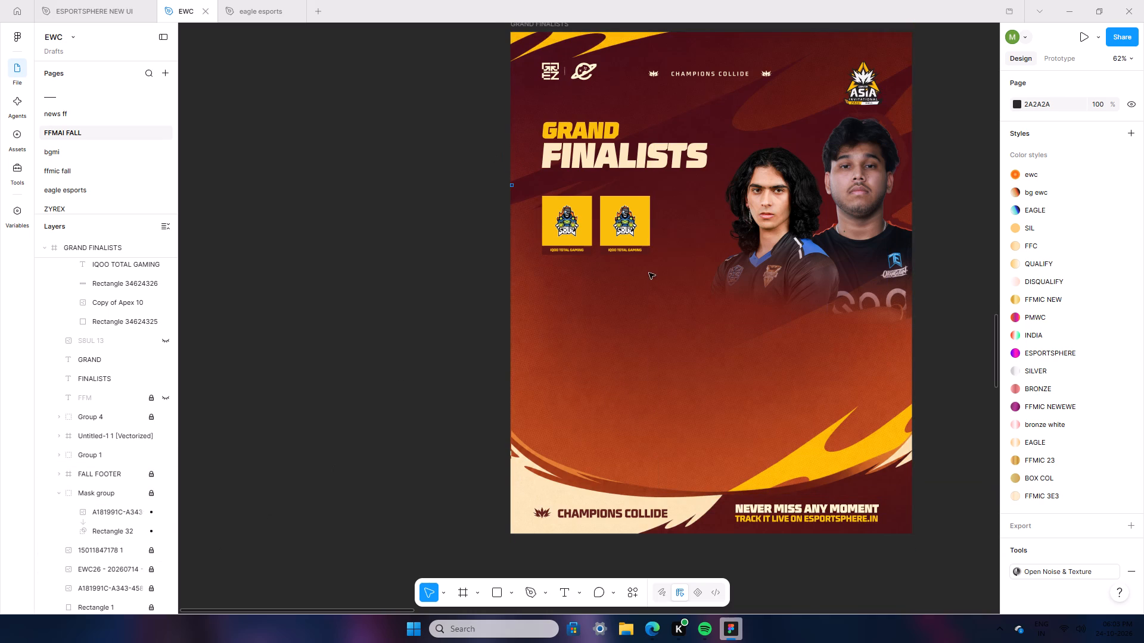
pyautogui.moveTo(649, 273); pyautogui.dragTo(663, 278)
pyautogui.rightClick(624, 219)
pyautogui.click(664, 161)
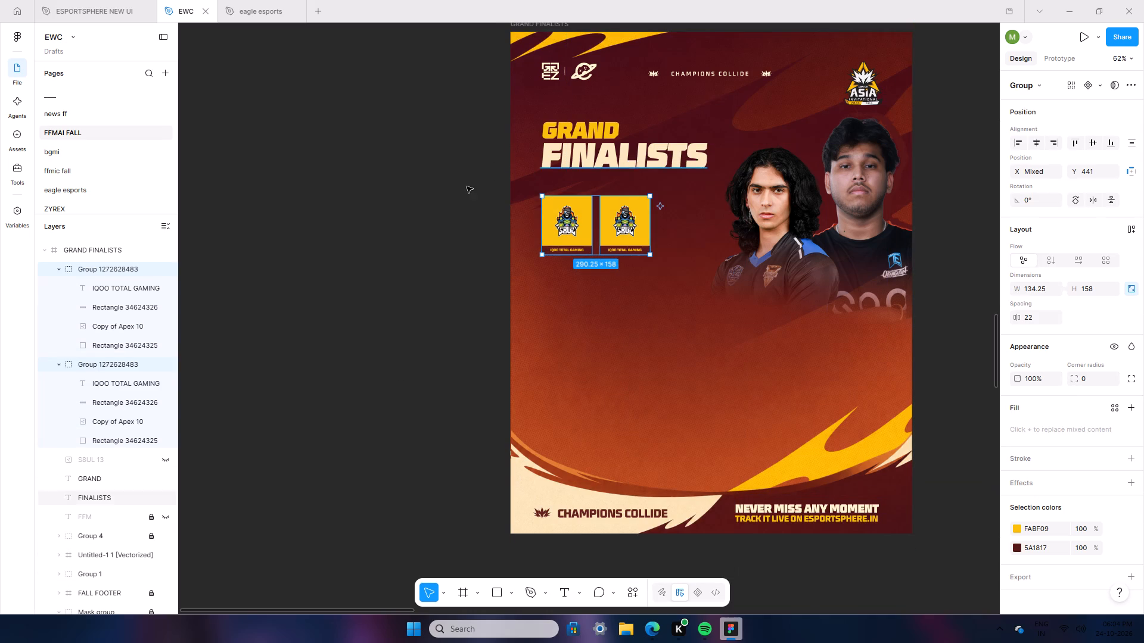
pyautogui.rightClick(424, 188)
pyautogui.click(459, 196)
pyautogui.moveTo(471, 216); pyautogui.dragTo(514, 267)
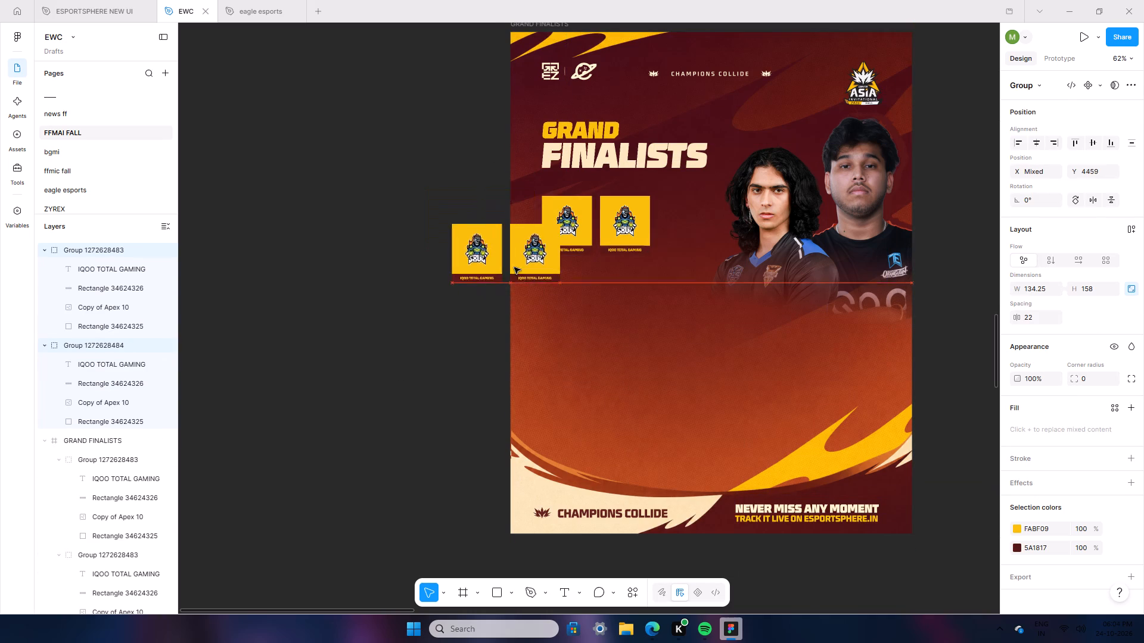
pyautogui.moveTo(514, 267); pyautogui.dragTo(586, 286)
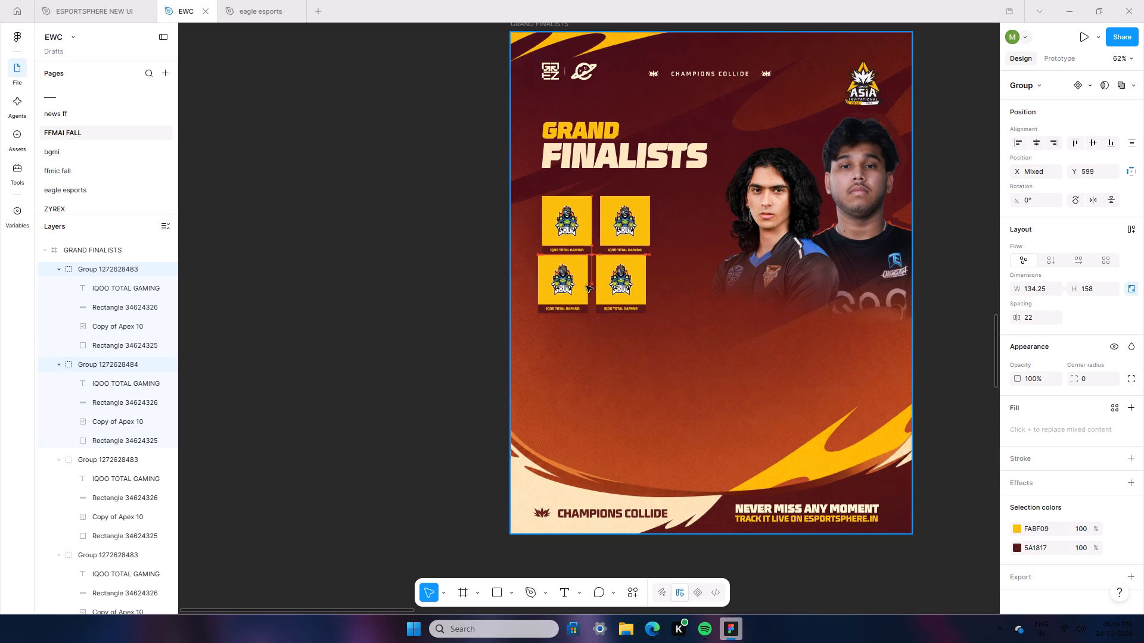
pyautogui.moveTo(586, 286); pyautogui.dragTo(589, 289)
# Copy all four team tiles, paste them, and place the copies beneath as the third and fourth rows with an 18 gap.
pyautogui.rightClick(409, 212)
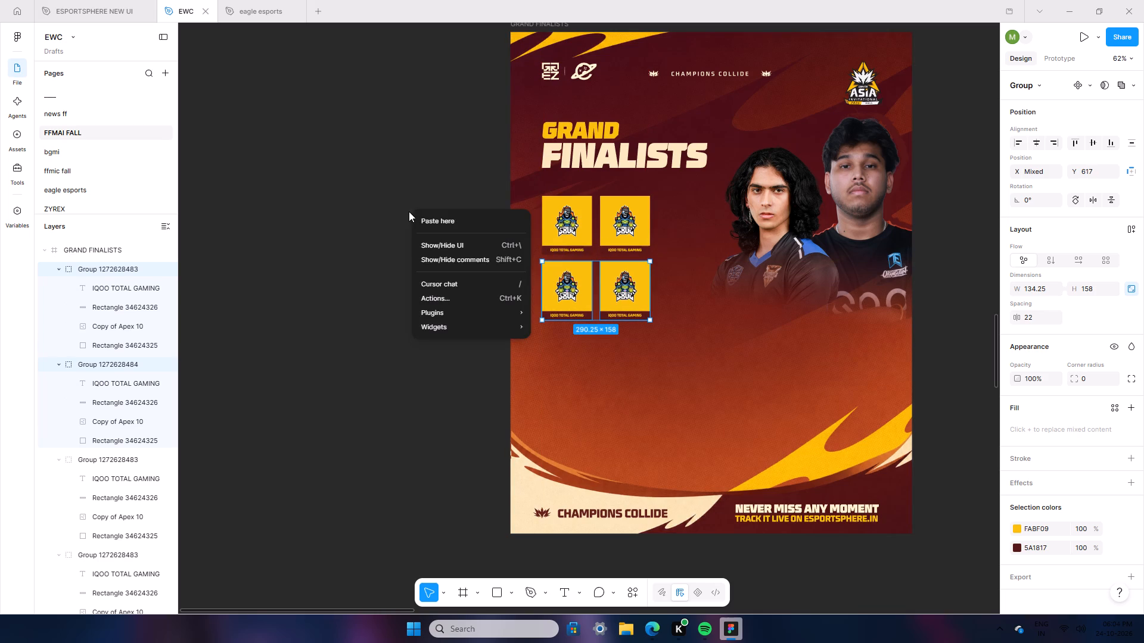
pyautogui.doubleClick(375, 166)
pyautogui.moveTo(515, 186); pyautogui.dragTo(654, 327)
pyautogui.rightClick(617, 274)
pyautogui.click(661, 166)
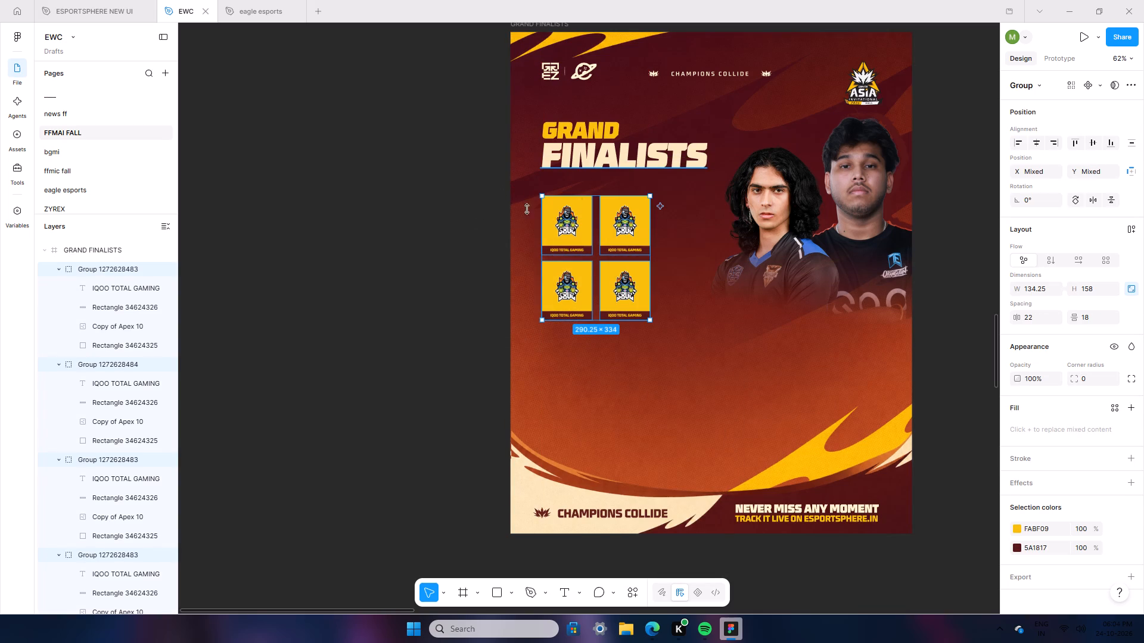
pyautogui.rightClick(362, 249)
pyautogui.click(407, 261)
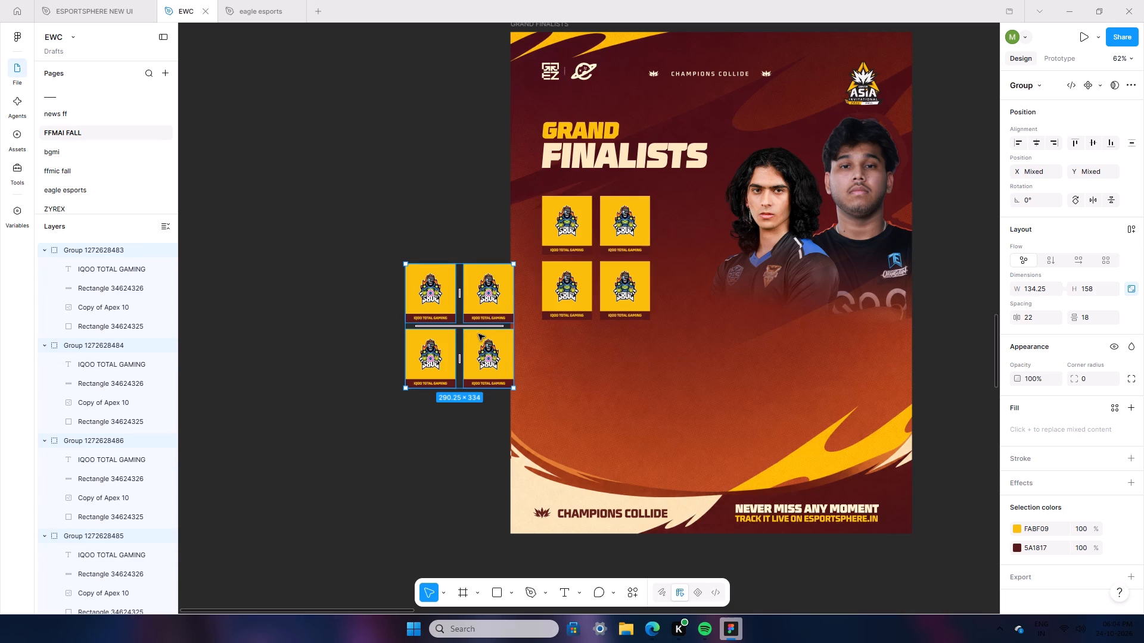
pyautogui.moveTo(488, 344); pyautogui.dragTo(621, 410)
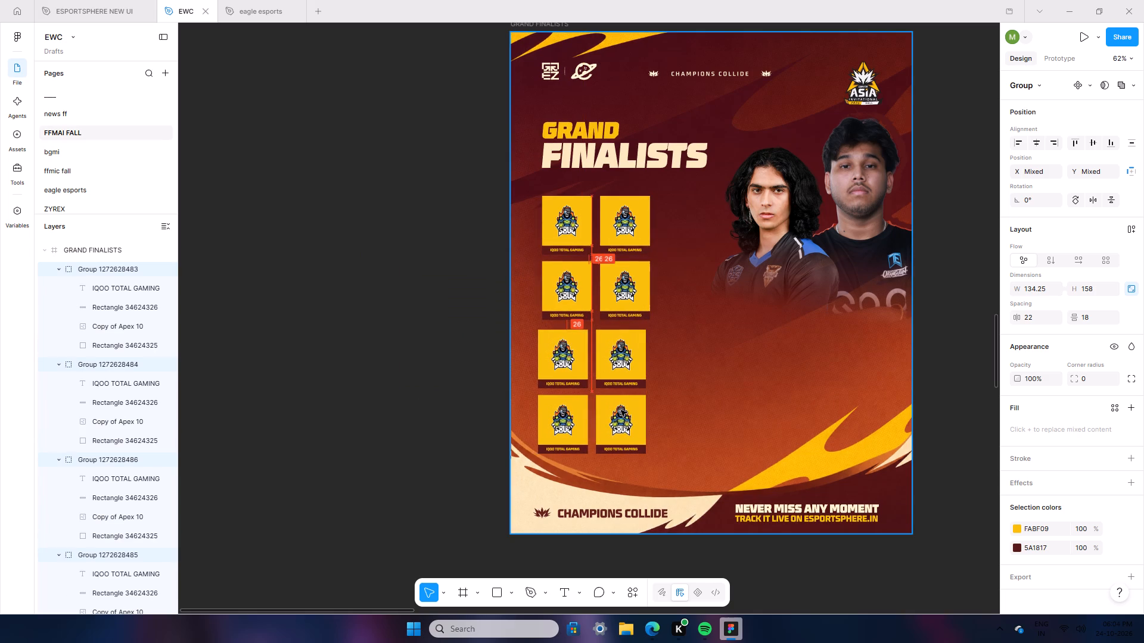
pyautogui.moveTo(621, 410); pyautogui.dragTo(624, 410)
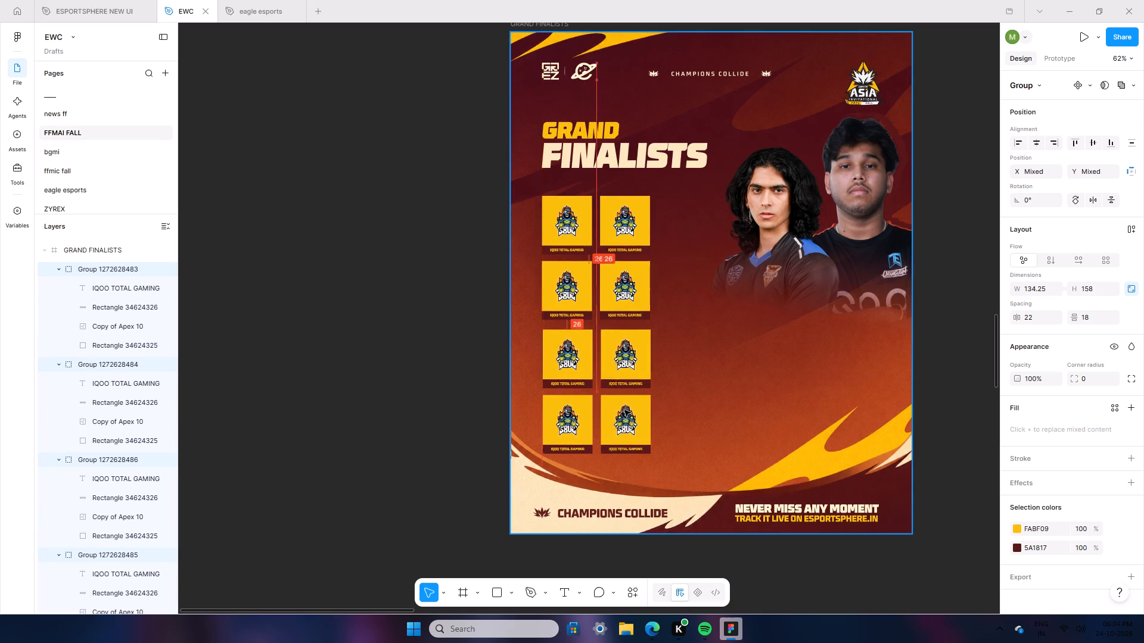
pyautogui.moveTo(624, 410); pyautogui.dragTo(624, 407)
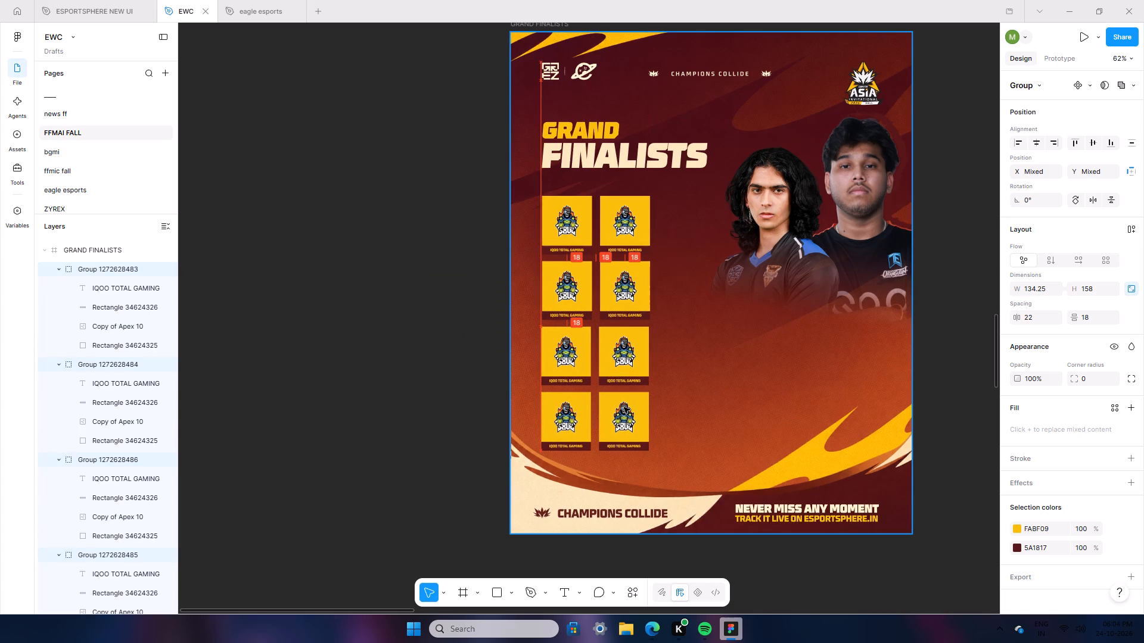
pyautogui.moveTo(624, 407); pyautogui.dragTo(624, 404)
pyautogui.moveTo(624, 404); pyautogui.dragTo(625, 404)
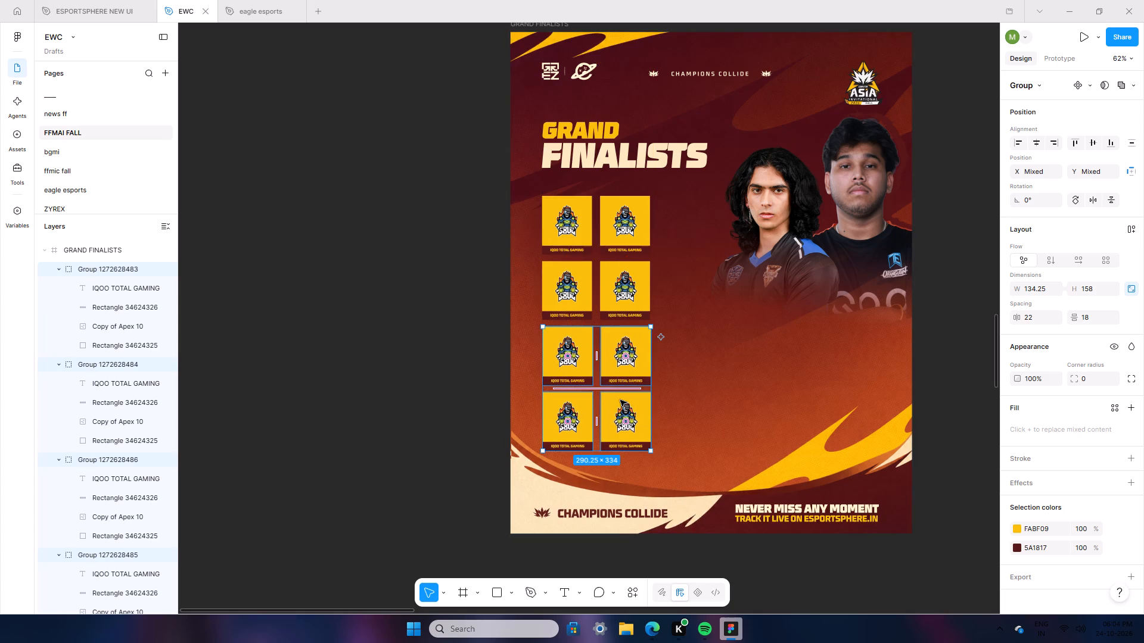
# Nudge the lower four team tiles into line with the two tile columns above.
pyautogui.press('Left')
pyautogui.press('Left')
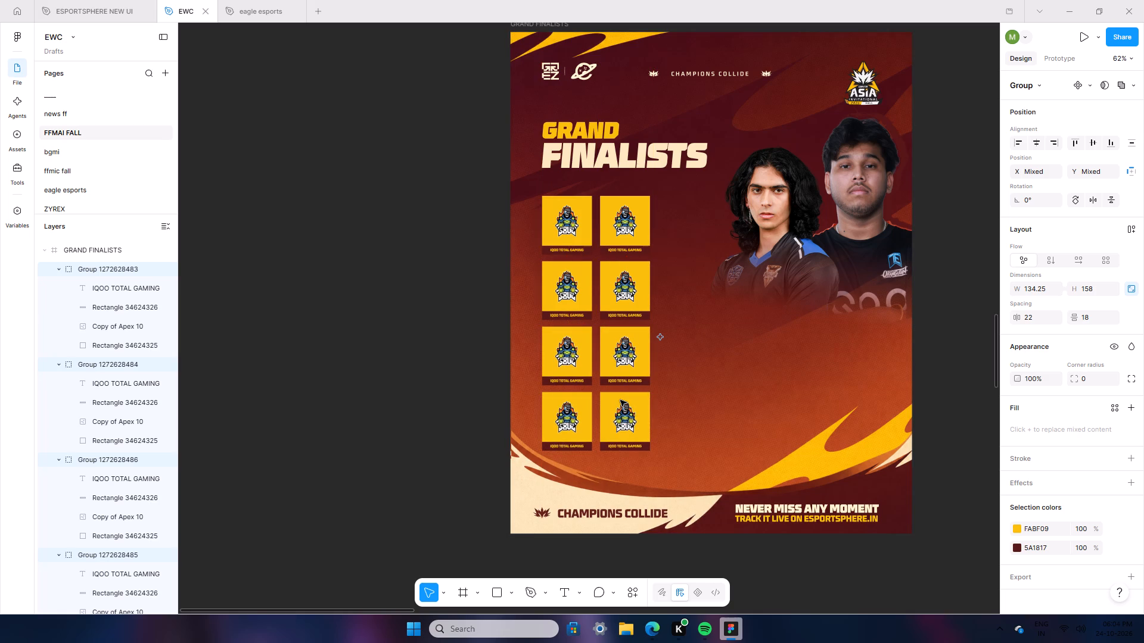
pyautogui.press('Up')
pyautogui.press('Down')
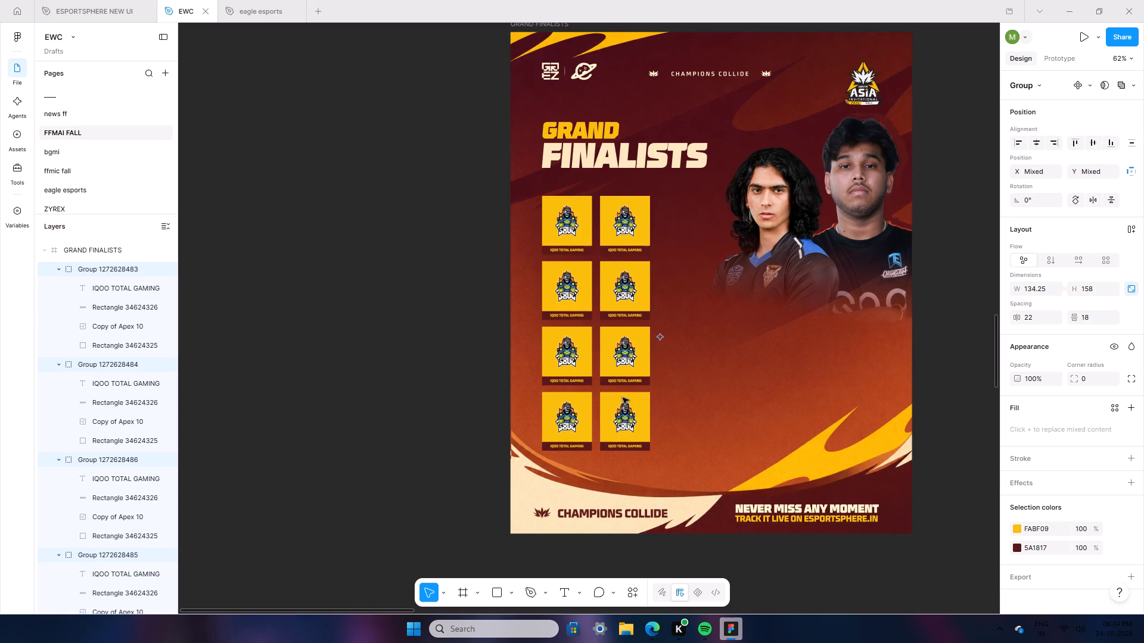
pyautogui.click(621, 399)
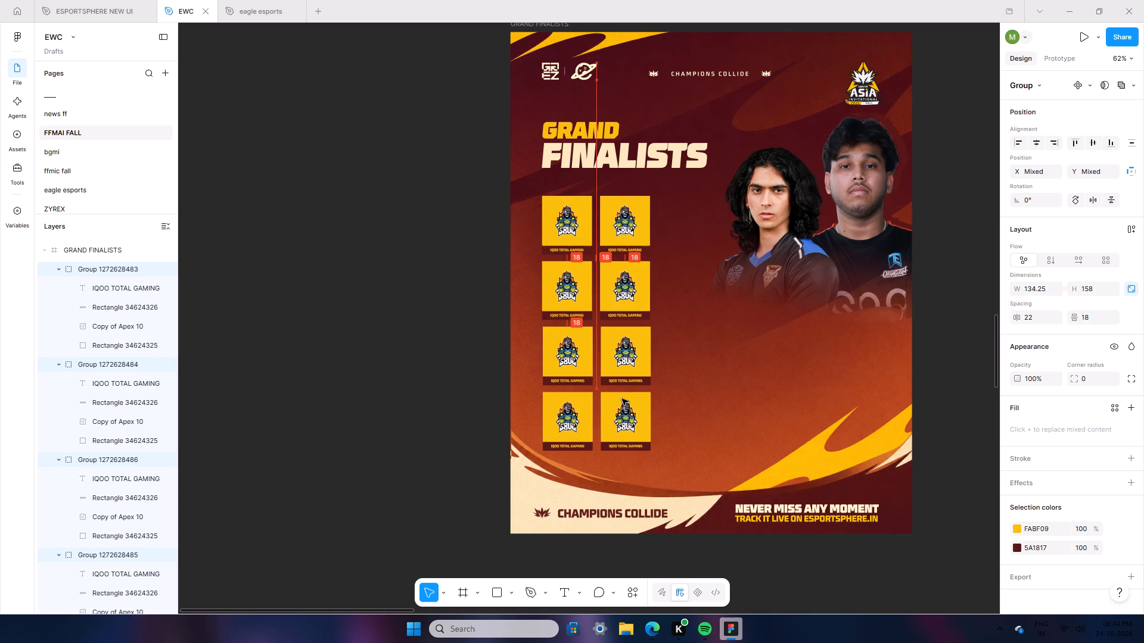
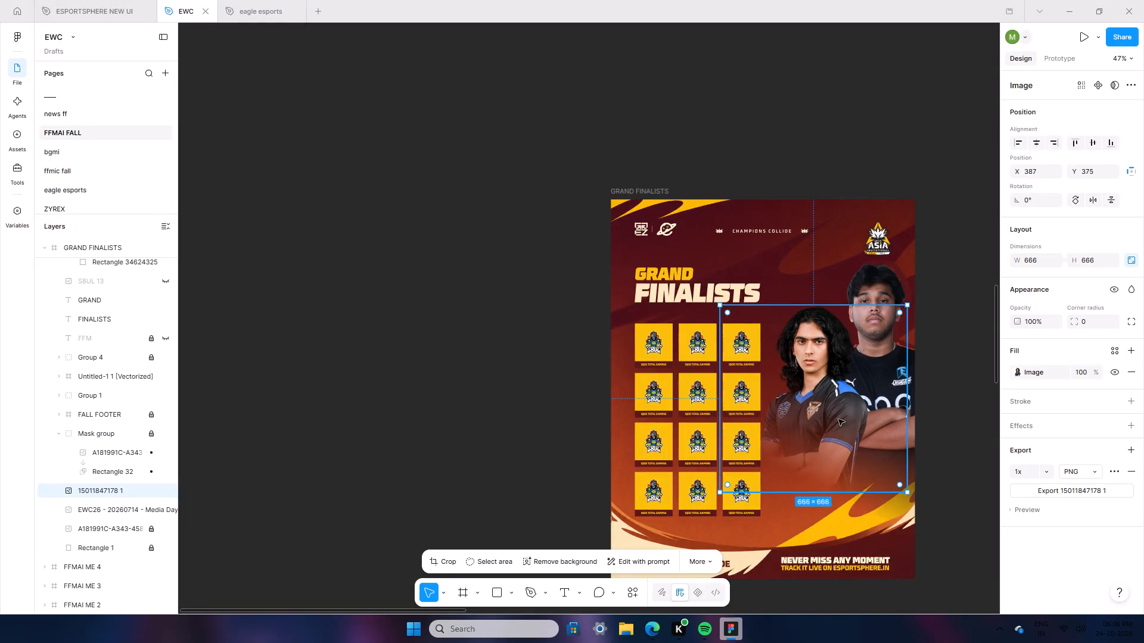
# Shift the front player's photo slightly left and lower the rear player's EWC26 photo in the GRAND FINALISTS poster.
pyautogui.moveTo(837, 419); pyautogui.dragTo(831, 421)
pyautogui.click(882, 141)
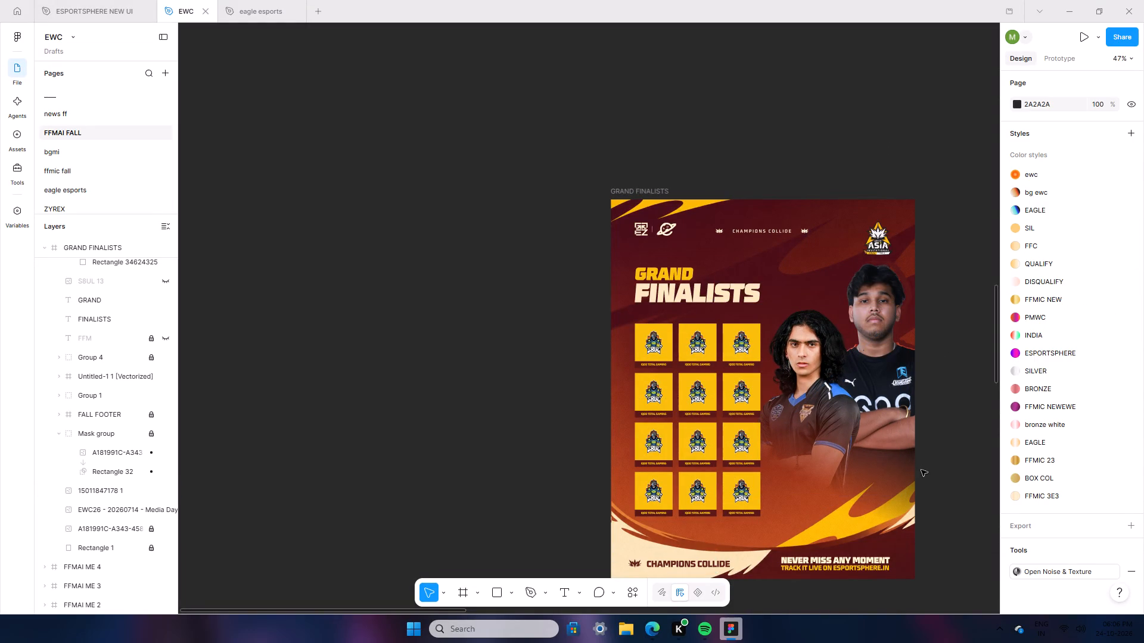
pyautogui.click(125, 509)
pyautogui.moveTo(890, 370); pyautogui.dragTo(891, 389)
pyautogui.click(910, 142)
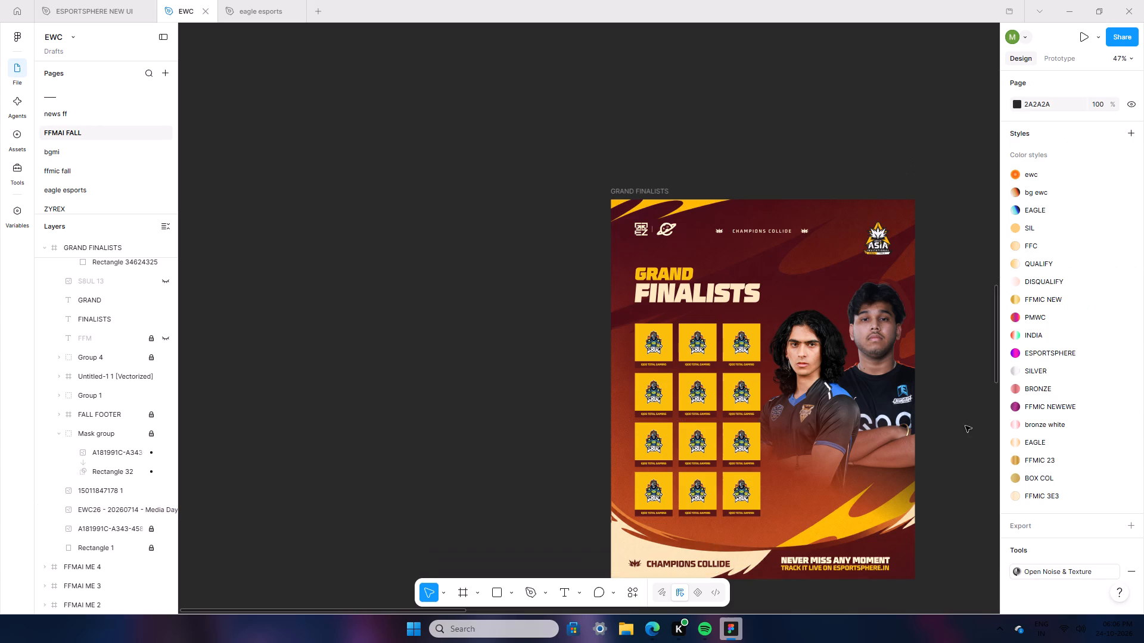
# Copy the FINALISTS heading text and paste the duplicate onto the empty canvas beside the poster.
pyautogui.keyDown('ctrl'); pyautogui.scroll(-2, 962, 439); pyautogui.keyUp('ctrl')
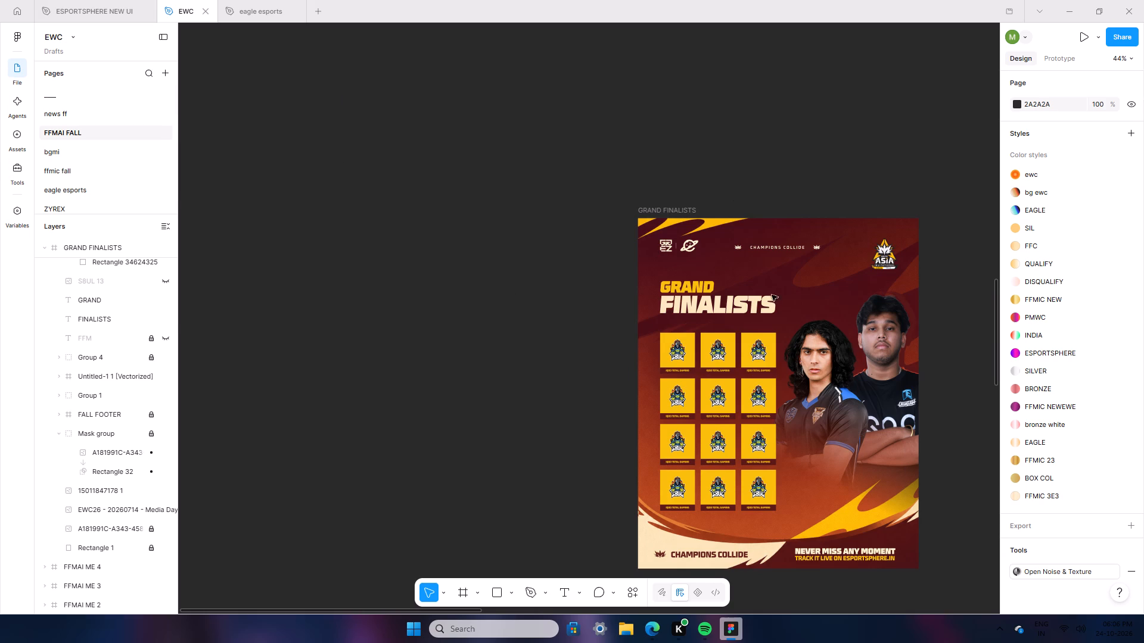
pyautogui.click(752, 295)
pyautogui.rightClick(752, 295)
pyautogui.click(809, 181)
pyautogui.rightClick(355, 207)
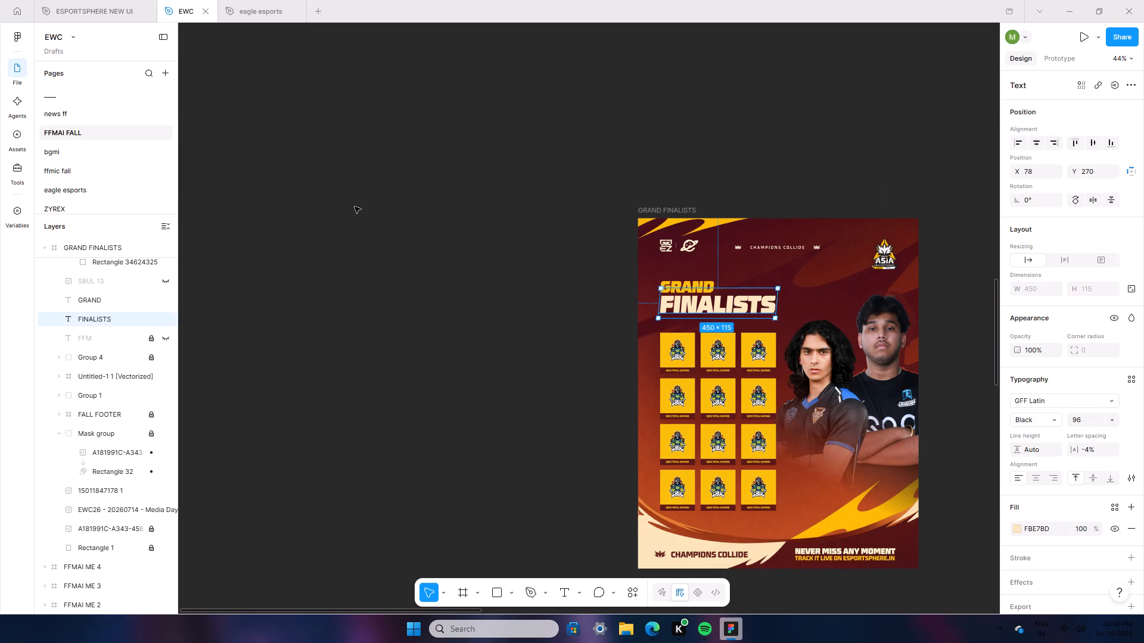
pyautogui.click(448, 210)
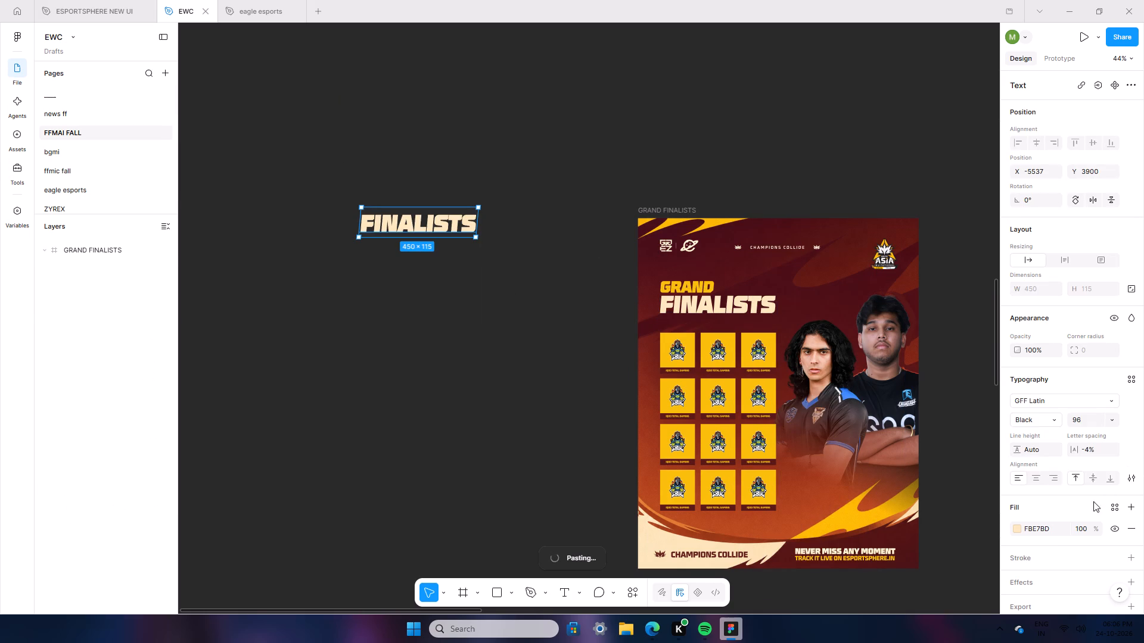
# Turn the FINALISTS duplicate into outline text: fill opacity 0% and a stroke in the yellow FABF09 sampled from GRAND.
pyautogui.click(1086, 532)
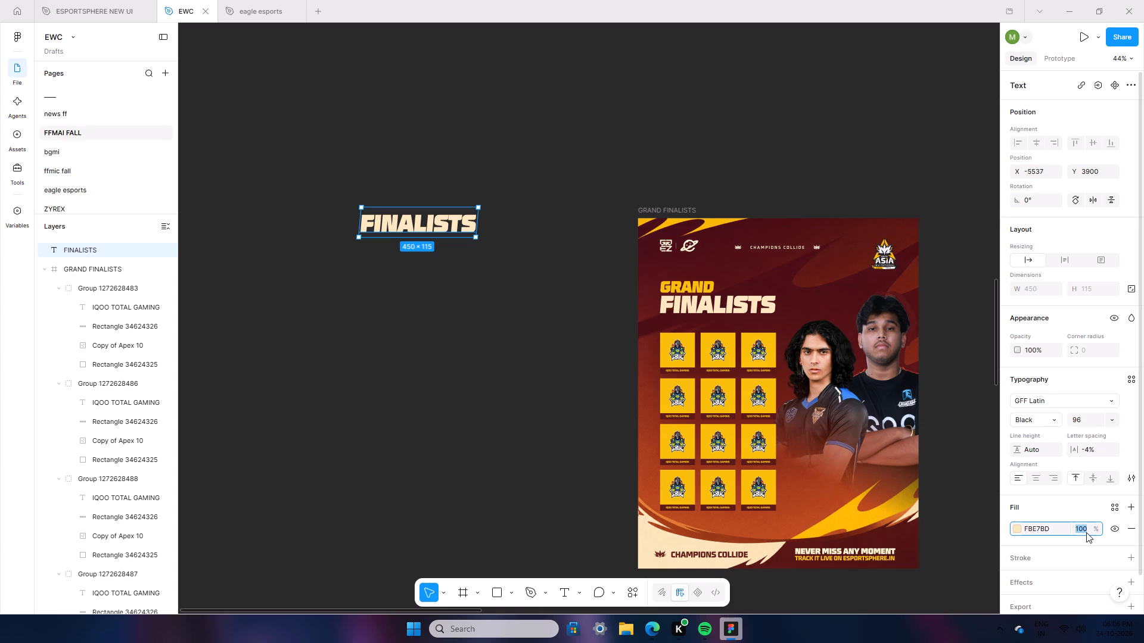
pyautogui.press('0')
pyautogui.click(1067, 516)
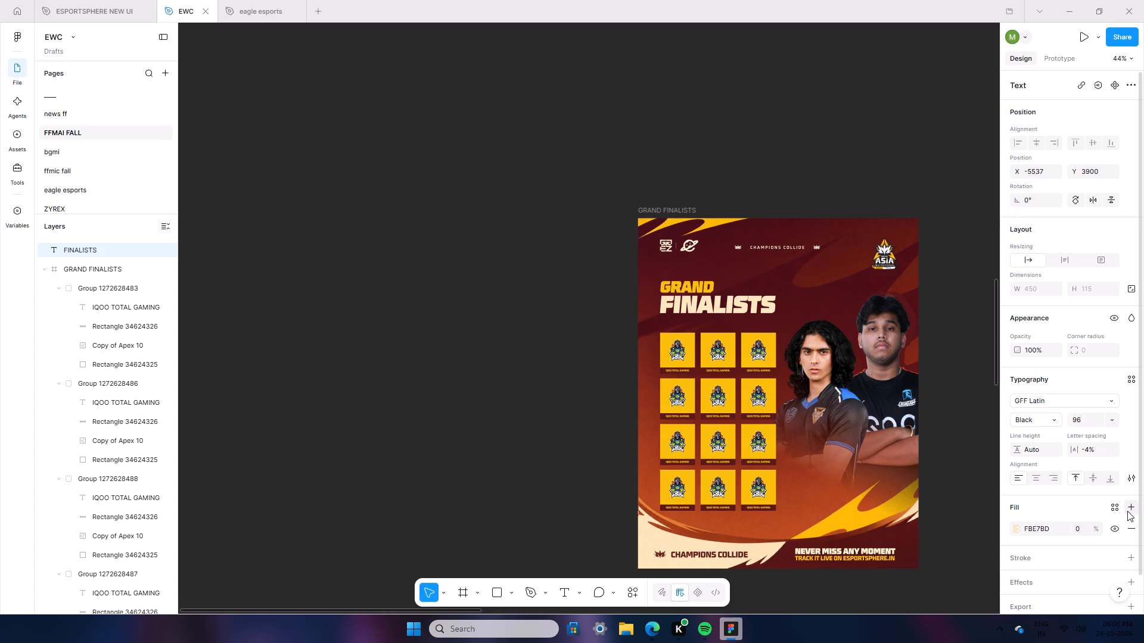
pyautogui.click(1130, 554)
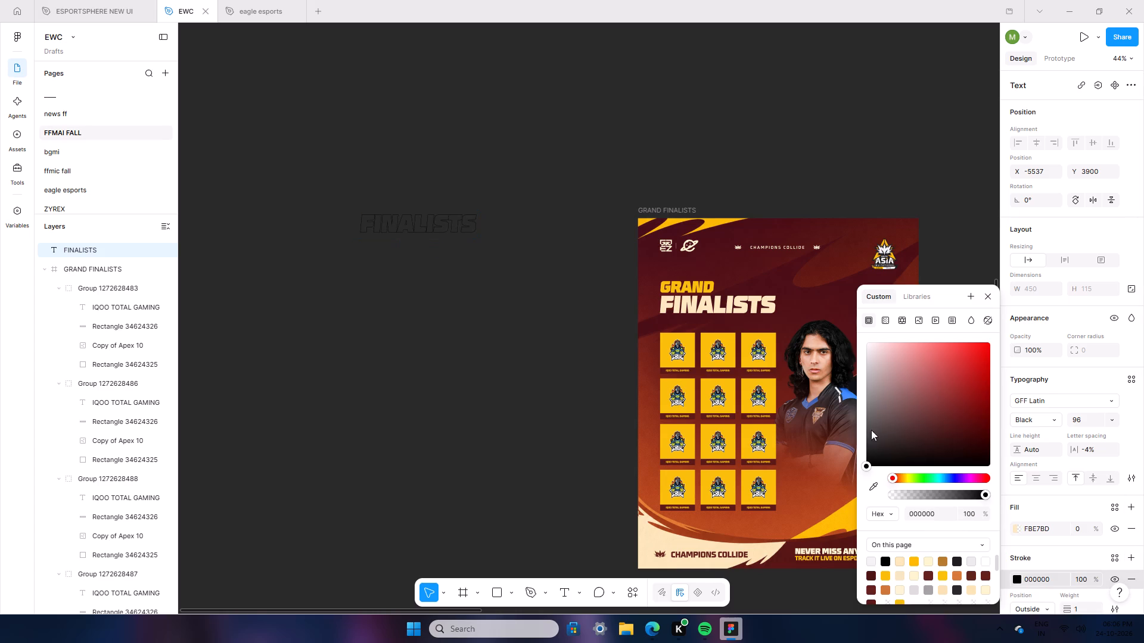
pyautogui.click(872, 489)
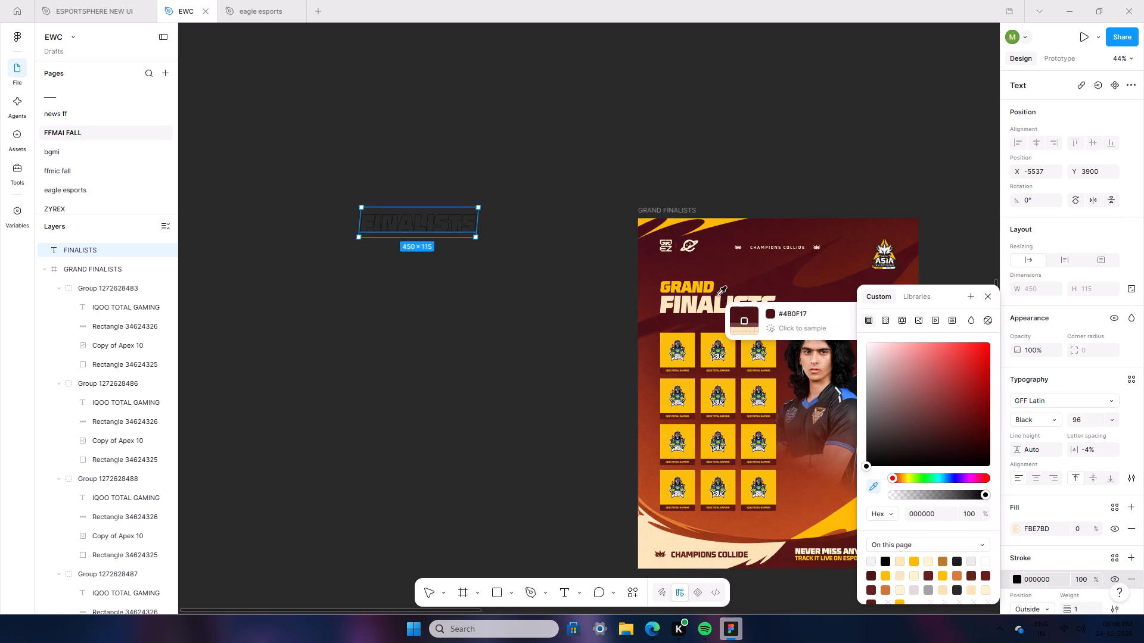
pyautogui.click(707, 285)
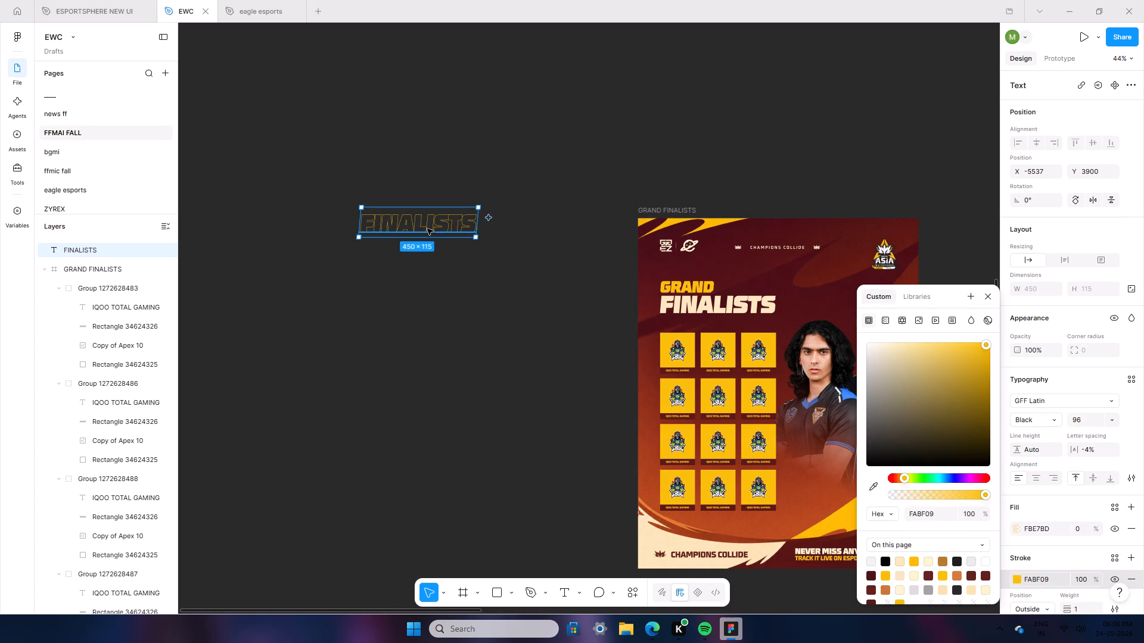
# Place the outlined FINALISTS text over the poster heading at font size 128, at X 0, Y 223.
pyautogui.moveTo(427, 229); pyautogui.dragTo(696, 299)
pyautogui.click(1119, 424)
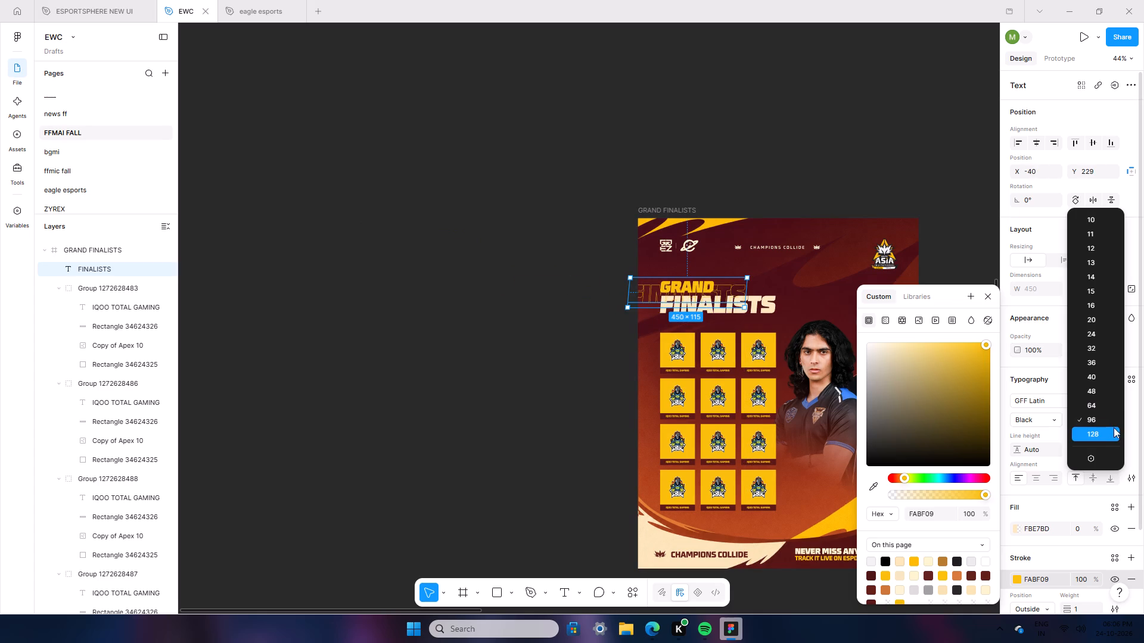
pyautogui.click(1109, 434)
pyautogui.moveTo(741, 299); pyautogui.dragTo(753, 296)
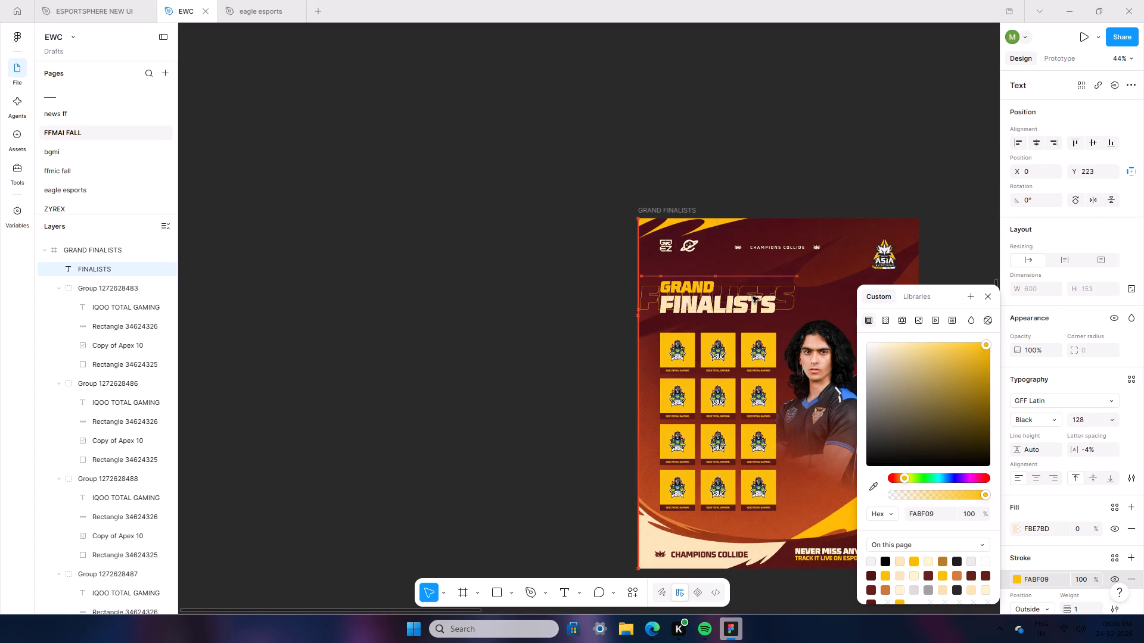
# Reorder the outlined FINALISTS layer so it sits directly beneath the GRAND and solid FINALISTS text layers.
pyautogui.moveTo(94, 261); pyautogui.dragTo(130, 617)
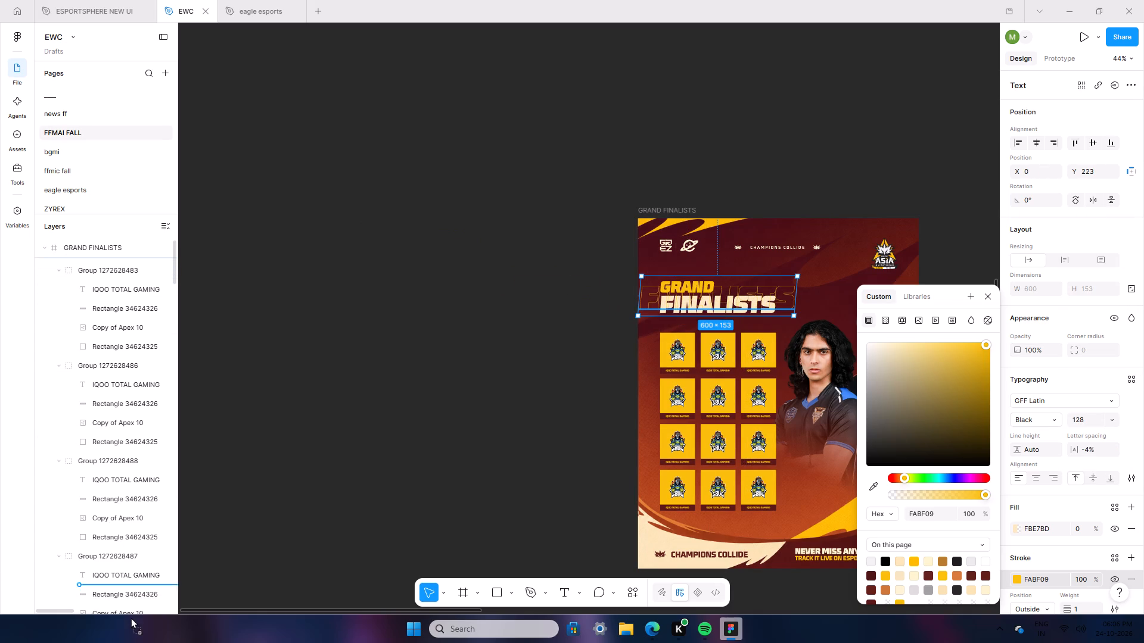
pyautogui.moveTo(130, 617); pyautogui.dragTo(117, 604)
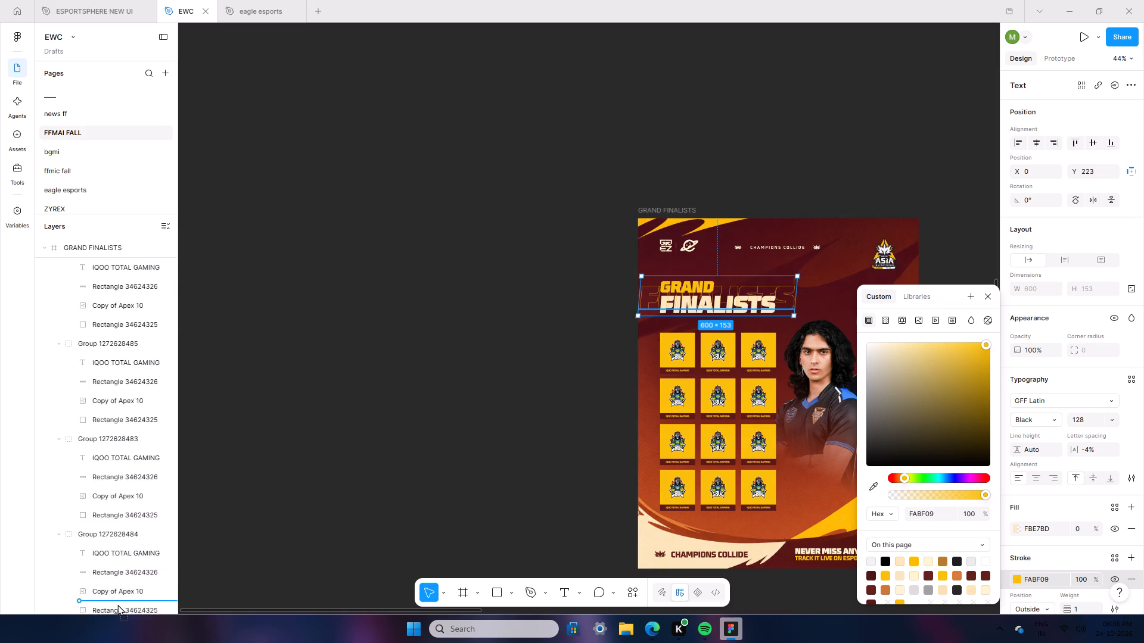
pyautogui.moveTo(117, 604); pyautogui.dragTo(117, 604)
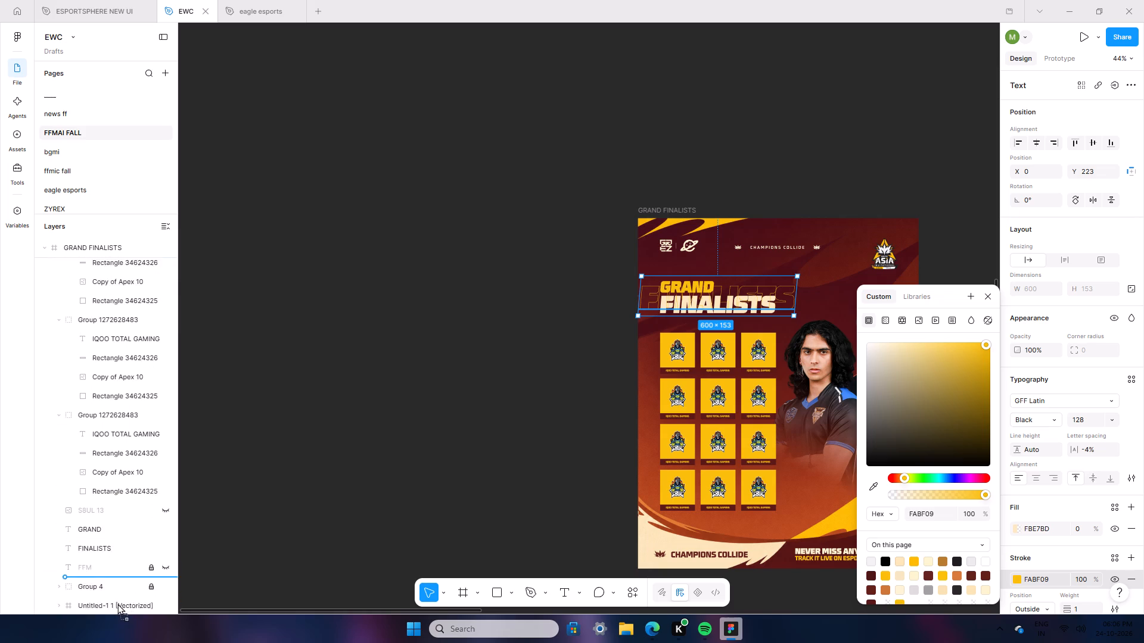
pyautogui.moveTo(117, 604); pyautogui.dragTo(98, 513)
pyautogui.click(381, 435)
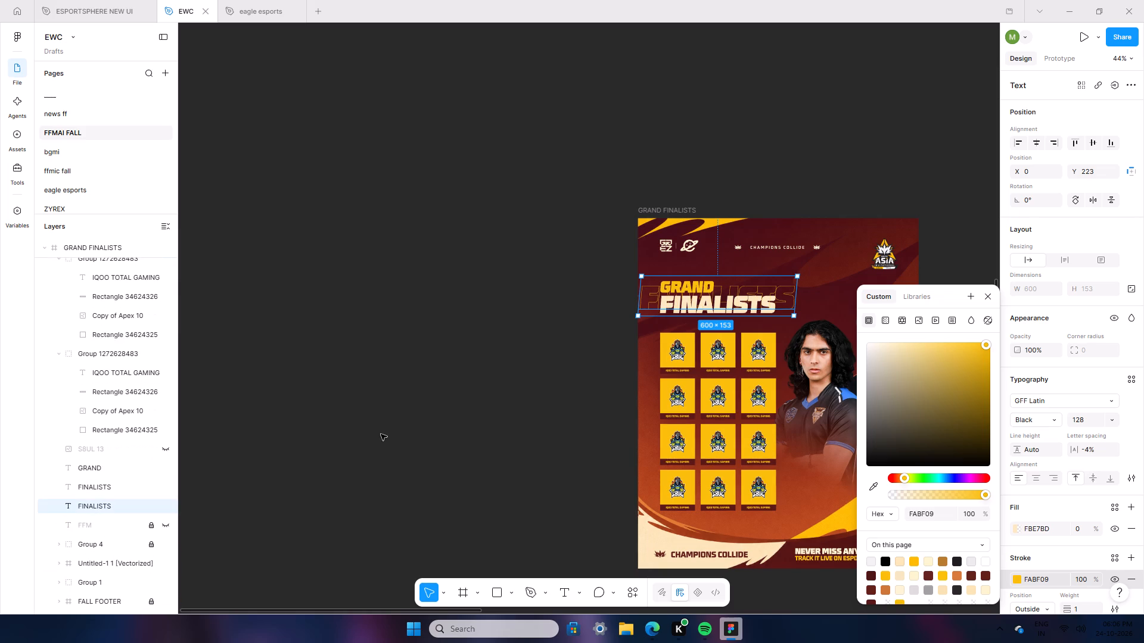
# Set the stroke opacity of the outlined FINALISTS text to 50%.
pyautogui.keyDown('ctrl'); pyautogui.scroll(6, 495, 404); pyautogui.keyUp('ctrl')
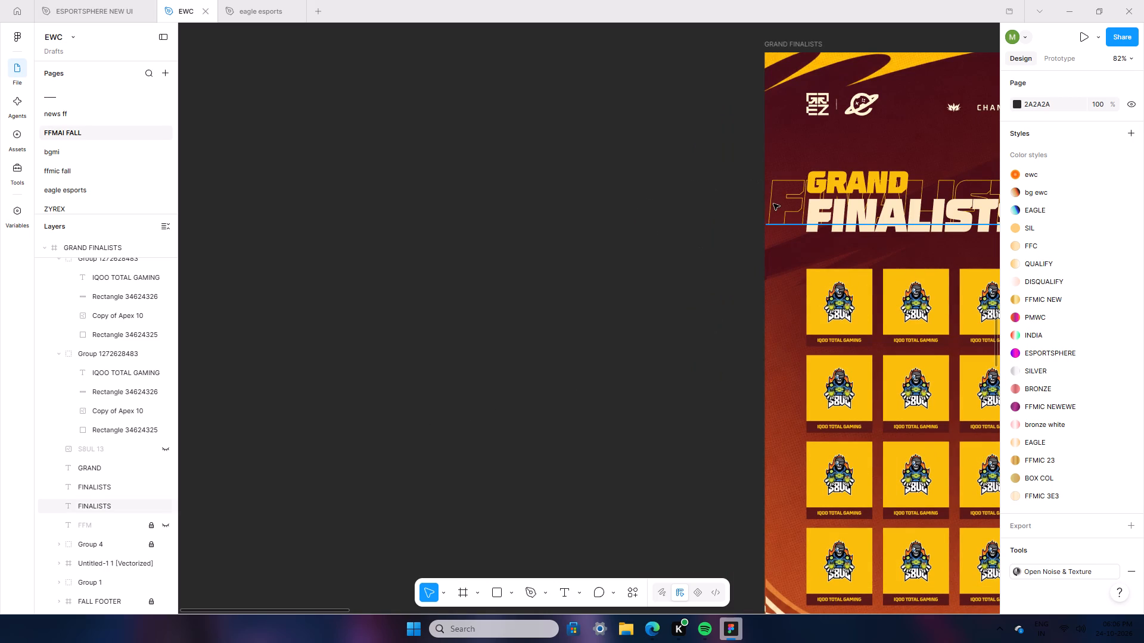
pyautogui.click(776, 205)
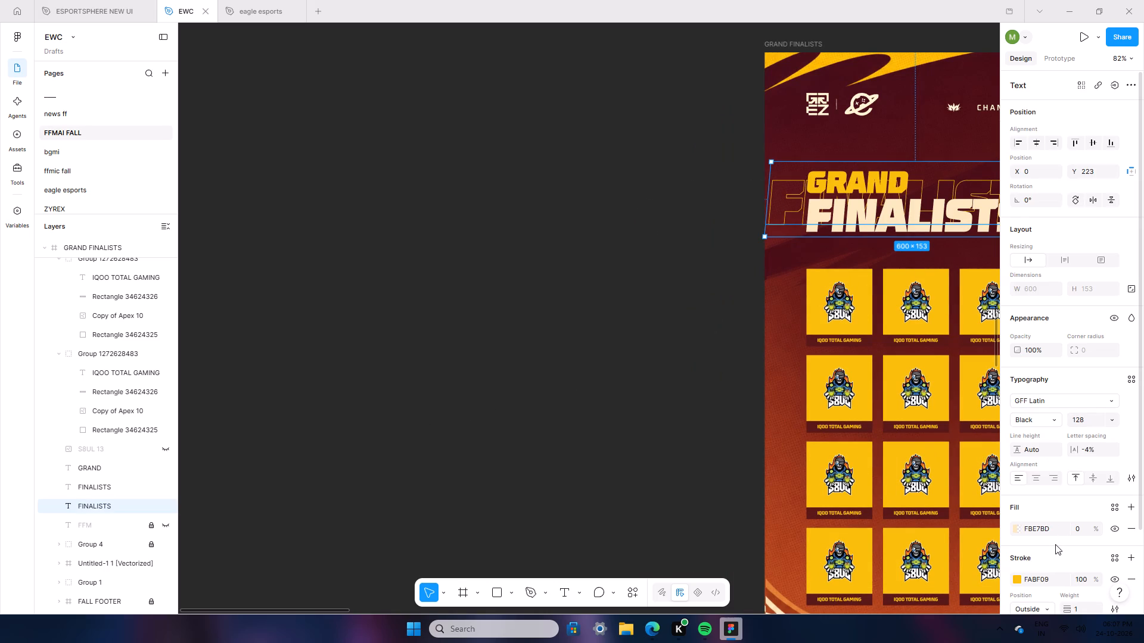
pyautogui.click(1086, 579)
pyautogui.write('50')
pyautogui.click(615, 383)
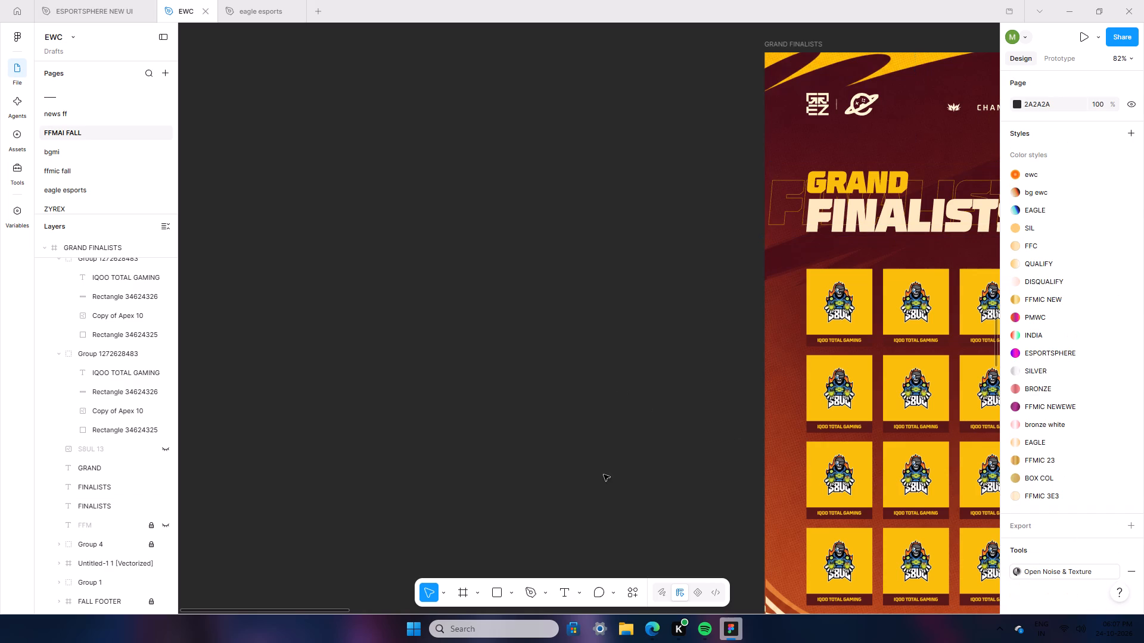
# Set the stroke opacity of the outlined FINALISTS text to 25%.
pyautogui.moveTo(343, 610); pyautogui.dragTo(436, 642)
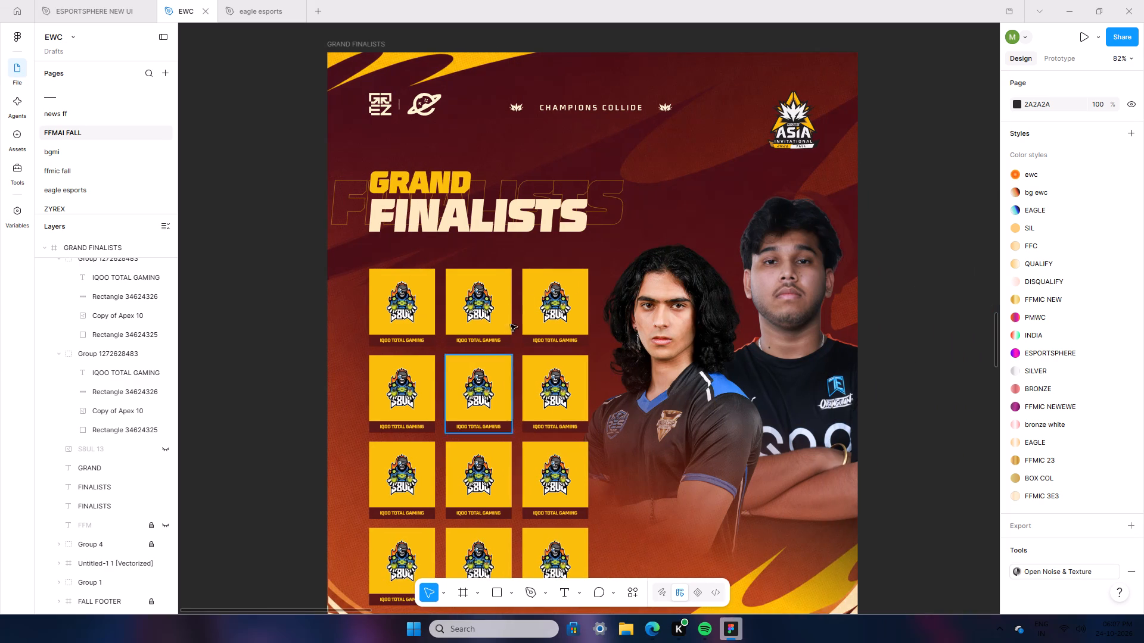
pyautogui.click(598, 194)
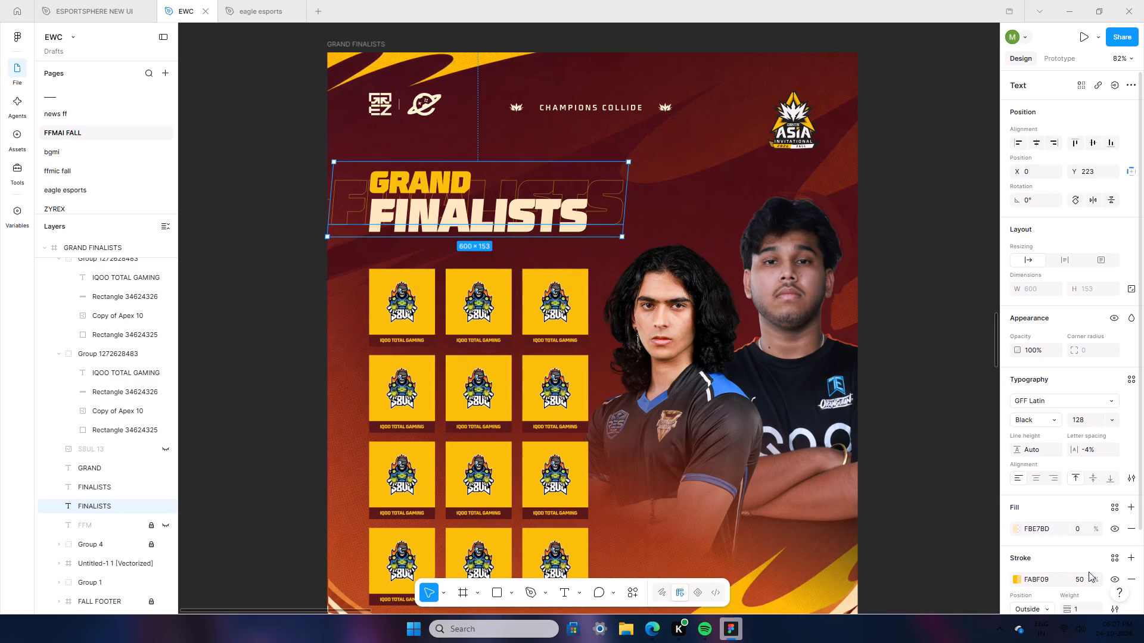
pyautogui.click(1088, 583)
pyautogui.write('25')
pyautogui.click(888, 457)
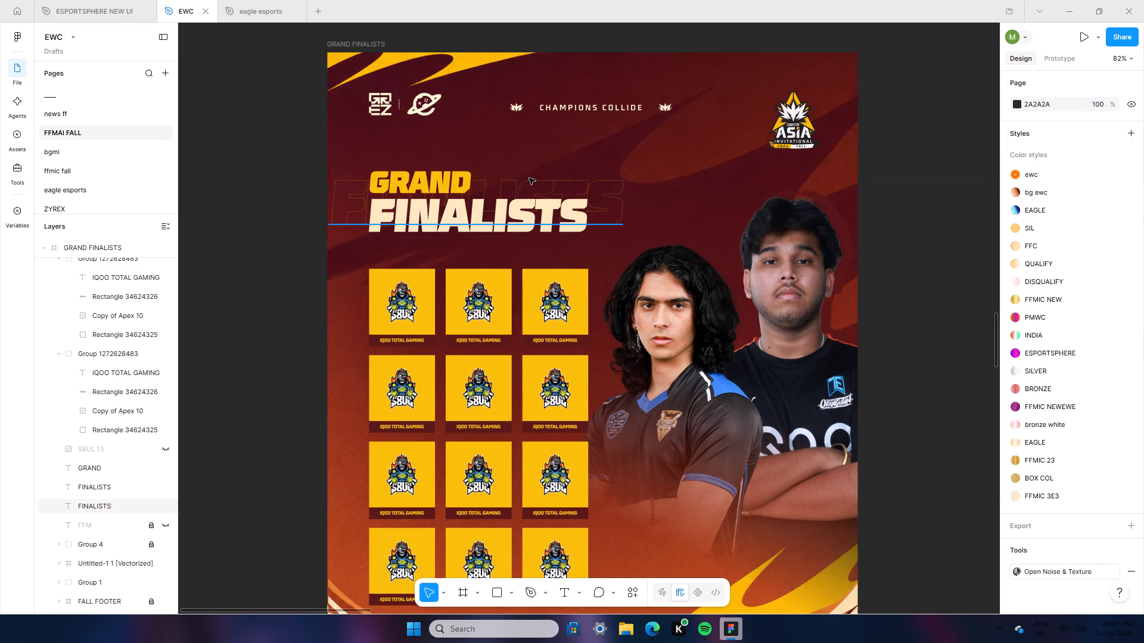
# Enlarge the outlined FINALISTS text to font size 150 and shift it past the poster's left edge, at X -179, Y 210.
pyautogui.click(529, 178)
pyautogui.click(1090, 425)
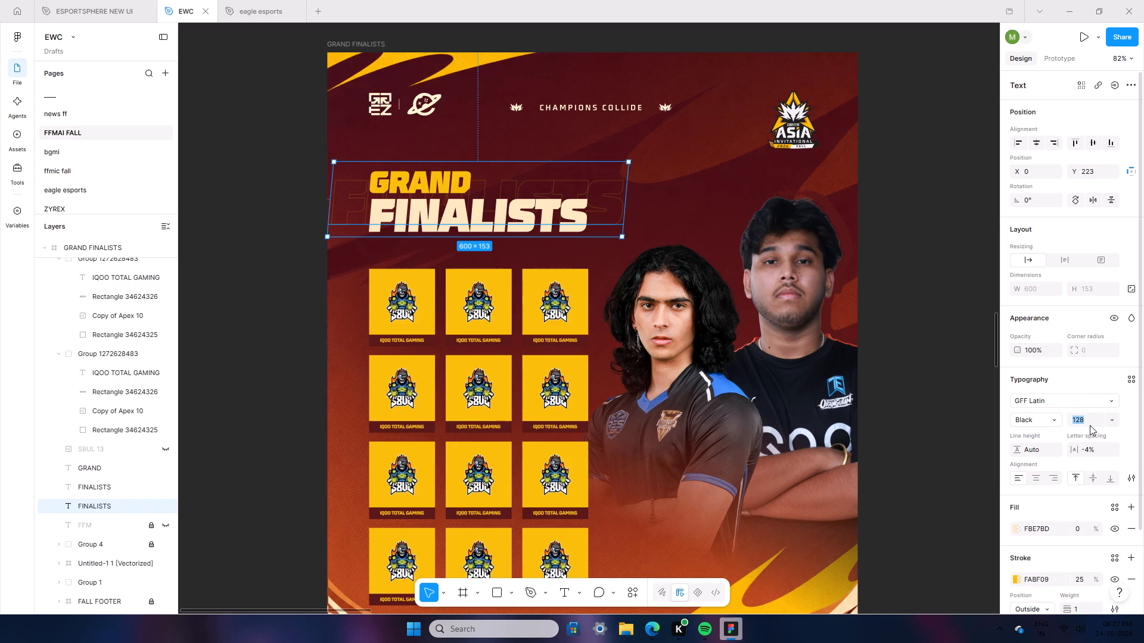
pyautogui.write('150')
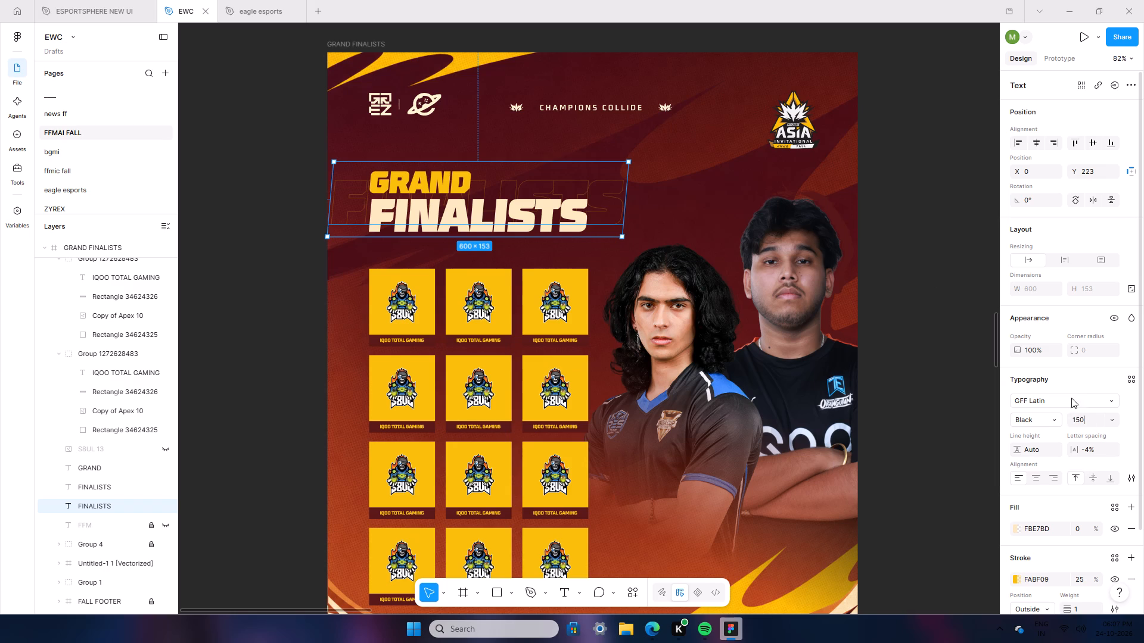
pyautogui.click(1065, 385)
pyautogui.moveTo(608, 204); pyautogui.dragTo(565, 198)
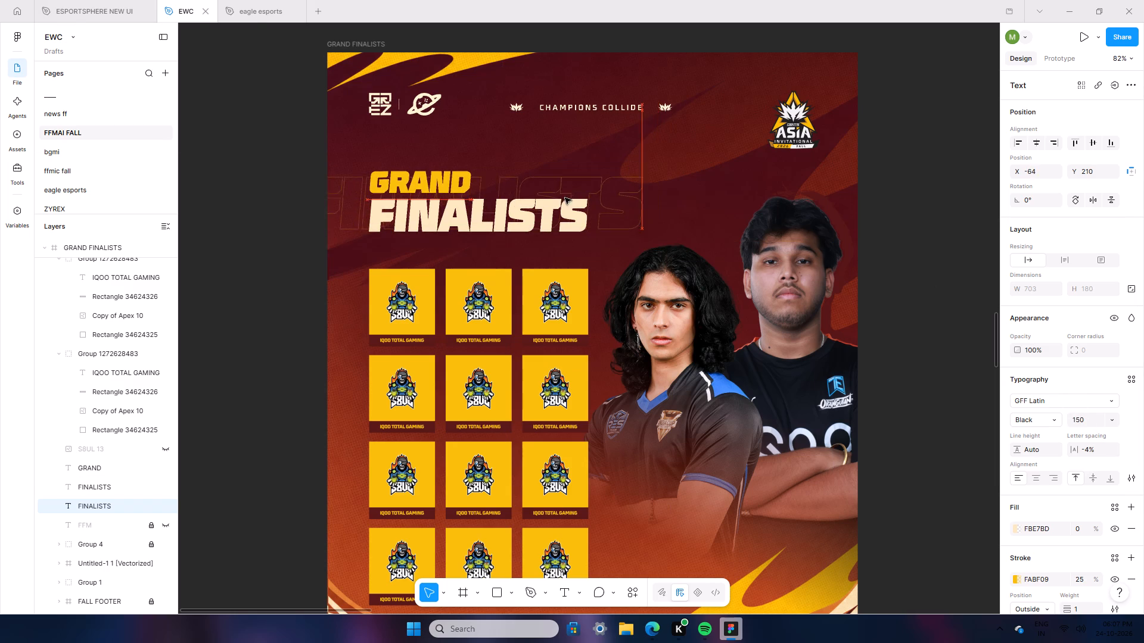
pyautogui.moveTo(565, 198); pyautogui.dragTo(521, 194)
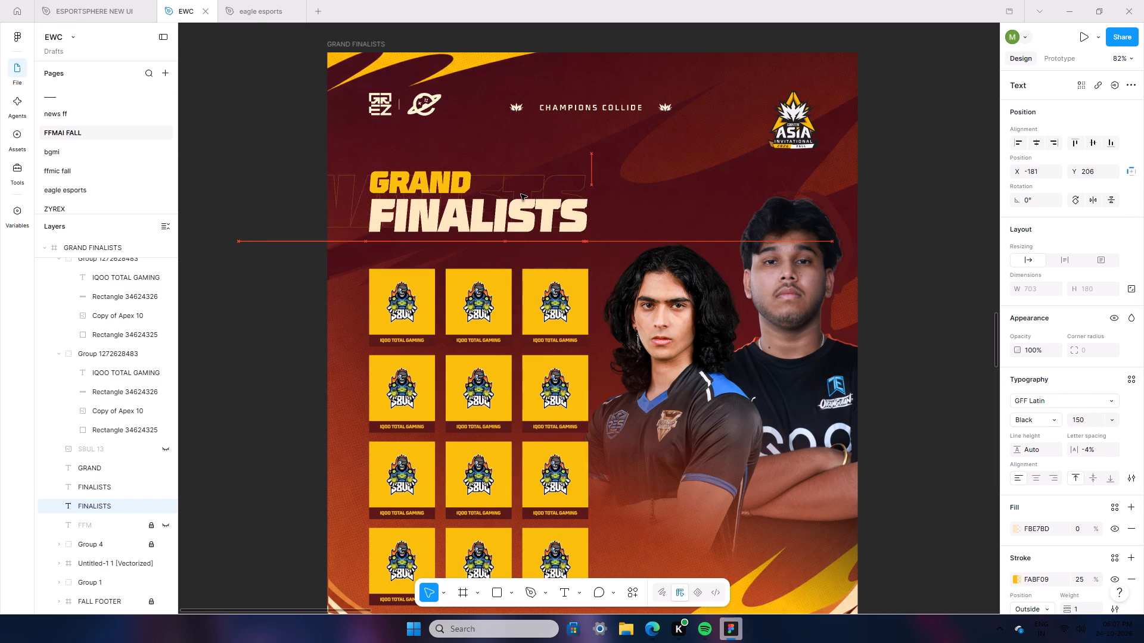
pyautogui.moveTo(521, 194); pyautogui.dragTo(521, 198)
pyautogui.click(887, 155)
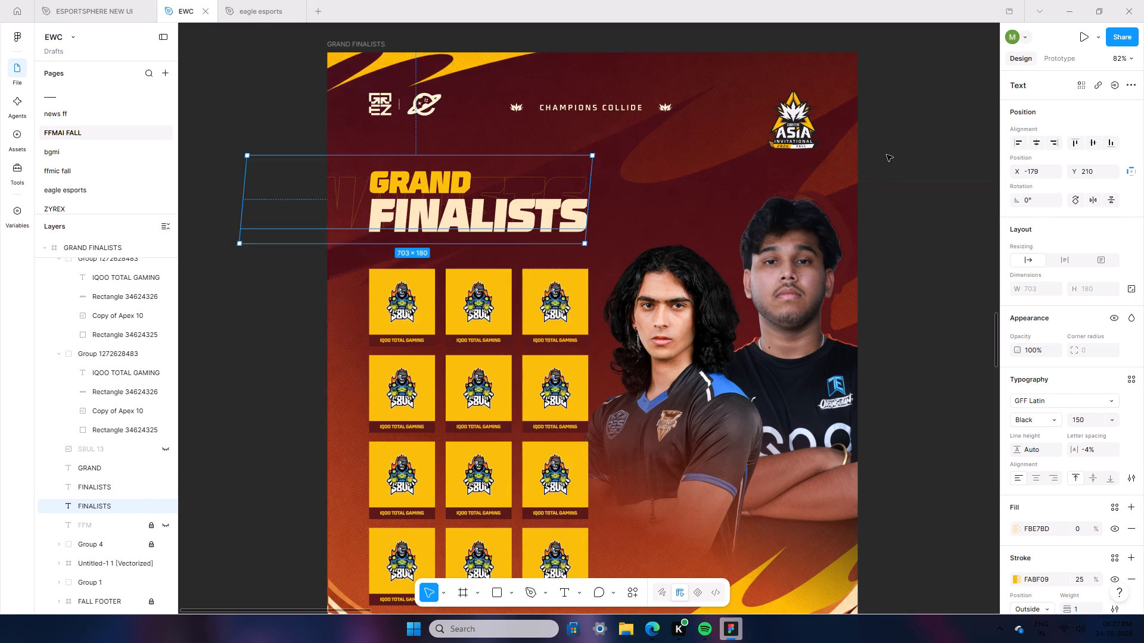
# Copy the India flag image from the standings table in the FFMAI D2 PLAYINS 1 frame.
pyautogui.keyDown('ctrl'); pyautogui.scroll(-5, 893, 155); pyautogui.keyUp('ctrl')
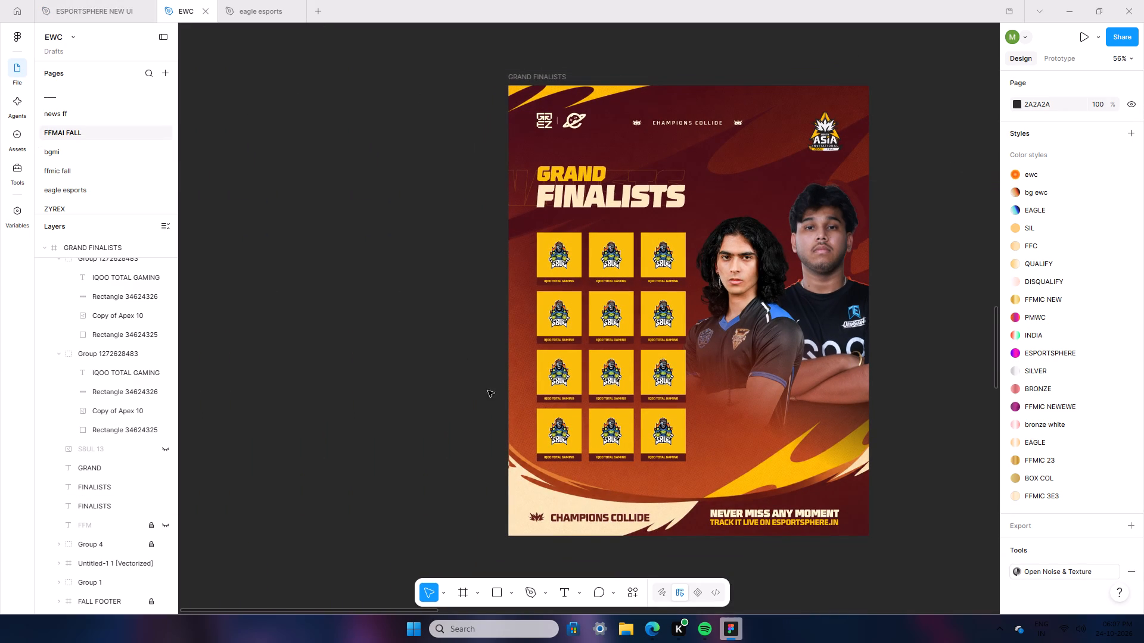
pyautogui.keyDown('ctrl'); pyautogui.scroll(7, 405, 266); pyautogui.keyUp('ctrl')
pyautogui.keyDown('ctrl'); pyautogui.scroll(-8, 405, 266); pyautogui.keyUp('ctrl')
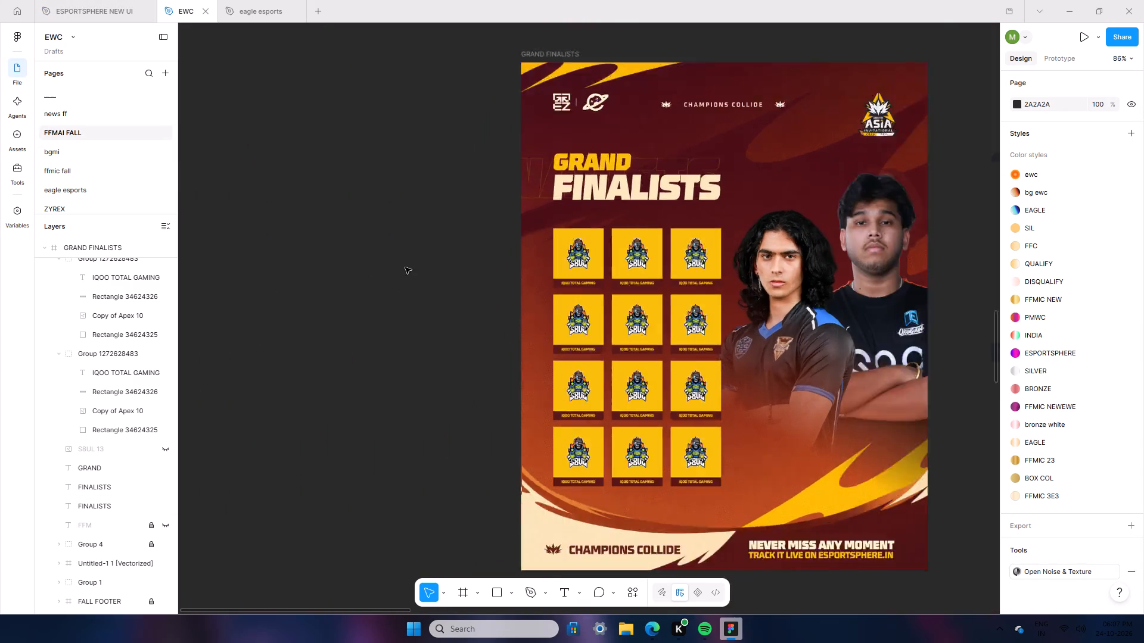
pyautogui.keyDown('ctrl'); pyautogui.scroll(-7, 405, 267); pyautogui.keyUp('ctrl')
pyautogui.scroll(3, 746, 326)
pyautogui.scroll(1, 781, 282)
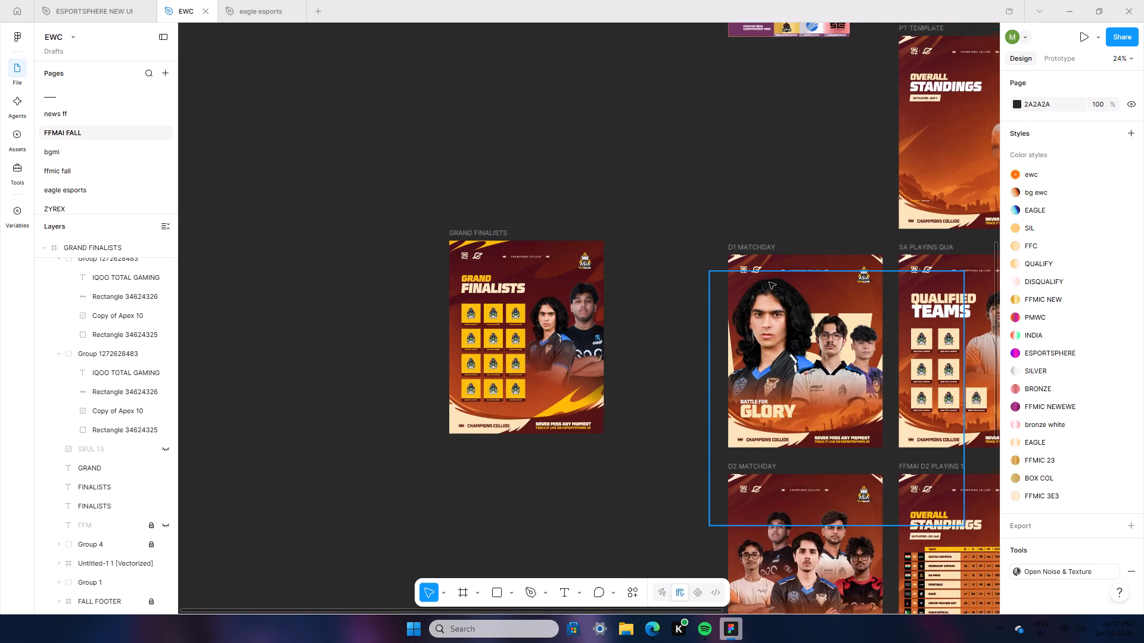
pyautogui.scroll(-10, 771, 280)
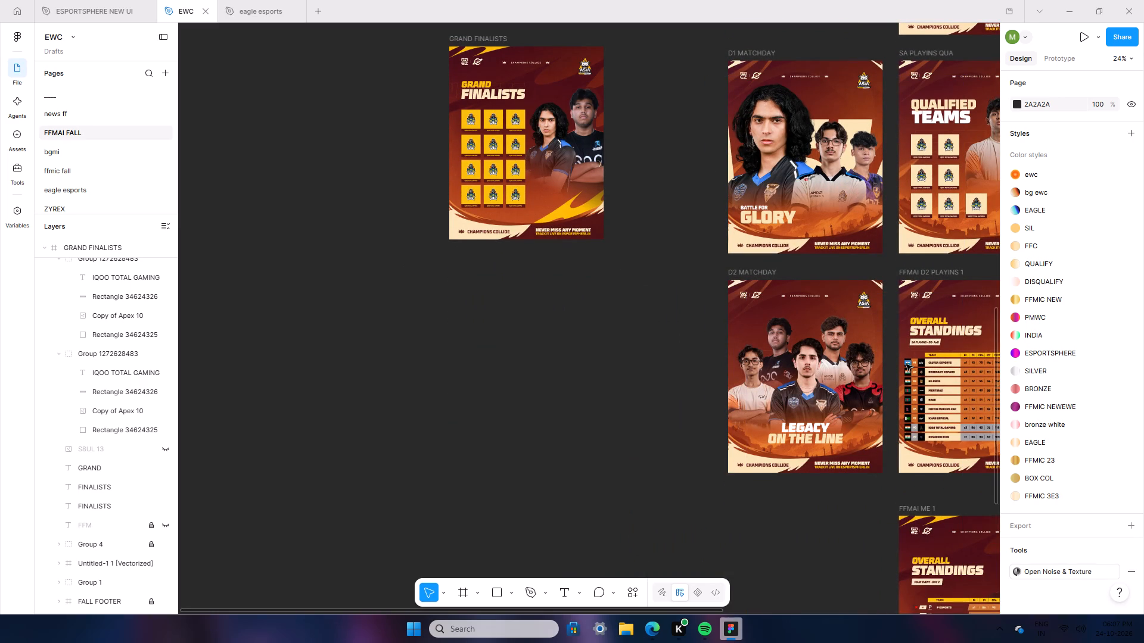
pyautogui.click(906, 364)
pyautogui.rightClick(906, 364)
pyautogui.click(954, 185)
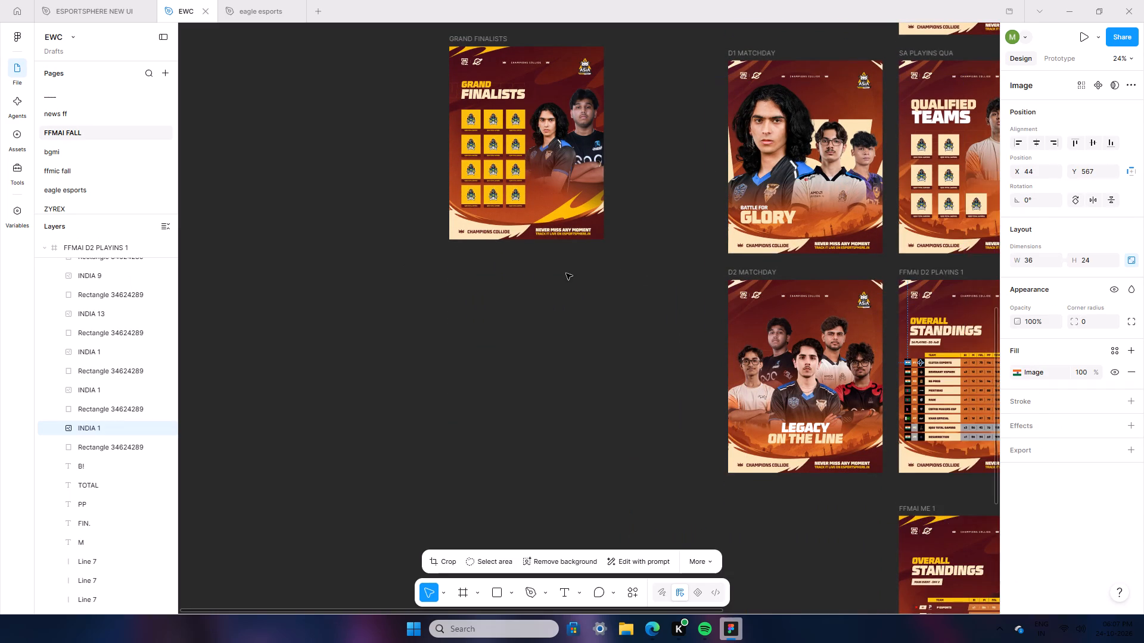
# Paste the India flag and place it over the upper-right corner of the first team tile in GRAND FINALISTS, at X 185, Y 441.
pyautogui.keyDown('ctrl'); pyautogui.scroll(14, 447, 372); pyautogui.keyUp('ctrl')
pyautogui.scroll(20, 444, 358)
pyautogui.scroll(3, 444, 358)
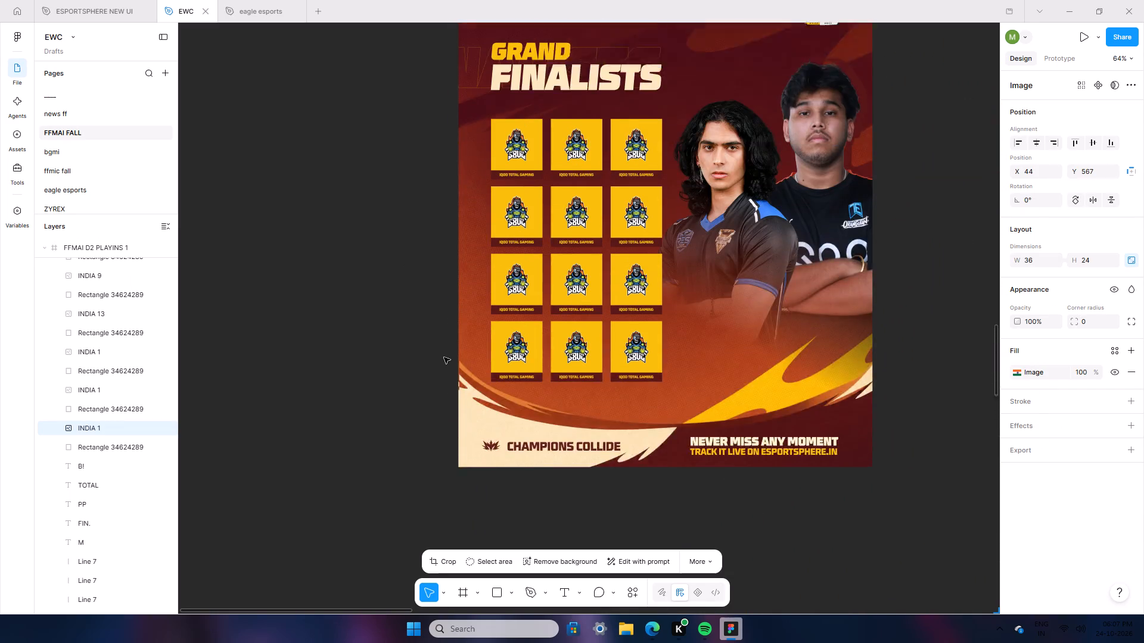
pyautogui.rightClick(386, 199)
pyautogui.click(400, 207)
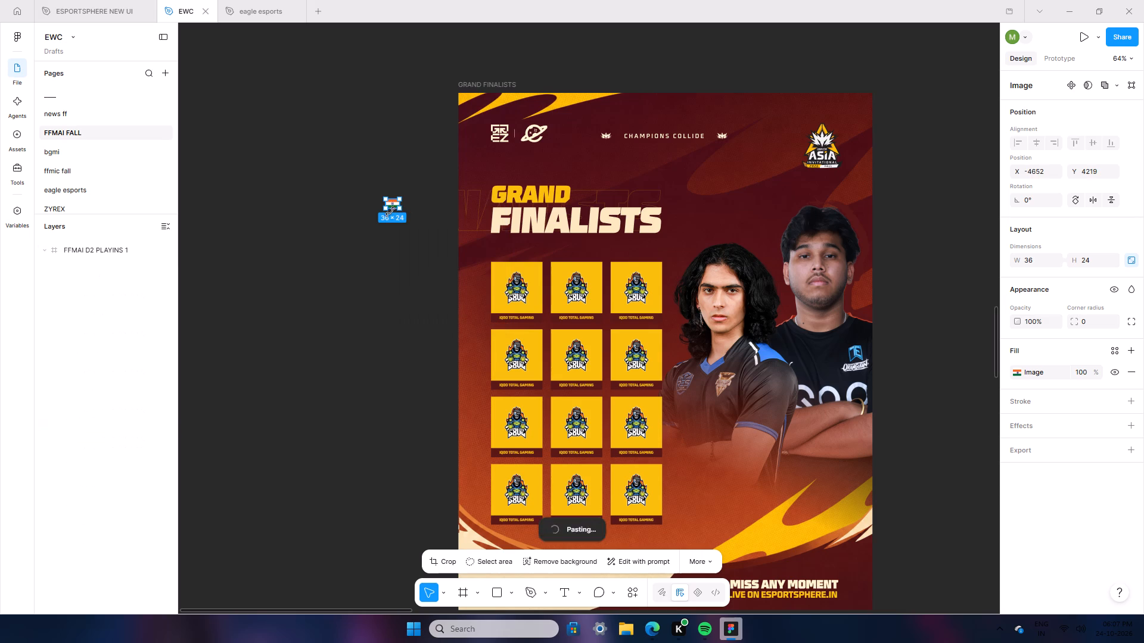
pyautogui.moveTo(391, 205); pyautogui.dragTo(531, 269)
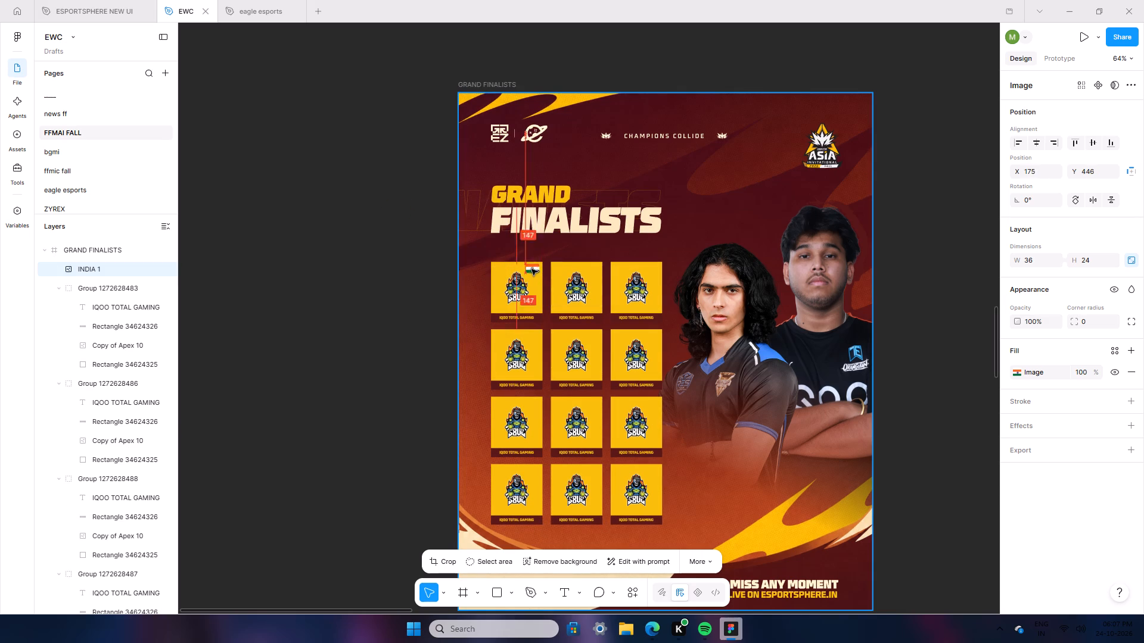
pyautogui.moveTo(531, 269); pyautogui.dragTo(535, 268)
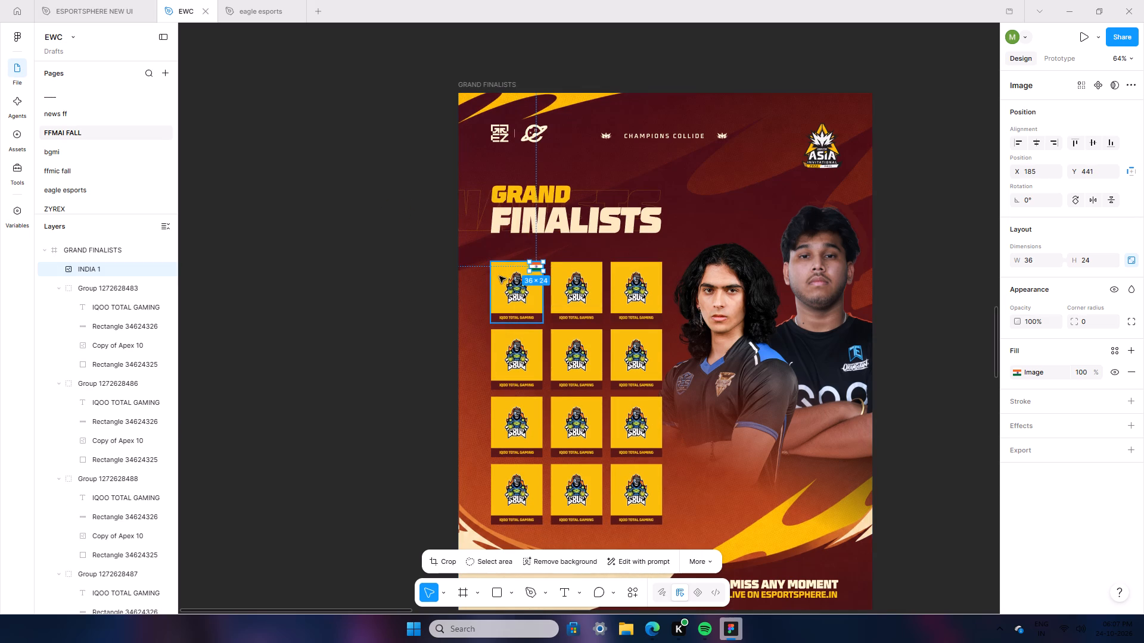
# Shrink the India flag to 29 × 19 and fit it into the first tile's upper-right corner, at X 190, Y 441.
pyautogui.keyDown('ctrl'); pyautogui.scroll(14, 474, 258); pyautogui.keyUp('ctrl')
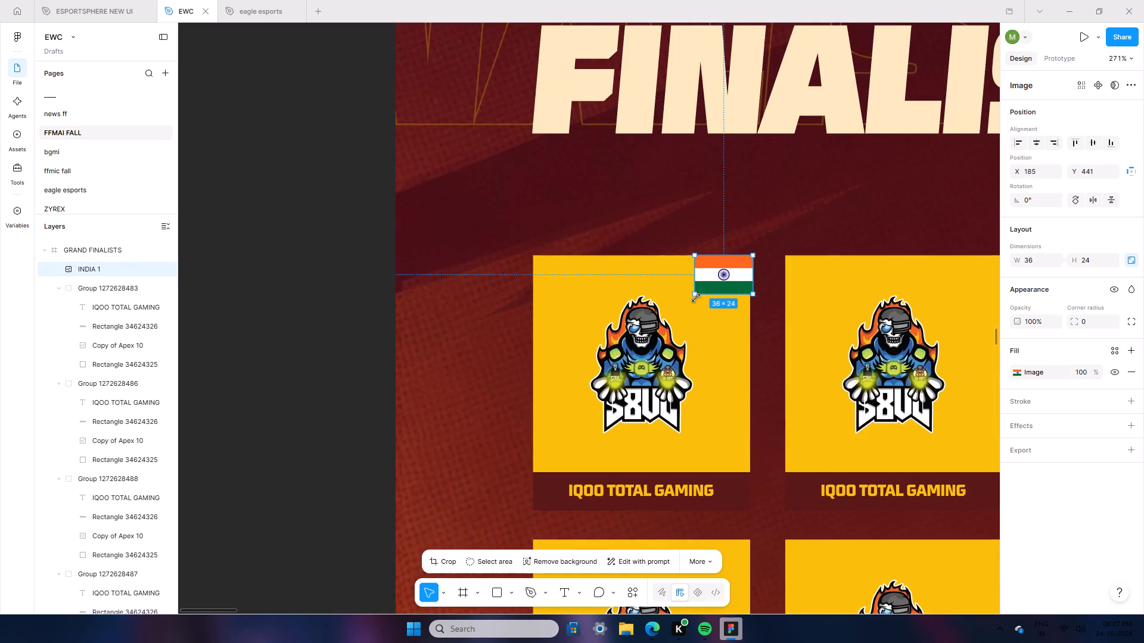
pyautogui.moveTo(695, 293); pyautogui.dragTo(713, 287)
pyautogui.click(727, 276)
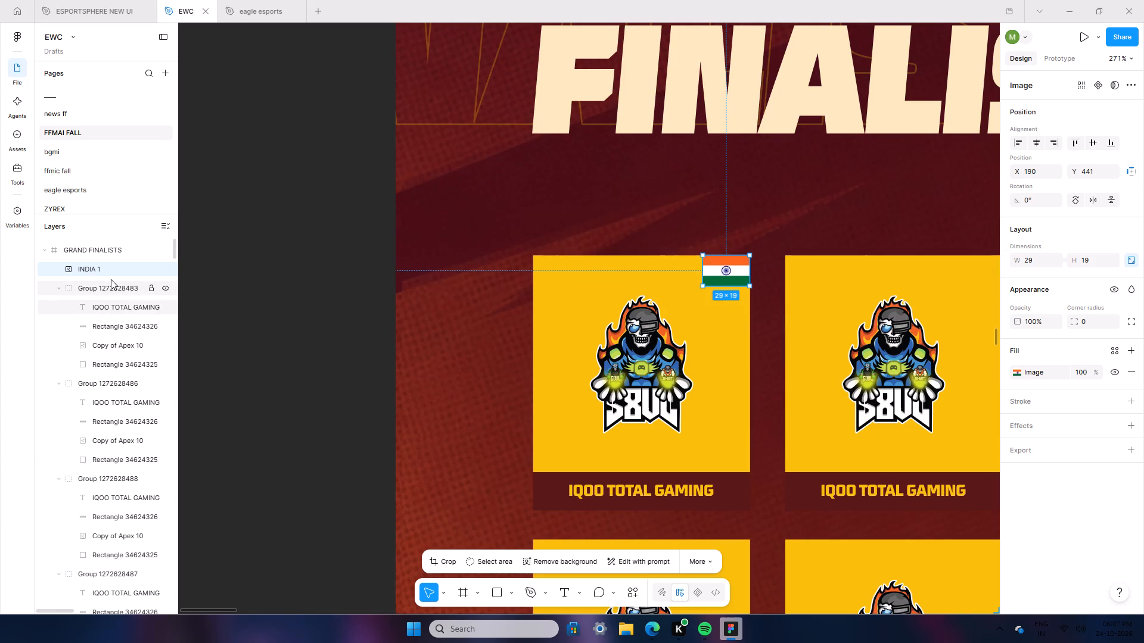
# Move the INDIA 1 layer into the first tile's group, between the Copy of Apex 10 logo and Rectangle 34624325.
pyautogui.click(113, 304)
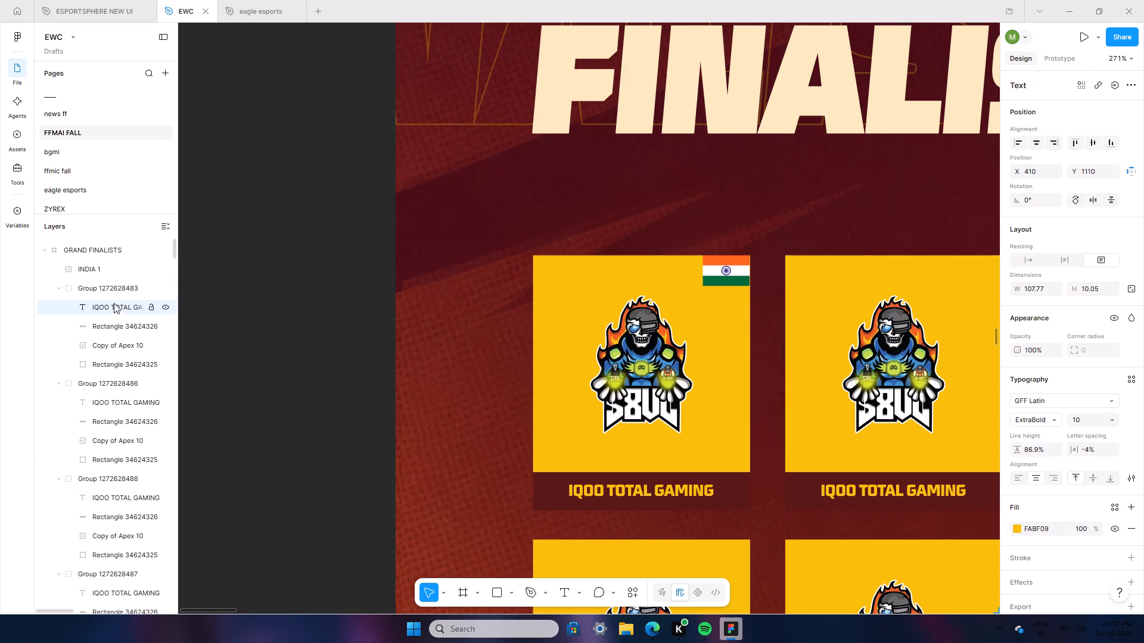
pyautogui.click(617, 379)
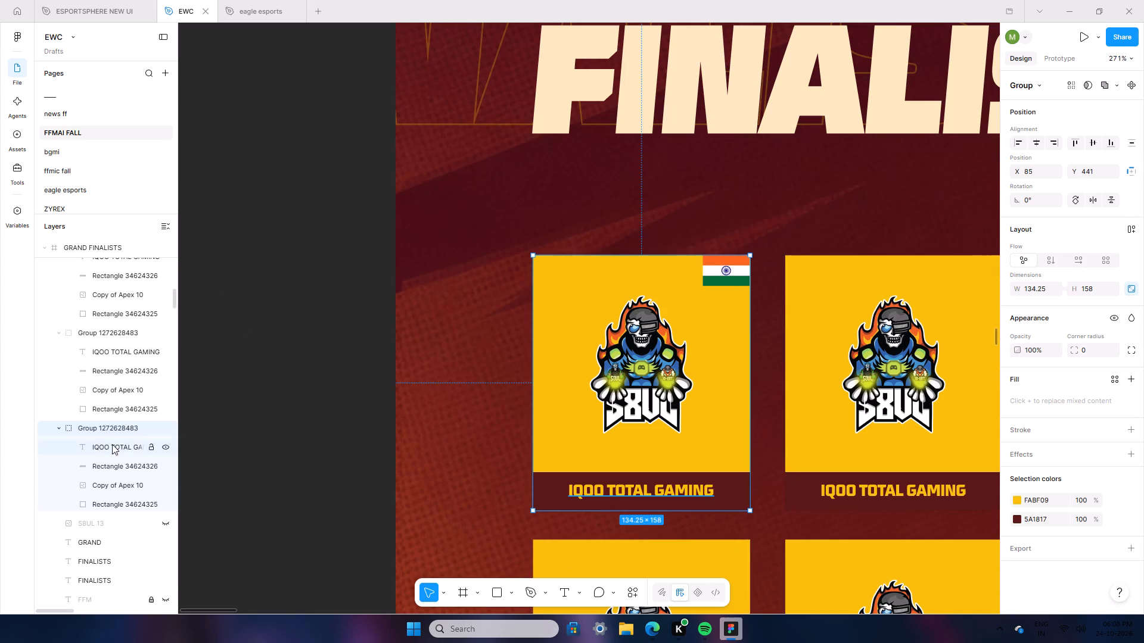
pyautogui.scroll(20, 111, 444)
pyautogui.scroll(9, 111, 444)
pyautogui.click(107, 269)
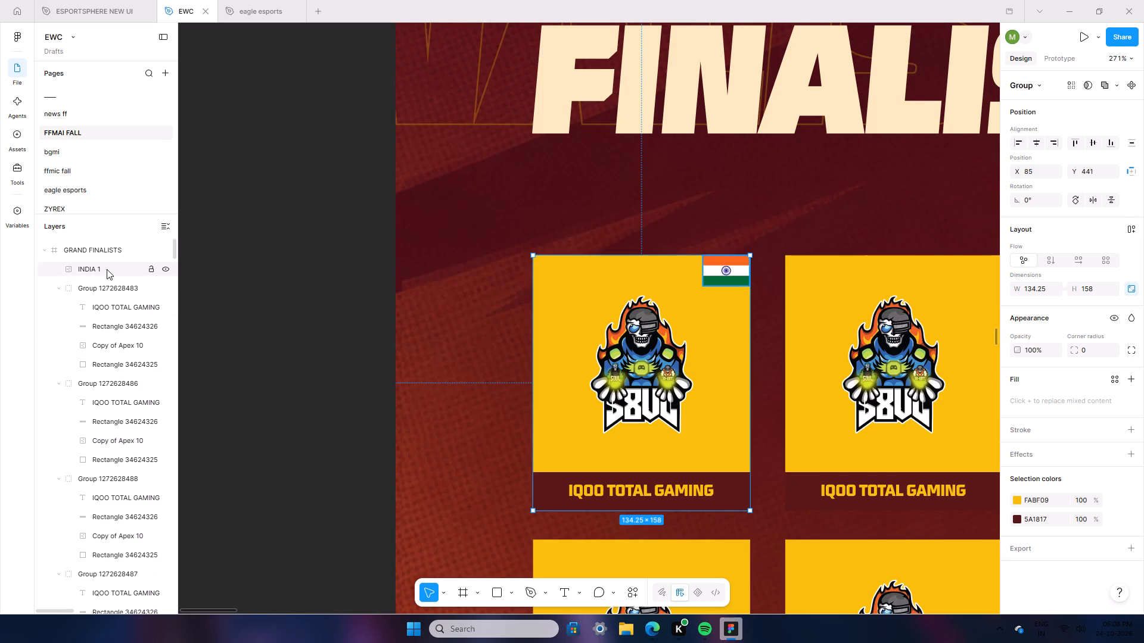
pyautogui.moveTo(103, 266); pyautogui.dragTo(117, 560)
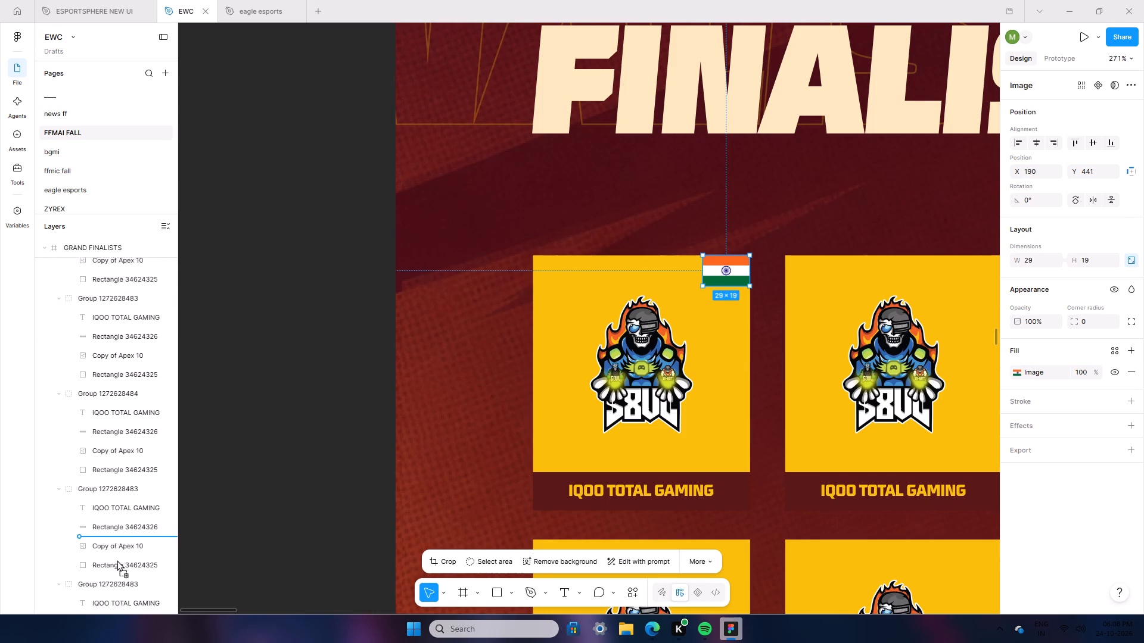
pyautogui.moveTo(117, 560); pyautogui.dragTo(104, 472)
pyautogui.click(242, 417)
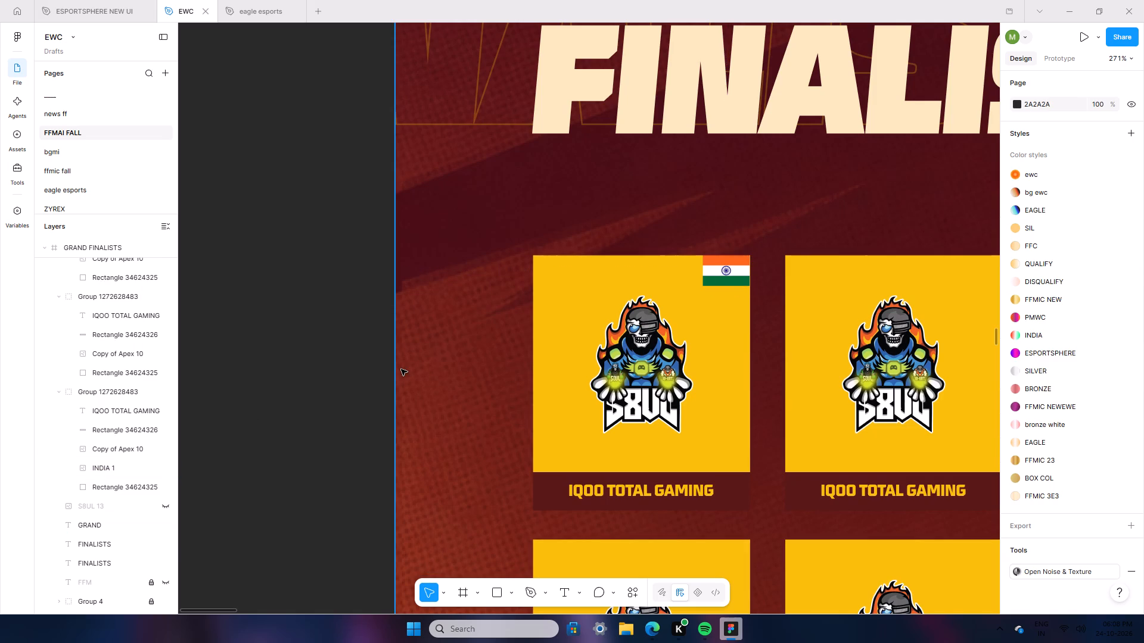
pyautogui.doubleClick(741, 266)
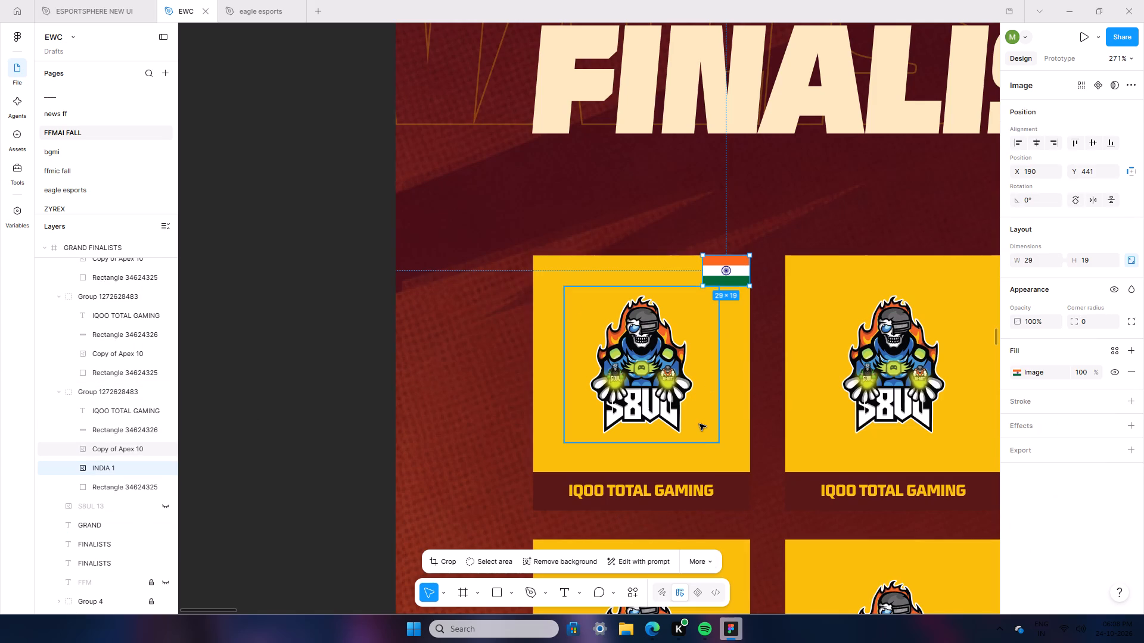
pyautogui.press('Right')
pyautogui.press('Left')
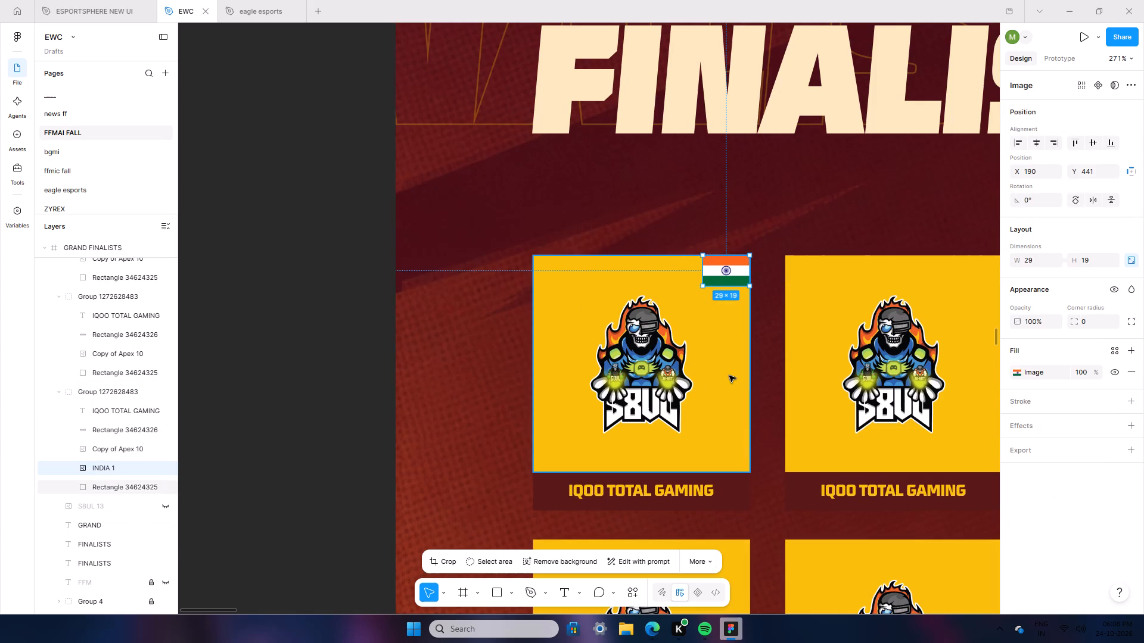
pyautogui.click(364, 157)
# Copy the first team tile group together with its India flag.
pyautogui.keyDown('ctrl'); pyautogui.scroll(-16, 303, 149); pyautogui.keyUp('ctrl')
pyautogui.click(383, 229)
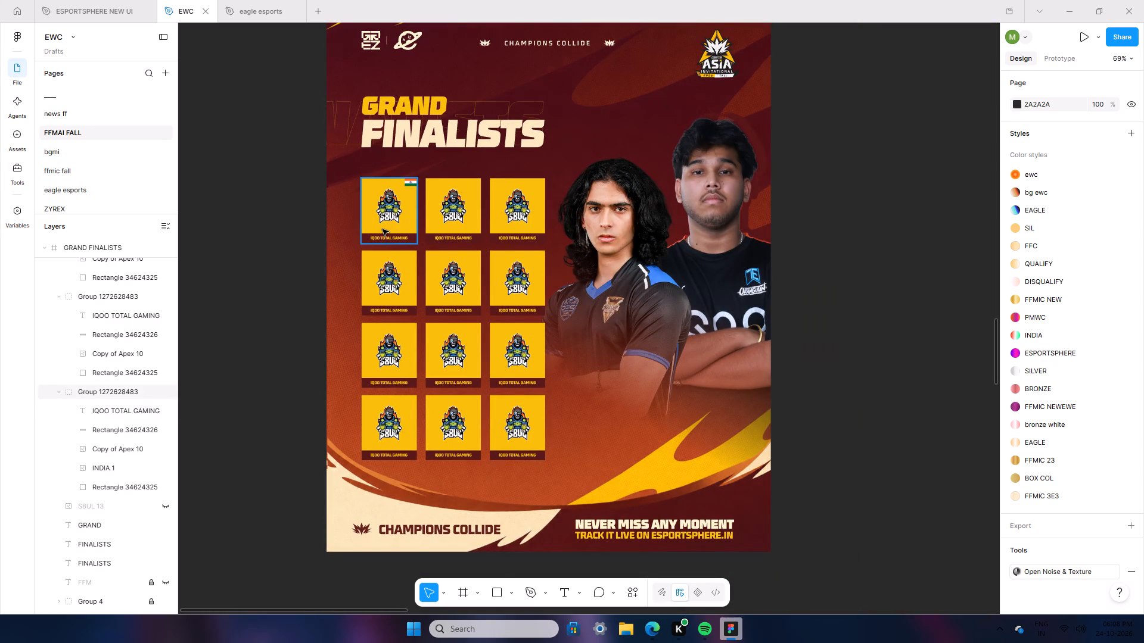
pyautogui.rightClick(383, 229)
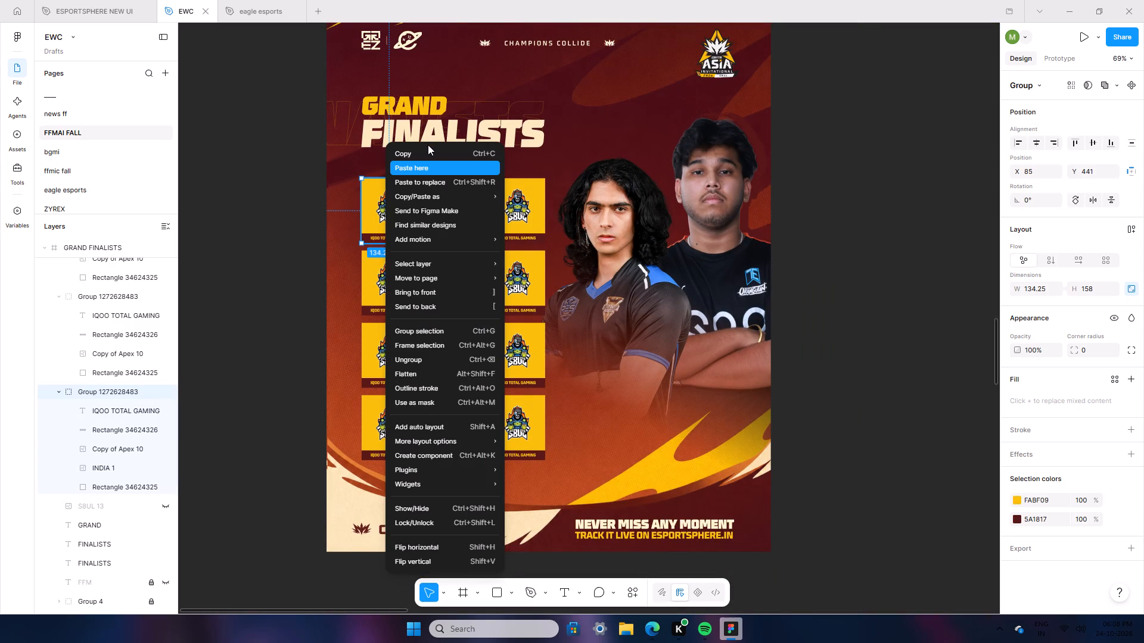
pyautogui.click(429, 151)
pyautogui.click(781, 299)
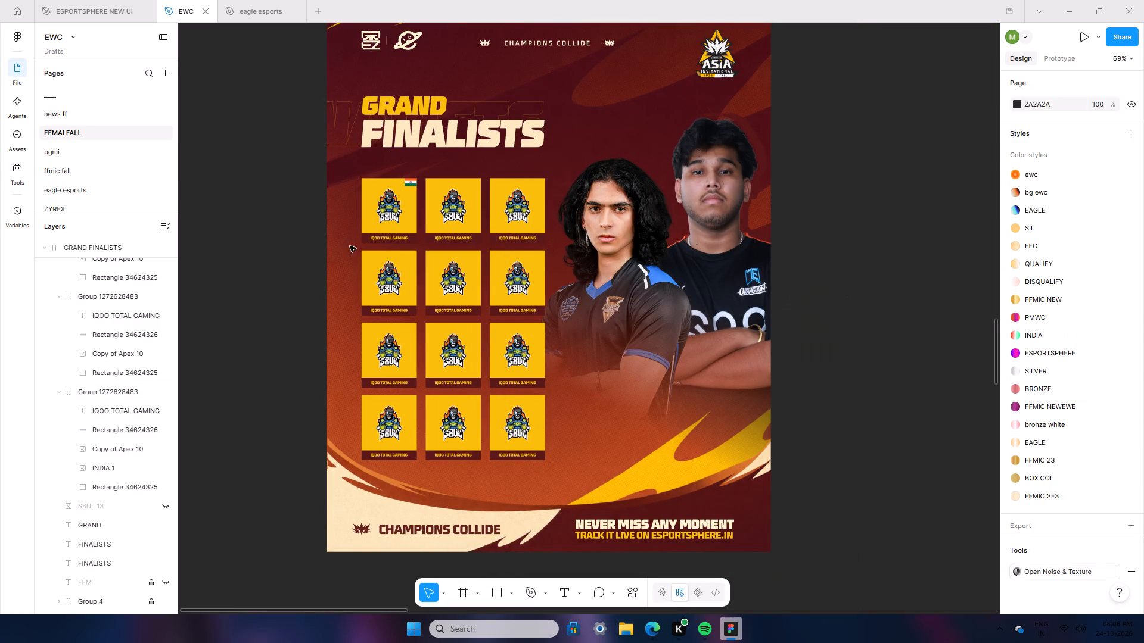
pyautogui.moveTo(348, 244); pyautogui.dragTo(533, 489)
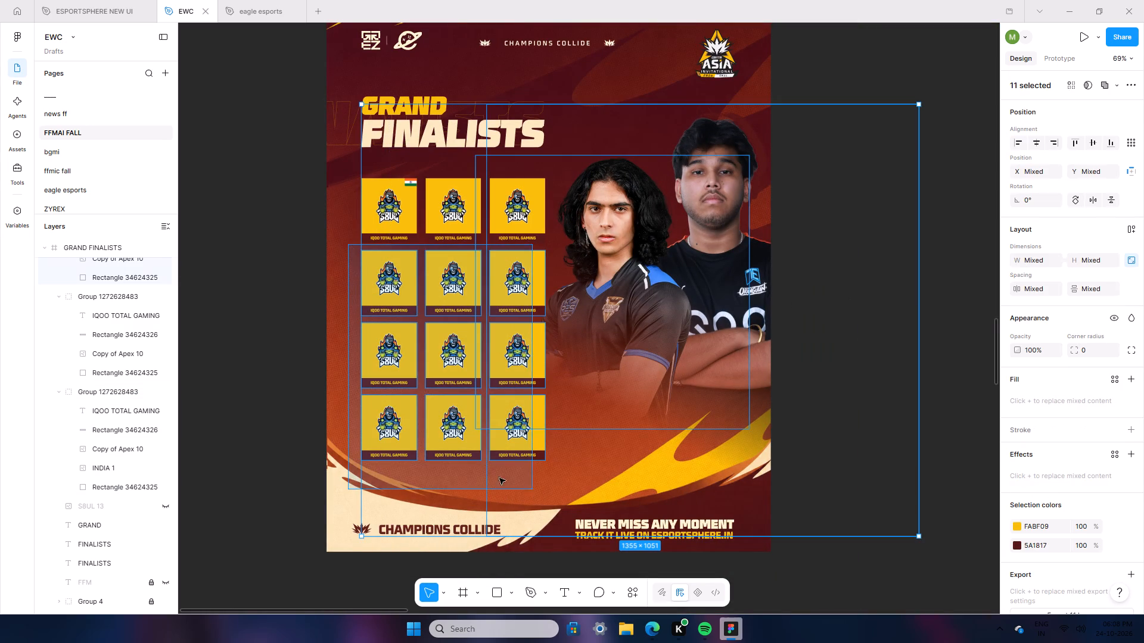
pyautogui.click(202, 463)
pyautogui.click(680, 293)
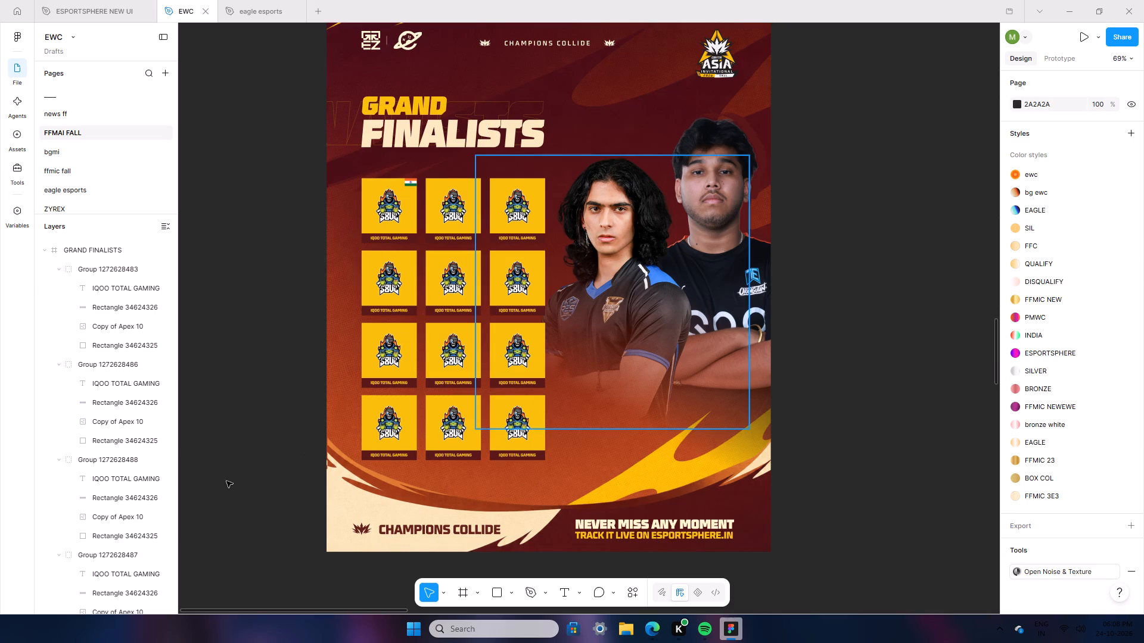
pyautogui.click(153, 427)
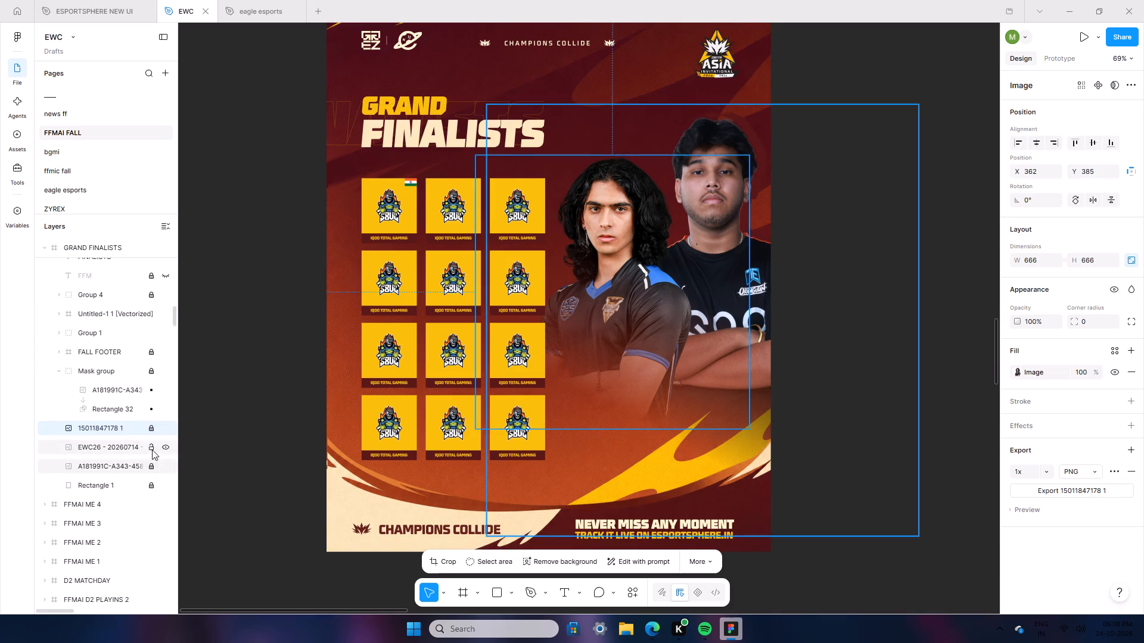
pyautogui.click(152, 450)
pyautogui.click(283, 411)
# Replace all nine tiles in the lower three rows of the grid with the copied flagged tile.
pyautogui.moveTo(350, 244); pyautogui.dragTo(496, 395)
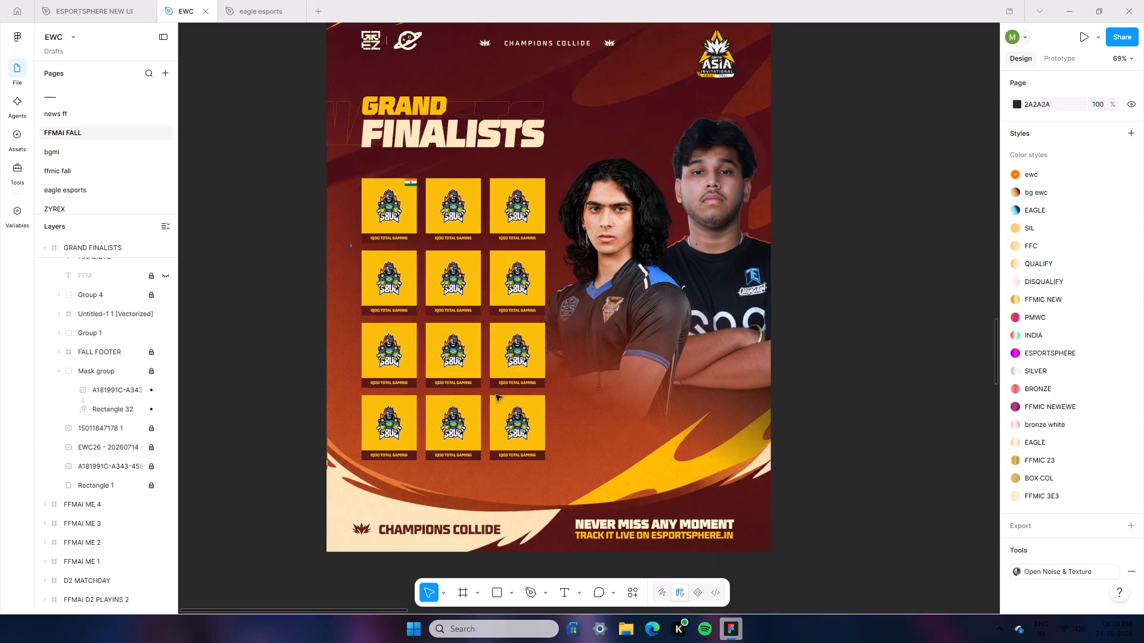
pyautogui.moveTo(496, 395); pyautogui.dragTo(540, 452)
pyautogui.rightClick(521, 441)
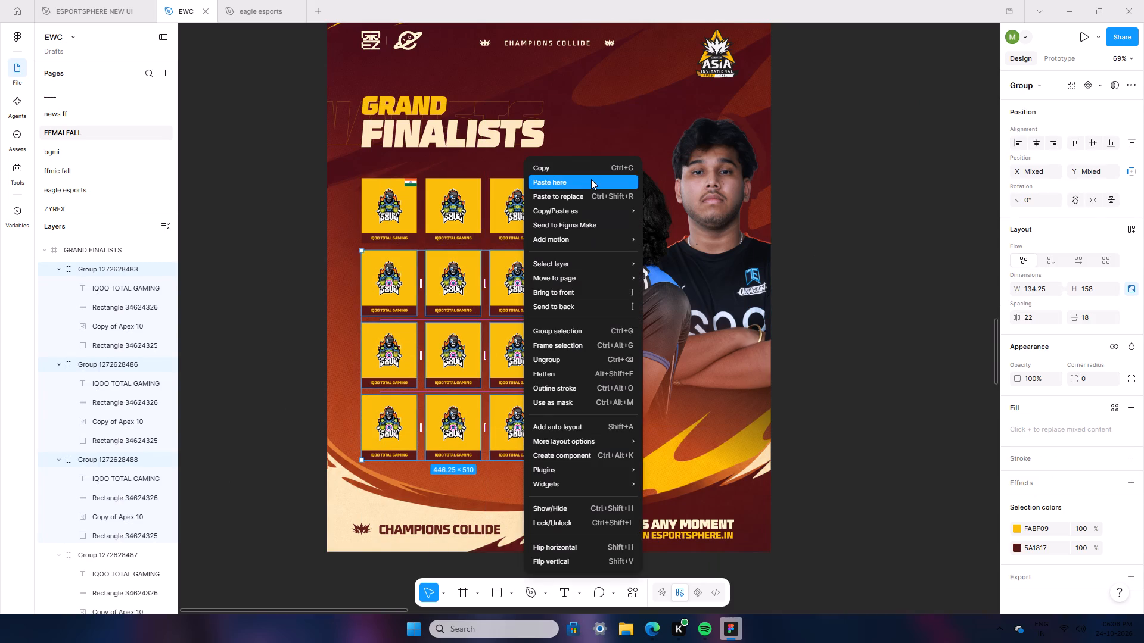
pyautogui.click(582, 201)
pyautogui.click(843, 328)
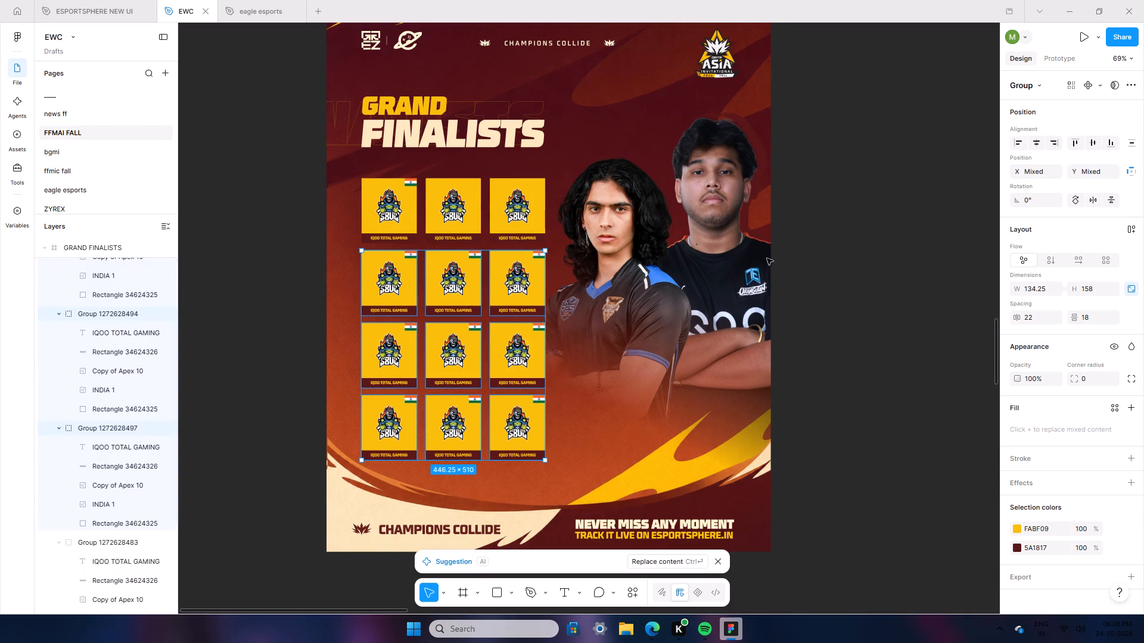
# Replace the third tile in the grid's top row with the copied flagged tile.
pyautogui.click(517, 199)
pyautogui.rightClick(517, 199)
pyautogui.click(566, 177)
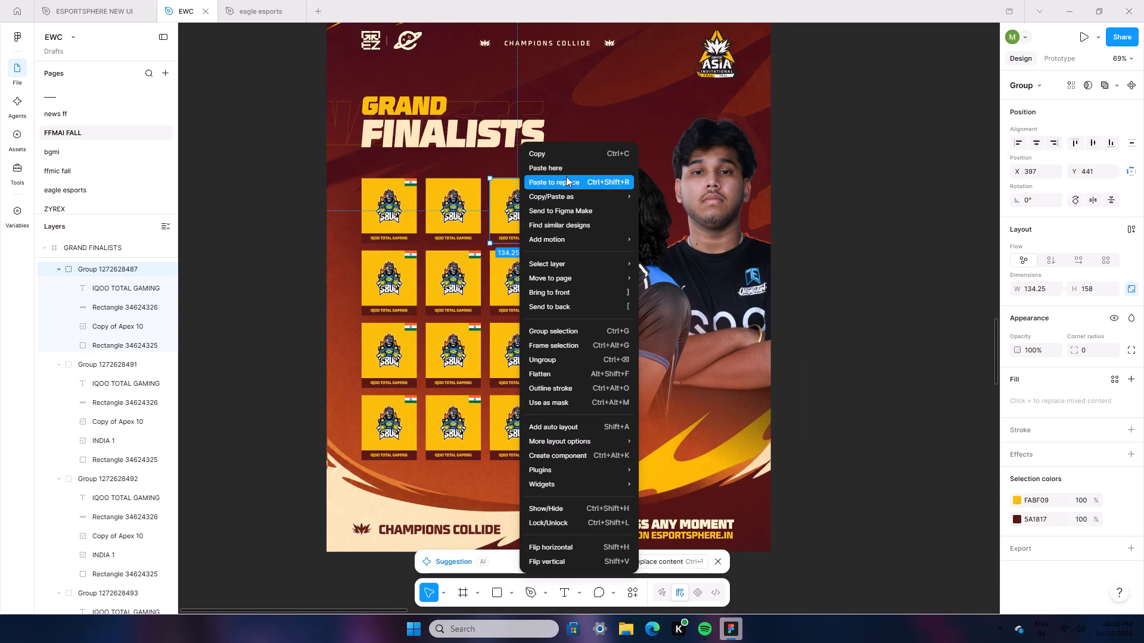
pyautogui.doubleClick(849, 197)
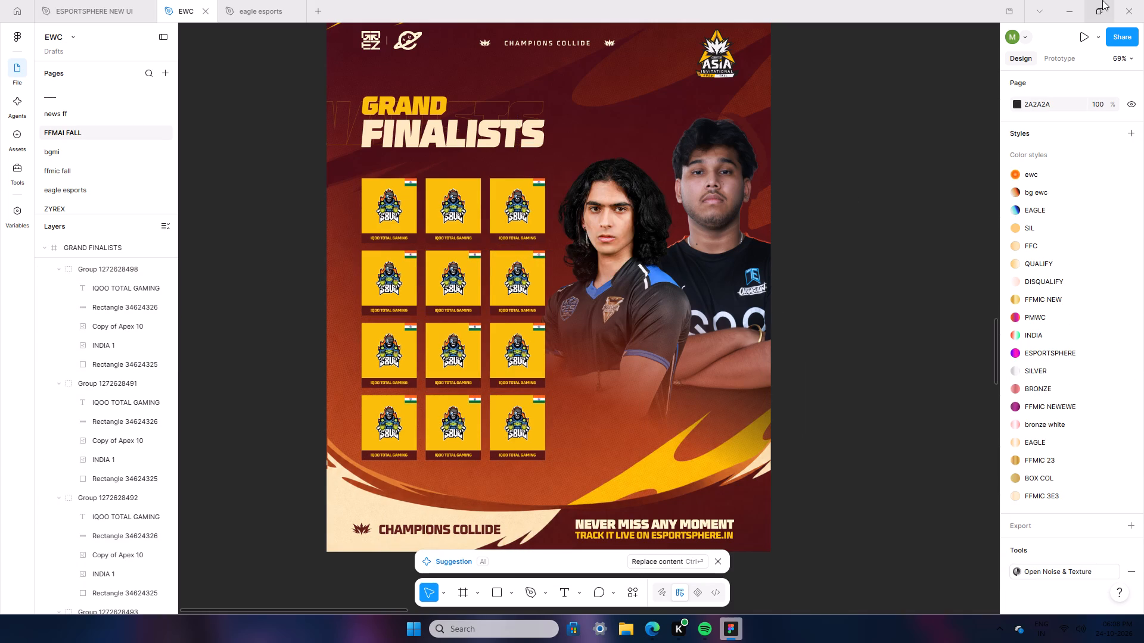
# Review the overall GRAND FINALISTS poster layout, including the heading, player photos and flagged team tiles.
pyautogui.keyDown('ctrl'); pyautogui.scroll(-4, 849, 280); pyautogui.keyUp('ctrl')
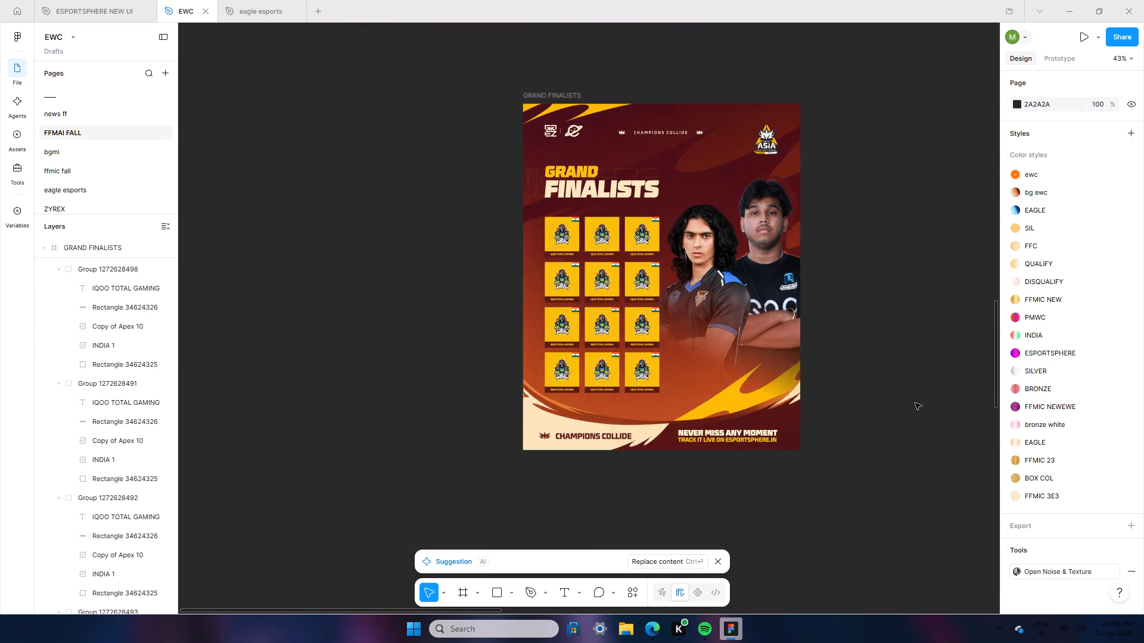
pyautogui.scroll(6, 925, 398)
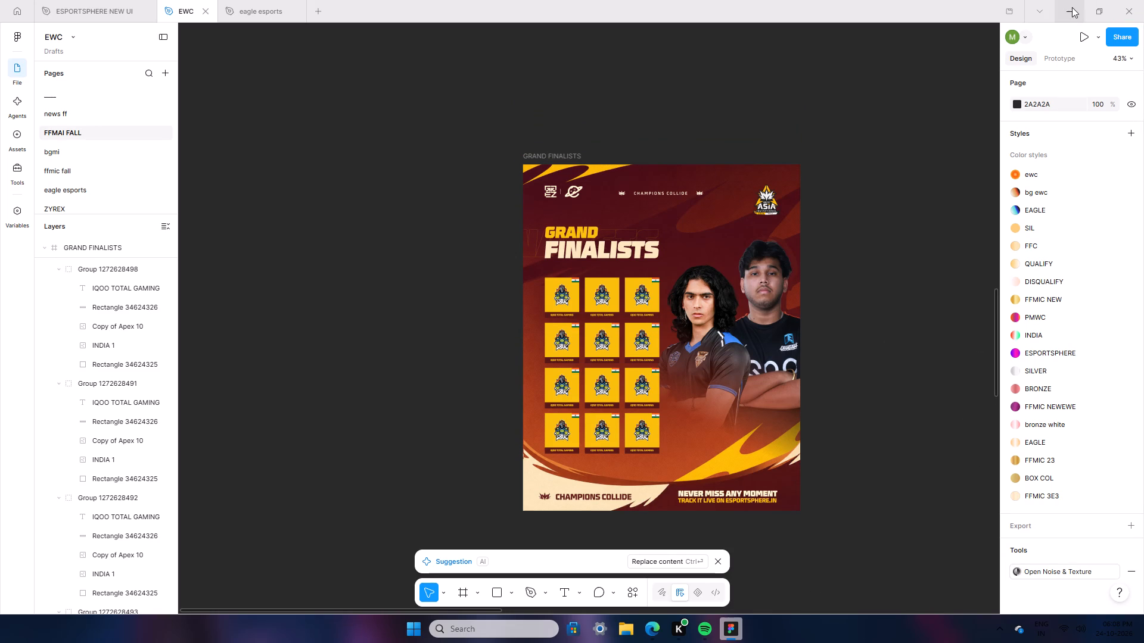
pyautogui.keyDown('ctrl'); pyautogui.scroll(9, 849, 538); pyautogui.keyUp('ctrl')
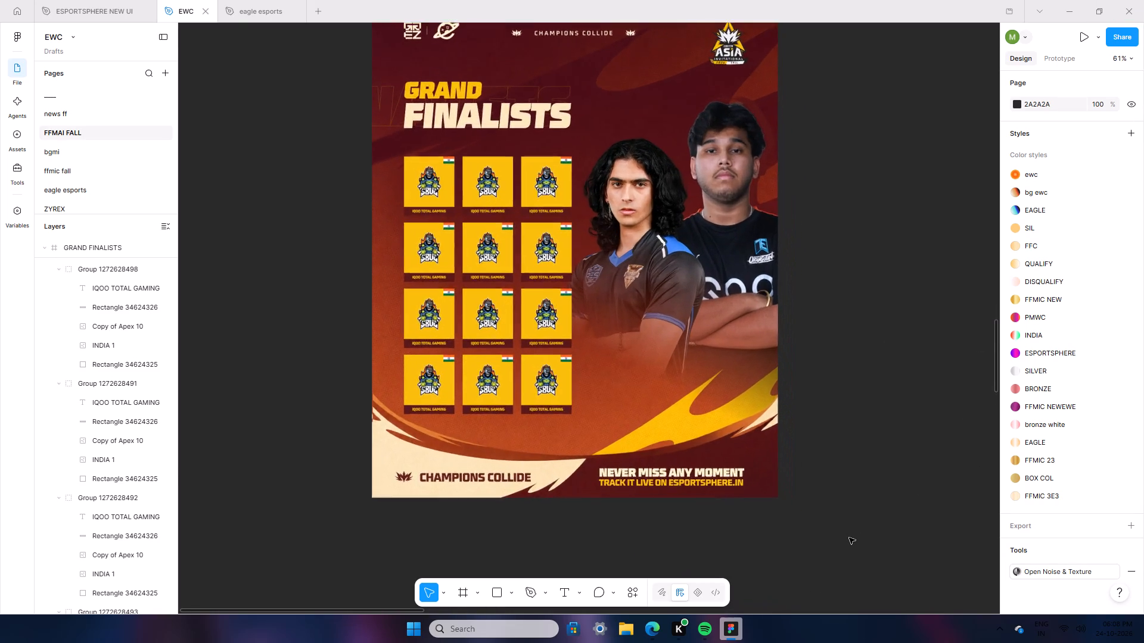
pyautogui.keyDown('ctrl'); pyautogui.scroll(3, 849, 538); pyautogui.keyUp('ctrl')
pyautogui.keyDown('ctrl'); pyautogui.scroll(-12, 849, 538); pyautogui.keyUp('ctrl')
pyautogui.keyDown('ctrl'); pyautogui.scroll(5, 843, 539); pyautogui.keyUp('ctrl')
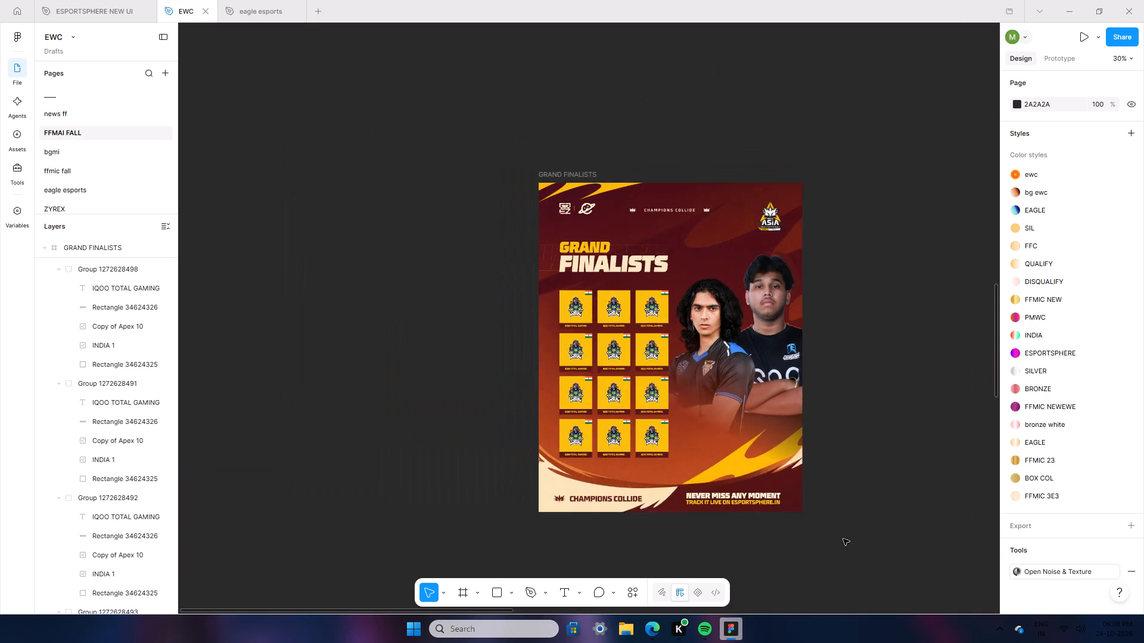
pyautogui.keyDown('ctrl'); pyautogui.scroll(6, 843, 539); pyautogui.keyUp('ctrl')
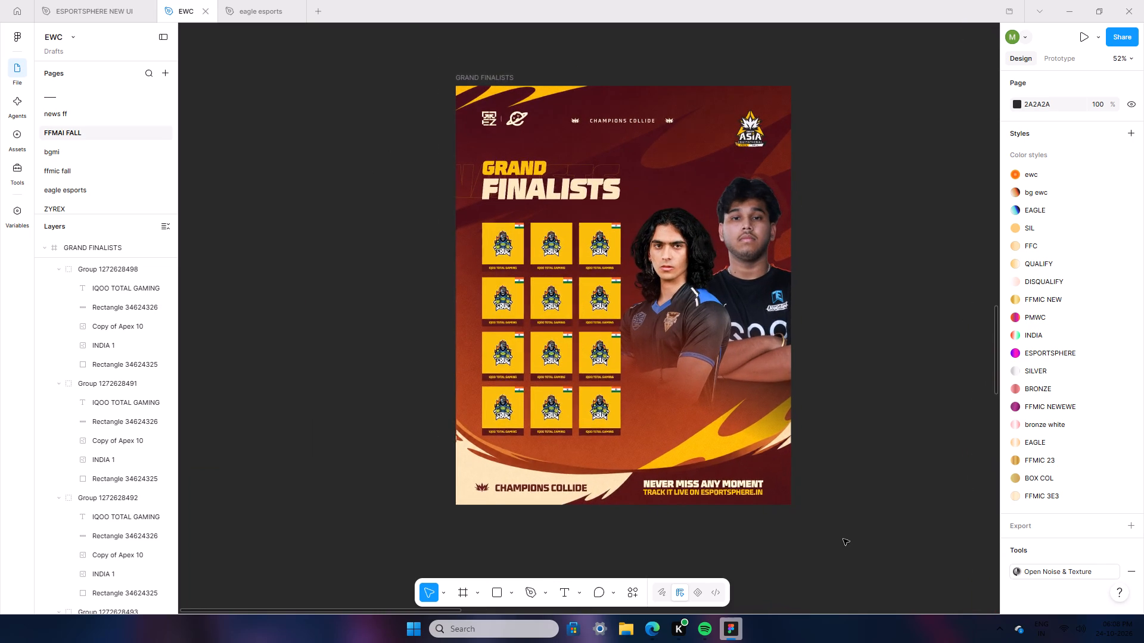
pyautogui.keyDown('ctrl'); pyautogui.scroll(1, 843, 539); pyautogui.keyUp('ctrl')
pyautogui.keyDown('ctrl'); pyautogui.scroll(-3, 843, 539); pyautogui.keyUp('ctrl')
pyautogui.keyDown('ctrl'); pyautogui.scroll(9, 843, 539); pyautogui.keyUp('ctrl')
pyautogui.keyDown('ctrl'); pyautogui.scroll(-16, 843, 539); pyautogui.keyUp('ctrl')
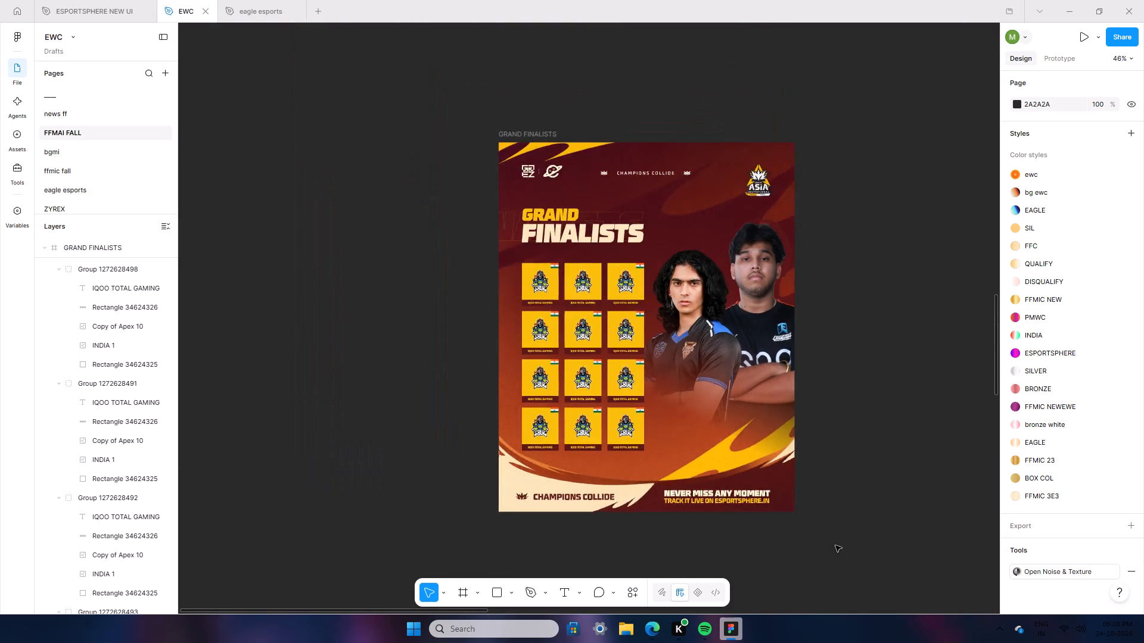
pyautogui.keyDown('ctrl'); pyautogui.scroll(-3, 835, 545); pyautogui.keyUp('ctrl')
pyautogui.scroll(-10, 834, 542)
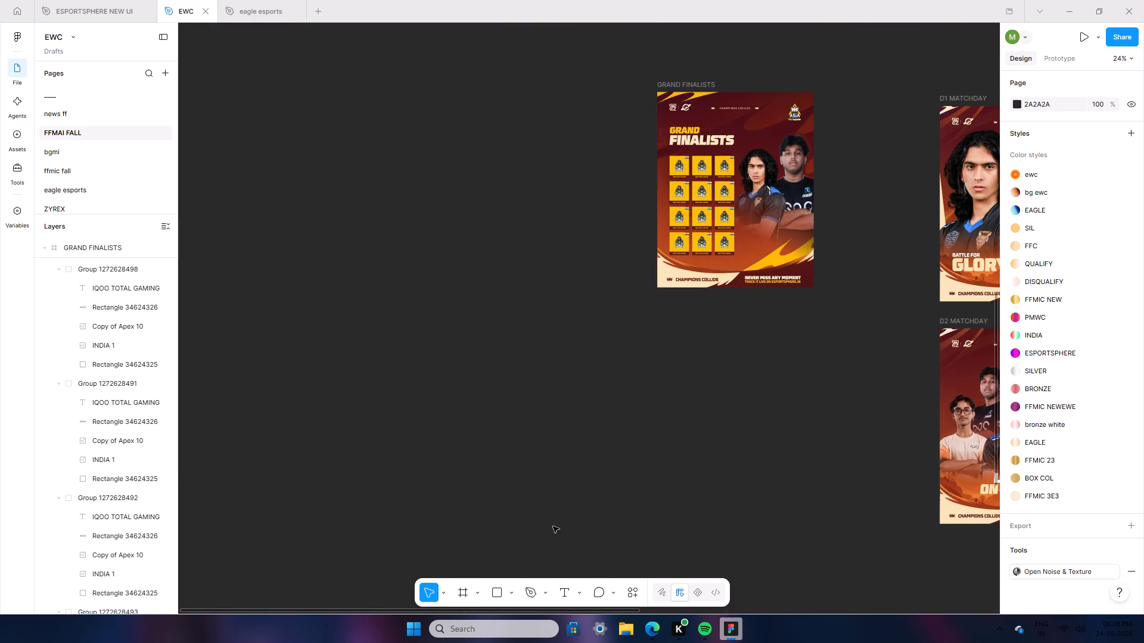
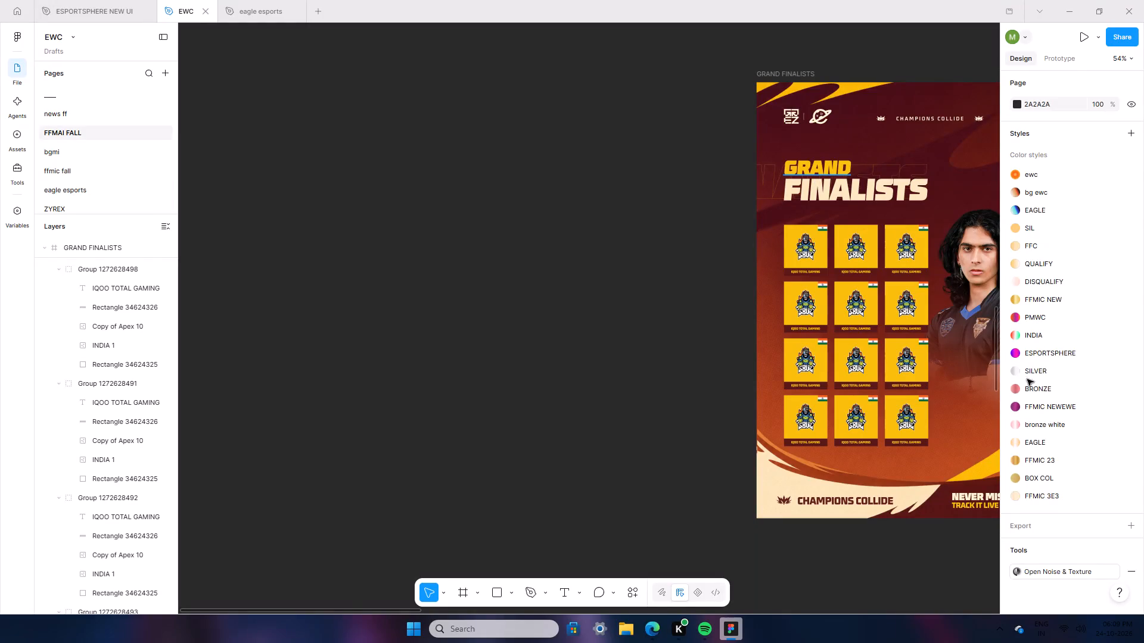
# Set the GRAND heading text's font weight to ExtraBold.
pyautogui.click(1055, 423)
pyautogui.click(1049, 407)
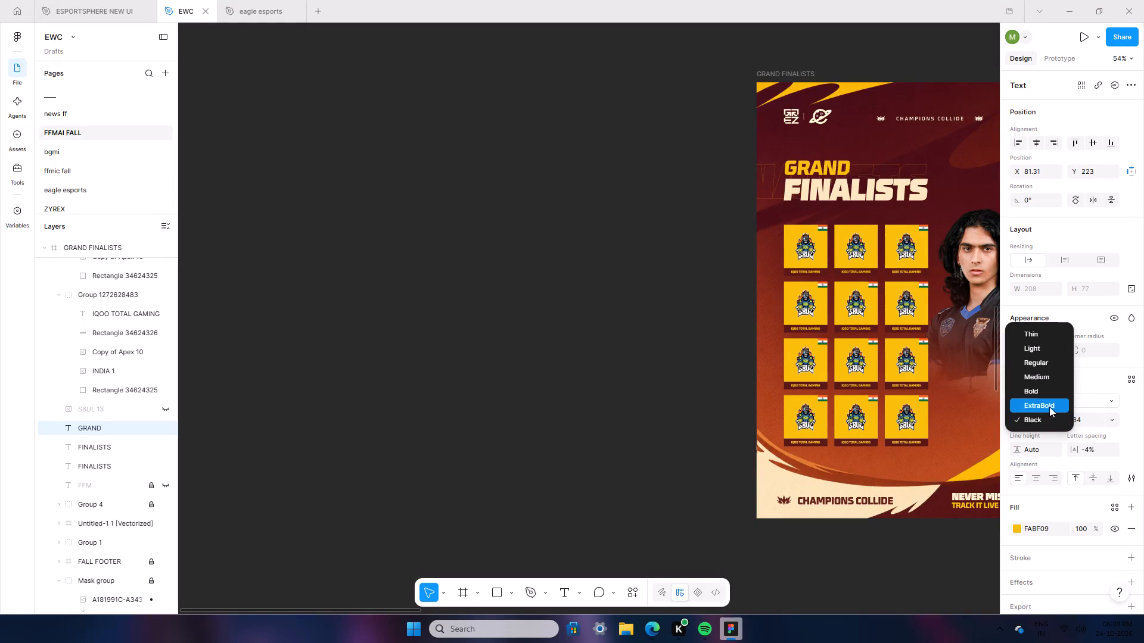
pyautogui.click(561, 292)
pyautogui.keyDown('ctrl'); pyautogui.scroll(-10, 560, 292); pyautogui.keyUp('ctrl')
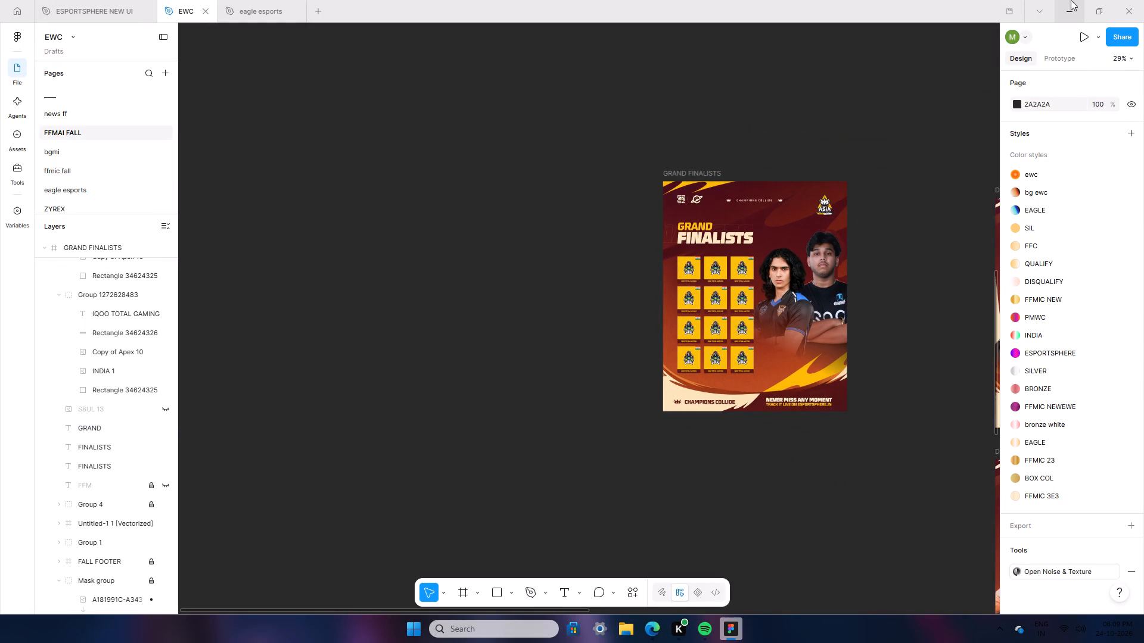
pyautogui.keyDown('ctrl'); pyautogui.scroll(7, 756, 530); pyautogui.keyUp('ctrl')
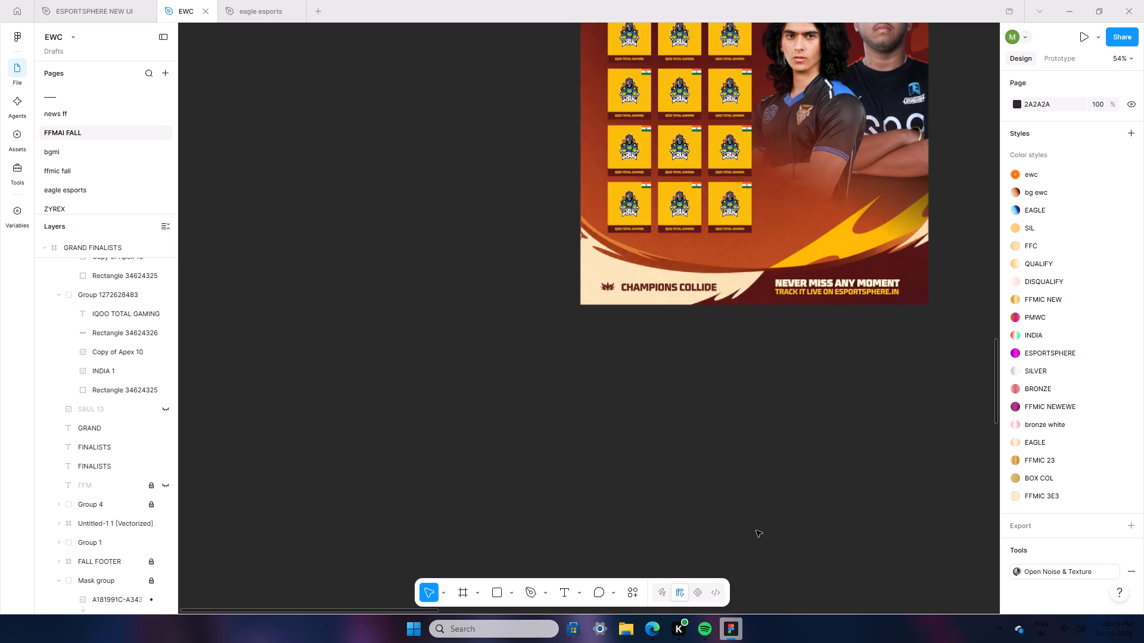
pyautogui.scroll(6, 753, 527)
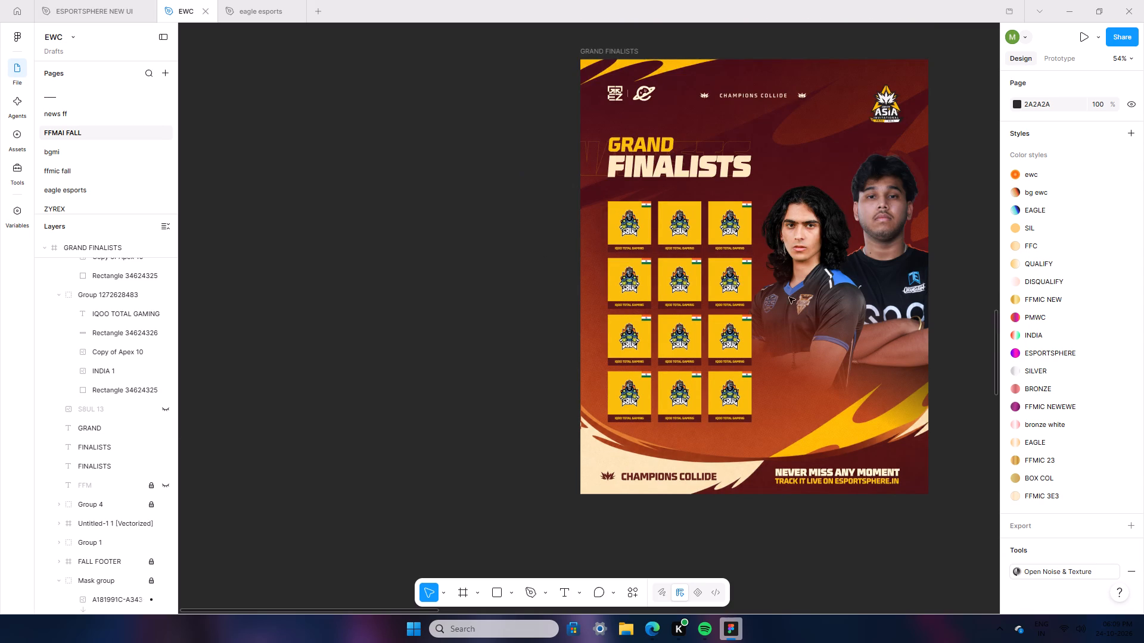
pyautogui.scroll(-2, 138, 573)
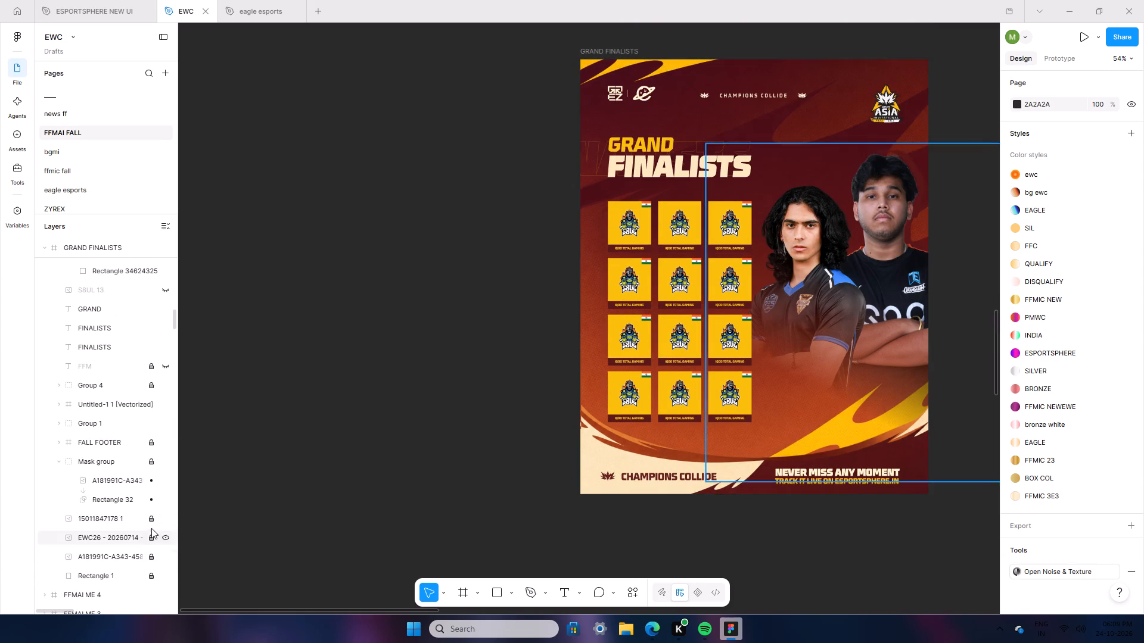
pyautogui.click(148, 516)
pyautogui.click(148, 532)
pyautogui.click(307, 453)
# Examine the GRAND FINALISTS poster up close and compare it with the D1 MATCHDAY and D2 MATCHDAY posters.
pyautogui.scroll(5, 561, 205)
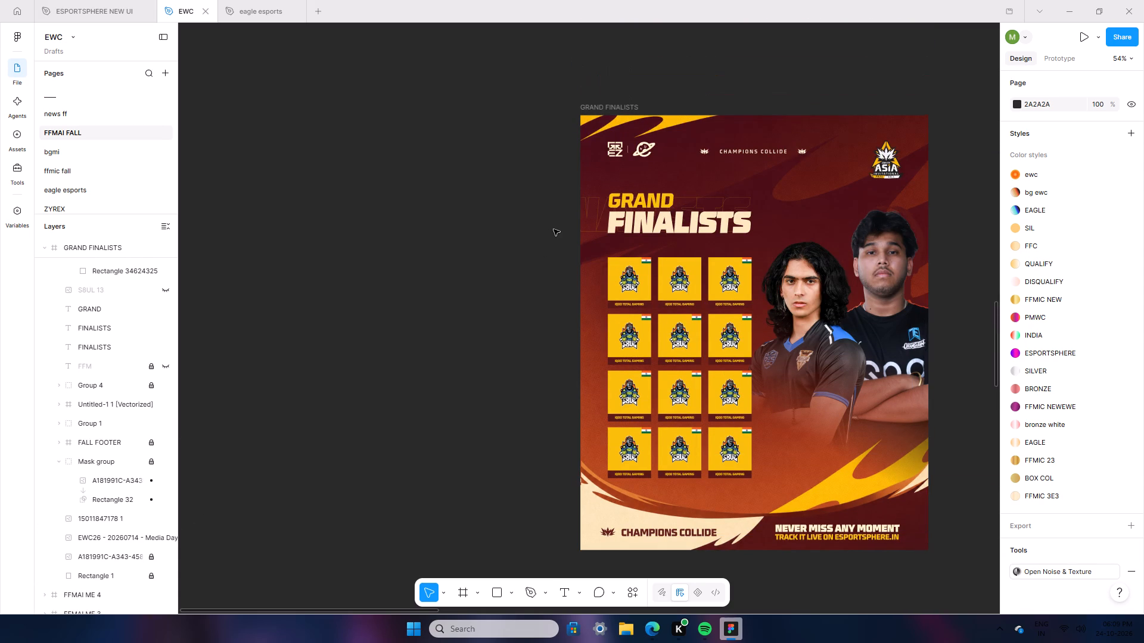
pyautogui.keyDown('ctrl'); pyautogui.scroll(5, 557, 246); pyautogui.keyUp('ctrl')
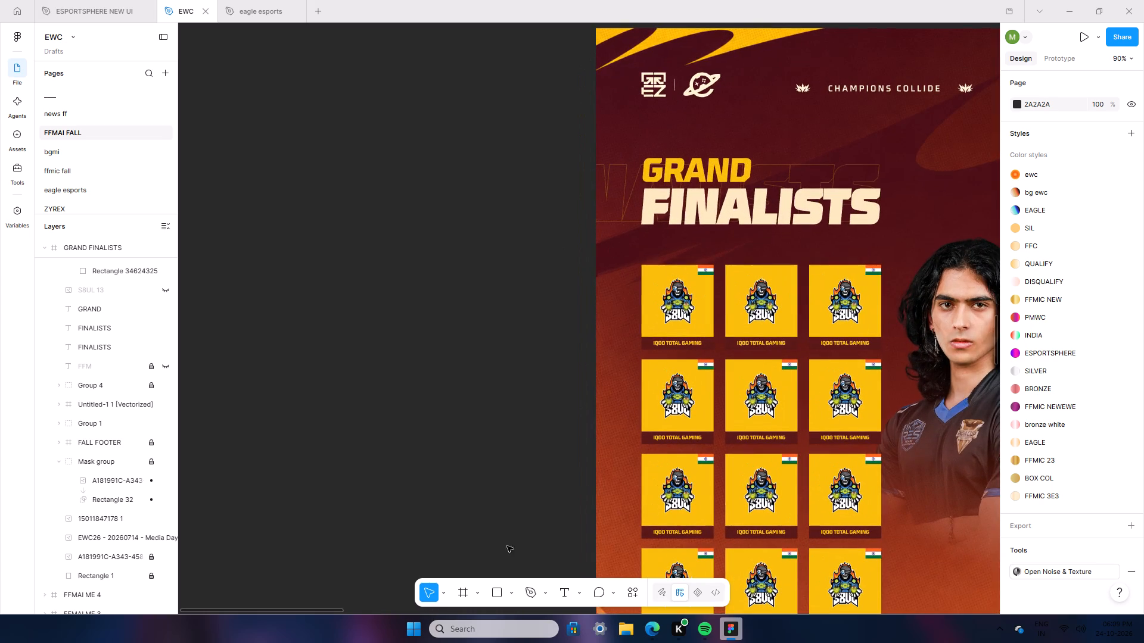
pyautogui.moveTo(315, 609); pyautogui.dragTo(391, 621)
pyautogui.keyDown('ctrl'); pyautogui.scroll(-4, 228, 337); pyautogui.keyUp('ctrl')
pyautogui.keyDown('ctrl'); pyautogui.scroll(-4, 528, 369); pyautogui.keyUp('ctrl')
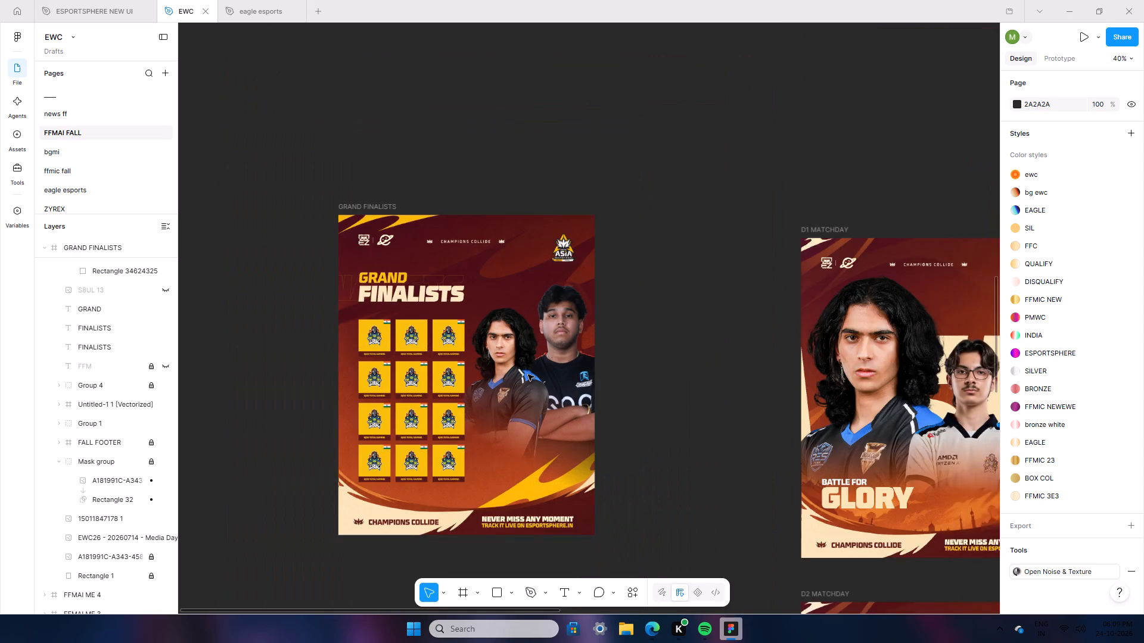
pyautogui.keyDown('ctrl'); pyautogui.scroll(-2, 529, 377); pyautogui.keyUp('ctrl')
pyautogui.scroll(-6, 812, 460)
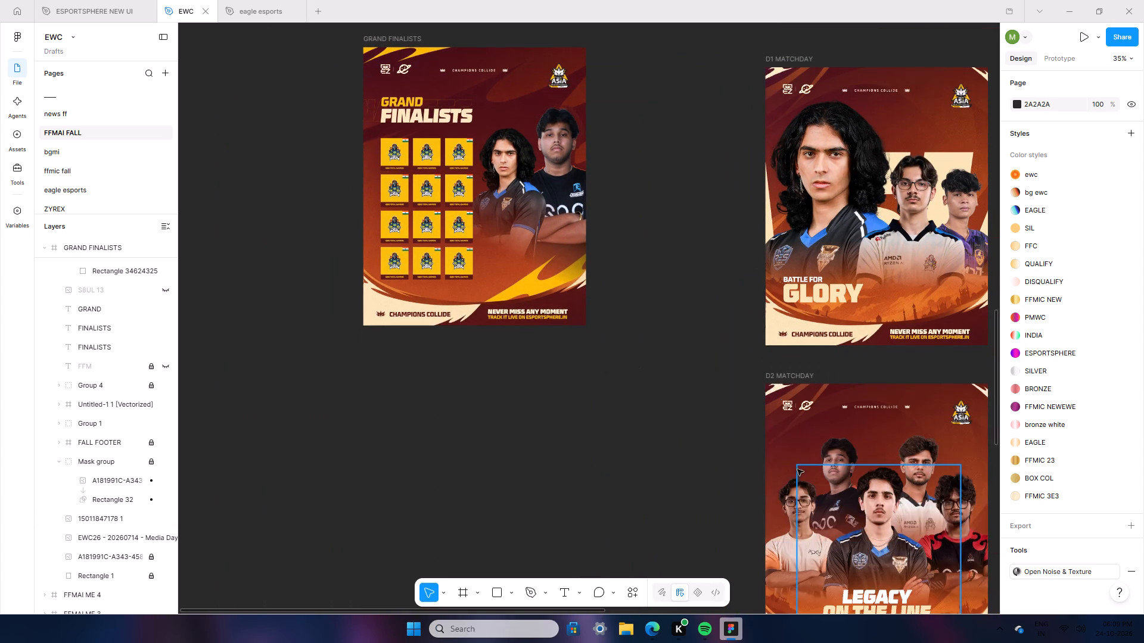
pyautogui.scroll(-9, 797, 469)
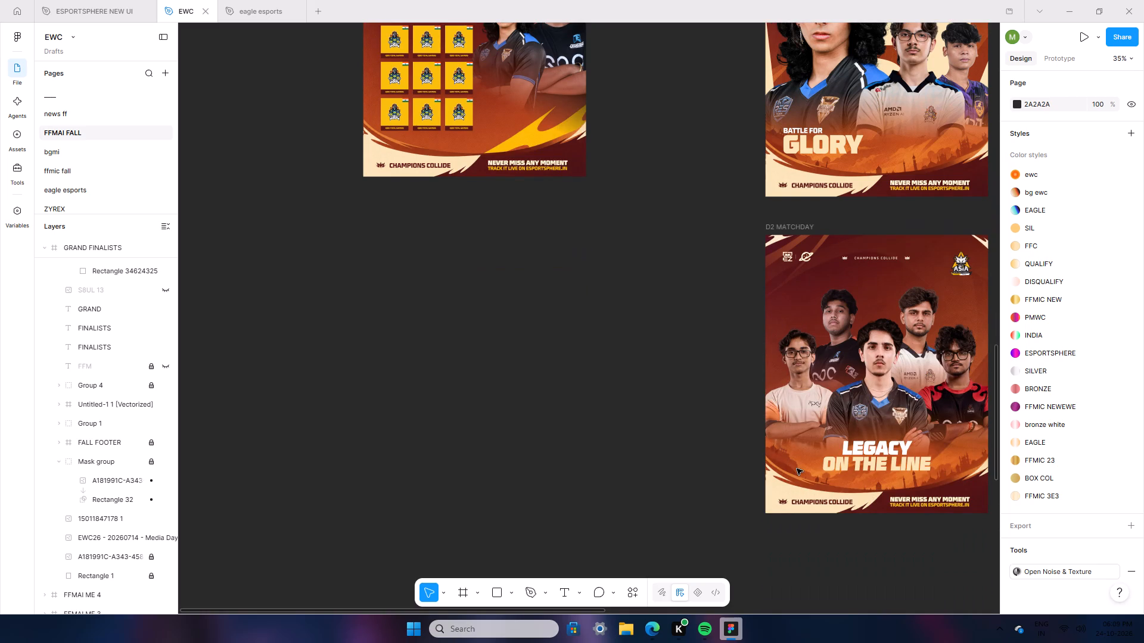
pyautogui.scroll(6, 576, 401)
pyautogui.keyDown('ctrl'); pyautogui.scroll(5, 311, 483); pyautogui.keyUp('ctrl')
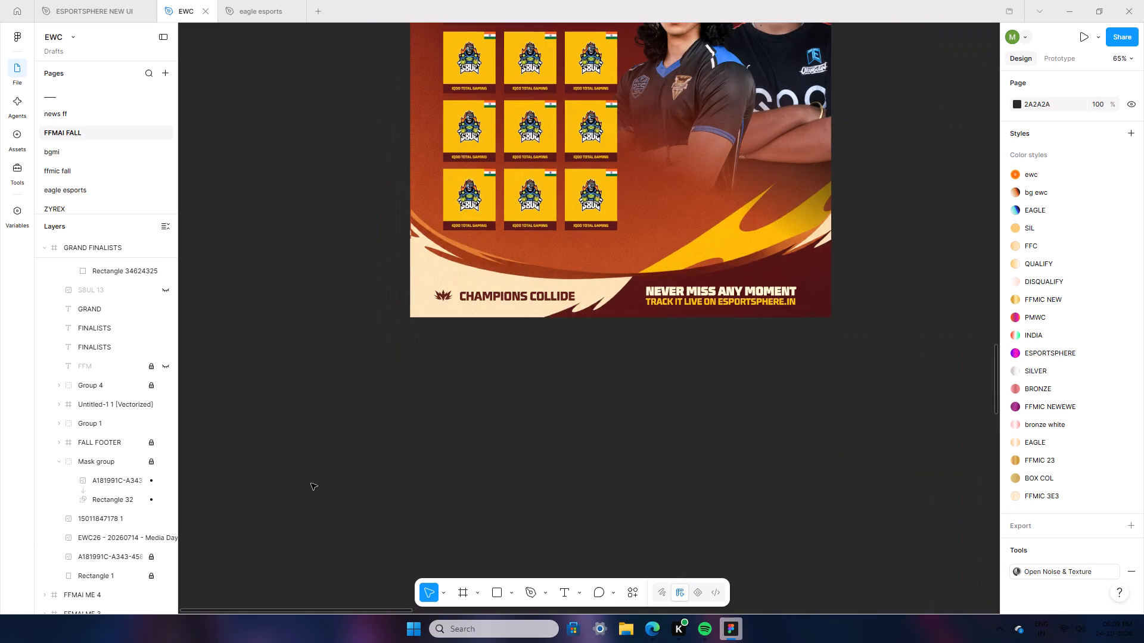
pyautogui.scroll(8, 482, 447)
pyautogui.keyDown('ctrl'); pyautogui.scroll(1, 481, 510); pyautogui.keyUp('ctrl')
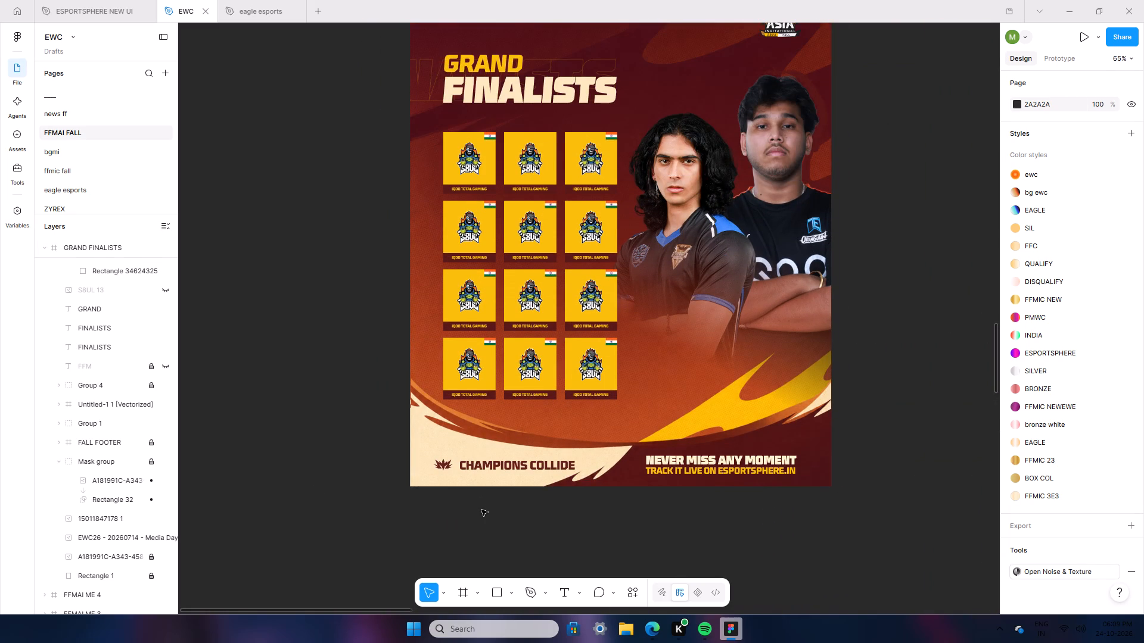
pyautogui.keyDown('ctrl'); pyautogui.scroll(1, 481, 510); pyautogui.keyUp('ctrl')
pyautogui.keyDown('ctrl'); pyautogui.scroll(3, 509, 565); pyautogui.keyUp('ctrl')
pyautogui.keyDown('ctrl'); pyautogui.scroll(-16, 494, 481); pyautogui.keyUp('ctrl')
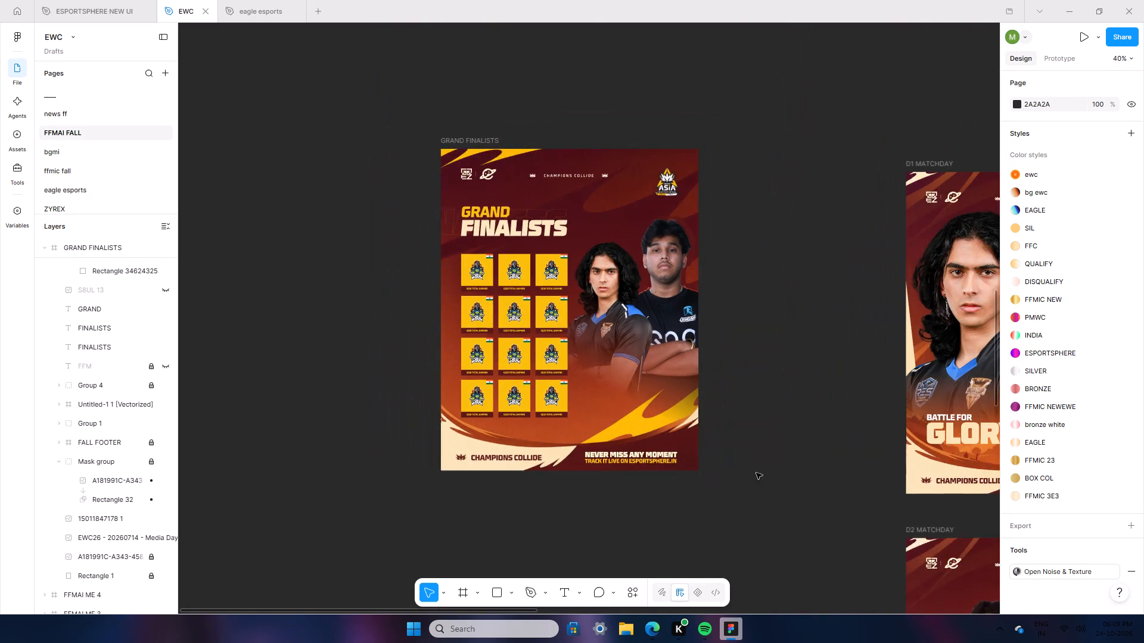
# Move the iQOO OGXTE reference poster image from the upper part of the page to directly beside the GRAND FINALISTS frame.
pyautogui.scroll(-15, 767, 474)
pyautogui.keyDown('ctrl'); pyautogui.scroll(-19, 599, 442); pyautogui.keyUp('ctrl')
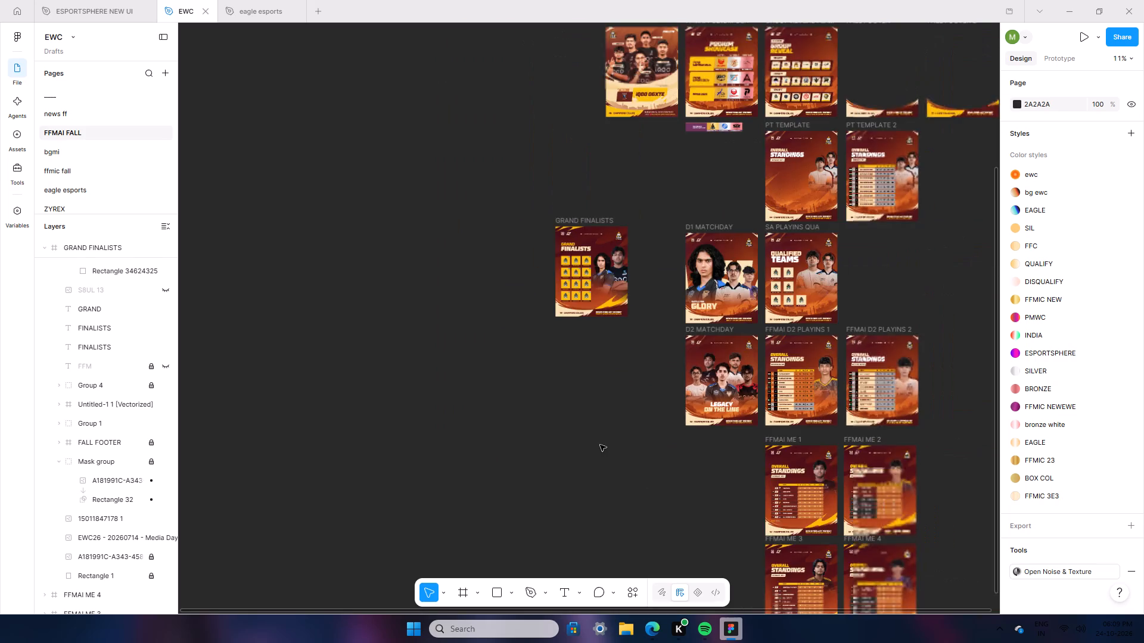
pyautogui.keyDown('ctrl'); pyautogui.scroll(-4, 600, 445); pyautogui.keyUp('ctrl')
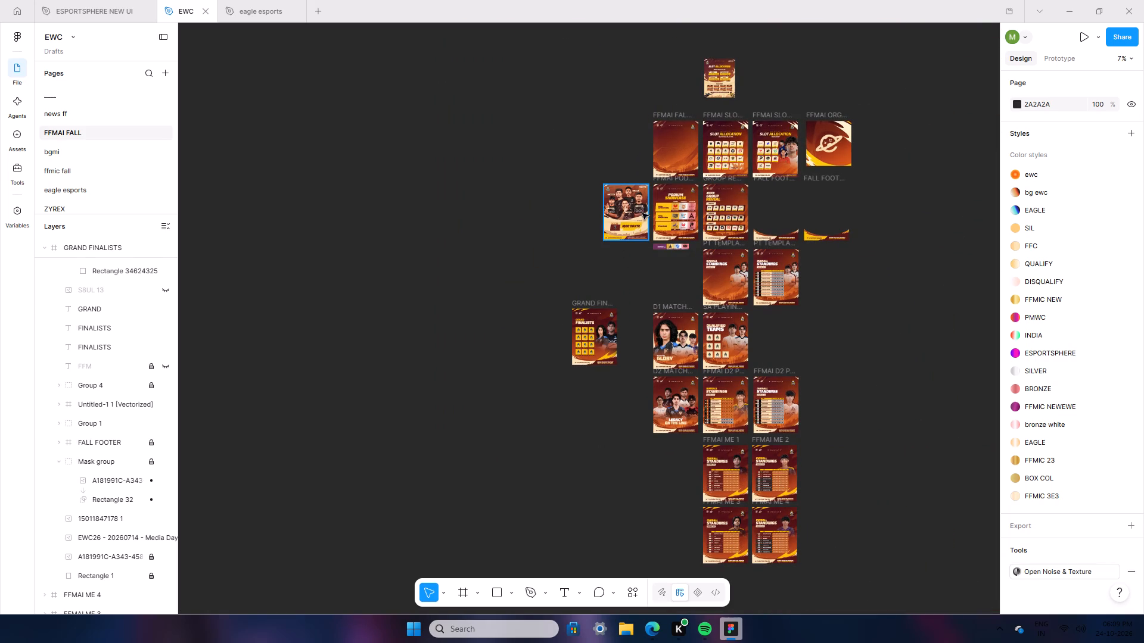
pyautogui.click(631, 211)
pyautogui.moveTo(627, 216); pyautogui.dragTo(505, 375)
pyautogui.scroll(3, 595, 404)
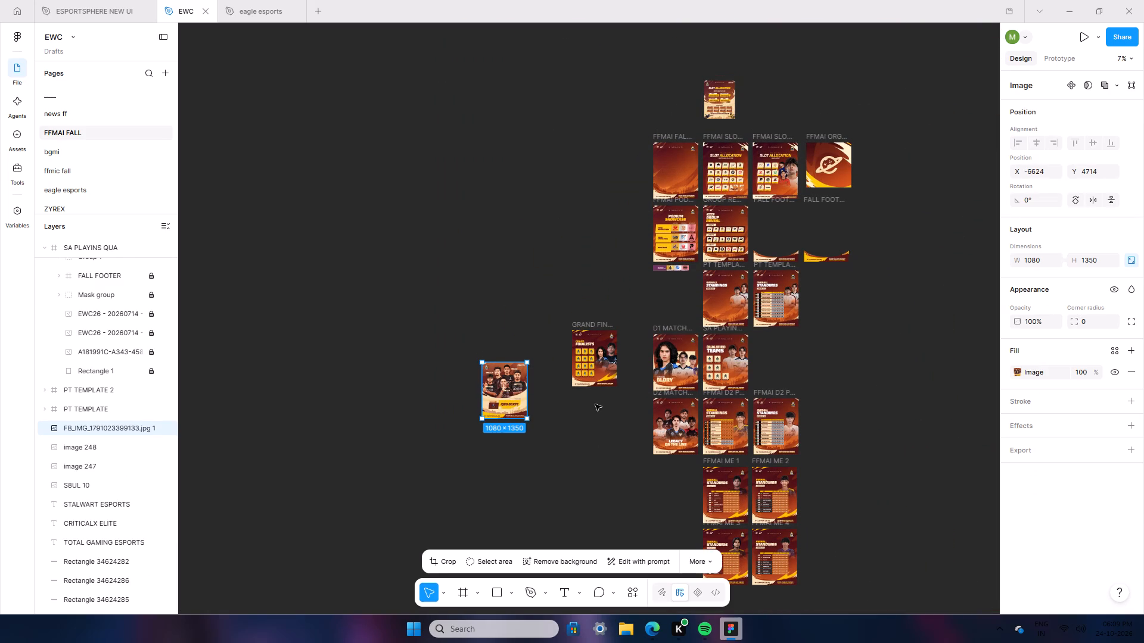
pyautogui.click(590, 448)
pyautogui.keyDown('ctrl'); pyautogui.scroll(14, 570, 487); pyautogui.keyUp('ctrl')
pyautogui.scroll(4, 381, 452)
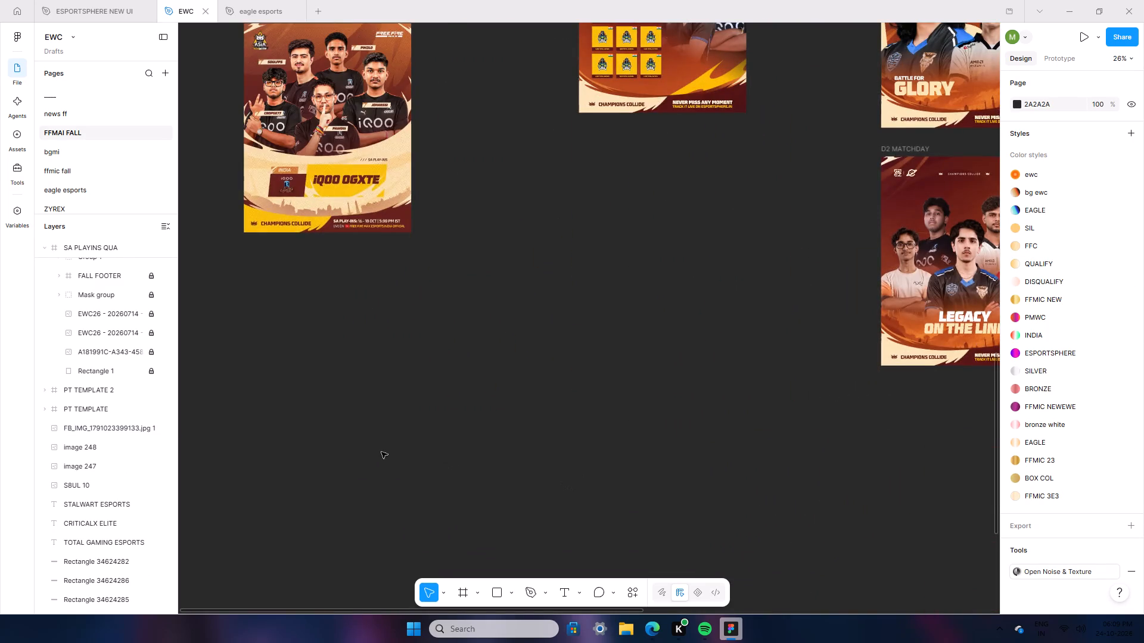
pyautogui.scroll(1, 381, 452)
pyautogui.click(349, 360)
pyautogui.moveTo(363, 351); pyautogui.dragTo(448, 287)
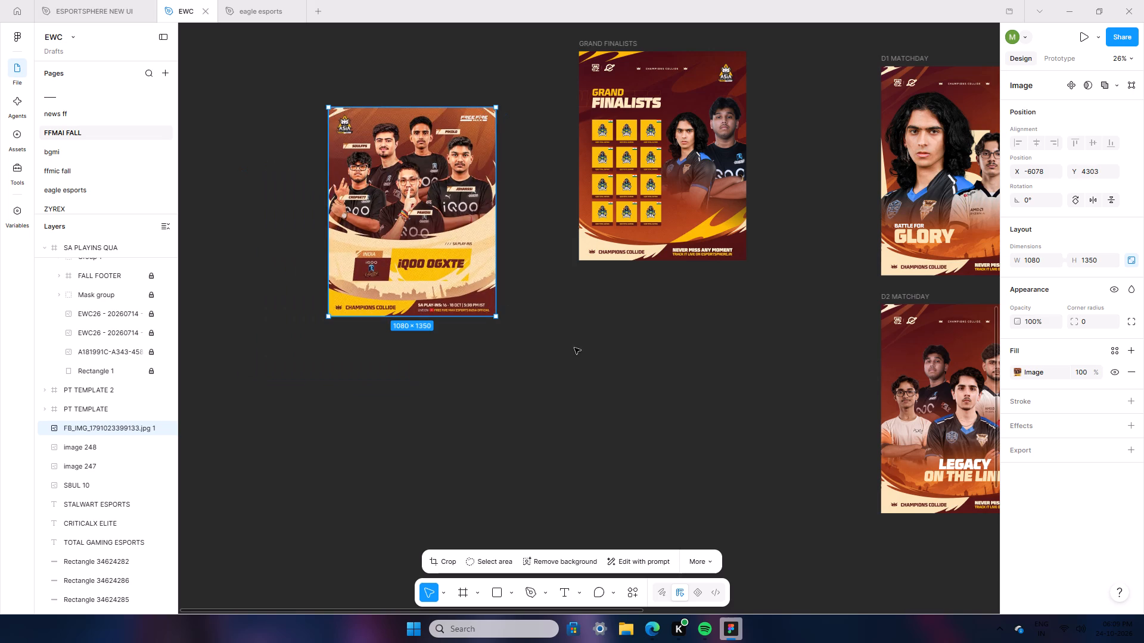
pyautogui.click(574, 348)
pyautogui.keyDown('ctrl'); pyautogui.scroll(6, 592, 423); pyautogui.keyUp('ctrl')
pyautogui.scroll(6, 449, 377)
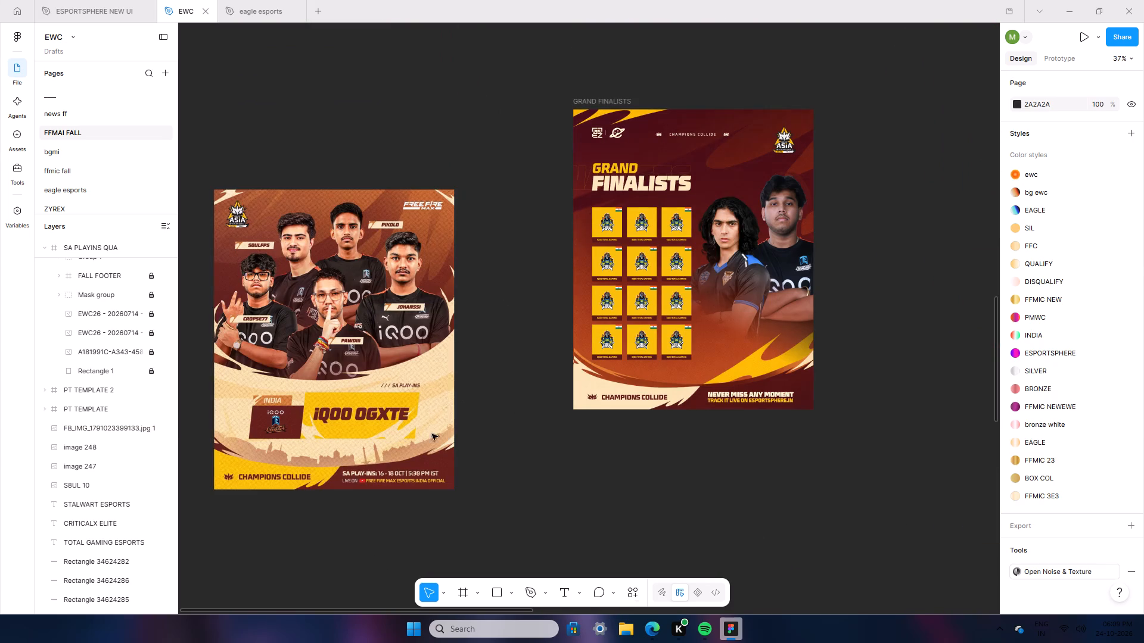
pyautogui.click(296, 416)
pyautogui.moveTo(337, 429); pyautogui.dragTo(449, 355)
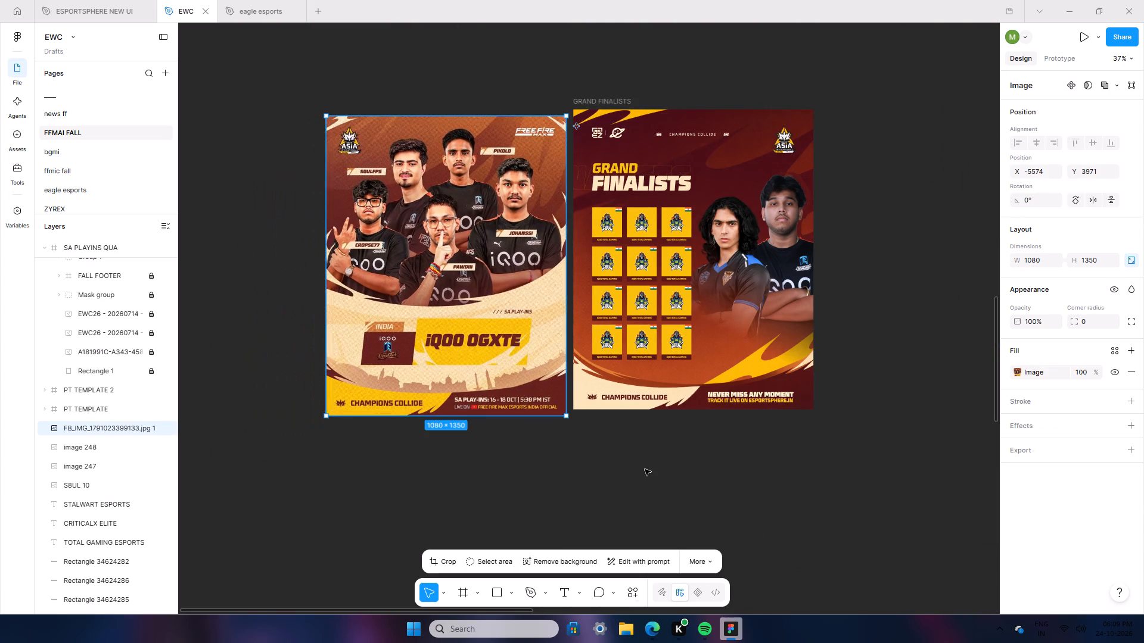
pyautogui.click(645, 469)
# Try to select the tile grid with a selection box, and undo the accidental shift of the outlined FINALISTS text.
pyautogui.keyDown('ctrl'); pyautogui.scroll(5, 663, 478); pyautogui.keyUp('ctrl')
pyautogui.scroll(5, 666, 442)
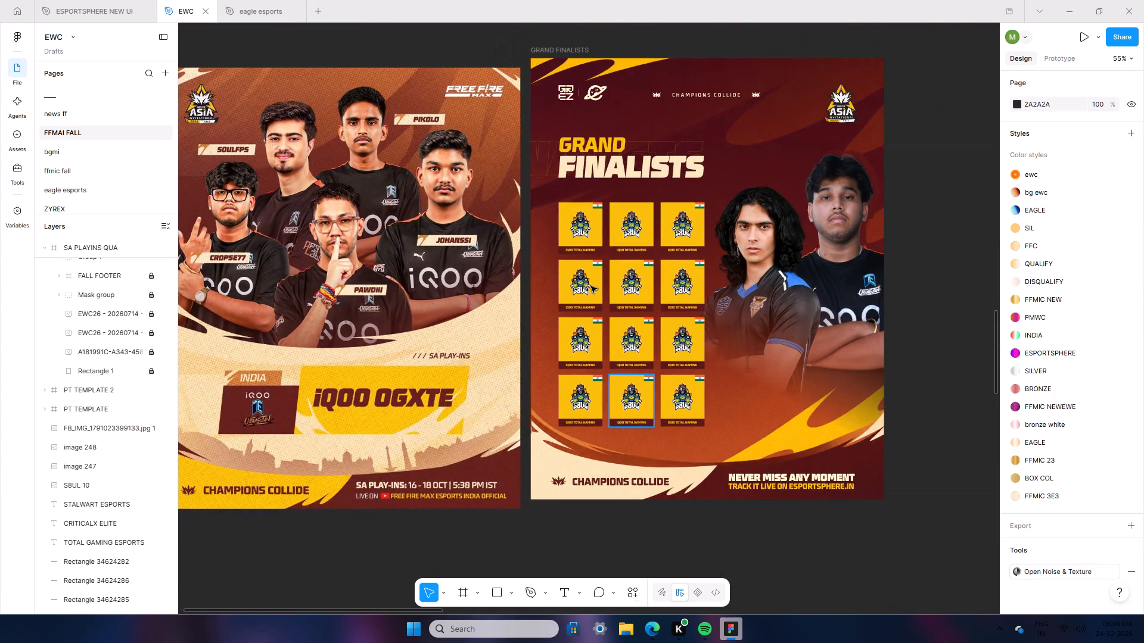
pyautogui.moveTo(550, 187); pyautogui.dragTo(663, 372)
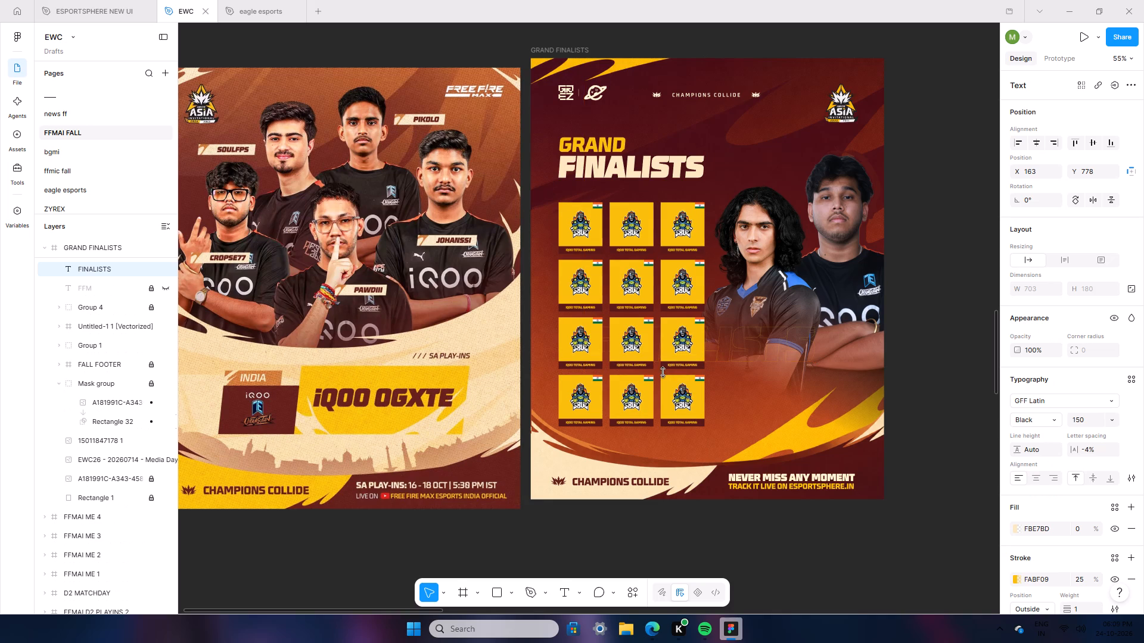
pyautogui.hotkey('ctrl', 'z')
pyautogui.click(723, 472)
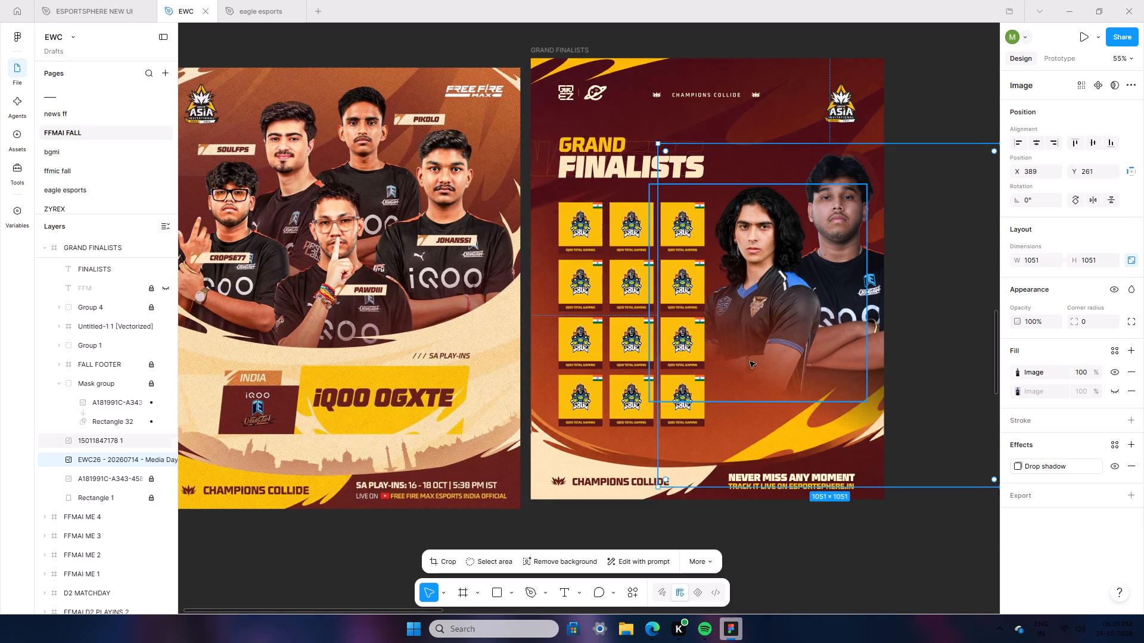
pyautogui.click(150, 459)
pyautogui.click(147, 445)
pyautogui.click(175, 542)
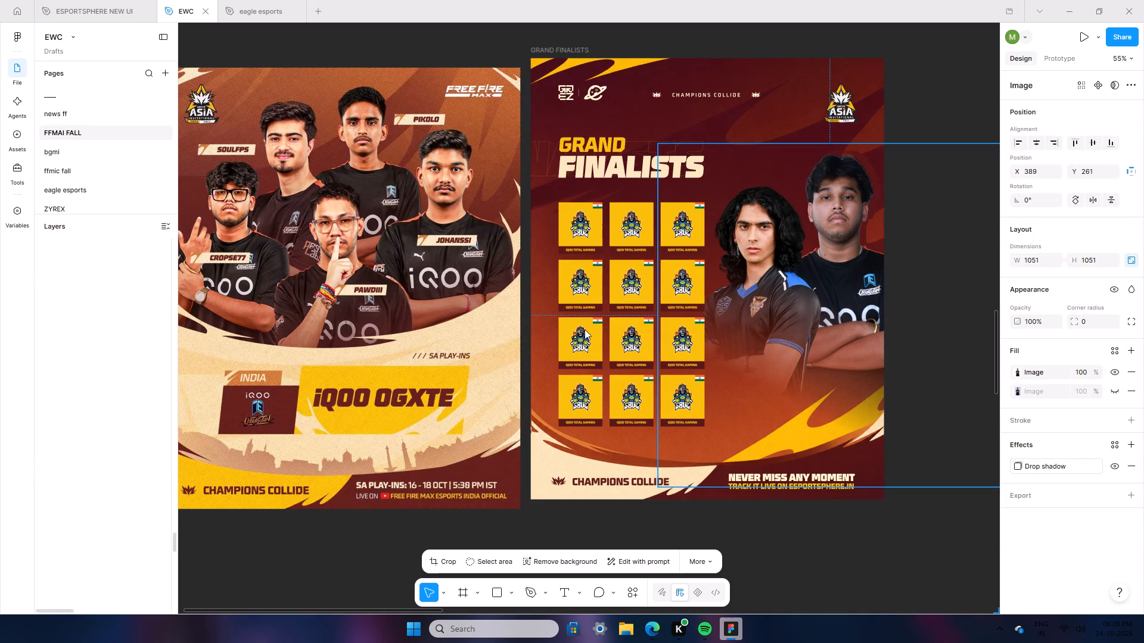
pyautogui.doubleClick(475, 519)
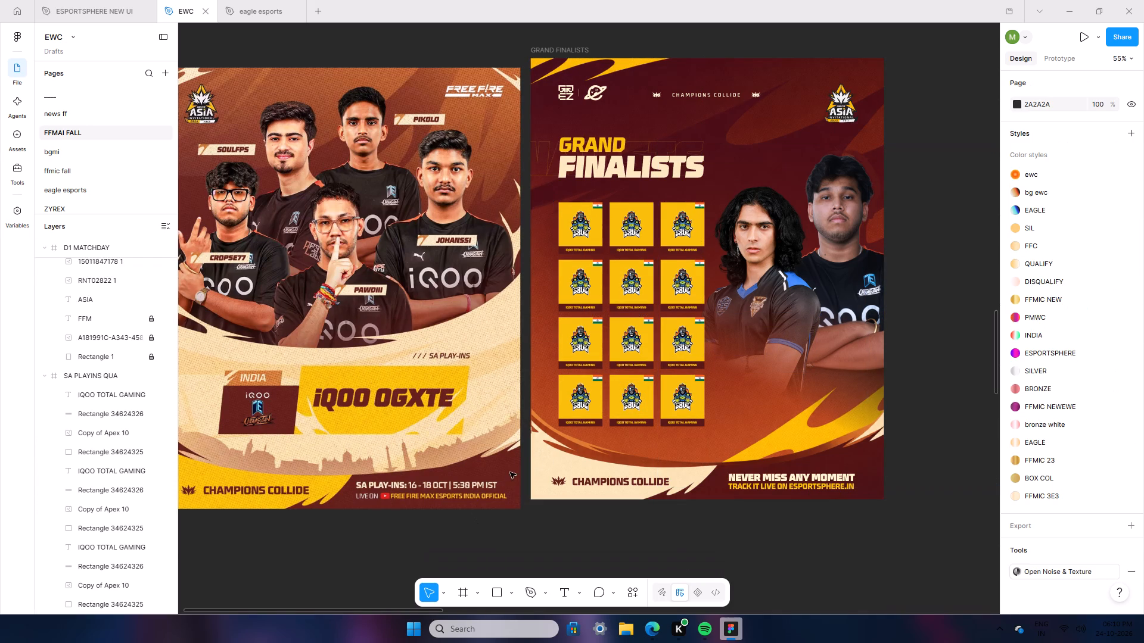
# Select all twelve team tiles and change their yellow to FDC70C, sampled from the iQOO OGXTE poster's yellow name banner.
pyautogui.moveTo(552, 196); pyautogui.dragTo(718, 448)
pyautogui.click(1016, 527)
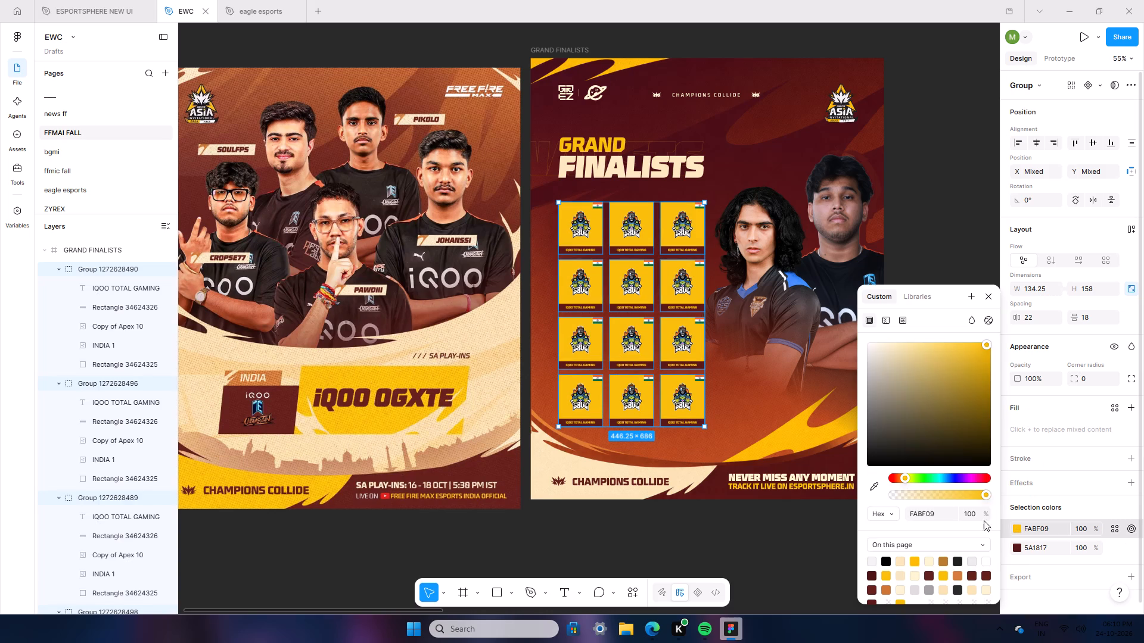
pyautogui.click(875, 490)
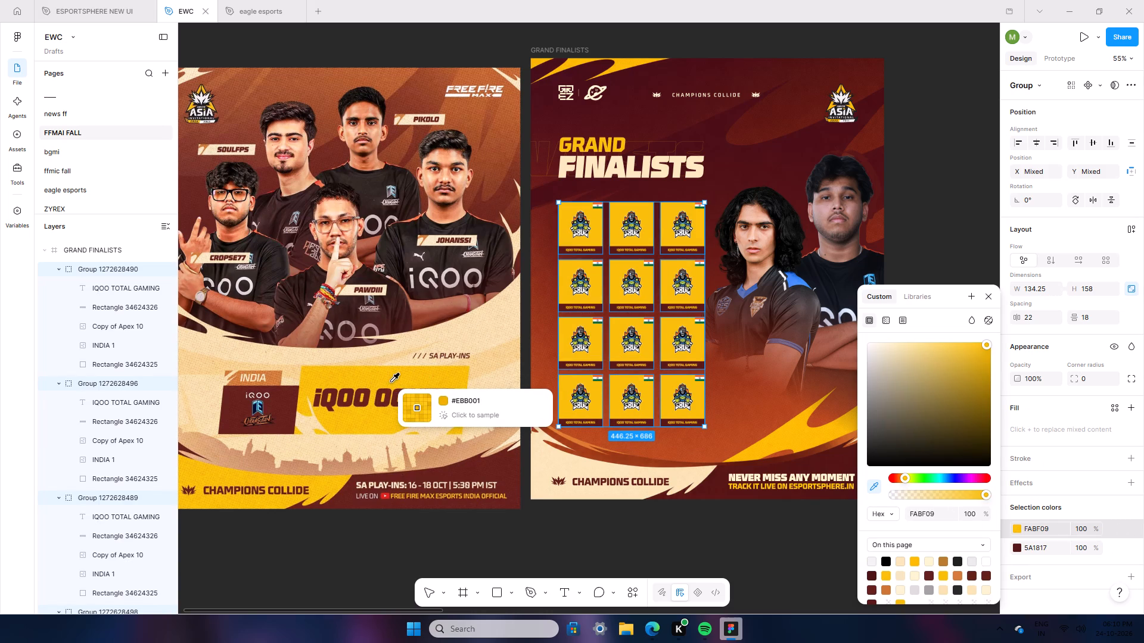
pyautogui.click(391, 382)
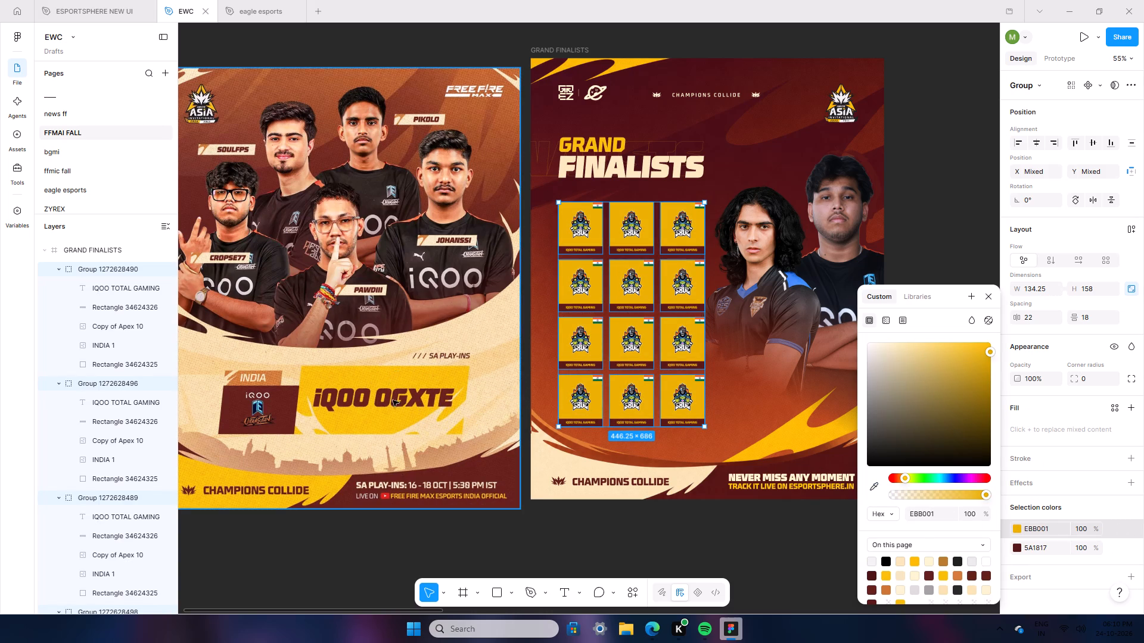
pyautogui.click(872, 486)
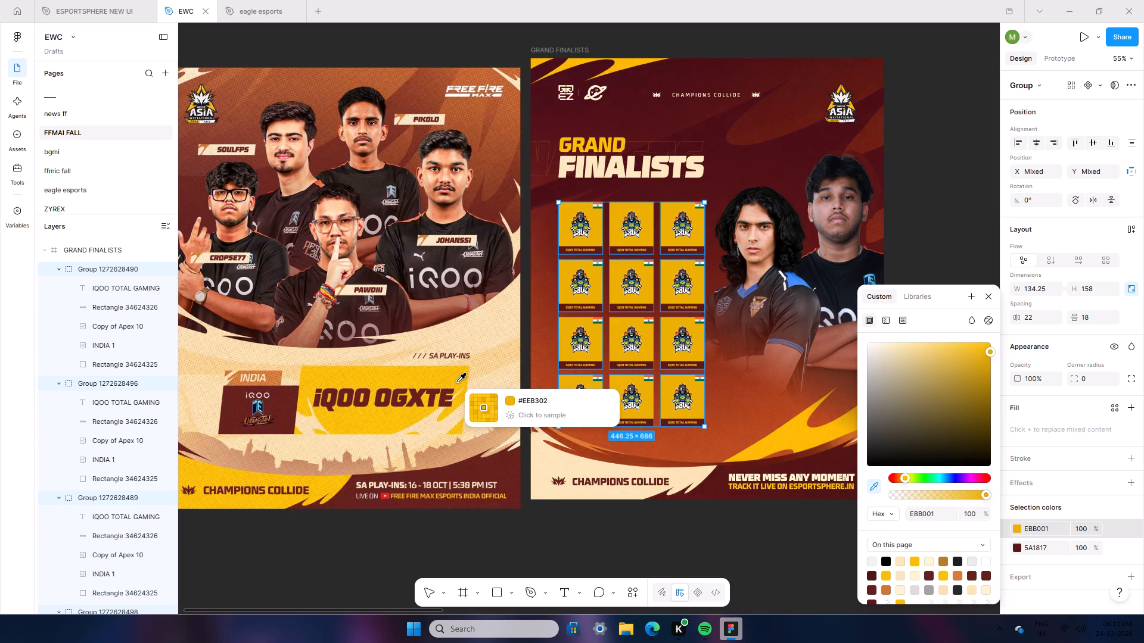
pyautogui.click(456, 383)
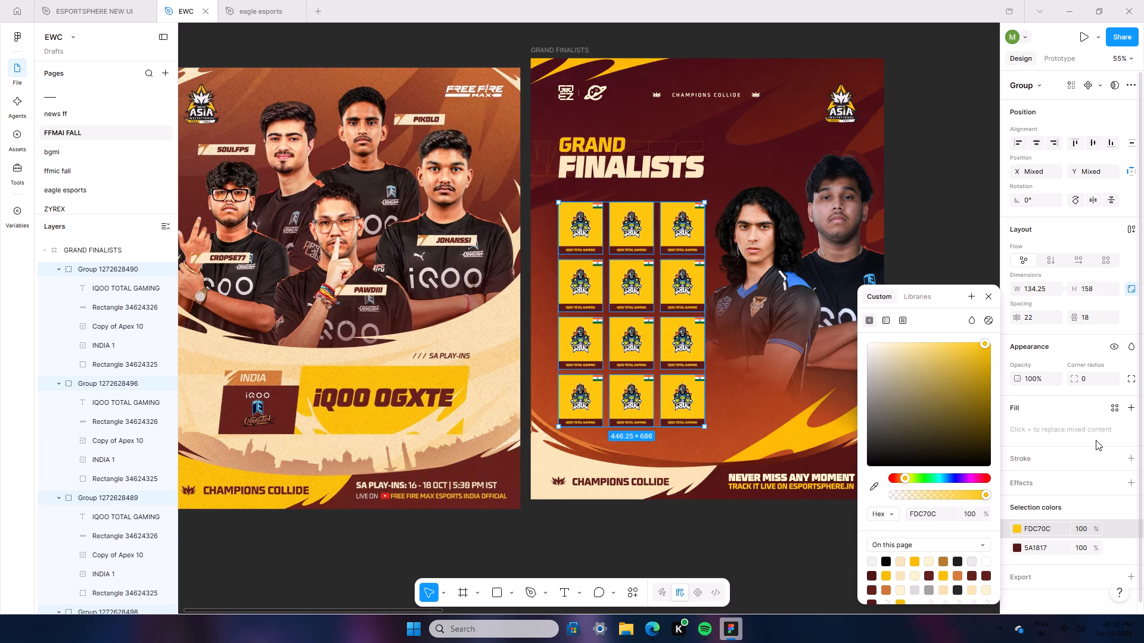
# Change the selected tiles' dark maroon to 6C1D26, sampled from the iQOO OGXTE poster's team name lettering.
pyautogui.click(1019, 548)
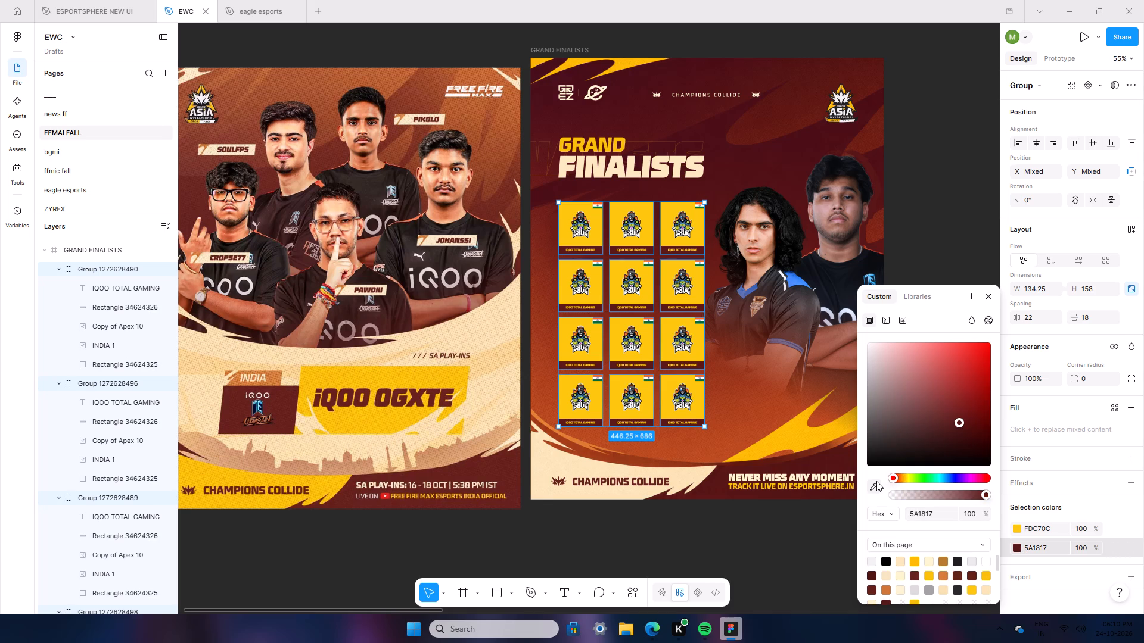
pyautogui.click(876, 481)
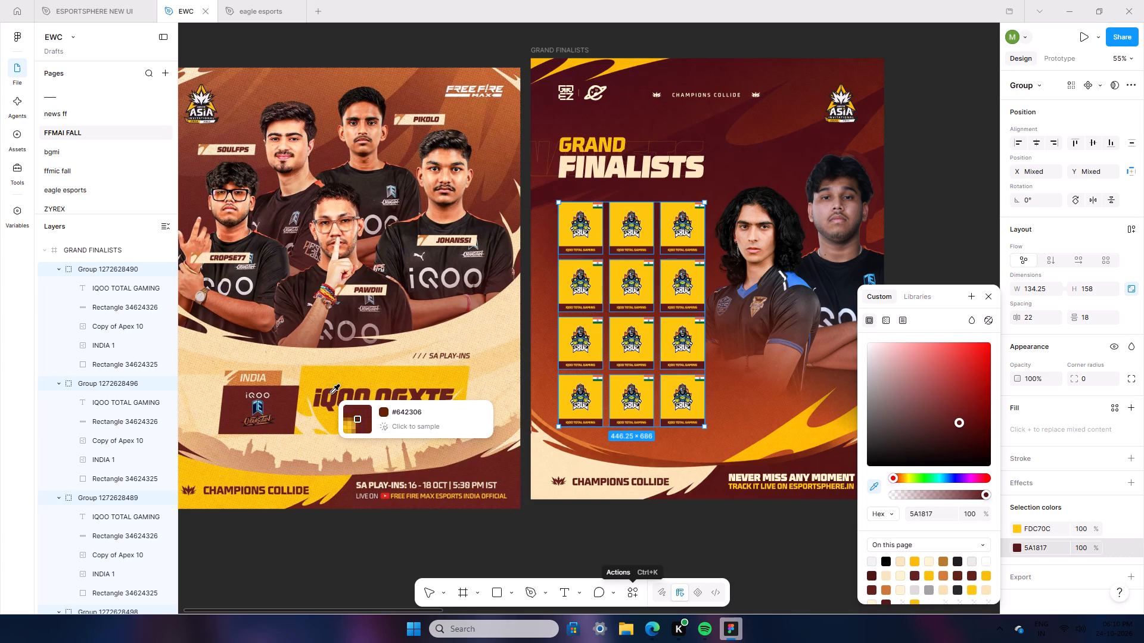
pyautogui.click(327, 389)
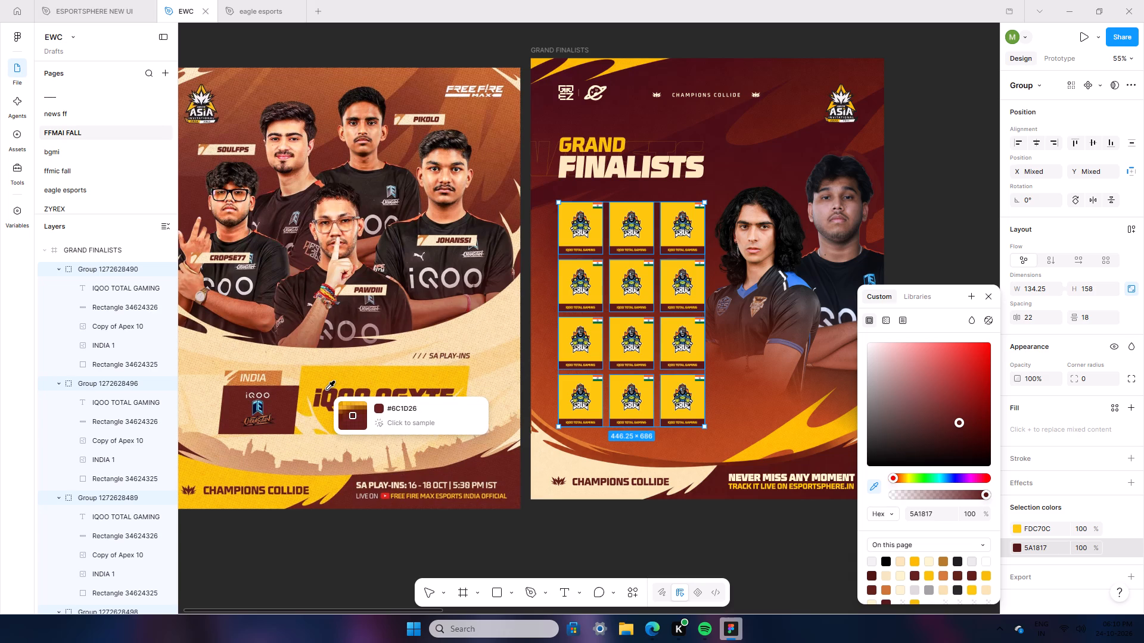
pyautogui.click(660, 530)
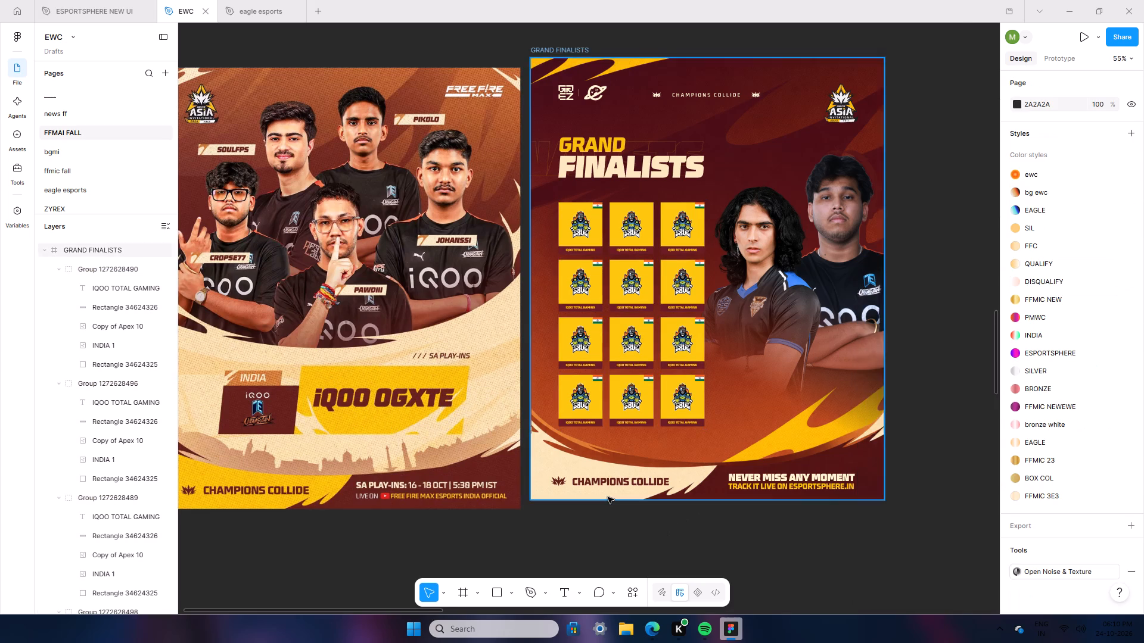
pyautogui.keyDown('ctrl'); pyautogui.scroll(4, 608, 497); pyautogui.keyUp('ctrl')
pyautogui.scroll(2, 610, 495)
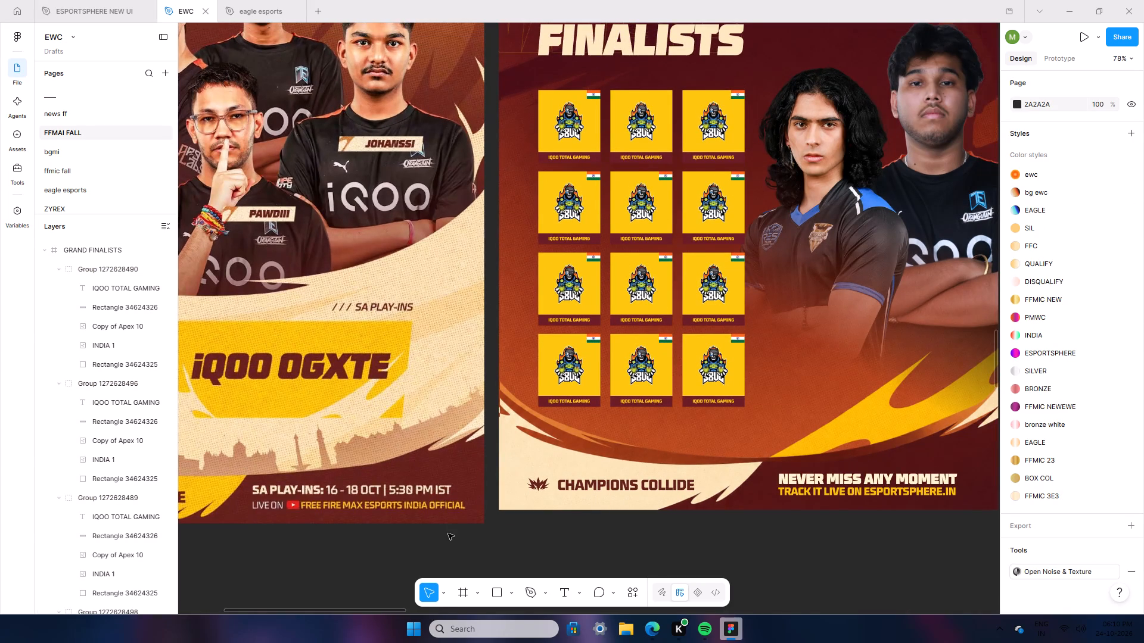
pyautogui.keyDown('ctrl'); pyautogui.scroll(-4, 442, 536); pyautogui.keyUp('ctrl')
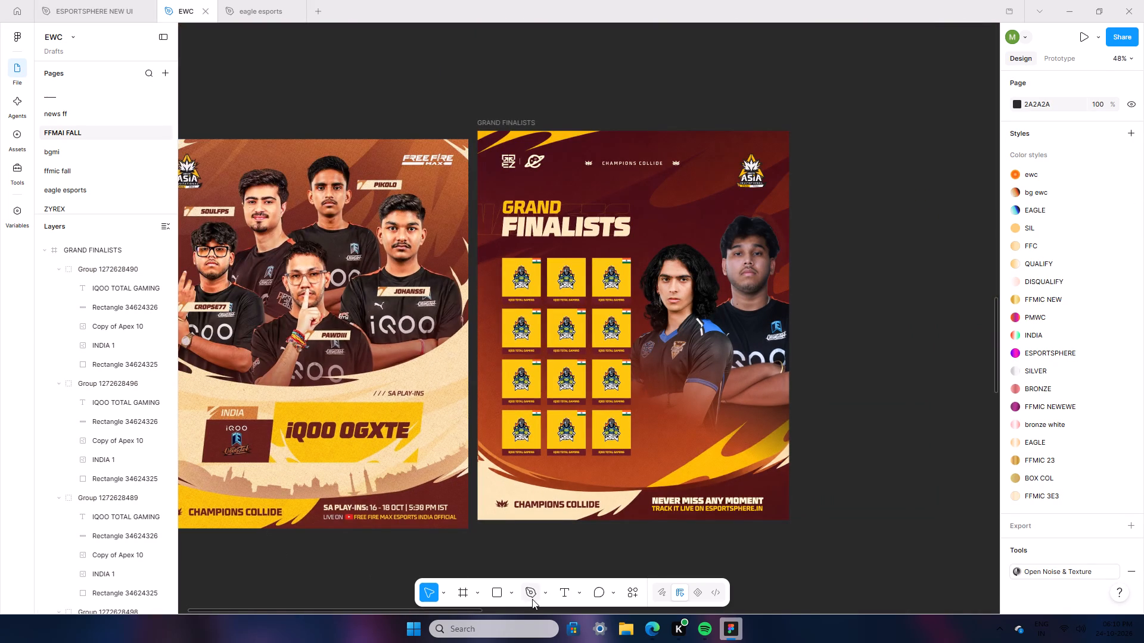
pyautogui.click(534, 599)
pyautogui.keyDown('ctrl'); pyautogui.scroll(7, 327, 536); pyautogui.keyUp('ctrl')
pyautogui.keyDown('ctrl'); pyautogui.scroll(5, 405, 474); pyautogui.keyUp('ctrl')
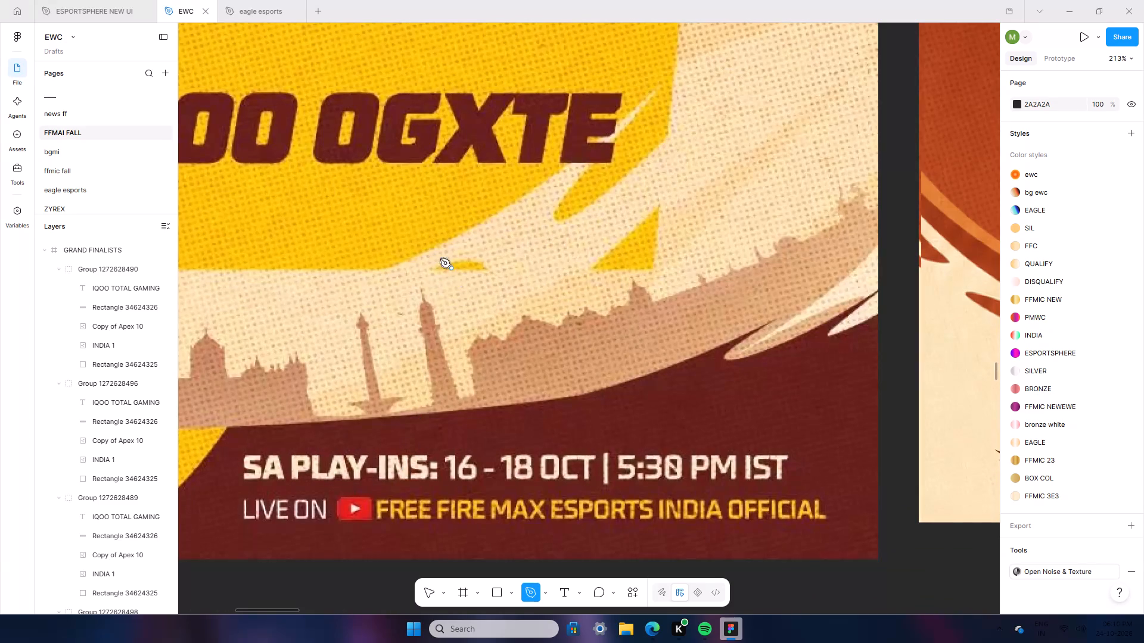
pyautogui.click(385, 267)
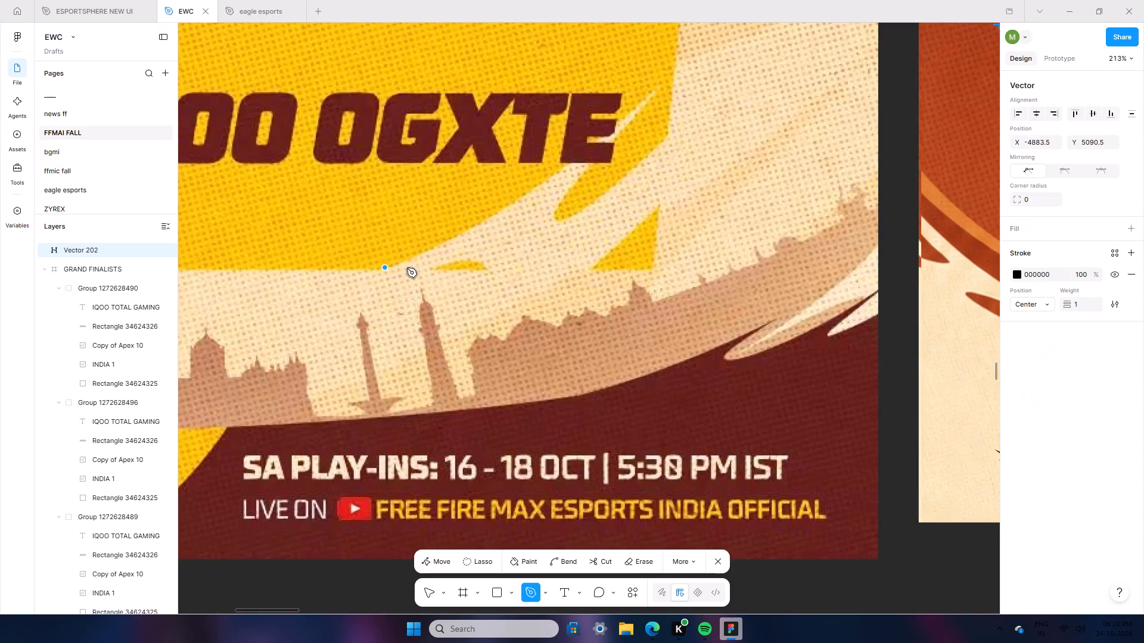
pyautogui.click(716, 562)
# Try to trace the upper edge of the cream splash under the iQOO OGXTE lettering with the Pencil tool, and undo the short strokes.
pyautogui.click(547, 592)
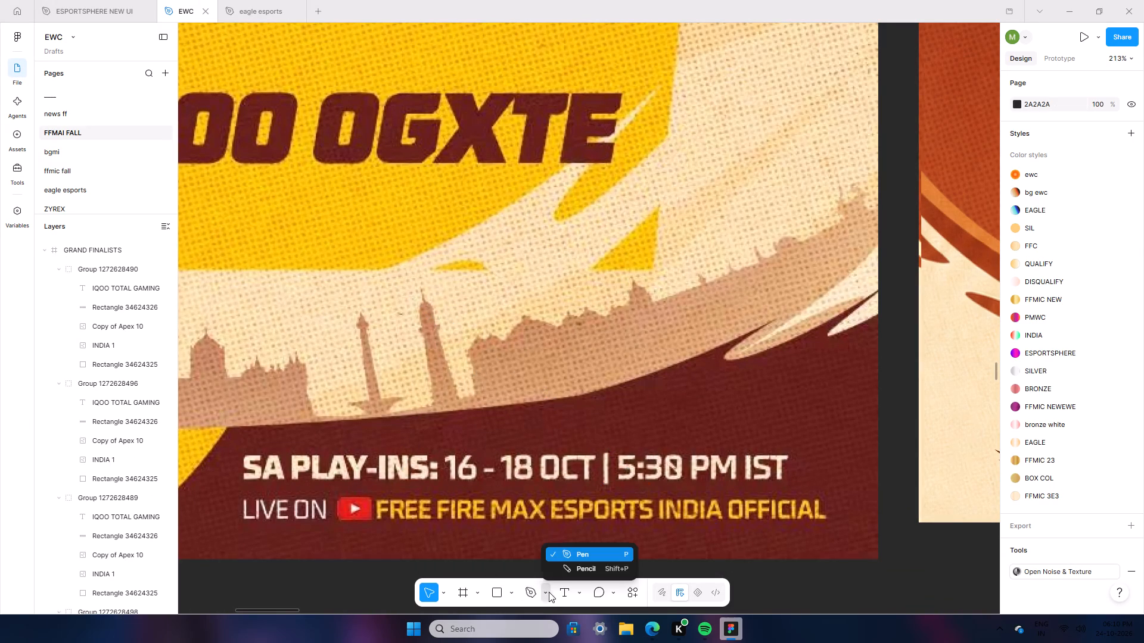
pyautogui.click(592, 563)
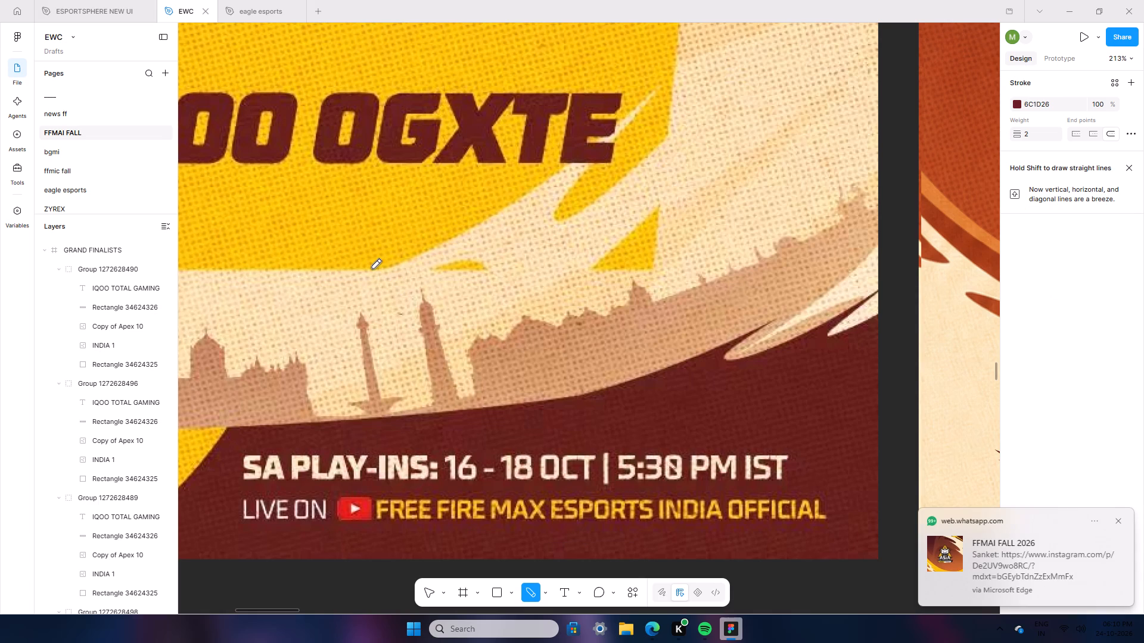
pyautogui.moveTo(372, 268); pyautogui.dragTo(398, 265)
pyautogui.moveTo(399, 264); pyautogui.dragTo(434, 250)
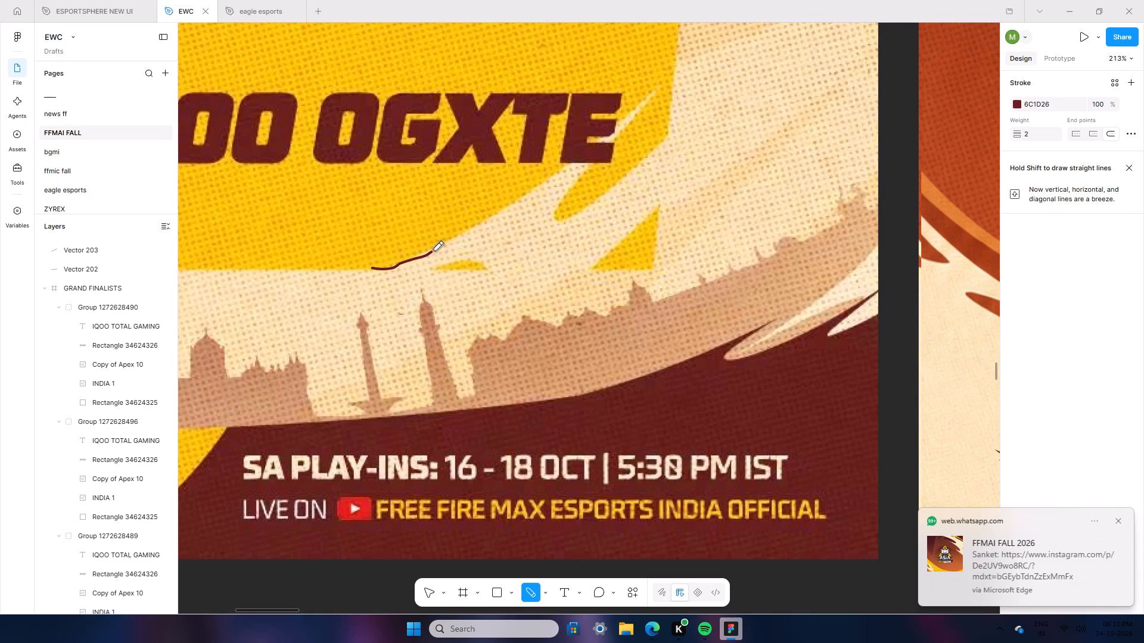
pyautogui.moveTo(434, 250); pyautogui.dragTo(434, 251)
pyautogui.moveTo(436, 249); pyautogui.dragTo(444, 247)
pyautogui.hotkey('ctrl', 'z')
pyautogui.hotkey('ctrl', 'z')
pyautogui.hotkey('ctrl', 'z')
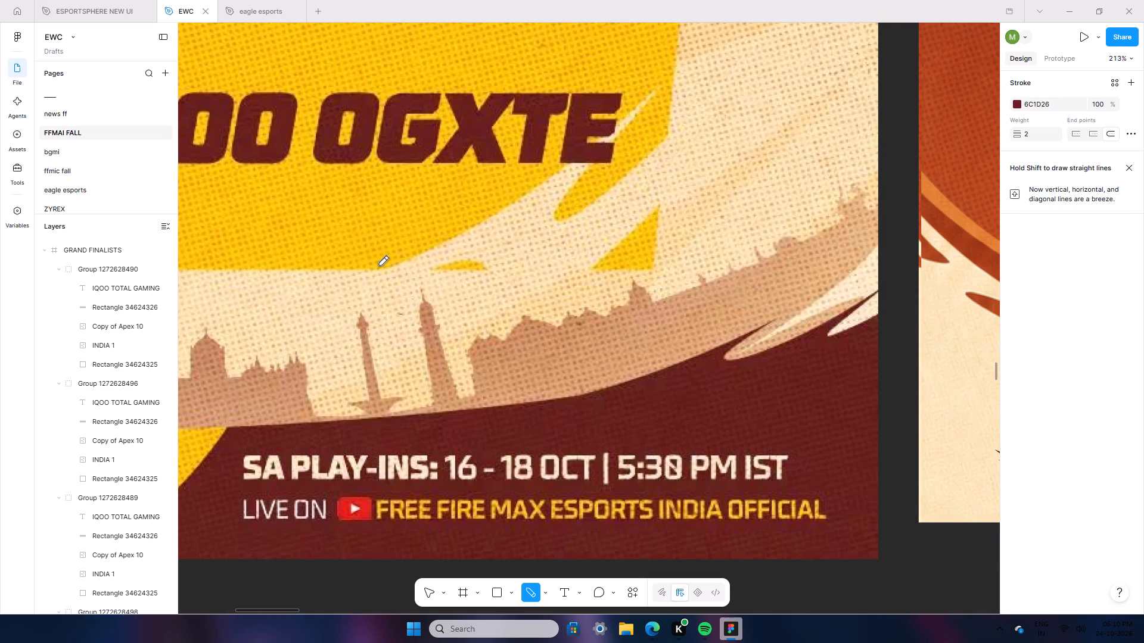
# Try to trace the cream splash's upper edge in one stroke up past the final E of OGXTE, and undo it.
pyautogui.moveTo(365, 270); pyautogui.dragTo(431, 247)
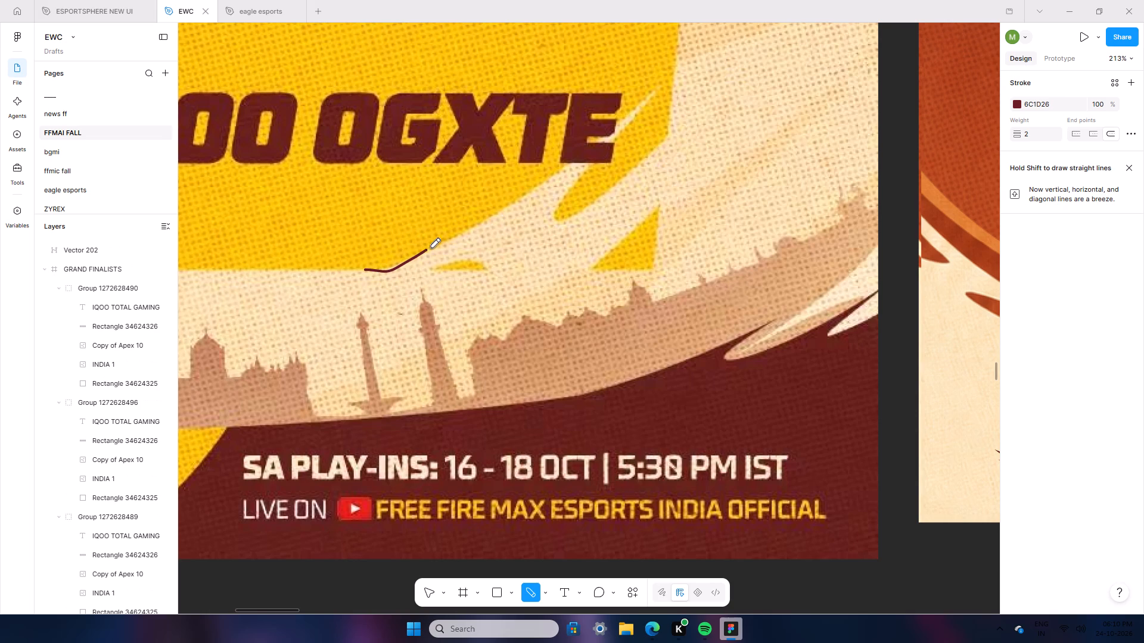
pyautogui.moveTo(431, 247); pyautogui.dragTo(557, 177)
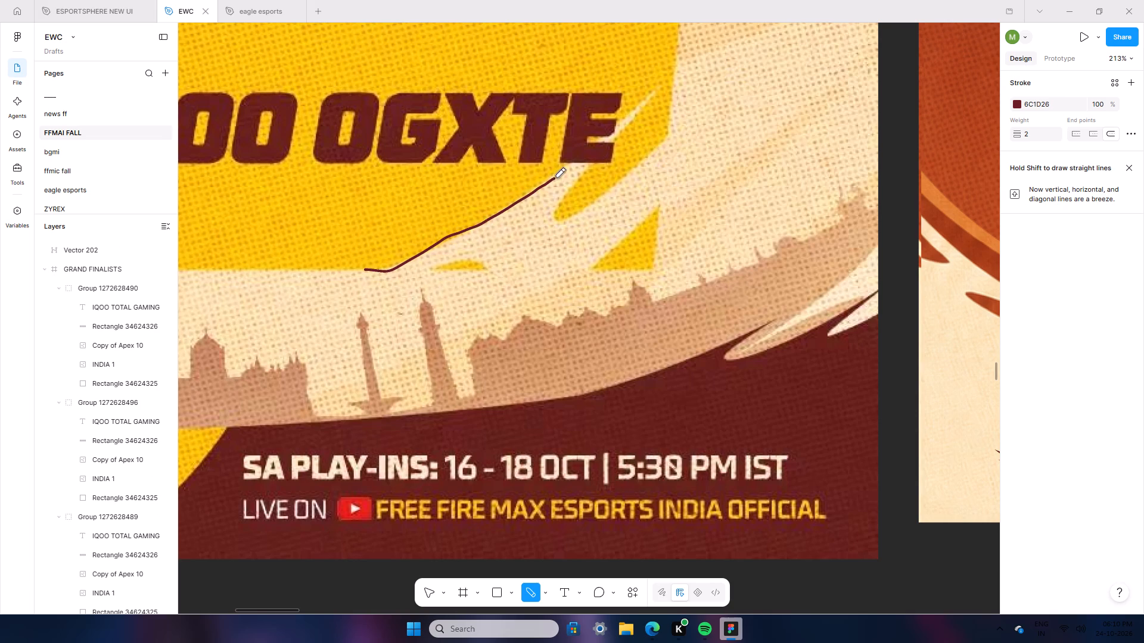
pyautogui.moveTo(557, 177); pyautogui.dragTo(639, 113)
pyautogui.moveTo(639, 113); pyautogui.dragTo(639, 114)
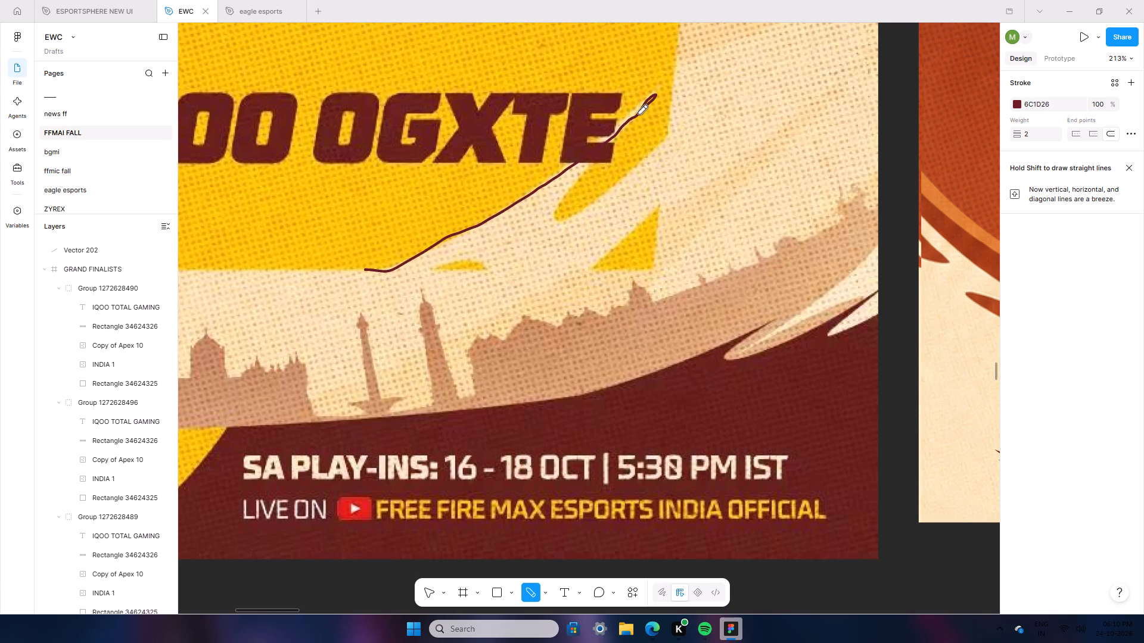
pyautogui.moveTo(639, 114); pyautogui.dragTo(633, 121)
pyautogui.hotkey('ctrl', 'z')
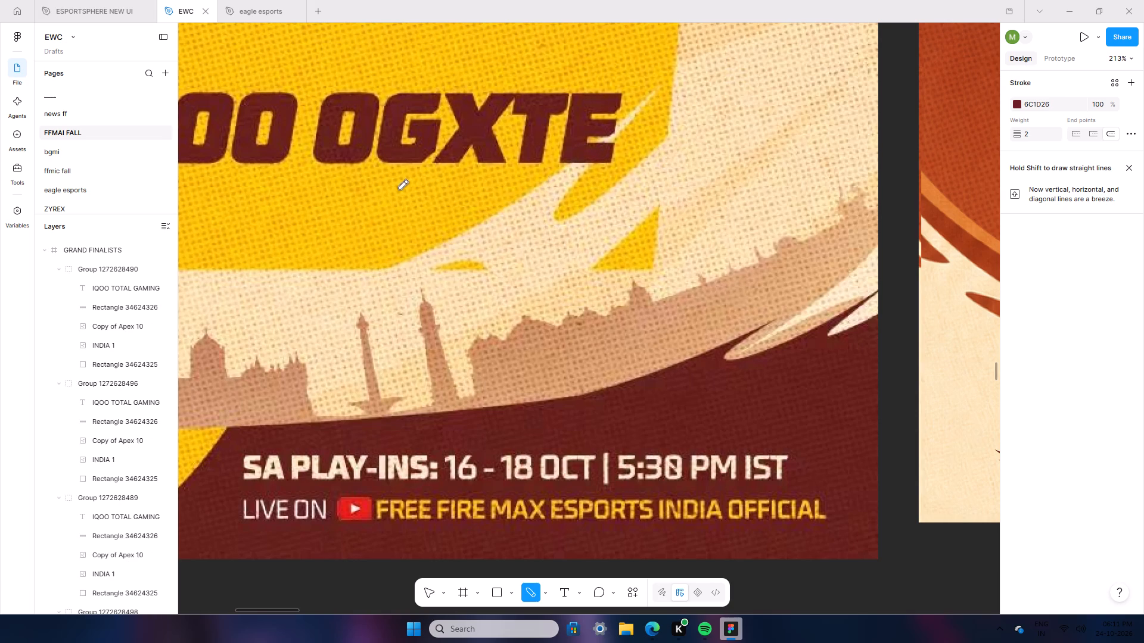
# Trace the cream splash's upper edge freehand, from the yellow banner's bottom edge to the pointed tip beside the final E of OGXTE.
pyautogui.moveTo(377, 269); pyautogui.dragTo(424, 254)
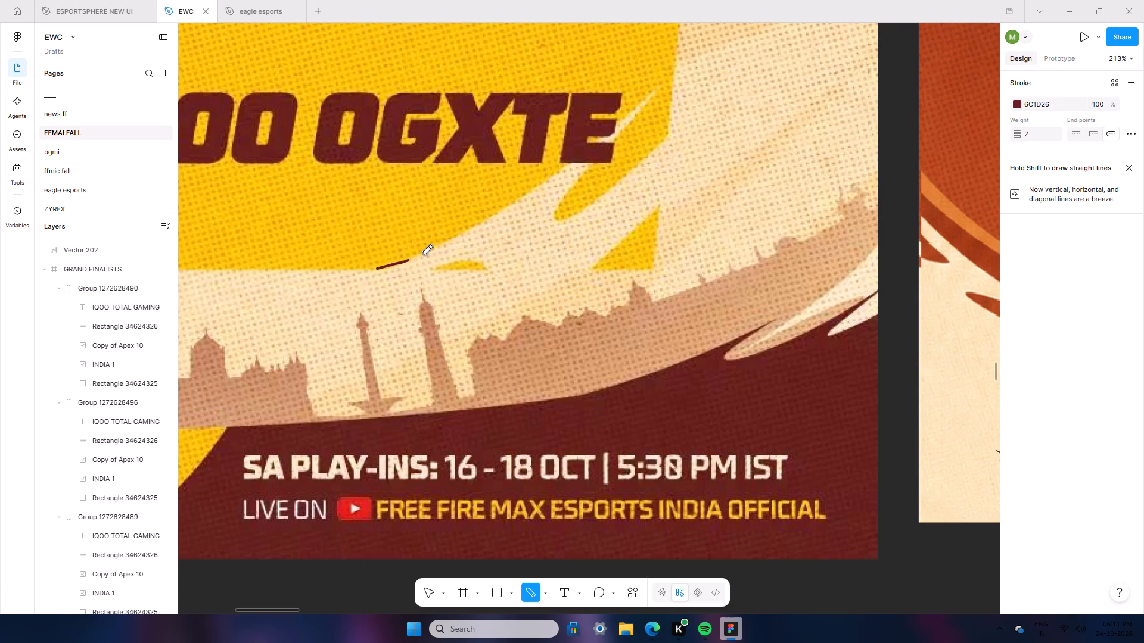
pyautogui.moveTo(424, 254); pyautogui.dragTo(582, 158)
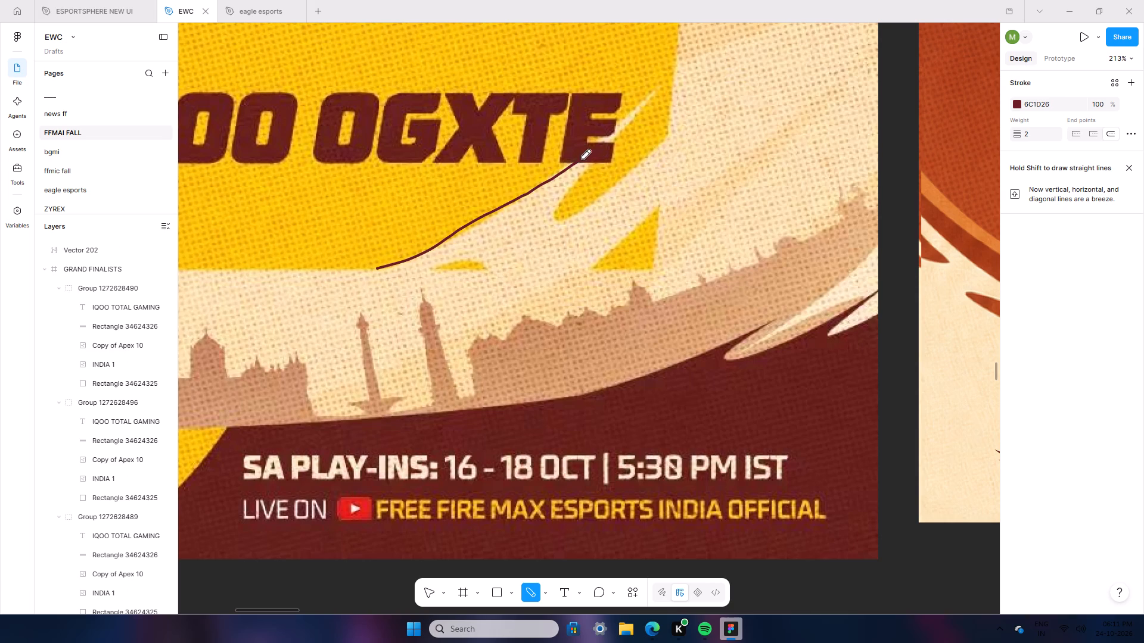
pyautogui.moveTo(582, 158); pyautogui.dragTo(642, 98)
pyautogui.moveTo(642, 98); pyautogui.dragTo(643, 96)
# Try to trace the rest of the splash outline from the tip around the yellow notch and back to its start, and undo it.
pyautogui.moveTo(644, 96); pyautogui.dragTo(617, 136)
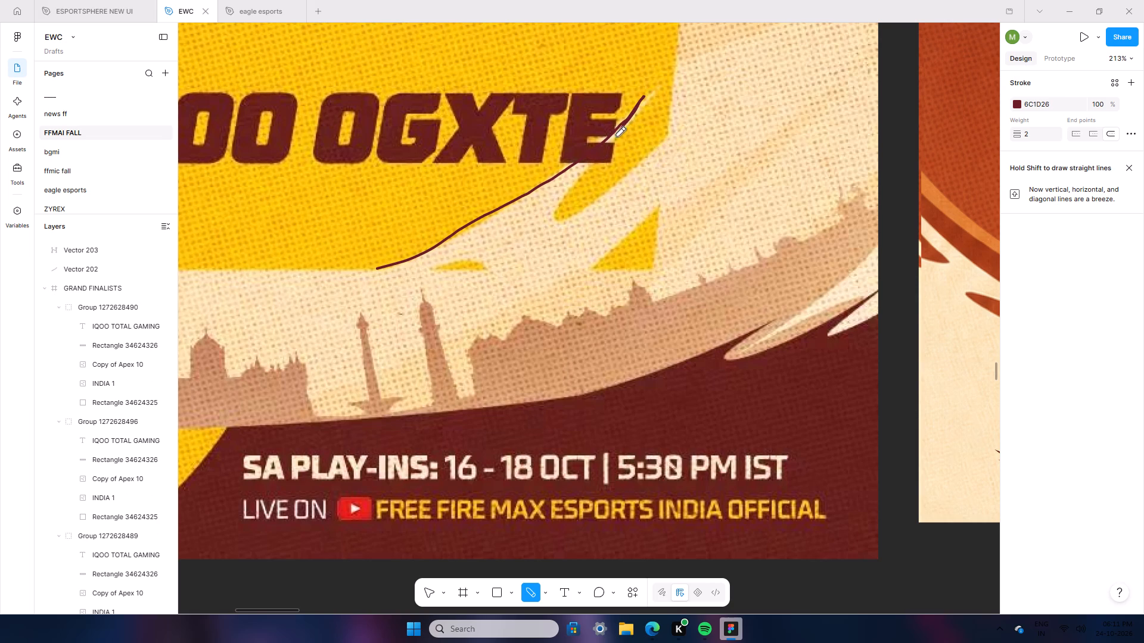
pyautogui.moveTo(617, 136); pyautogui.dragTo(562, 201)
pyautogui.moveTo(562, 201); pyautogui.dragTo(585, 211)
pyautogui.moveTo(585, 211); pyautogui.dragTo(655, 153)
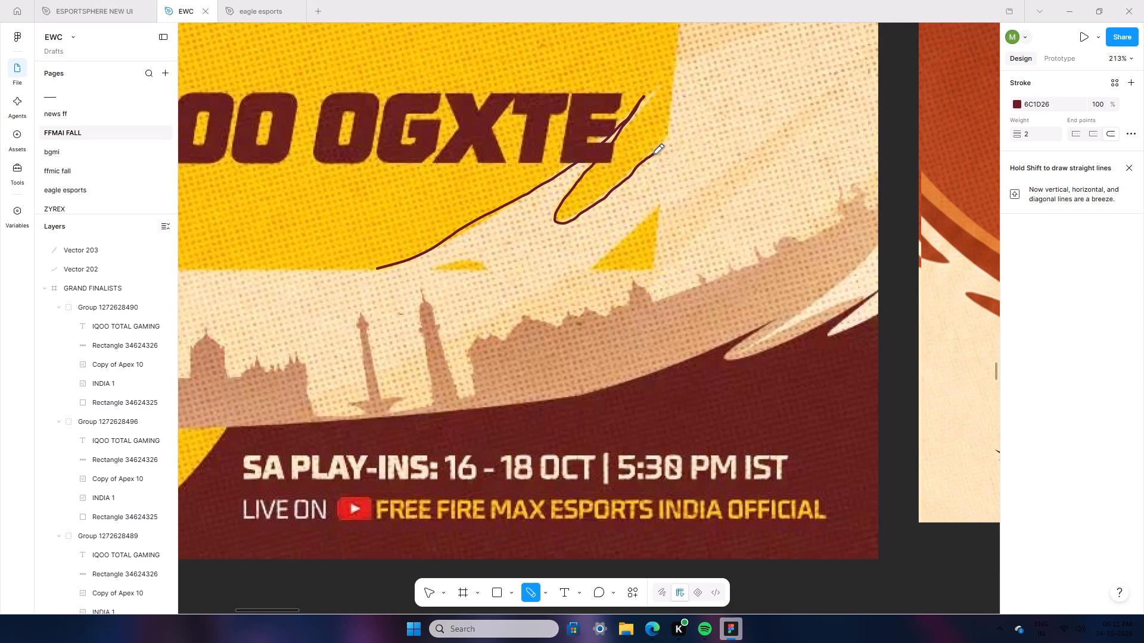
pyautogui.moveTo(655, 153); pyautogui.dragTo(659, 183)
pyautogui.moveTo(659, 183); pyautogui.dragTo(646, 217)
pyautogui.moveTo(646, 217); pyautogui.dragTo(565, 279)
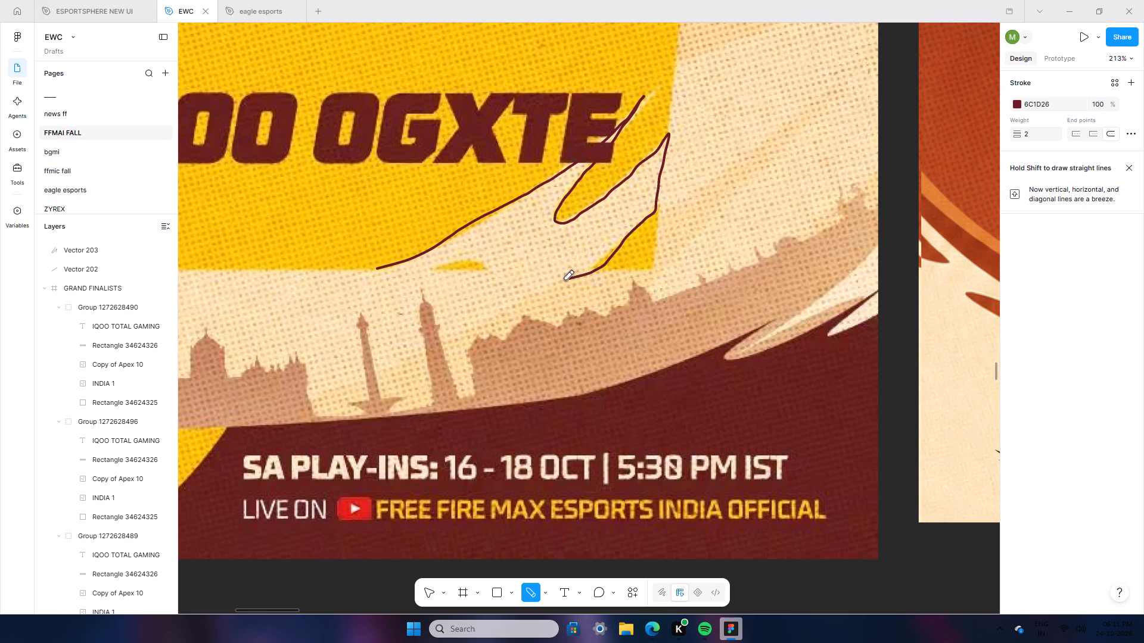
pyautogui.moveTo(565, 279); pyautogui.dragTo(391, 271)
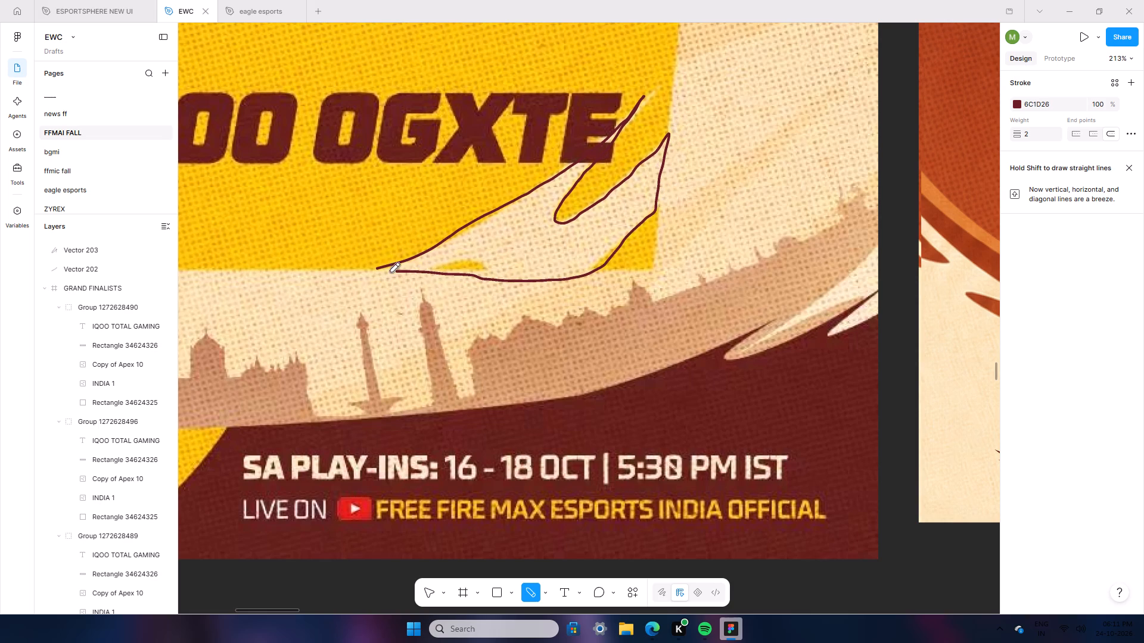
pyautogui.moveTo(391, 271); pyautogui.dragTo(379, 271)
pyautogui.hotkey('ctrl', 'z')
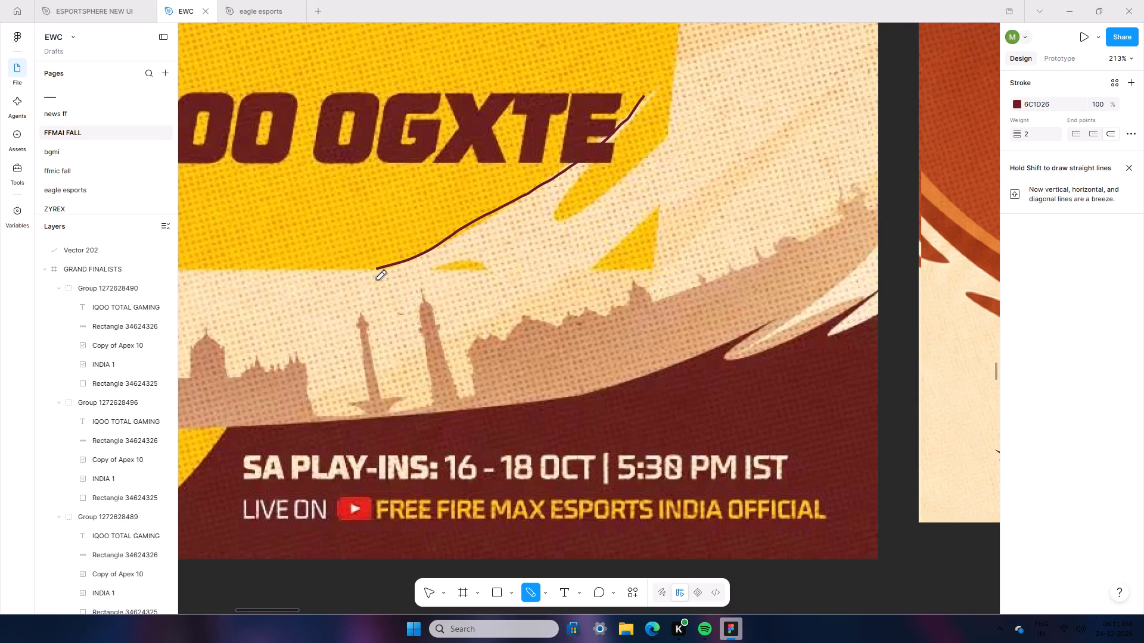
# Trace the splash from its tip around the yellow notch, up the second point and back along the bottom to the outline's start.
pyautogui.moveTo(643, 95); pyautogui.dragTo(641, 100)
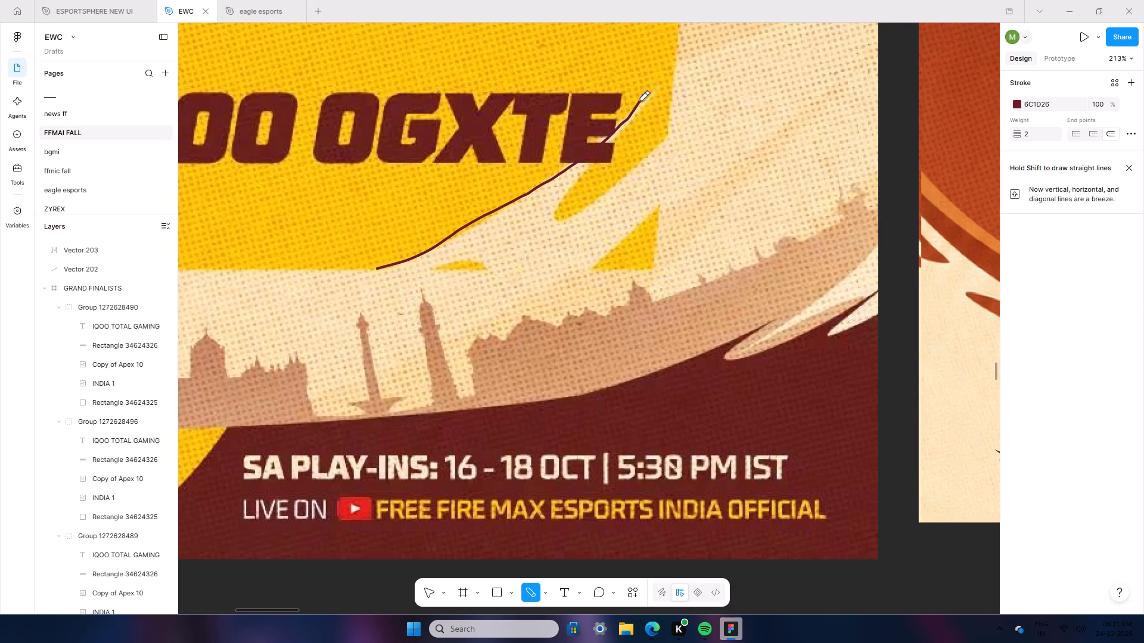
pyautogui.moveTo(641, 100); pyautogui.dragTo(606, 191)
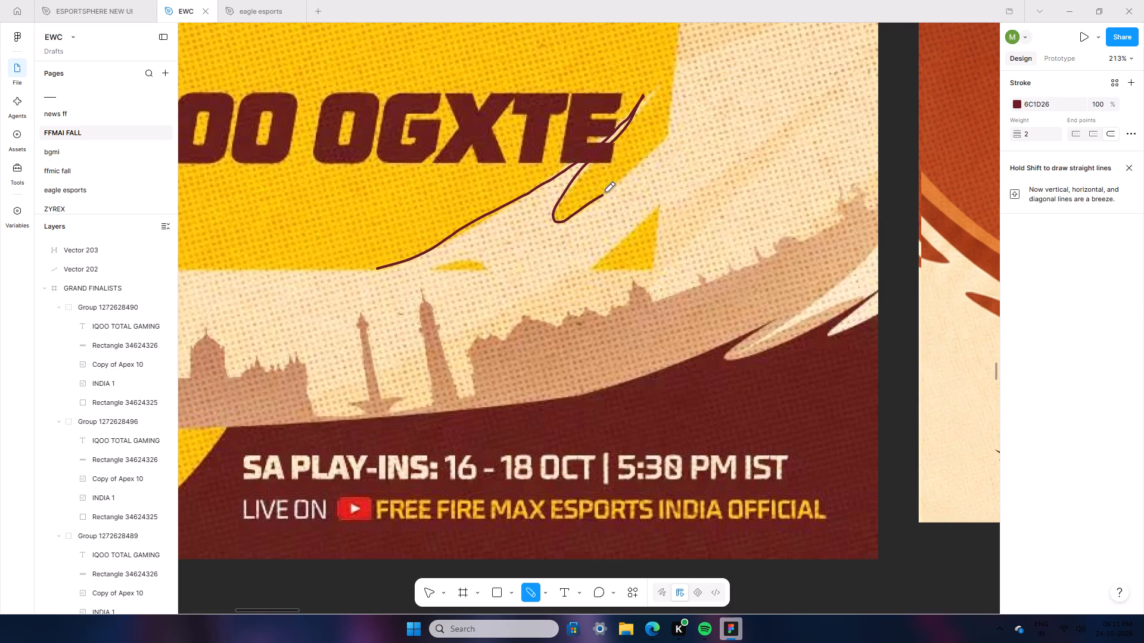
pyautogui.moveTo(606, 191); pyautogui.dragTo(662, 196)
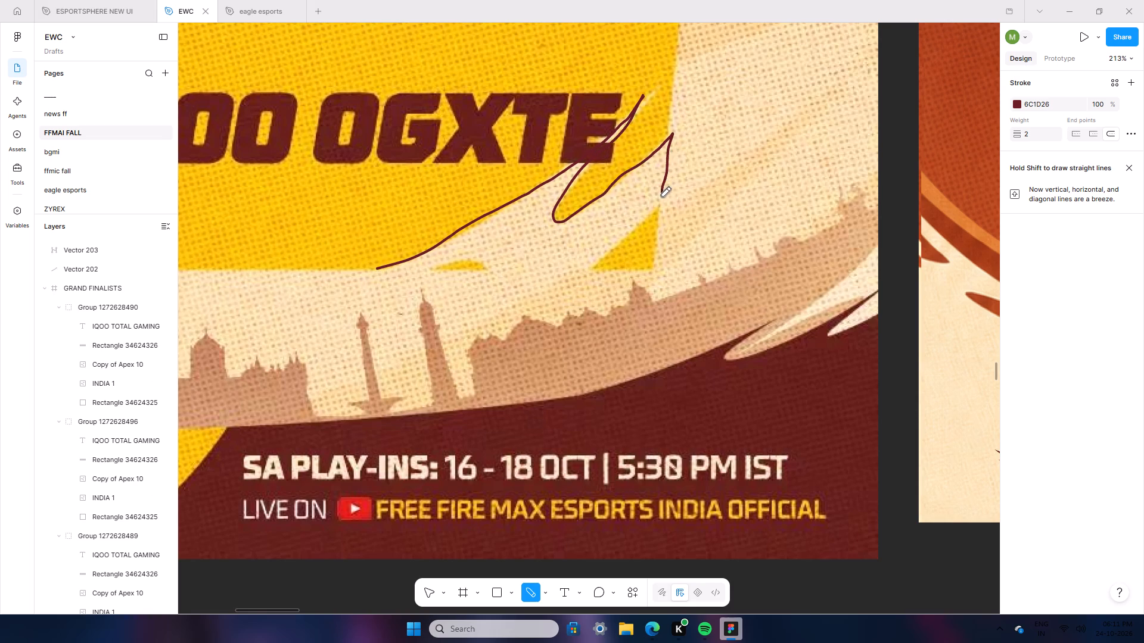
pyautogui.moveTo(662, 196); pyautogui.dragTo(613, 254)
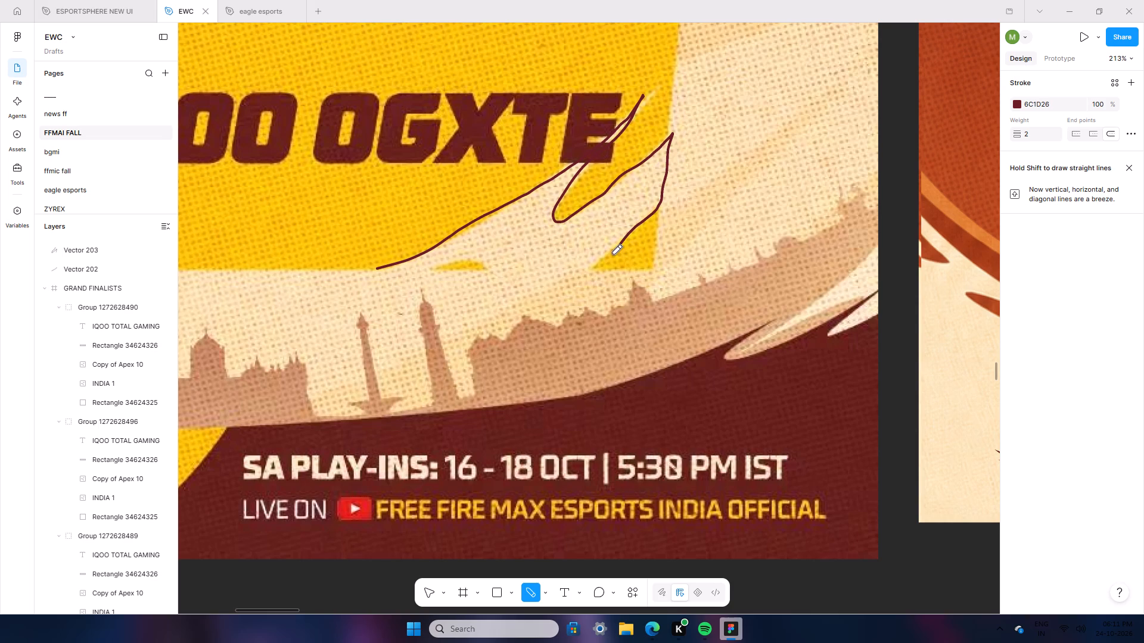
pyautogui.moveTo(613, 254); pyautogui.dragTo(492, 277)
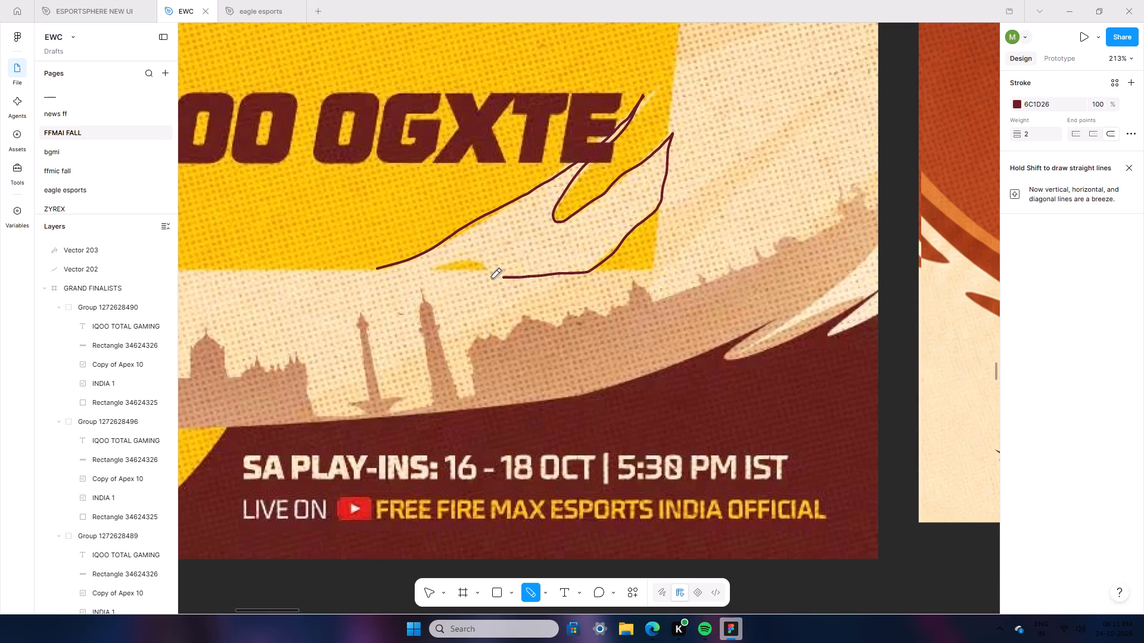
pyautogui.moveTo(492, 277); pyautogui.dragTo(376, 272)
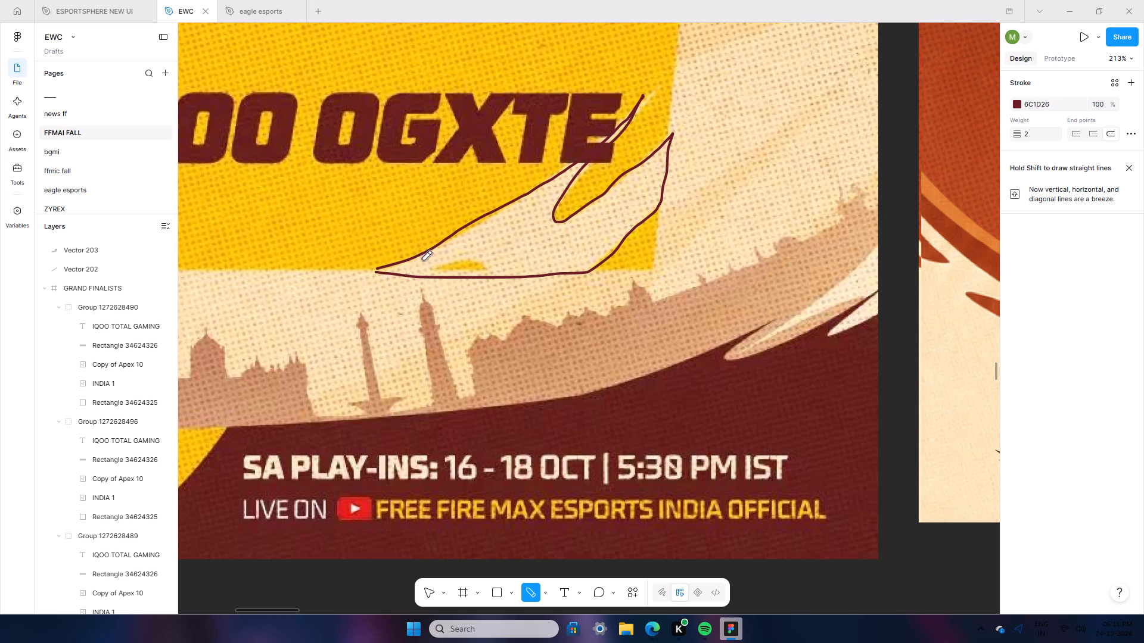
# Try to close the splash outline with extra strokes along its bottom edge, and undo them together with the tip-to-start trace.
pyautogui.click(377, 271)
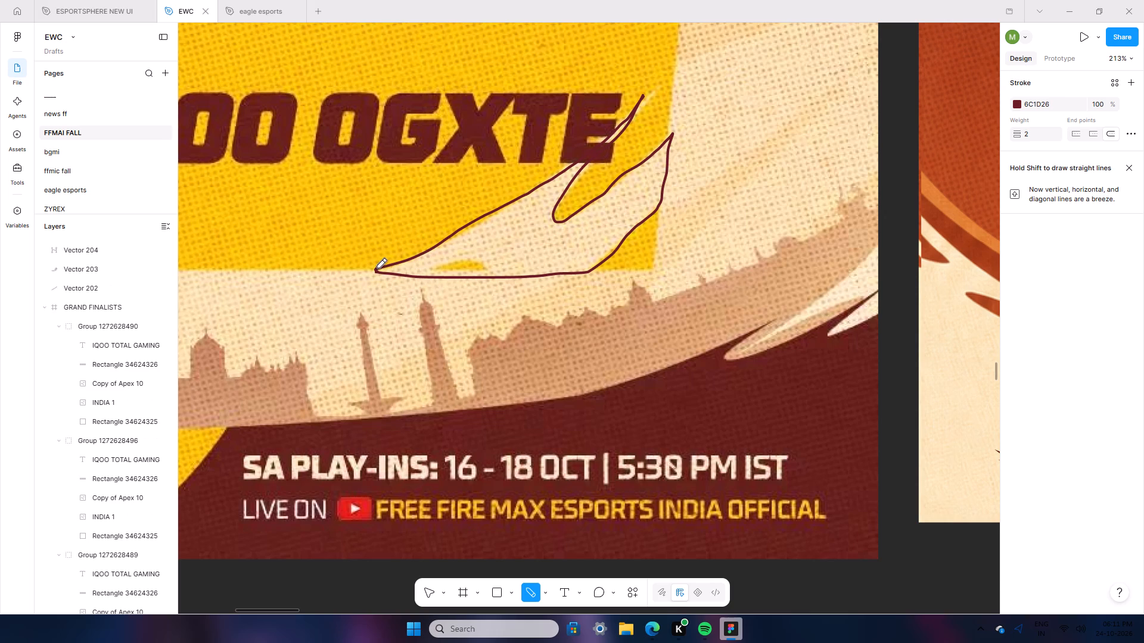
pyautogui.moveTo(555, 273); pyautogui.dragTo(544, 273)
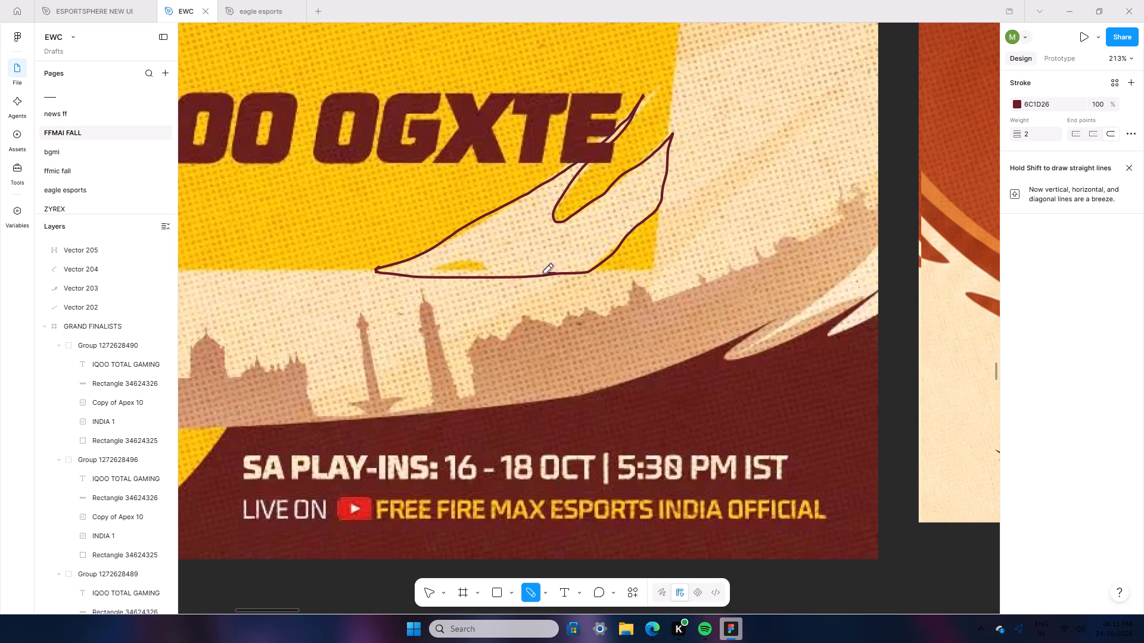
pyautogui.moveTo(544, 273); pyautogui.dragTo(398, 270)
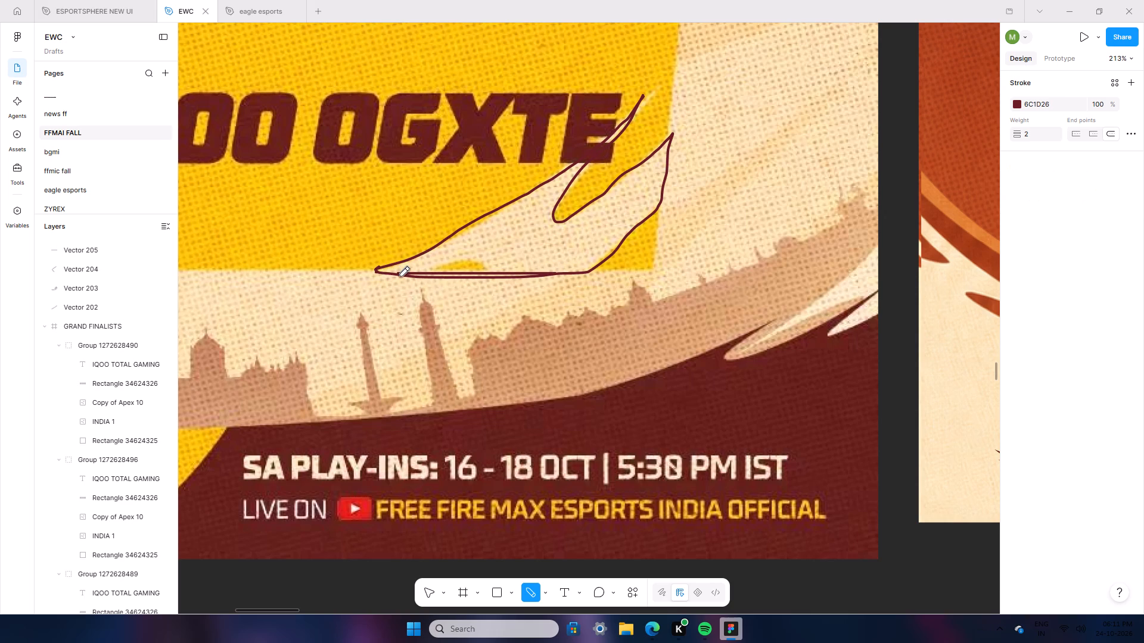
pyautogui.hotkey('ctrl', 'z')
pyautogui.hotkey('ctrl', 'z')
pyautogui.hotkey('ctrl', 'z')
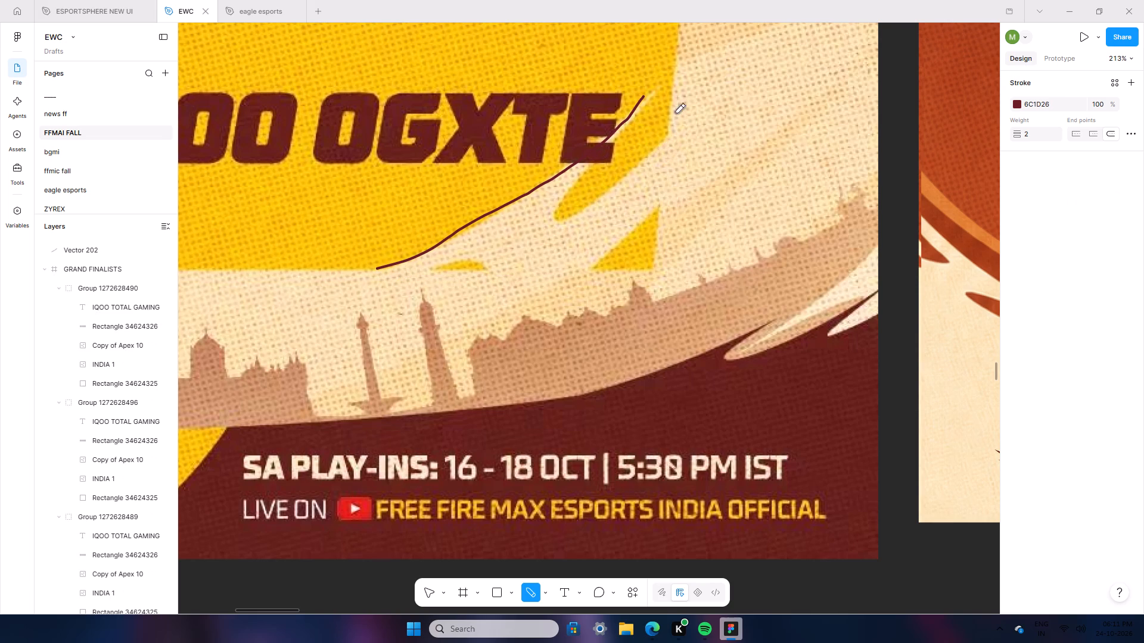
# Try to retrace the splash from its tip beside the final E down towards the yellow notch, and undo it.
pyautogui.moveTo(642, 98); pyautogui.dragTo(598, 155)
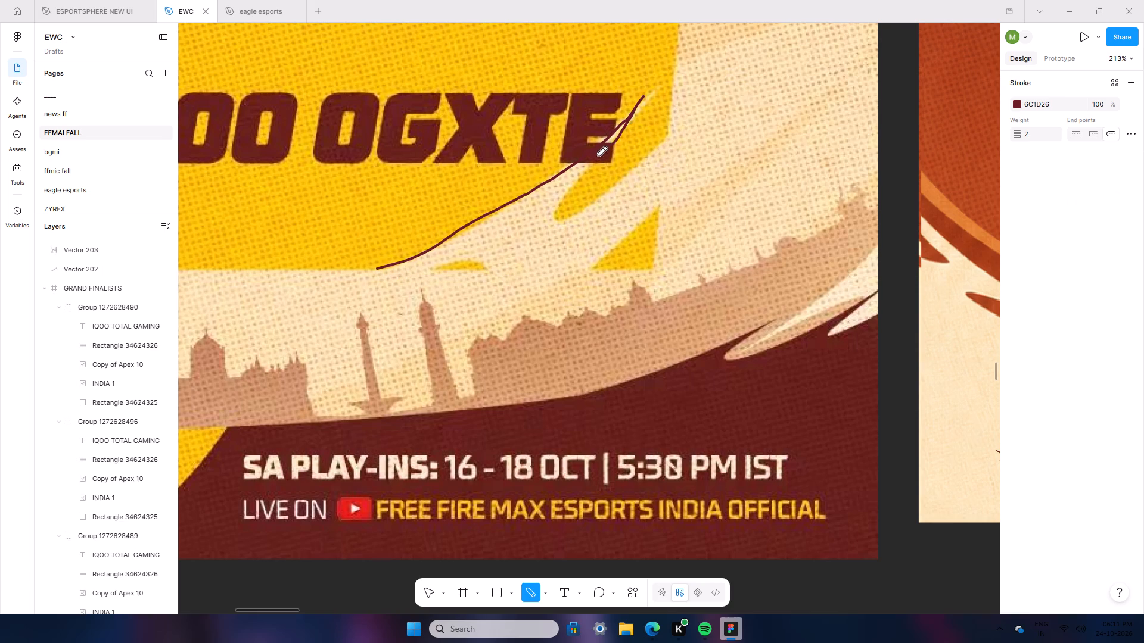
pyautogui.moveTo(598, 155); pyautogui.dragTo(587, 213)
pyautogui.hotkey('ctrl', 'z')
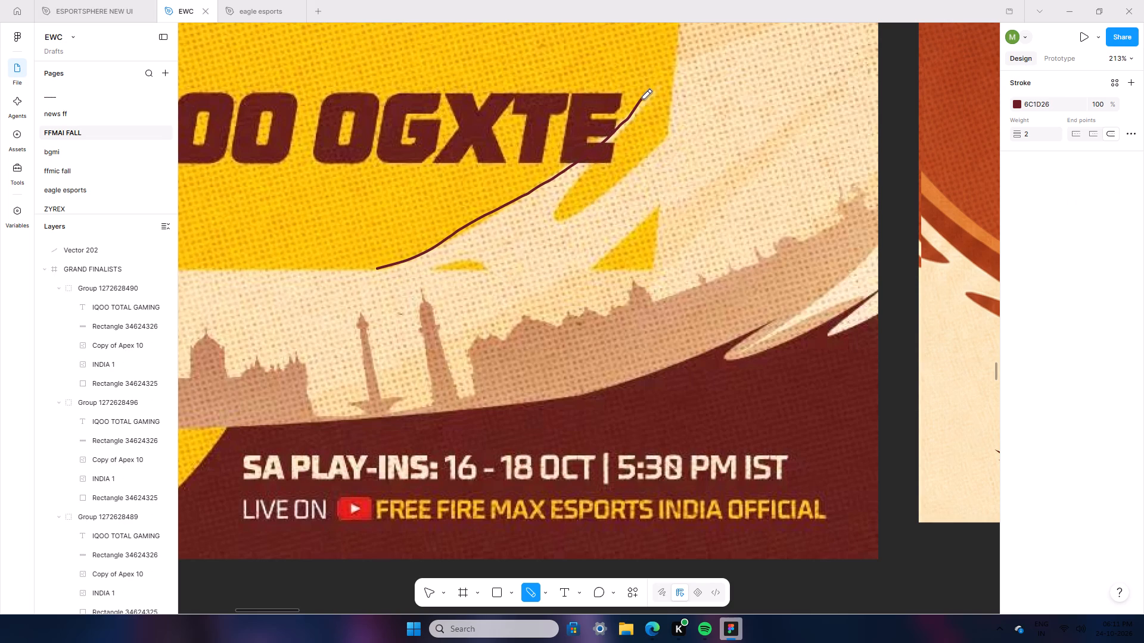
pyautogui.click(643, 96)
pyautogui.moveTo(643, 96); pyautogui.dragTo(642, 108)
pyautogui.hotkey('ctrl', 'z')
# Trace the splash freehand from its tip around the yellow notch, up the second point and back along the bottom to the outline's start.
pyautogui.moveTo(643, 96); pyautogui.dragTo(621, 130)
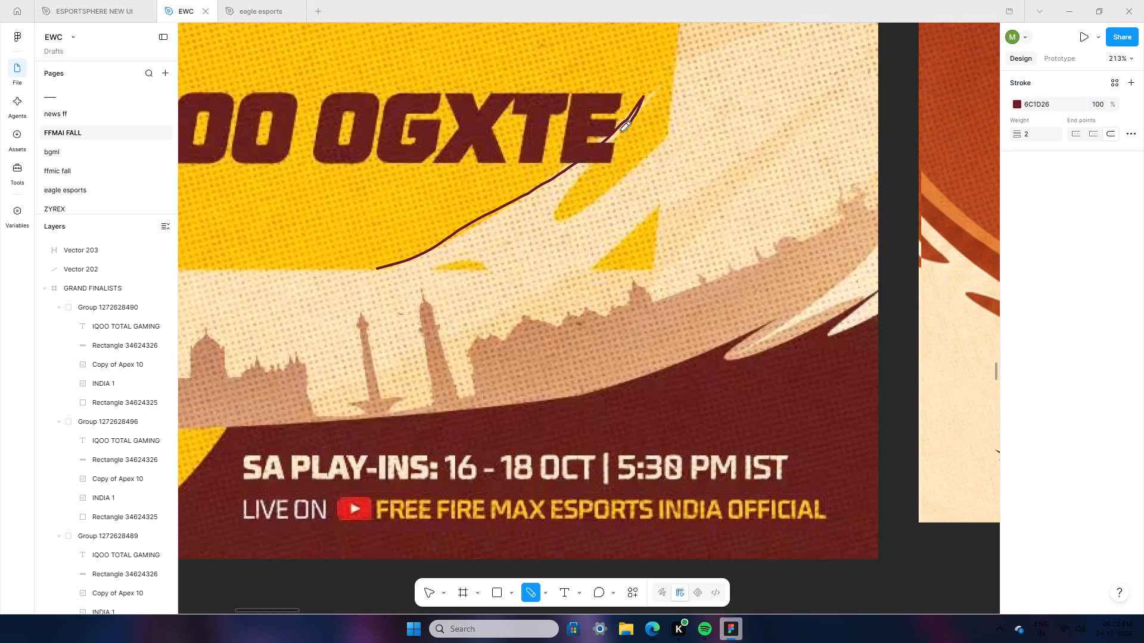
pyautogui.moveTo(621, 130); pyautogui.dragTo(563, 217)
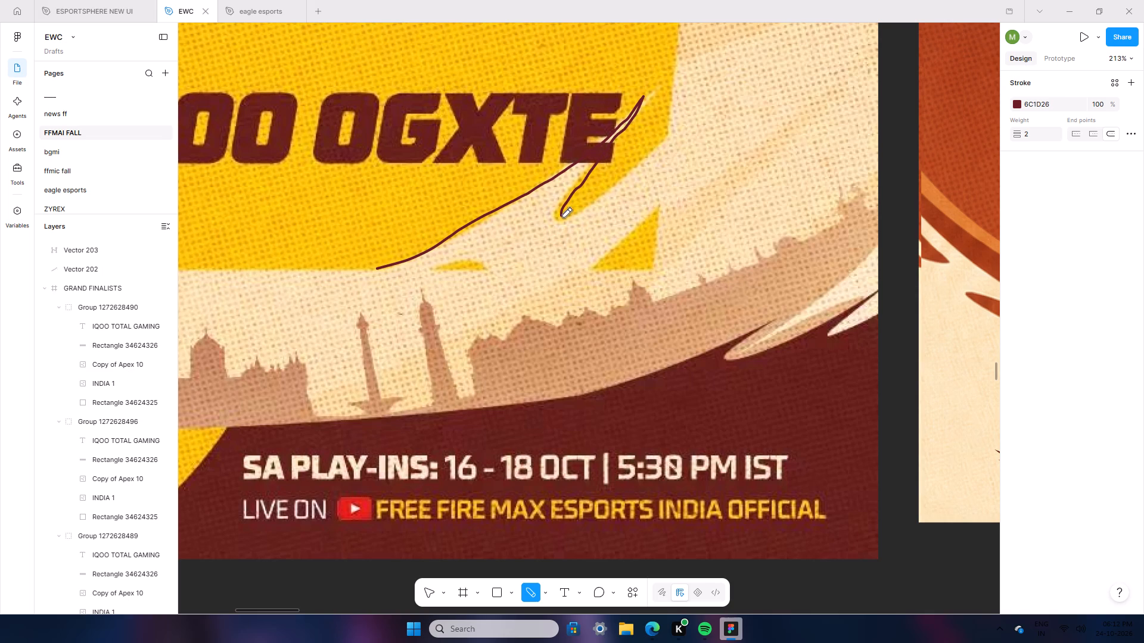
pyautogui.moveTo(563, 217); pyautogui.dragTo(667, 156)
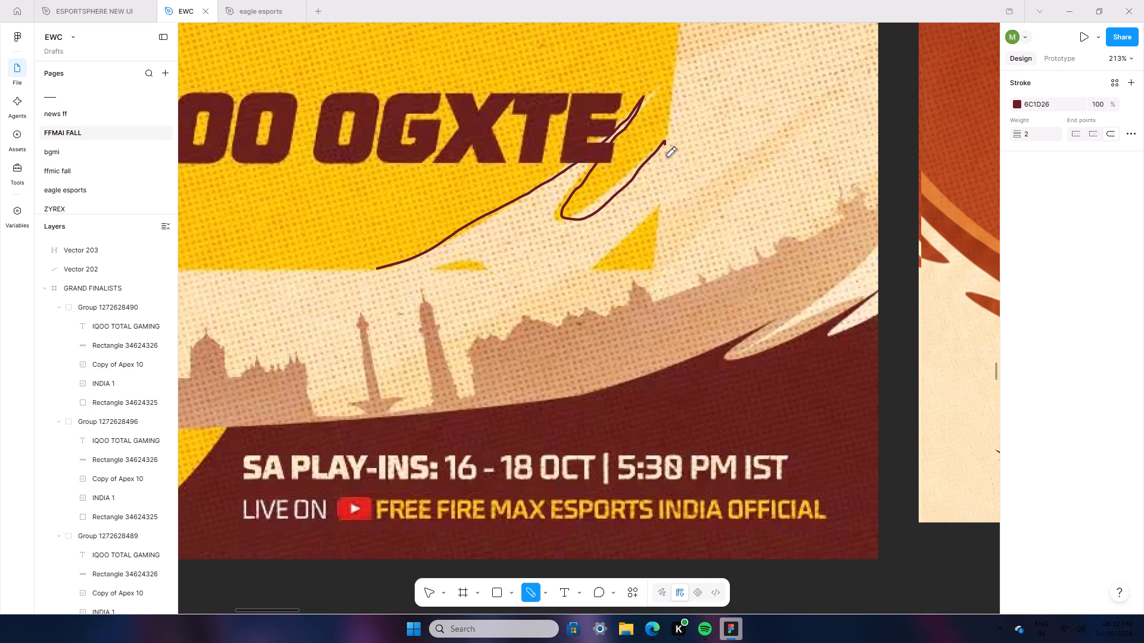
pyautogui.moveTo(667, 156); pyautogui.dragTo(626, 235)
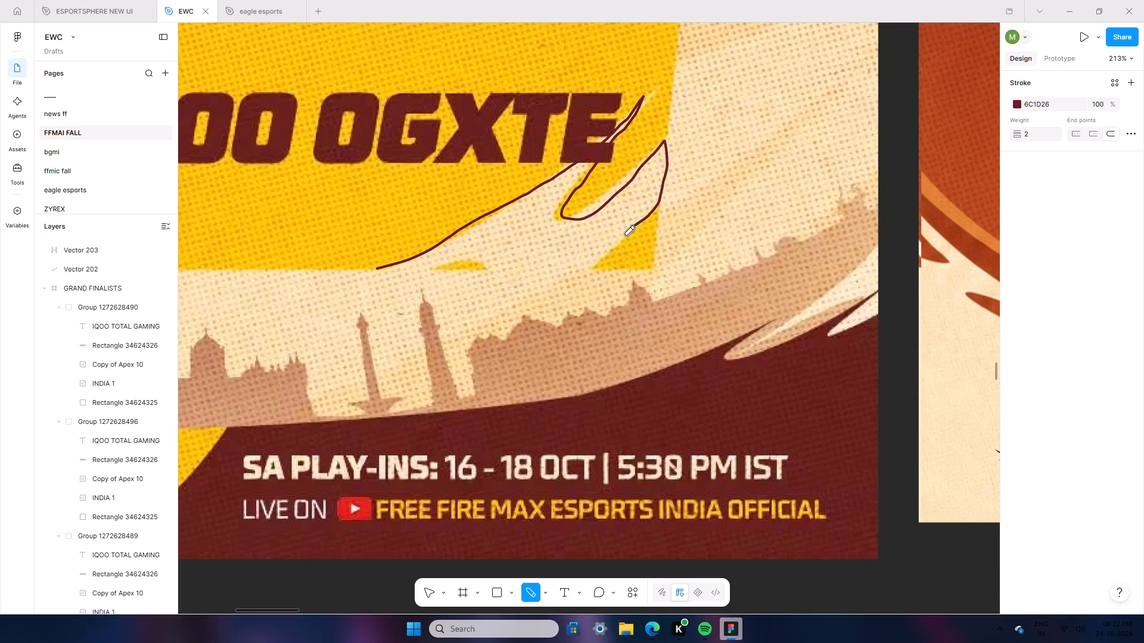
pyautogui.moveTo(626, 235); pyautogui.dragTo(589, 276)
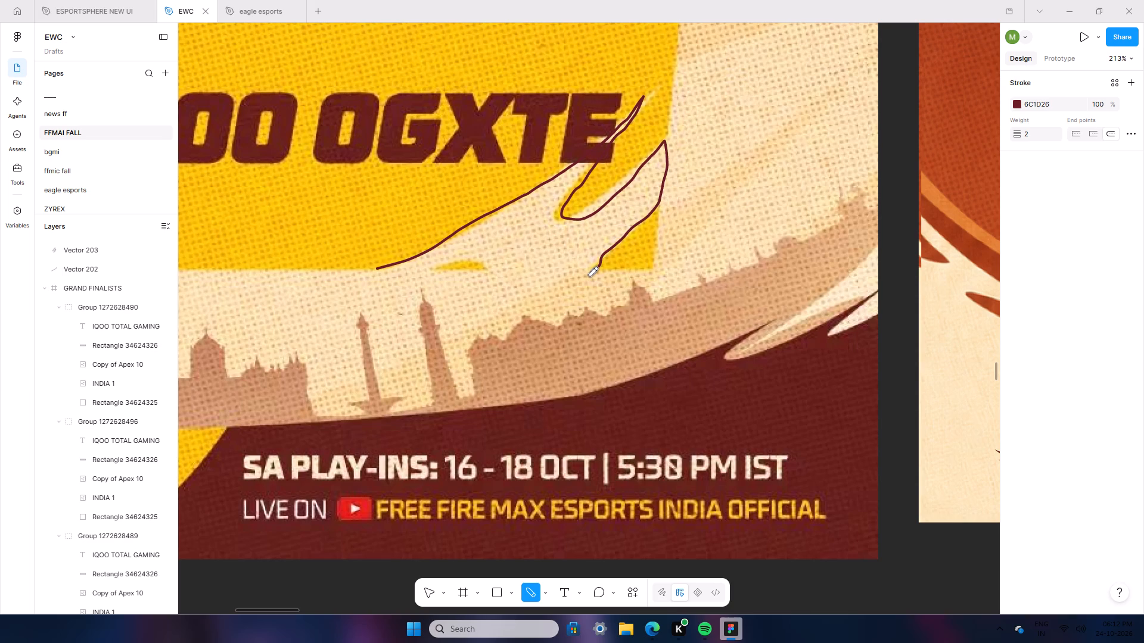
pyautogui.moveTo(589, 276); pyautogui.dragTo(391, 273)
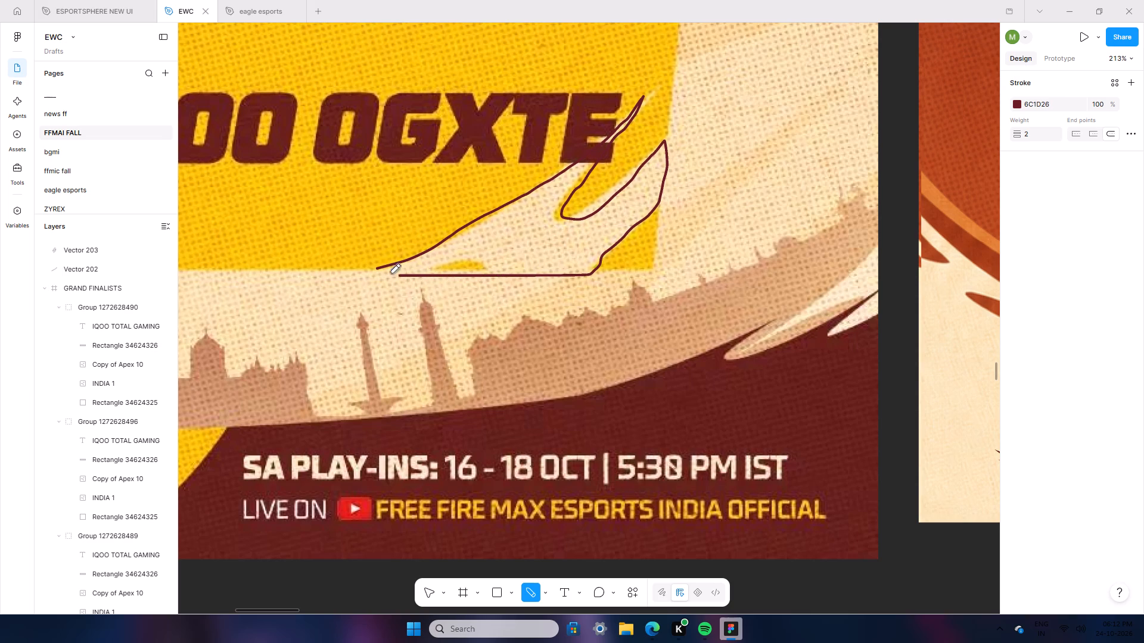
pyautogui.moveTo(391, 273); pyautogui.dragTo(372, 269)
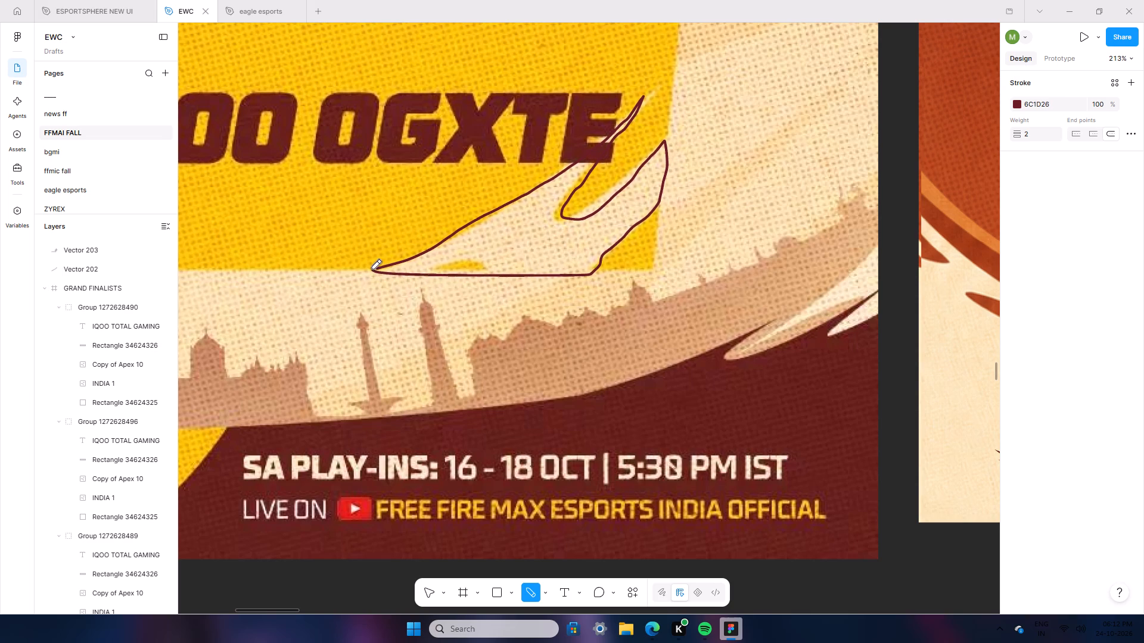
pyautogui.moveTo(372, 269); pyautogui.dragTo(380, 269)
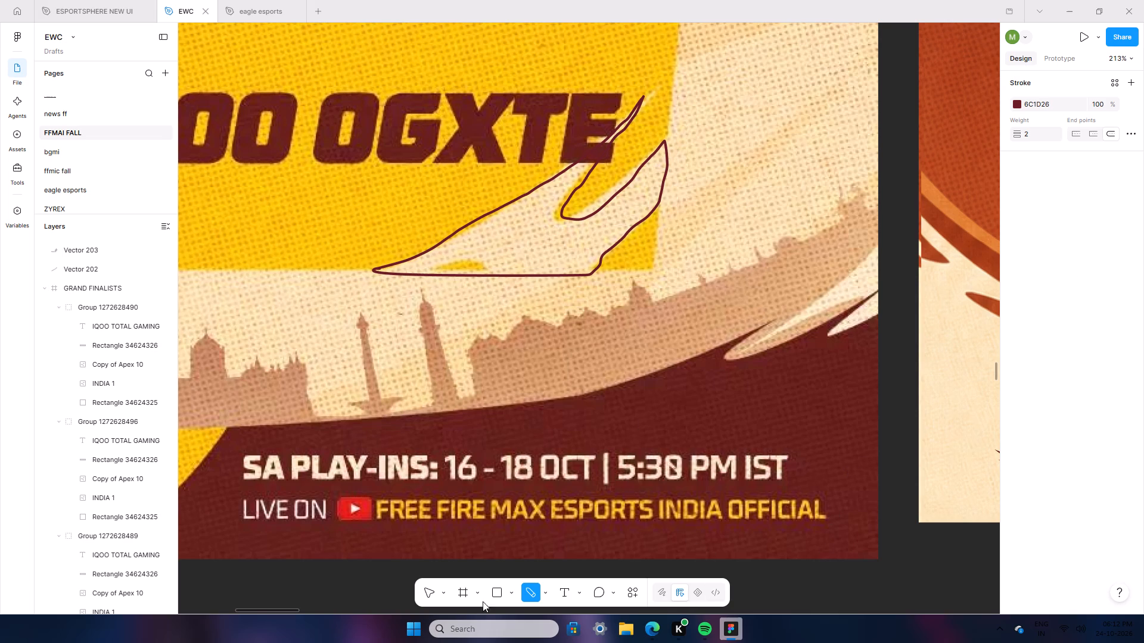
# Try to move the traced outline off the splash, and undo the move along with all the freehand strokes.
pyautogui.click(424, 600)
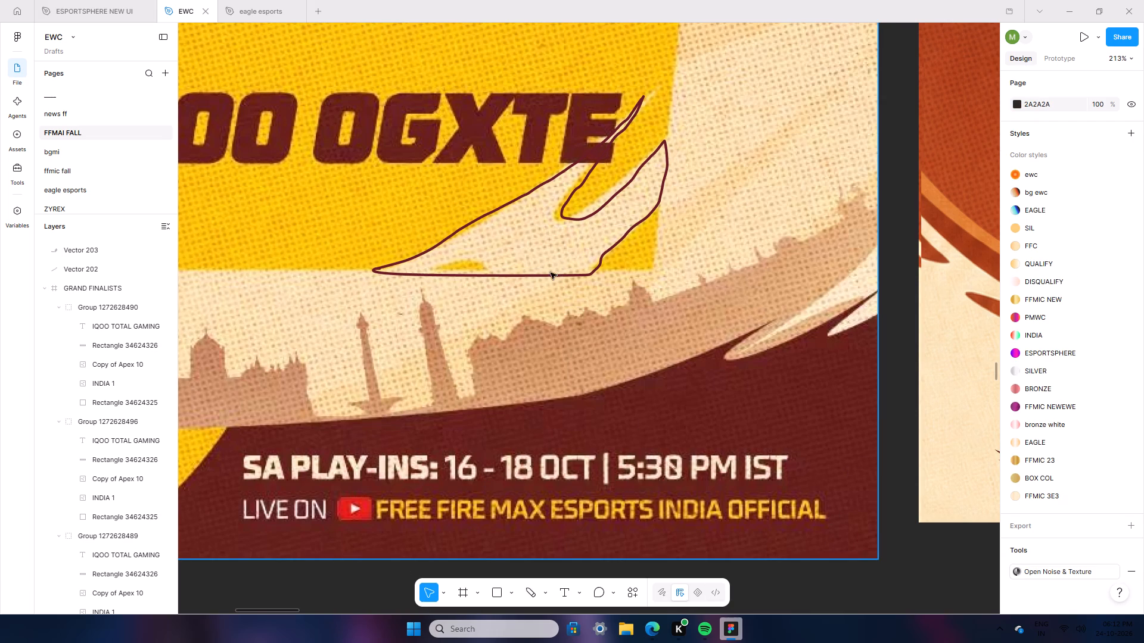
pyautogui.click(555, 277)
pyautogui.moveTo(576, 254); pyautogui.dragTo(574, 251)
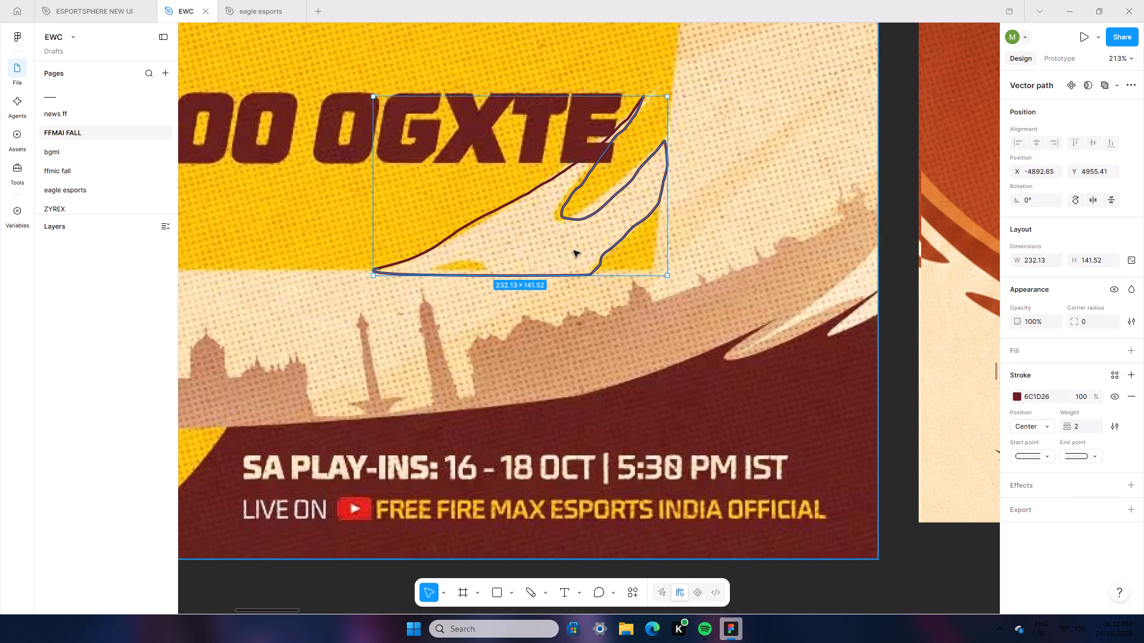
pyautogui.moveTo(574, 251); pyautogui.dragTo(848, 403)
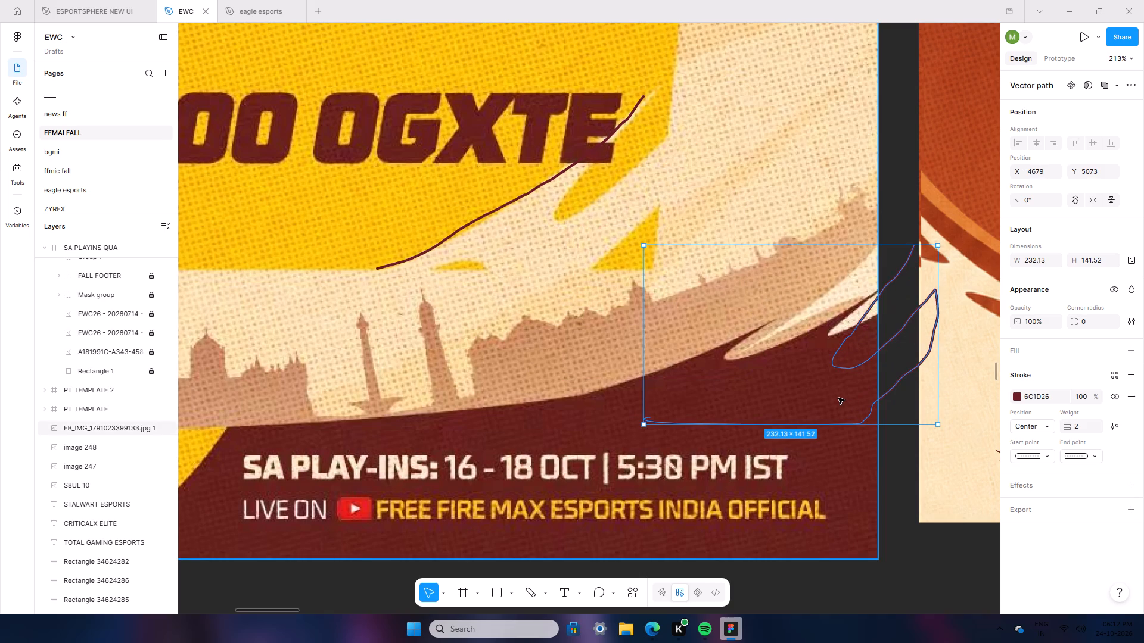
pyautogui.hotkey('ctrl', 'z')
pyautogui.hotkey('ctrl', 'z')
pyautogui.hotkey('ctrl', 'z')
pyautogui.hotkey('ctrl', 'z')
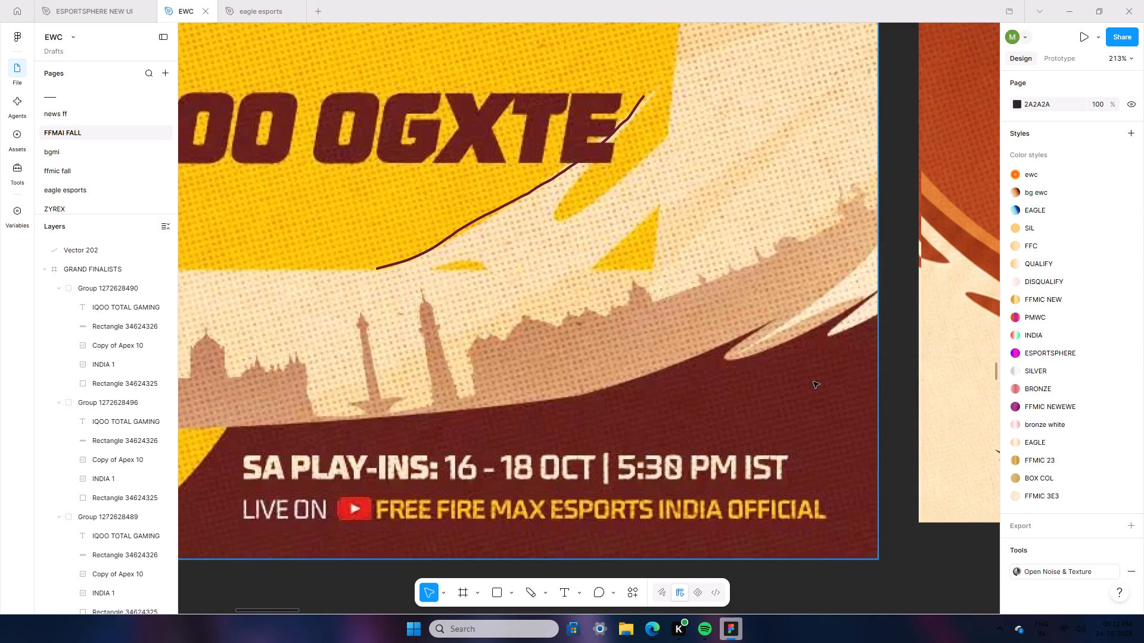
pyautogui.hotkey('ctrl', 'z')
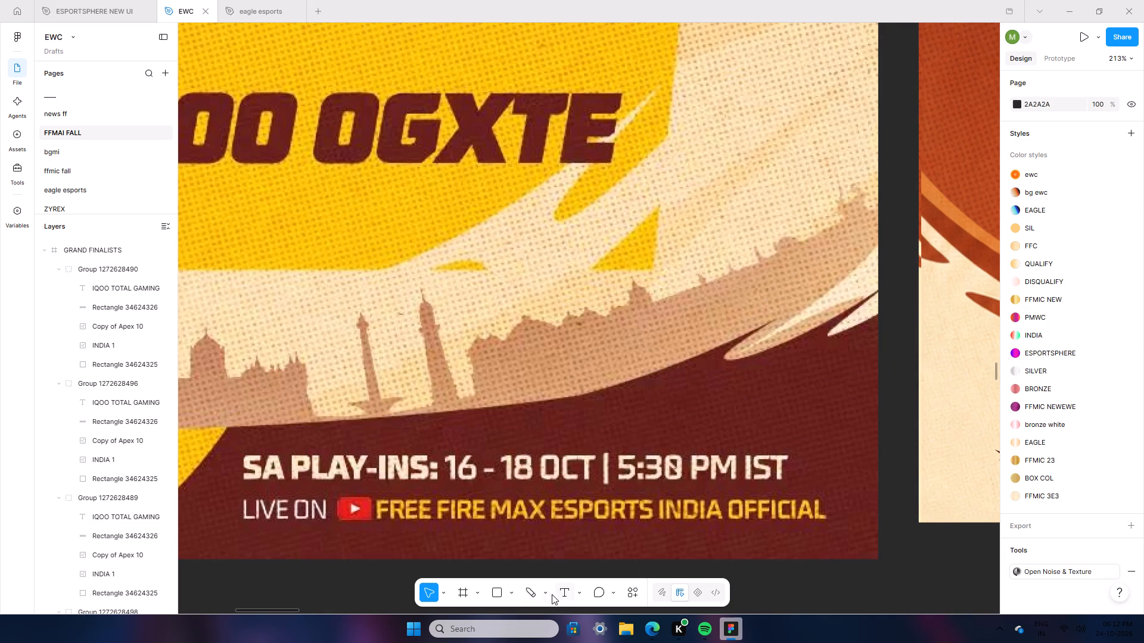
# Start a Pen path at the yellow banner's bottom edge and trace the splash's upper edge to below the X of OGXTE.
pyautogui.click(549, 593)
pyautogui.click(582, 558)
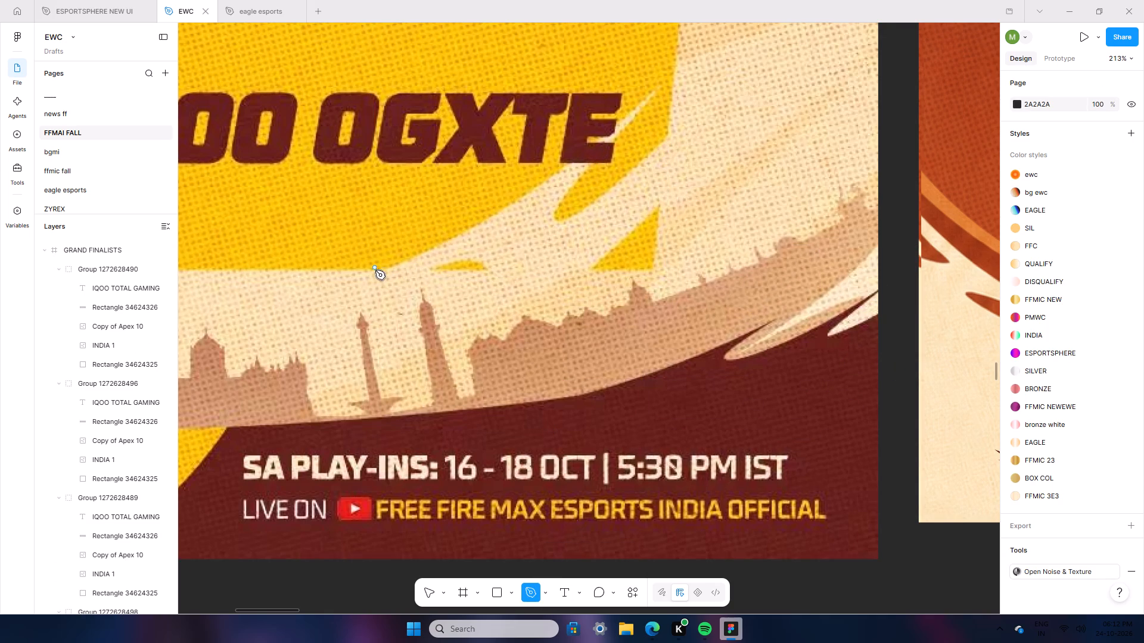
pyautogui.click(372, 270)
pyautogui.click(383, 268)
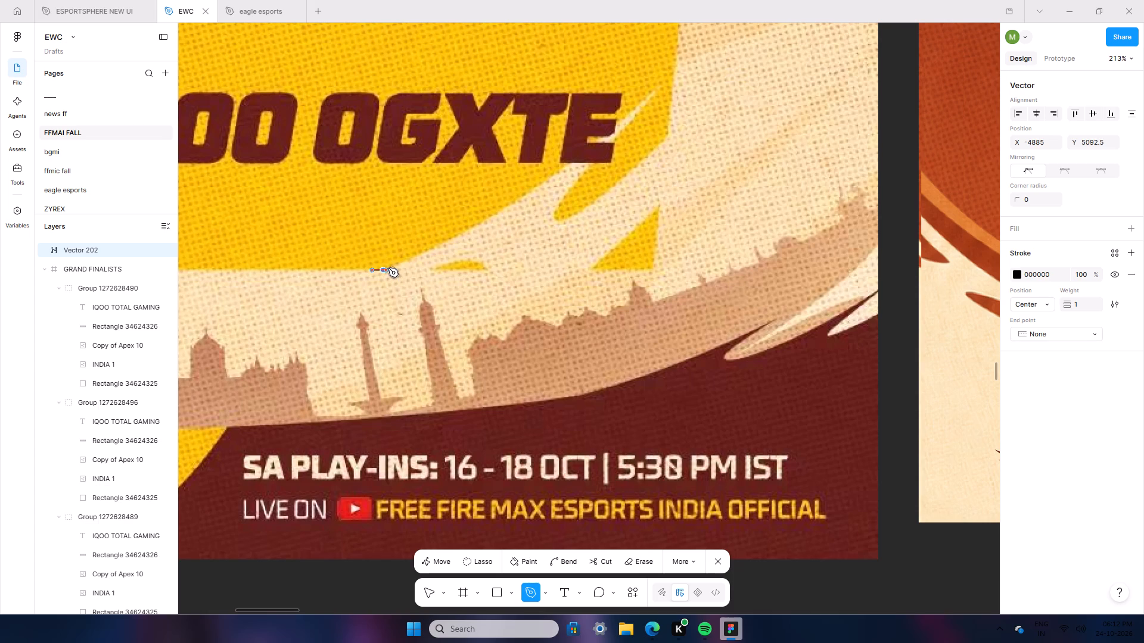
pyautogui.click(391, 266)
pyautogui.click(399, 264)
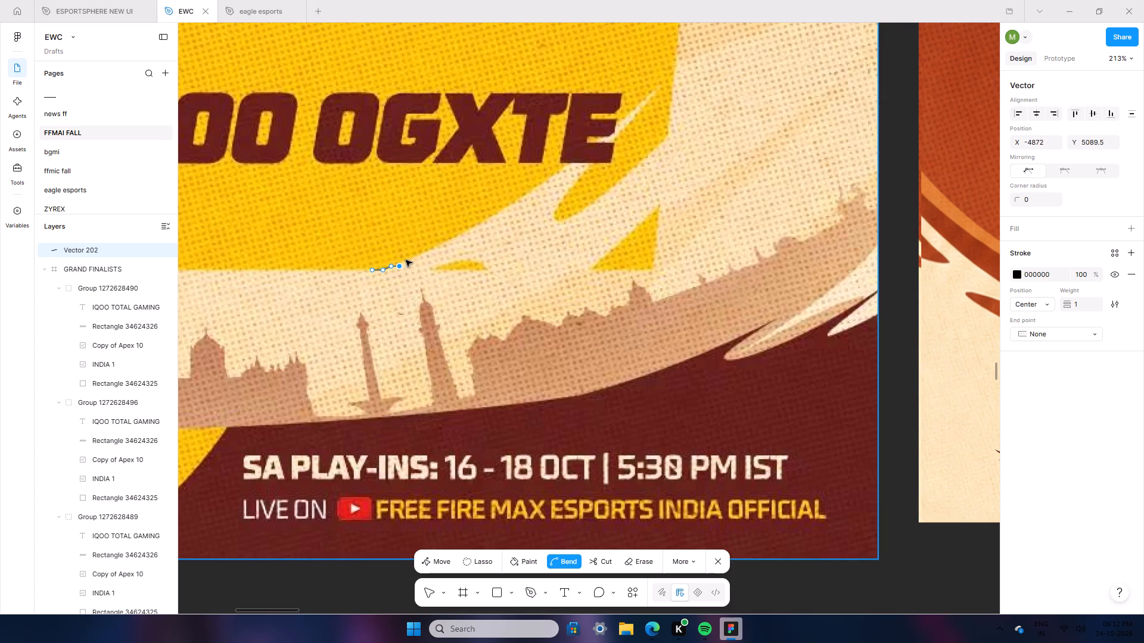
pyautogui.hotkey('ctrl', 'z')
pyautogui.click(400, 262)
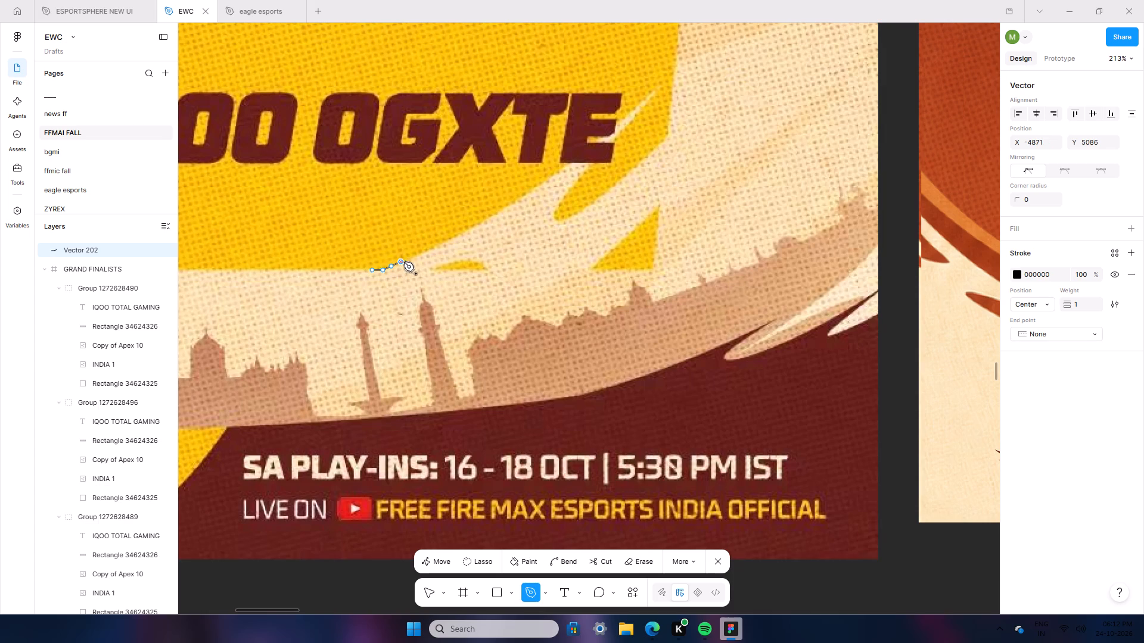
pyautogui.click(412, 257)
pyautogui.click(419, 254)
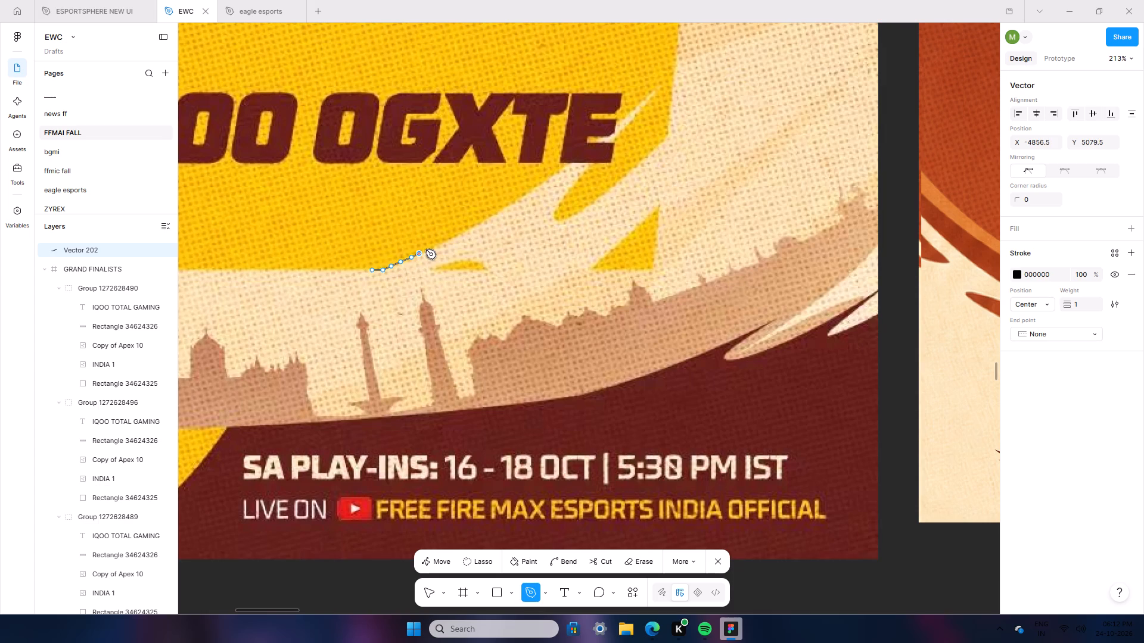
pyautogui.click(427, 249)
pyautogui.click(436, 246)
pyautogui.click(444, 240)
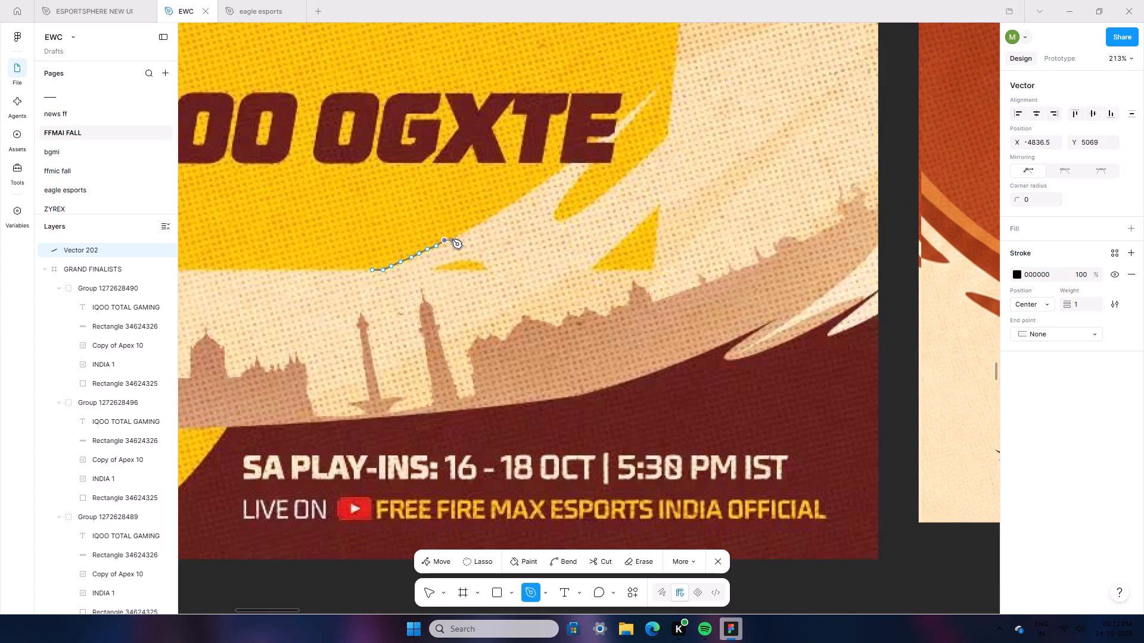
# Continue the Pen path with short segments along the splash's upper edge to the base of the final E of OGXTE.
pyautogui.click(453, 236)
pyautogui.click(463, 230)
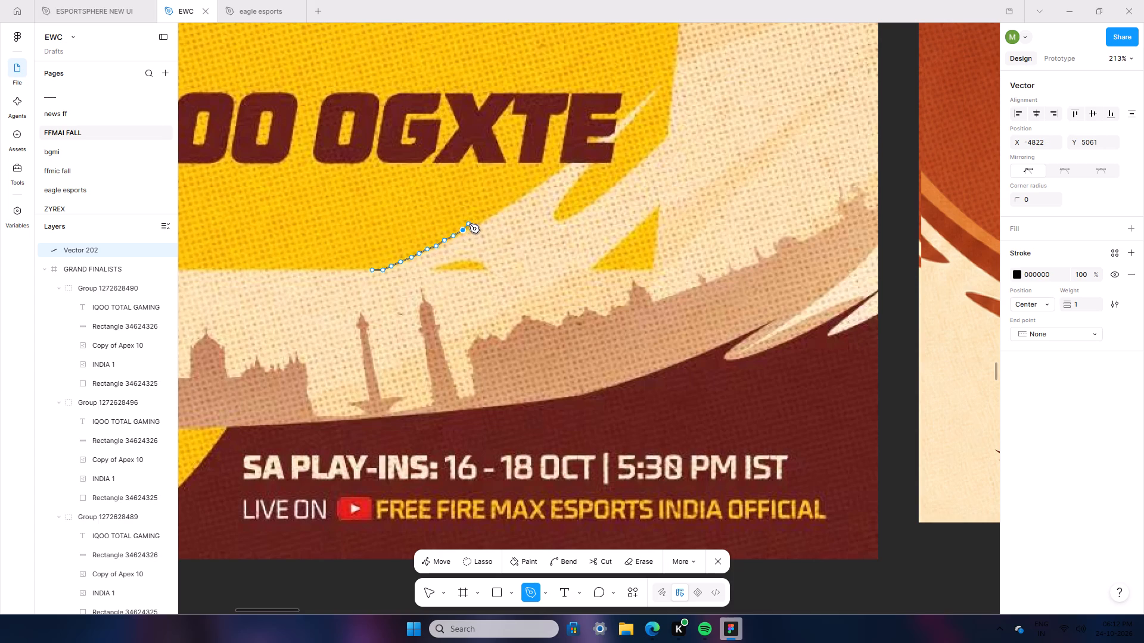
pyautogui.click(472, 226)
pyautogui.click(480, 221)
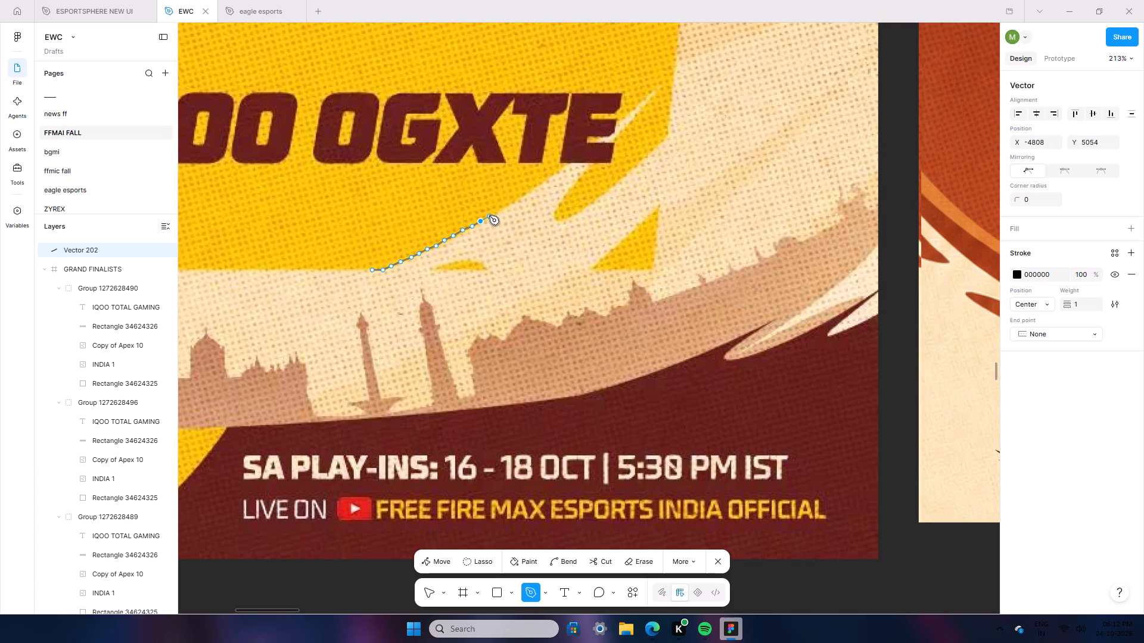
pyautogui.click(489, 216)
pyautogui.click(499, 211)
pyautogui.click(505, 207)
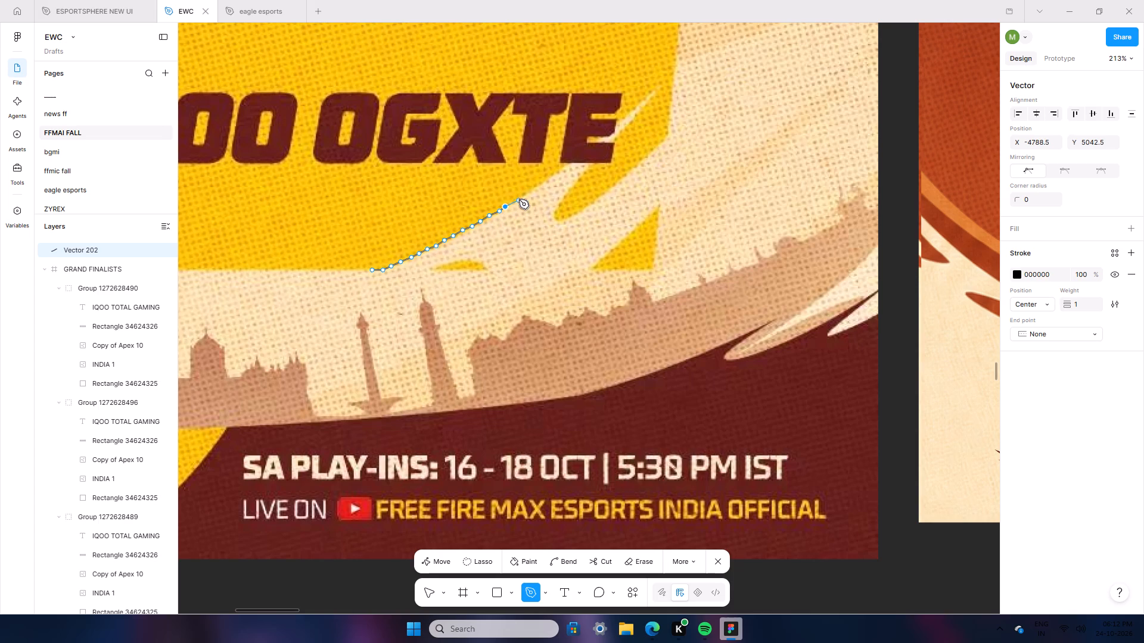
pyautogui.click(516, 200)
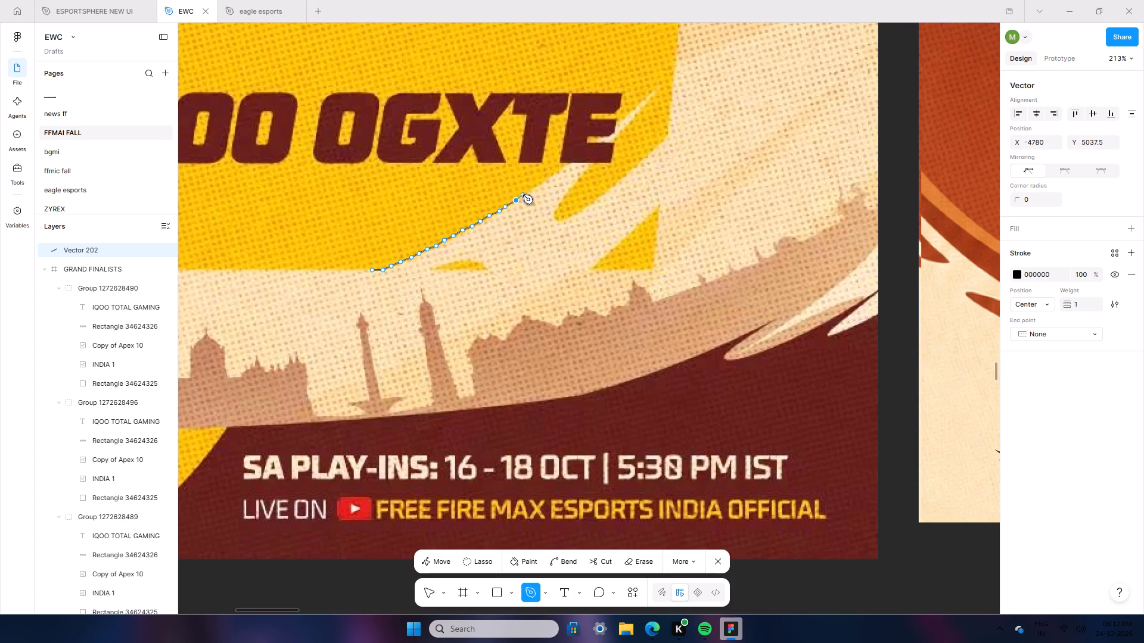
pyautogui.click(523, 195)
pyautogui.click(534, 189)
pyautogui.click(545, 180)
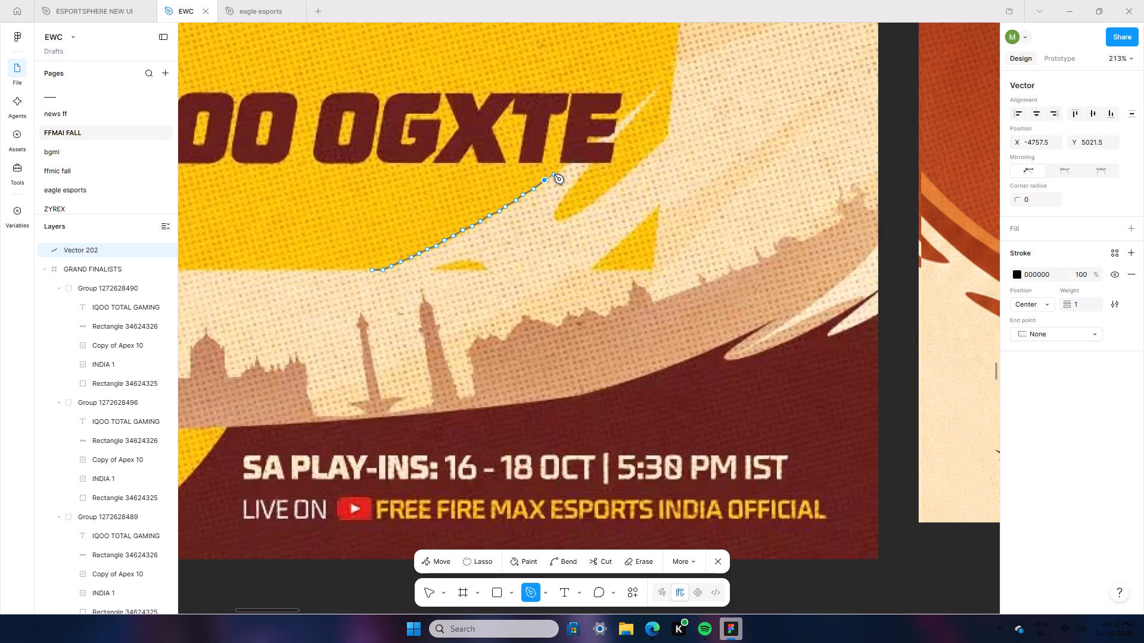
pyautogui.click(554, 174)
pyautogui.click(564, 167)
pyautogui.click(575, 160)
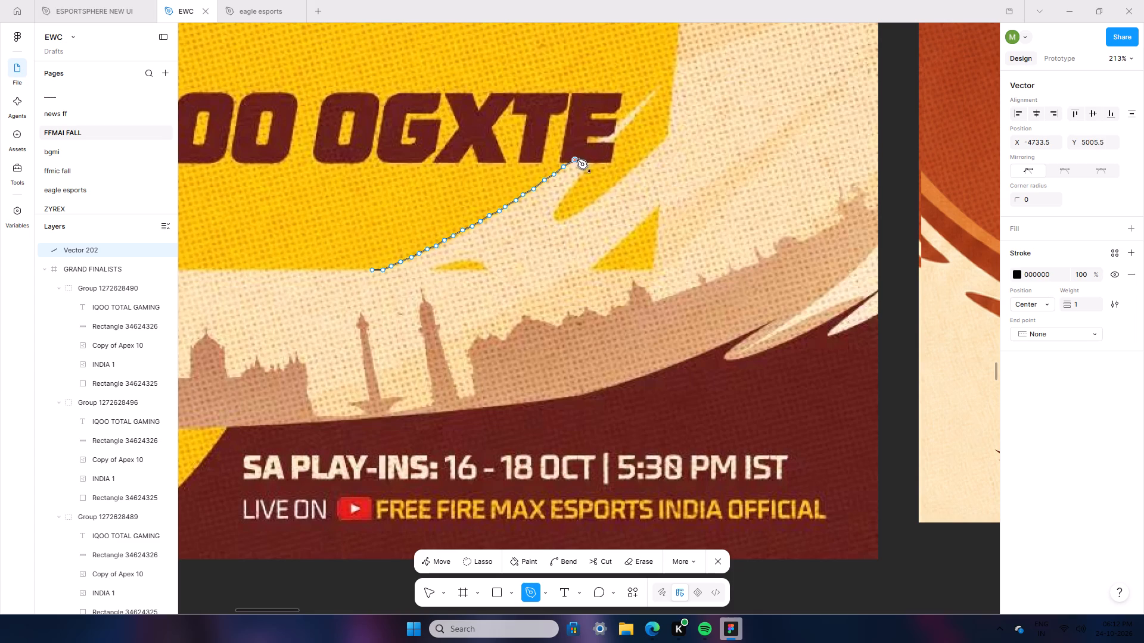
# Continue the Pen path across the final E of OGXTE up to the splash's first pointed tip.
pyautogui.click(585, 152)
pyautogui.click(597, 142)
pyautogui.click(610, 133)
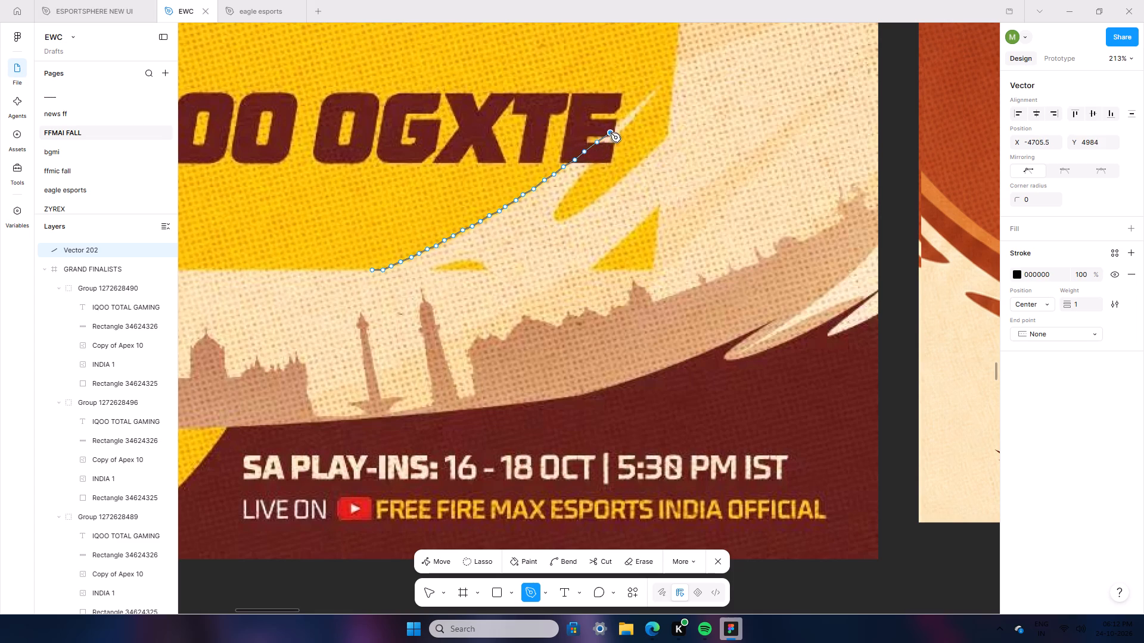
pyautogui.click(623, 122)
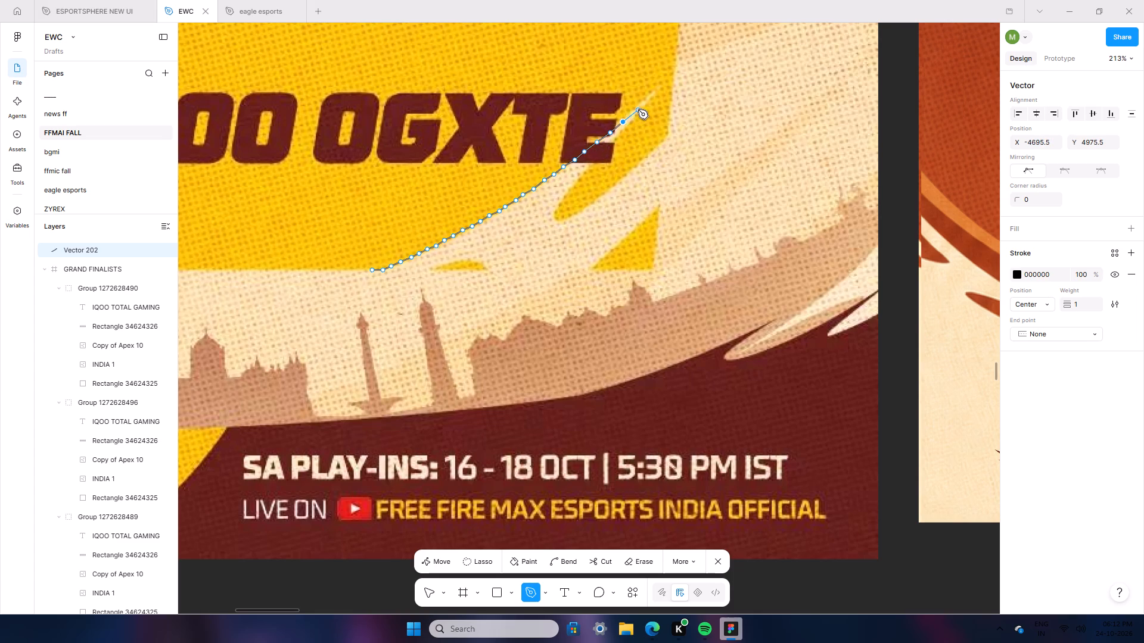
pyautogui.click(633, 109)
pyautogui.click(640, 106)
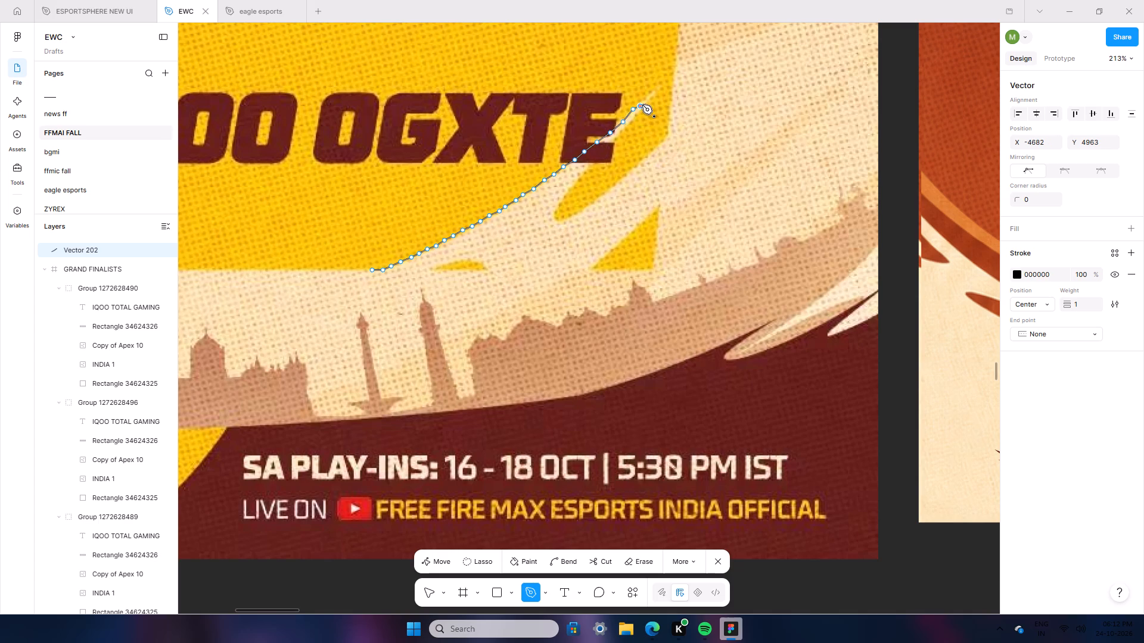
pyautogui.click(642, 107)
# Trace the Pen path back from the first tip along the splash's inner edge to the lowest corner of the yellow notch.
pyautogui.click(635, 116)
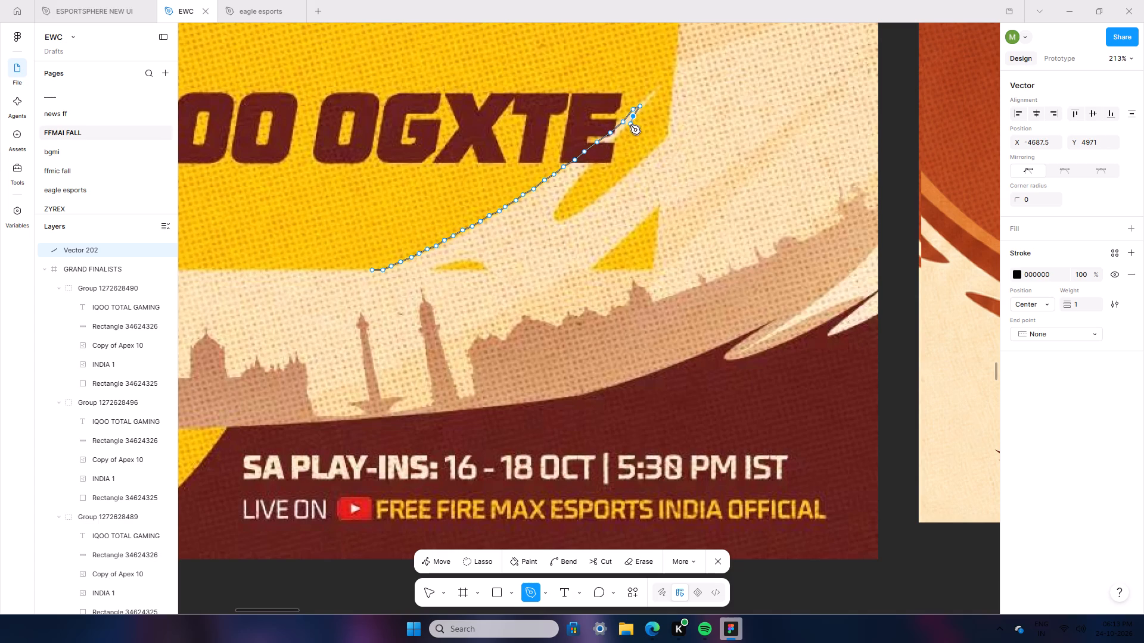
pyautogui.click(625, 127)
pyautogui.click(615, 139)
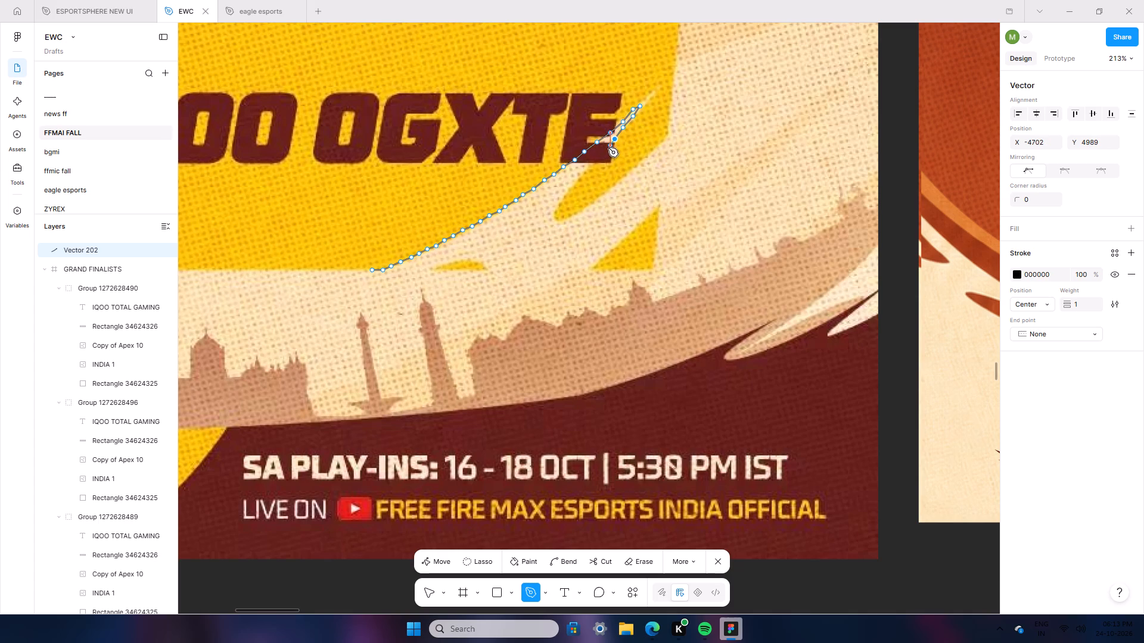
pyautogui.click(607, 149)
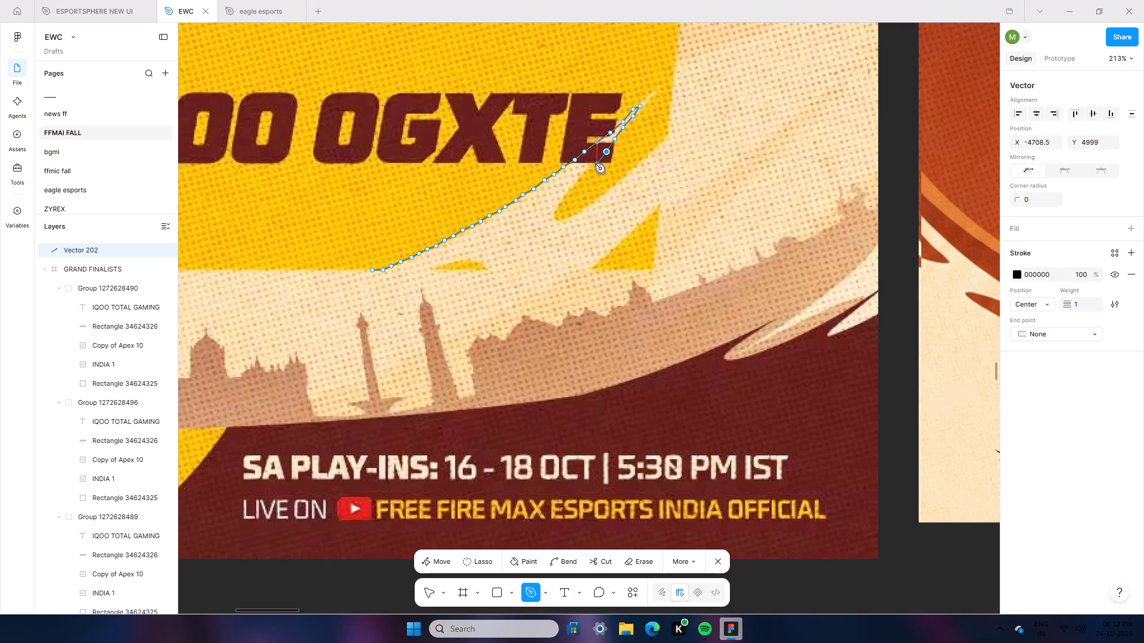
pyautogui.click(595, 164)
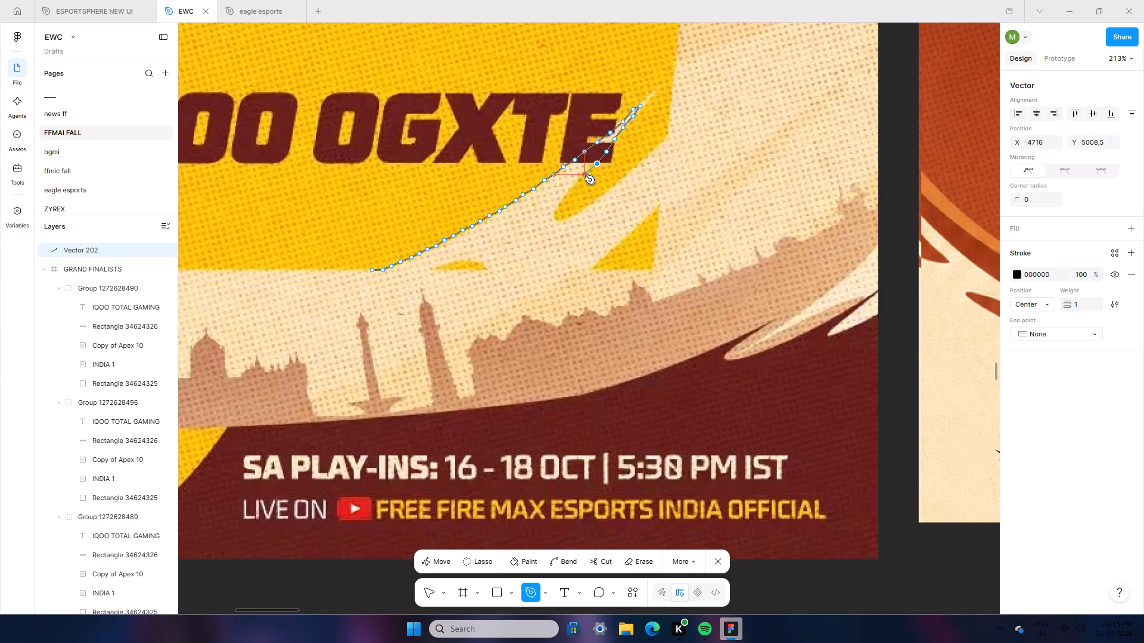
pyautogui.click(588, 176)
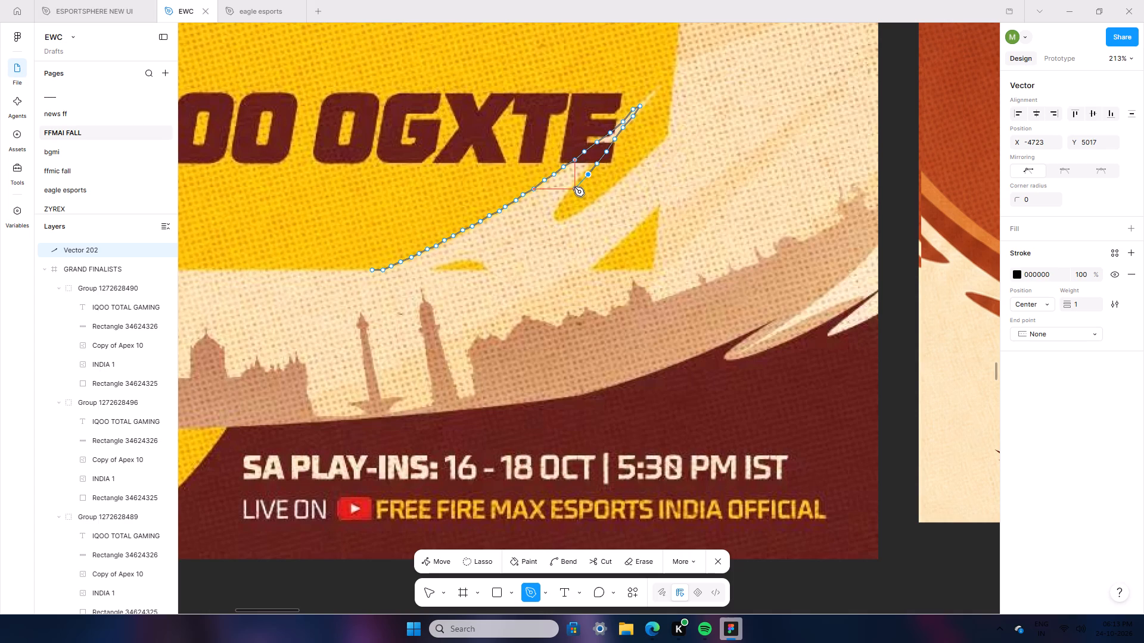
pyautogui.click(574, 187)
pyautogui.click(567, 196)
pyautogui.click(564, 202)
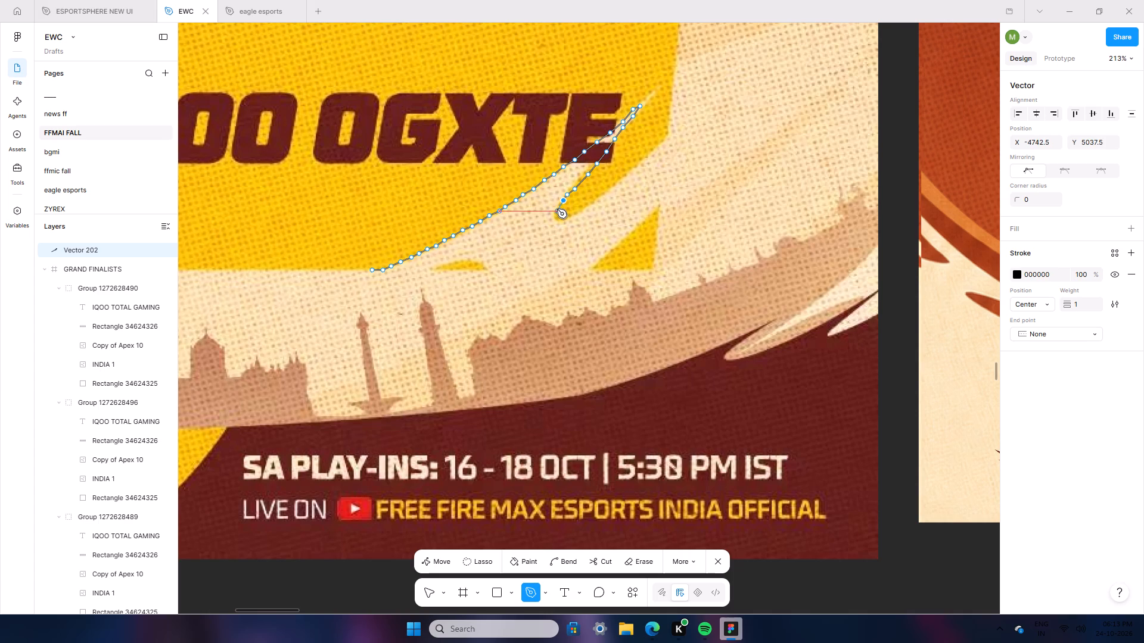
pyautogui.click(557, 209)
pyautogui.click(557, 219)
# Trace the notch's lower edge with the Pen up to the splash's second point beside the yellow banner's edge.
pyautogui.click(569, 216)
pyautogui.click(582, 210)
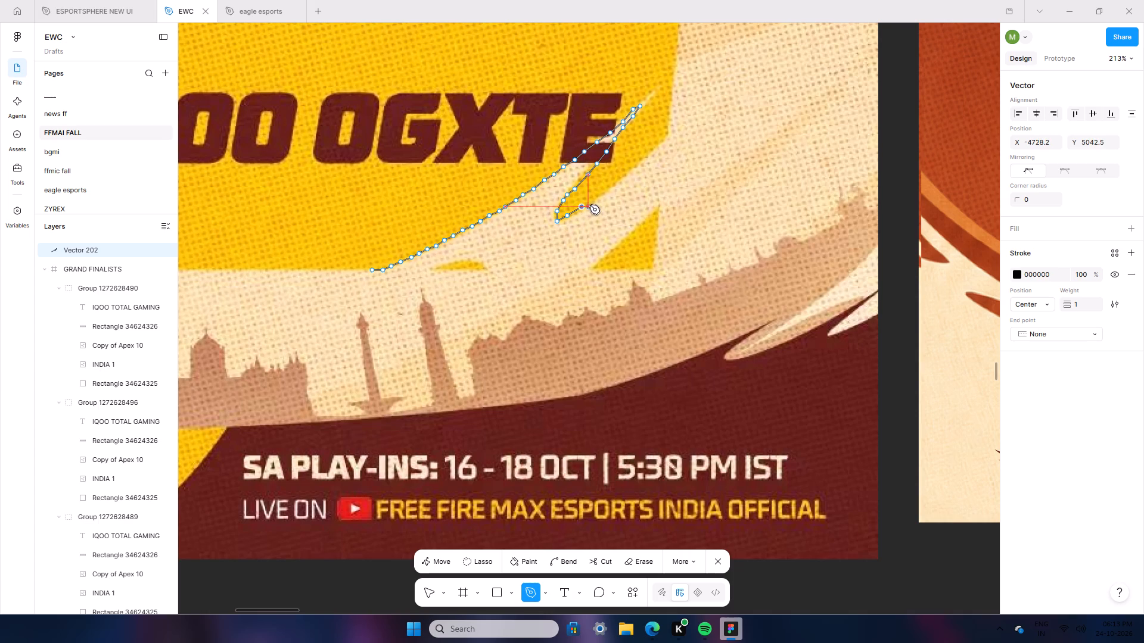
pyautogui.click(592, 203)
pyautogui.click(608, 193)
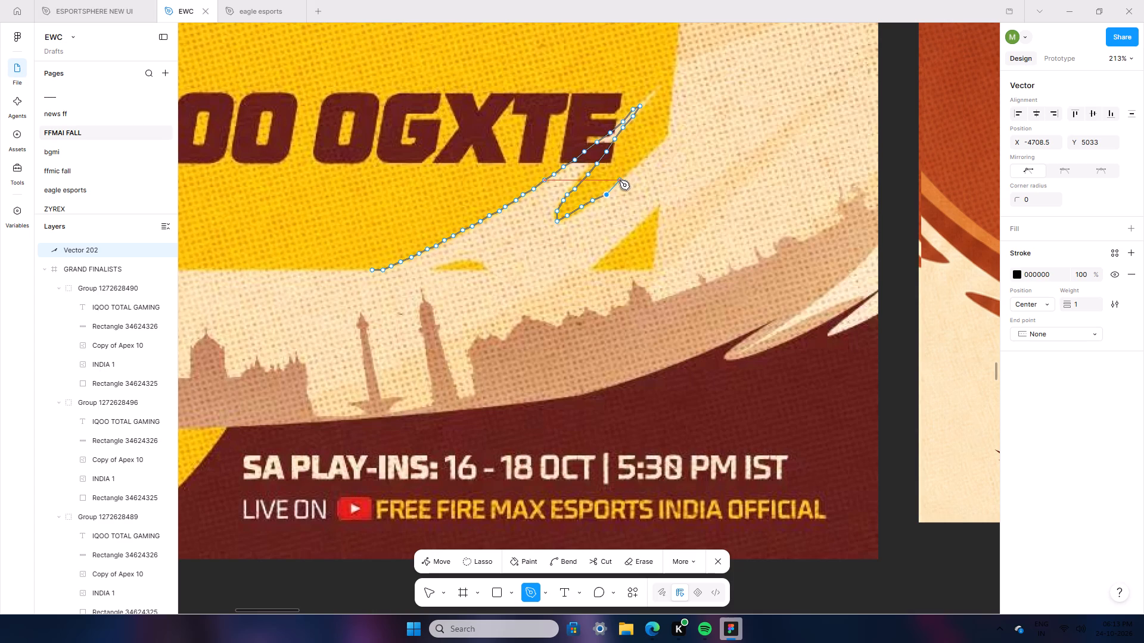
pyautogui.click(620, 183)
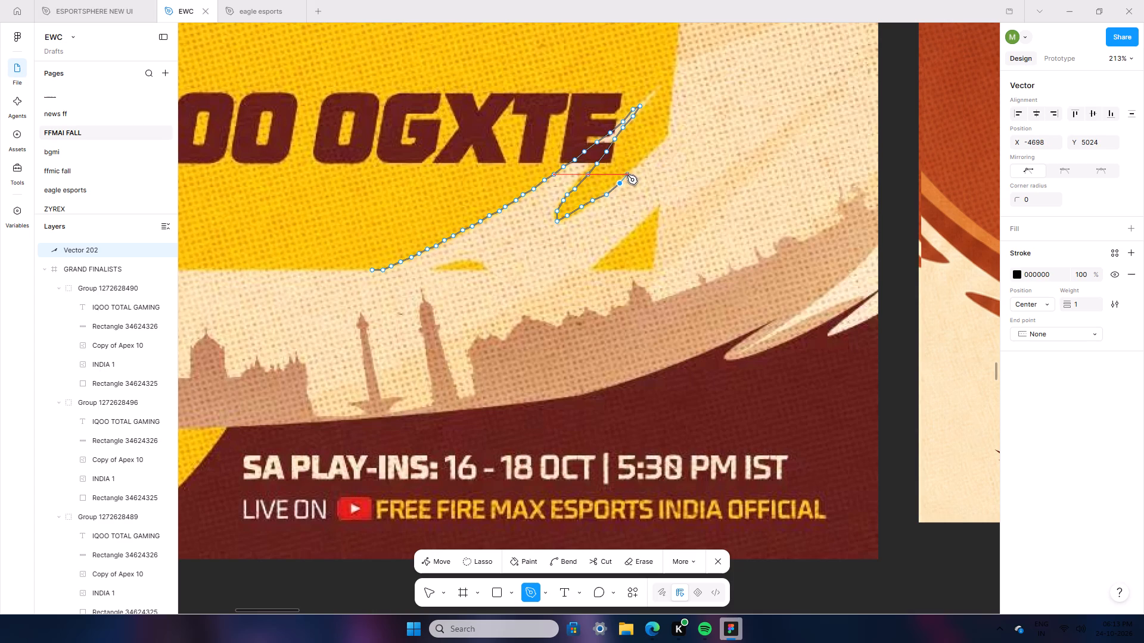
pyautogui.click(628, 175)
pyautogui.click(638, 167)
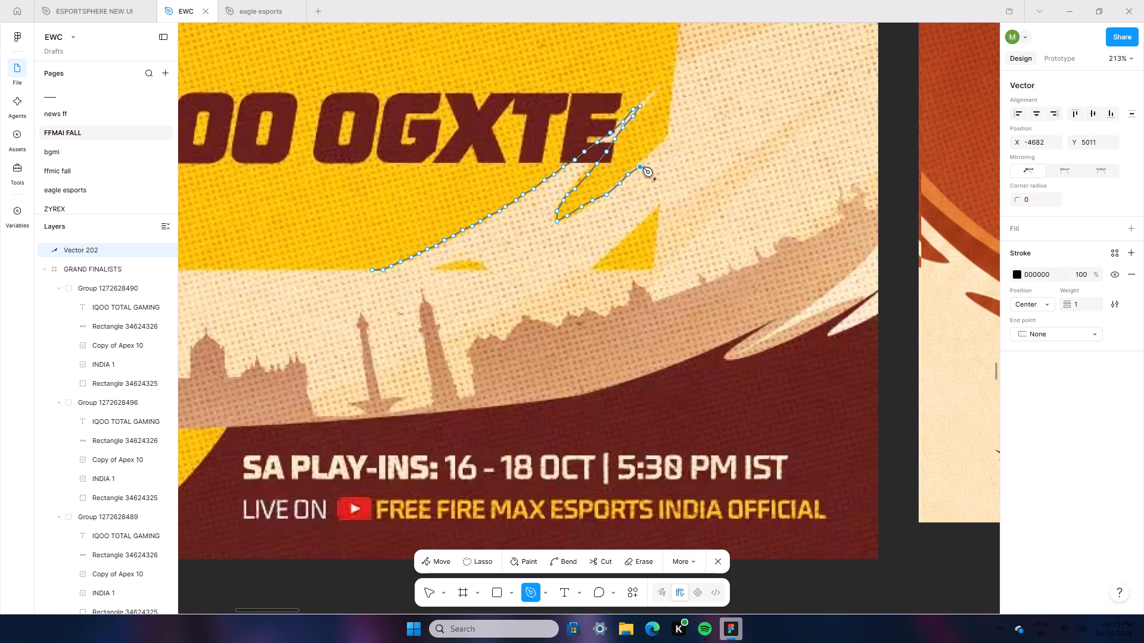
pyautogui.click(651, 155)
pyautogui.click(658, 147)
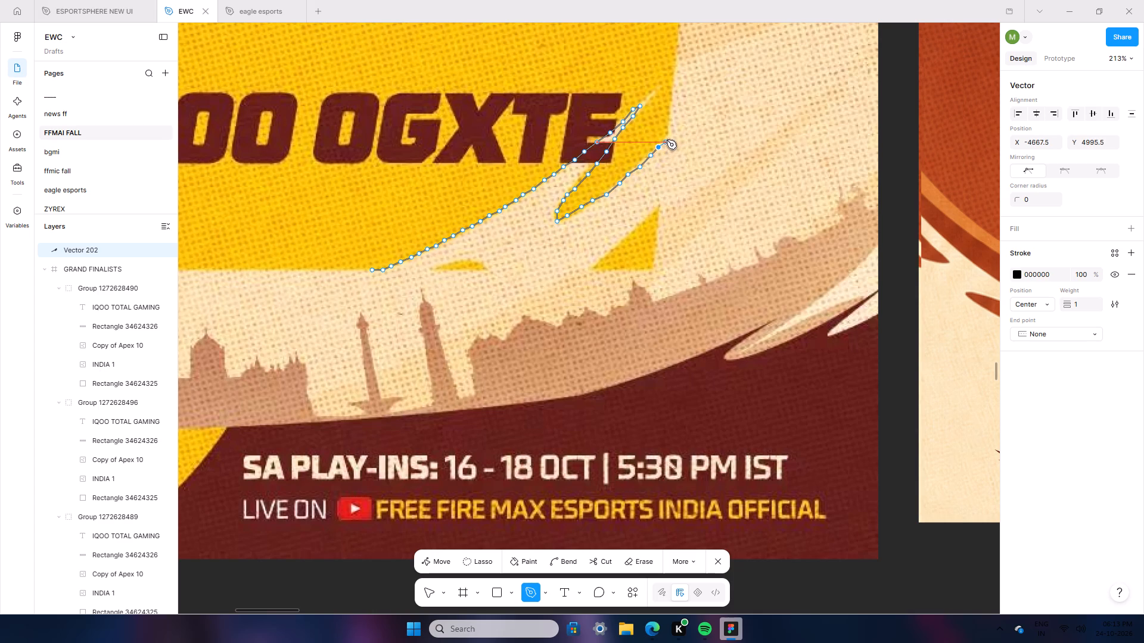
pyautogui.click(667, 139)
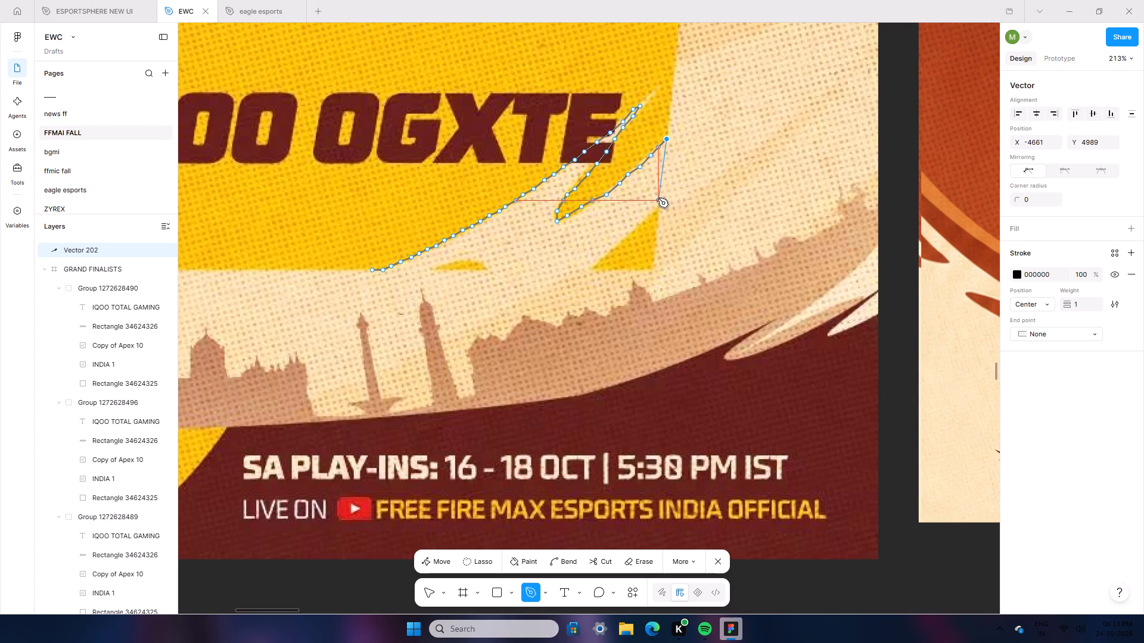
# Trace the splash's far side down to the yellow banner's bottom edge, close the path at its start and finish vector editing.
pyautogui.click(658, 204)
pyautogui.click(649, 212)
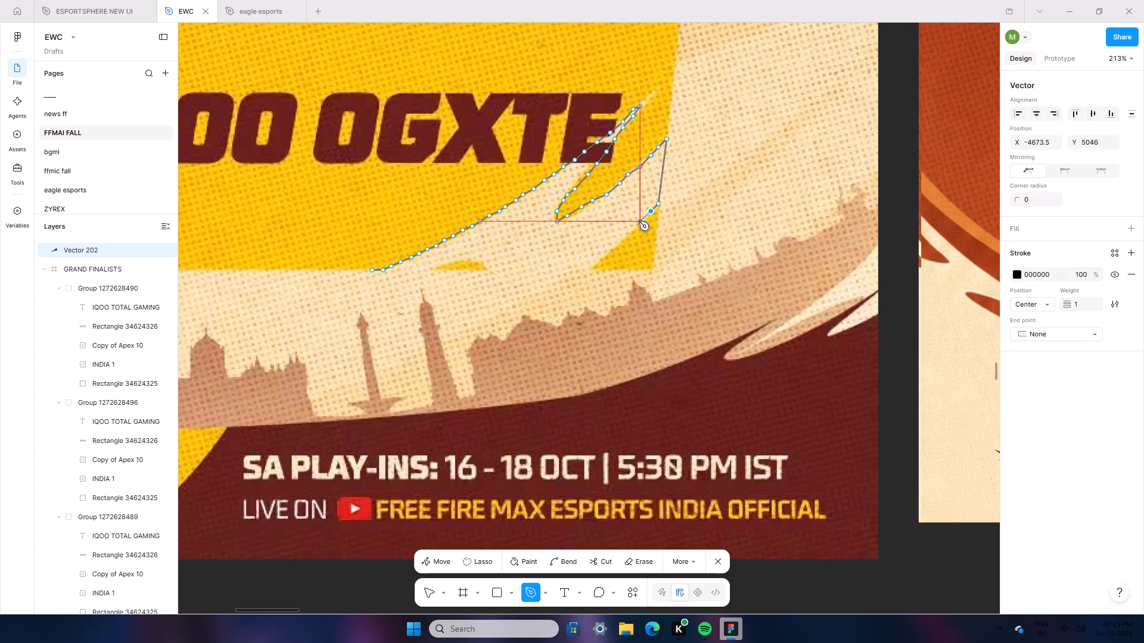
pyautogui.click(639, 221)
pyautogui.click(629, 236)
pyautogui.click(622, 241)
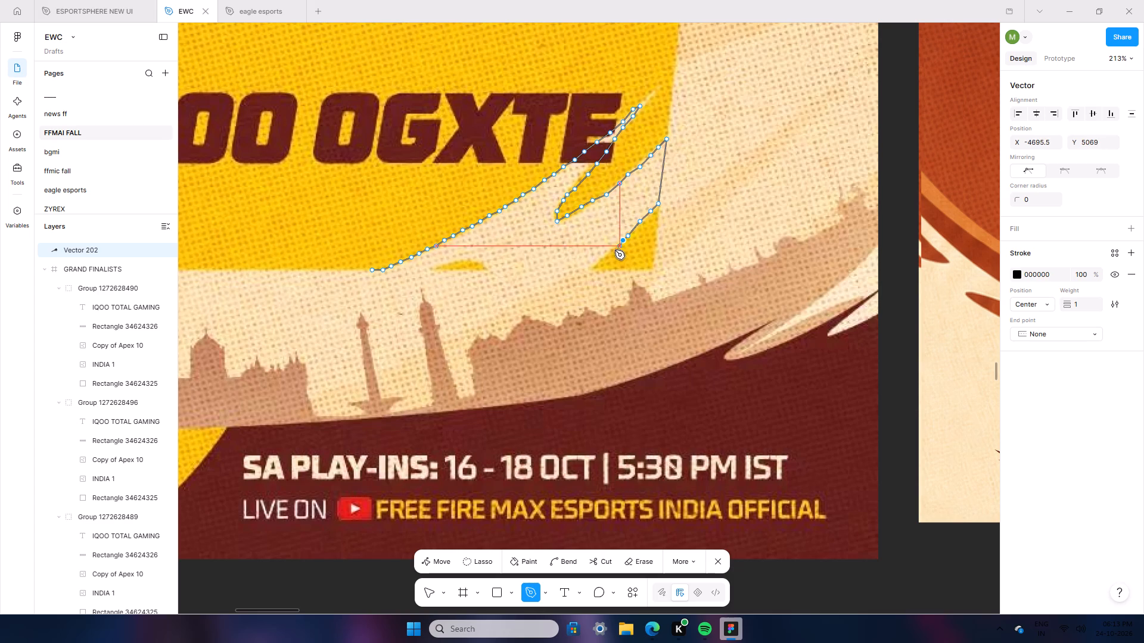
pyautogui.click(614, 251)
pyautogui.click(604, 258)
pyautogui.click(596, 266)
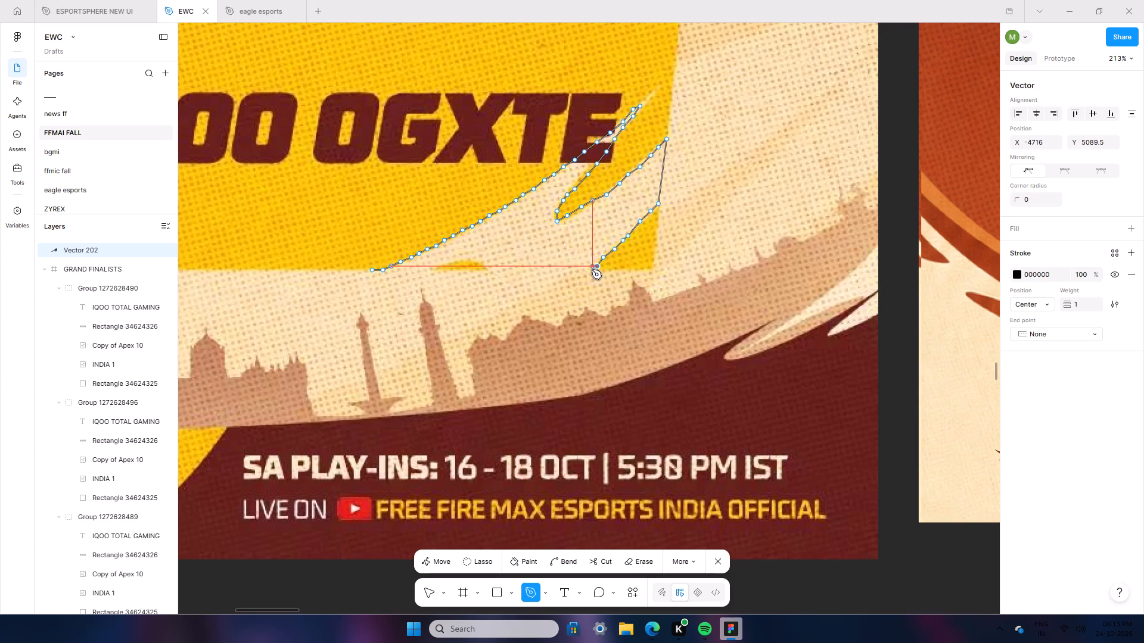
pyautogui.click(591, 270)
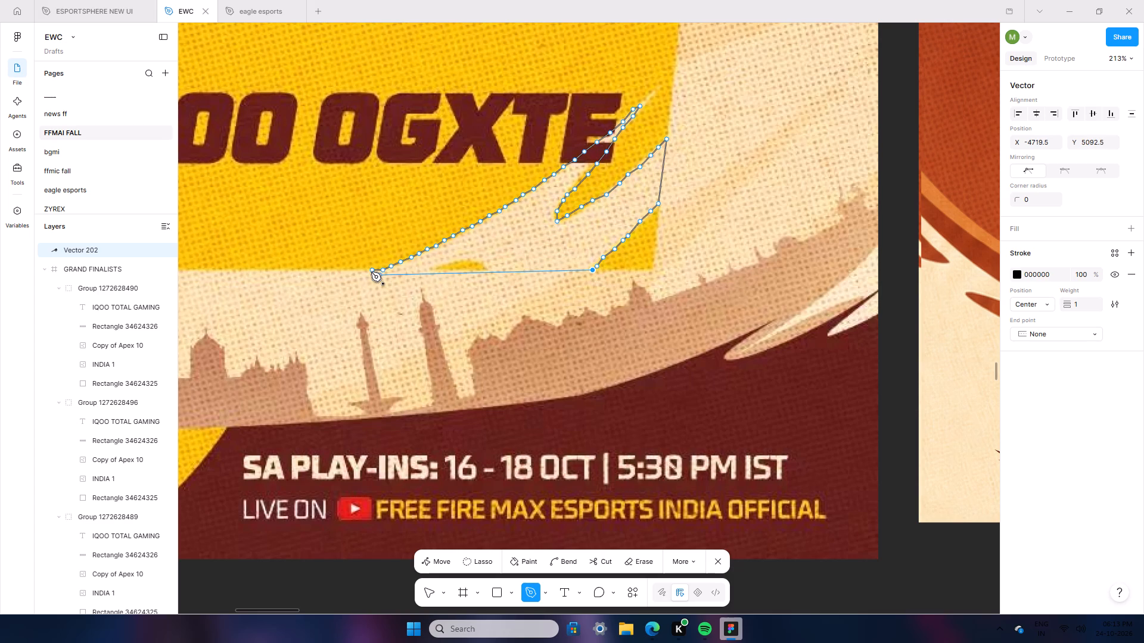
pyautogui.click(371, 272)
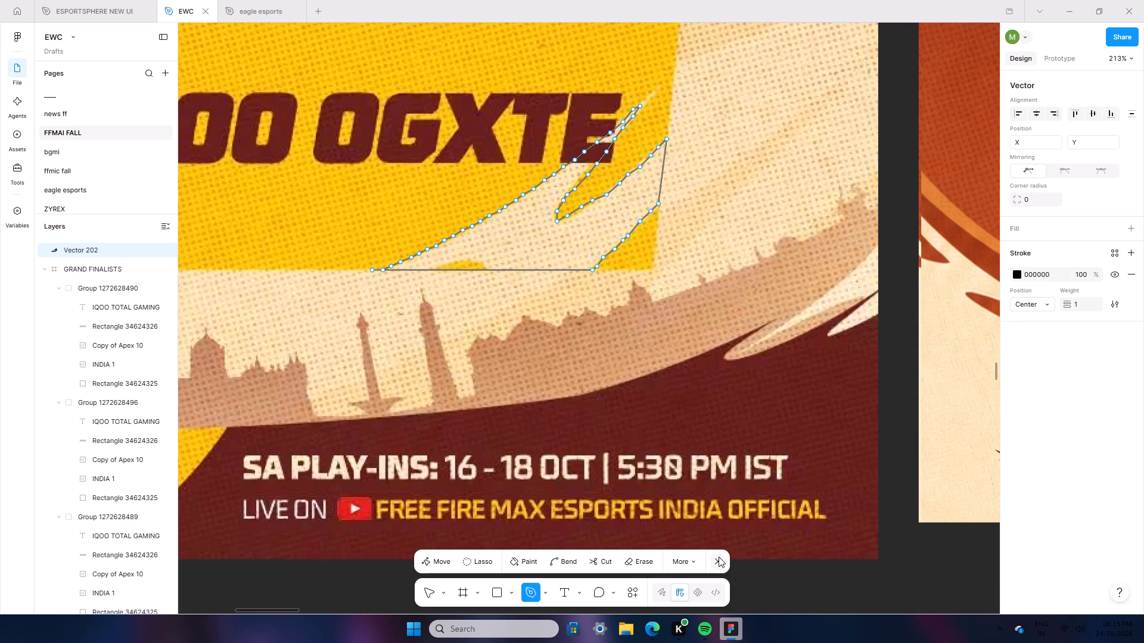
pyautogui.click(720, 561)
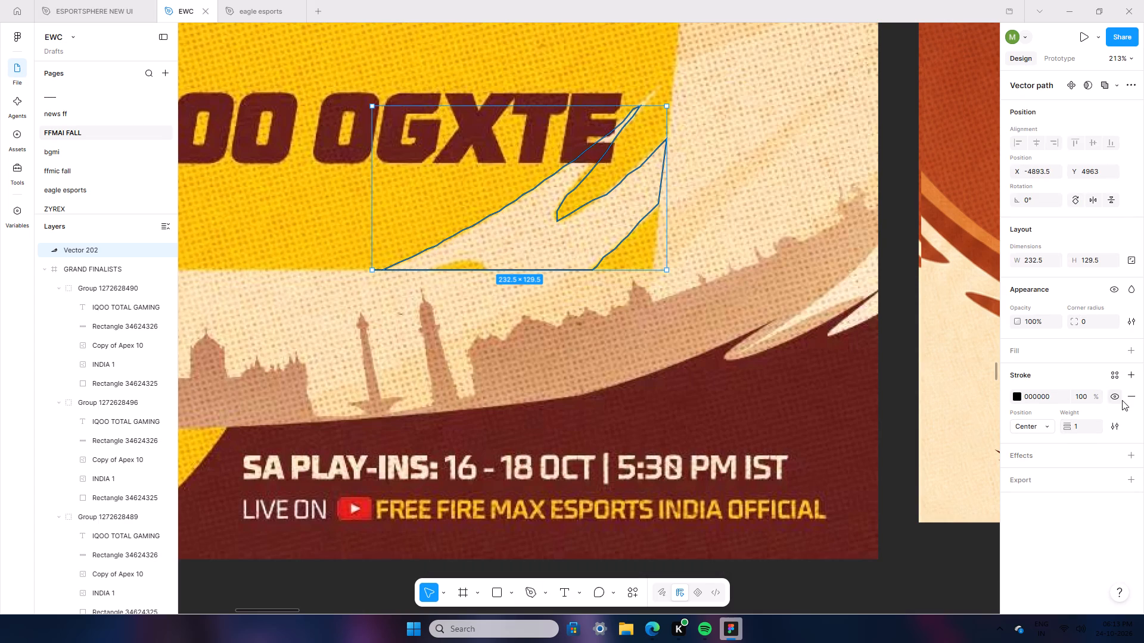
# Remove the splash shape's stroke and give it a cream F9E0B0 fill sampled from the iQOO OGXTE poster.
pyautogui.click(1130, 398)
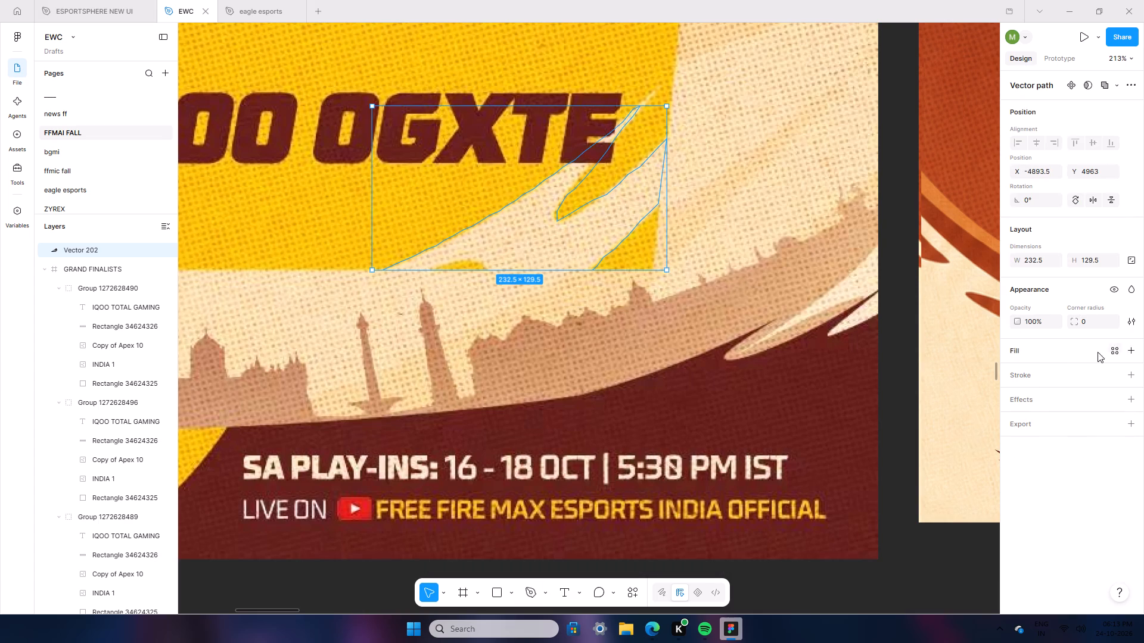
pyautogui.click(1130, 354)
pyautogui.click(876, 478)
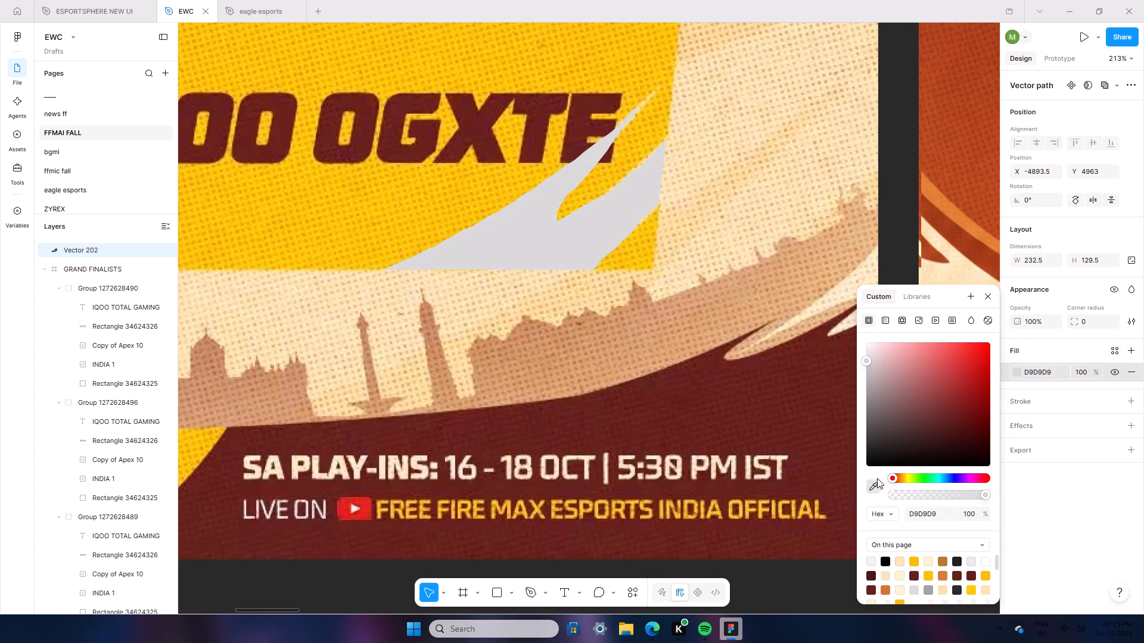
pyautogui.keyDown('ctrl'); pyautogui.scroll(-10, 580, 398); pyautogui.keyUp('ctrl')
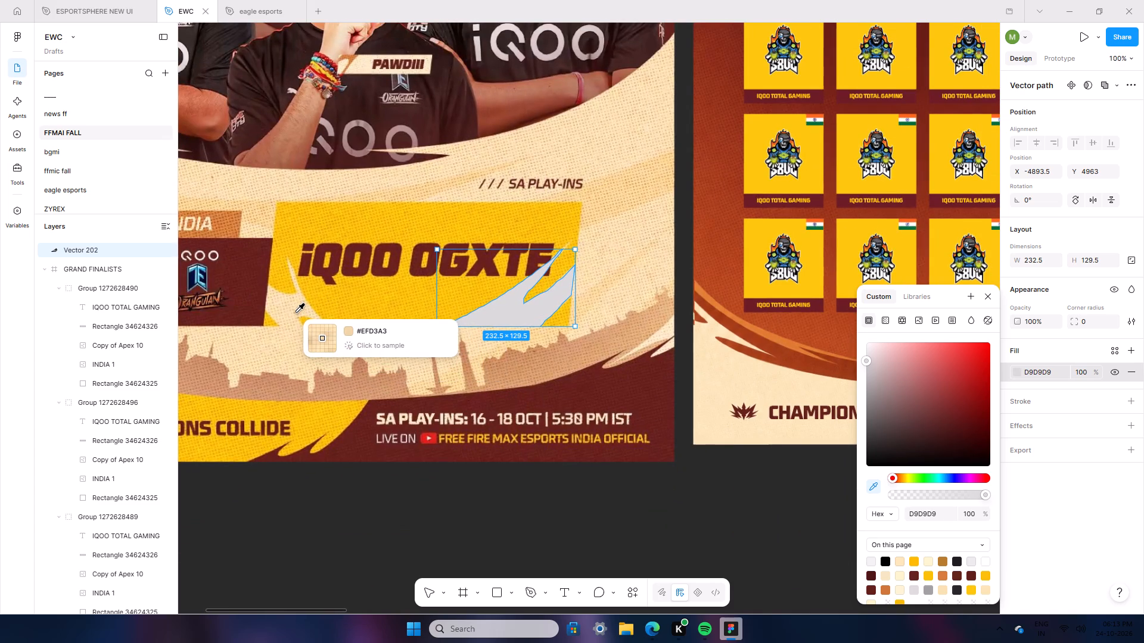
pyautogui.click(292, 310)
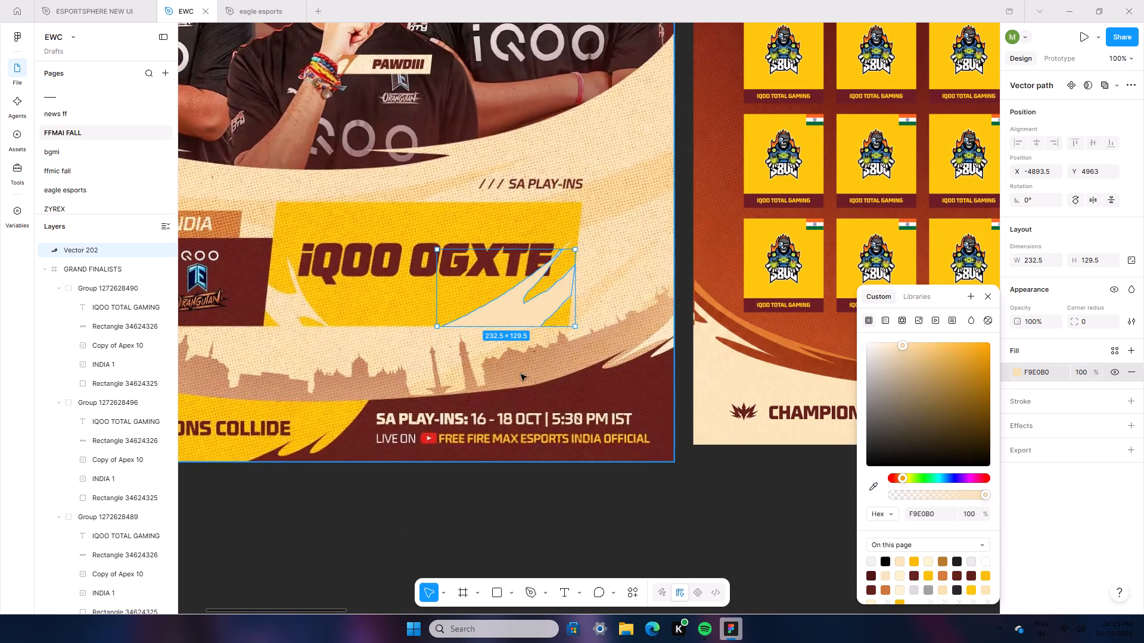
# Move the splash shape onto the GRAND FINALISTS poster, over the first tile of the bottom row.
pyautogui.moveTo(515, 317); pyautogui.dragTo(797, 298)
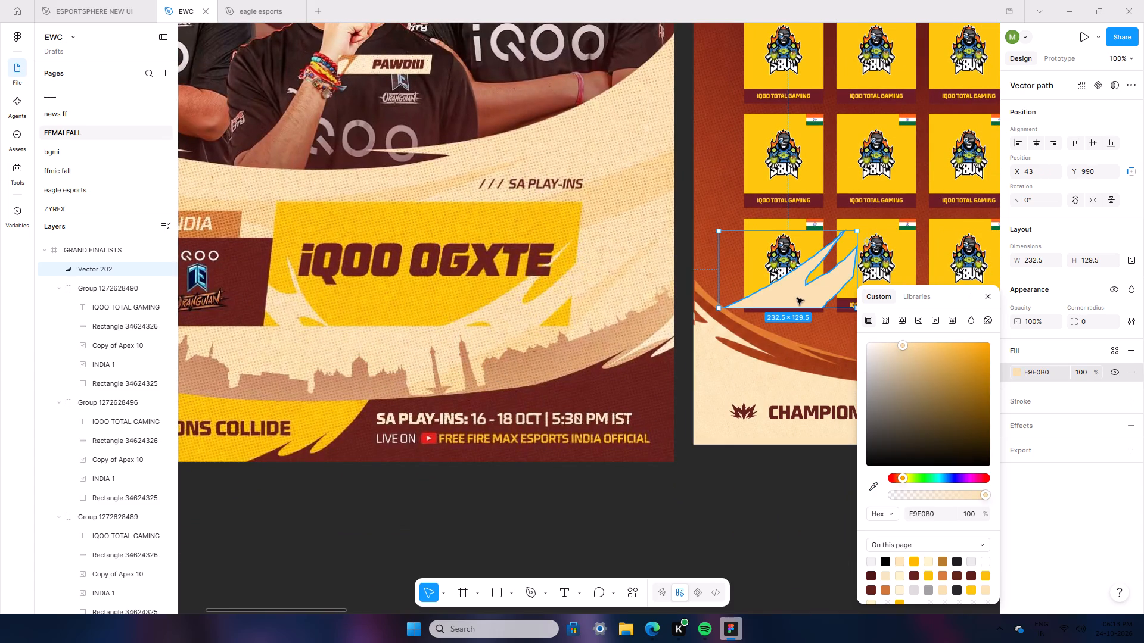
pyautogui.keyDown('ctrl'); pyautogui.scroll(5, 778, 494); pyautogui.keyUp('ctrl')
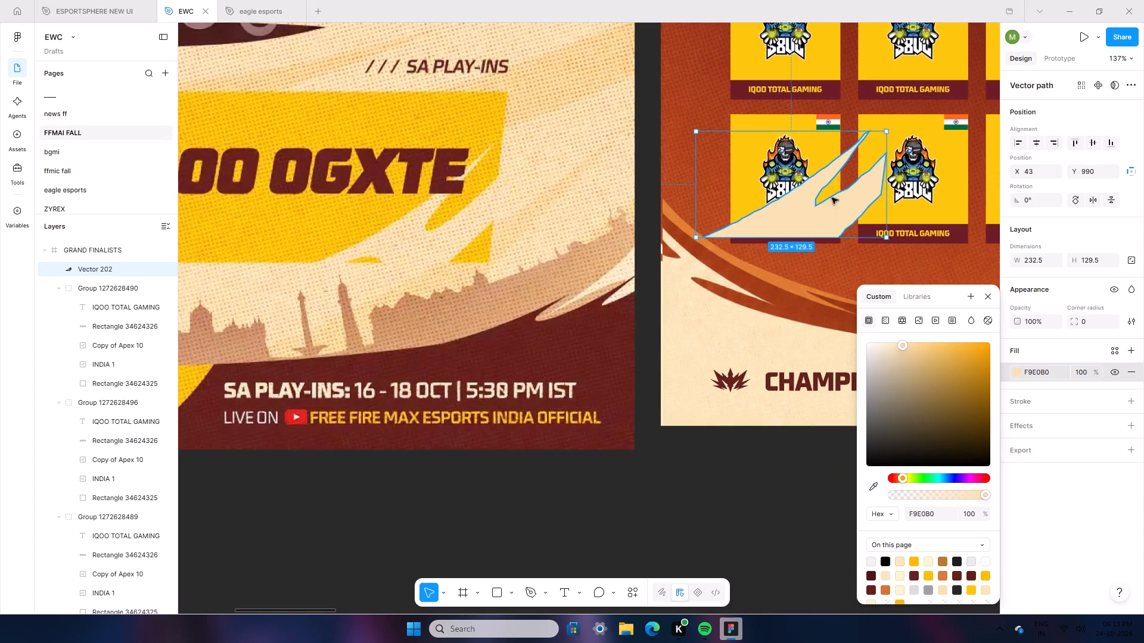
pyautogui.moveTo(822, 203); pyautogui.dragTo(819, 195)
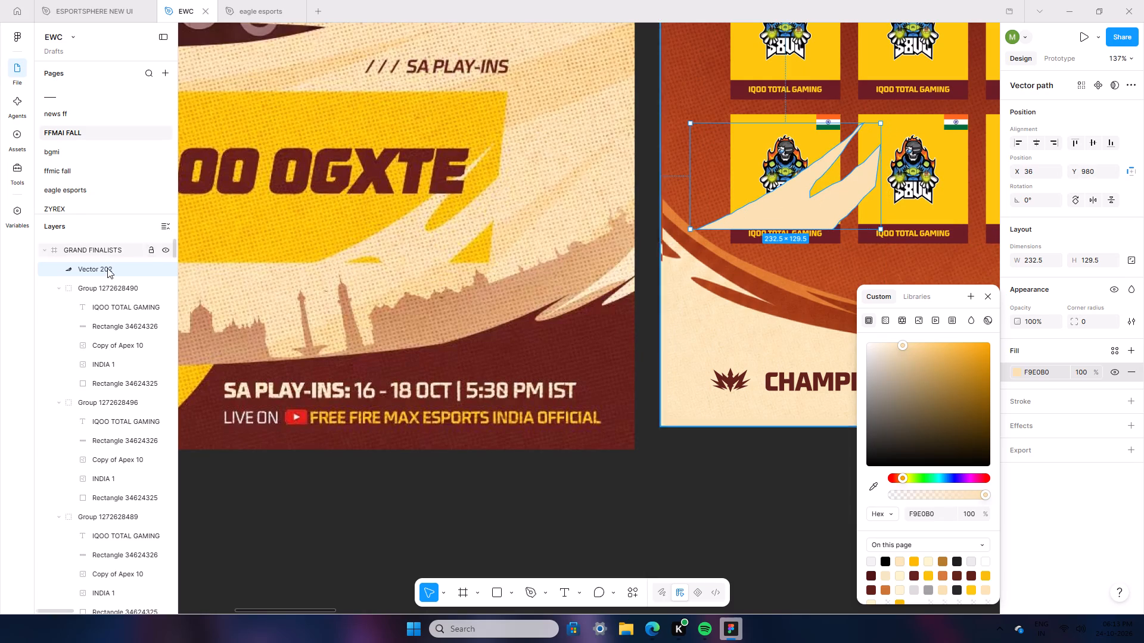
pyautogui.moveTo(105, 268); pyautogui.dragTo(102, 374)
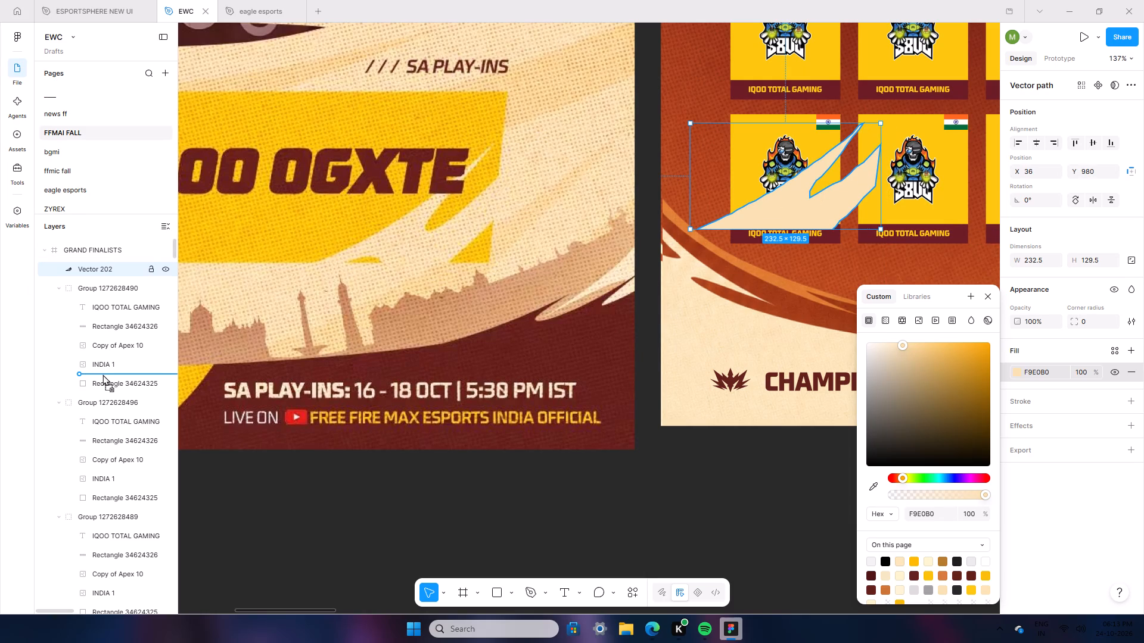
pyautogui.moveTo(102, 374); pyautogui.dragTo(101, 375)
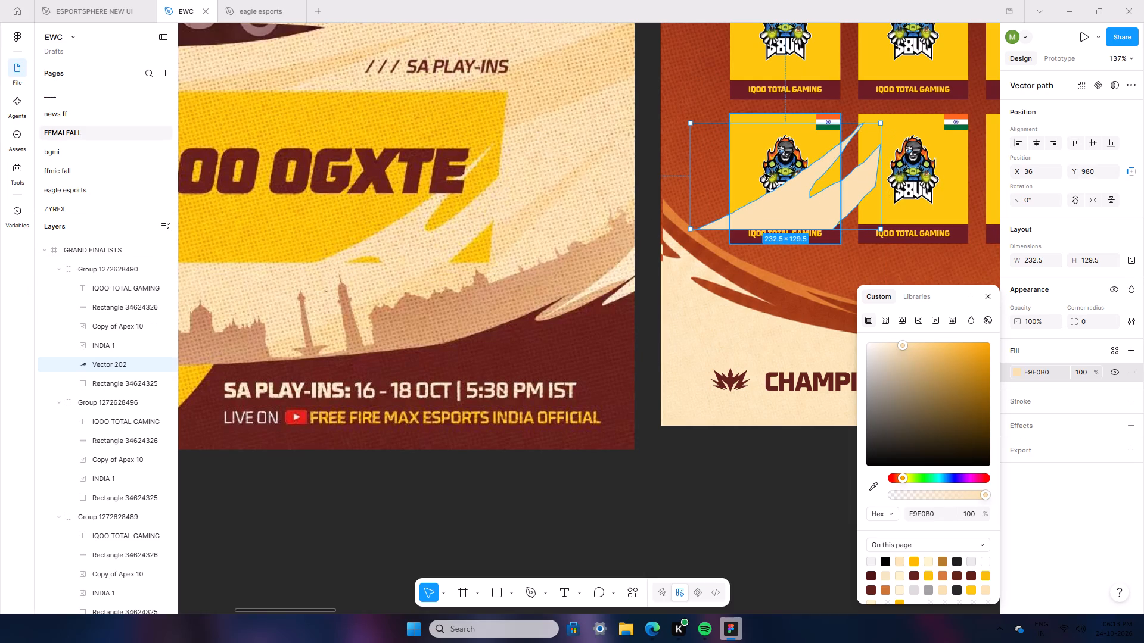
pyautogui.moveTo(798, 171); pyautogui.dragTo(826, 166)
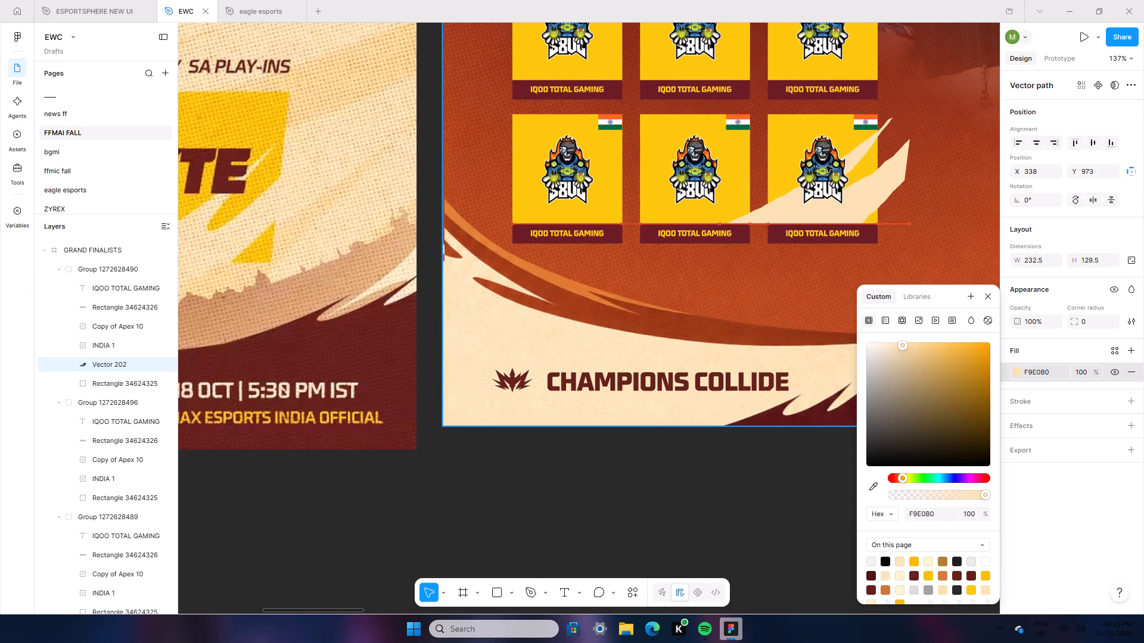
pyautogui.moveTo(826, 166); pyautogui.dragTo(835, 173)
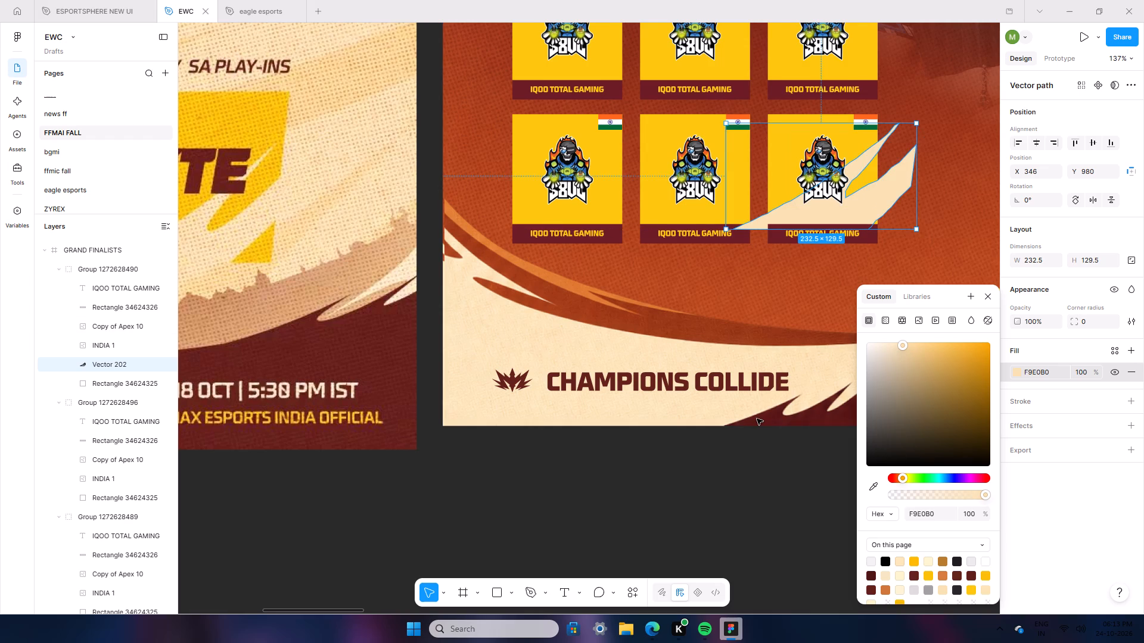
# Recolour the splash shape to A63F1A, sampled from the GRAND FINALISTS poster's orange-red background.
pyautogui.keyDown('ctrl'); pyautogui.scroll(-4, 754, 419); pyautogui.keyUp('ctrl')
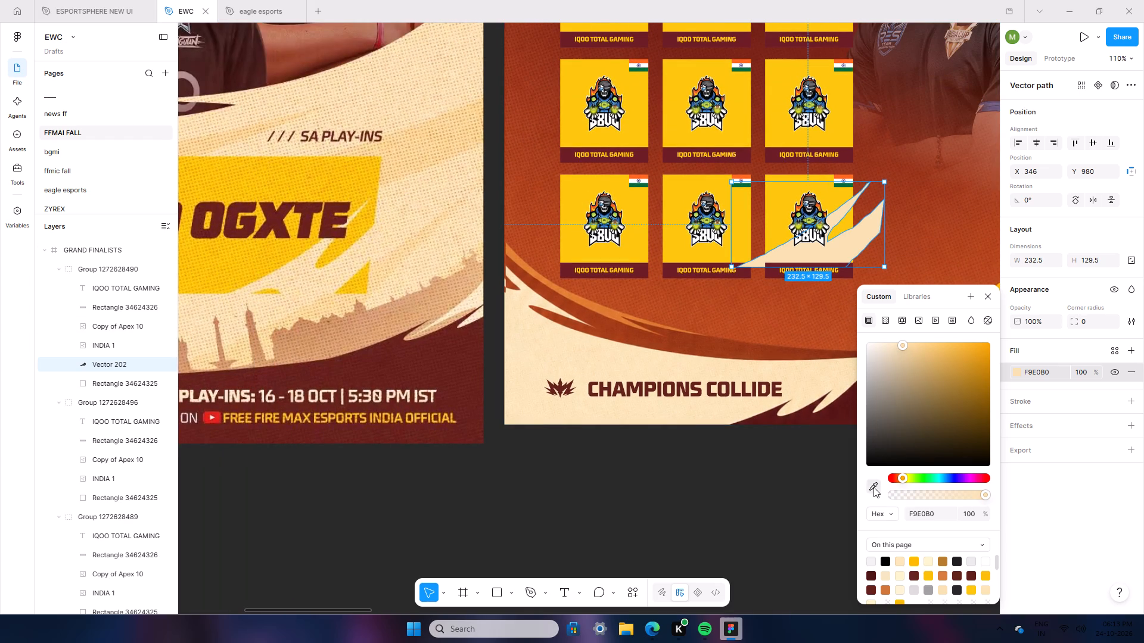
pyautogui.click(873, 487)
pyautogui.click(896, 264)
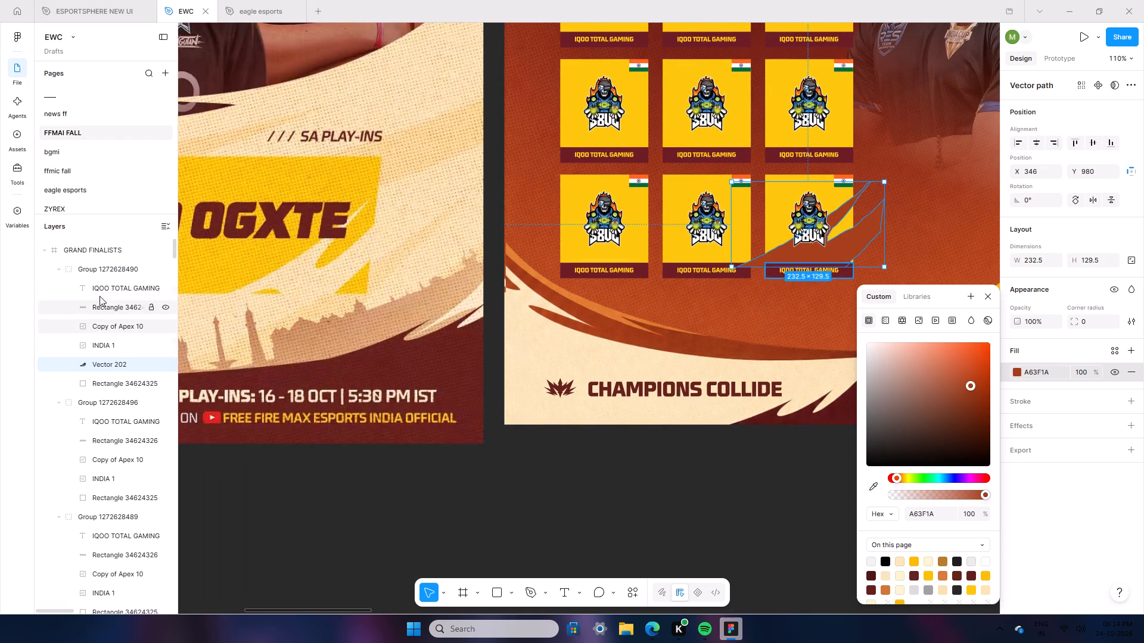
pyautogui.click(100, 274)
pyautogui.rightClick(100, 274)
pyautogui.click(141, 323)
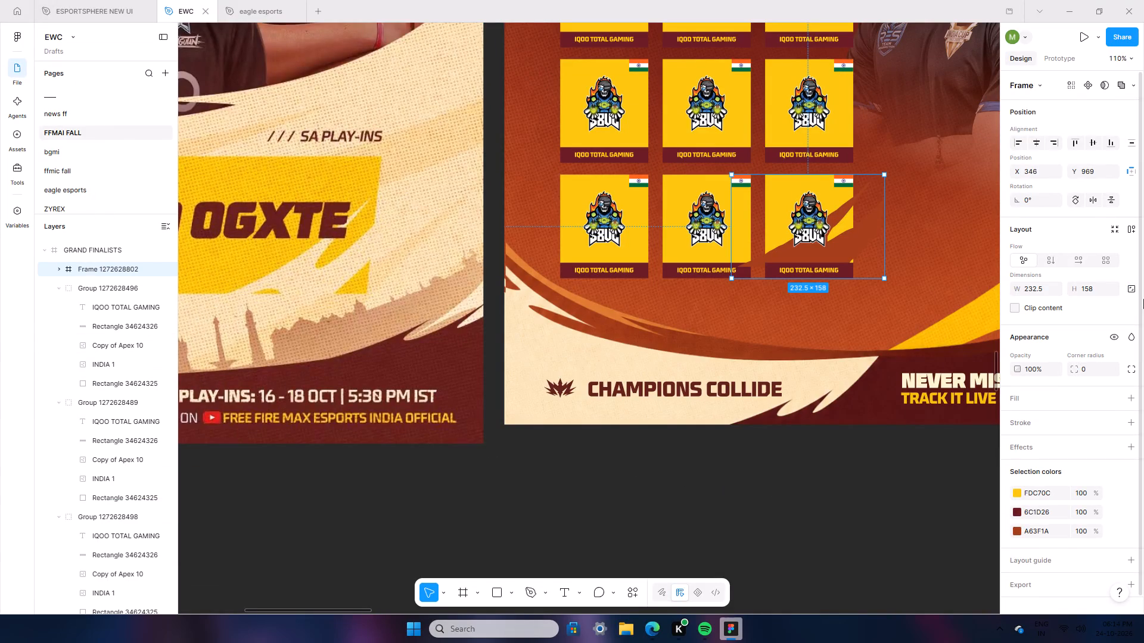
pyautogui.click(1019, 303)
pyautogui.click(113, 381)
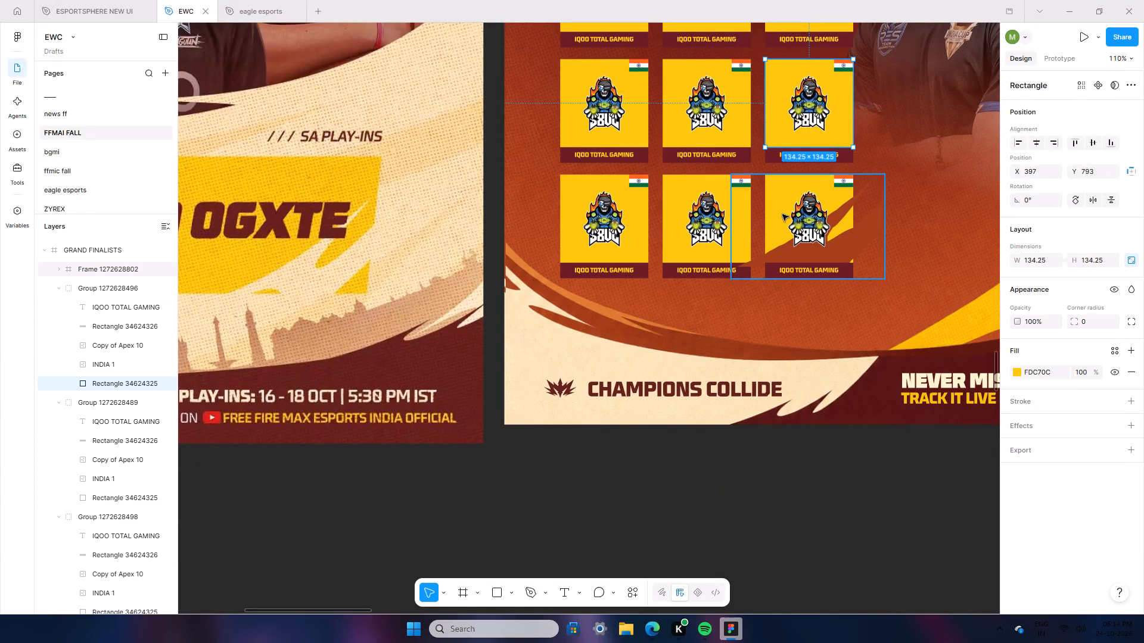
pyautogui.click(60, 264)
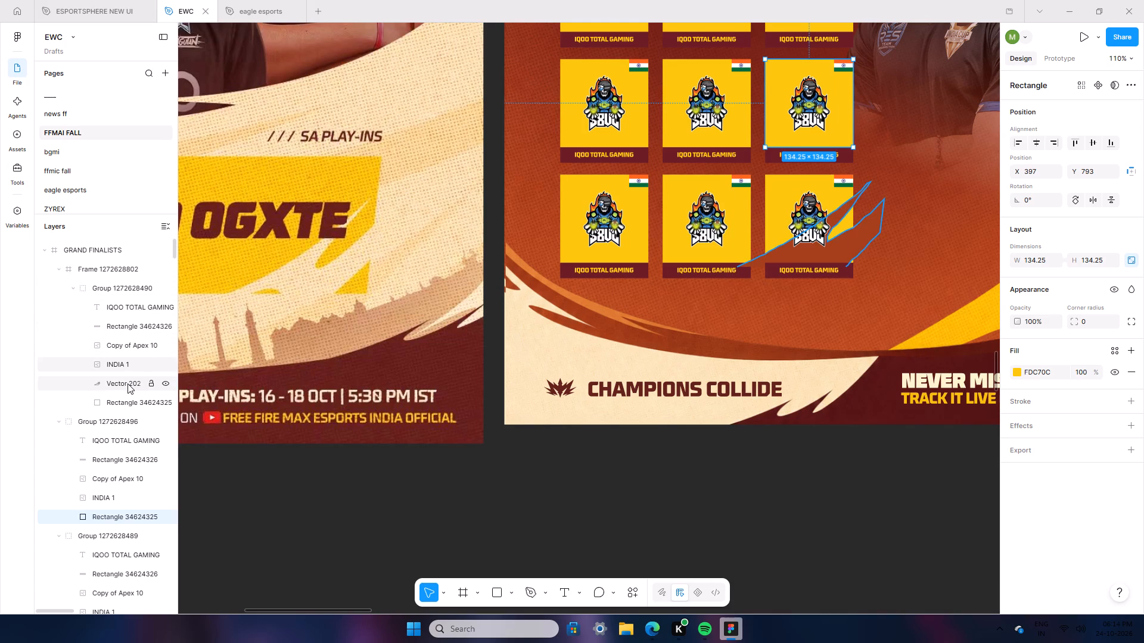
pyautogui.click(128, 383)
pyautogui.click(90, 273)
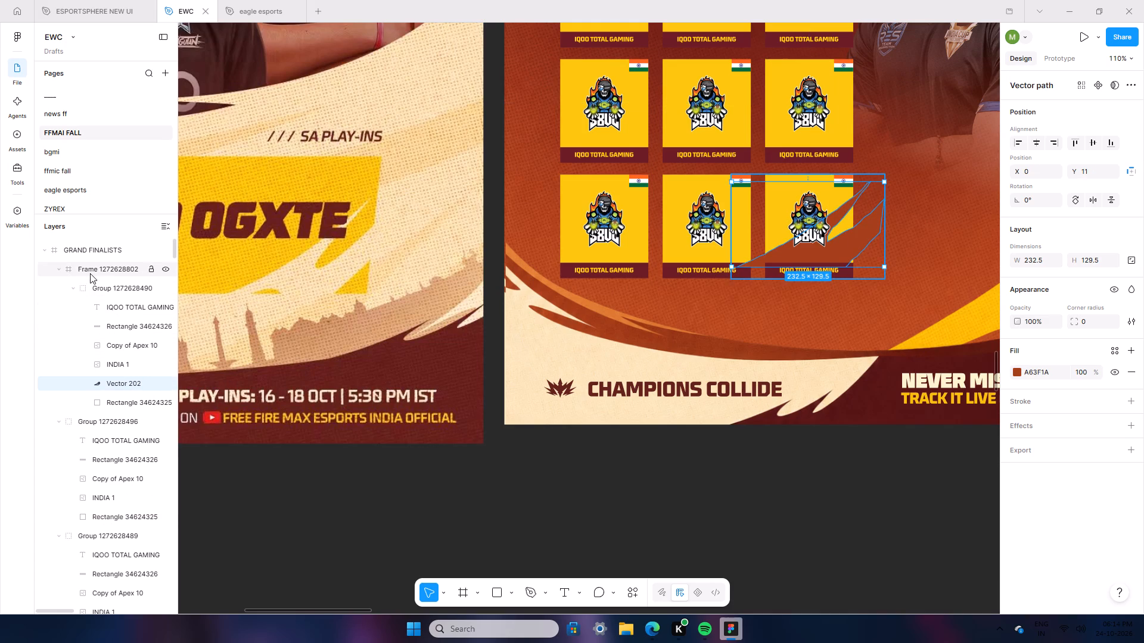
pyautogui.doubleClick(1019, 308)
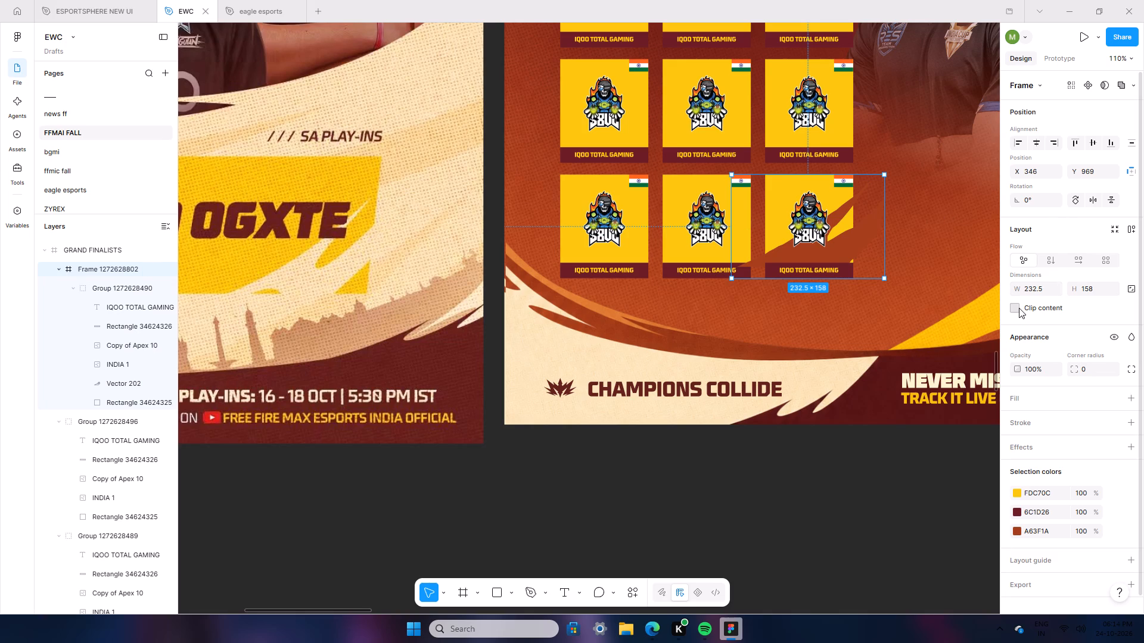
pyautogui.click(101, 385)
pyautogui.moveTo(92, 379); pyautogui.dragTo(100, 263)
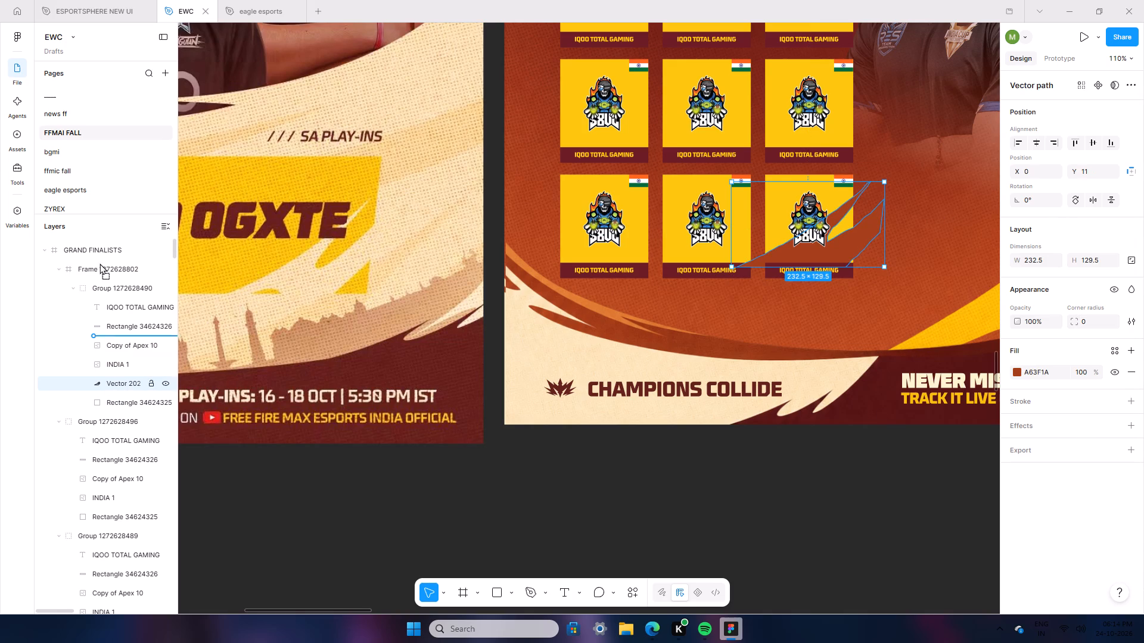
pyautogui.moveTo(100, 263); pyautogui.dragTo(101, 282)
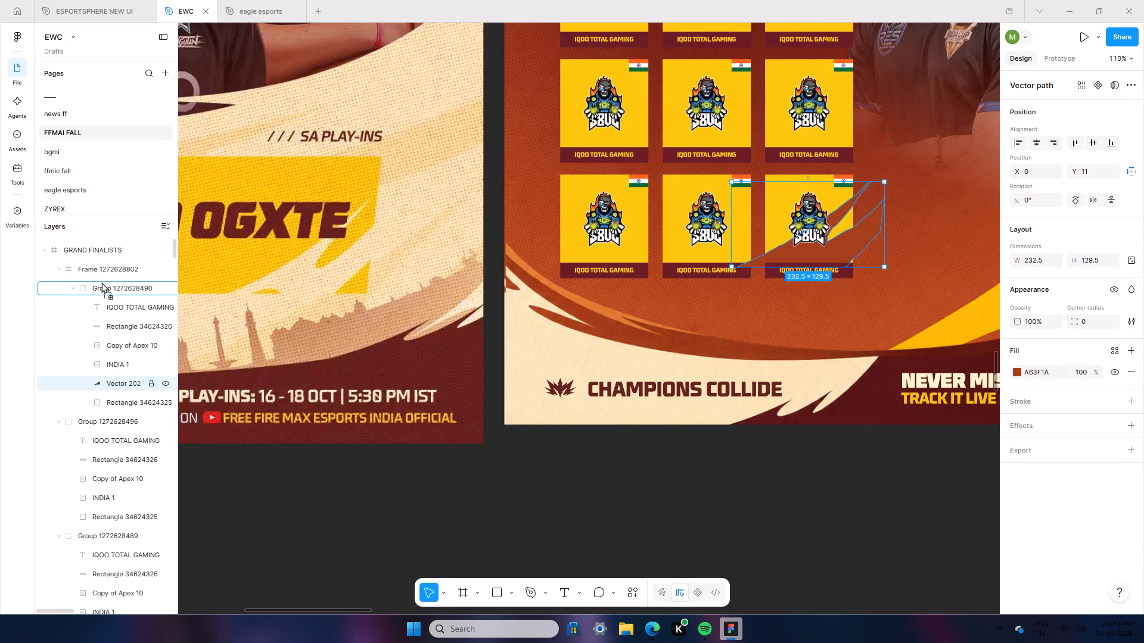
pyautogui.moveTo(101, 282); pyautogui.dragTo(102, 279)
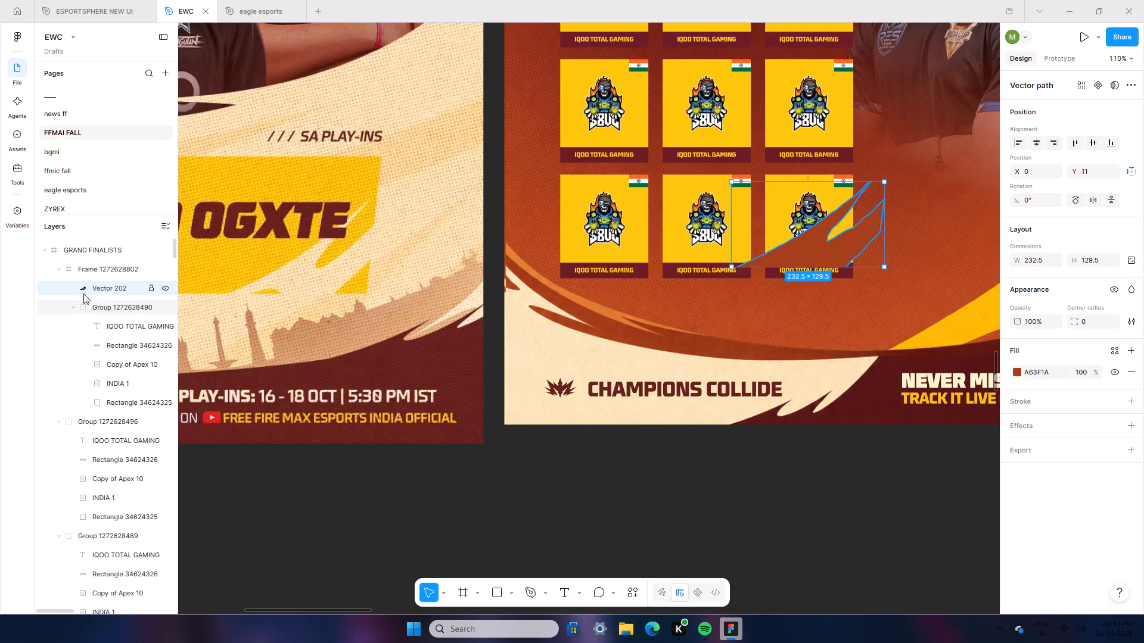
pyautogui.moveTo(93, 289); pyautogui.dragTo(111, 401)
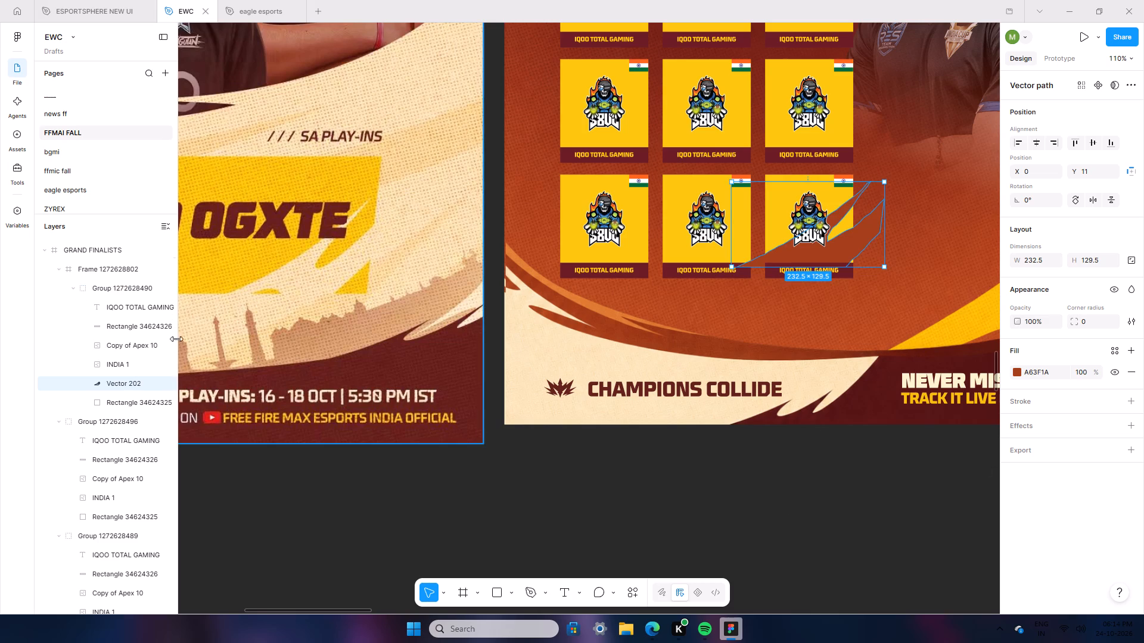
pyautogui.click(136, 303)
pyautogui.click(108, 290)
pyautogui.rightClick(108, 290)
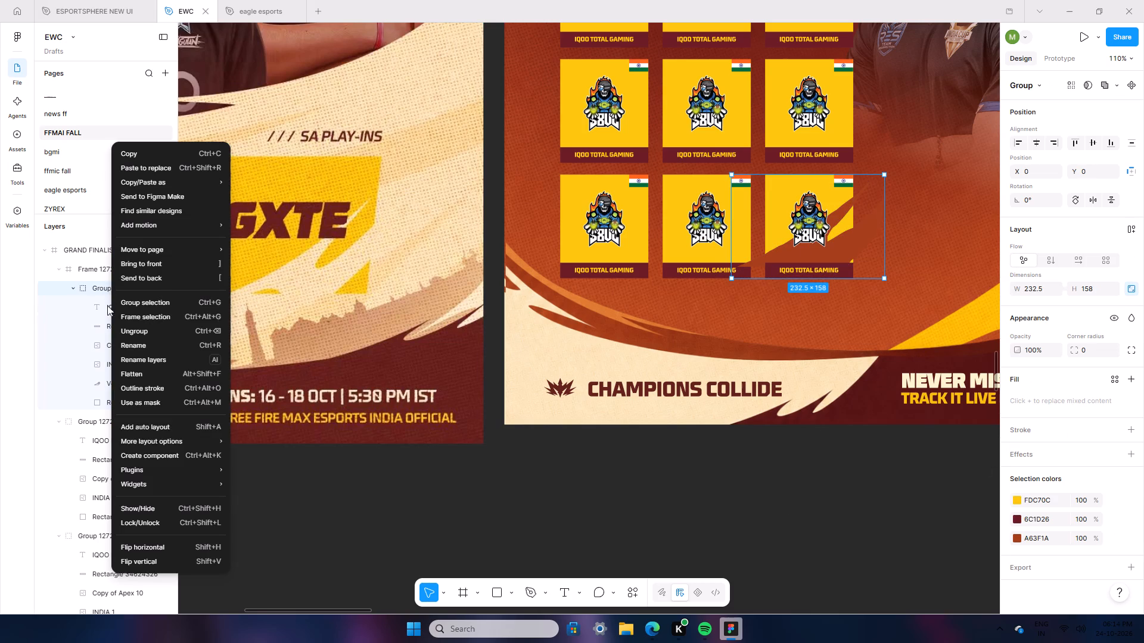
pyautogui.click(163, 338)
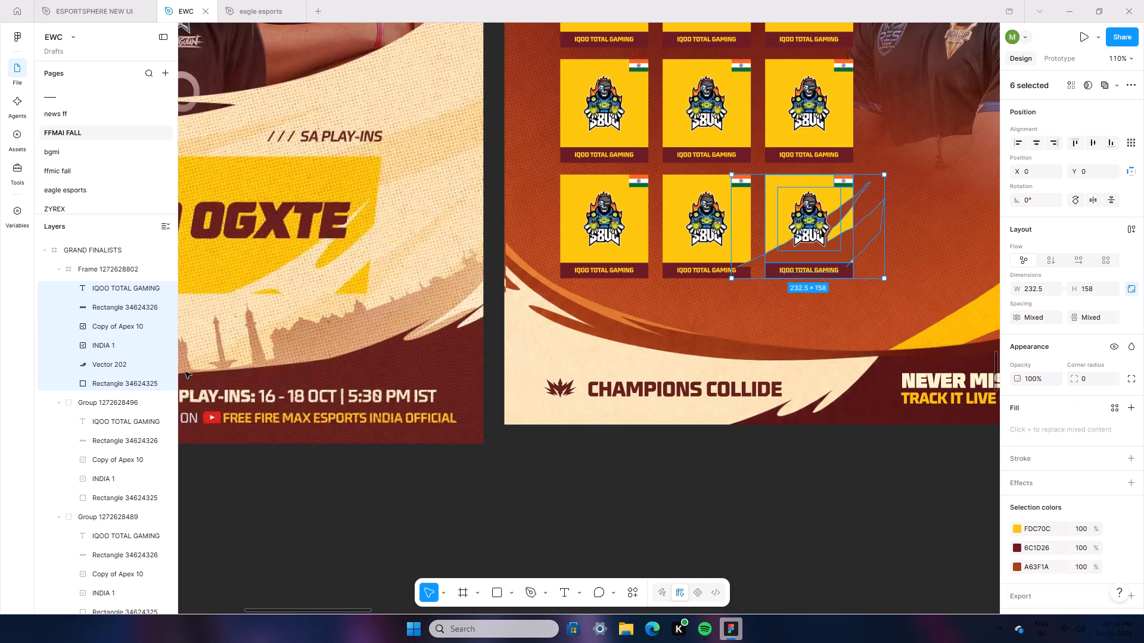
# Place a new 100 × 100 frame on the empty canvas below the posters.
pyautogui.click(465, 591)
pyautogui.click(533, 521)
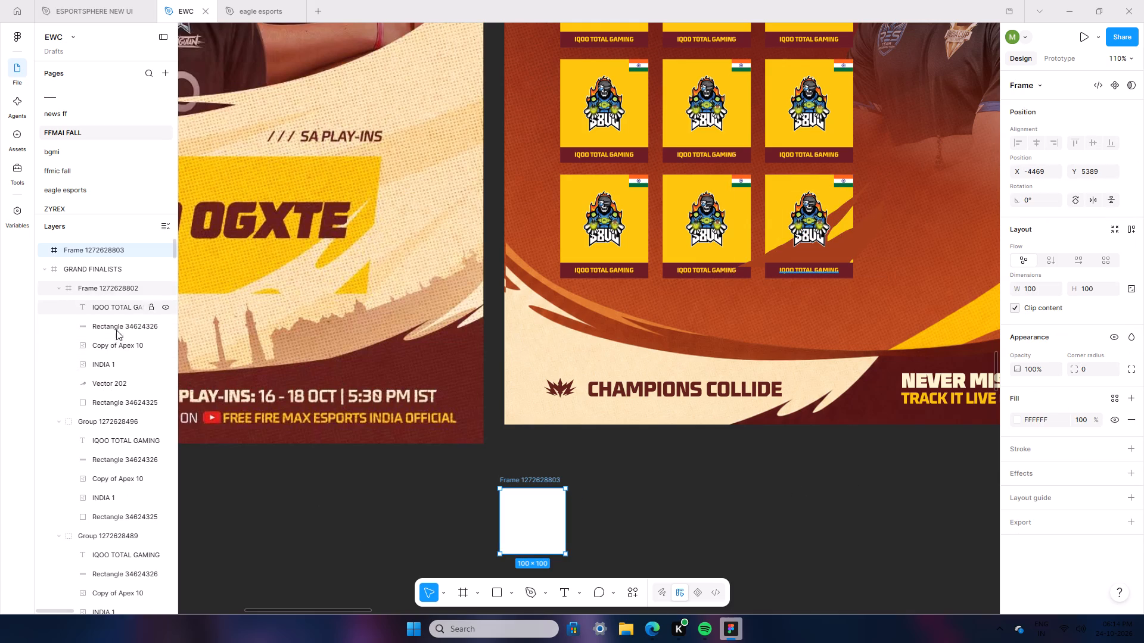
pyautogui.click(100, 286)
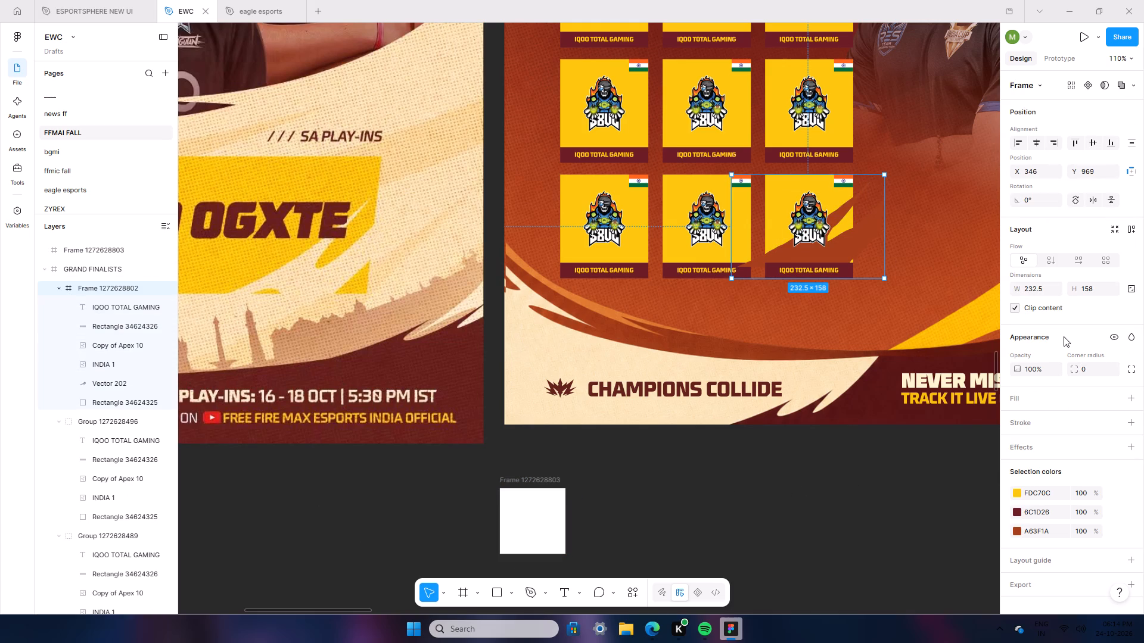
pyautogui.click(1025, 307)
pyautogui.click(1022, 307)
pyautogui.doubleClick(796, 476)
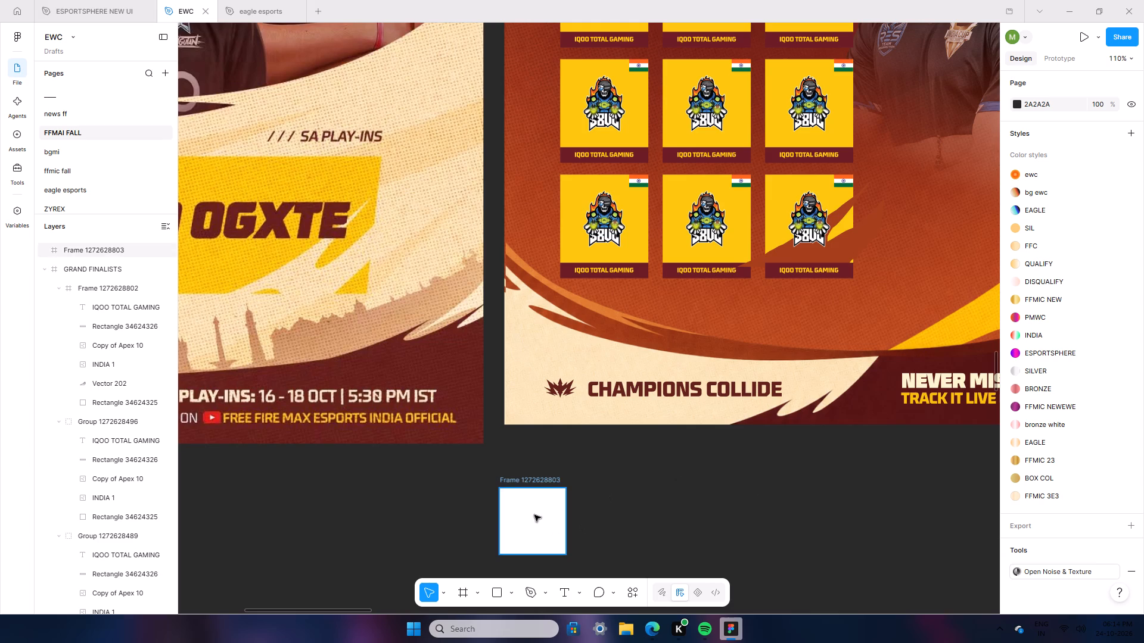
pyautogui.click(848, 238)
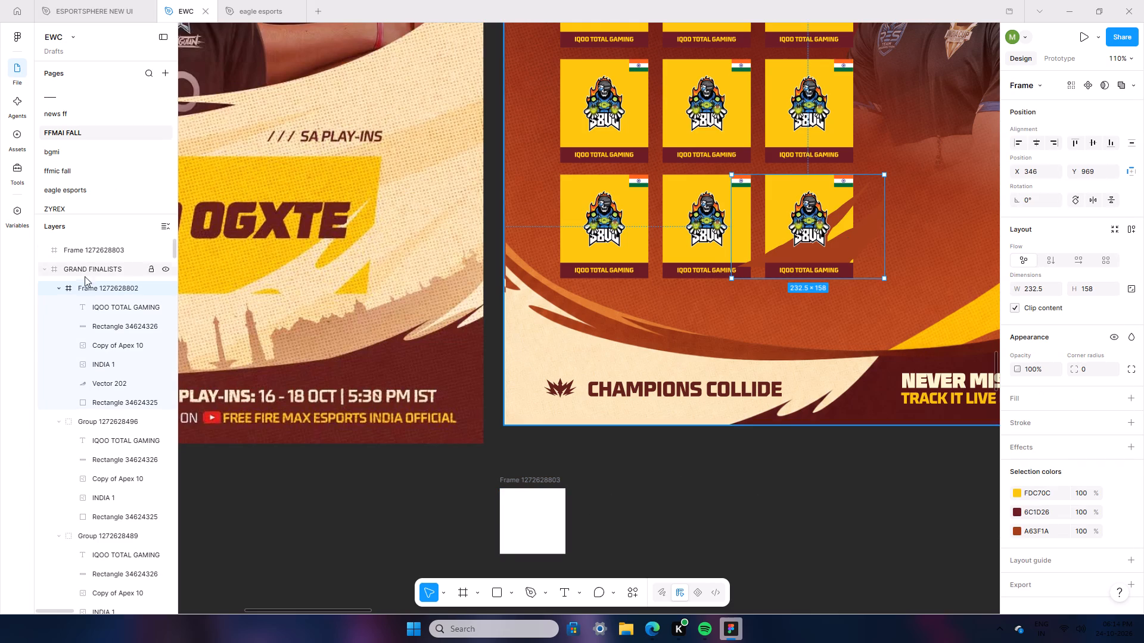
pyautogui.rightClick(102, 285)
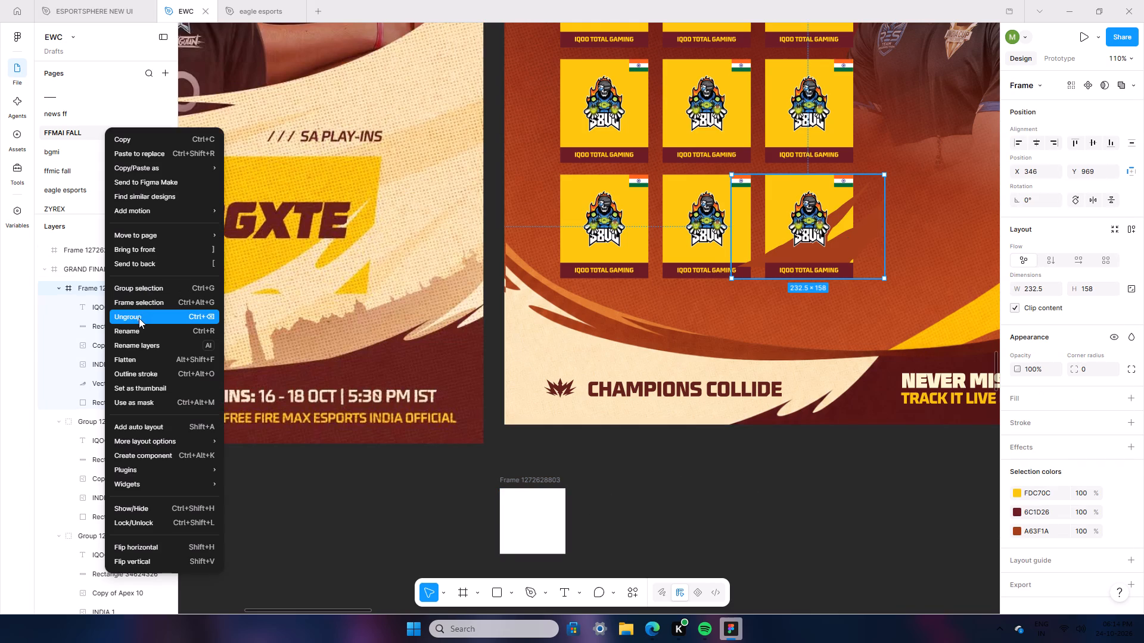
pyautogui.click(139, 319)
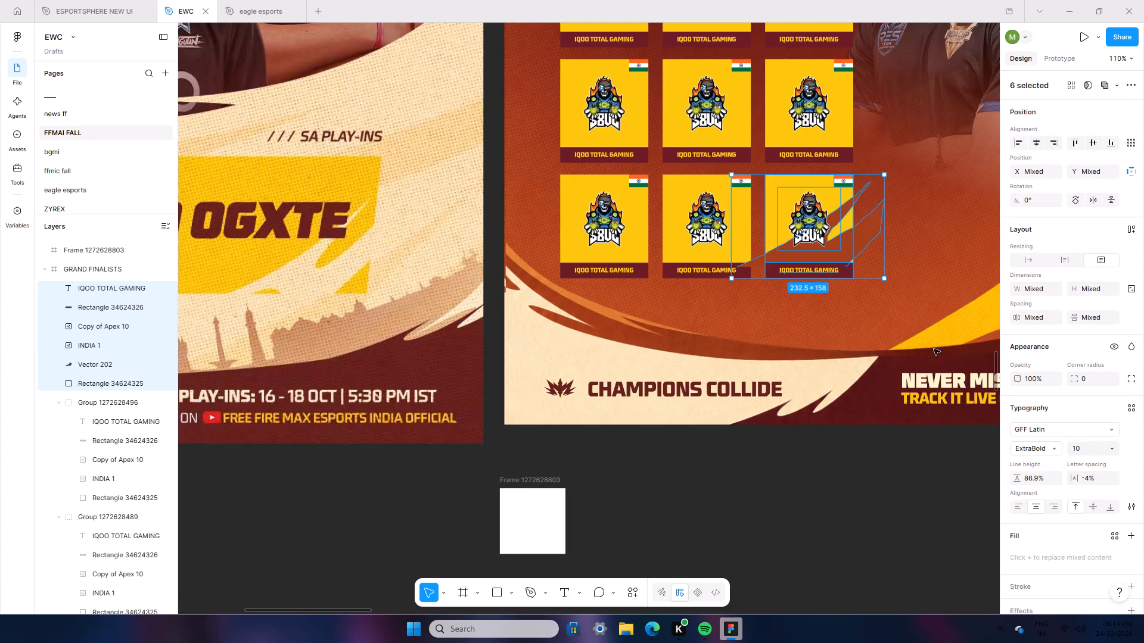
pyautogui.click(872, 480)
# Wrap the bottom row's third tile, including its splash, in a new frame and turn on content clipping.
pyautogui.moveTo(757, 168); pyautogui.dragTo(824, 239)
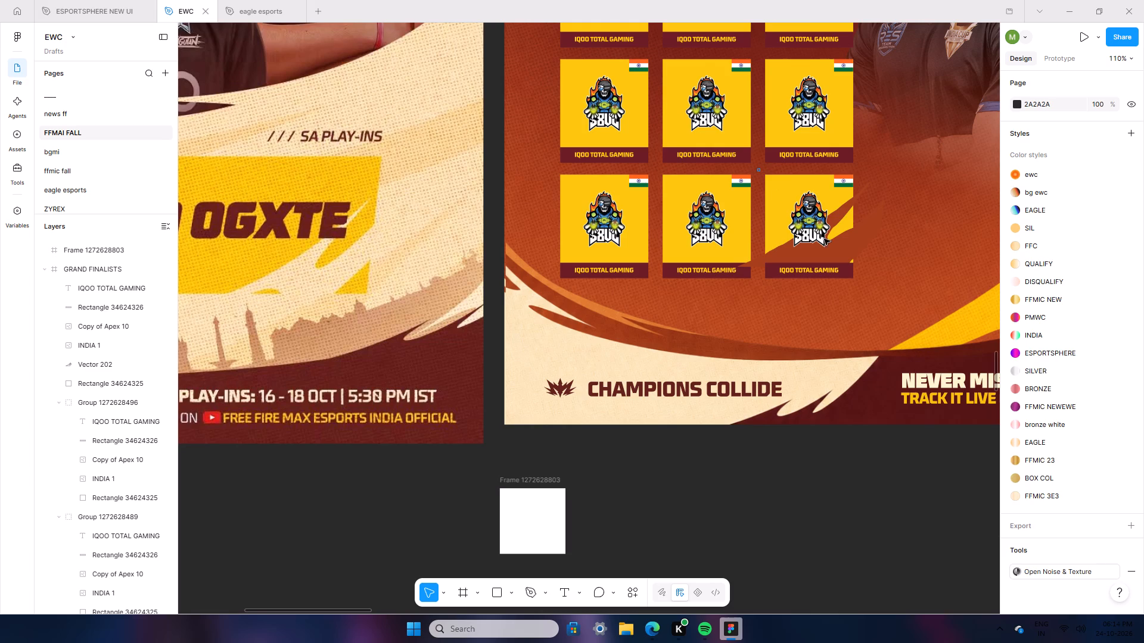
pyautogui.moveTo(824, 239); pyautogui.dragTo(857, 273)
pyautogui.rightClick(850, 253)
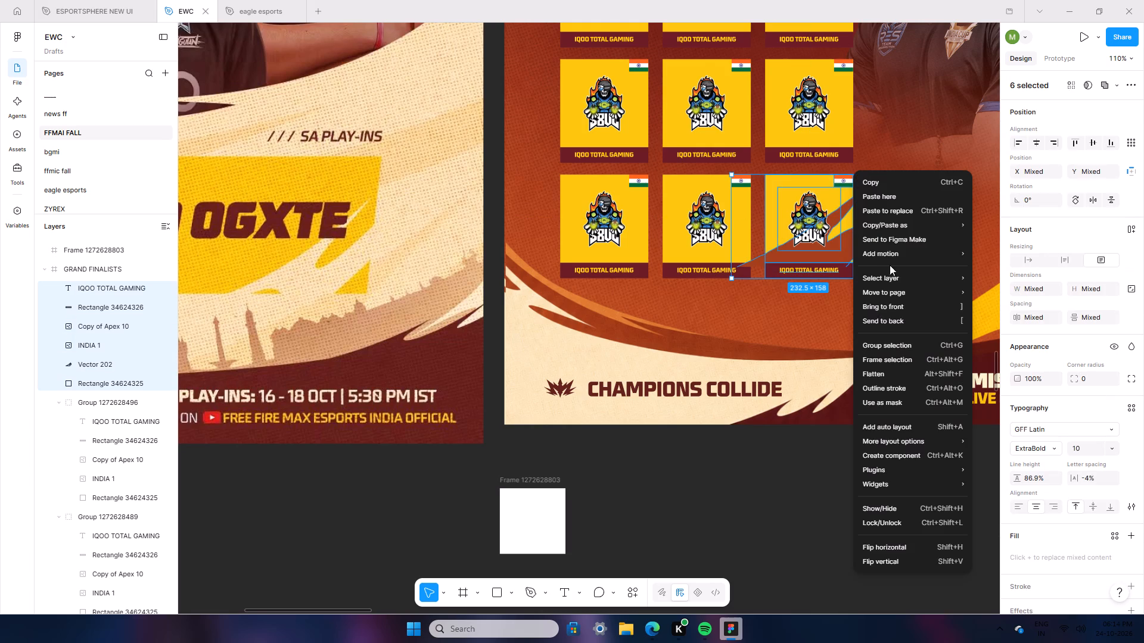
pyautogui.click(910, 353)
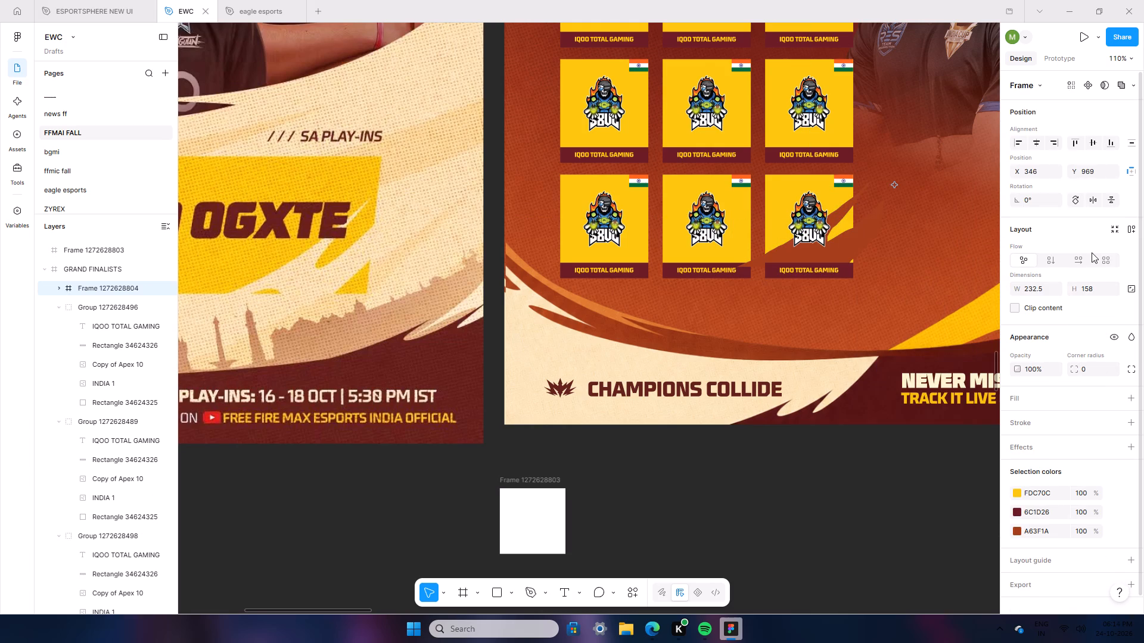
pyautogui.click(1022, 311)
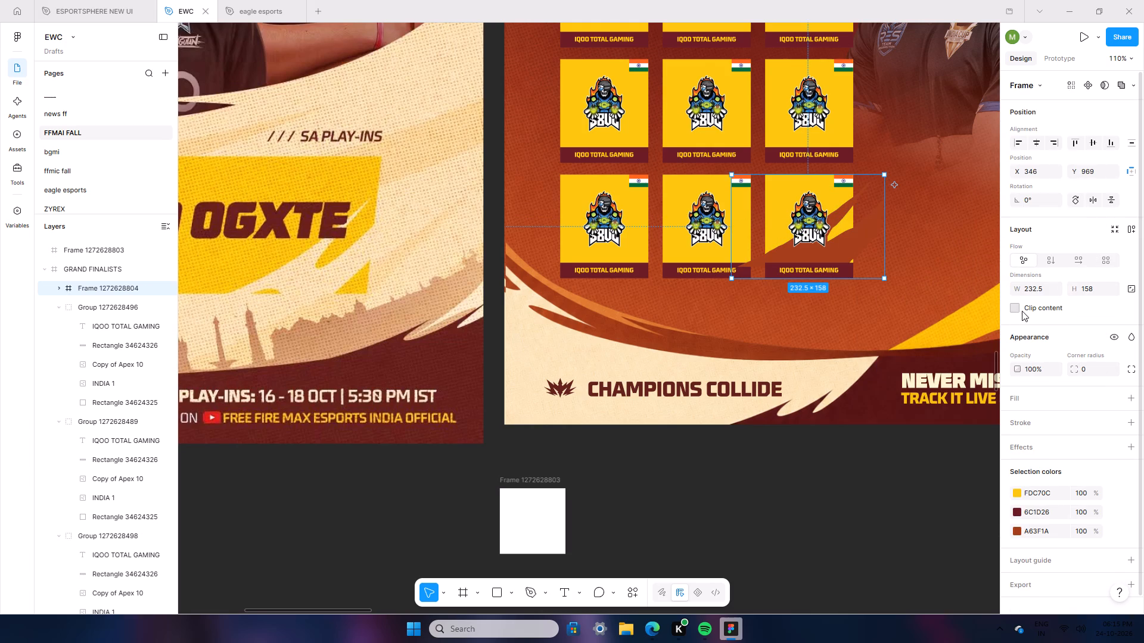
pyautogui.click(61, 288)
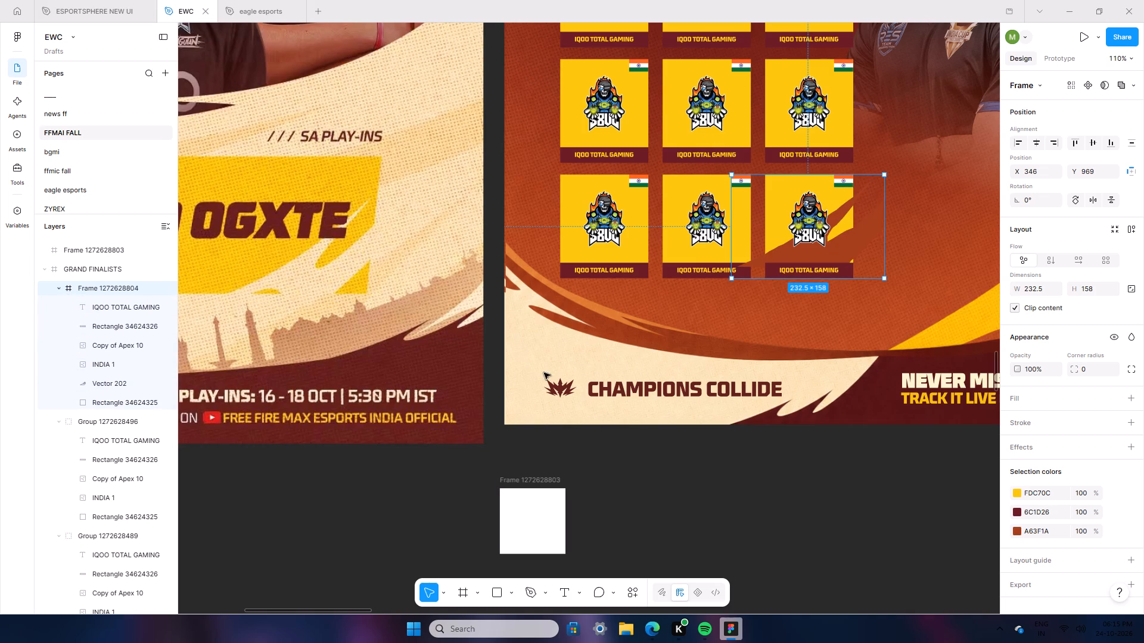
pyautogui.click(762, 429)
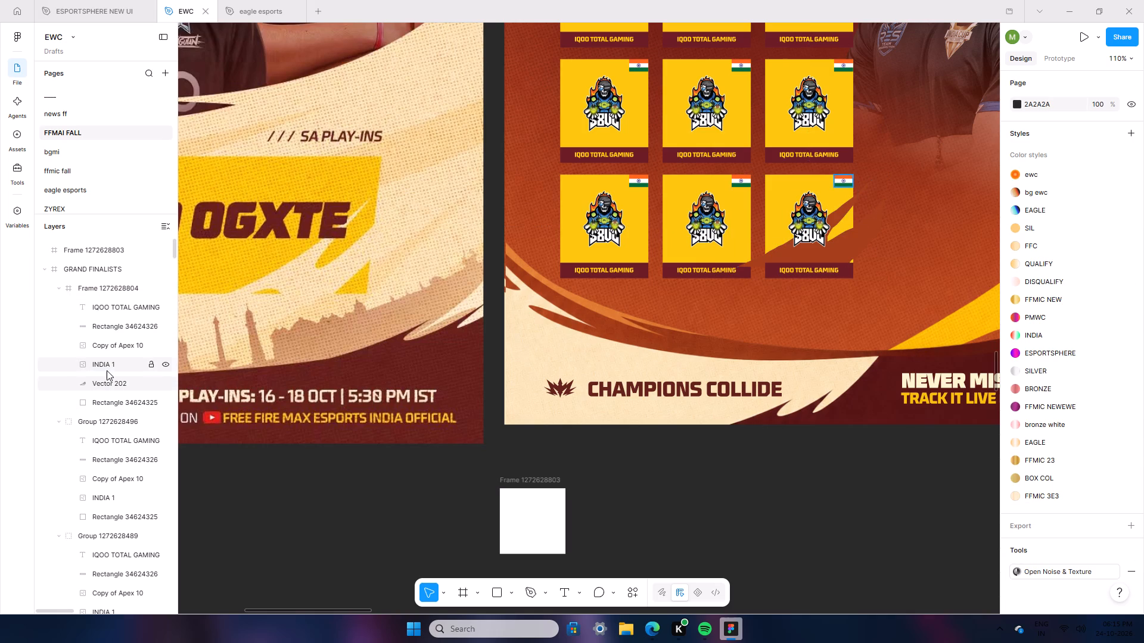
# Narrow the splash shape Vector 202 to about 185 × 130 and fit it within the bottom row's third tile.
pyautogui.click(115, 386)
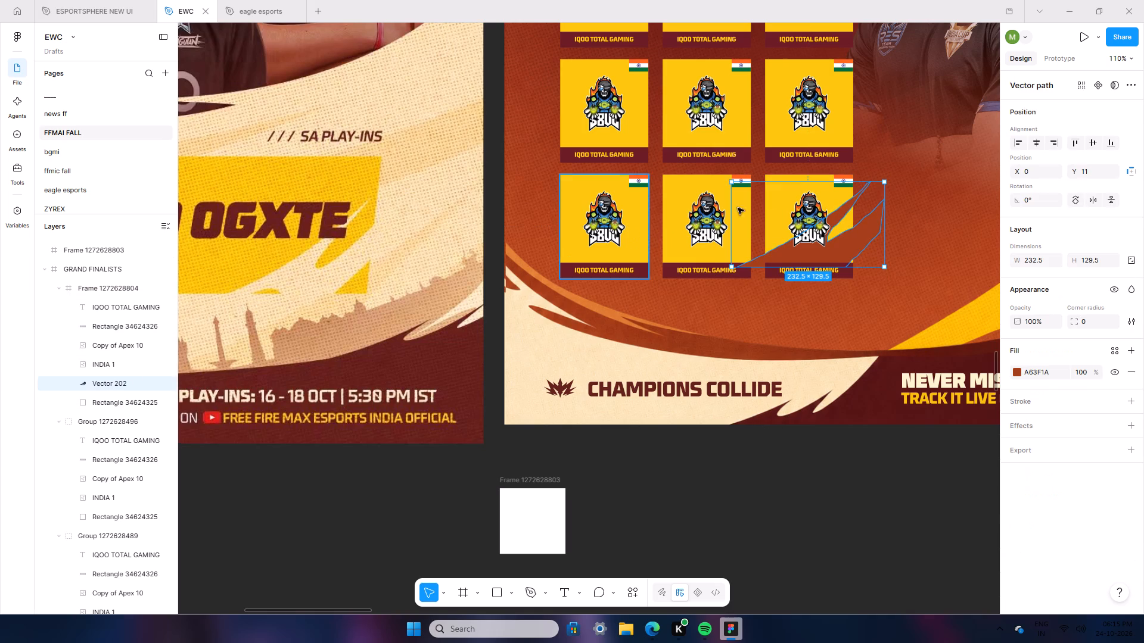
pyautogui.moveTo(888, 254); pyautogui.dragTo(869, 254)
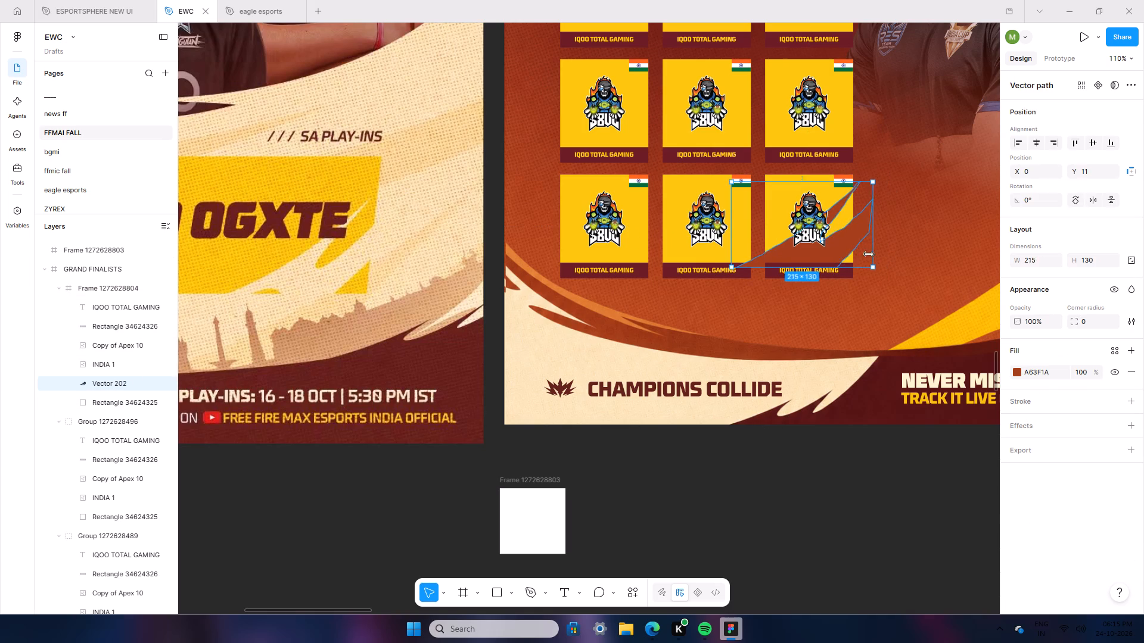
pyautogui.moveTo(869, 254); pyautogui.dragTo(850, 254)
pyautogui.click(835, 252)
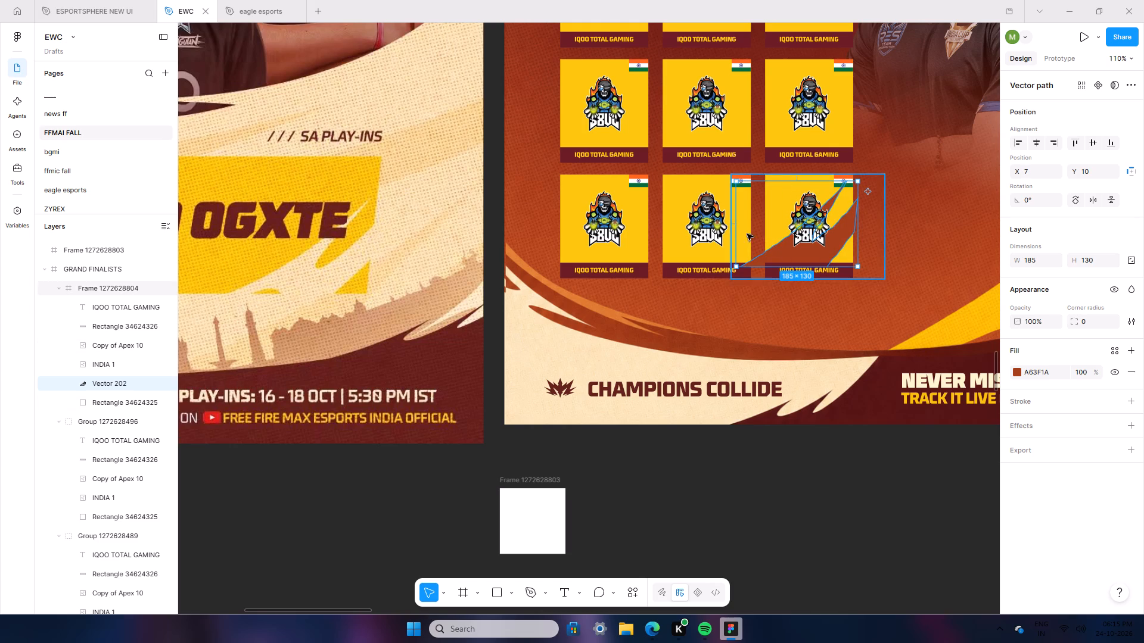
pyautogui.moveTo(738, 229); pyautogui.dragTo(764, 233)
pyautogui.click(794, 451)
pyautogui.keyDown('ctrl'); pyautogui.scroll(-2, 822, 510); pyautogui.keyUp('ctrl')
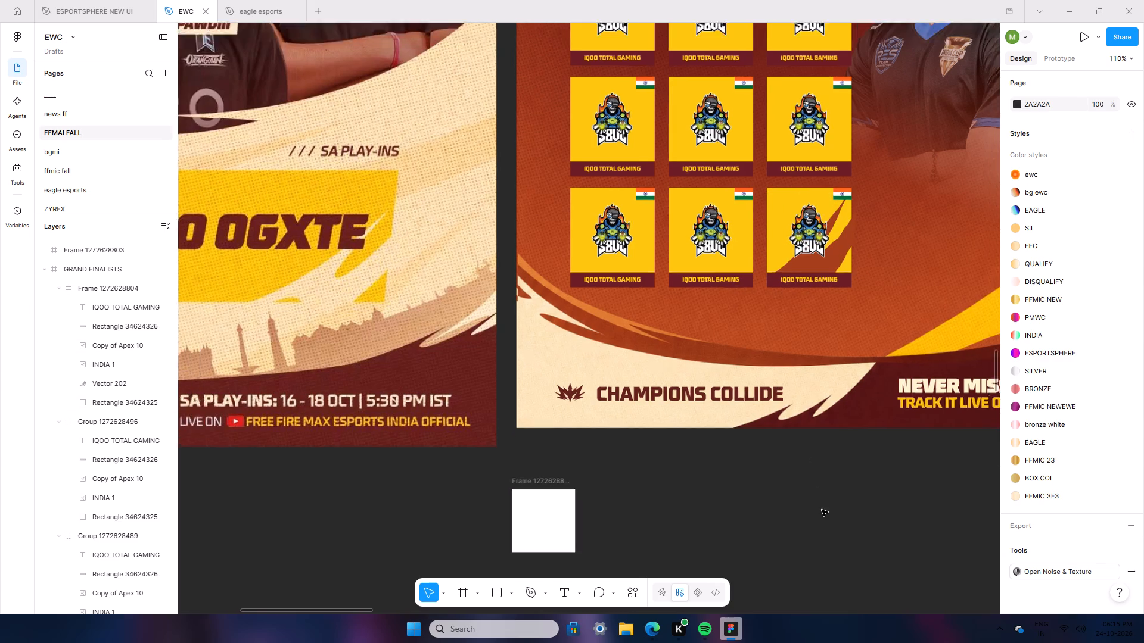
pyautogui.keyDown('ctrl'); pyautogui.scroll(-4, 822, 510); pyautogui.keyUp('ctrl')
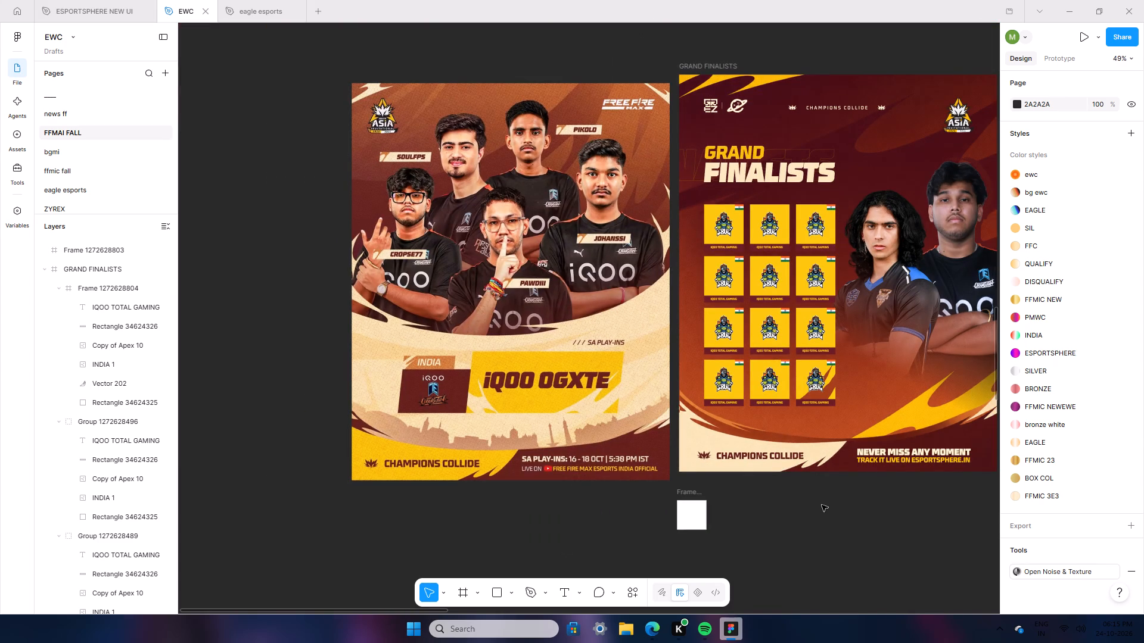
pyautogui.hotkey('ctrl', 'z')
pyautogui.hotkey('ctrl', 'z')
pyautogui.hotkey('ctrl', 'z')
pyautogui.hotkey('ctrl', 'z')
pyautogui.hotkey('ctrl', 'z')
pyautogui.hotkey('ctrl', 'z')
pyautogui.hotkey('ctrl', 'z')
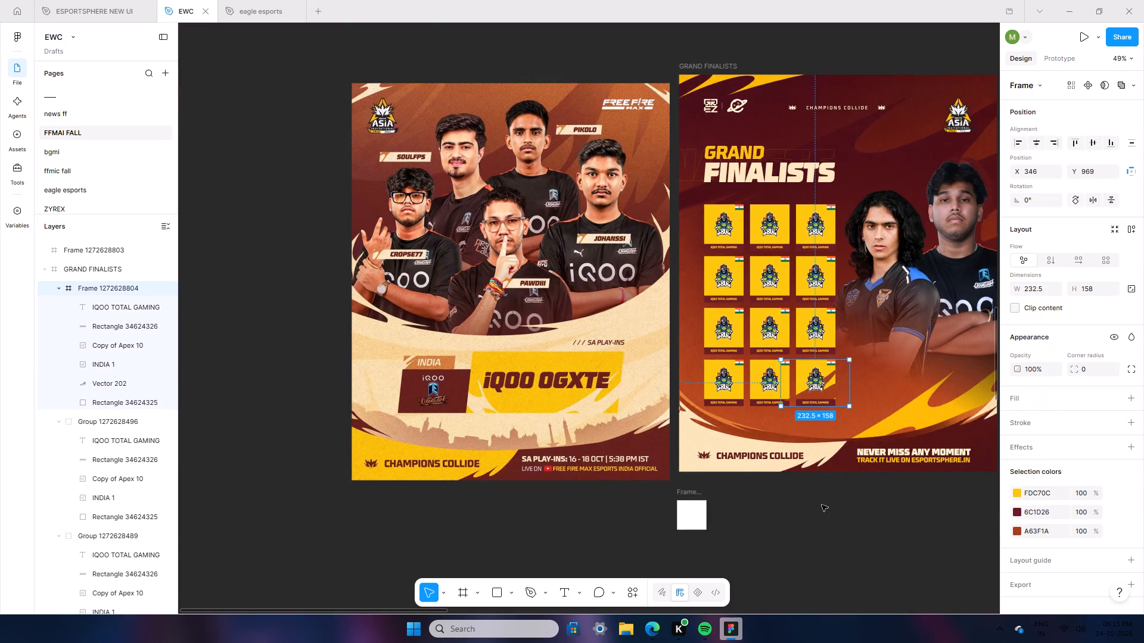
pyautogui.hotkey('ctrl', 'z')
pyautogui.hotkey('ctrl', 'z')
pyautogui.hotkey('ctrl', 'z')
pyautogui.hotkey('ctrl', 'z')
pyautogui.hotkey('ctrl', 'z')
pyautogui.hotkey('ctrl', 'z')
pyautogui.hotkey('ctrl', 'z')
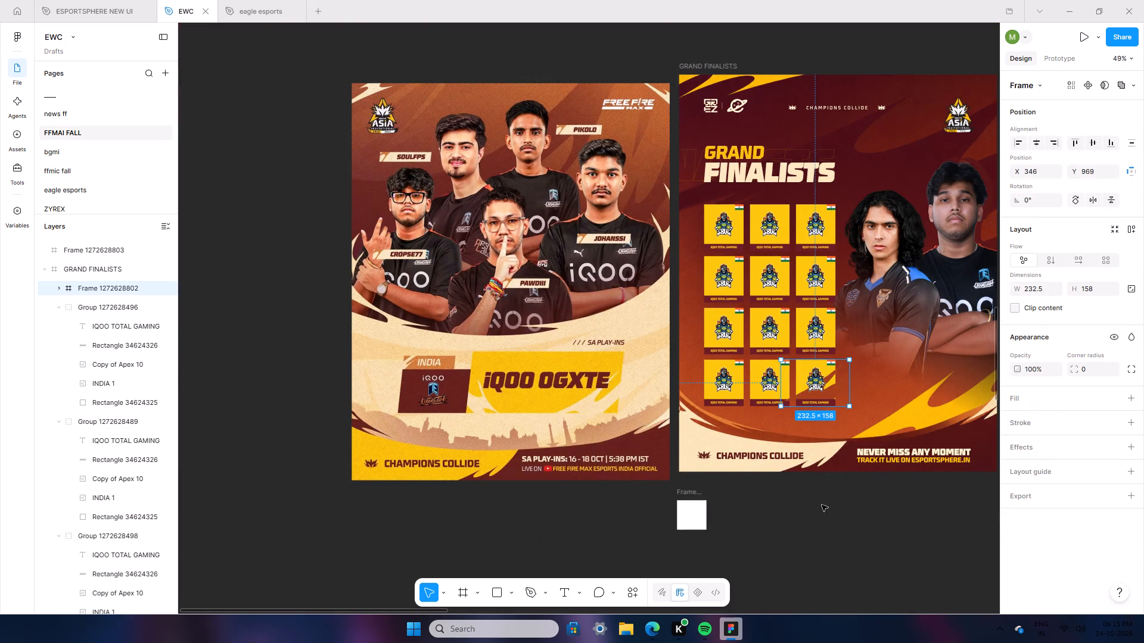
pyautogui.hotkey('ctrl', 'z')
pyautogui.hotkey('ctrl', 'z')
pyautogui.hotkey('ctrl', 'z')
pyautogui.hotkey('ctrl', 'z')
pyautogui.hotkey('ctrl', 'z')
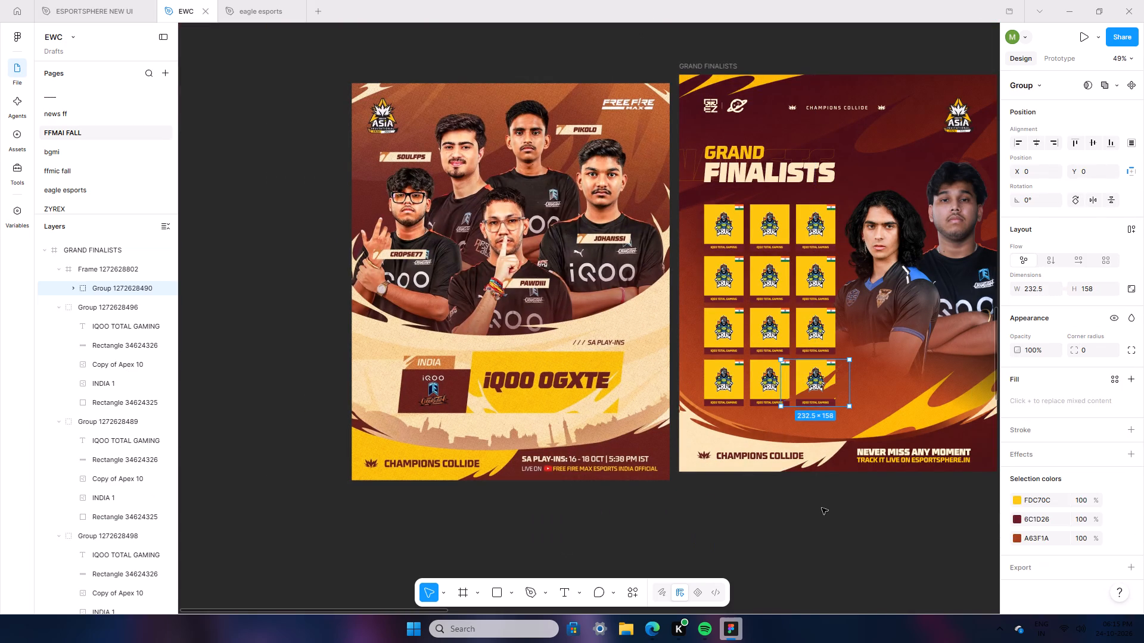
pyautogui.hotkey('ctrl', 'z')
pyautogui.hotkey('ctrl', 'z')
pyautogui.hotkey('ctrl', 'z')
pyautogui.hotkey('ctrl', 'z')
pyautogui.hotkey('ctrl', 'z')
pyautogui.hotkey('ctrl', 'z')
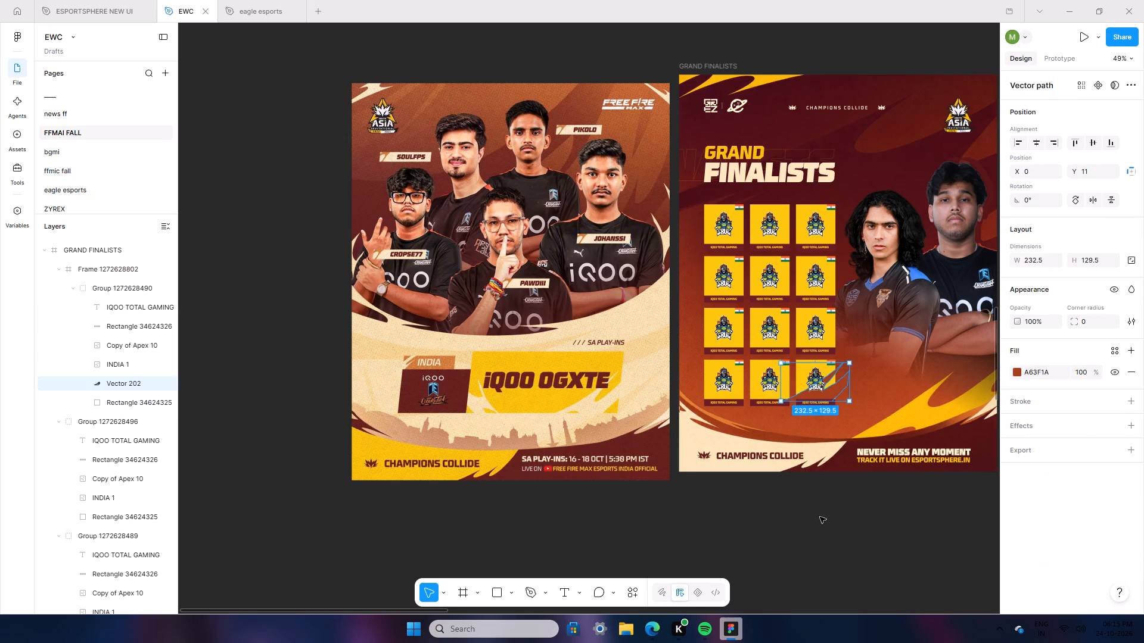
# Undo the tile framing and the splash's recolouring, nesting and move, back to the unfilled outline on the iQOO OGXTE poster.
pyautogui.hotkey('ctrl', 'z')
pyautogui.hotkey('ctrl', 'z')
pyautogui.hotkey('ctrl', 'z')
pyautogui.hotkey('ctrl', 'z')
pyautogui.hotkey('ctrl', 'z')
pyautogui.hotkey('ctrl', 'z')
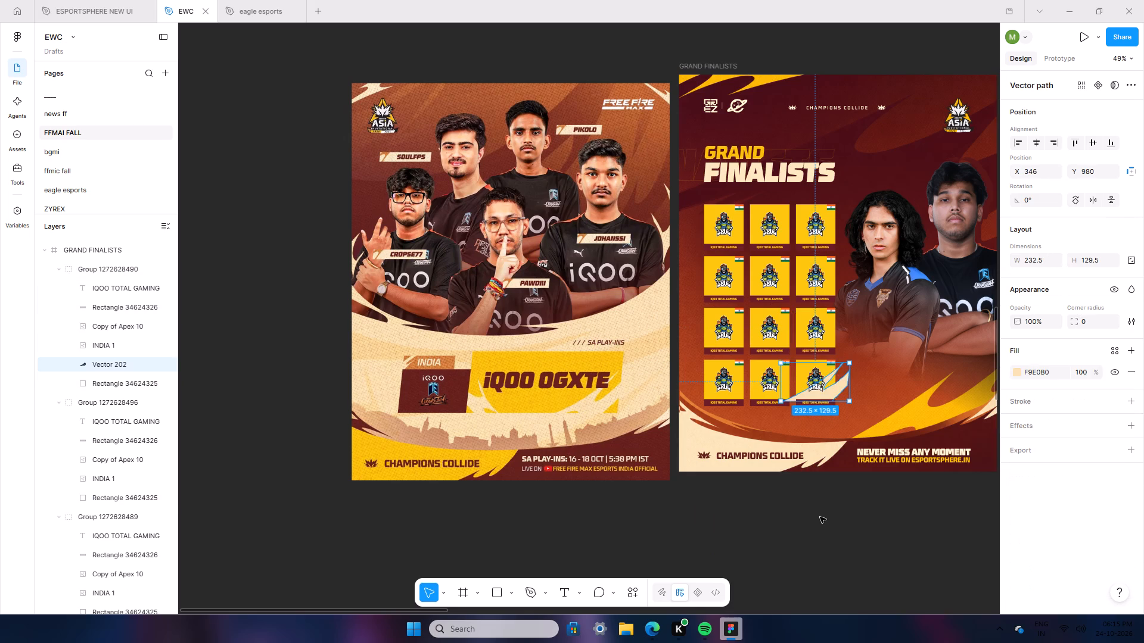
pyautogui.hotkey('ctrl', 'z')
pyautogui.hotkey('ctrl', 'z')
pyautogui.hotkey('ctrl', 'z')
pyautogui.hotkey('ctrl', 'z')
pyautogui.hotkey('ctrl', 'z')
pyautogui.hotkey('ctrl', 'z')
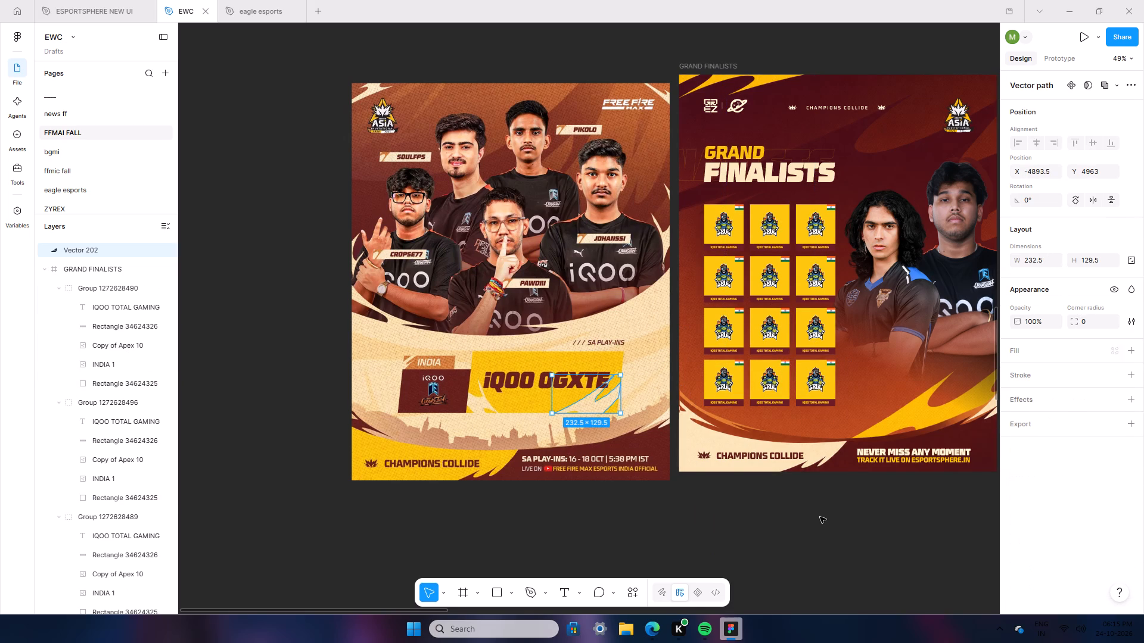
pyautogui.click(692, 548)
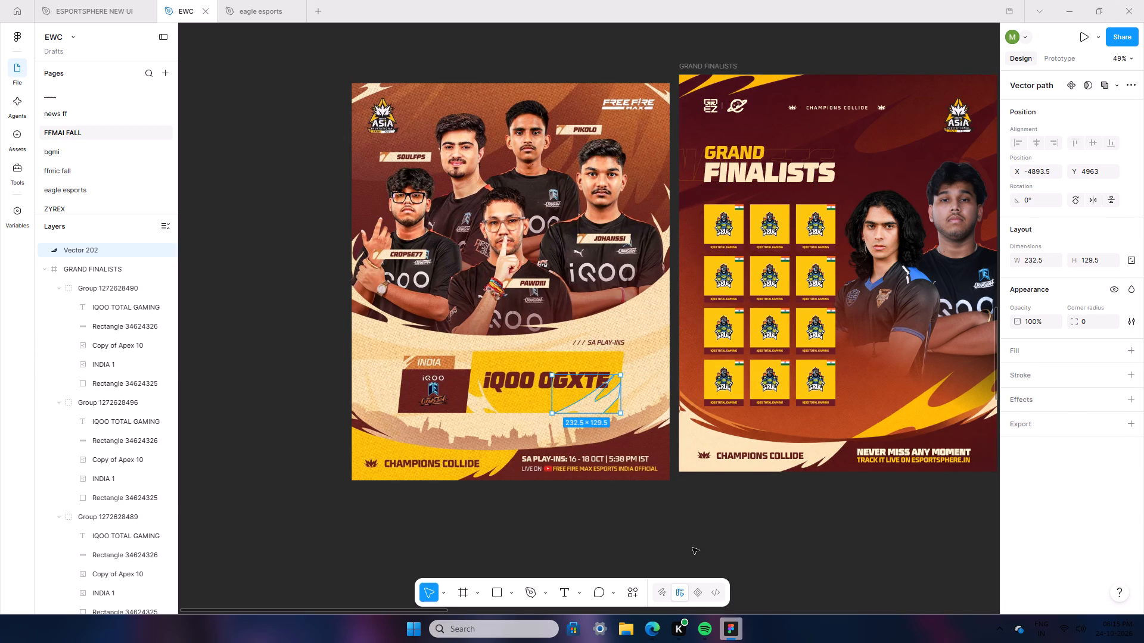
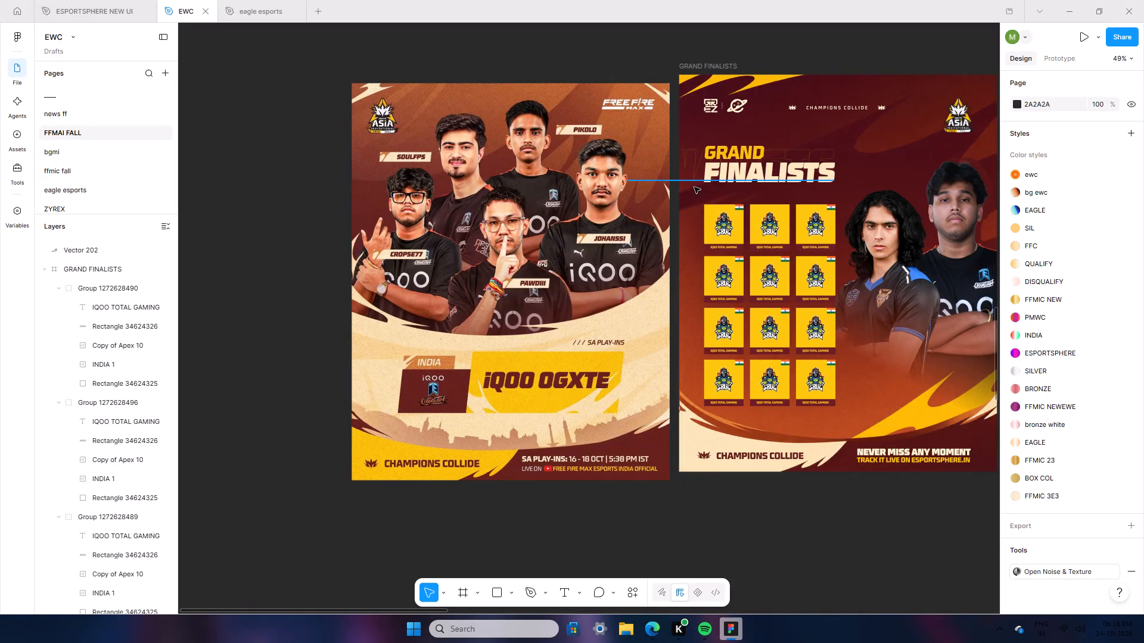
# Recolour all twelve team tiles with tones sampled from the iQOO OGXTE poster: name bars C16A24, backgrounds and team names 66211C.
pyautogui.moveTo(692, 198); pyautogui.dragTo(826, 398)
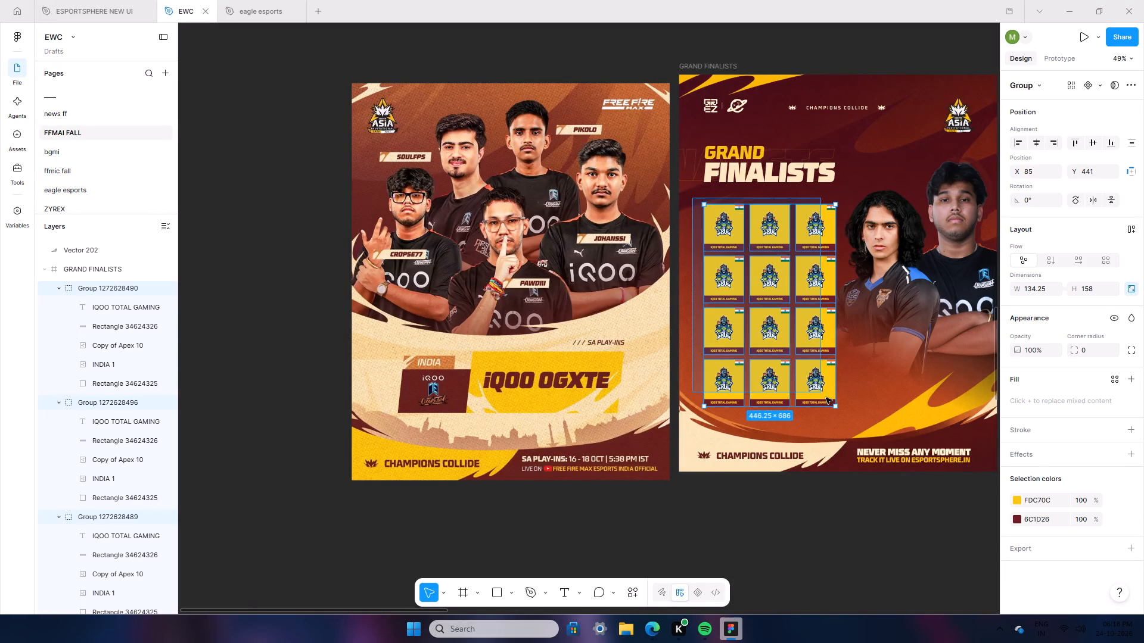
pyautogui.moveTo(826, 398); pyautogui.dragTo(838, 412)
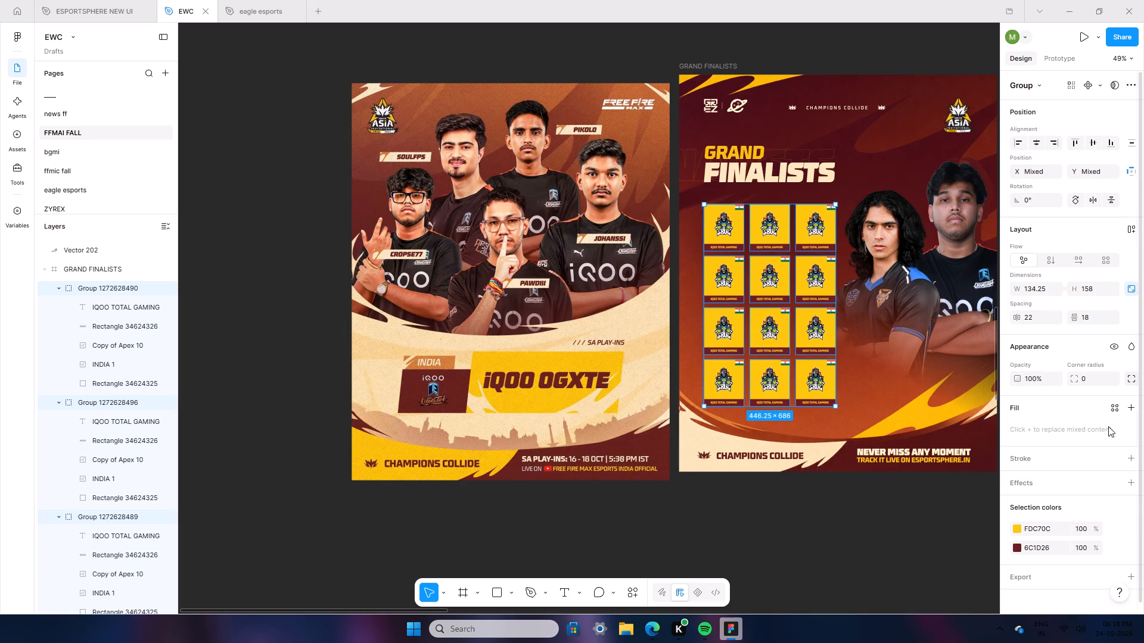
pyautogui.click(1017, 545)
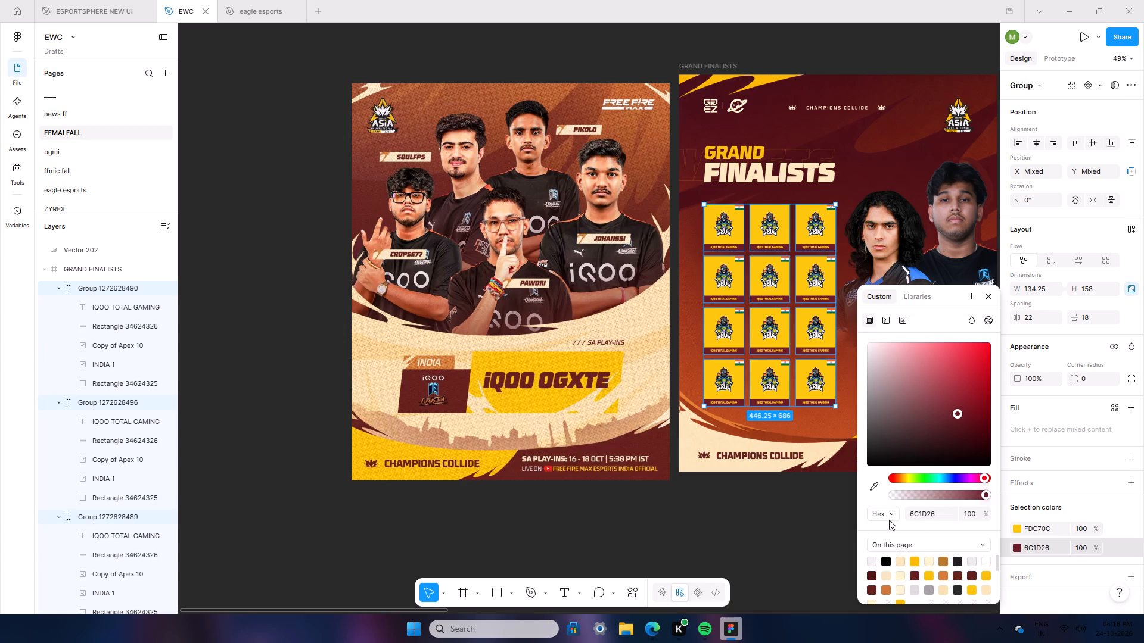
pyautogui.click(872, 486)
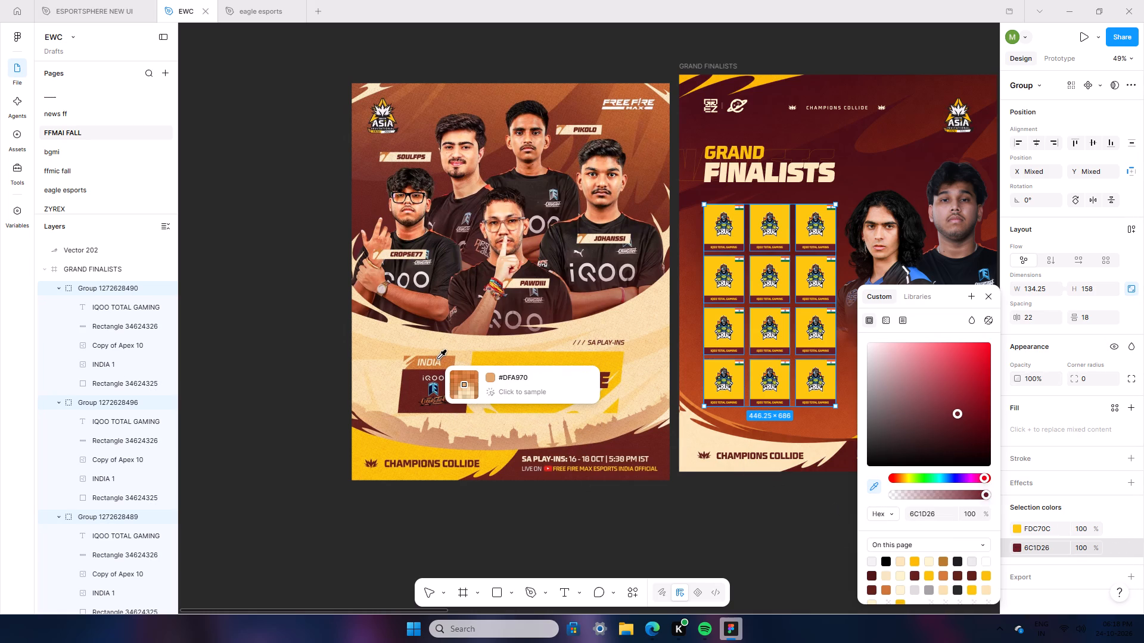
pyautogui.click(436, 357)
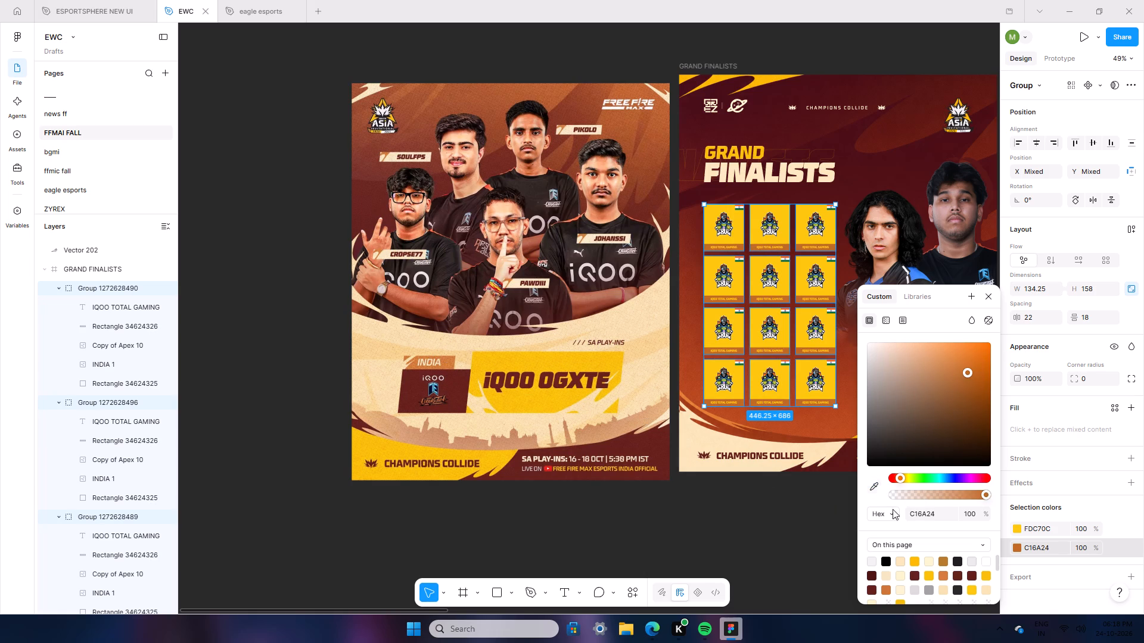
pyautogui.click(1015, 529)
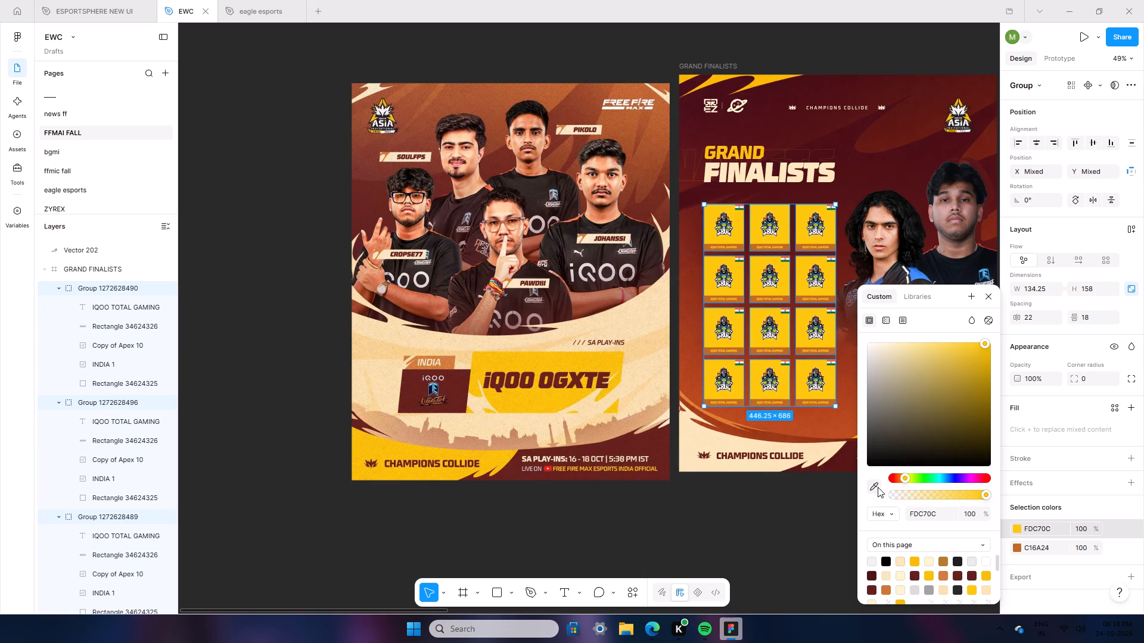
pyautogui.click(878, 487)
pyautogui.click(456, 383)
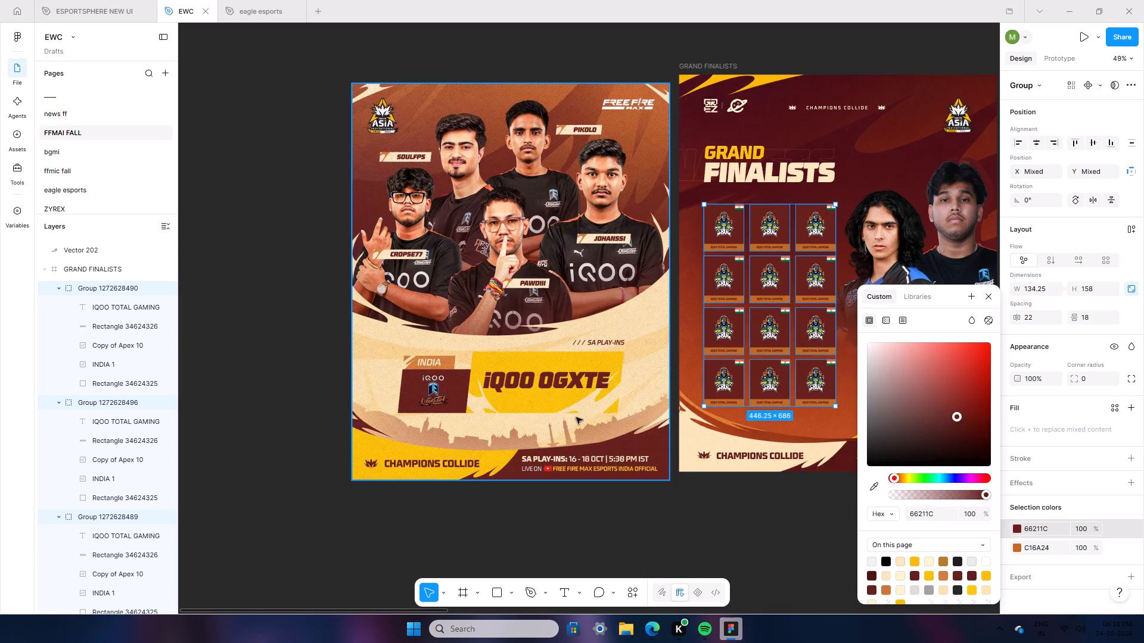
# Brighten the orange of all twelve tiles' name bars to FF9540.
pyautogui.click(1016, 547)
pyautogui.moveTo(965, 369); pyautogui.dragTo(963, 356)
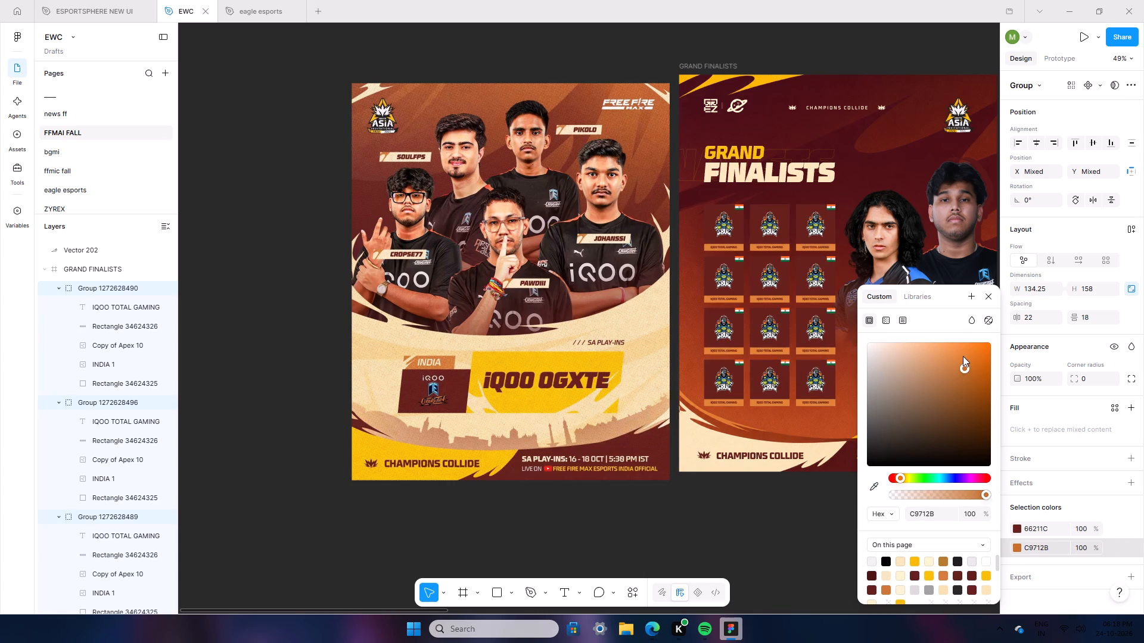
pyautogui.moveTo(963, 356); pyautogui.dragTo(960, 323)
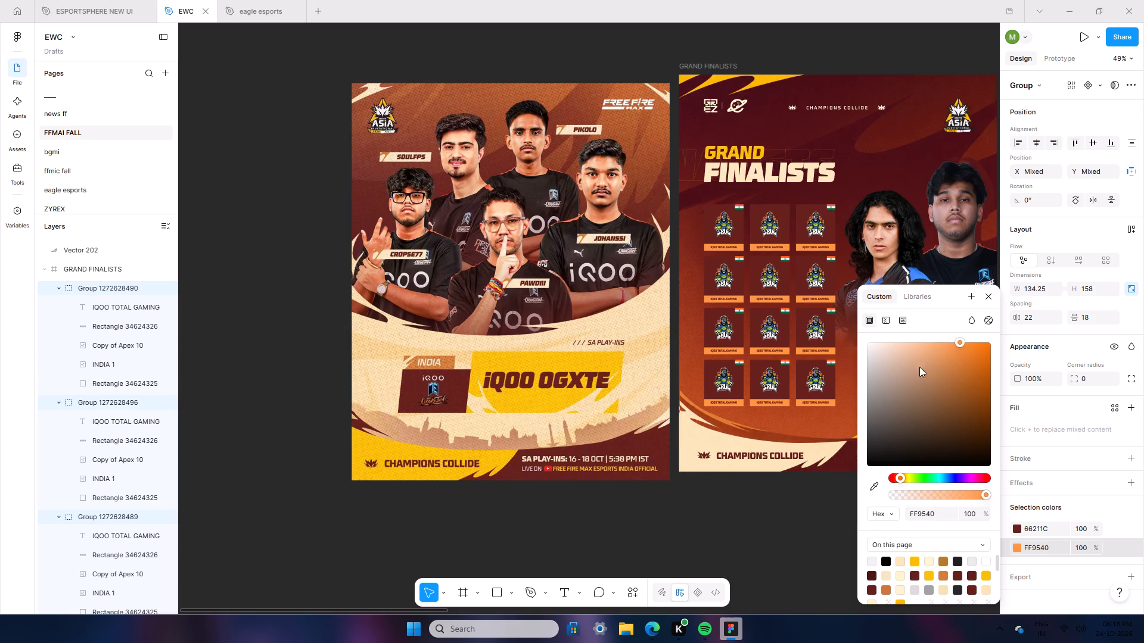
pyautogui.click(748, 513)
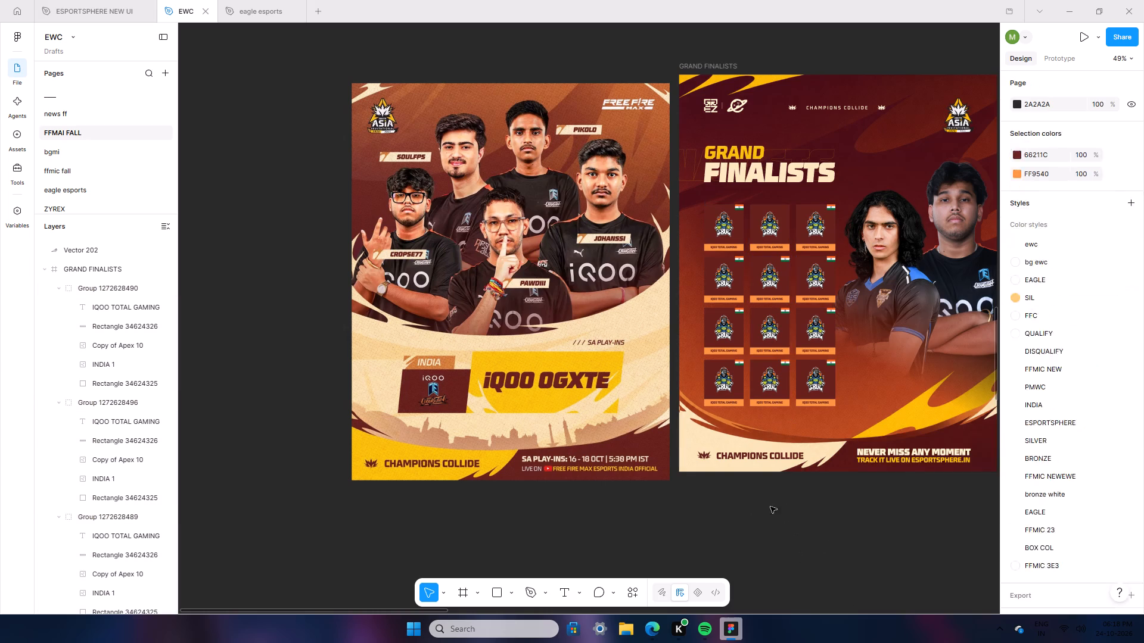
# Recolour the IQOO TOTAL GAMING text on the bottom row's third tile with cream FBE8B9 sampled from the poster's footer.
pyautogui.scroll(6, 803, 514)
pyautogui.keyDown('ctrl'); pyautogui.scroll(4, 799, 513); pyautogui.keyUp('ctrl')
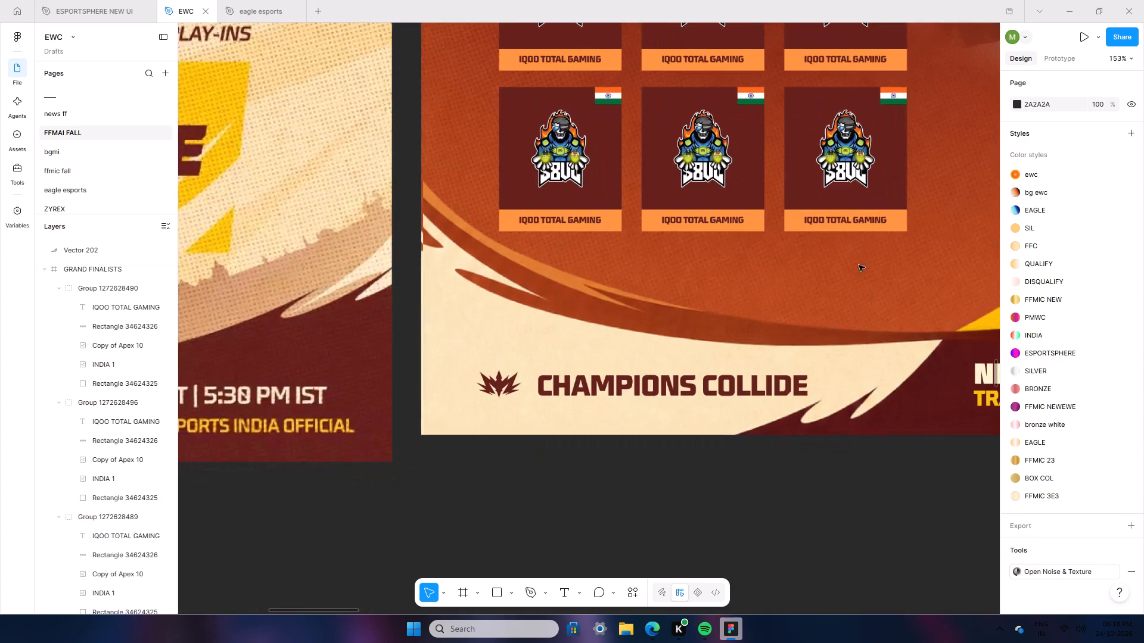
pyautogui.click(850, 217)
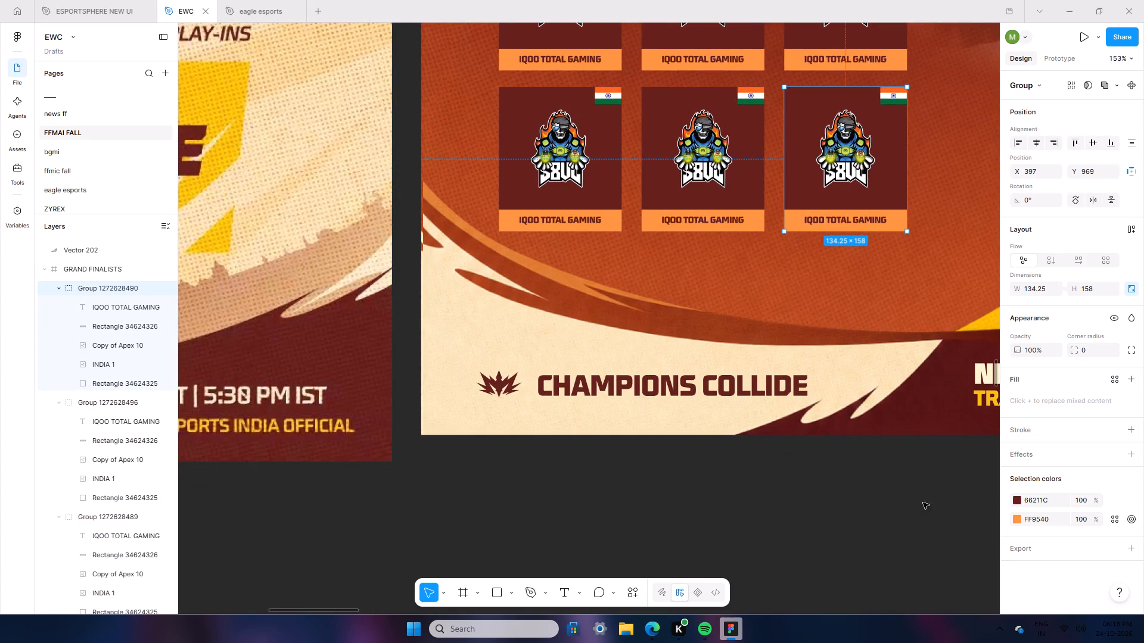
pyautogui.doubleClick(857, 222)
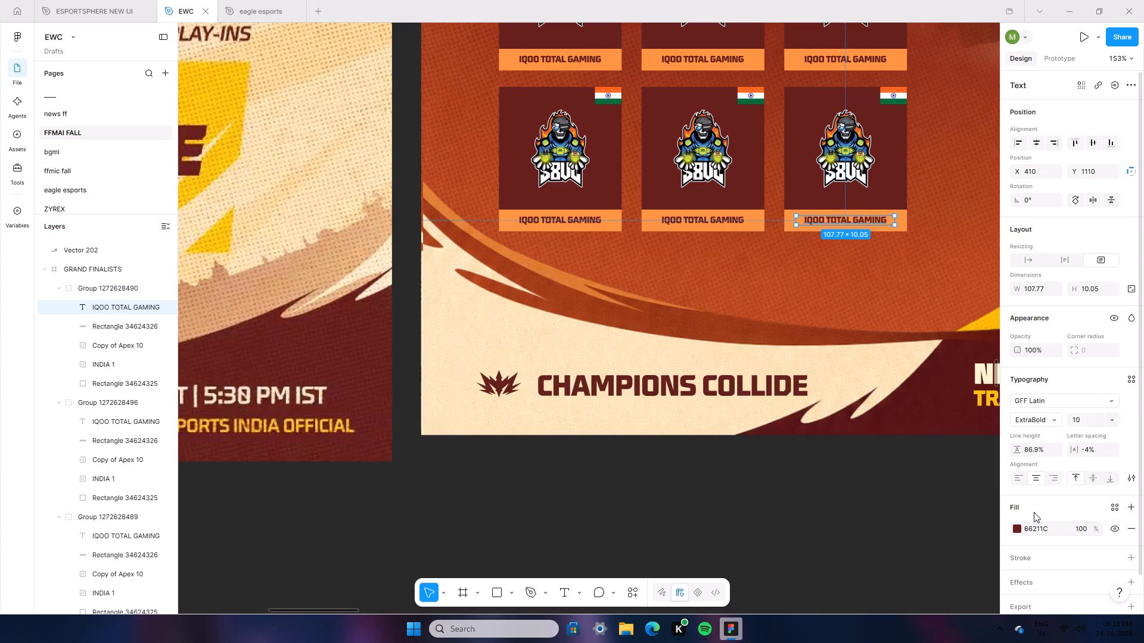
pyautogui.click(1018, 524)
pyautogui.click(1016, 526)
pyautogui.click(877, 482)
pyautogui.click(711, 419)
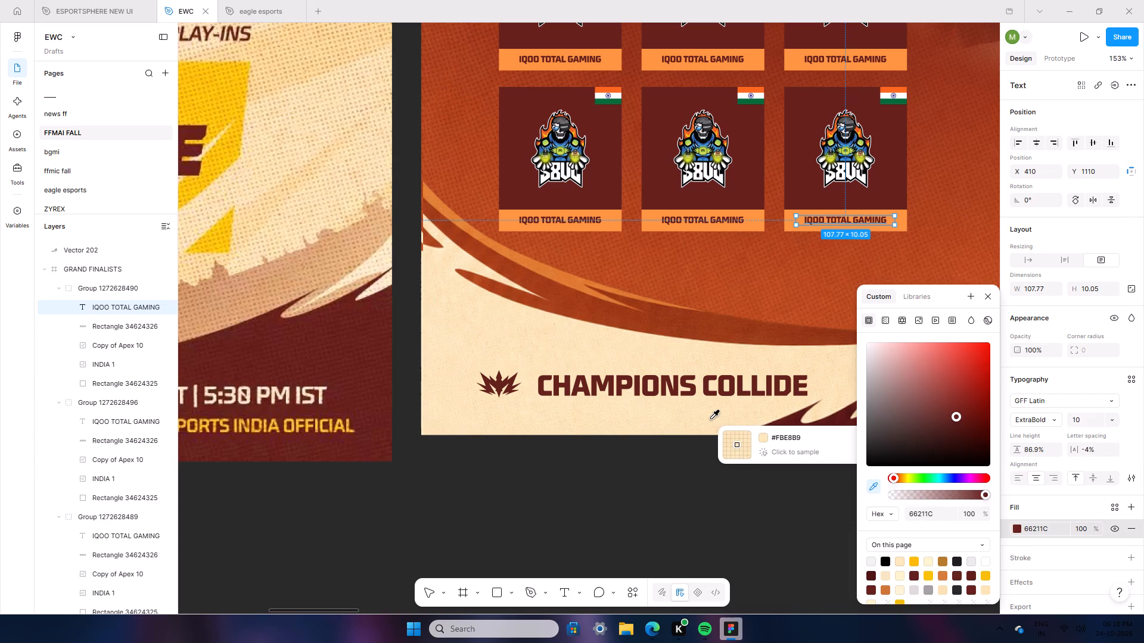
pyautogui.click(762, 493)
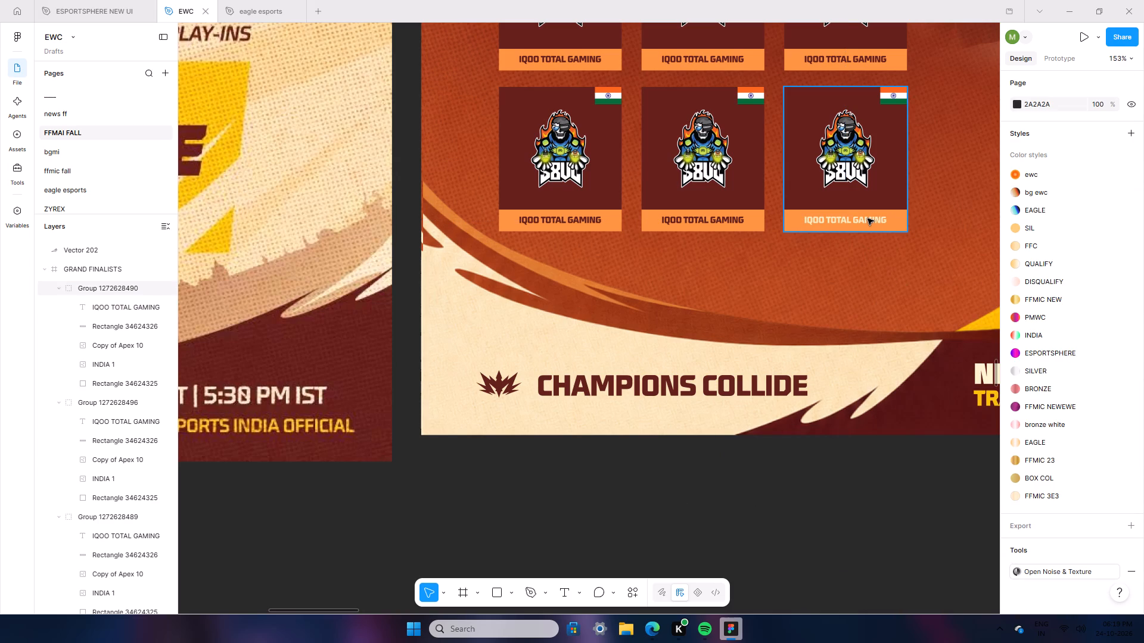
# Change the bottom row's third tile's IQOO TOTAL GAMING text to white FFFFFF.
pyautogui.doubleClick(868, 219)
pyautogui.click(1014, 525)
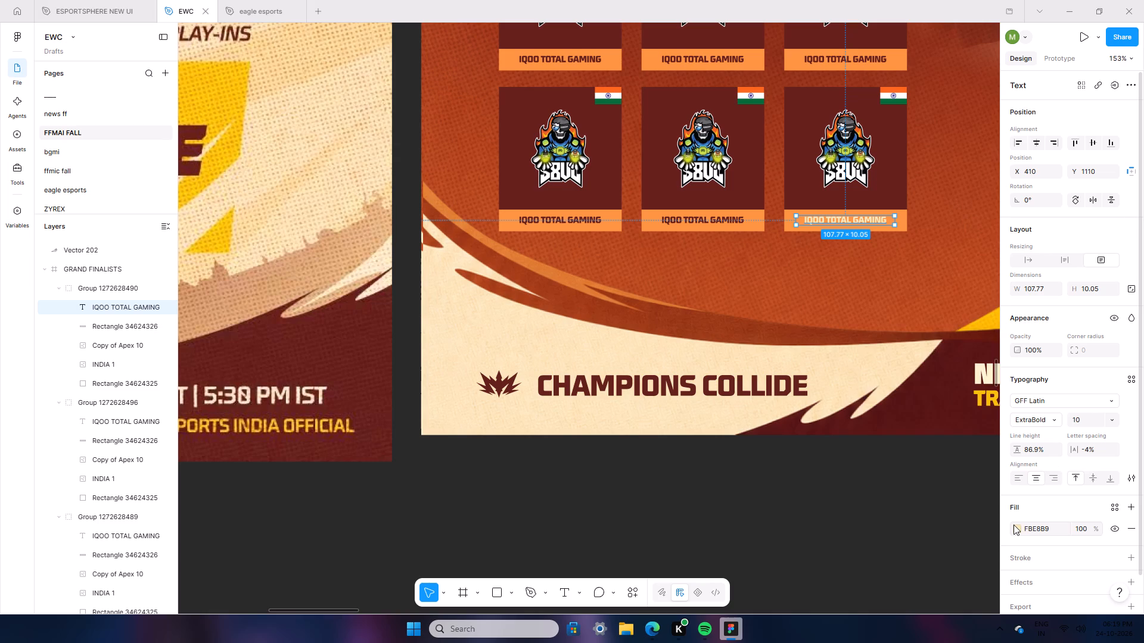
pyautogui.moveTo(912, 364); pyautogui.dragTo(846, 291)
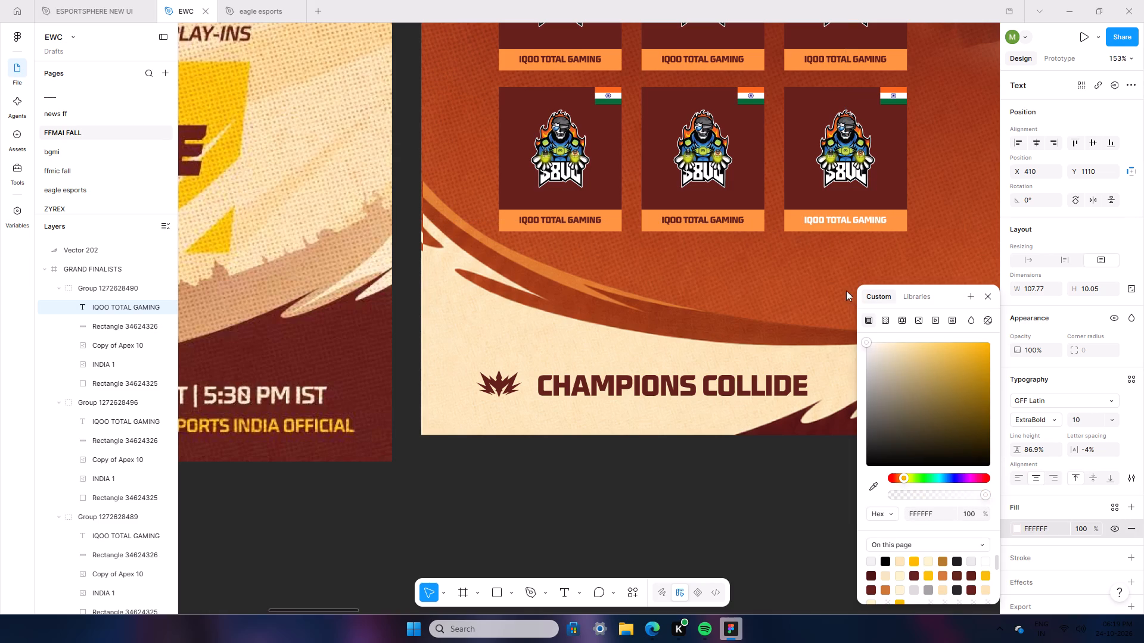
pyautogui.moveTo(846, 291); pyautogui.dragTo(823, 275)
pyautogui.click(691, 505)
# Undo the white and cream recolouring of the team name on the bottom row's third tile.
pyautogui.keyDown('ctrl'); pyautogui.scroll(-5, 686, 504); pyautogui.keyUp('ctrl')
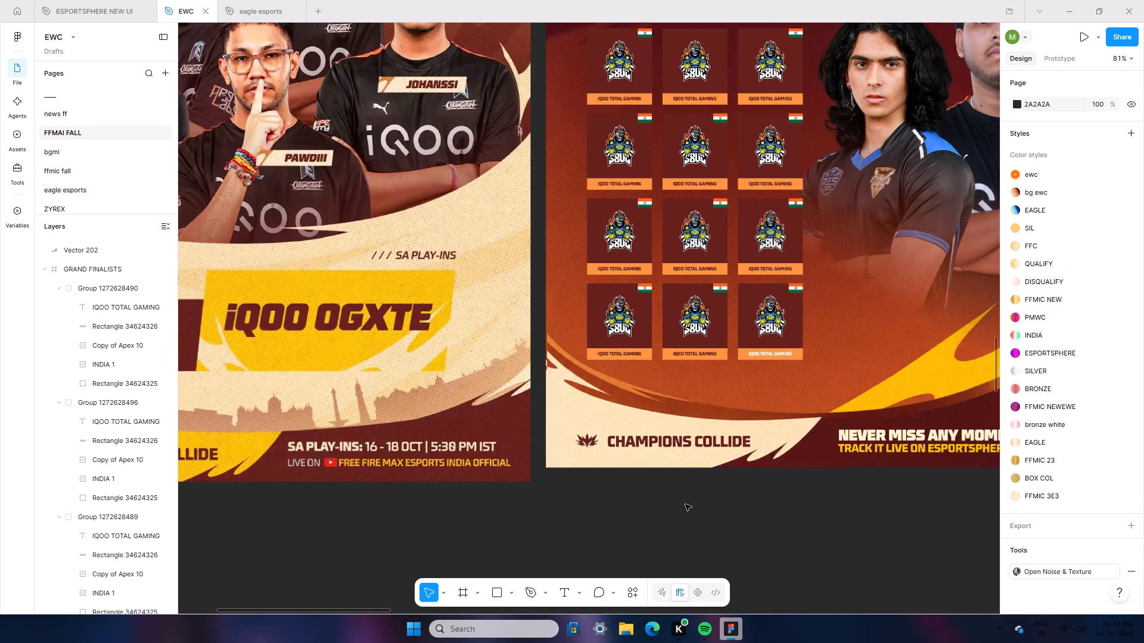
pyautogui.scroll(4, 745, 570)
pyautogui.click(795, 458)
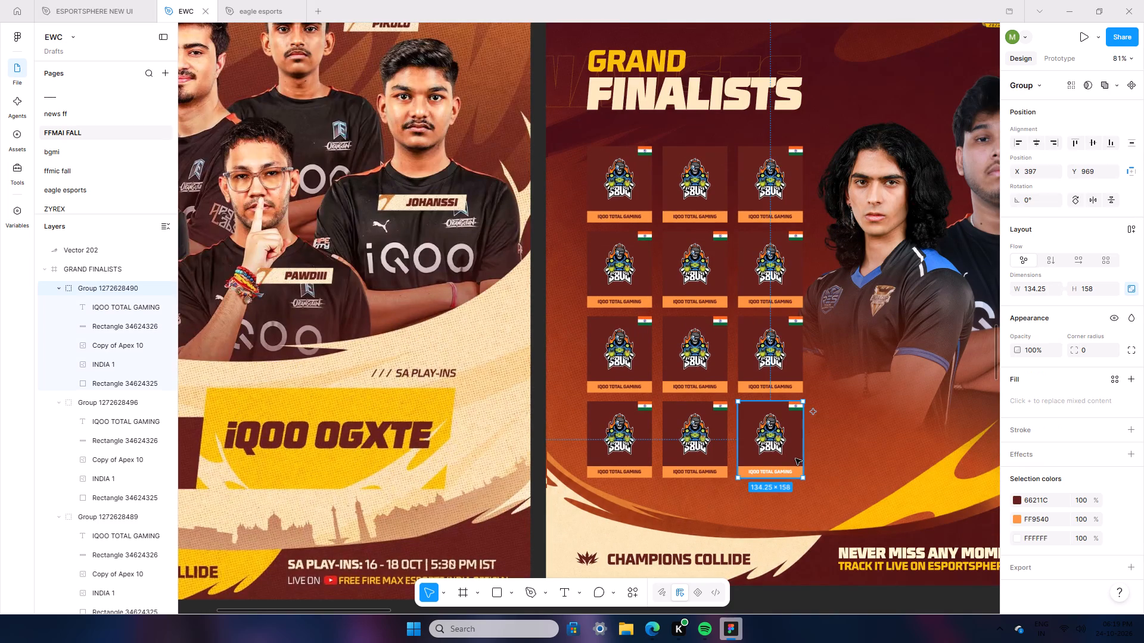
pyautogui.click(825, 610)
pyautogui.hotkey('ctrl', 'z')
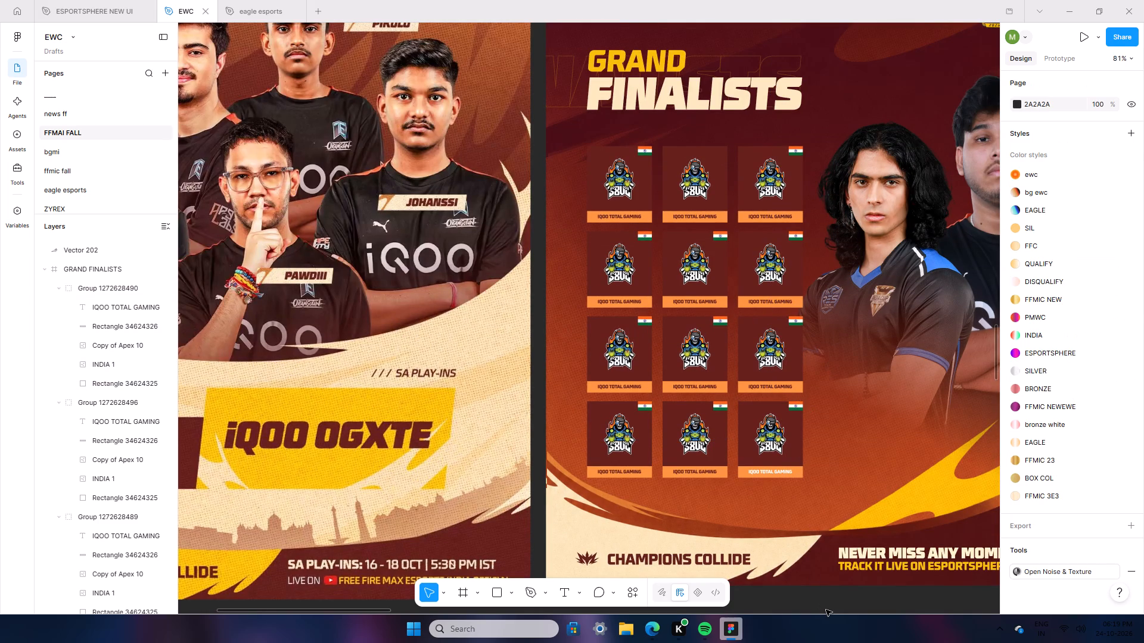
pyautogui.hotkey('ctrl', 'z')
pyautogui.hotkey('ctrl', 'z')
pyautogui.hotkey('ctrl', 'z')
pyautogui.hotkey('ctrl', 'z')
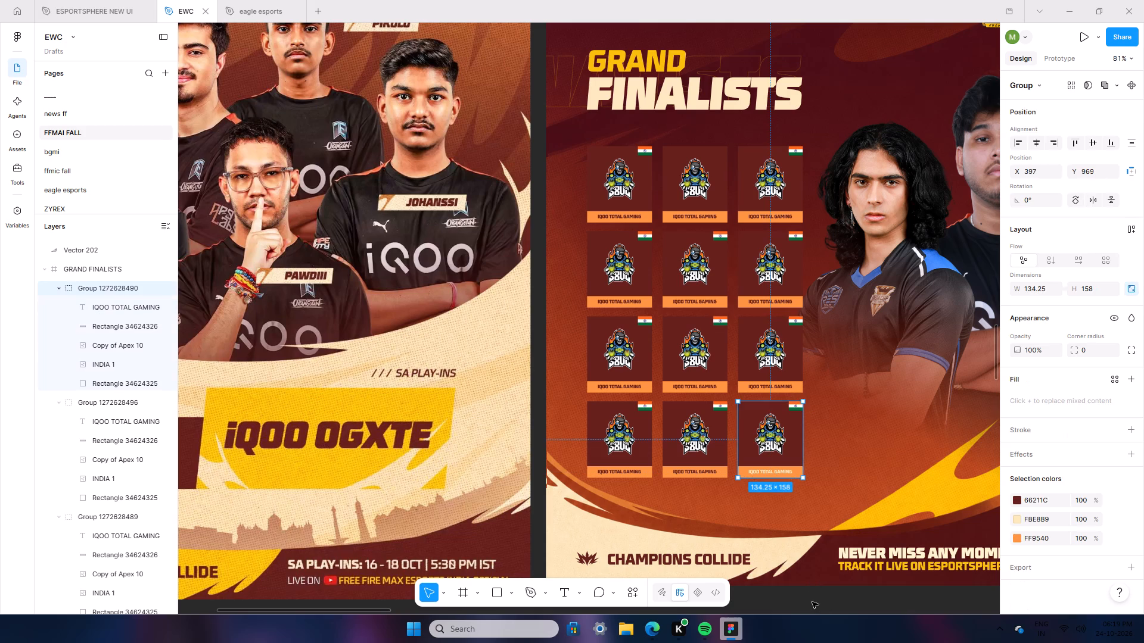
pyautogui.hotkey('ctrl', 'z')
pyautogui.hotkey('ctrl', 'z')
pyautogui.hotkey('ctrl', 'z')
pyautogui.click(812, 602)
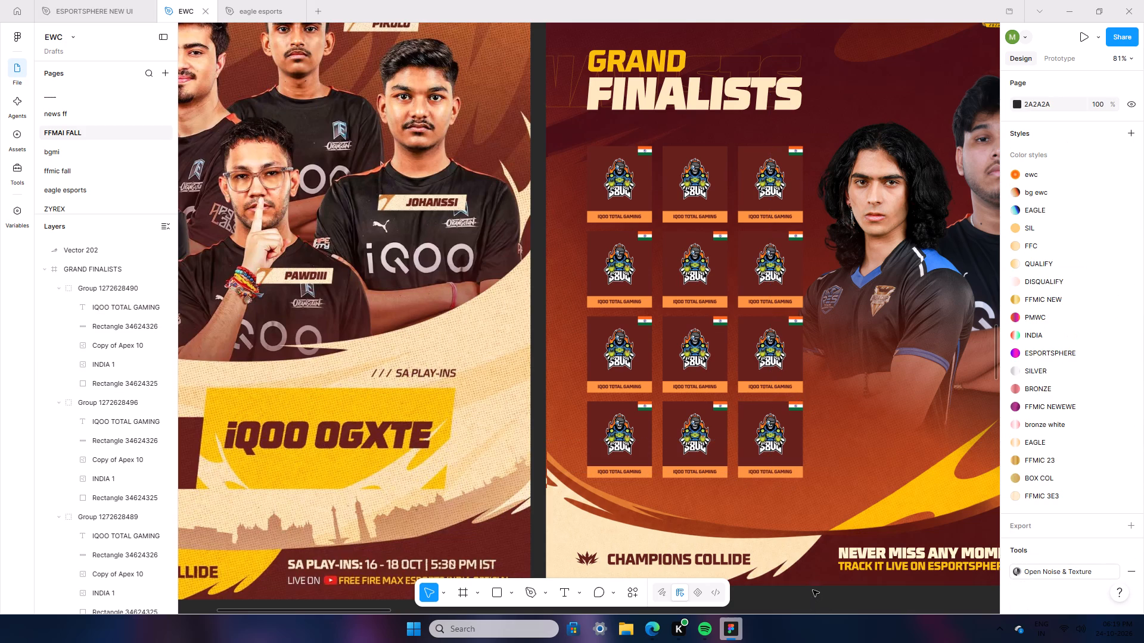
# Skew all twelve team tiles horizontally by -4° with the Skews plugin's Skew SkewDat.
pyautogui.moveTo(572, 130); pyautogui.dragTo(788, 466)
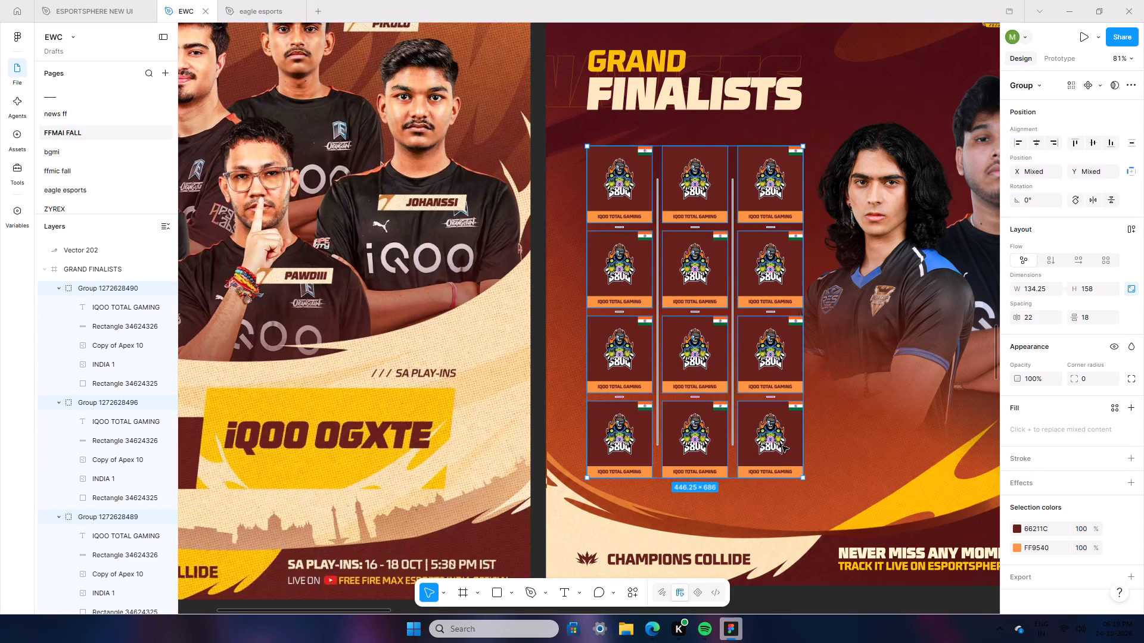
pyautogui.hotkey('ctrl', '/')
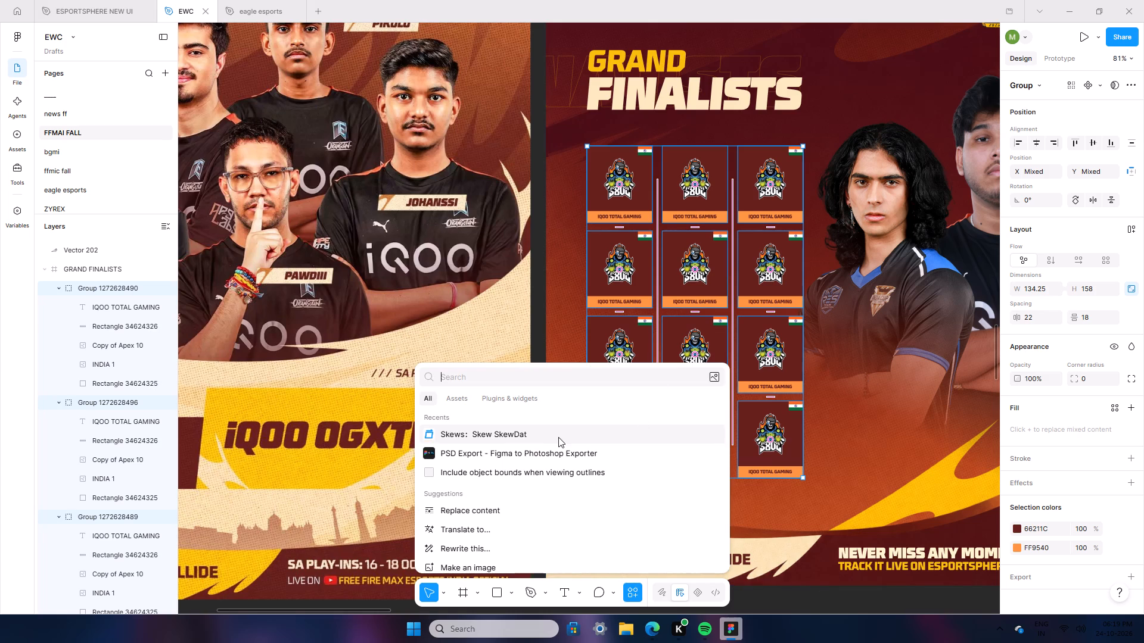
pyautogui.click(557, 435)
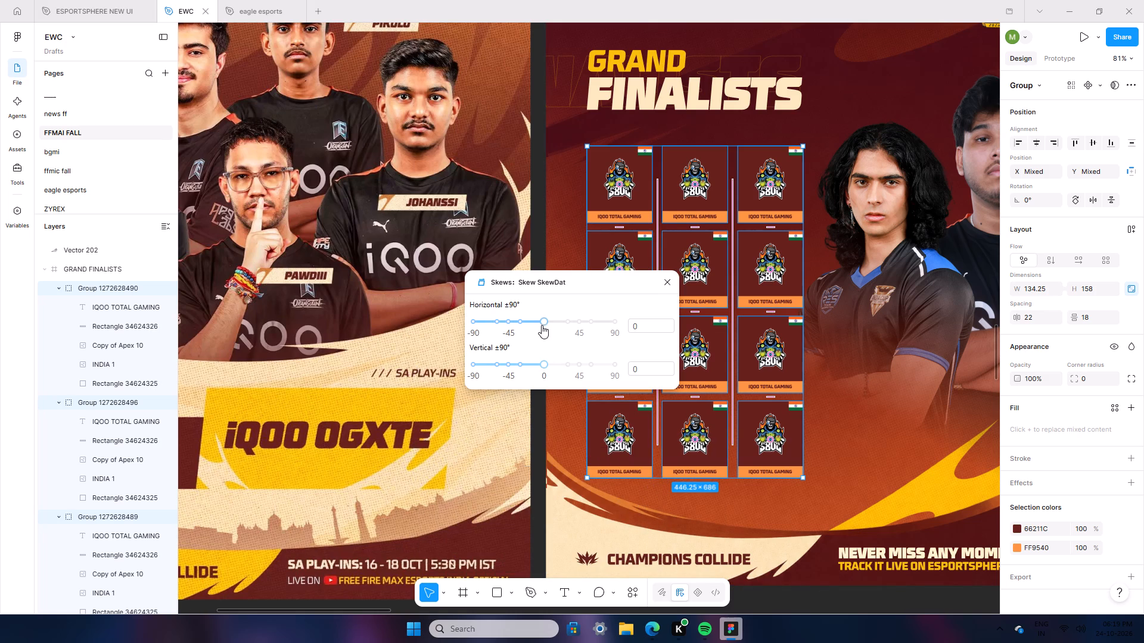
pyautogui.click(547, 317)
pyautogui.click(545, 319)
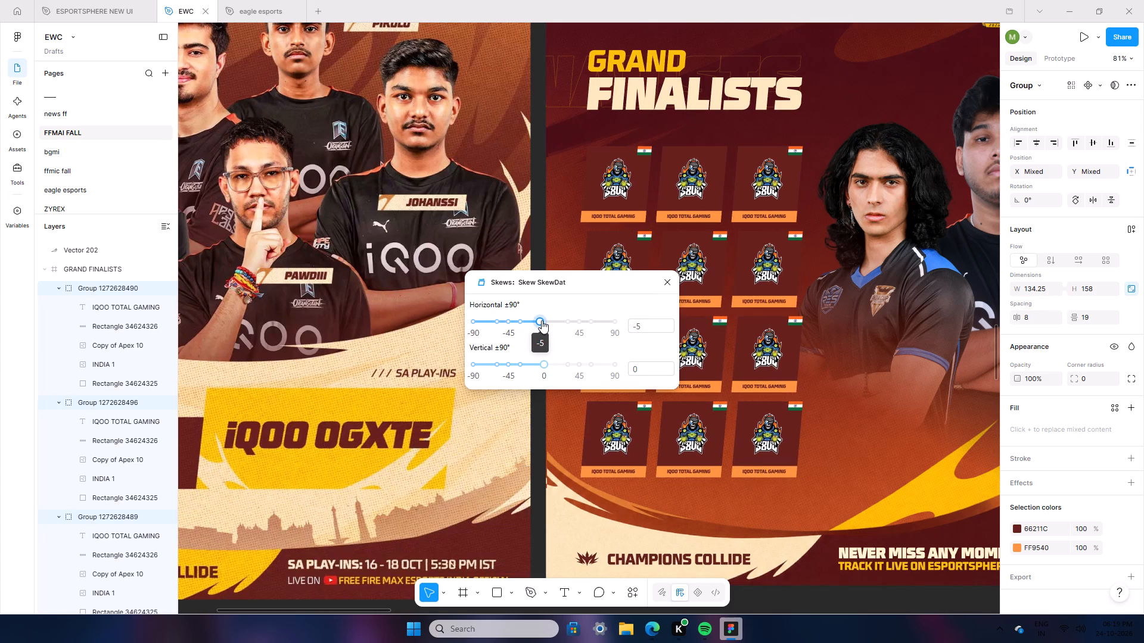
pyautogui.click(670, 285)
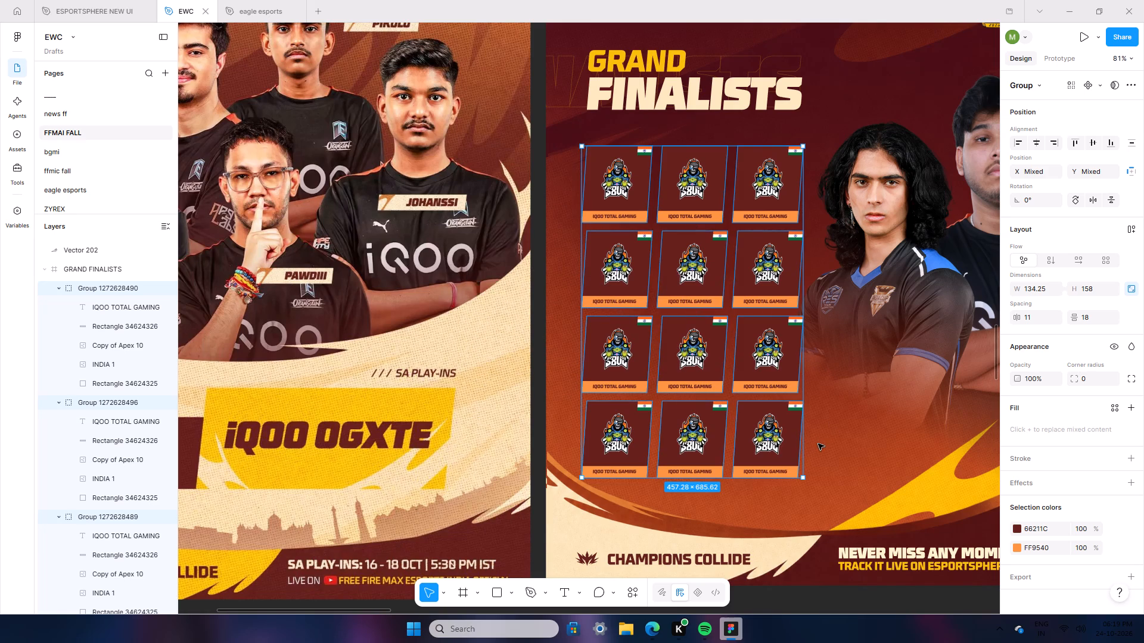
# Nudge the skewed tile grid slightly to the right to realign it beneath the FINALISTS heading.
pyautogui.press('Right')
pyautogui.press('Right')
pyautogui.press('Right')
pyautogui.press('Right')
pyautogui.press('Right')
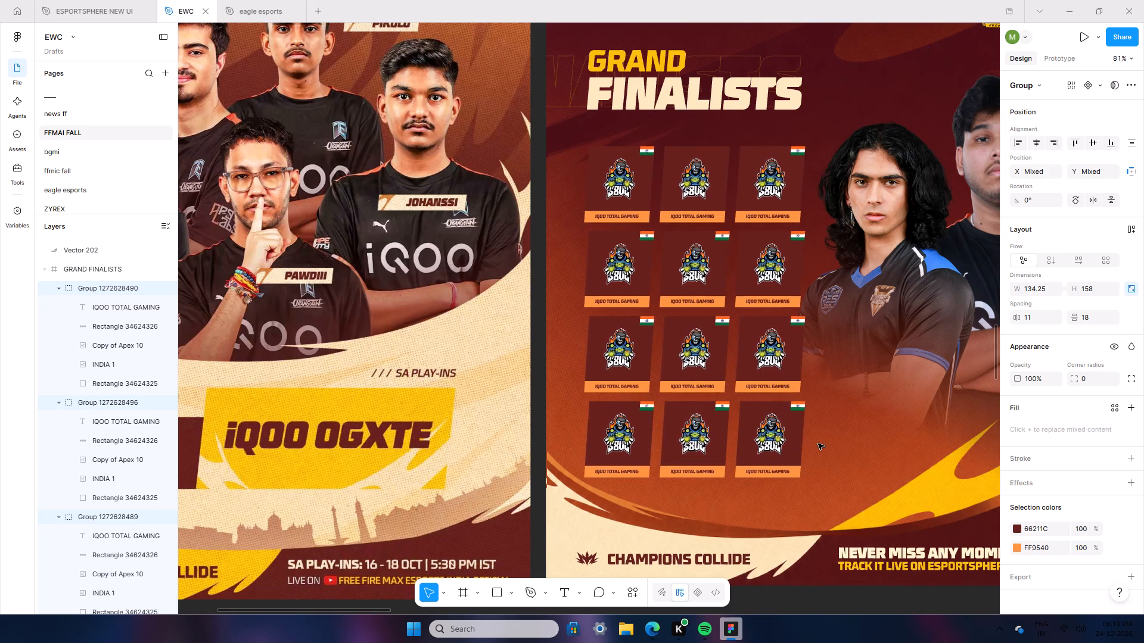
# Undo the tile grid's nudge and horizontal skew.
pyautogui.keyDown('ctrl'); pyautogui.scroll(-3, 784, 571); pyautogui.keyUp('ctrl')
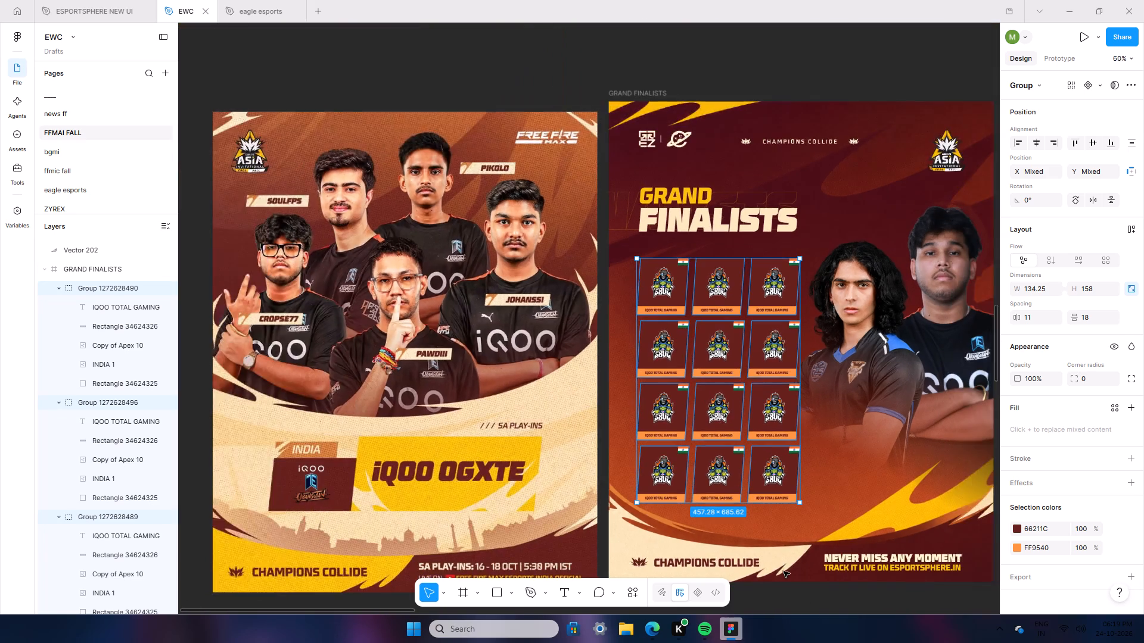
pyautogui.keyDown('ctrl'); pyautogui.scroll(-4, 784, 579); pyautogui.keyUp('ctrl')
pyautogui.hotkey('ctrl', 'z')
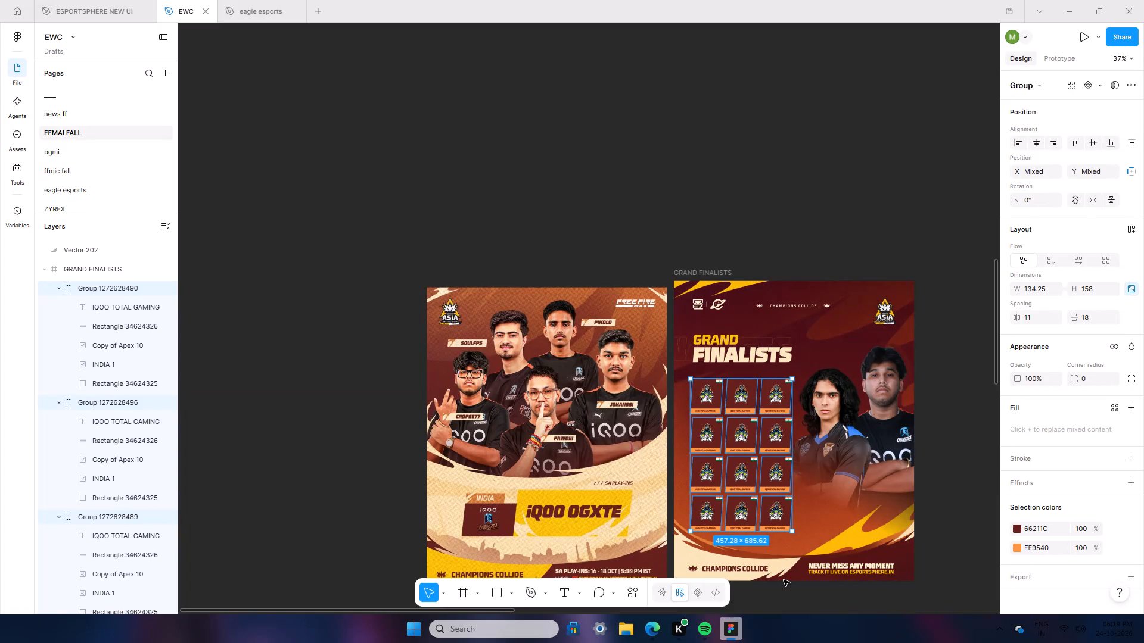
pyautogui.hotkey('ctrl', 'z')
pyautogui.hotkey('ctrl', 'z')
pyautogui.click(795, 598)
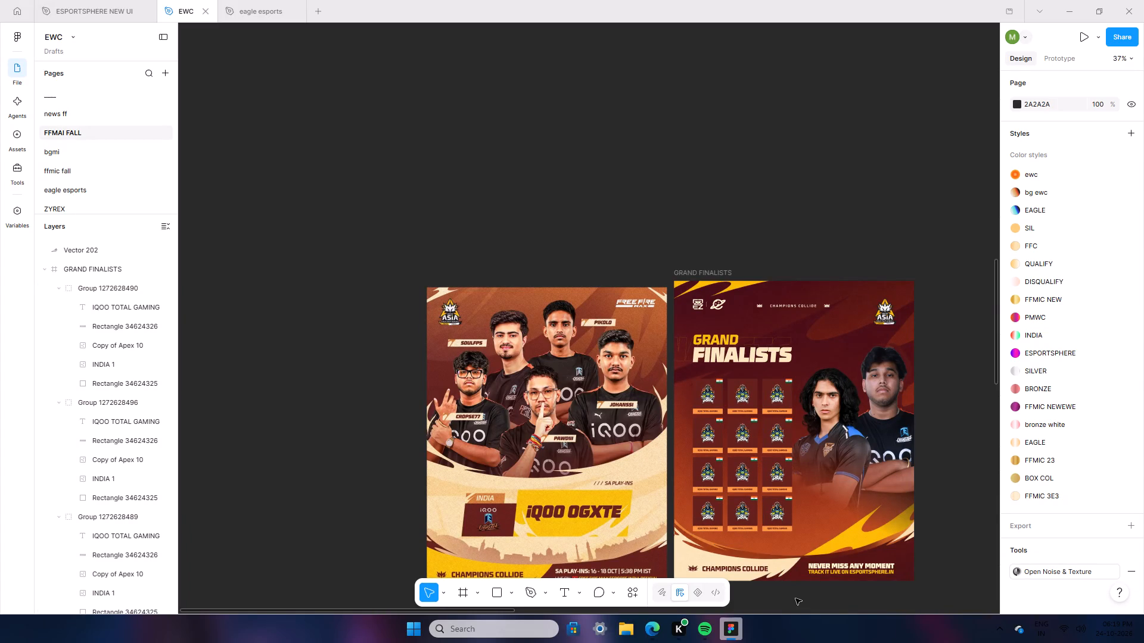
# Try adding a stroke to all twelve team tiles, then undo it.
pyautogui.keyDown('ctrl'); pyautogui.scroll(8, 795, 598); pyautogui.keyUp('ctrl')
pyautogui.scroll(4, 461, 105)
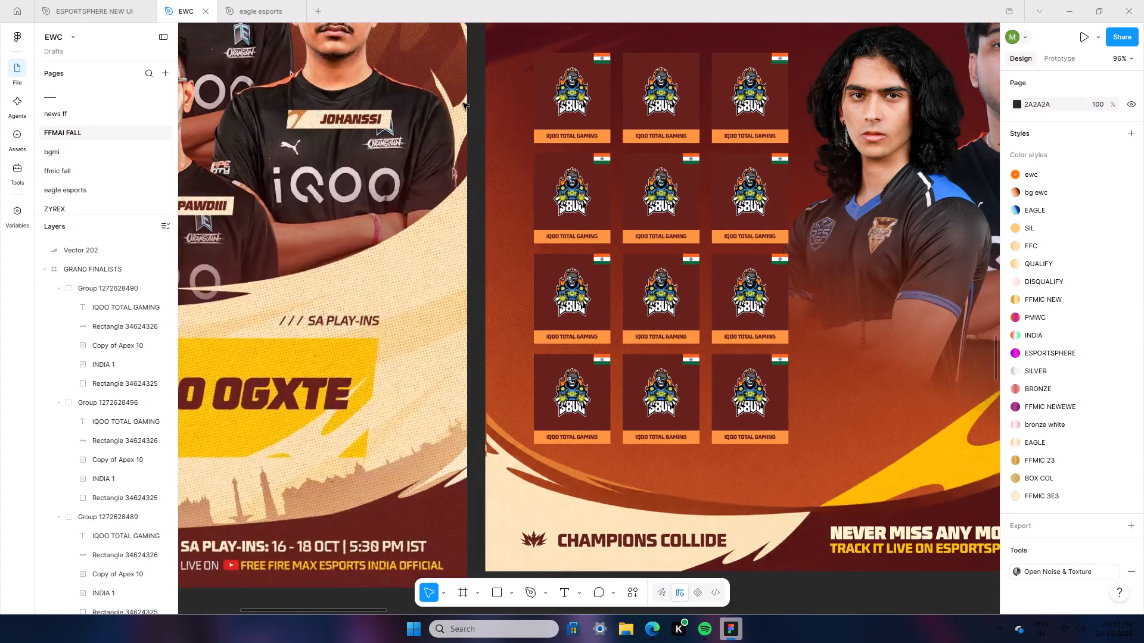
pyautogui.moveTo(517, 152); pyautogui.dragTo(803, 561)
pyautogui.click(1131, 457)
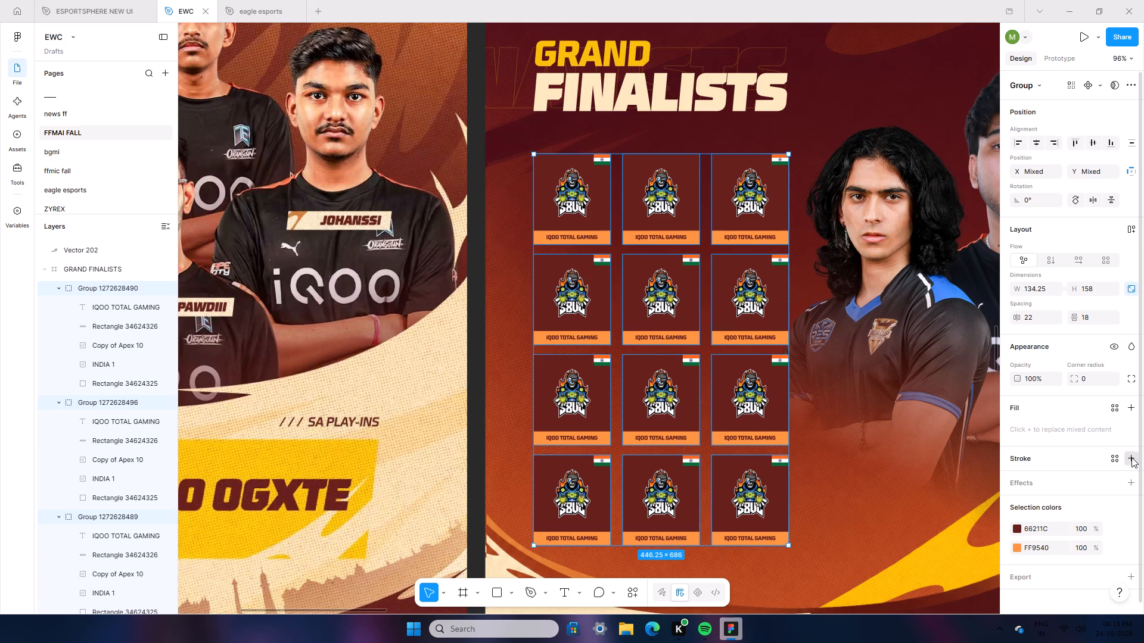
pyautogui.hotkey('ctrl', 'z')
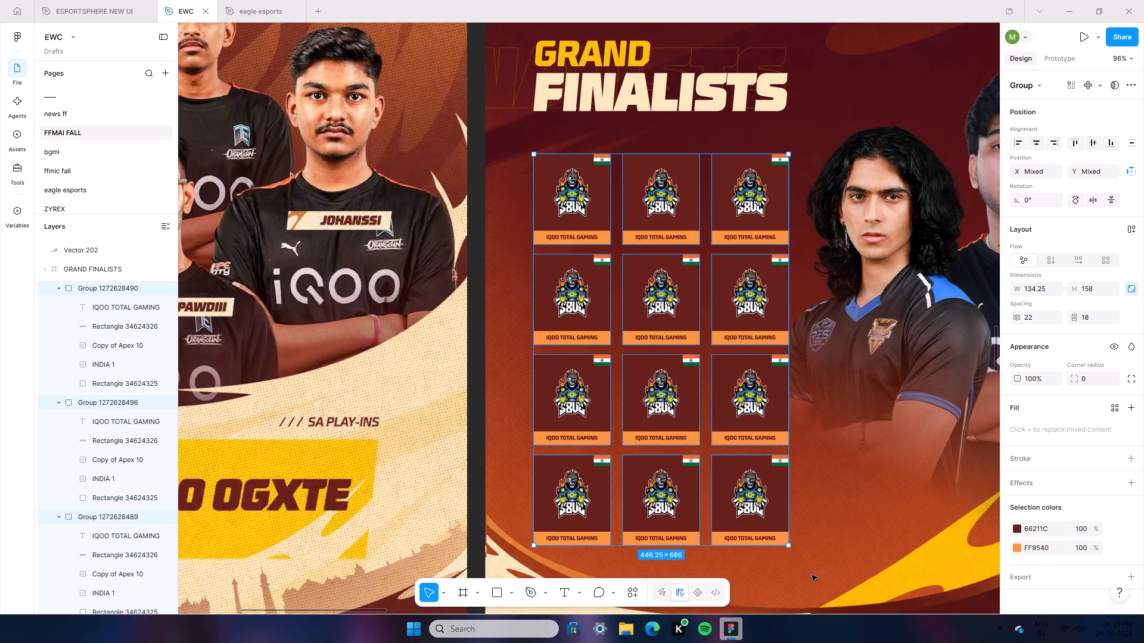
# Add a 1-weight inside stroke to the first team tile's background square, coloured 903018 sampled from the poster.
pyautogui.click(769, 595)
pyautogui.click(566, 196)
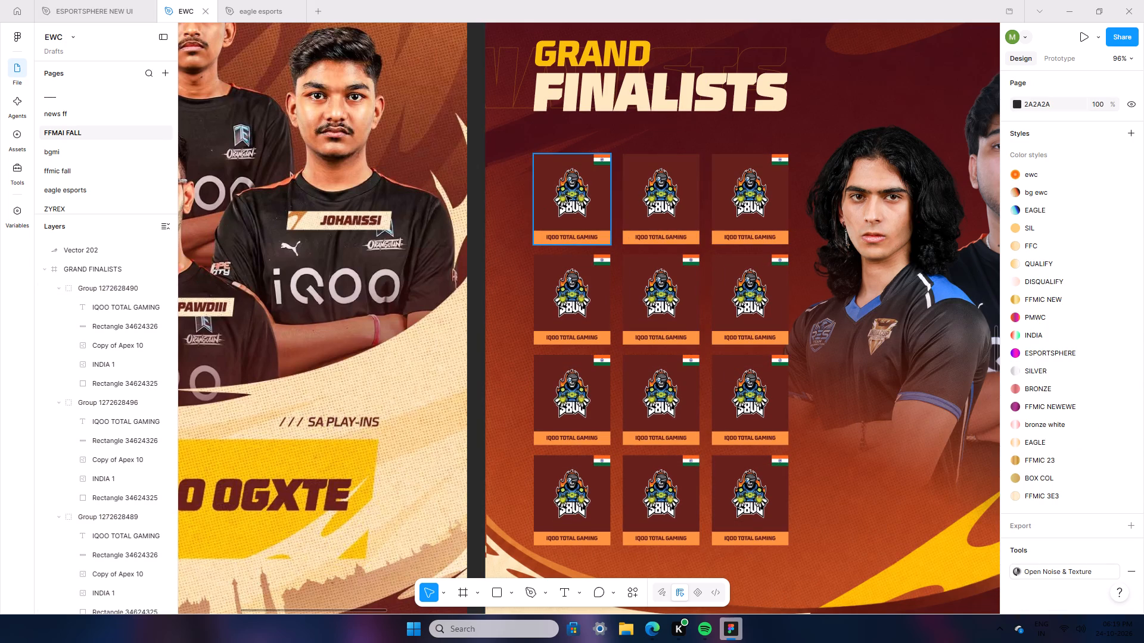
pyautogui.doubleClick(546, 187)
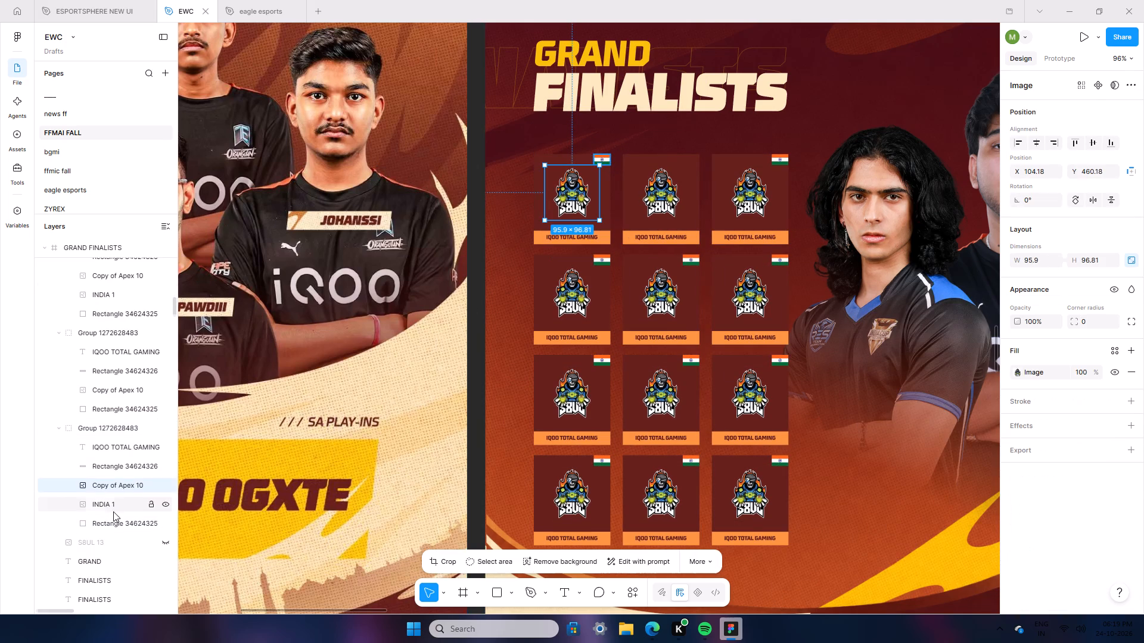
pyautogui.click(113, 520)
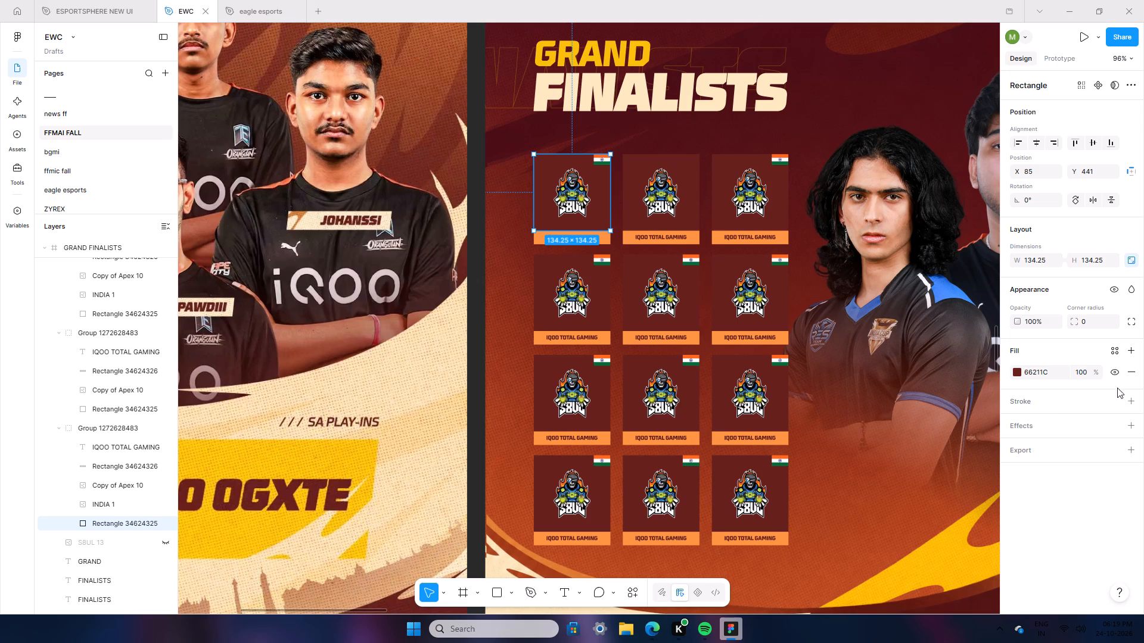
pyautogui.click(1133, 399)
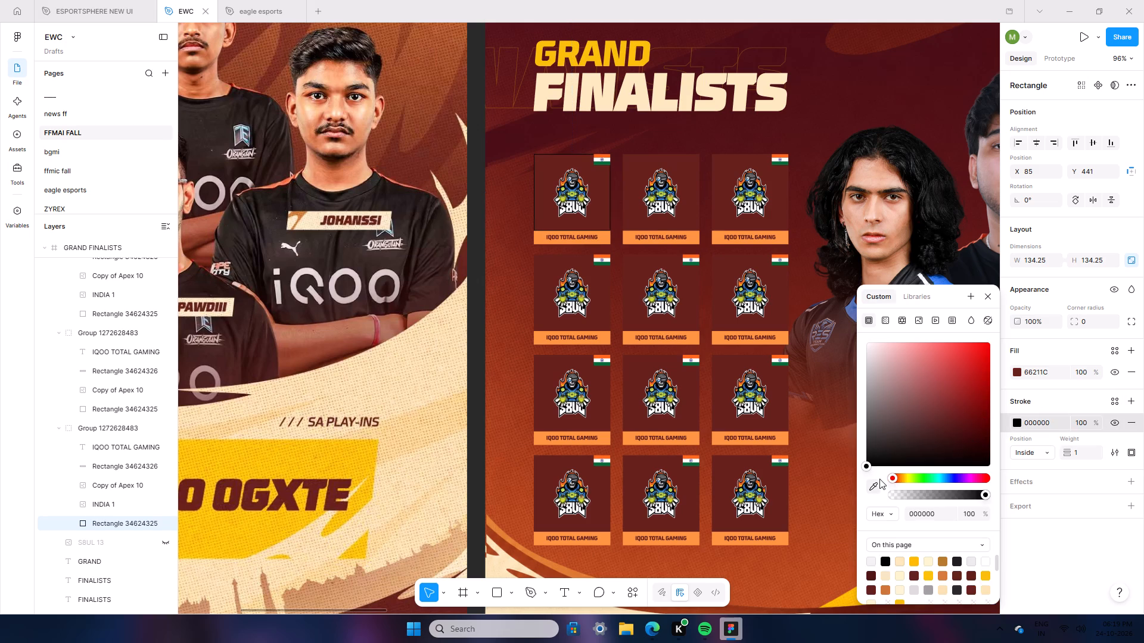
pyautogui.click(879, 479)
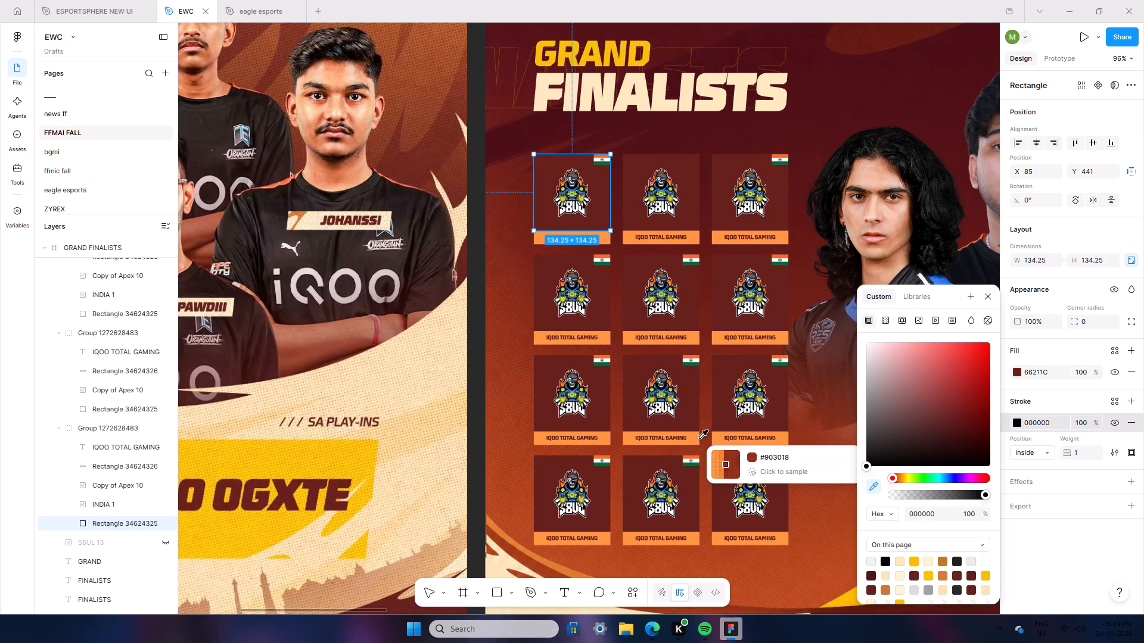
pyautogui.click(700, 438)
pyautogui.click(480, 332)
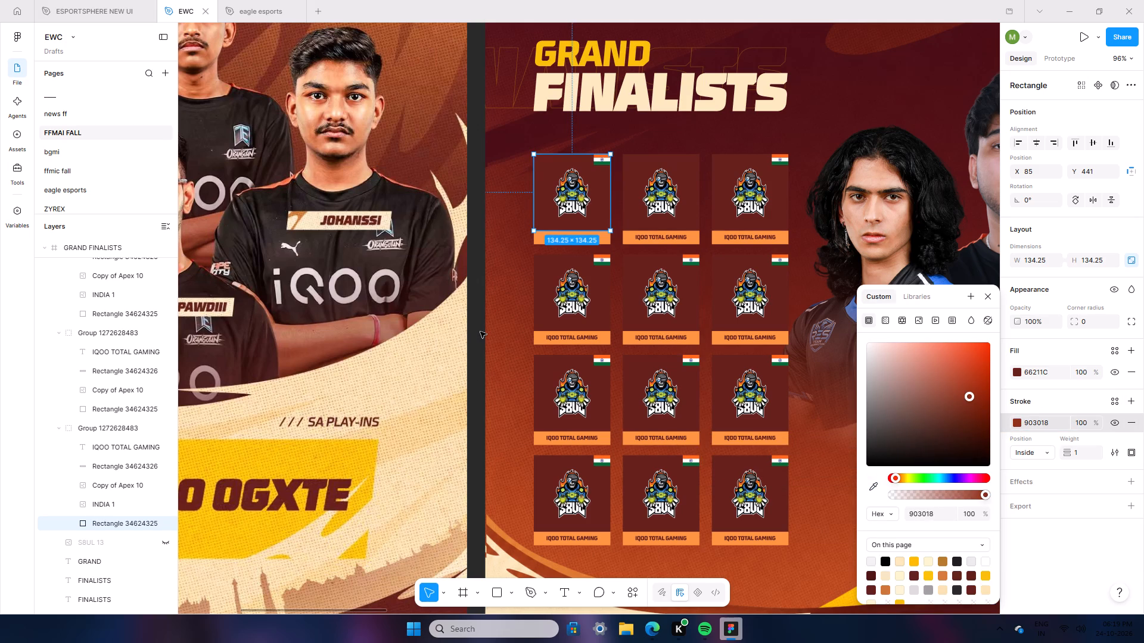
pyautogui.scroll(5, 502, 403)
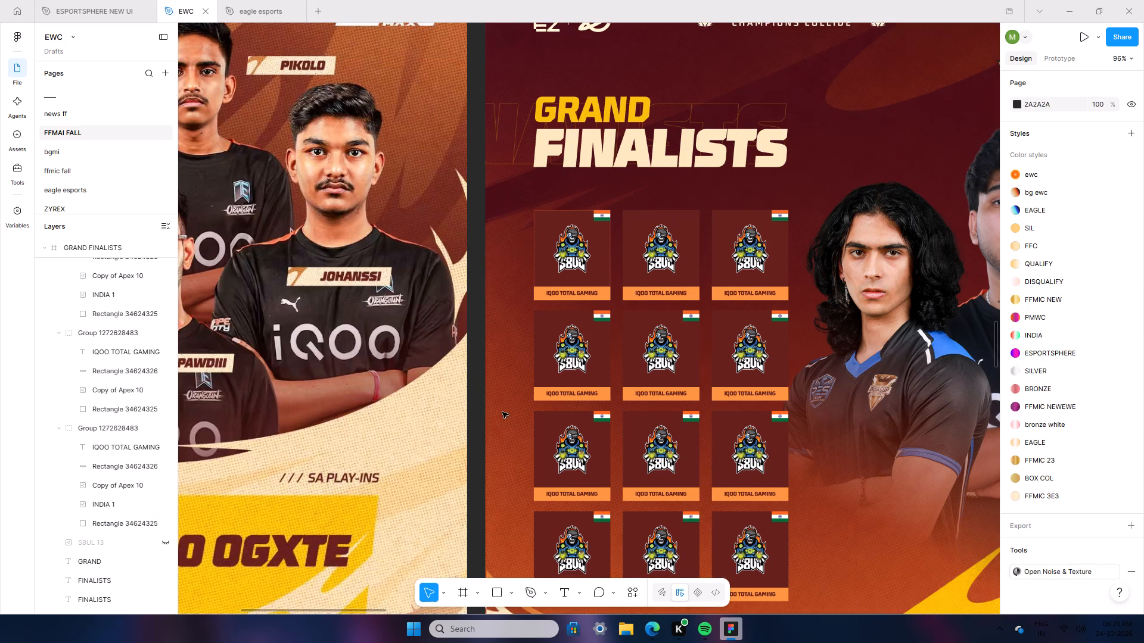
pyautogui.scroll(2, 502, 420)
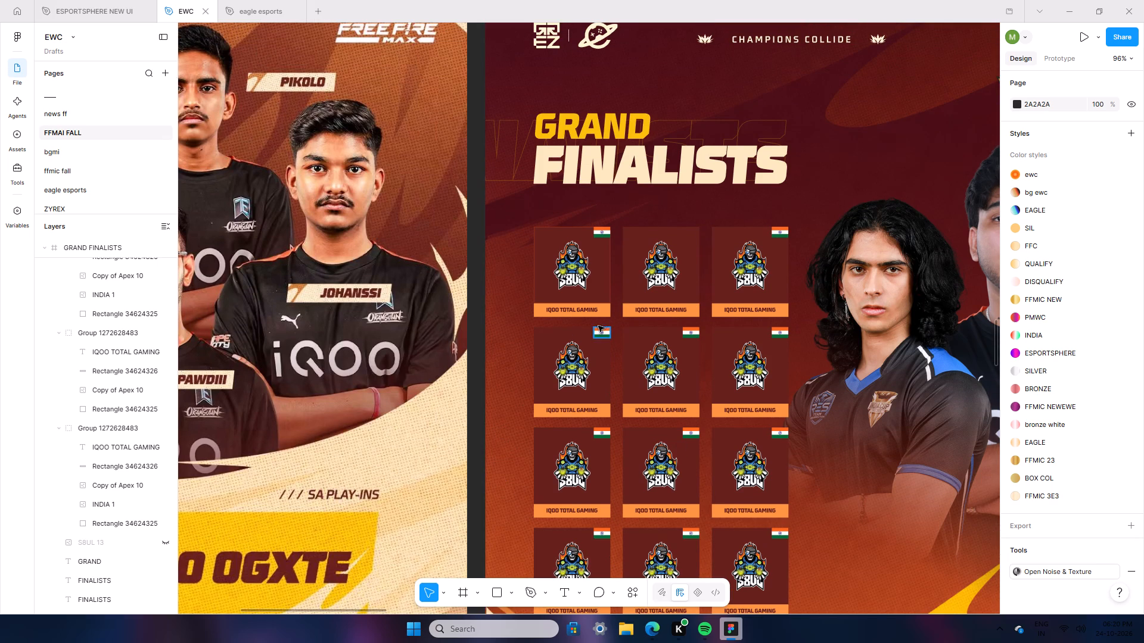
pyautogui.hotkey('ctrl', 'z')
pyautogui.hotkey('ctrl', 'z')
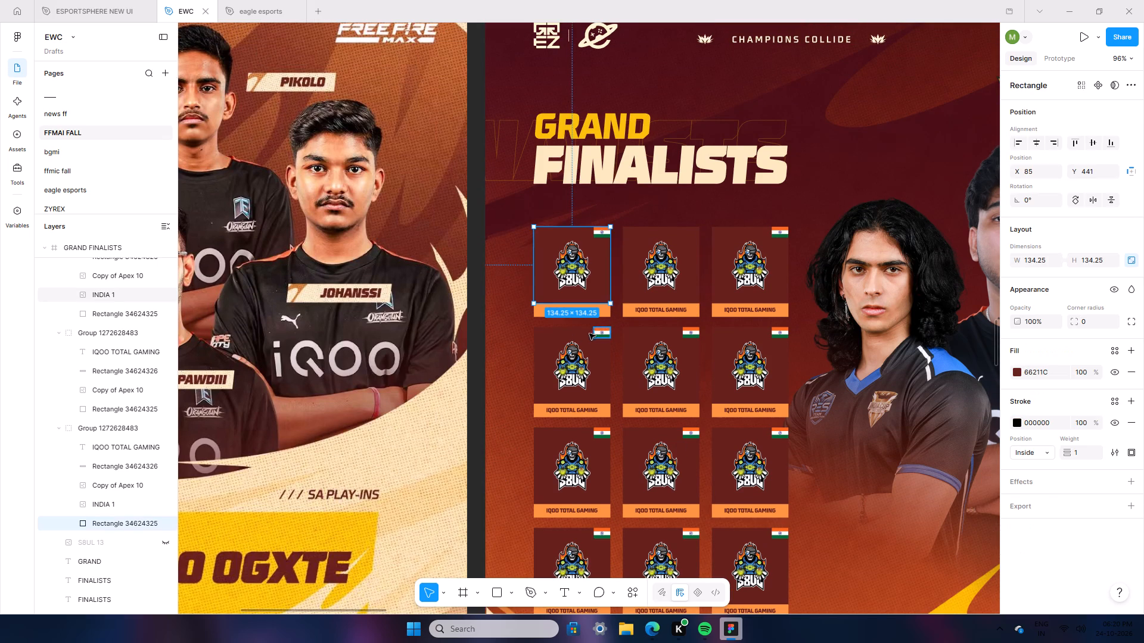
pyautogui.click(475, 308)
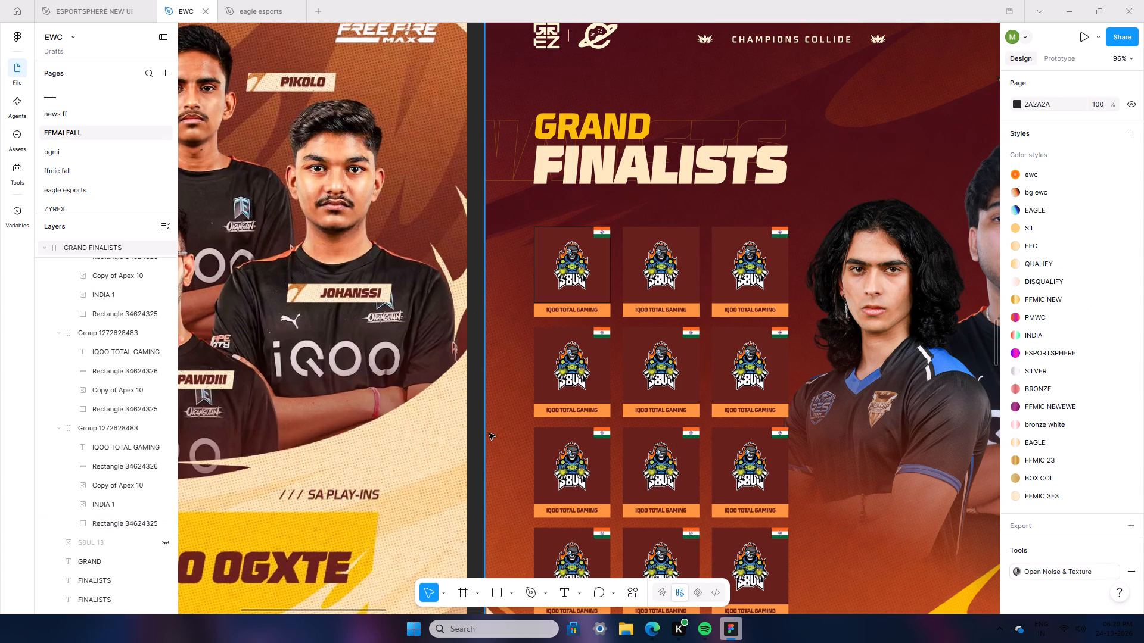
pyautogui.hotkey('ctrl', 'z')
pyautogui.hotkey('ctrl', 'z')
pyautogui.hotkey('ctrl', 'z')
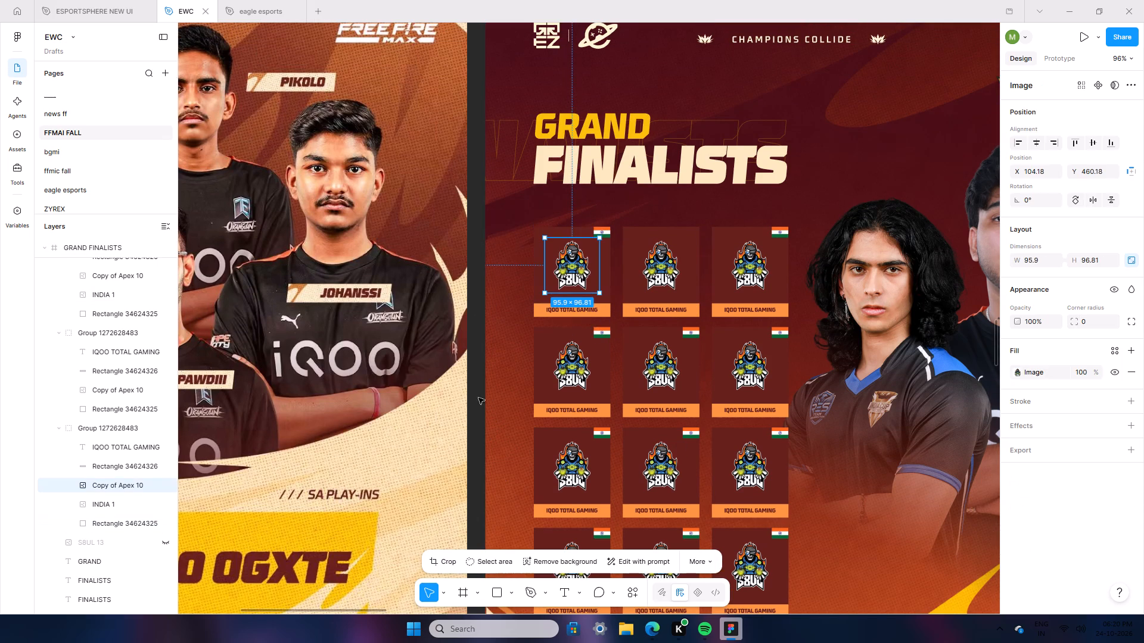
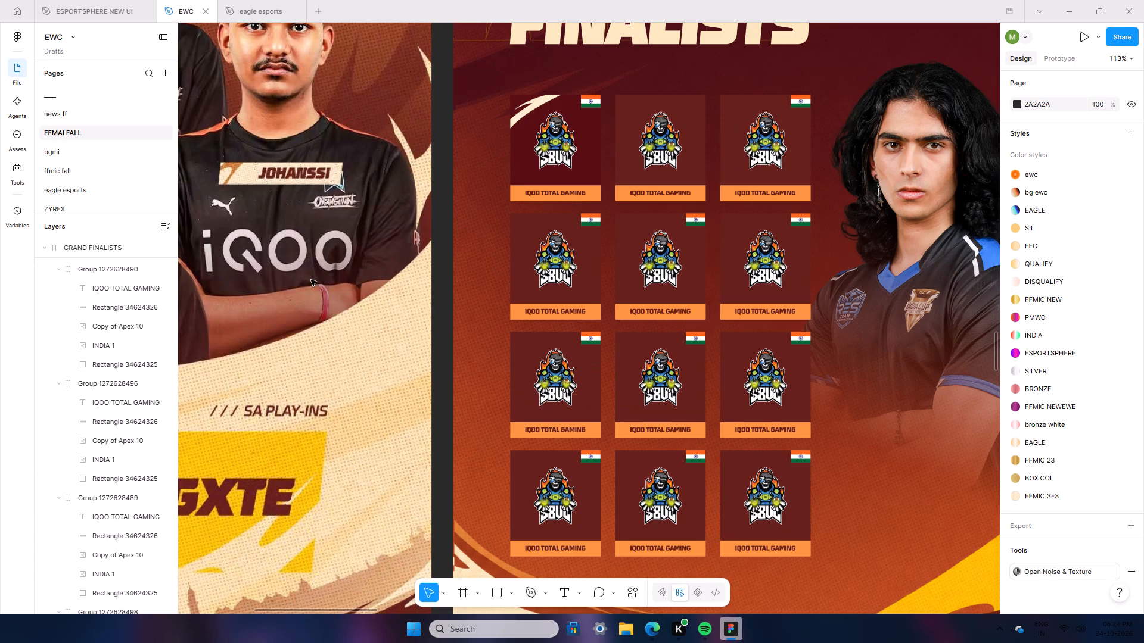
pyautogui.keyDown('ctrl'); pyautogui.scroll(-1, 478, 369); pyautogui.keyUp('ctrl')
pyautogui.keyDown('ctrl'); pyautogui.scroll(1, 478, 369); pyautogui.keyUp('ctrl')
pyautogui.keyDown('ctrl'); pyautogui.scroll(-4, 405, 352); pyautogui.keyUp('ctrl')
pyautogui.click(378, 352)
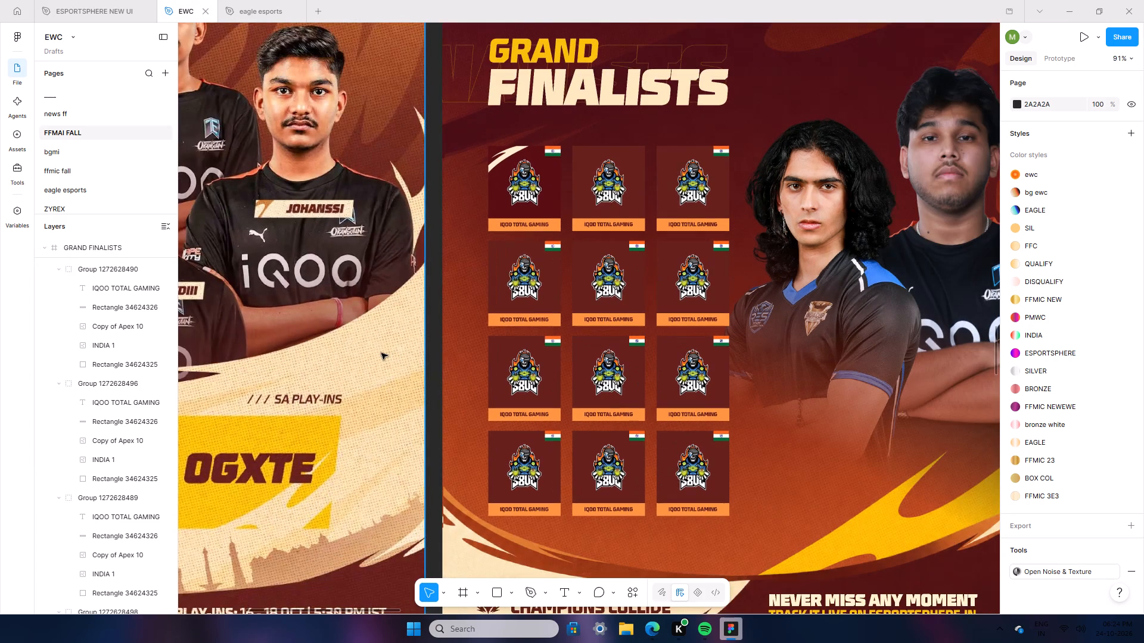
pyautogui.press('BackSpace')
# Paste the copied S8UL ESPORTS reference card onto the empty canvas beside the poster and shrink it to about 112 × 92.
pyautogui.rightClick(332, 108)
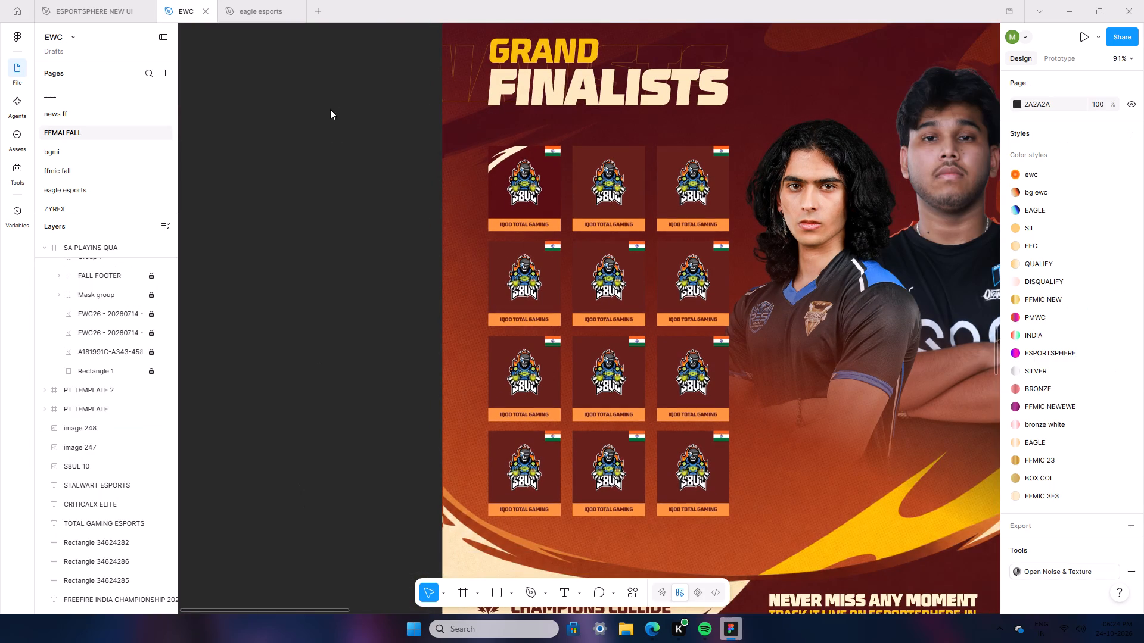
pyautogui.click(376, 120)
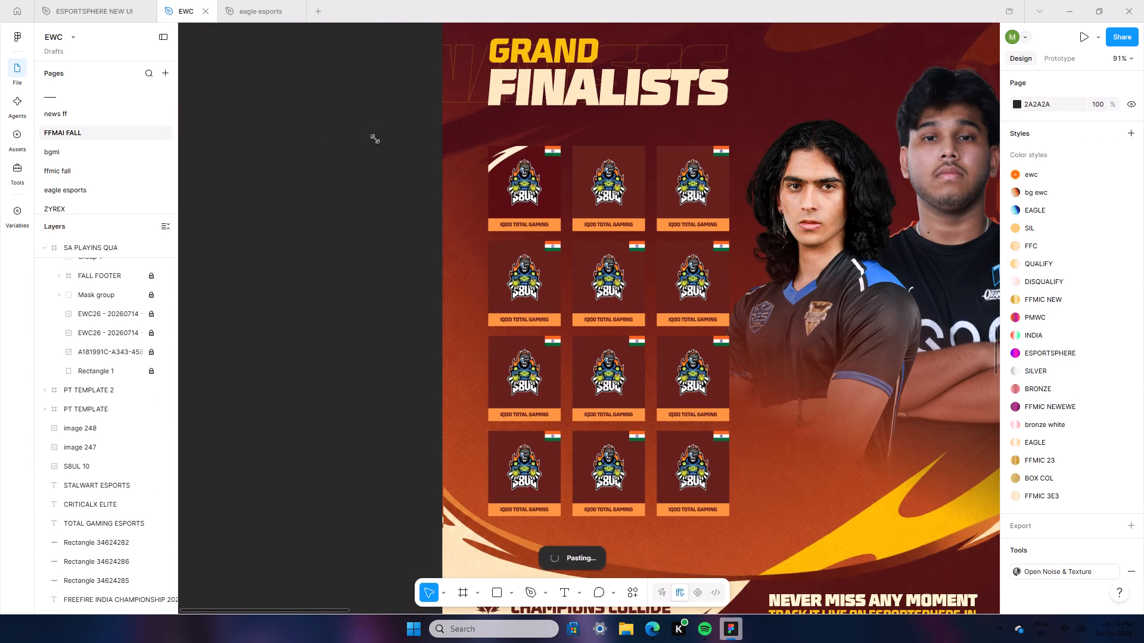
pyautogui.moveTo(871, 401); pyautogui.dragTo(841, 402)
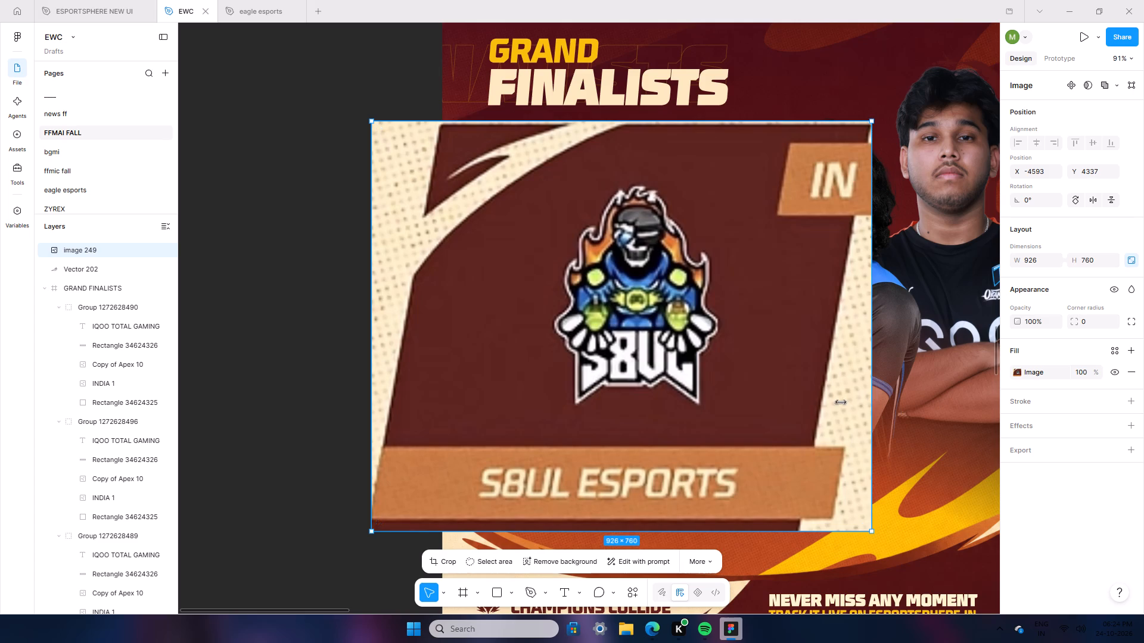
pyautogui.moveTo(841, 402); pyautogui.dragTo(400, 372)
pyautogui.moveTo(400, 329); pyautogui.dragTo(432, 333)
pyautogui.moveTo(414, 332); pyautogui.dragTo(378, 333)
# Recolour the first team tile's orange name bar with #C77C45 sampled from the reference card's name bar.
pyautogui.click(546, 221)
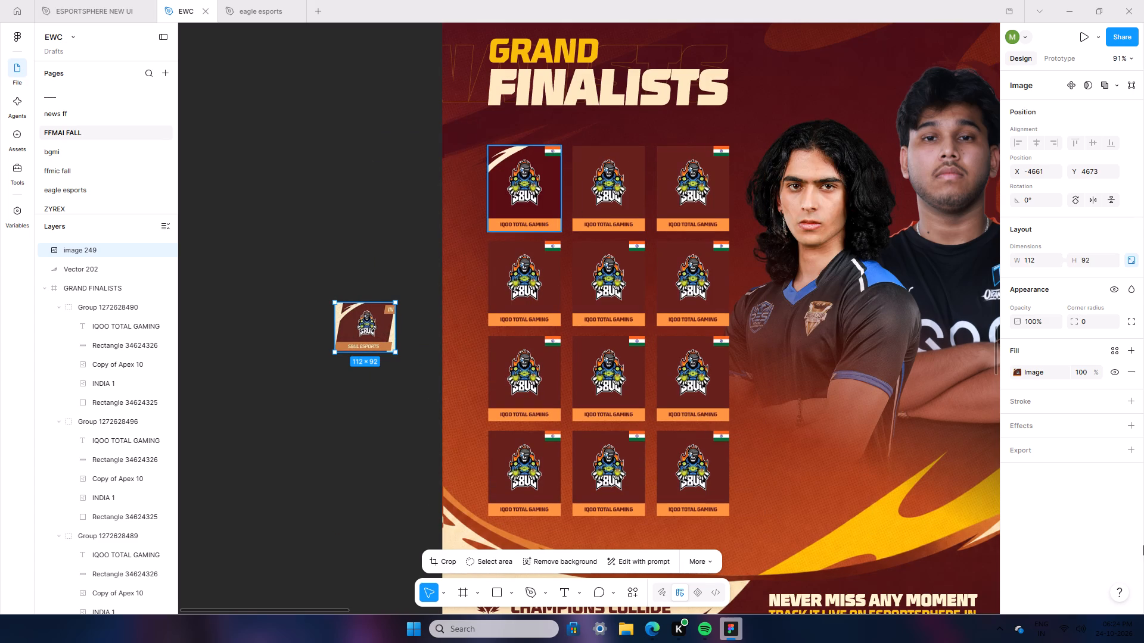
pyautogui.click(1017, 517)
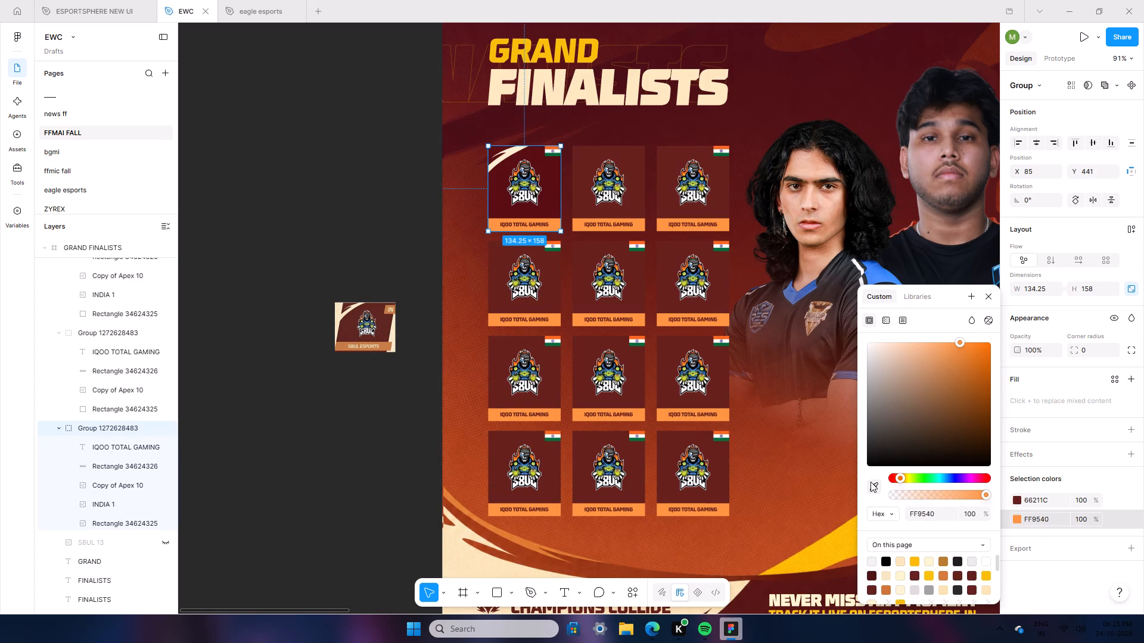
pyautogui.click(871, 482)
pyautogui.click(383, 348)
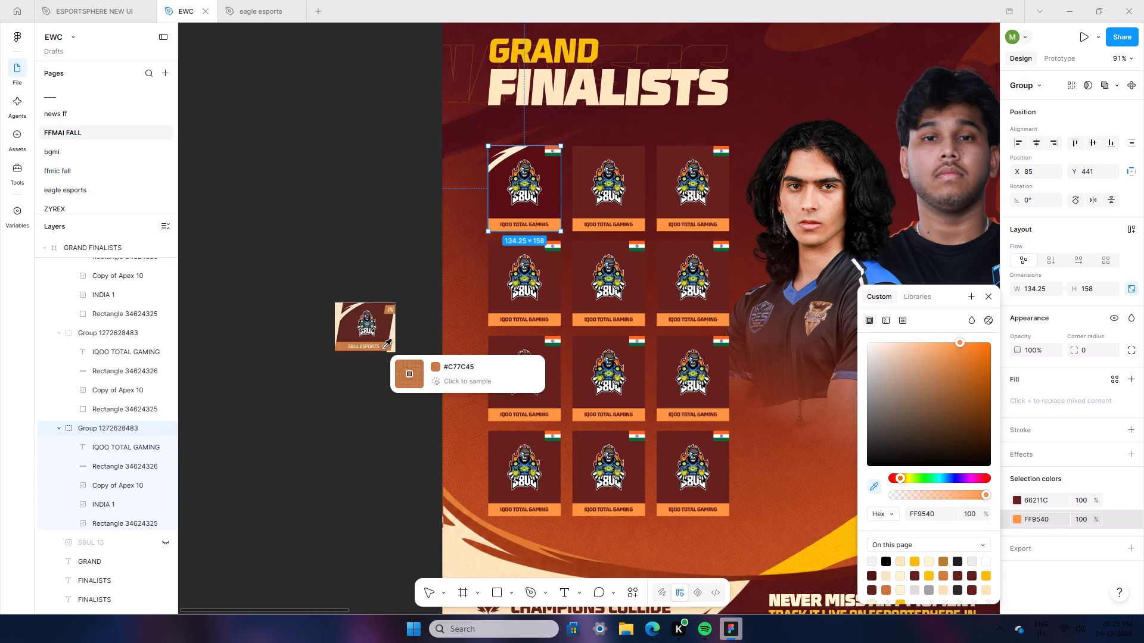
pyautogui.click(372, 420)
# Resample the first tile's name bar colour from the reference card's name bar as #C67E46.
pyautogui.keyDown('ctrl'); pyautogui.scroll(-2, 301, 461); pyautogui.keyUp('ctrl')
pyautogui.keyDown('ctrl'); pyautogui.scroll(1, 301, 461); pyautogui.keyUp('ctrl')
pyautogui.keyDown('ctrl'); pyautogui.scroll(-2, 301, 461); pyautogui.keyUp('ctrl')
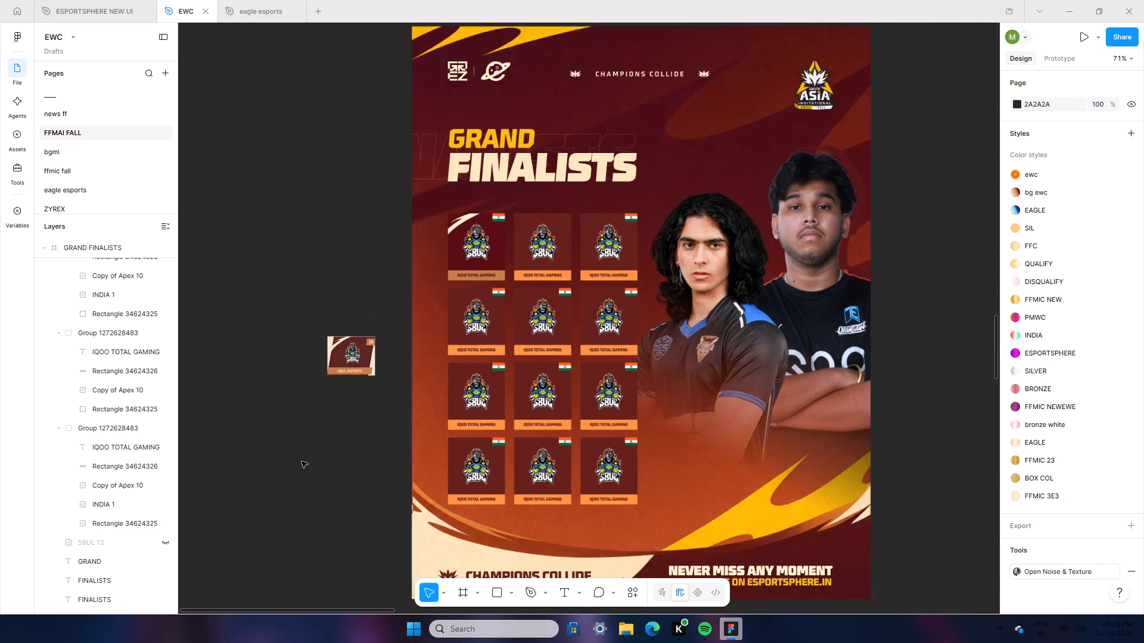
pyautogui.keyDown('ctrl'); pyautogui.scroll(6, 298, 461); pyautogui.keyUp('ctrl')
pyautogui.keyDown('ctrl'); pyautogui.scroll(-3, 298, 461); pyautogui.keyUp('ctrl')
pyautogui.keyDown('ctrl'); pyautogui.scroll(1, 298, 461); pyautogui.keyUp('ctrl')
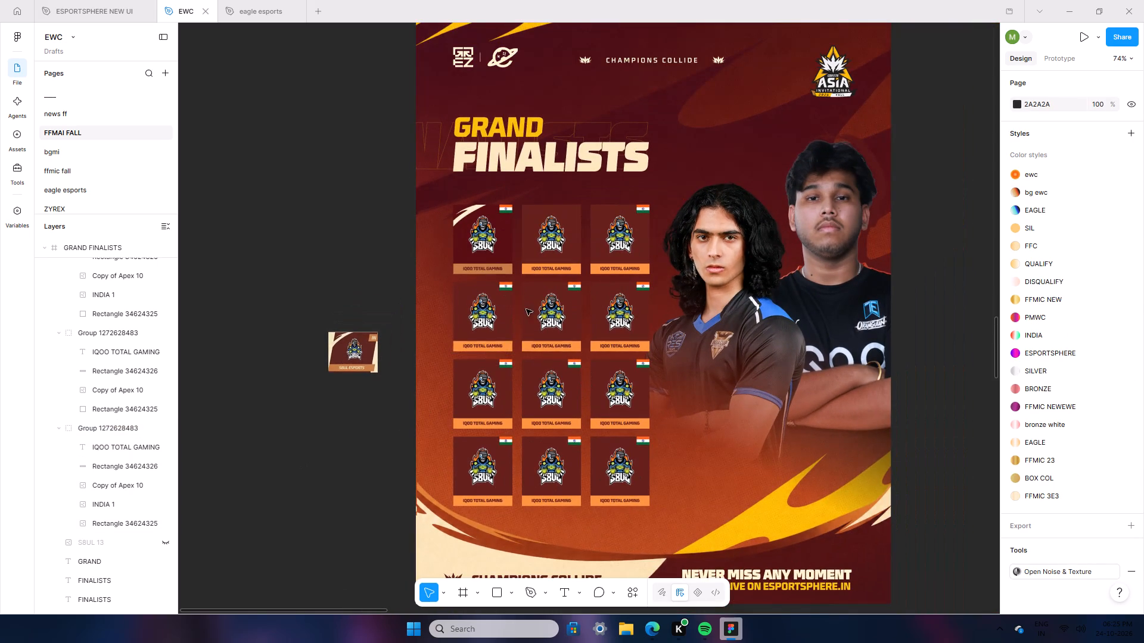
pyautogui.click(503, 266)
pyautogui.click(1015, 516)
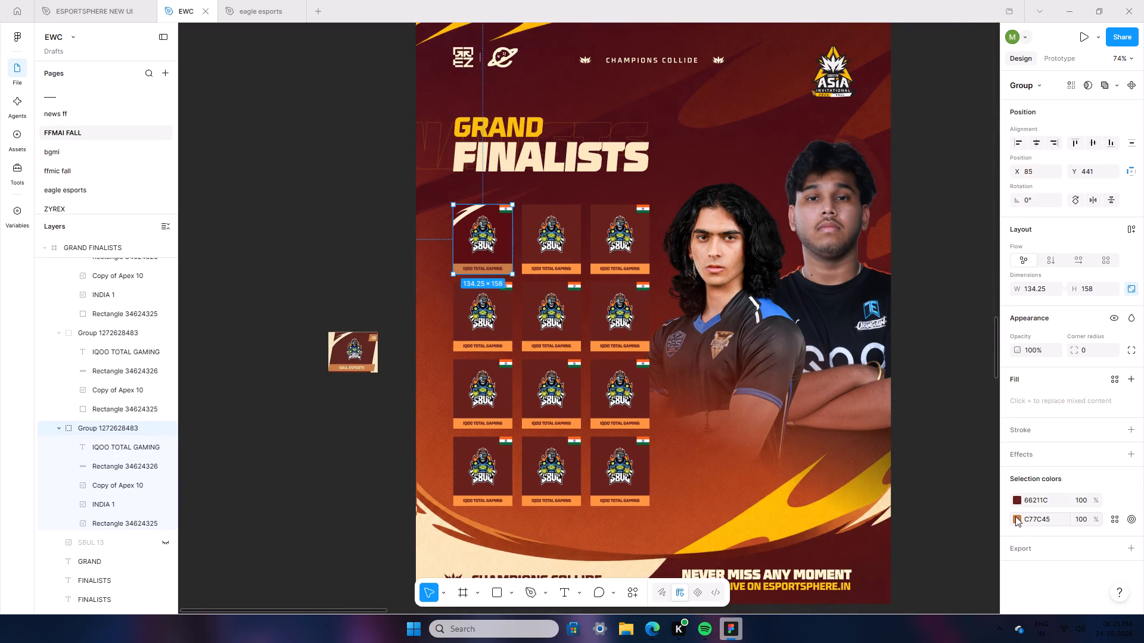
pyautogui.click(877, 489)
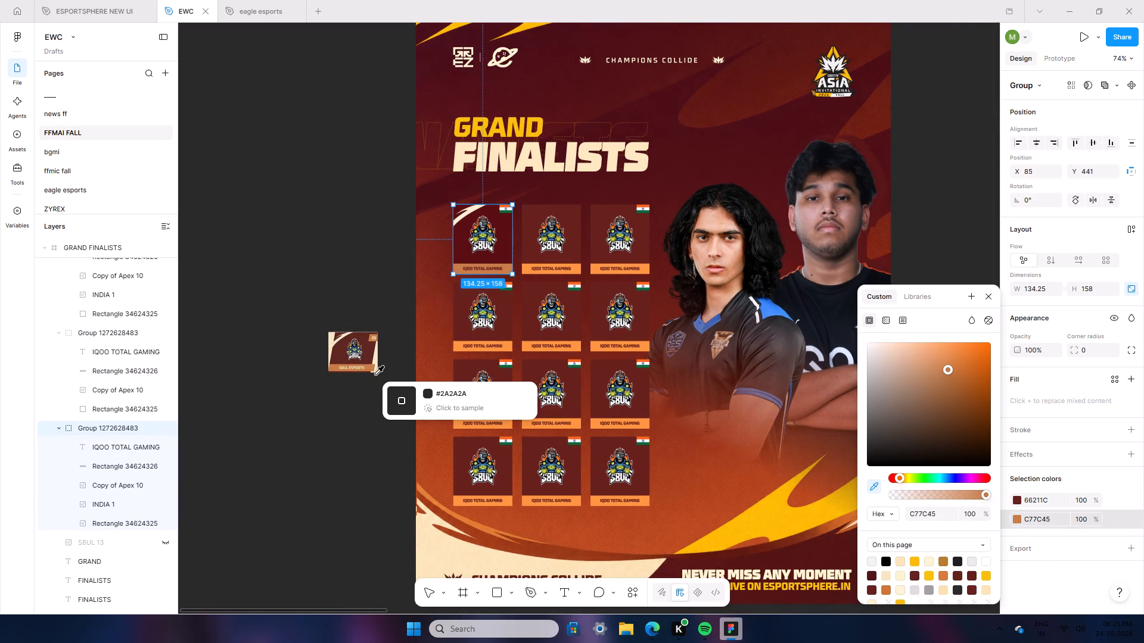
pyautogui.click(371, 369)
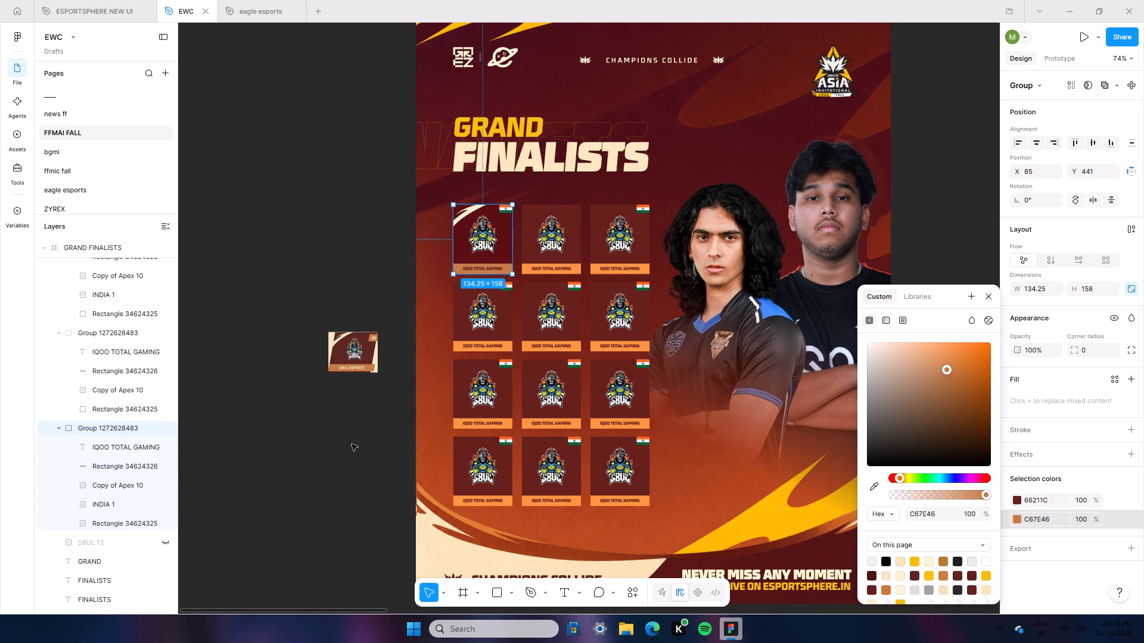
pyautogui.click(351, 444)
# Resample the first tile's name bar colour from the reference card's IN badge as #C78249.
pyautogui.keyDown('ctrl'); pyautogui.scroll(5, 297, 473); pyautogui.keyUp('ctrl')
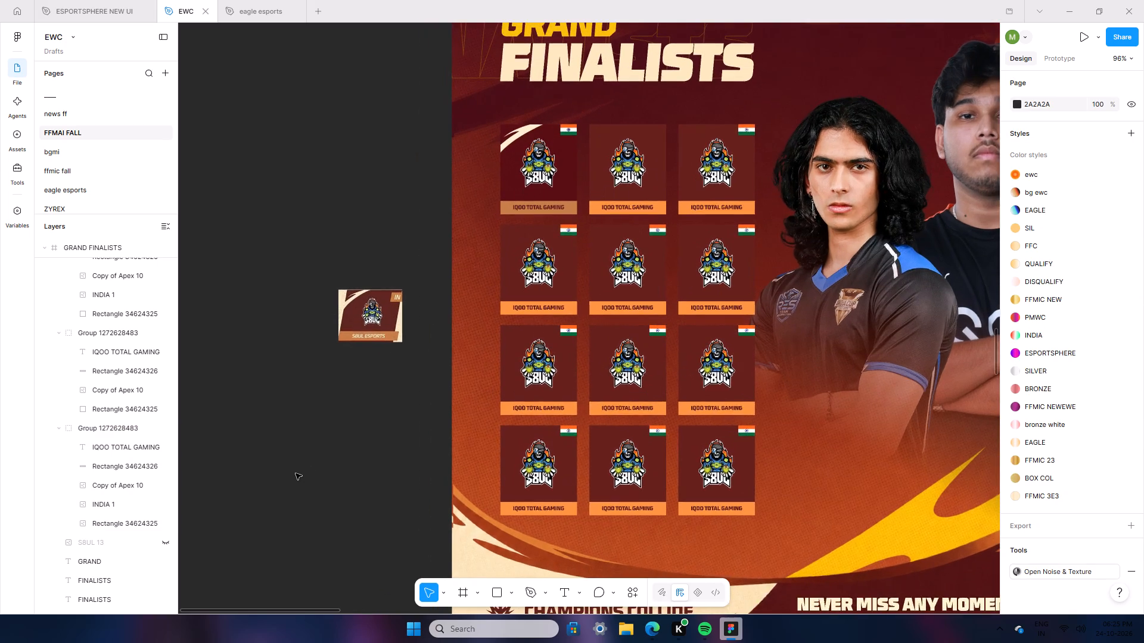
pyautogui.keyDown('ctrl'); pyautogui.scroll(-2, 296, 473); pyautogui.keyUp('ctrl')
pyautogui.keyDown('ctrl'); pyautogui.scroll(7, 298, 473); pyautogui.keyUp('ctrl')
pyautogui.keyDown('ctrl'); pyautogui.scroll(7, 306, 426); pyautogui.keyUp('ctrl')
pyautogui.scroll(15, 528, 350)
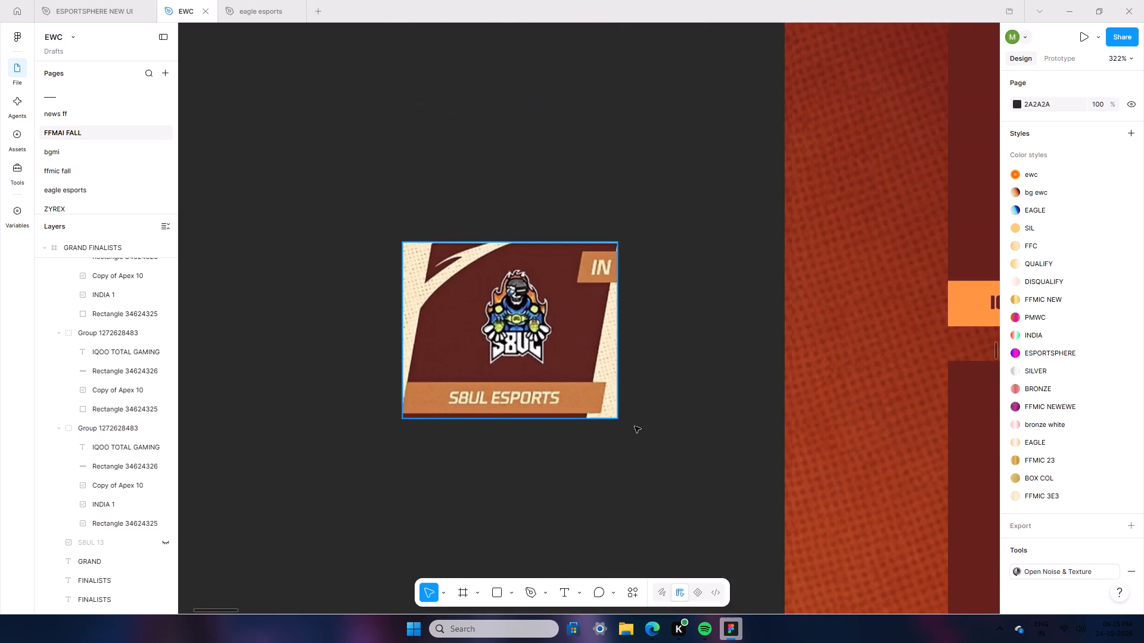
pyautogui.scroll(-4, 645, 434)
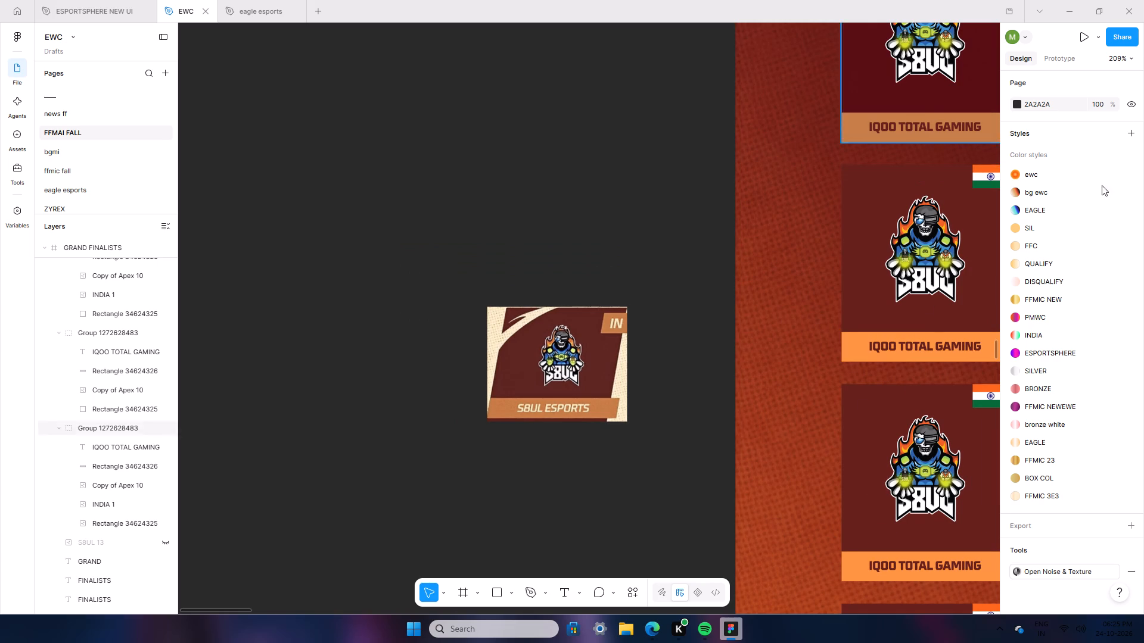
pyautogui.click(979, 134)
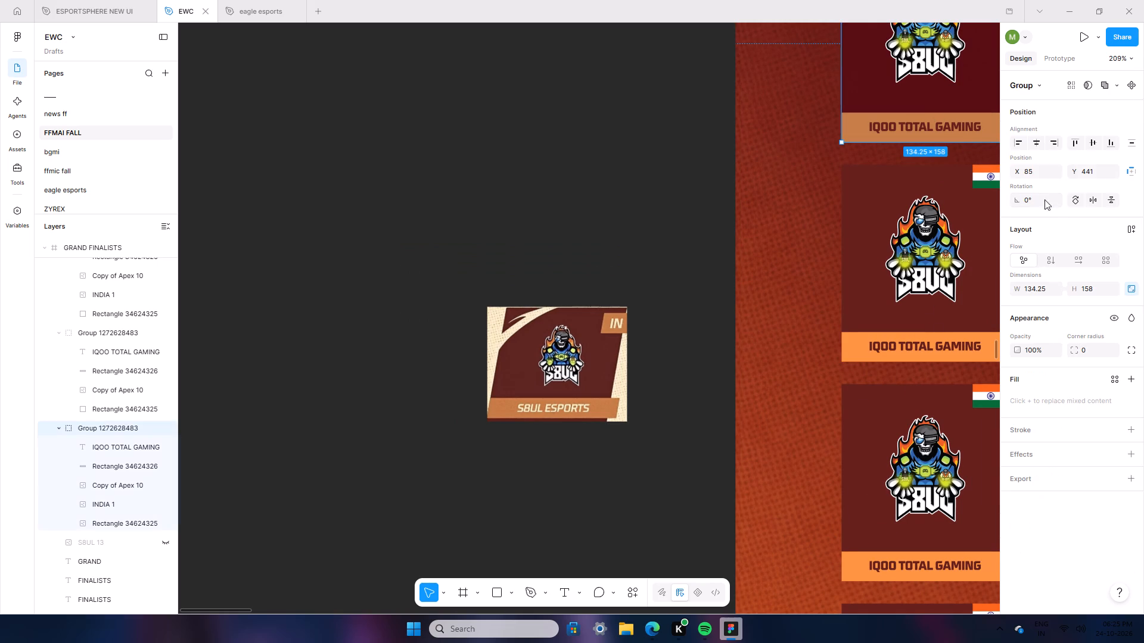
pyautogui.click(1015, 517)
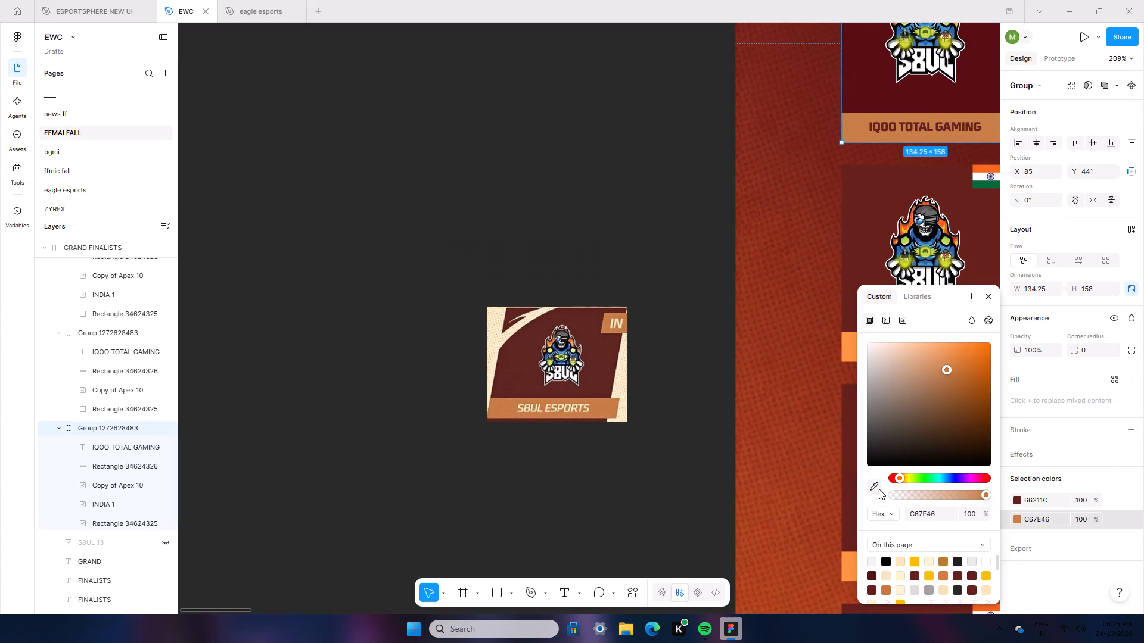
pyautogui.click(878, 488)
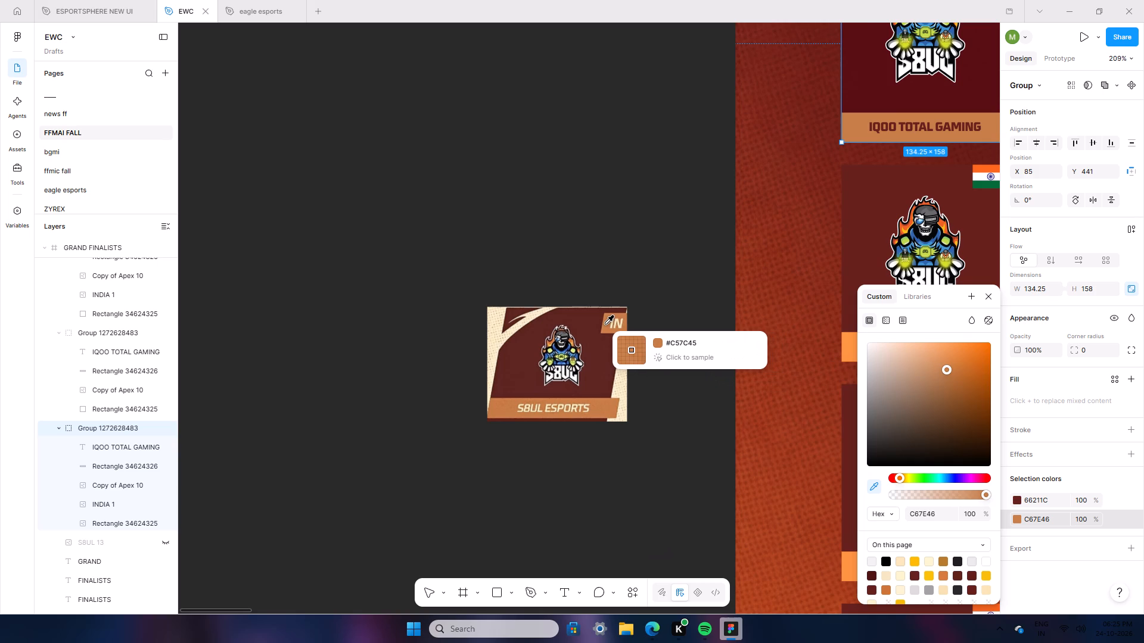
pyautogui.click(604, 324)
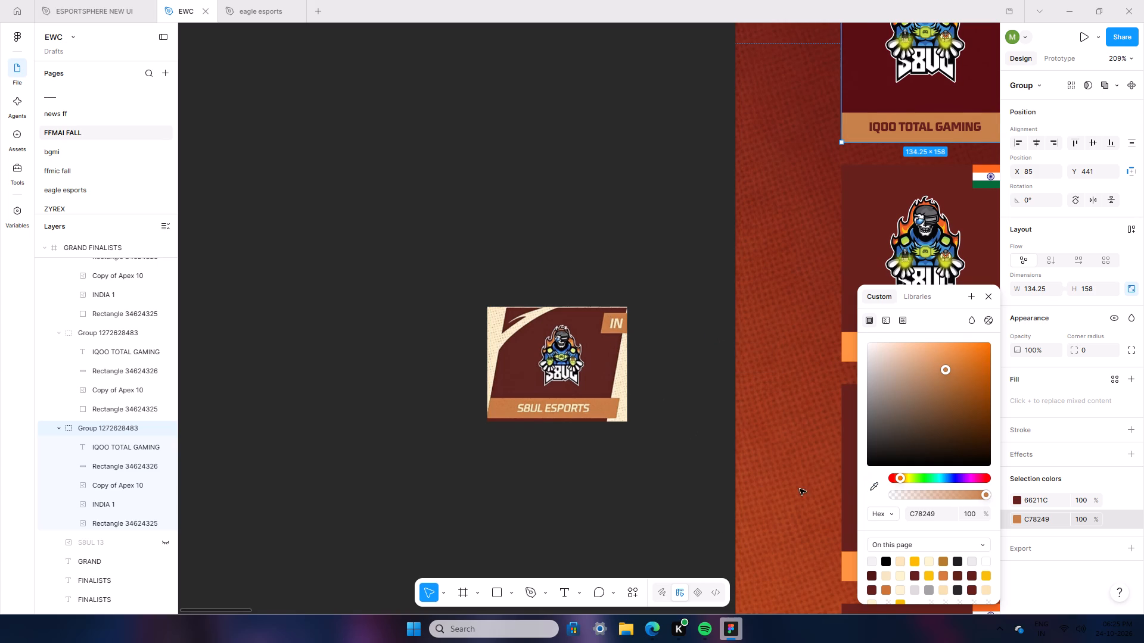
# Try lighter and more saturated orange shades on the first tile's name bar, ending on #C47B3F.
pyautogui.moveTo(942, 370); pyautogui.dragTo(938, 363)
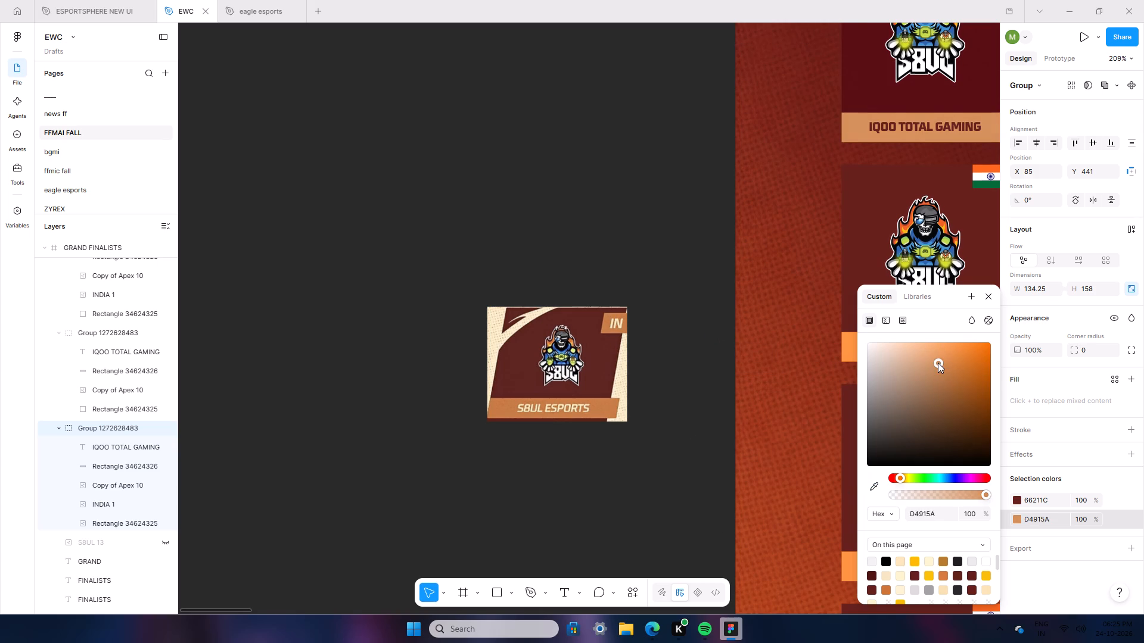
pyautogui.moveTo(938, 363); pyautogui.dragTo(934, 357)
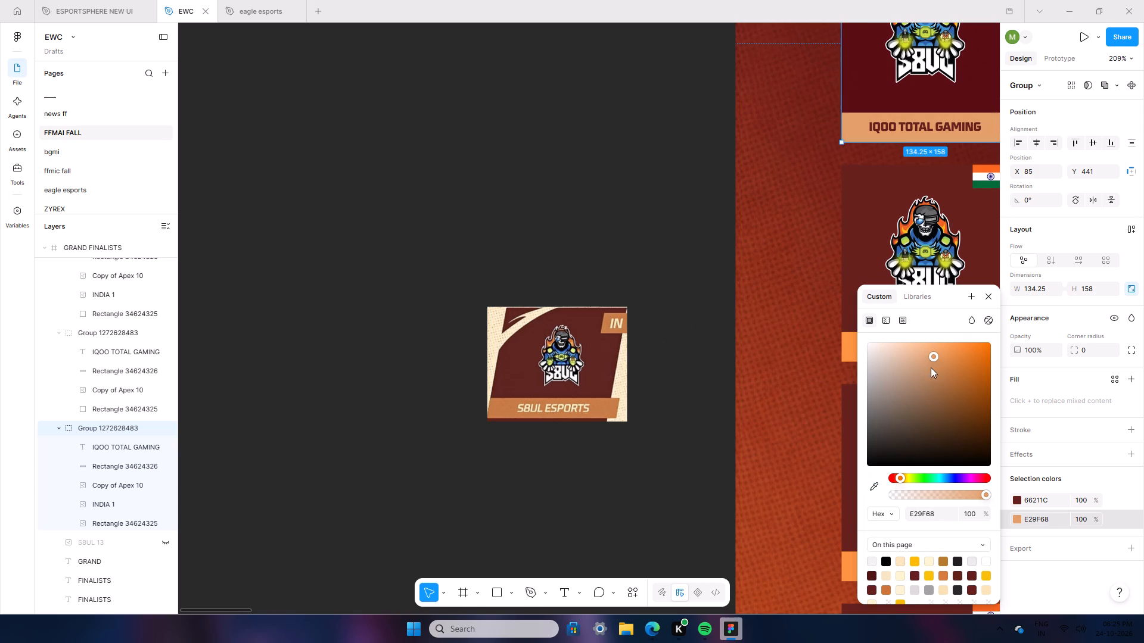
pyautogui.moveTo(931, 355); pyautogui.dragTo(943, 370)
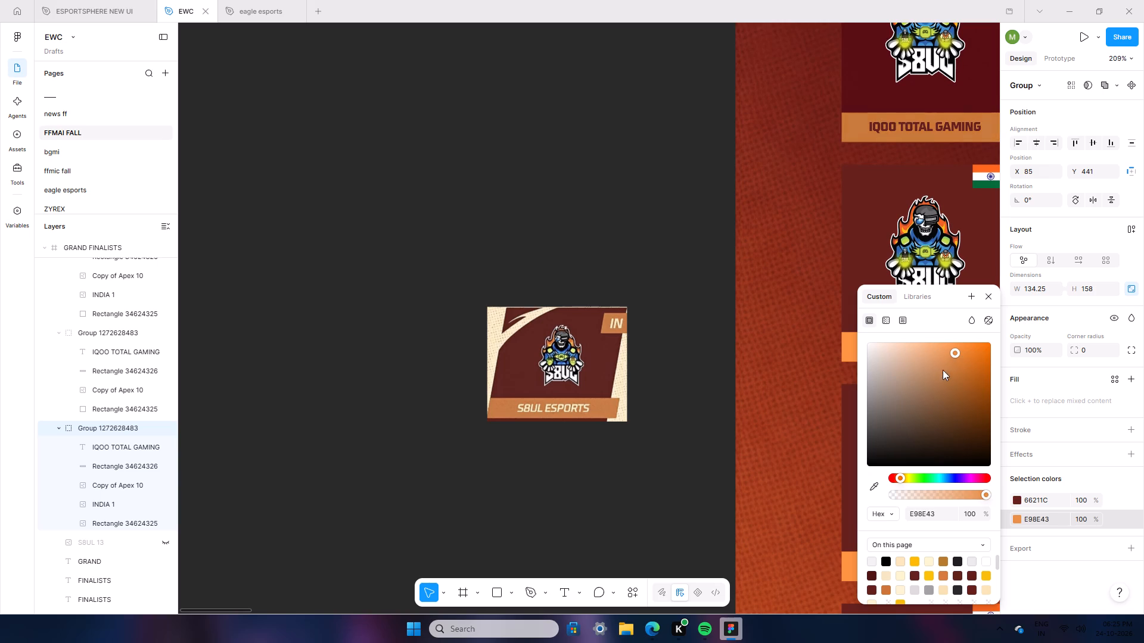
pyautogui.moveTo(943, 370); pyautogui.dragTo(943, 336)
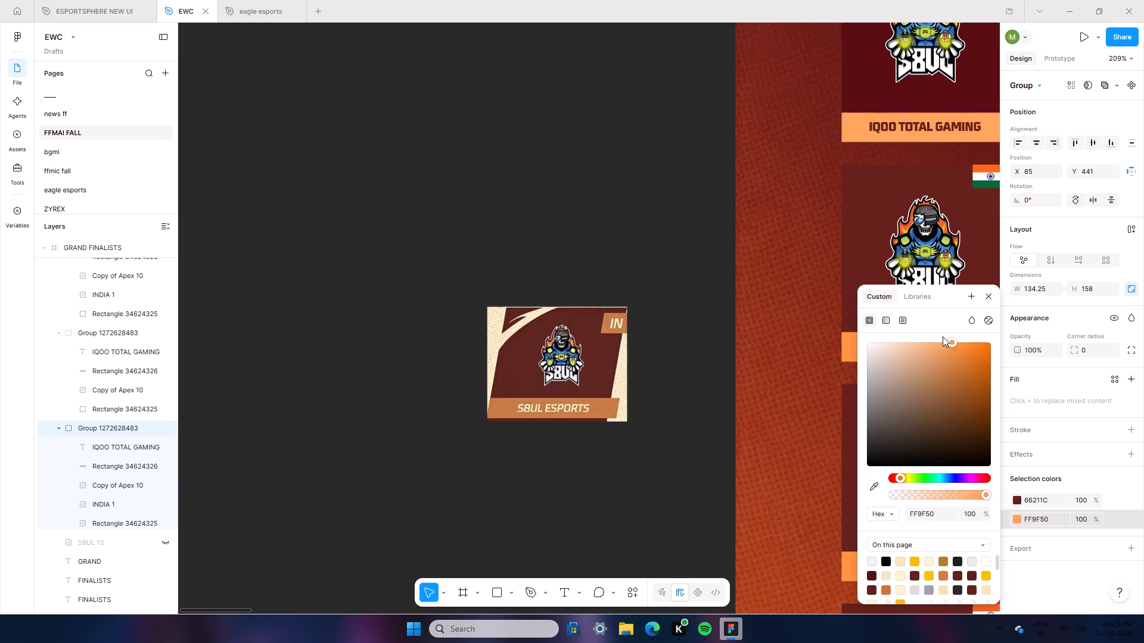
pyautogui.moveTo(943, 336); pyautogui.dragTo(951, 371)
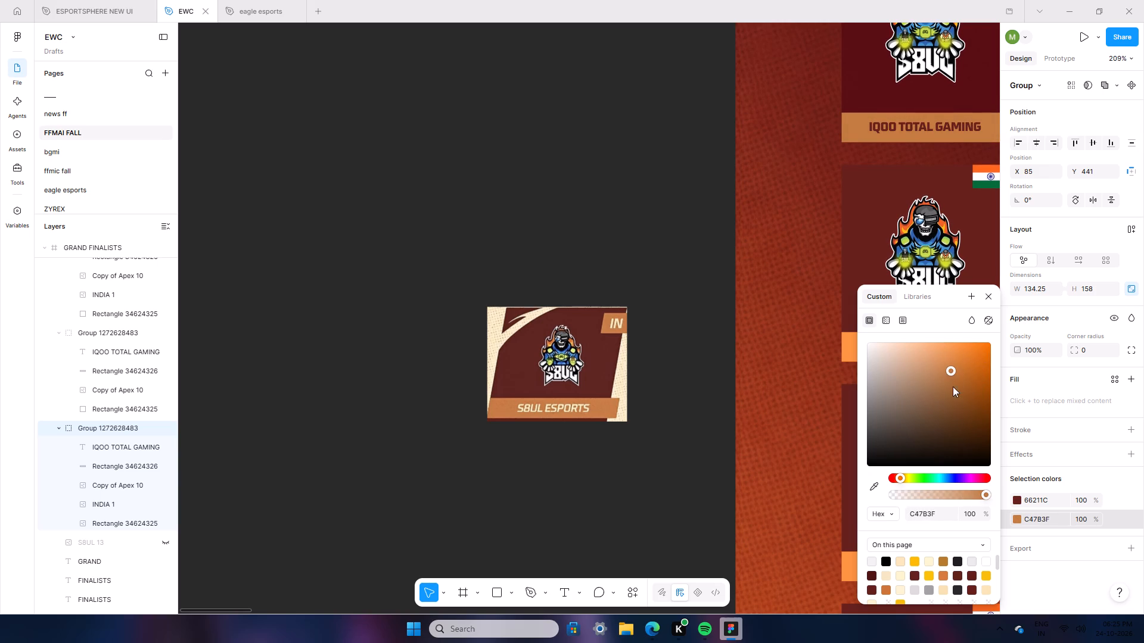
# Set the first tile's name bar colour to #C57A44, sampled from the reference card's name bar.
pyautogui.click(870, 485)
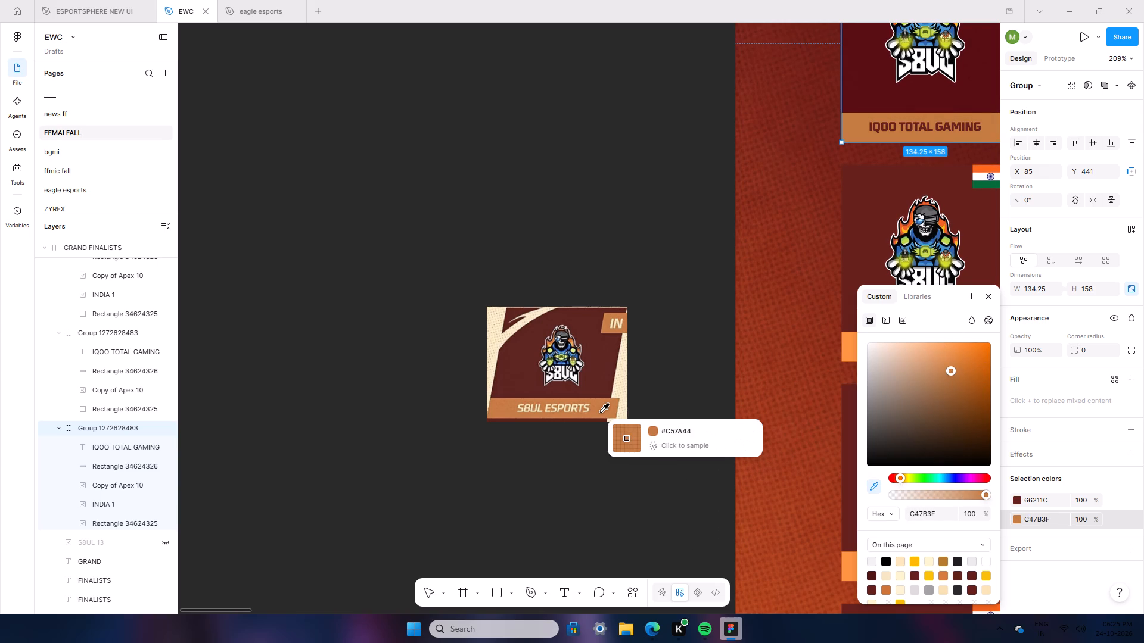
pyautogui.click(601, 412)
pyautogui.click(680, 438)
# Select the name bar rectangle in the first team tile and brighten its fill to a lighter orange.
pyautogui.keyDown('ctrl'); pyautogui.scroll(-5, 674, 425); pyautogui.keyUp('ctrl')
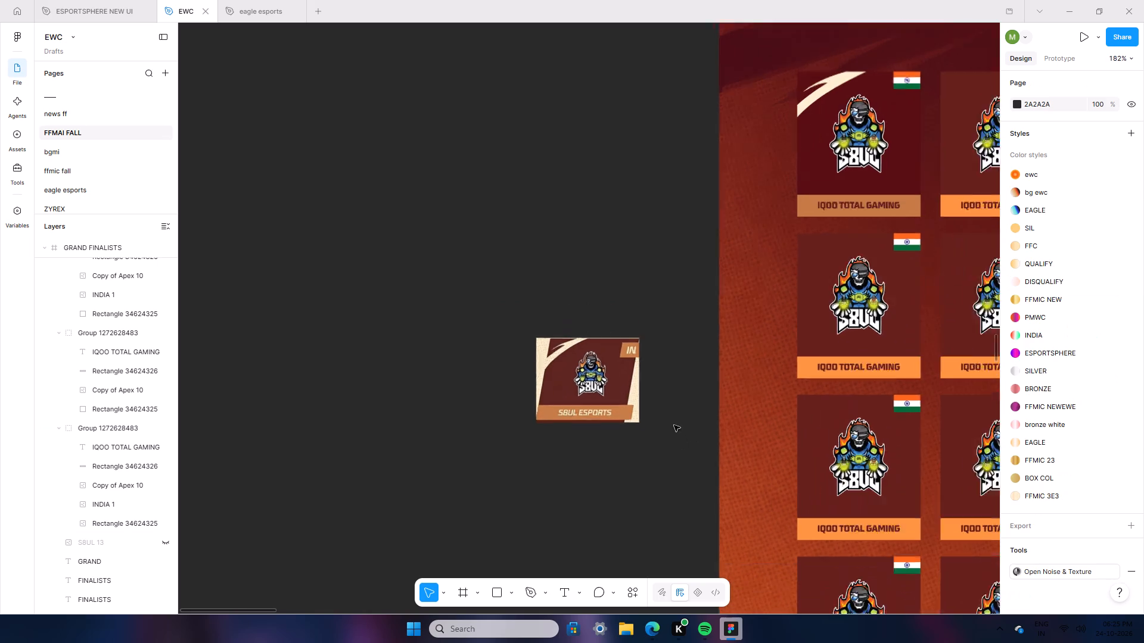
pyautogui.doubleClick(840, 236)
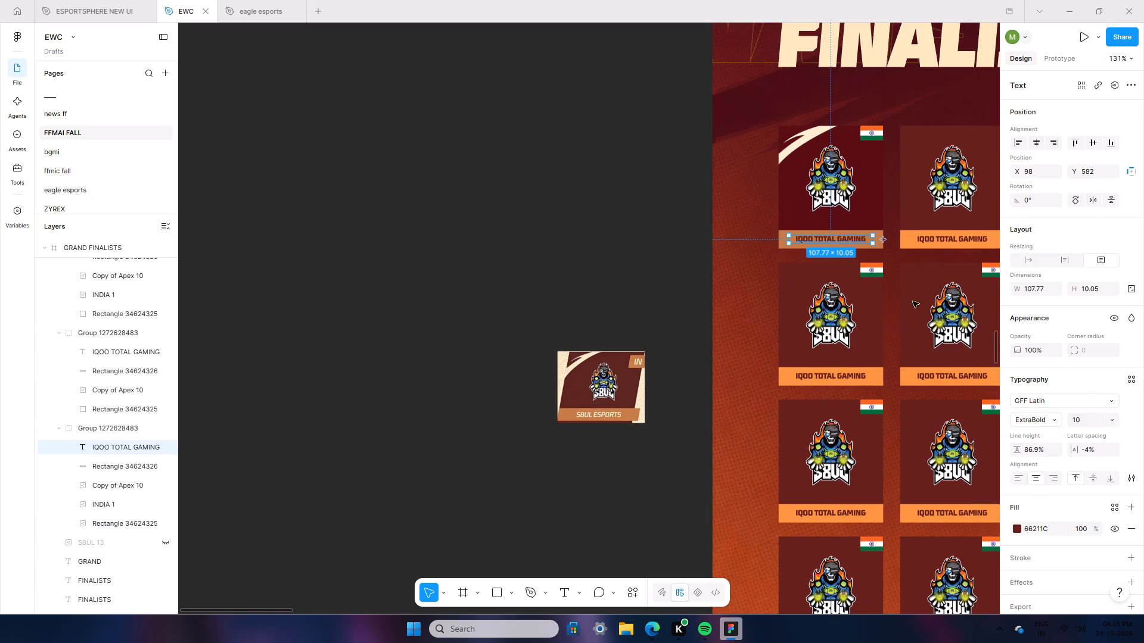
pyautogui.click(882, 242)
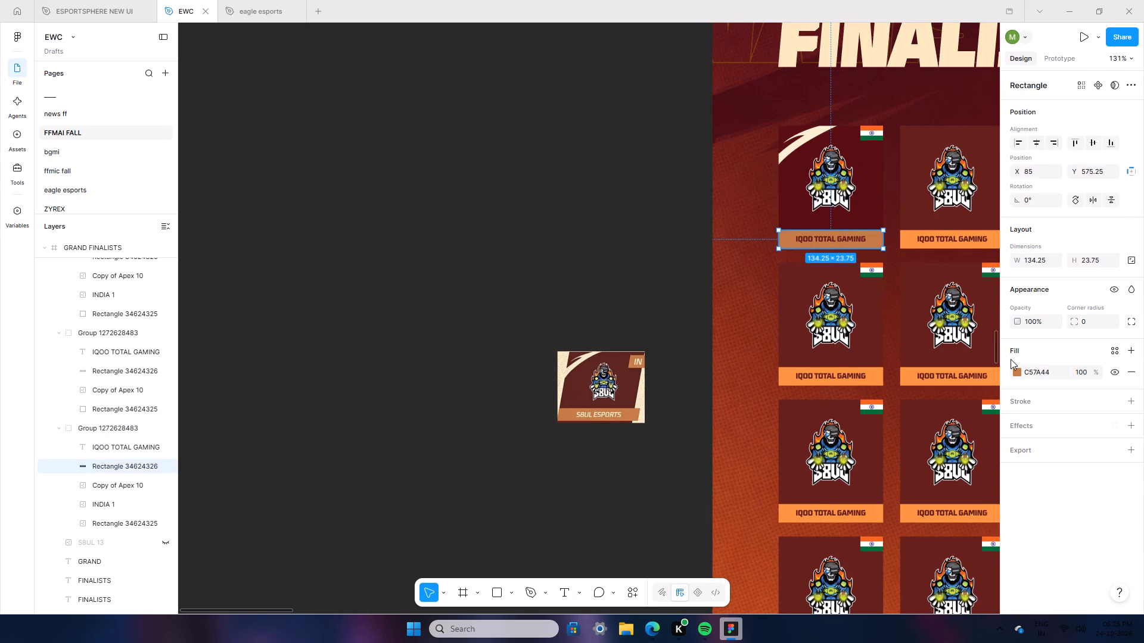
pyautogui.click(1015, 376)
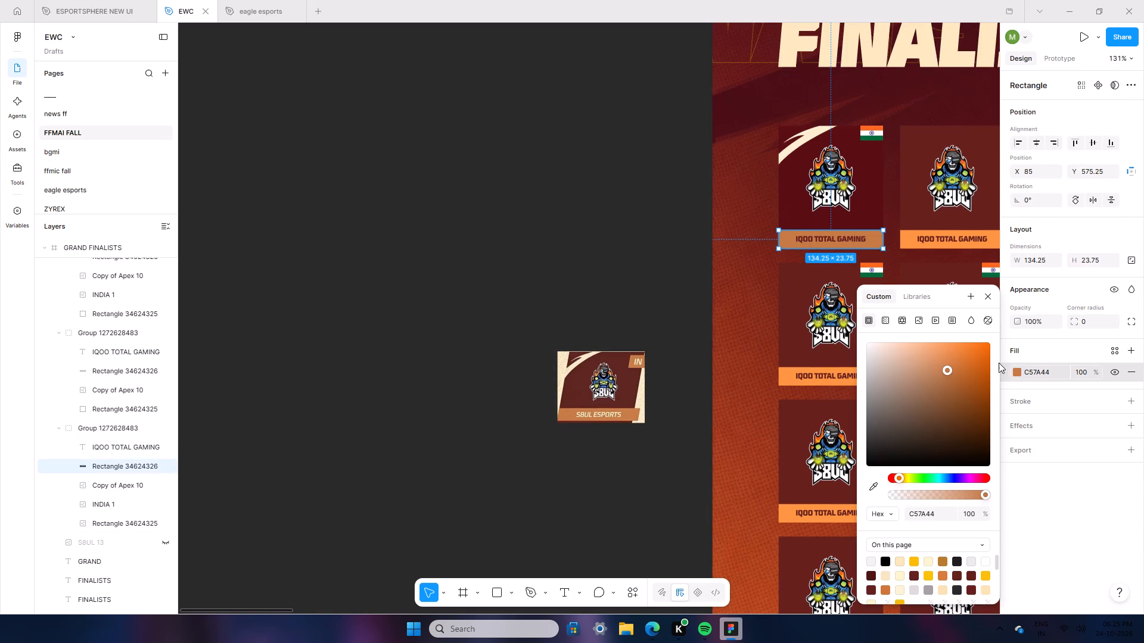
pyautogui.moveTo(947, 367); pyautogui.dragTo(961, 360)
pyautogui.moveTo(962, 356); pyautogui.dragTo(960, 364)
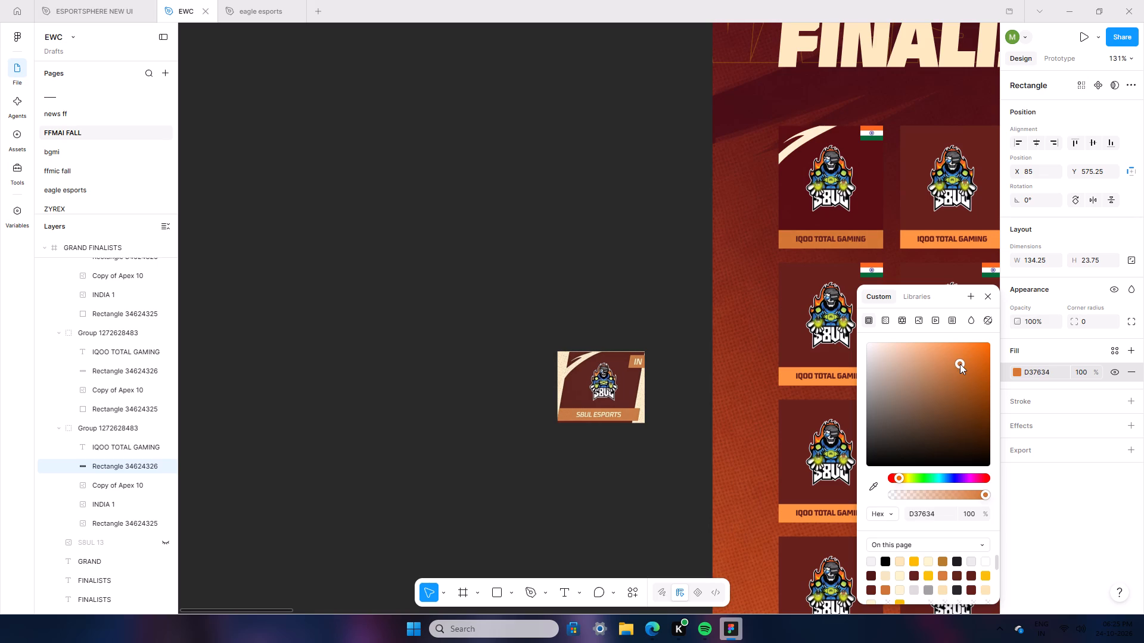
pyautogui.moveTo(960, 364); pyautogui.dragTo(953, 355)
# Recolour the first tile's IQOO TOTAL GAMING text with the cream sampled from the tile's corner swoosh.
pyautogui.click(857, 242)
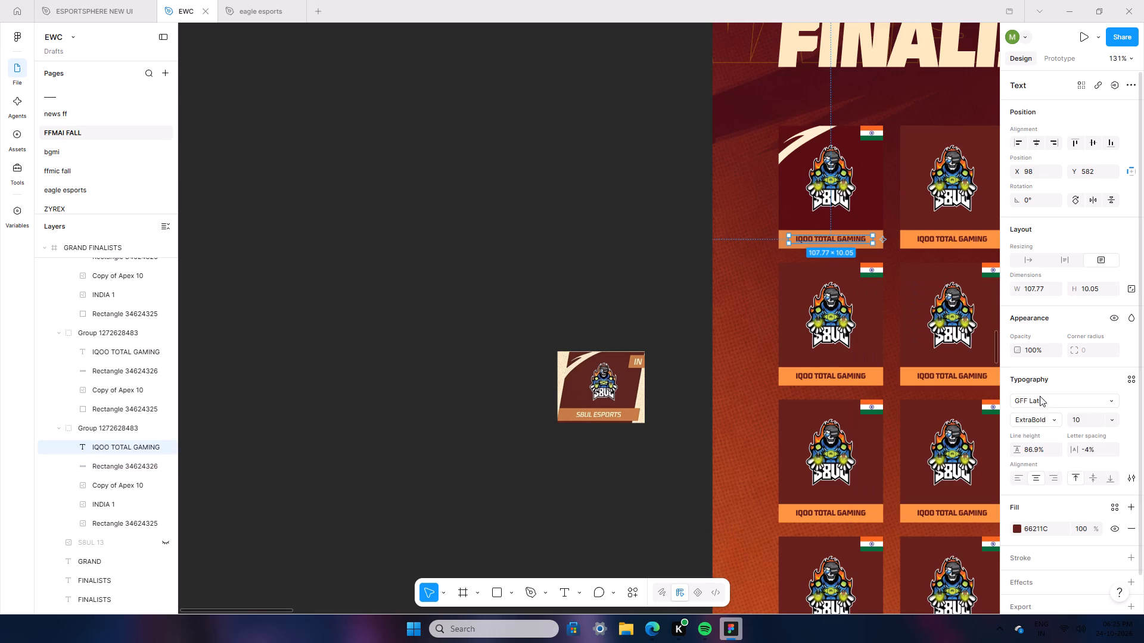
pyautogui.click(1017, 528)
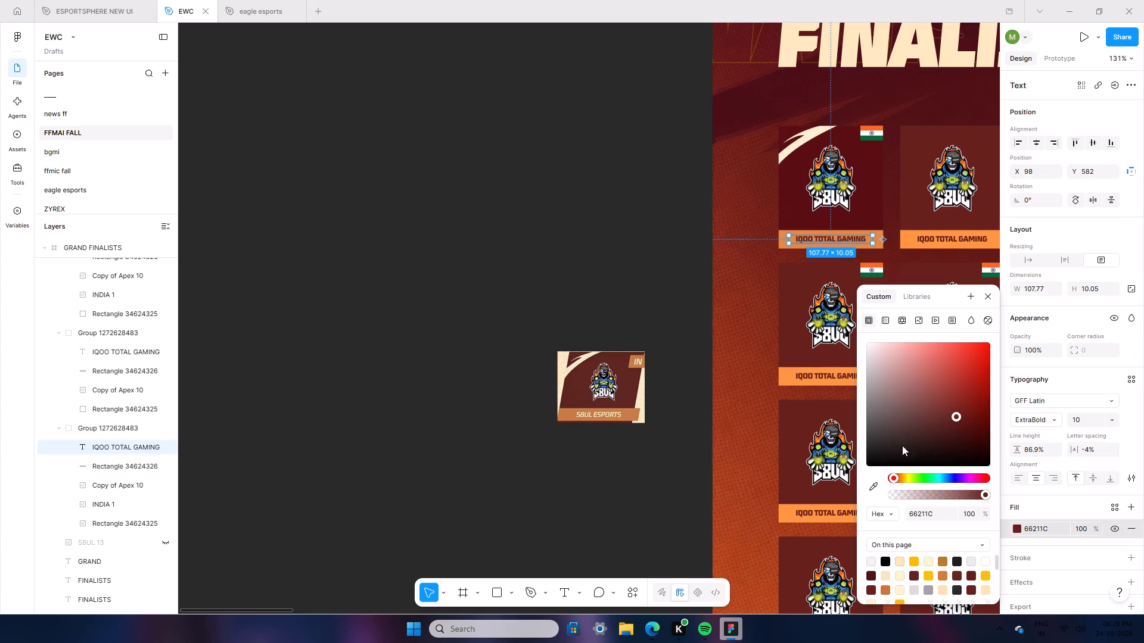
pyautogui.click(876, 488)
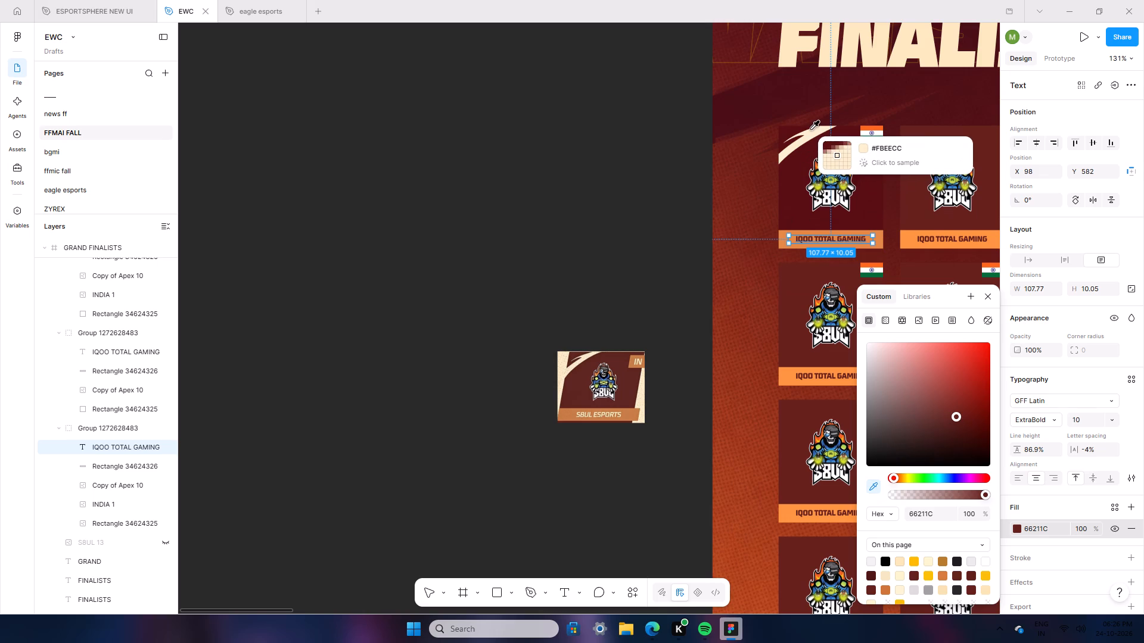
pyautogui.click(813, 132)
pyautogui.click(553, 190)
pyautogui.keyDown('ctrl'); pyautogui.scroll(-4, 558, 189); pyautogui.keyUp('ctrl')
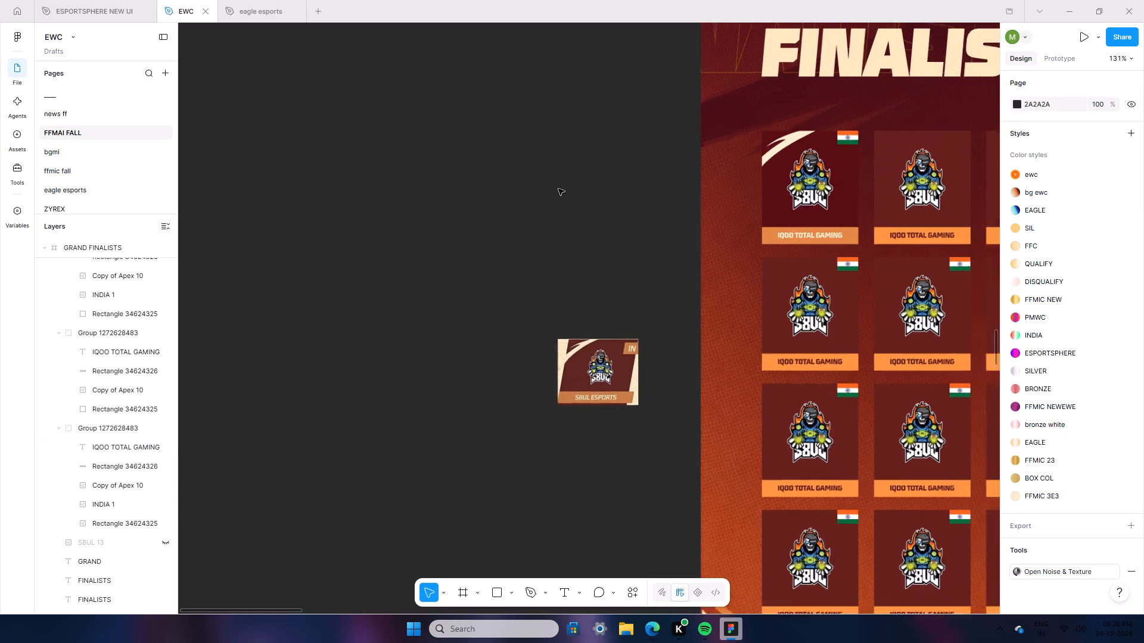
# Set the IQOO TOTAL GAMING text in the first team tile to Bold weight at size 11.
pyautogui.keyDown('ctrl'); pyautogui.scroll(-1, 558, 189); pyautogui.keyUp('ctrl')
pyautogui.click(730, 215)
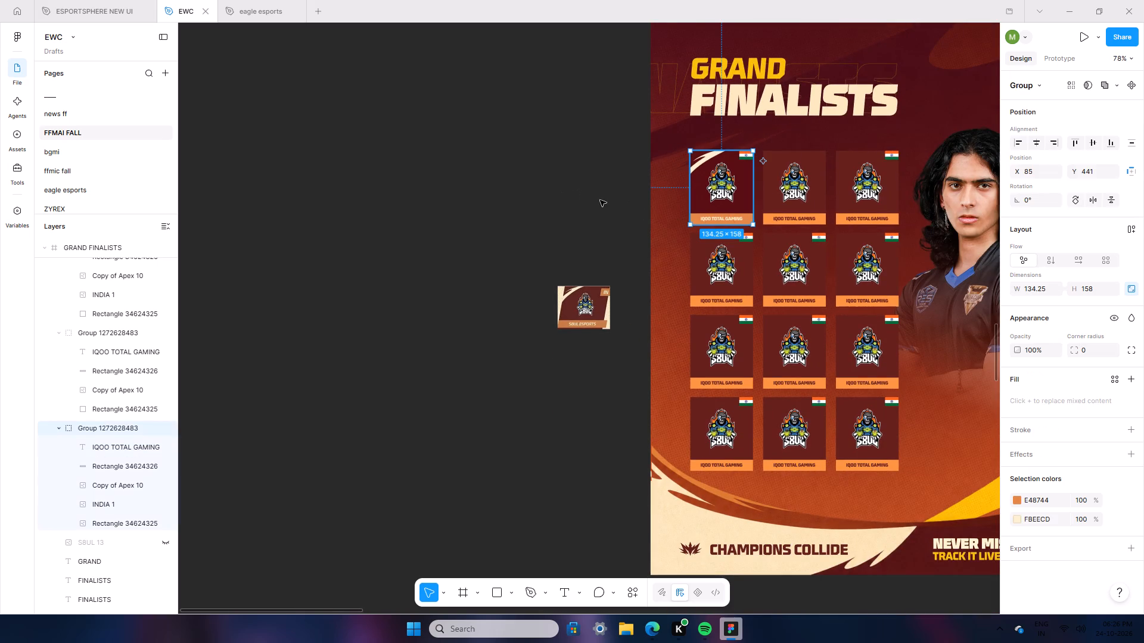
pyautogui.click(587, 181)
pyautogui.keyDown('ctrl'); pyautogui.scroll(10, 707, 220); pyautogui.keyUp('ctrl')
pyautogui.click(756, 213)
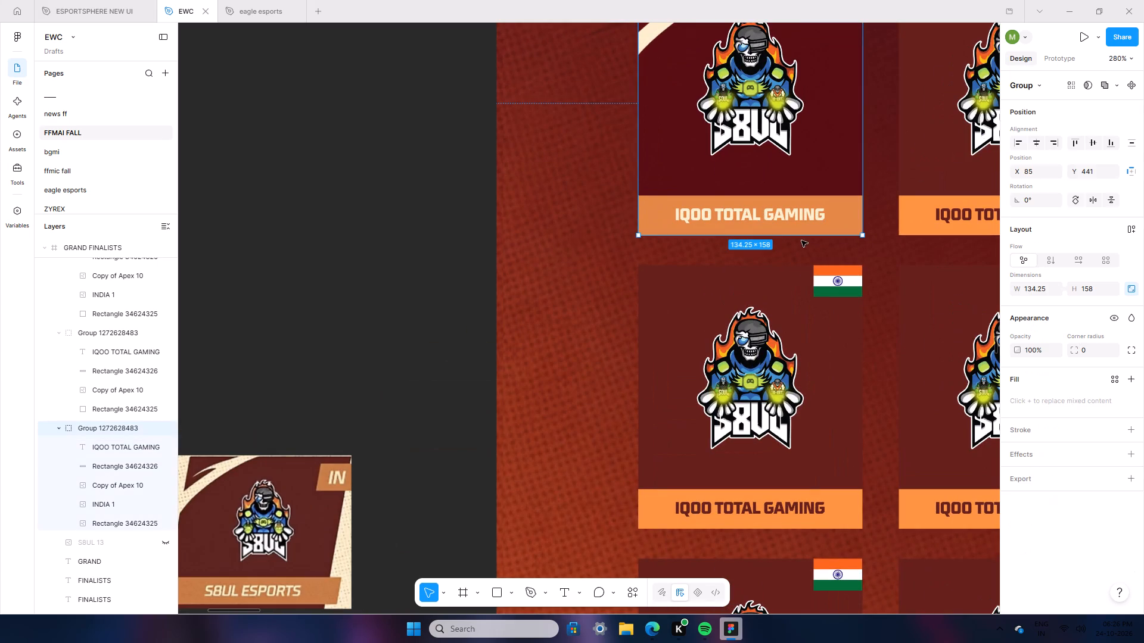
pyautogui.doubleClick(779, 214)
pyautogui.click(1046, 420)
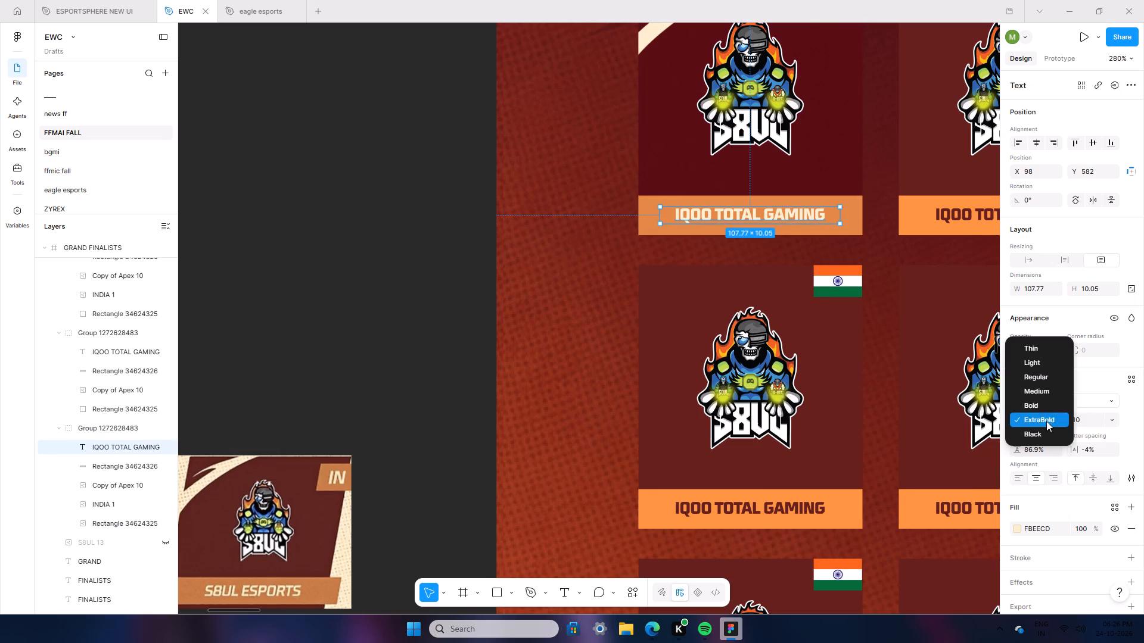
pyautogui.click(1044, 400)
pyautogui.click(1112, 420)
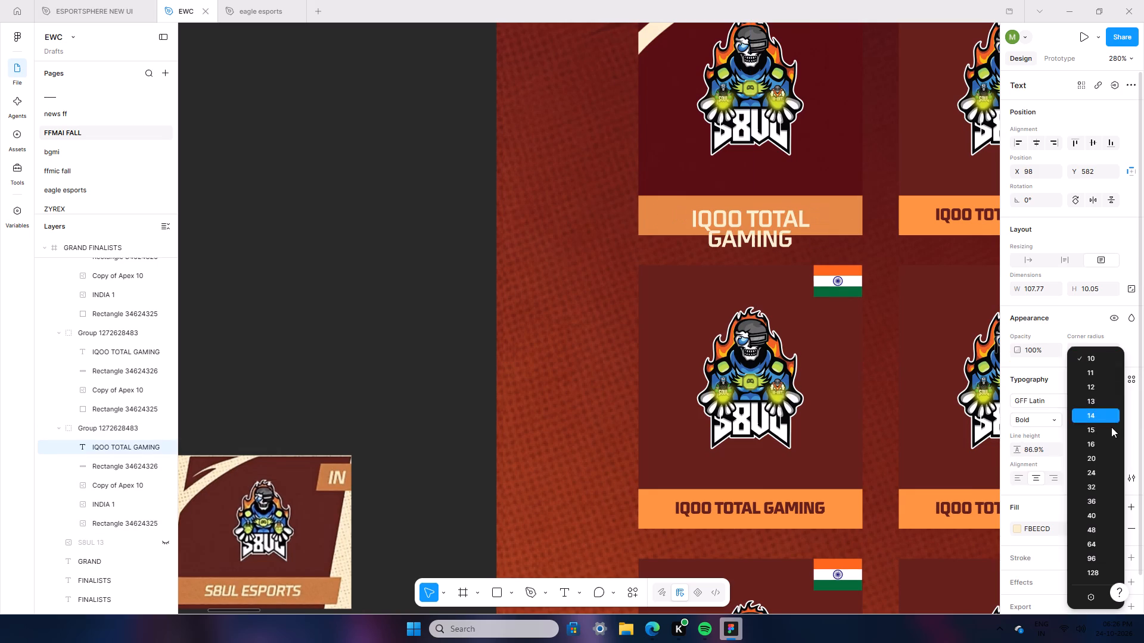
pyautogui.click(1090, 375)
# Reposition the IQOO TOTAL GAMING text so it sits centred within the first tile's name bar.
pyautogui.press('Up')
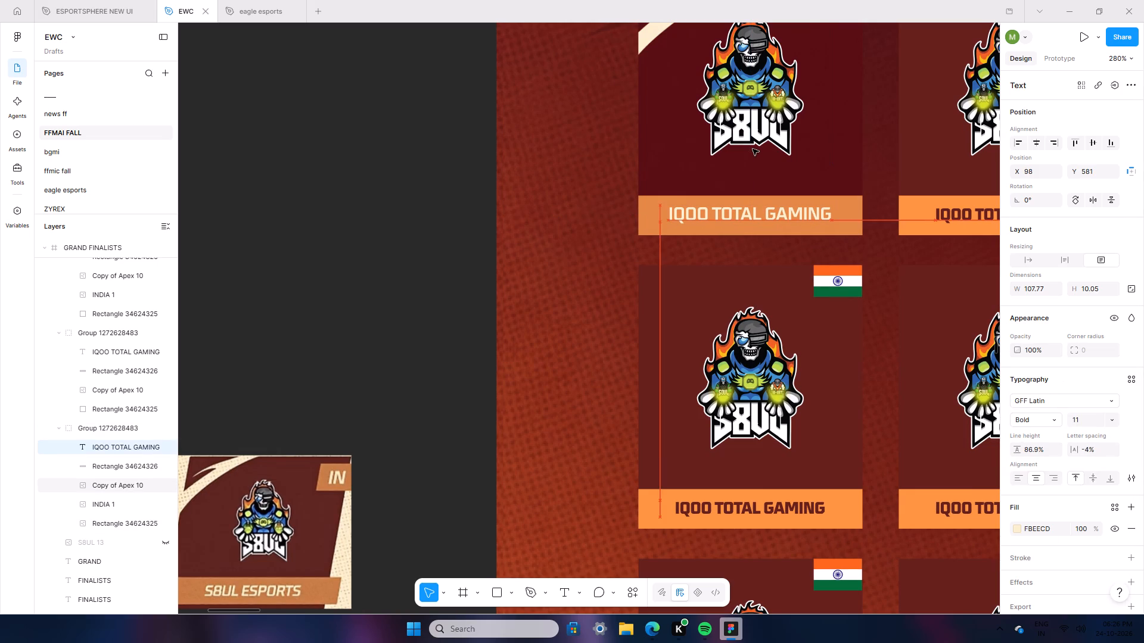
pyautogui.click(757, 212)
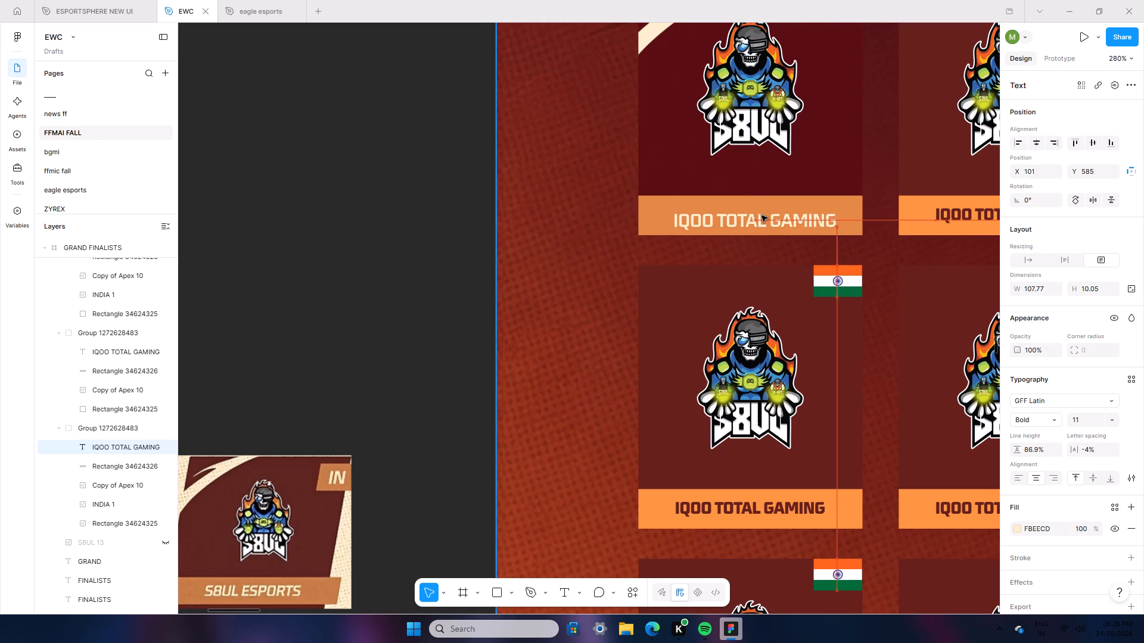
pyautogui.doubleClick(760, 214)
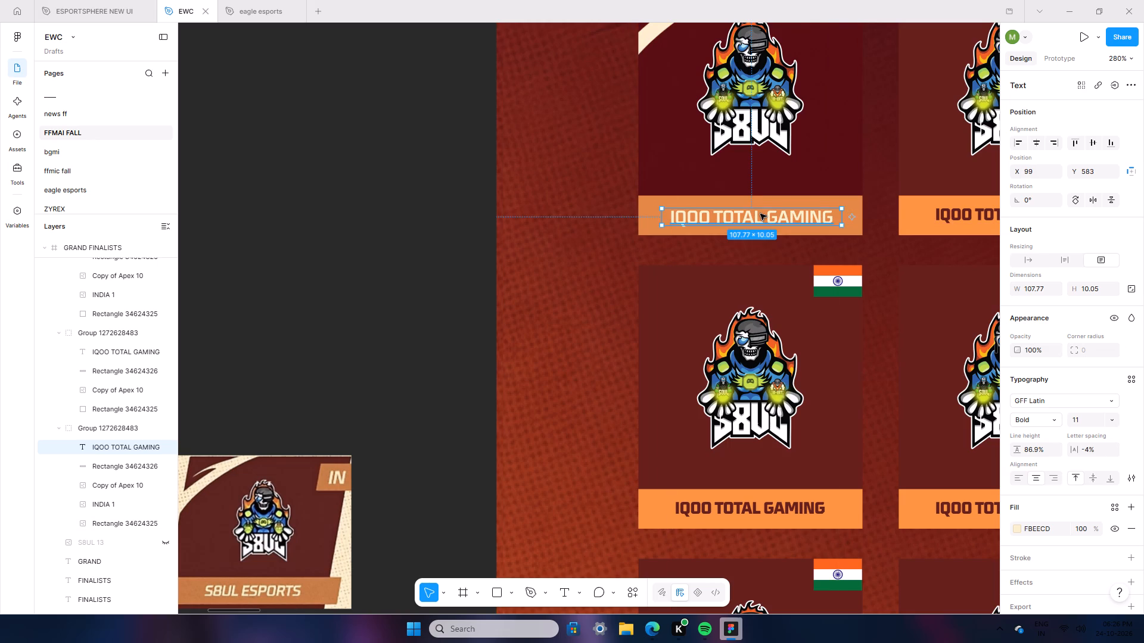
pyautogui.click(304, 198)
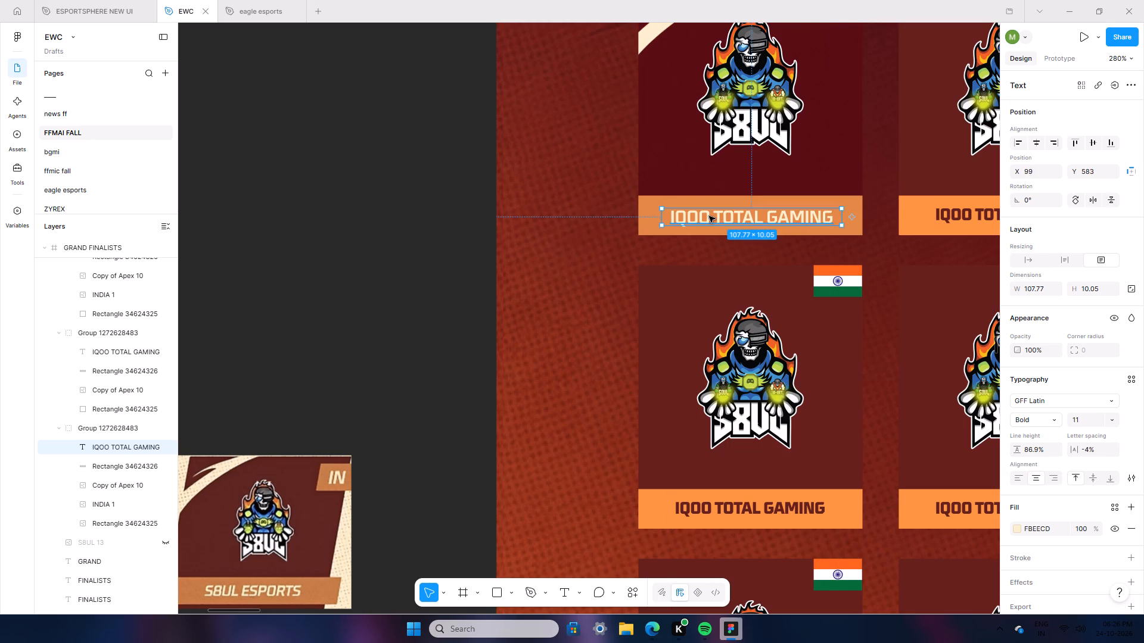
pyautogui.click(709, 216)
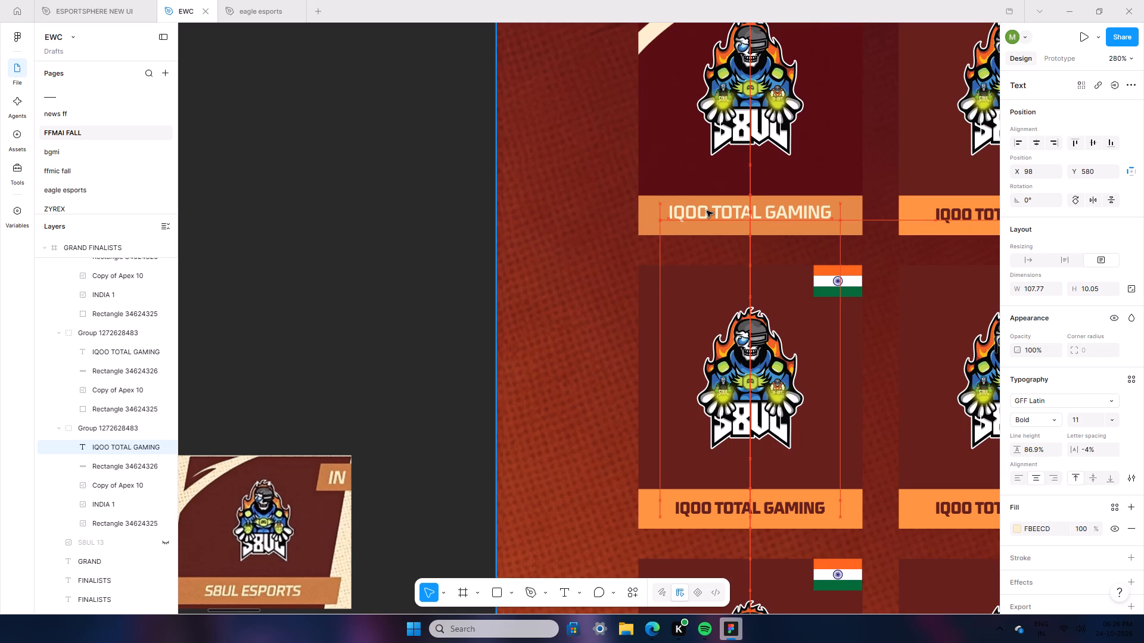
pyautogui.moveTo(705, 217); pyautogui.dragTo(710, 215)
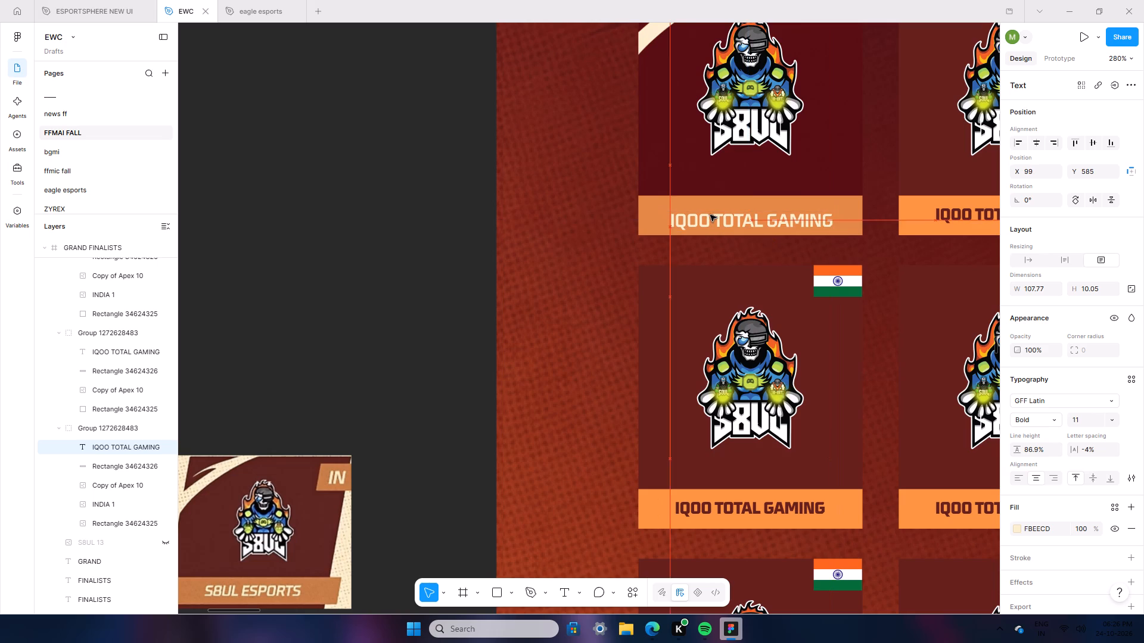
pyautogui.moveTo(710, 215); pyautogui.dragTo(707, 211)
pyautogui.click(412, 144)
# Copy the restyled first tile and replace the nine tiles in the lower three rows with it.
pyautogui.keyDown('ctrl'); pyautogui.scroll(-6, 412, 144); pyautogui.keyUp('ctrl')
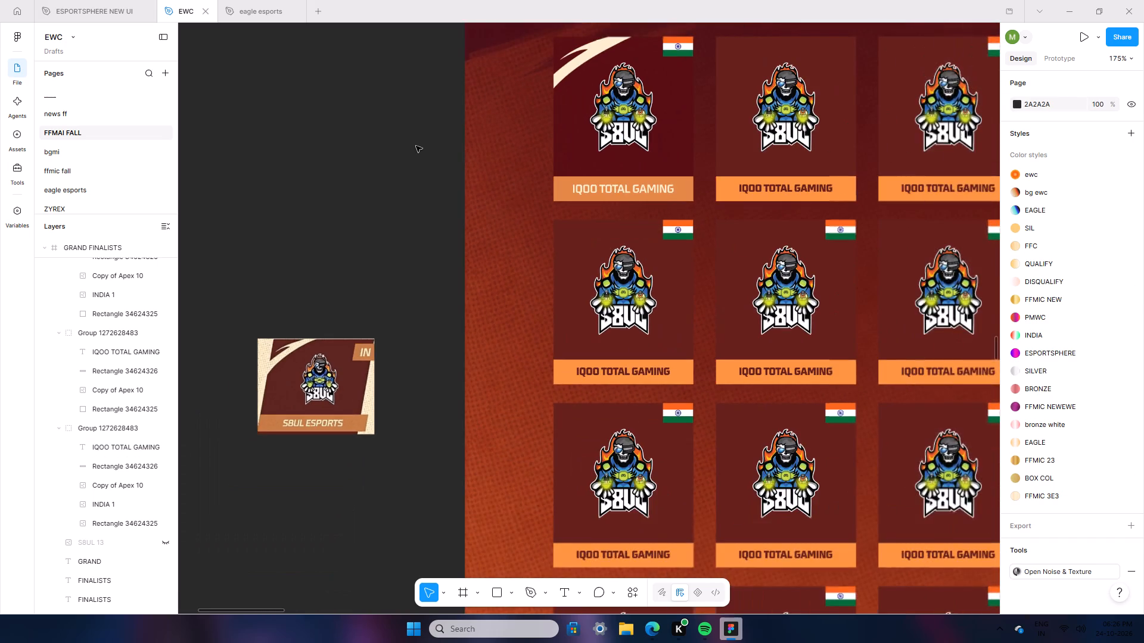
pyautogui.keyDown('ctrl'); pyautogui.scroll(-5, 424, 154); pyautogui.keyUp('ctrl')
pyautogui.click(588, 177)
pyautogui.rightClick(588, 176)
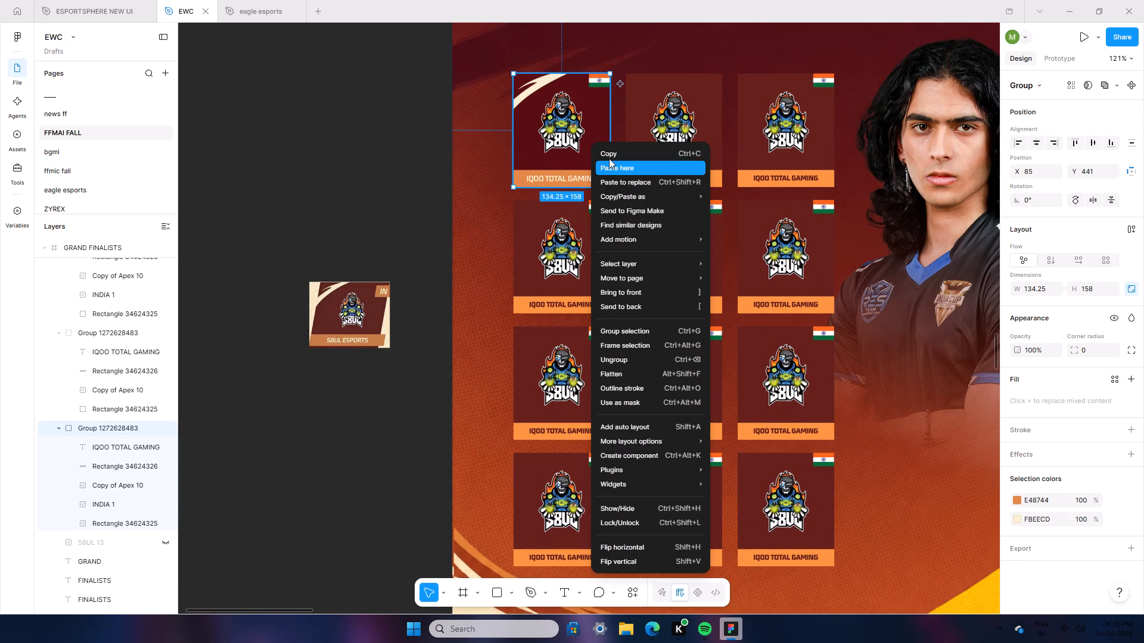
pyautogui.click(609, 157)
pyautogui.click(337, 129)
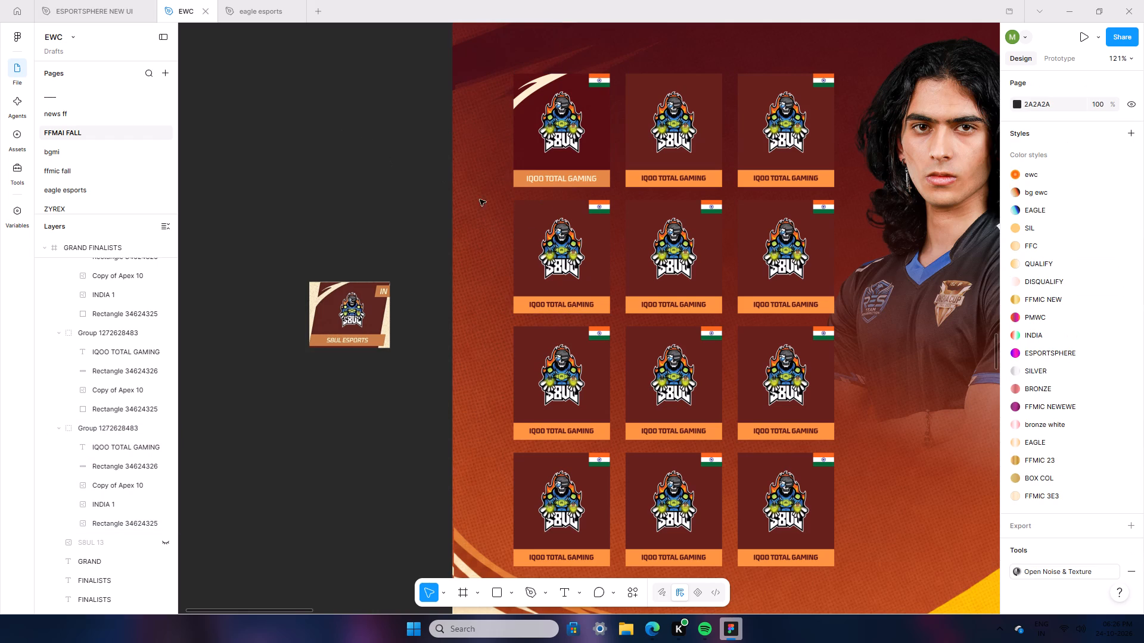
pyautogui.moveTo(492, 188); pyautogui.dragTo(866, 577)
pyautogui.rightClick(722, 488)
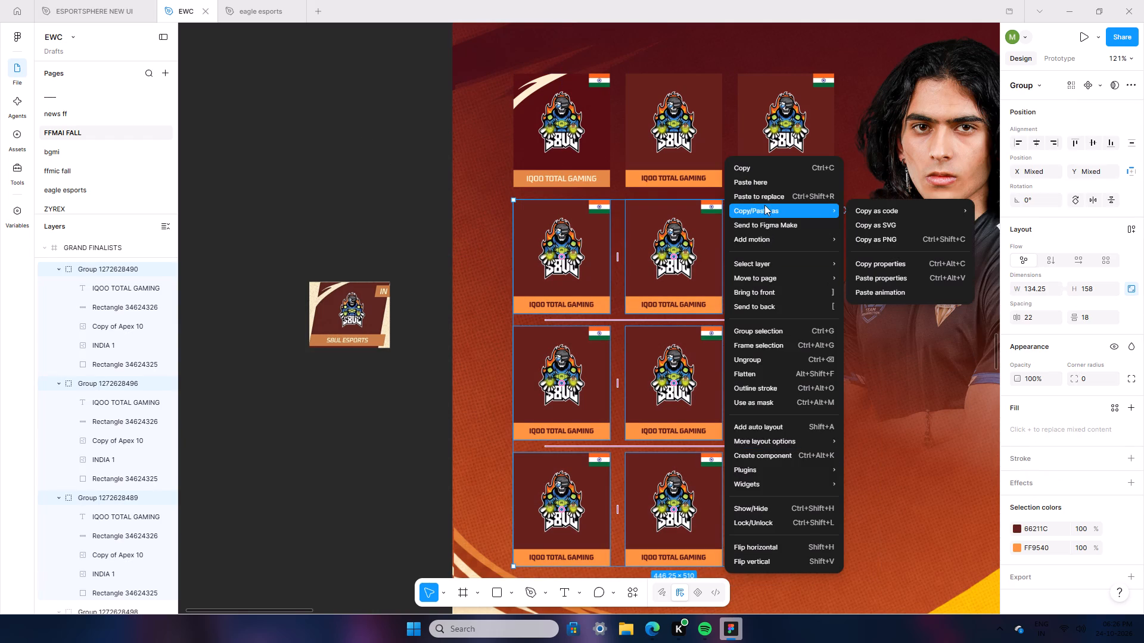
pyautogui.click(765, 198)
pyautogui.click(336, 139)
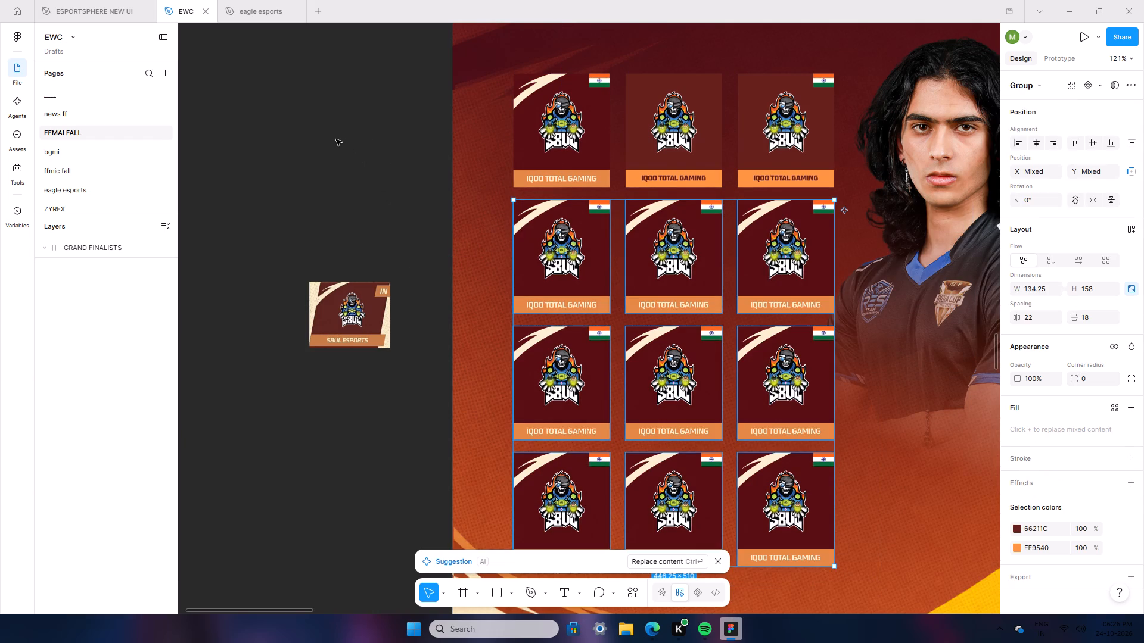
# Replace the second and third tiles of the top row with the copied first tile.
pyautogui.keyDown('ctrl'); pyautogui.scroll(-4, 336, 139); pyautogui.keyUp('ctrl')
pyautogui.scroll(5, 428, 335)
pyautogui.scroll(2, 458, 215)
pyautogui.moveTo(537, 216); pyautogui.dragTo(683, 314)
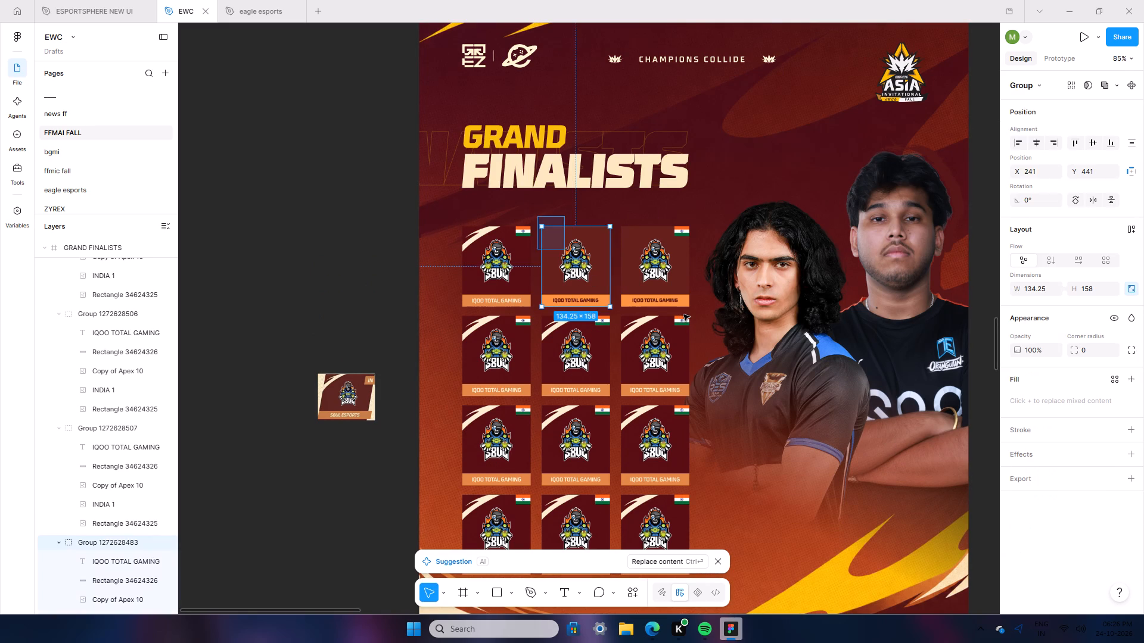
pyautogui.moveTo(683, 314); pyautogui.dragTo(688, 305)
pyautogui.rightClick(660, 283)
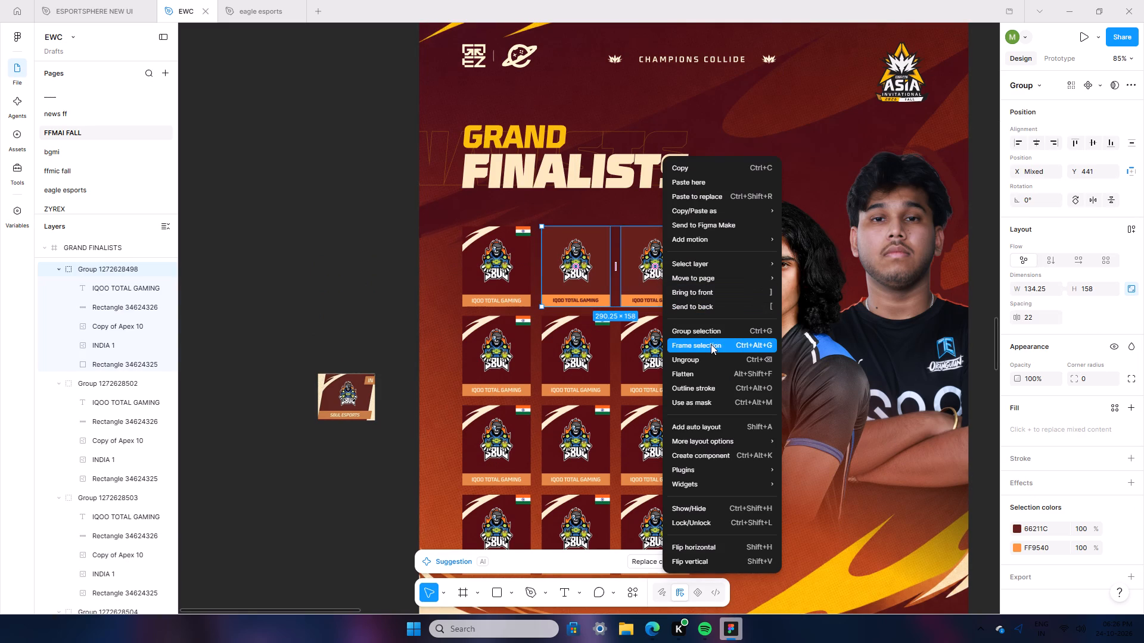
pyautogui.click(716, 196)
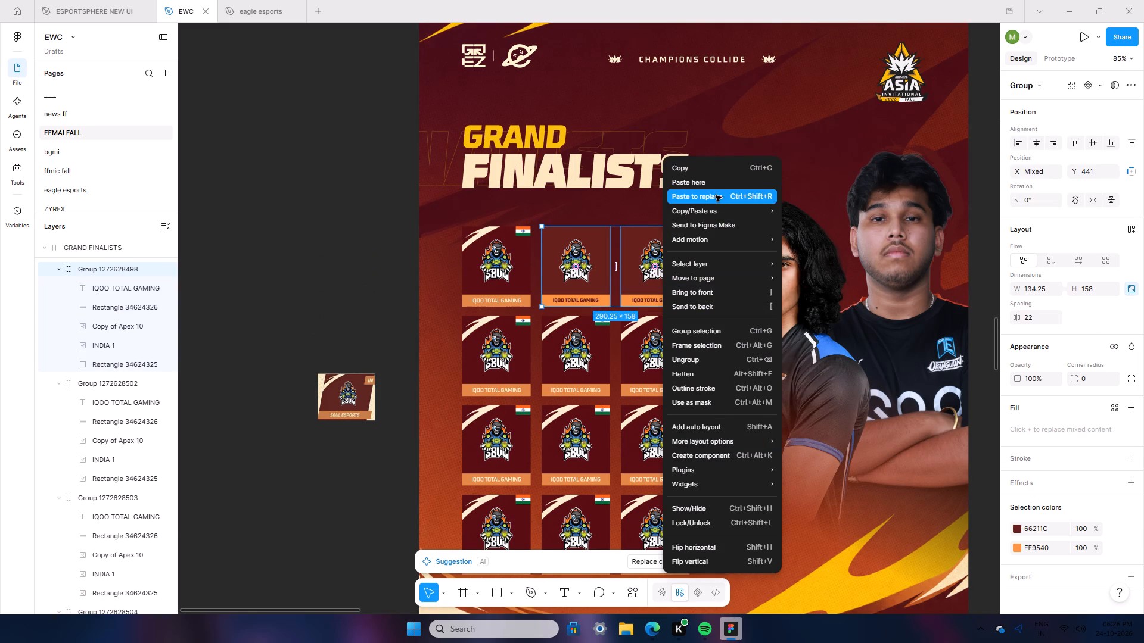
pyautogui.doubleClick(327, 170)
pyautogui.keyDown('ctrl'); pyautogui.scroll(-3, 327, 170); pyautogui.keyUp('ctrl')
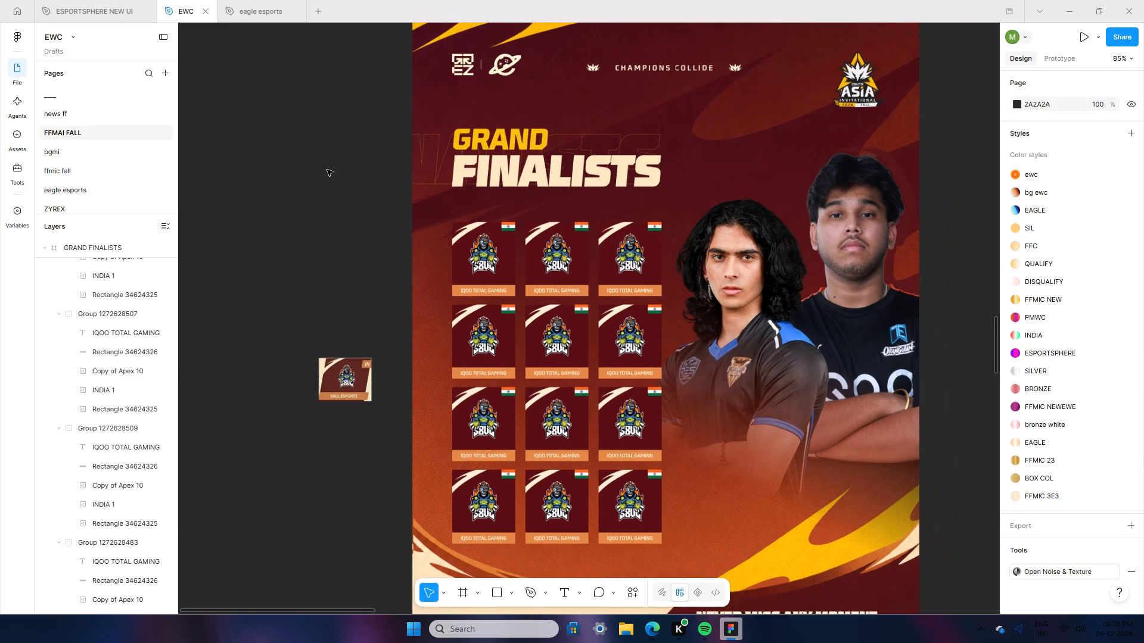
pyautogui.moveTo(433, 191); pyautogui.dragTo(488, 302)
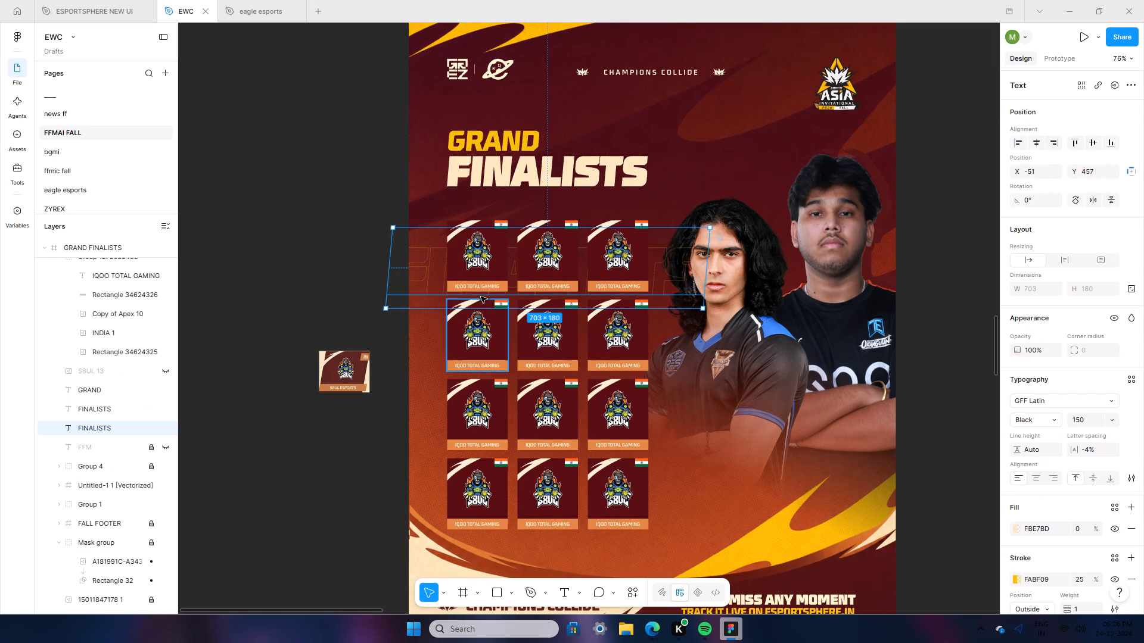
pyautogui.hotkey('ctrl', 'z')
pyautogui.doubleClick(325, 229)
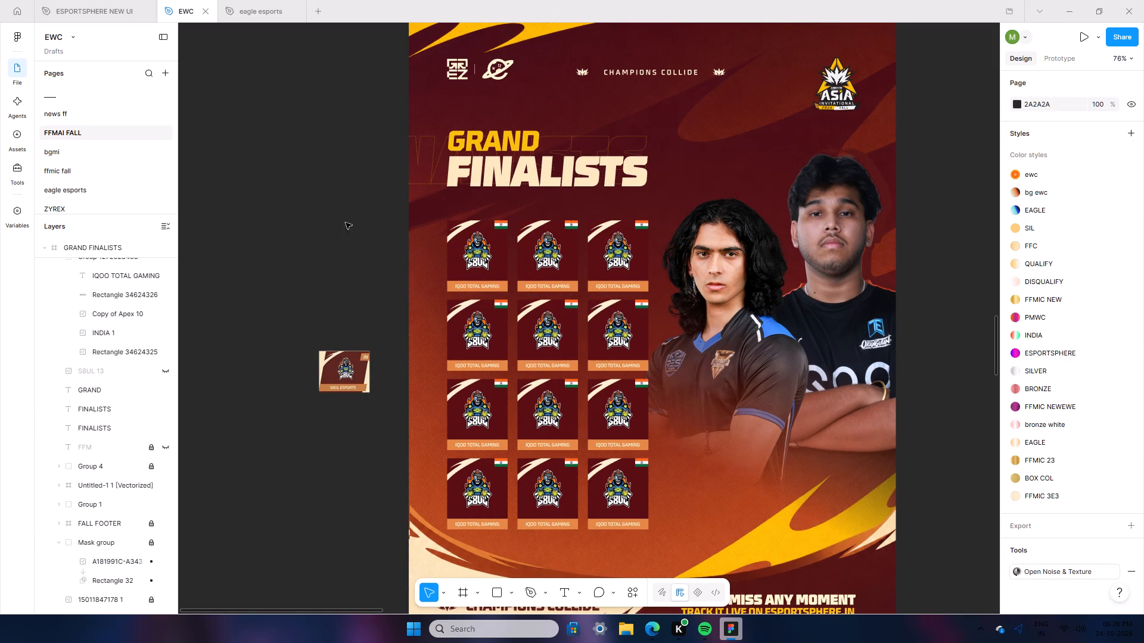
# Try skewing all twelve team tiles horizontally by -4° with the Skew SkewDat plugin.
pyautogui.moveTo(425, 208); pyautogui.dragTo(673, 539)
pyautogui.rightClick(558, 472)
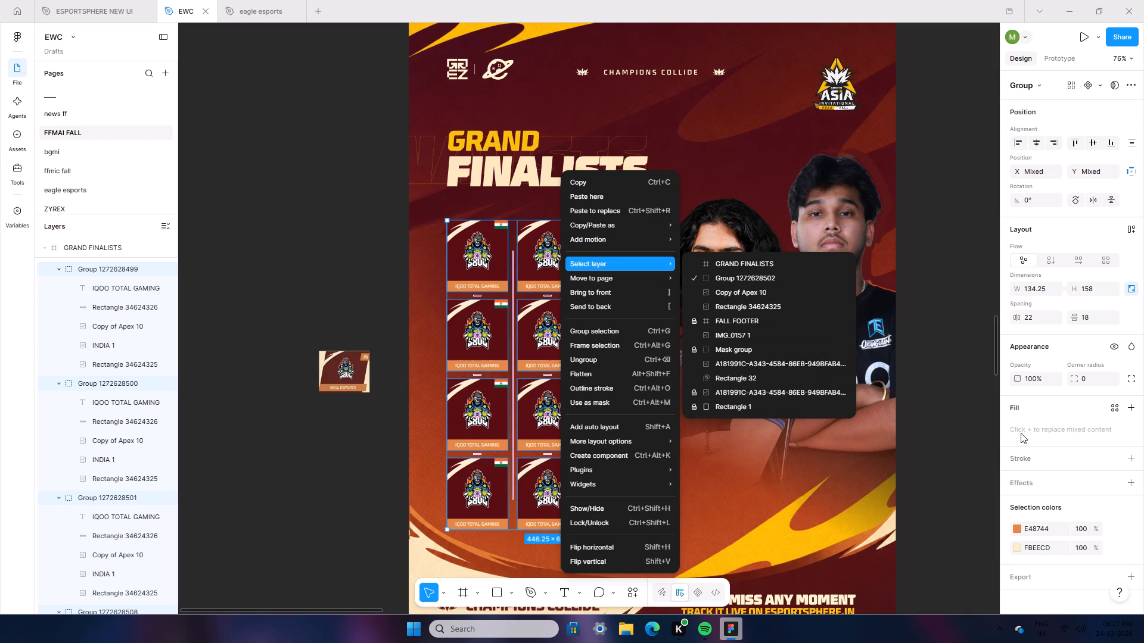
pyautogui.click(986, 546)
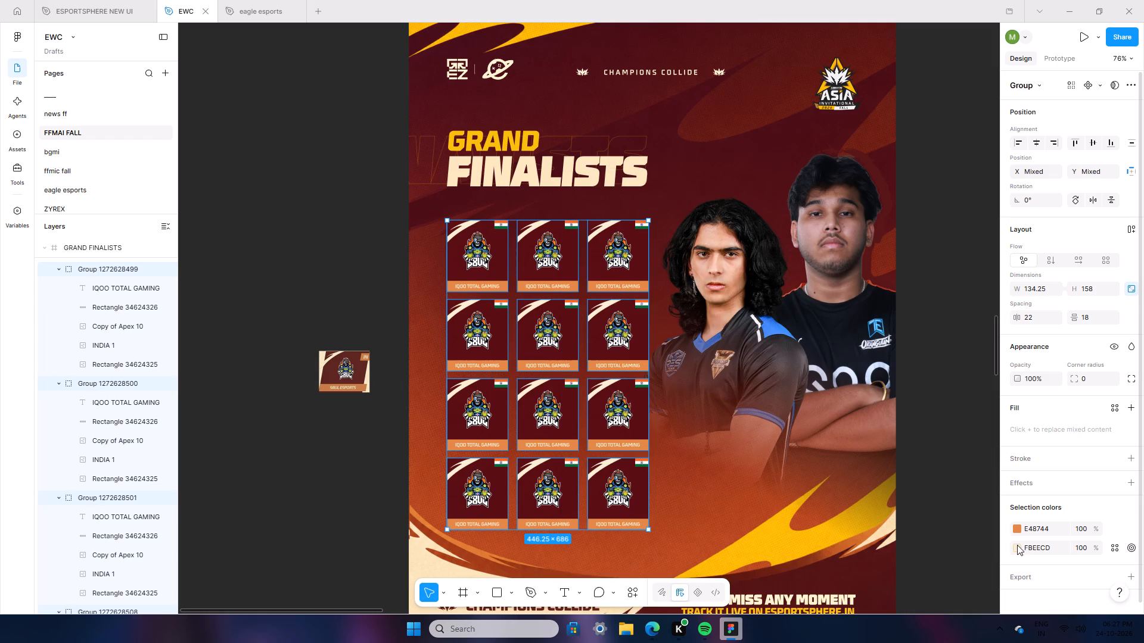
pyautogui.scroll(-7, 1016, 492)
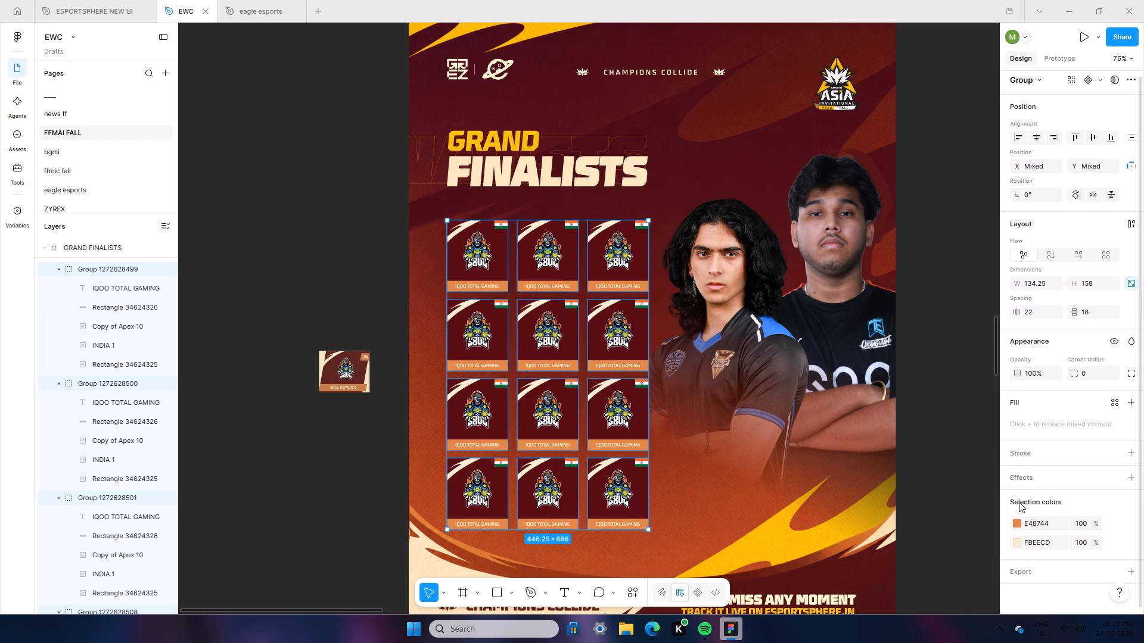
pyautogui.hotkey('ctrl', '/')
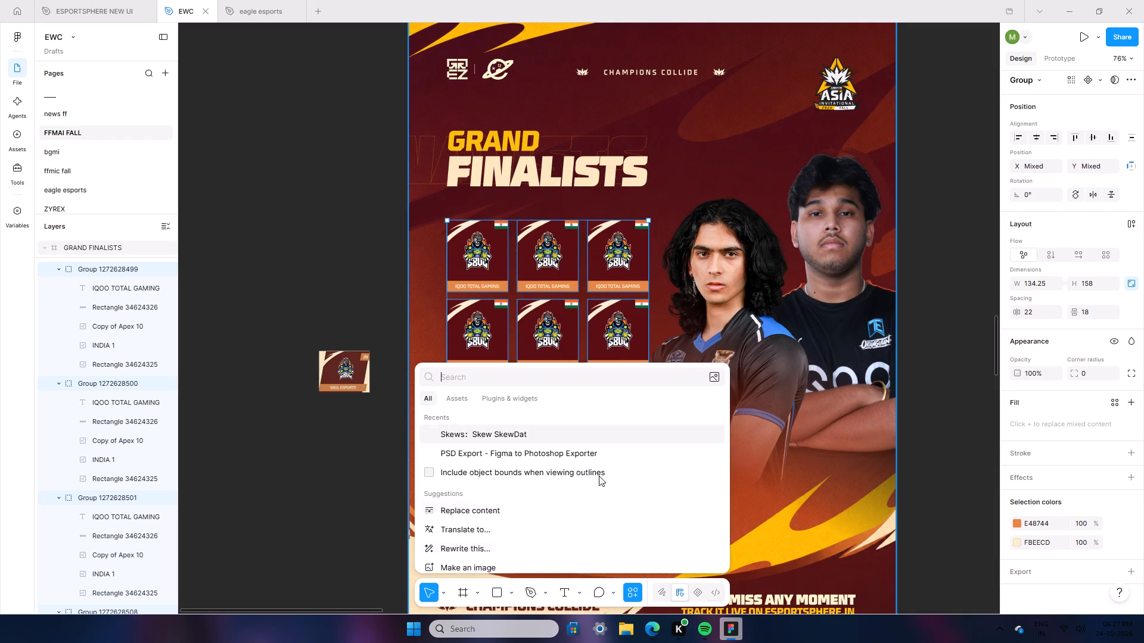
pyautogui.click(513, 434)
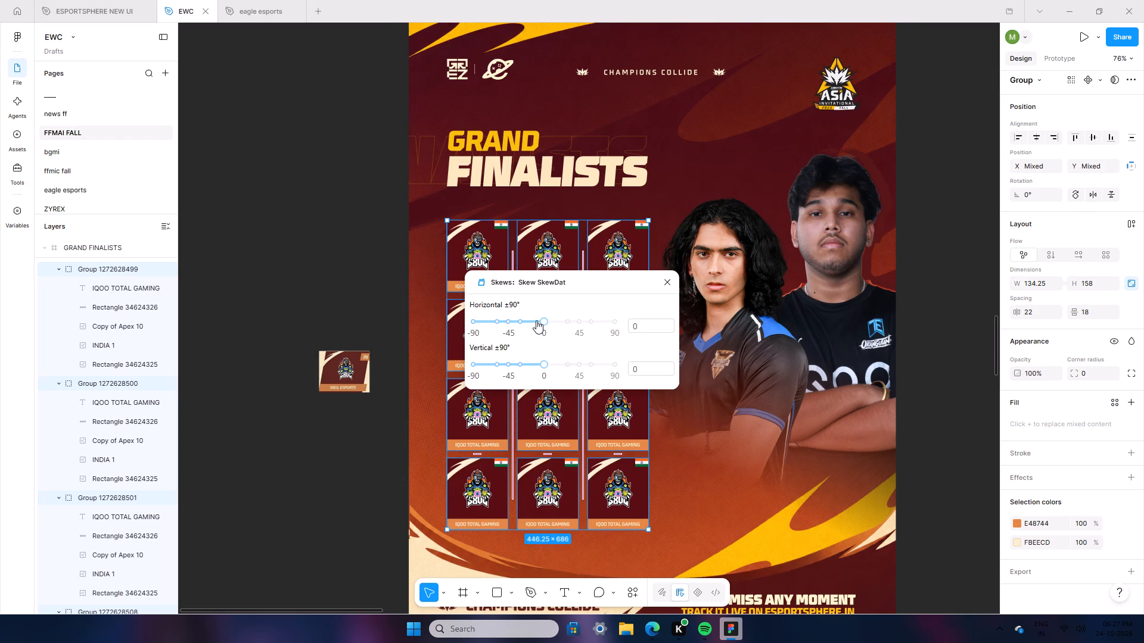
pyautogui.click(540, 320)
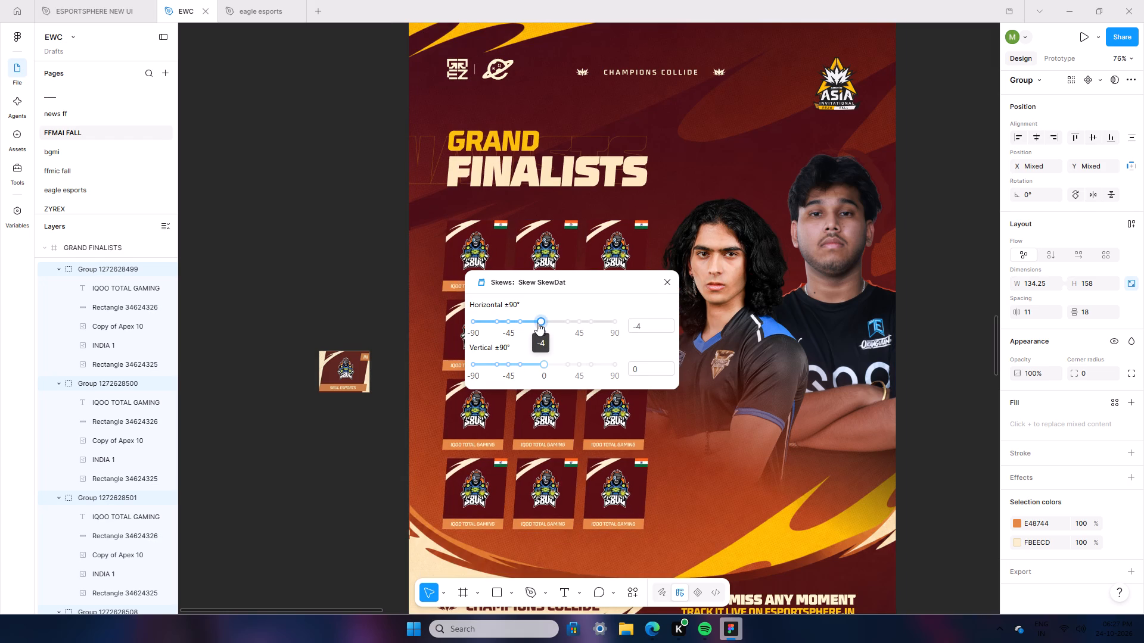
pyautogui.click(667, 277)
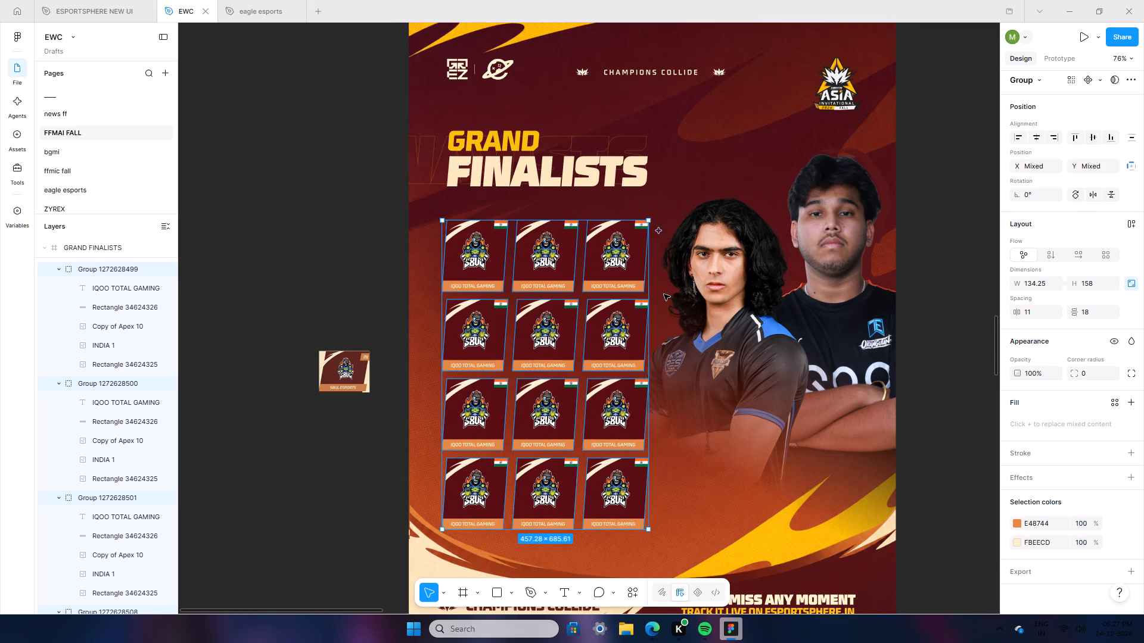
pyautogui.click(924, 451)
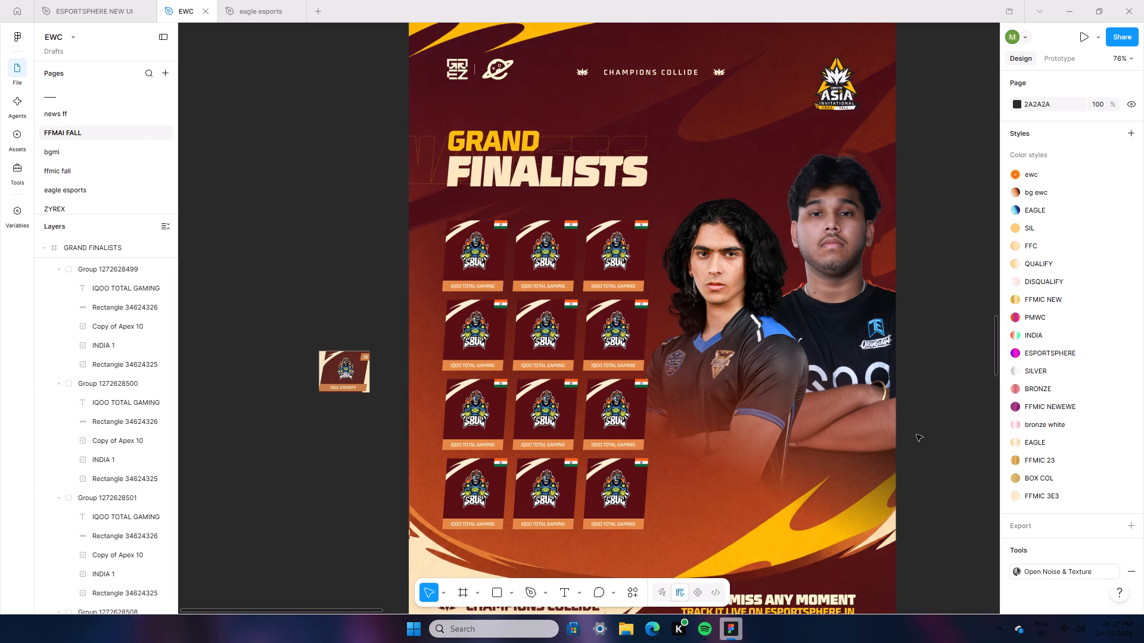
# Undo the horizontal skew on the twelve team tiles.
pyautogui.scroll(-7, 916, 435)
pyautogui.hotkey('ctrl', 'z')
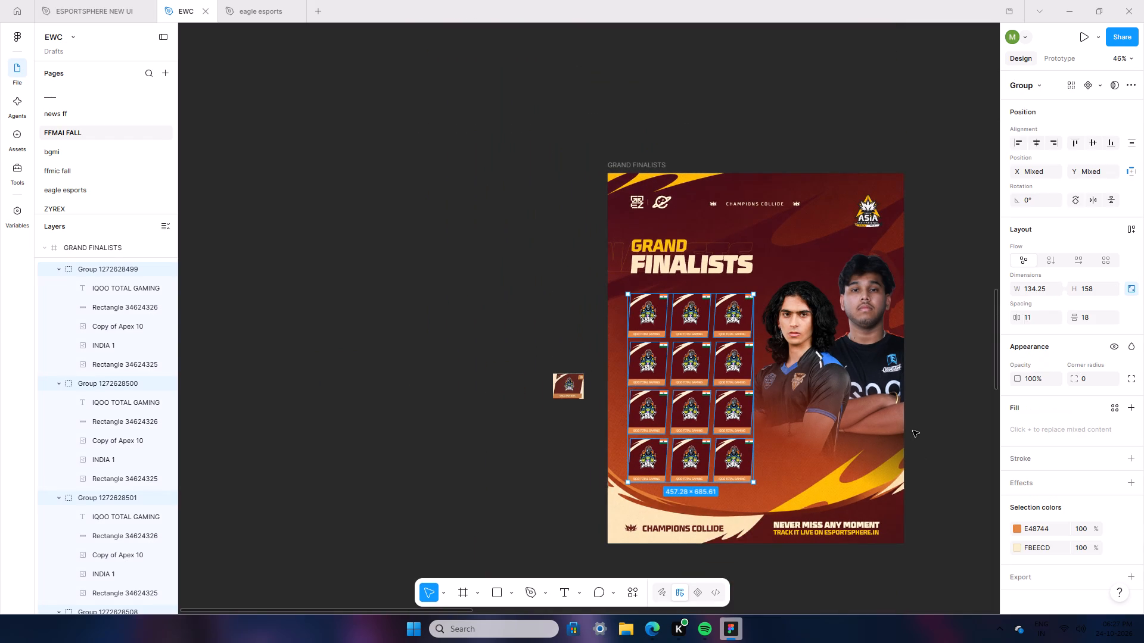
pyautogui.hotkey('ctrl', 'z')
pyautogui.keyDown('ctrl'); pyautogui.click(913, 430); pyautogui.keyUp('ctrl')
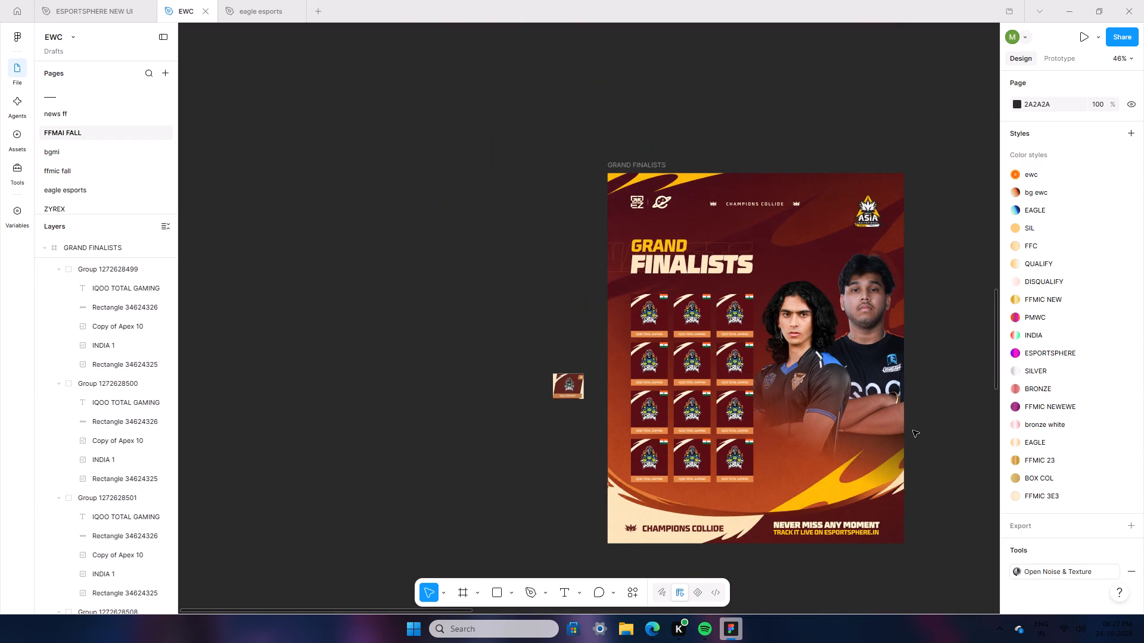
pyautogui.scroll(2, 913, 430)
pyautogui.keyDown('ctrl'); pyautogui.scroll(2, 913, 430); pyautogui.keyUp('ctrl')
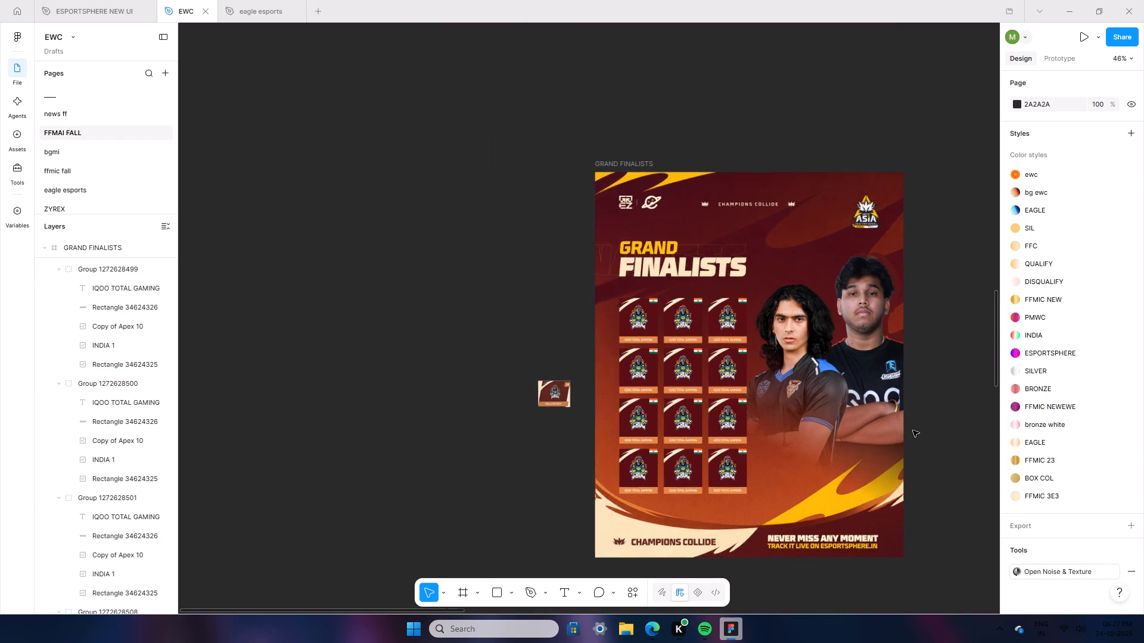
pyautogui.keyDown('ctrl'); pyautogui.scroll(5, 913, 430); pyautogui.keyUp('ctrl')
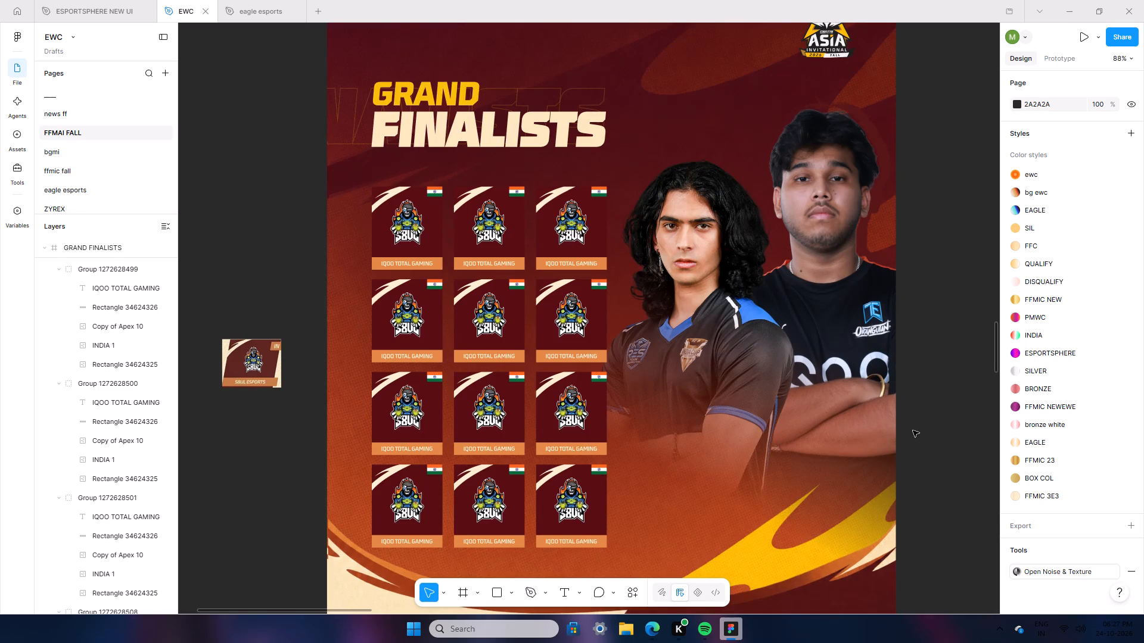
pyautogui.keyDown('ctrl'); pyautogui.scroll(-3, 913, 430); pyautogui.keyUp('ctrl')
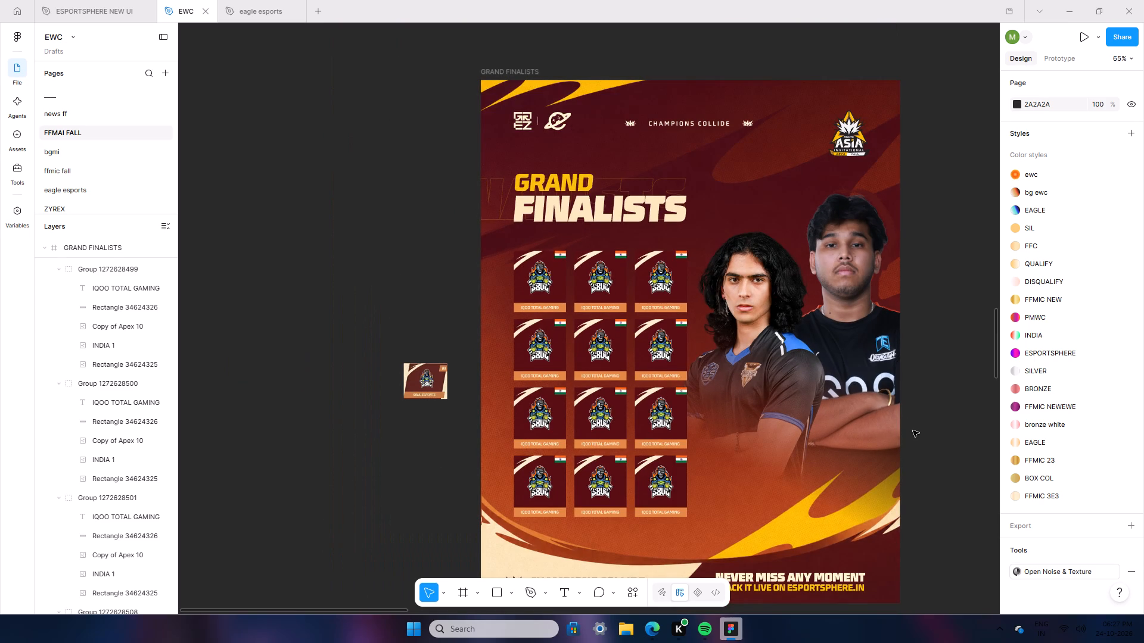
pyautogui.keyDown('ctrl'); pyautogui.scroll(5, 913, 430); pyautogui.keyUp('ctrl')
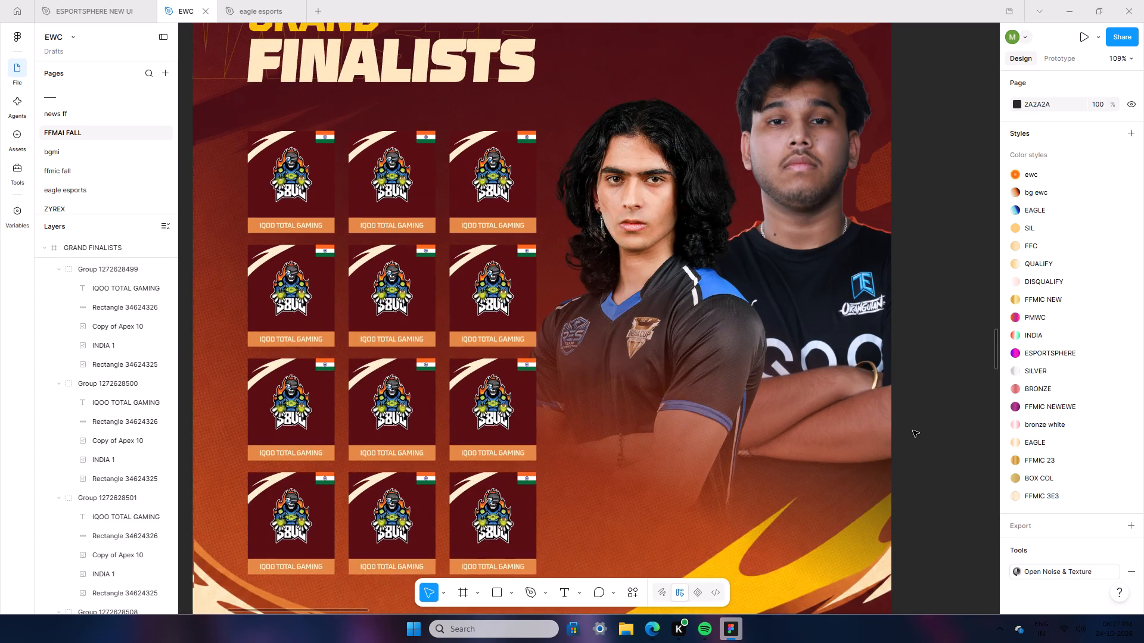
# Move the six team tiles of the upper two rows beside the lower two rows, aligned as two even rows of six.
pyautogui.keyDown('ctrl'); pyautogui.scroll(-6, 478, 405); pyautogui.keyUp('ctrl')
pyautogui.keyDown('ctrl'); pyautogui.scroll(-1, 481, 498); pyautogui.keyUp('ctrl')
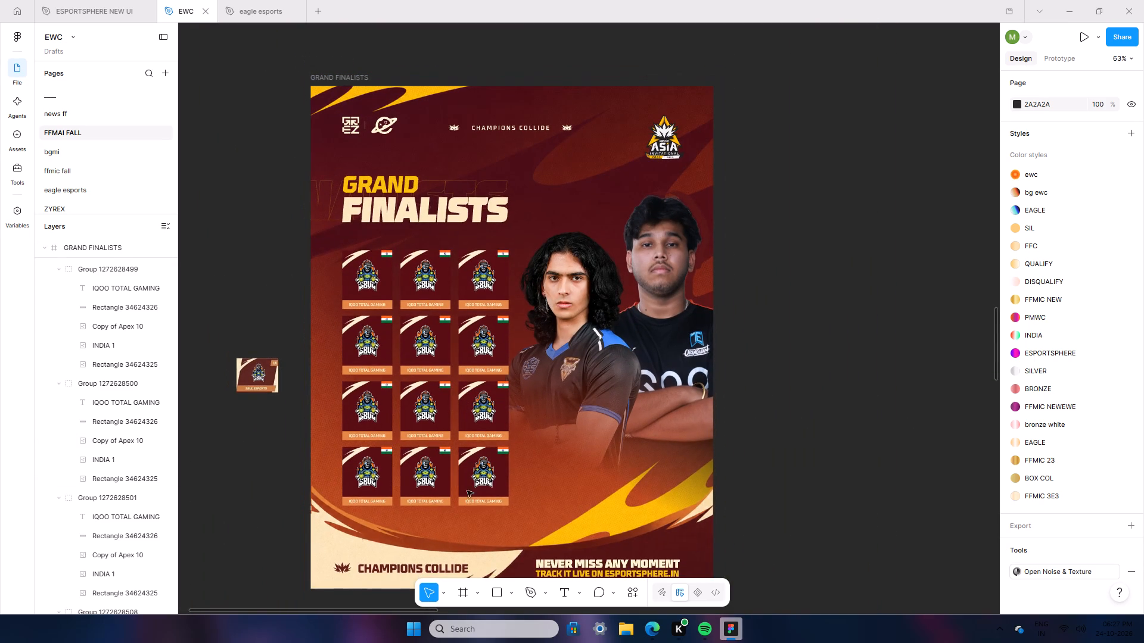
pyautogui.keyDown('ctrl'); pyautogui.scroll(-13, 458, 391); pyautogui.keyUp('ctrl')
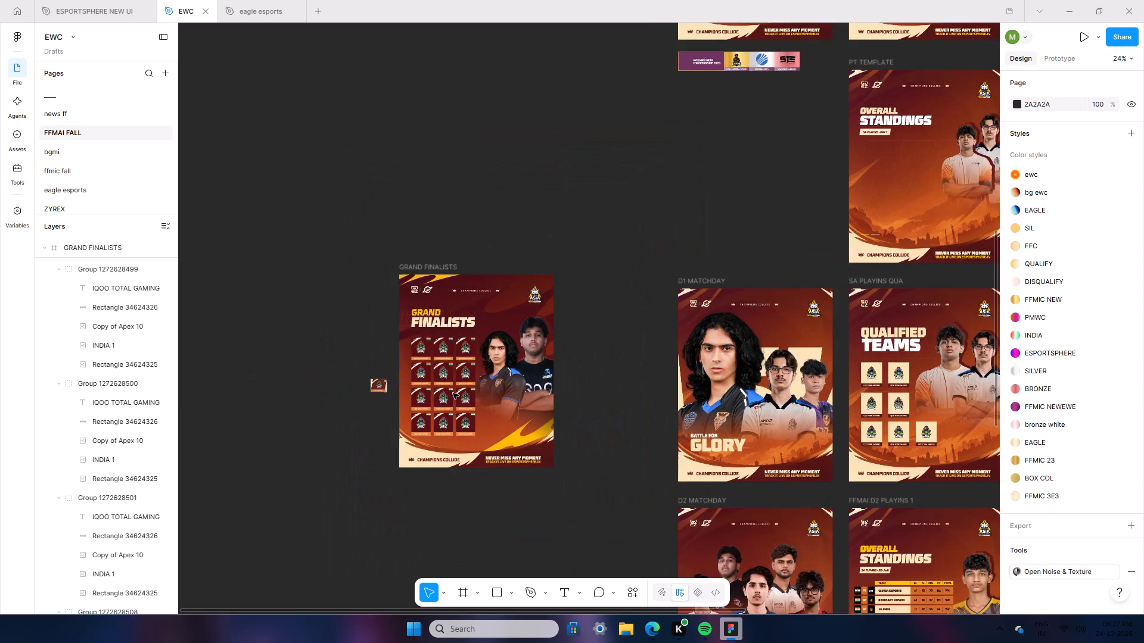
pyautogui.keyDown('ctrl'); pyautogui.scroll(-3, 453, 393); pyautogui.keyUp('ctrl')
pyautogui.keyDown('ctrl'); pyautogui.scroll(12, 382, 520); pyautogui.keyUp('ctrl')
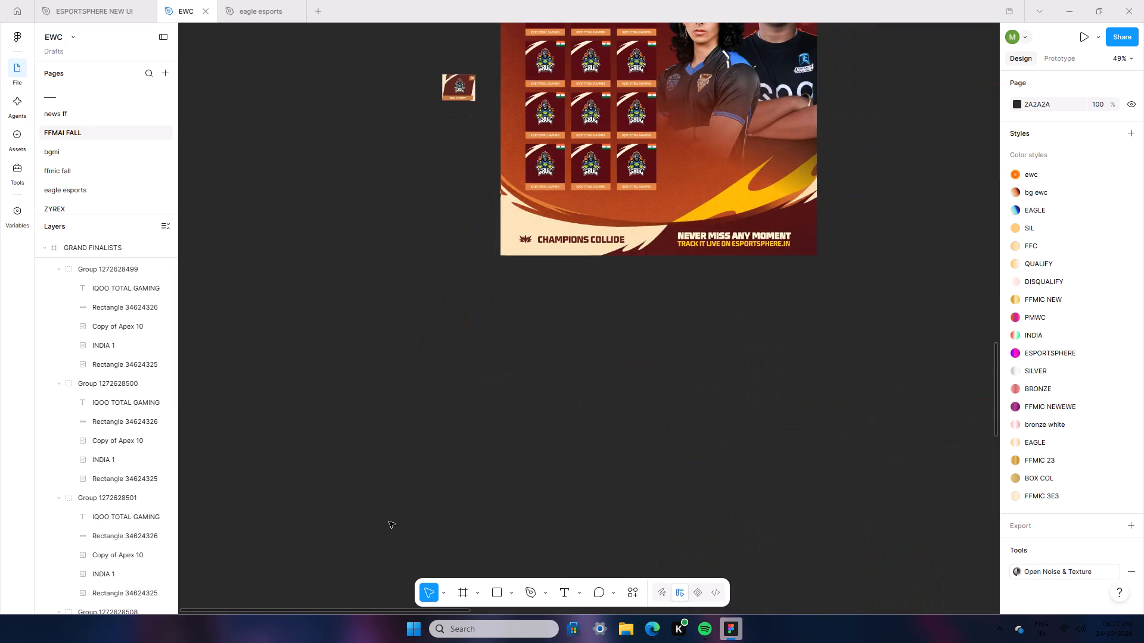
pyautogui.scroll(9, 508, 529)
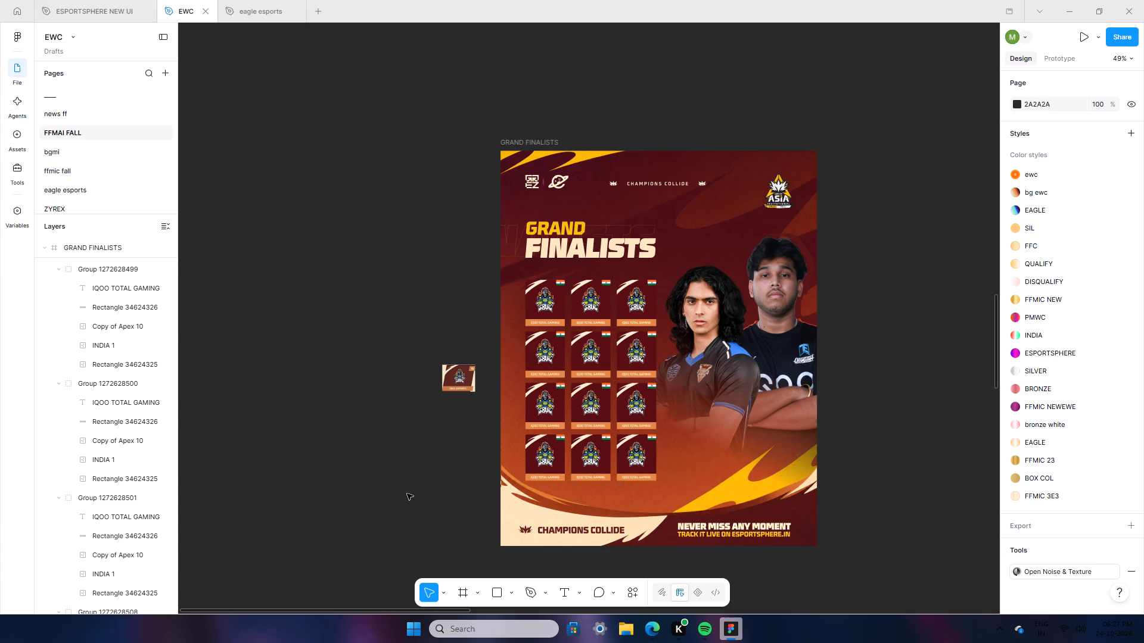
pyautogui.moveTo(507, 278); pyautogui.dragTo(581, 361)
pyautogui.moveTo(581, 361); pyautogui.dragTo(633, 379)
pyautogui.moveTo(623, 337); pyautogui.dragTo(673, 379)
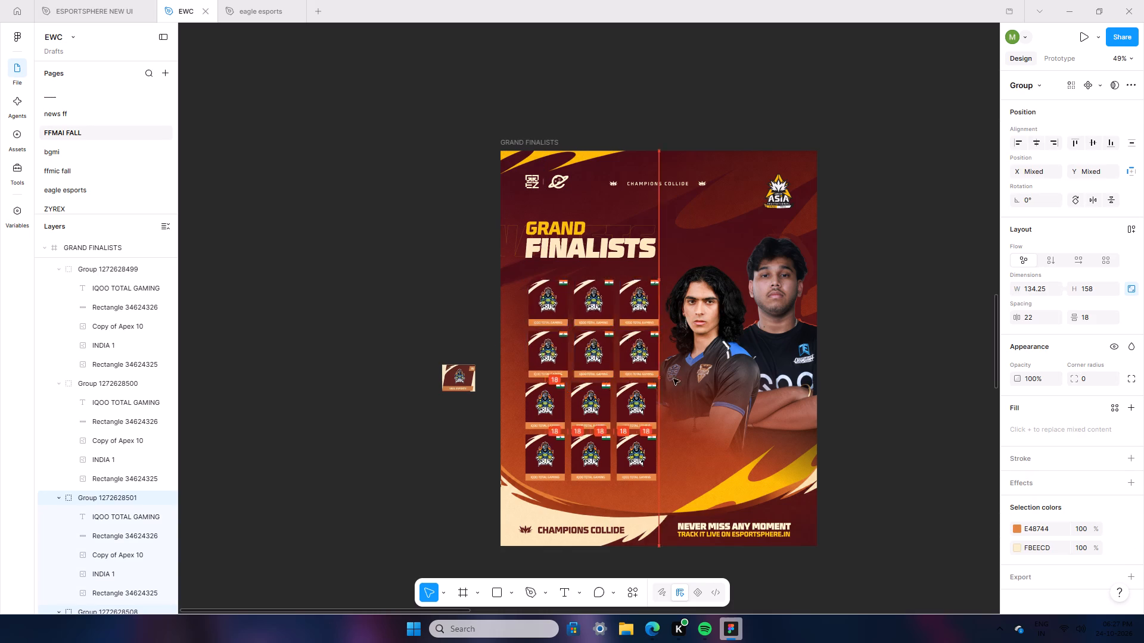
pyautogui.moveTo(673, 379); pyautogui.dragTo(762, 437)
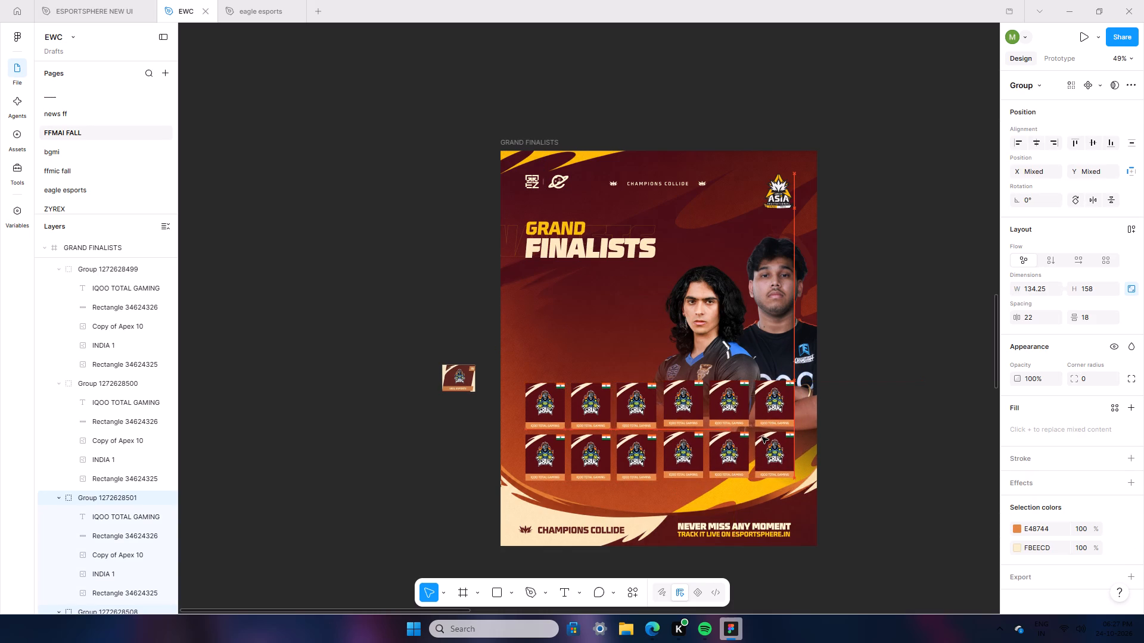
pyautogui.moveTo(762, 437); pyautogui.dragTo(759, 437)
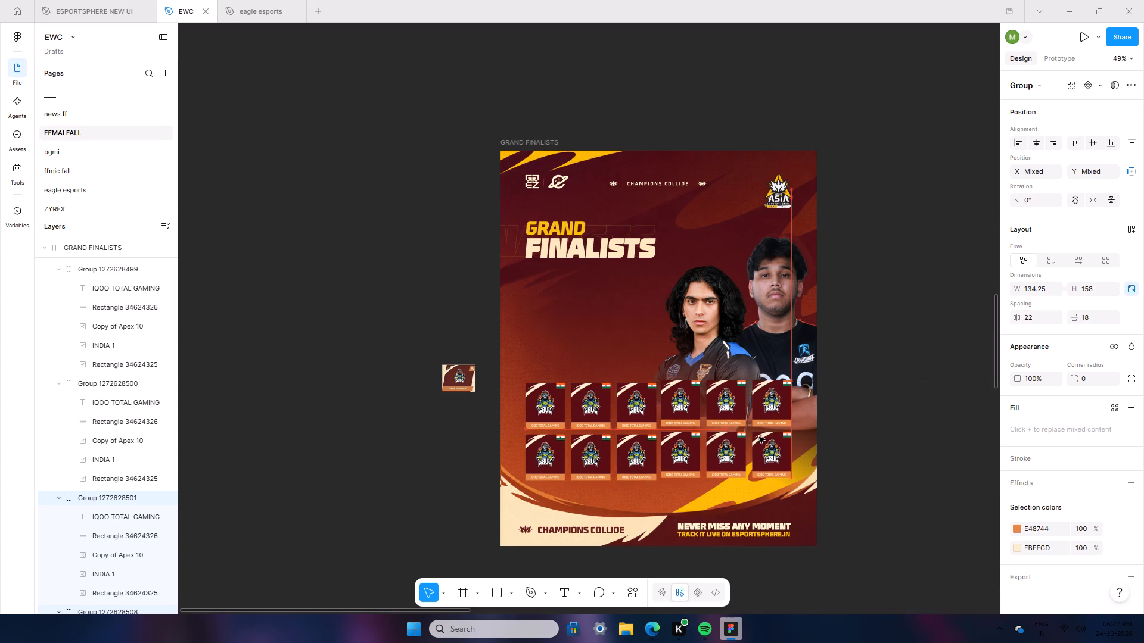
pyautogui.moveTo(759, 437); pyautogui.dragTo(761, 437)
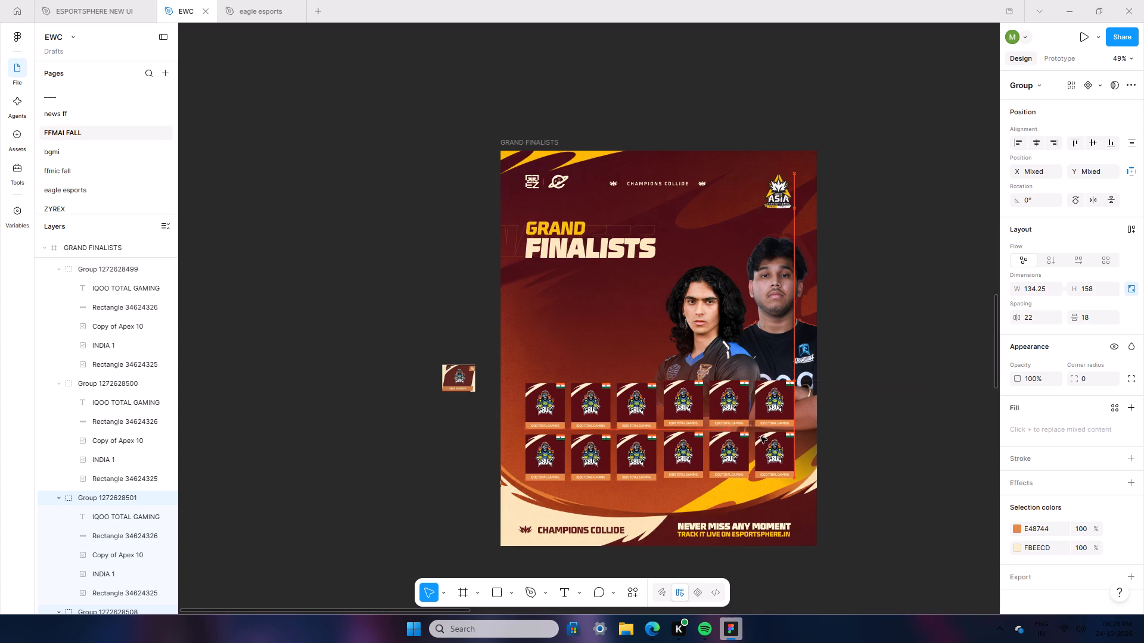
pyautogui.moveTo(761, 437); pyautogui.dragTo(761, 438)
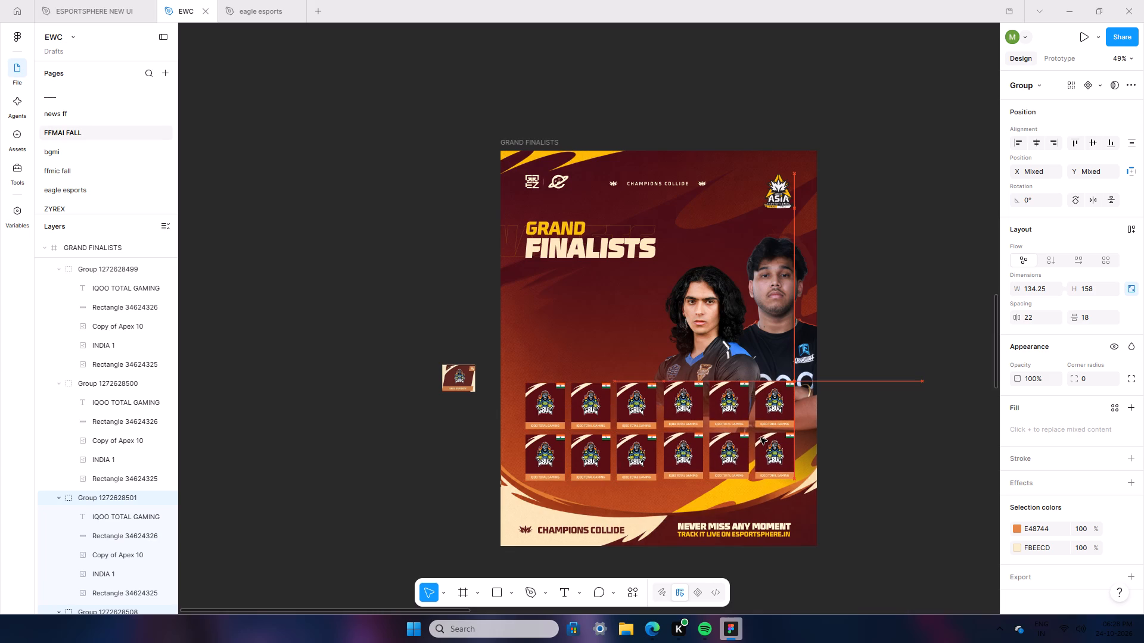
pyautogui.moveTo(761, 438); pyautogui.dragTo(761, 441)
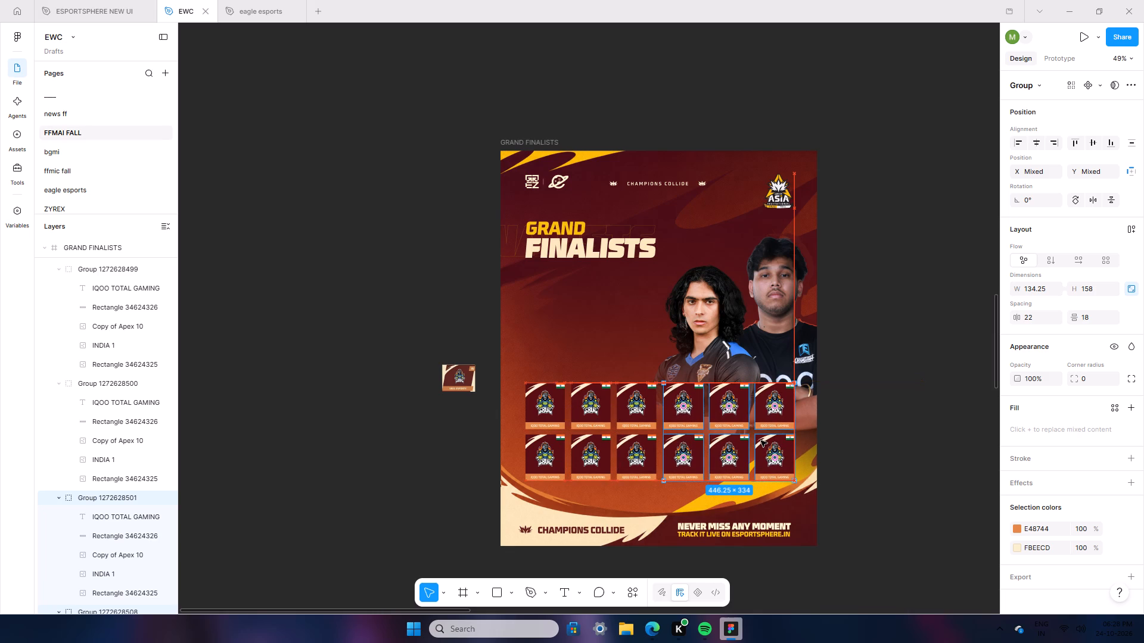
pyautogui.moveTo(761, 441); pyautogui.dragTo(763, 439)
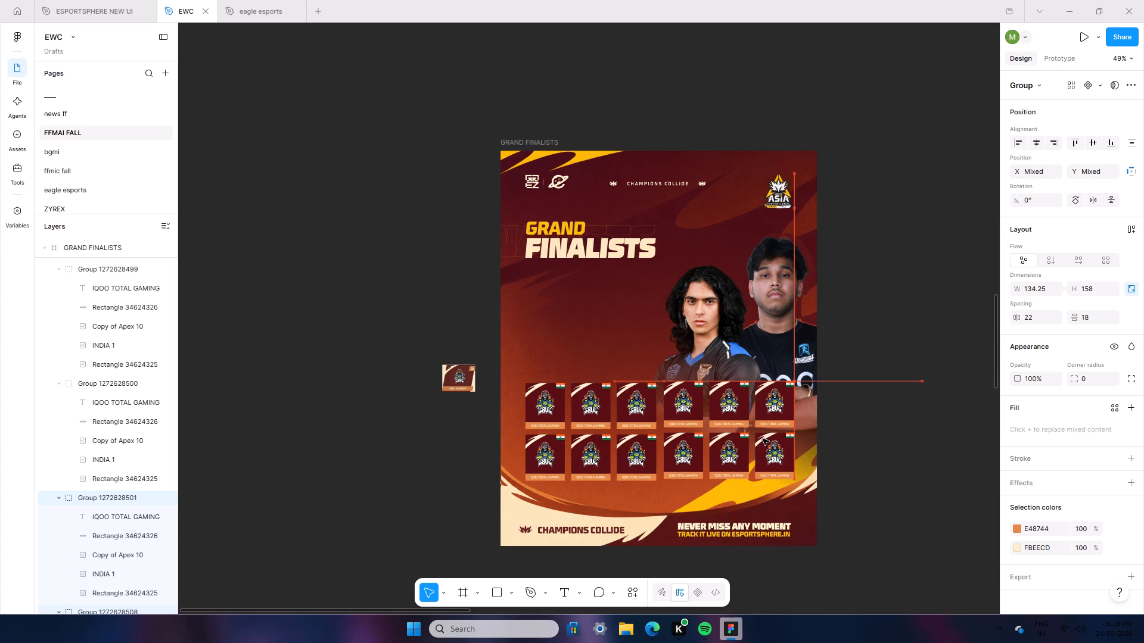
pyautogui.moveTo(763, 439); pyautogui.dragTo(760, 441)
pyautogui.click(902, 490)
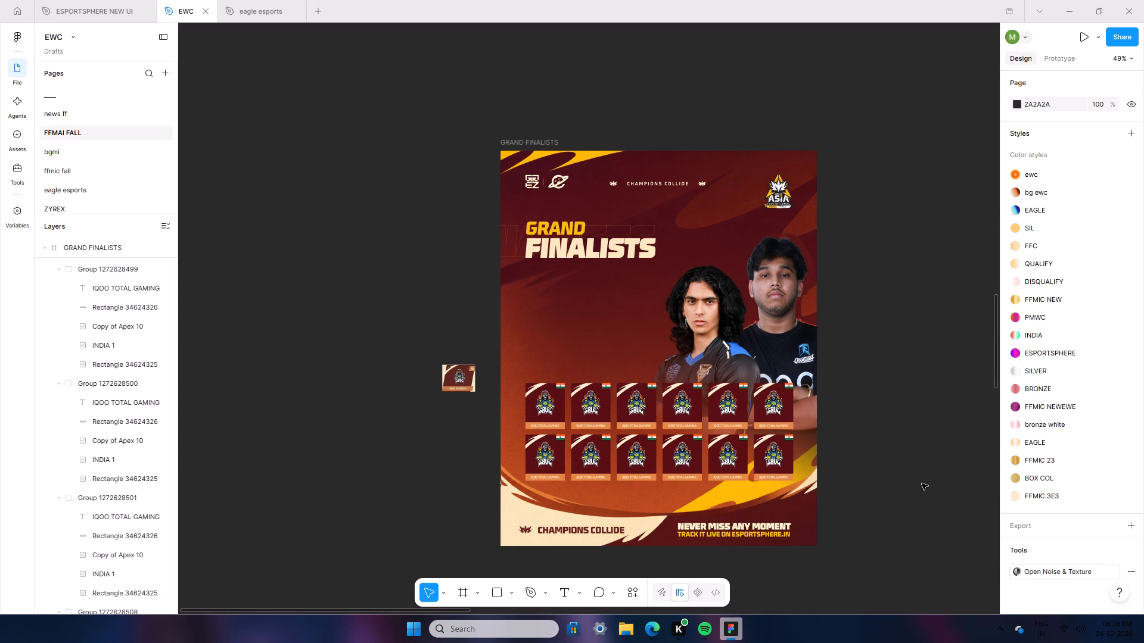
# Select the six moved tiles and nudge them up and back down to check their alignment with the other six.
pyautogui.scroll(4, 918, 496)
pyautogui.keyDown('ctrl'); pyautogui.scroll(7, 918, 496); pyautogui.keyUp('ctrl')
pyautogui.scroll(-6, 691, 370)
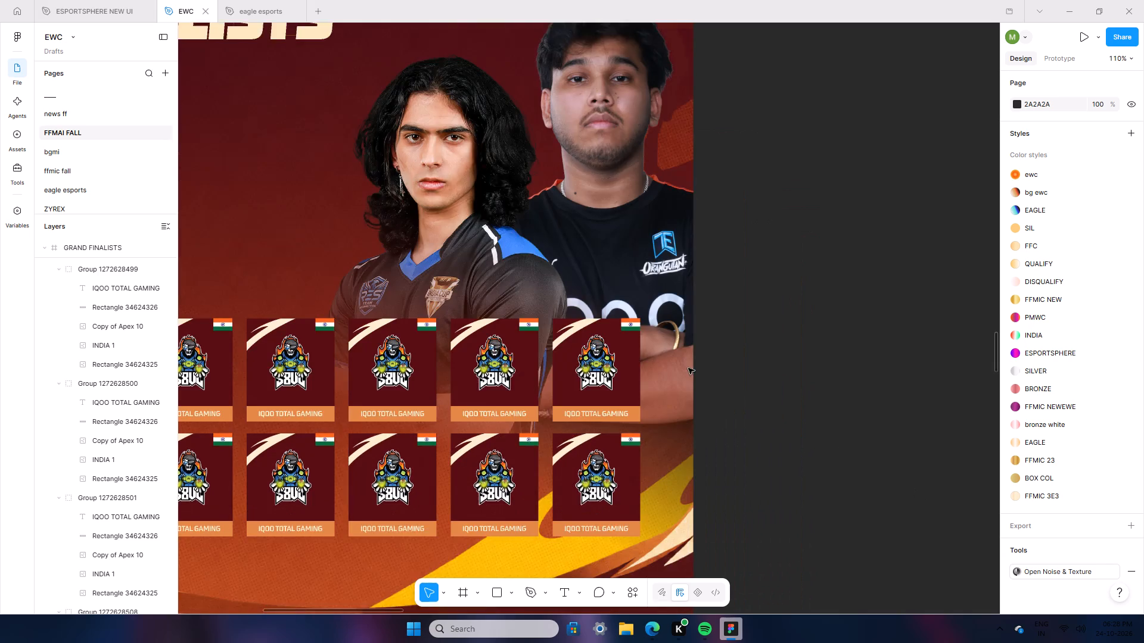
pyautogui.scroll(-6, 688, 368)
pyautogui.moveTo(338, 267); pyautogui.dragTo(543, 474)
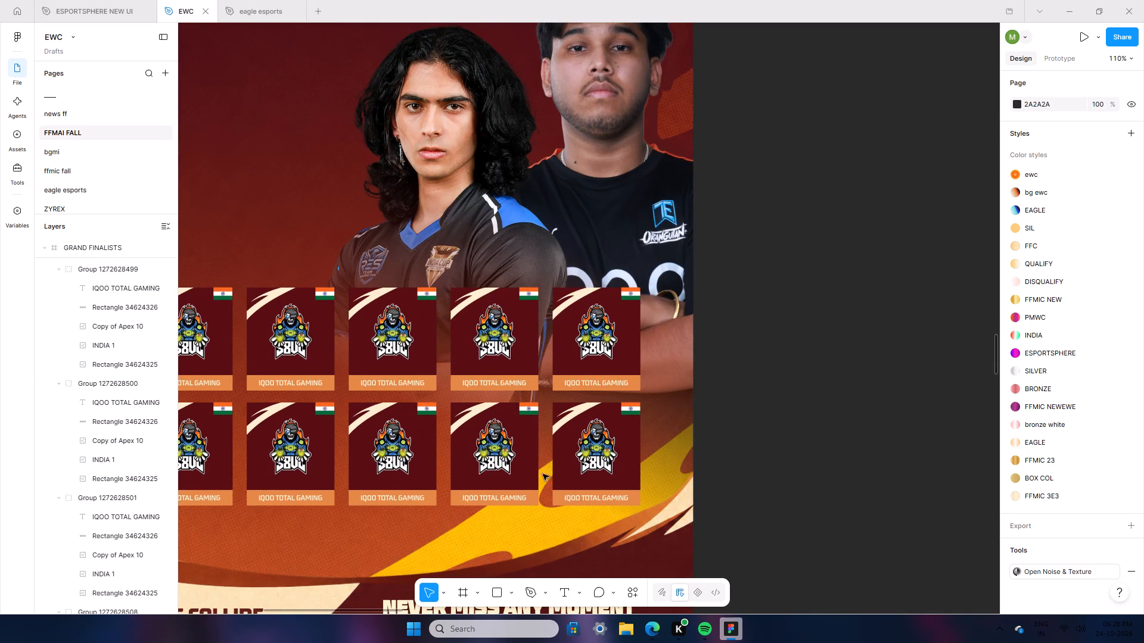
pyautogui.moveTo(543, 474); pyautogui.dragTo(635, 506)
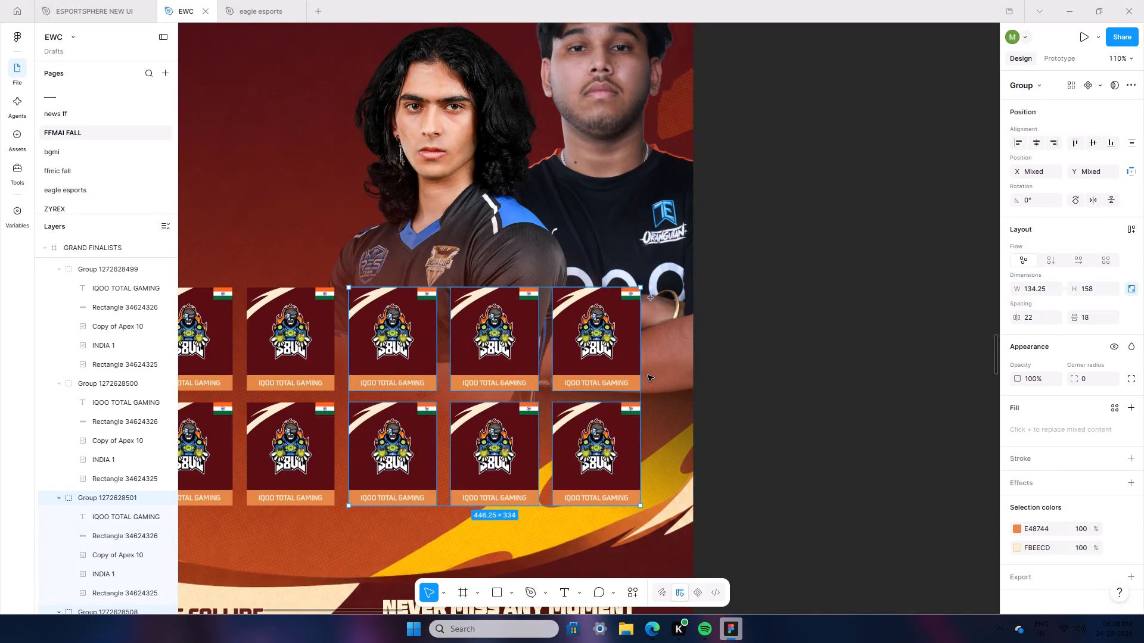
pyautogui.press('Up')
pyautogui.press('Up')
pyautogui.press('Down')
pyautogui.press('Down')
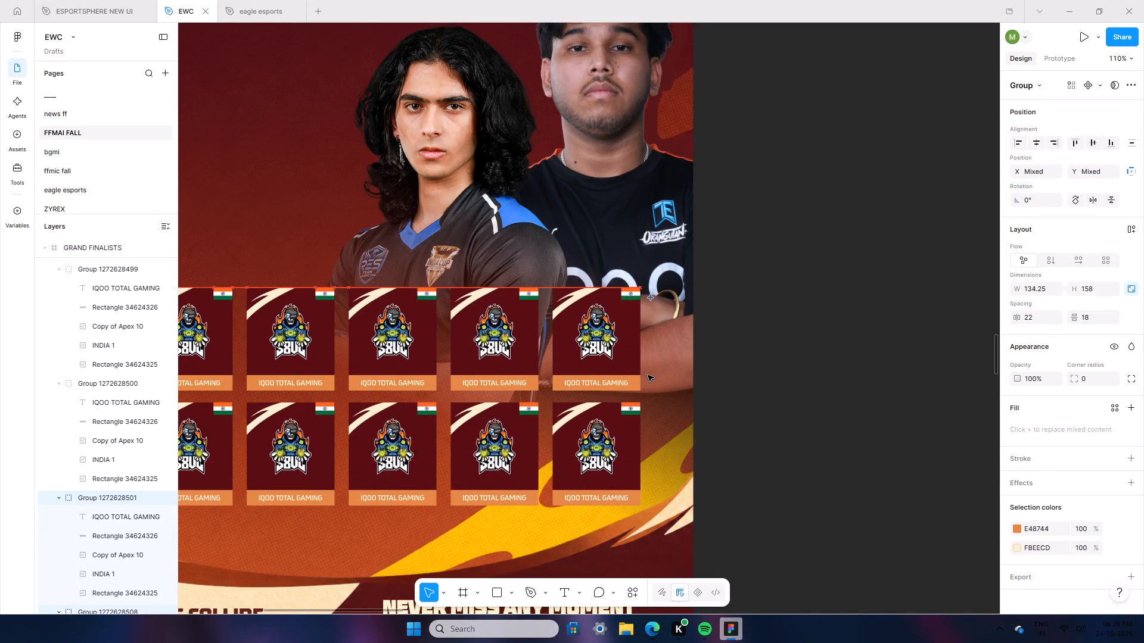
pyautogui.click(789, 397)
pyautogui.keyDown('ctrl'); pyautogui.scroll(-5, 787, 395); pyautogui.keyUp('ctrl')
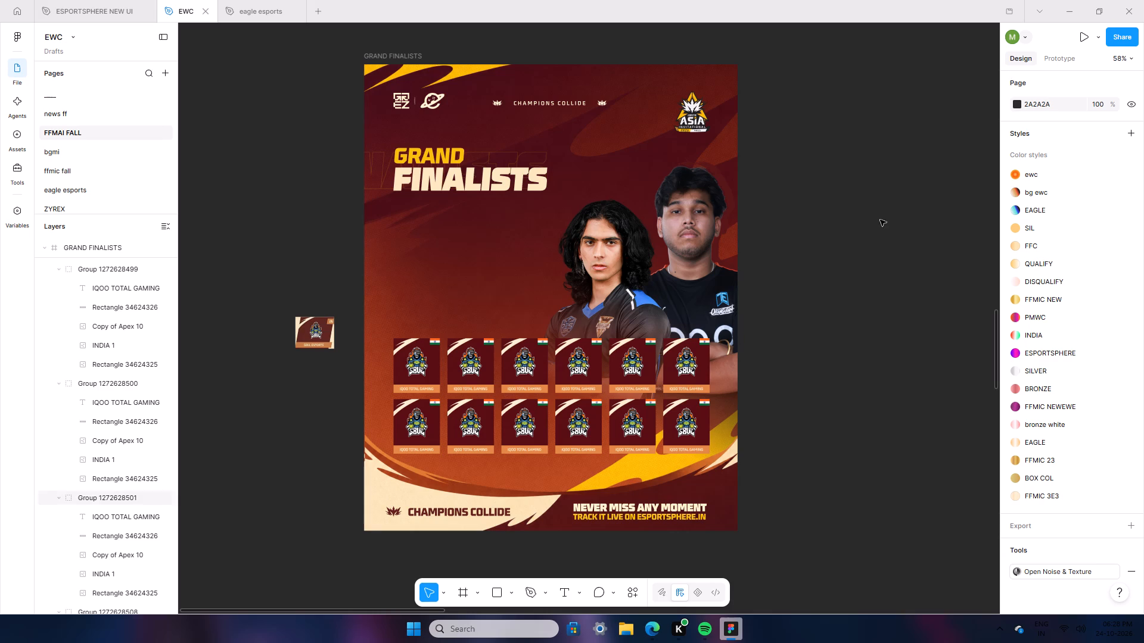
# Switch to the browser window showing the S8UL ESPORTS reference card.
pyautogui.click(1081, 0)
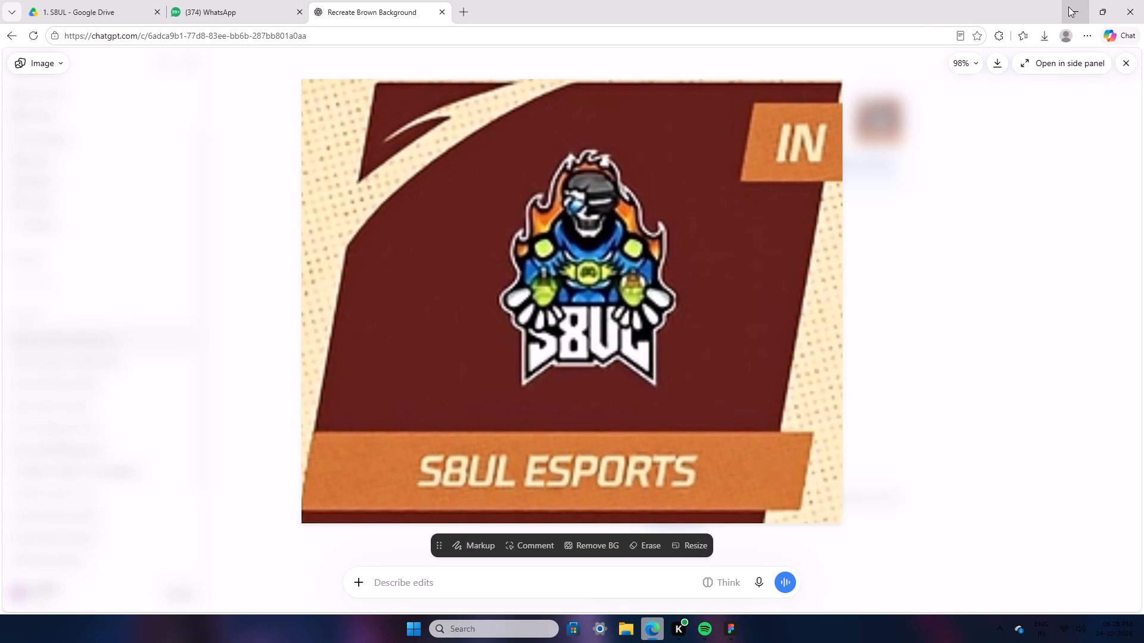
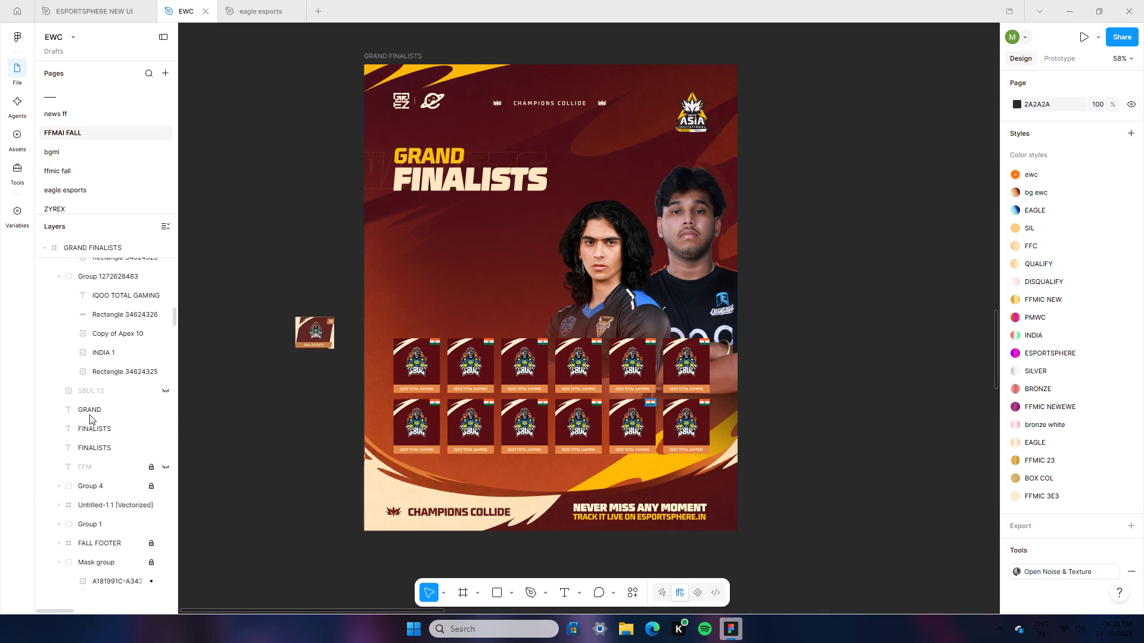
pyautogui.scroll(-4, 89, 414)
pyautogui.scroll(5, 100, 322)
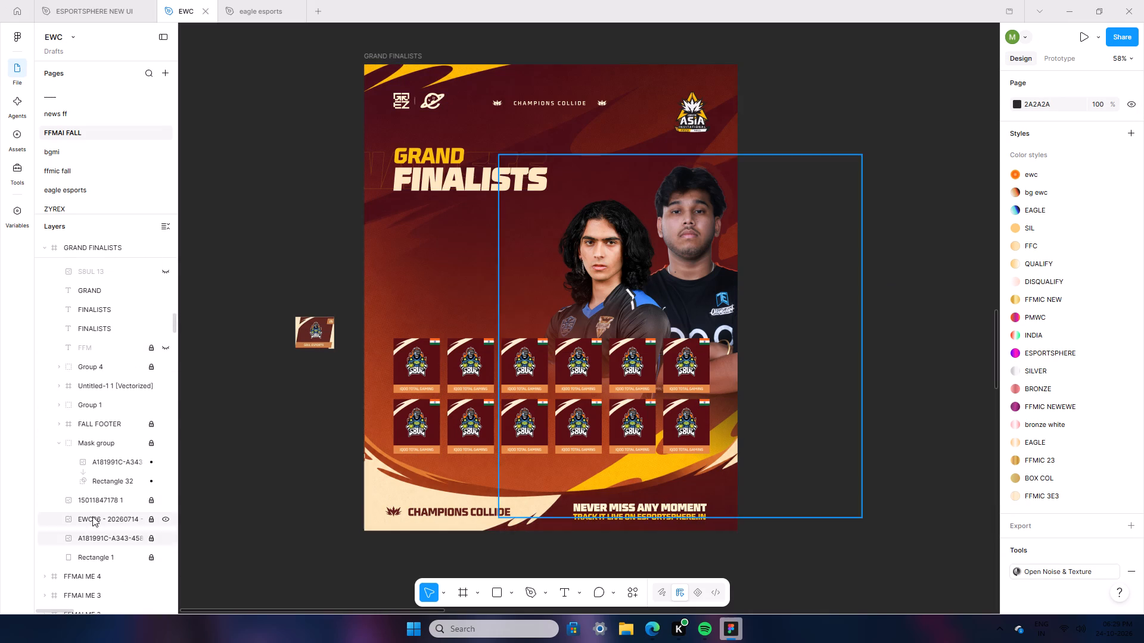
pyautogui.click(95, 494)
pyautogui.click(101, 524)
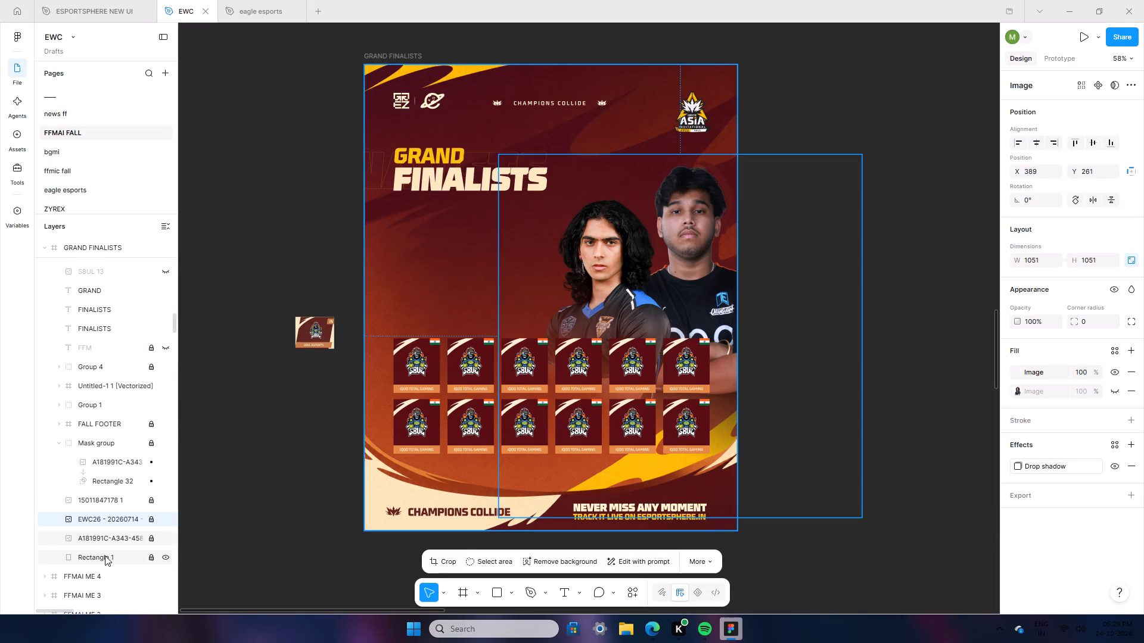
pyautogui.click(102, 541)
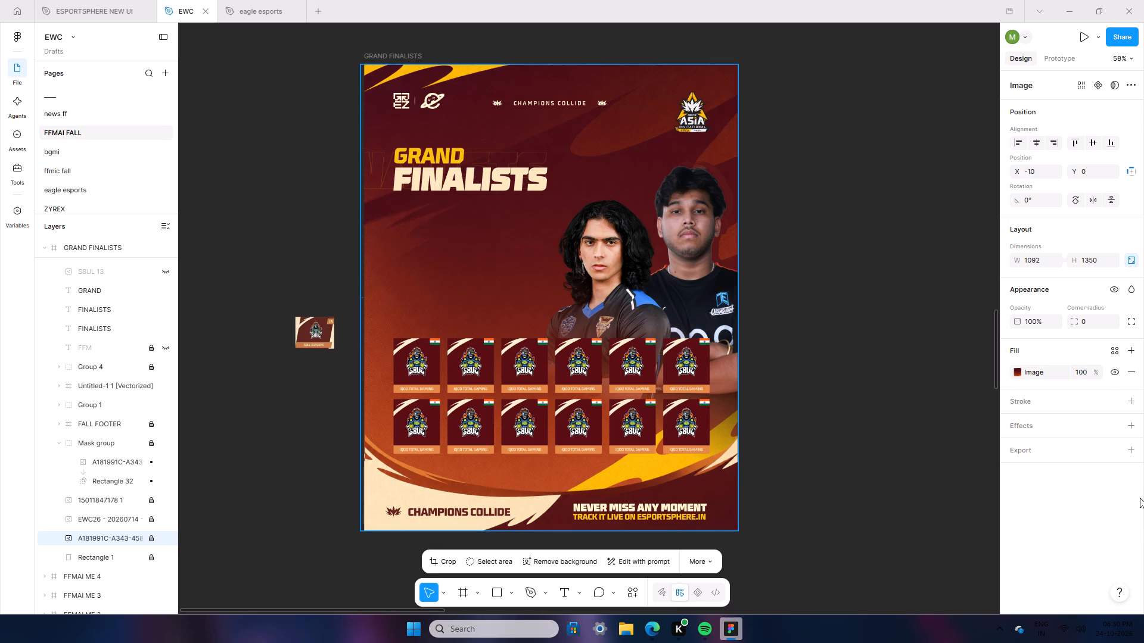
pyautogui.click(1040, 379)
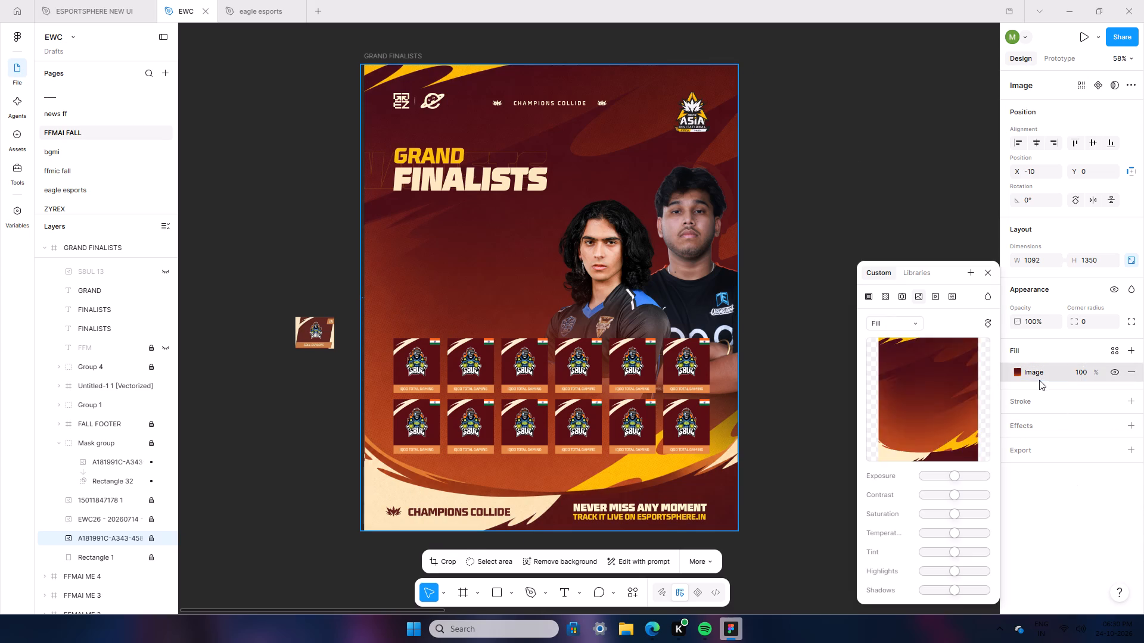
pyautogui.click(922, 394)
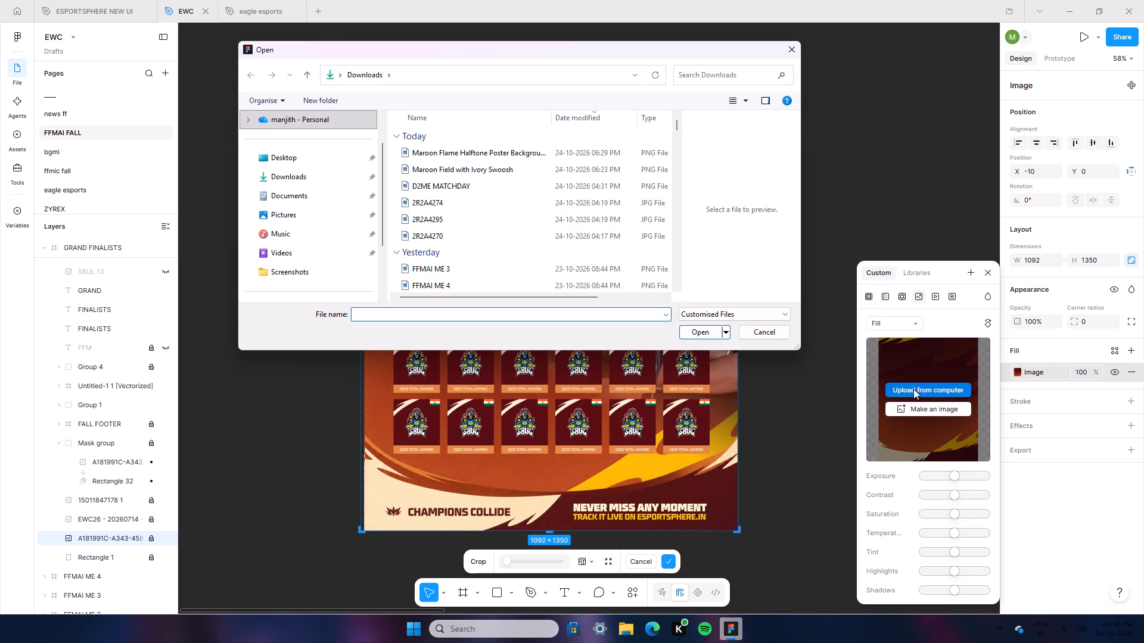
pyautogui.doubleClick(470, 148)
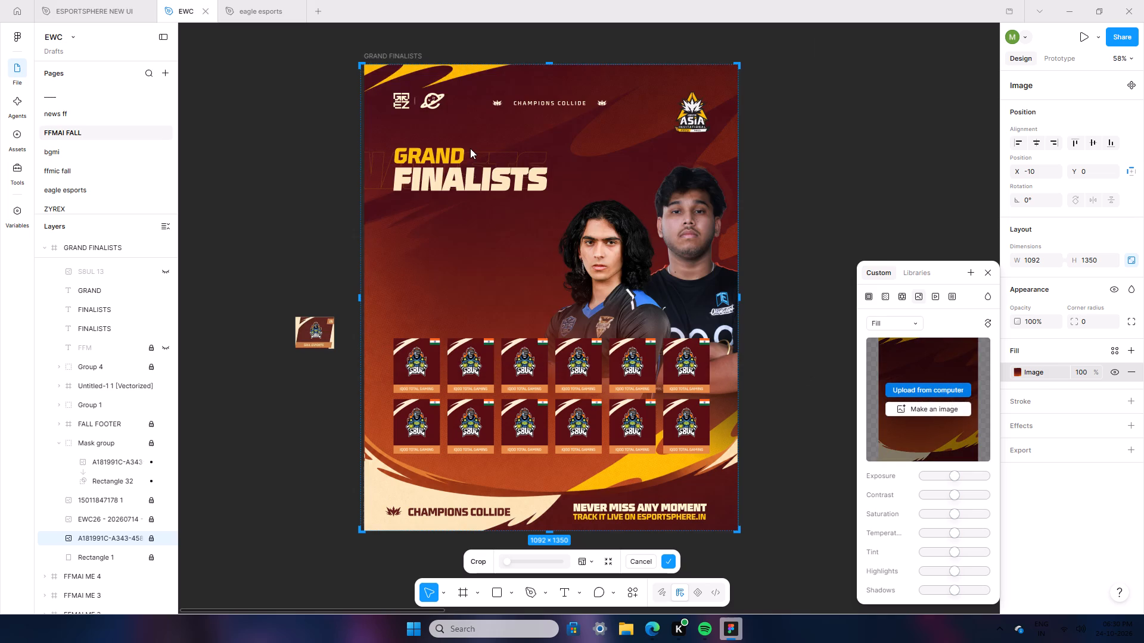
pyautogui.click(900, 315)
pyautogui.click(905, 327)
pyautogui.click(900, 332)
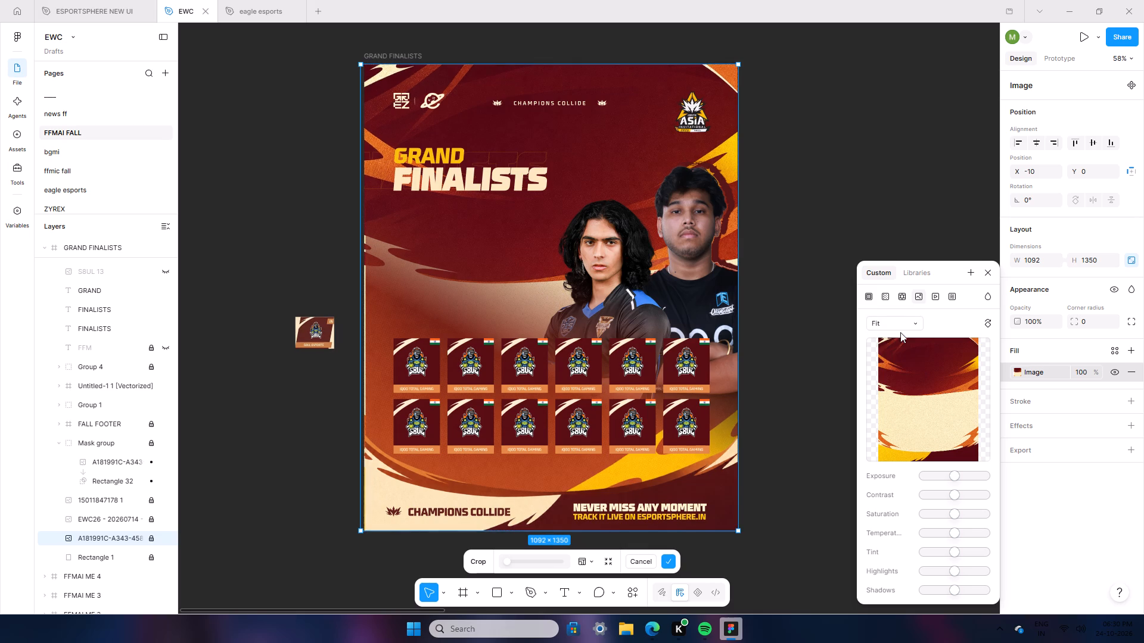
pyautogui.doubleClick(777, 382)
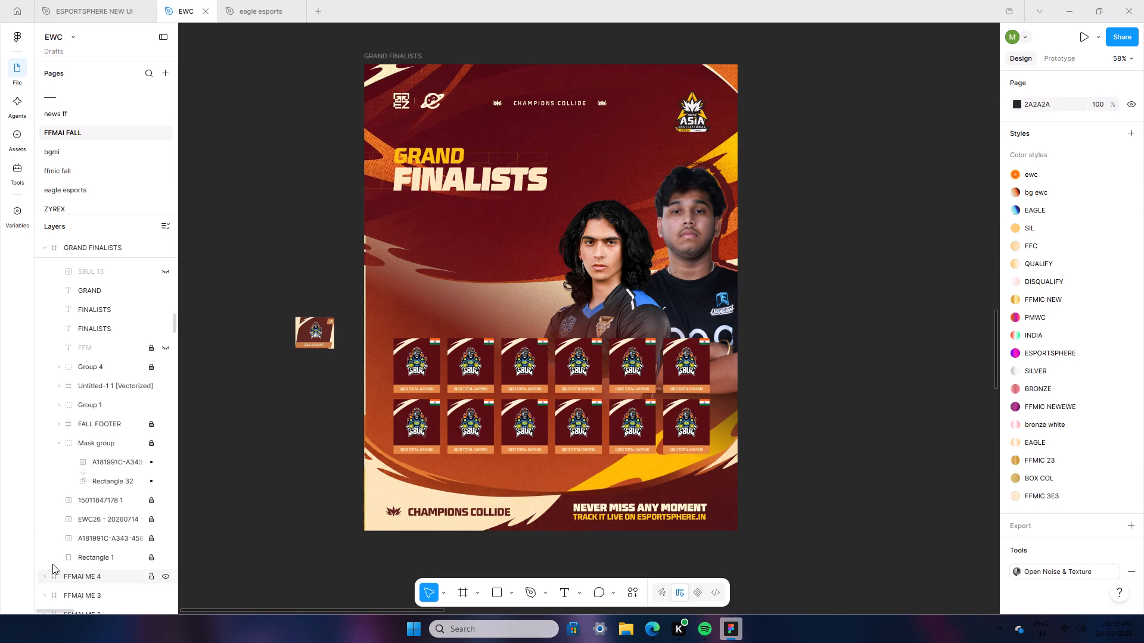
# Replace the fill of the image inside Mask group with the Maroon Flame Halftone Poster Background file.
pyautogui.click(94, 473)
pyautogui.click(92, 466)
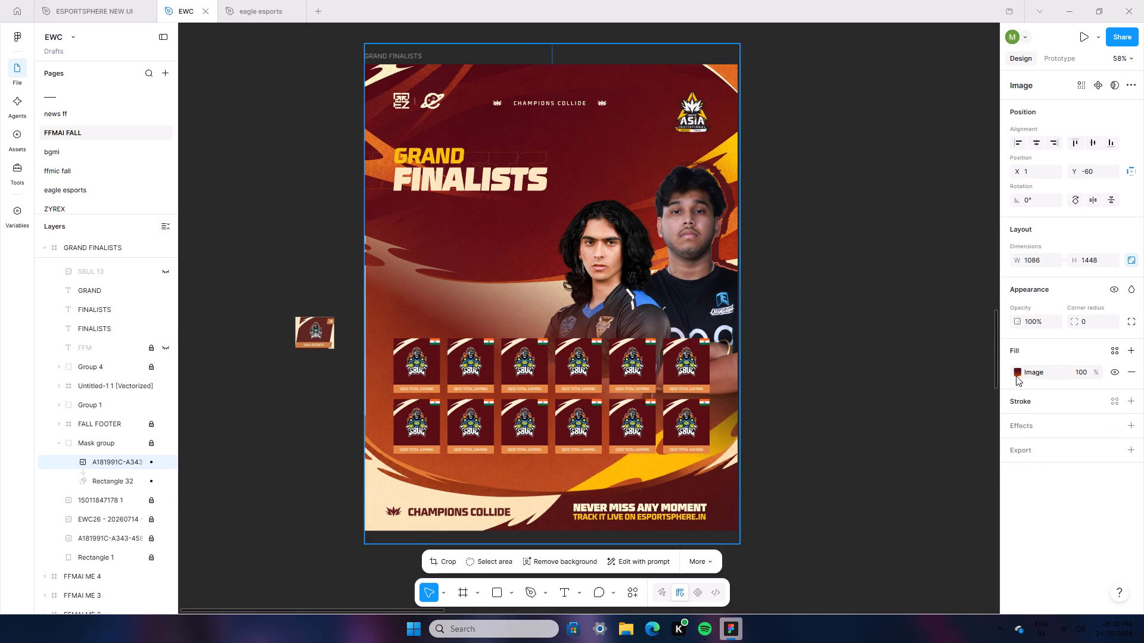
pyautogui.click(1018, 370)
pyautogui.click(931, 393)
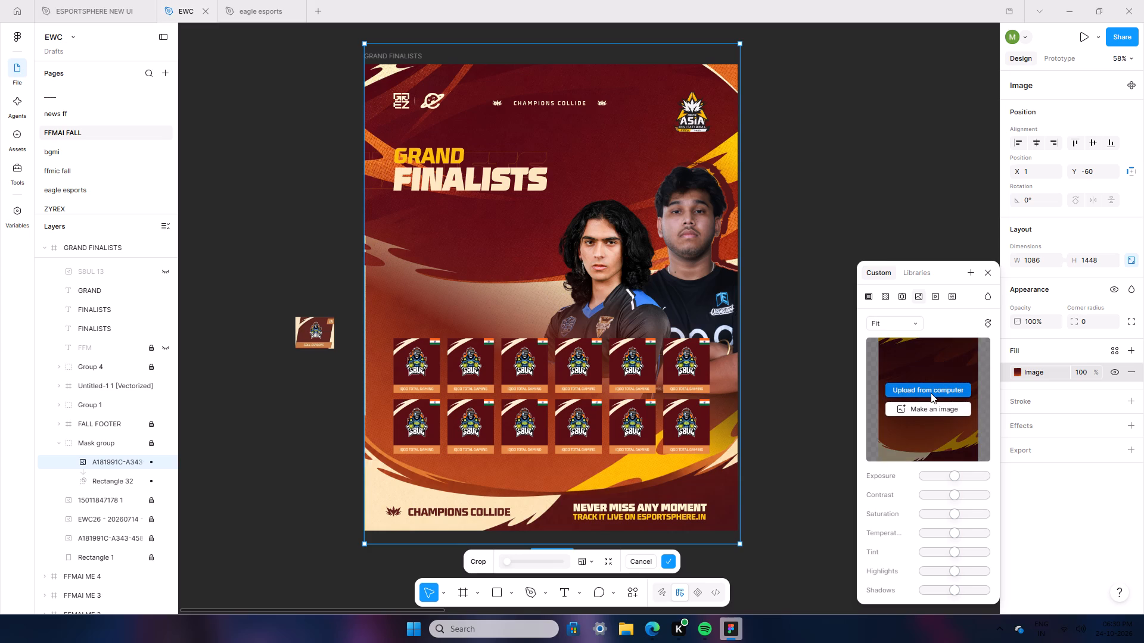
pyautogui.doubleClick(463, 155)
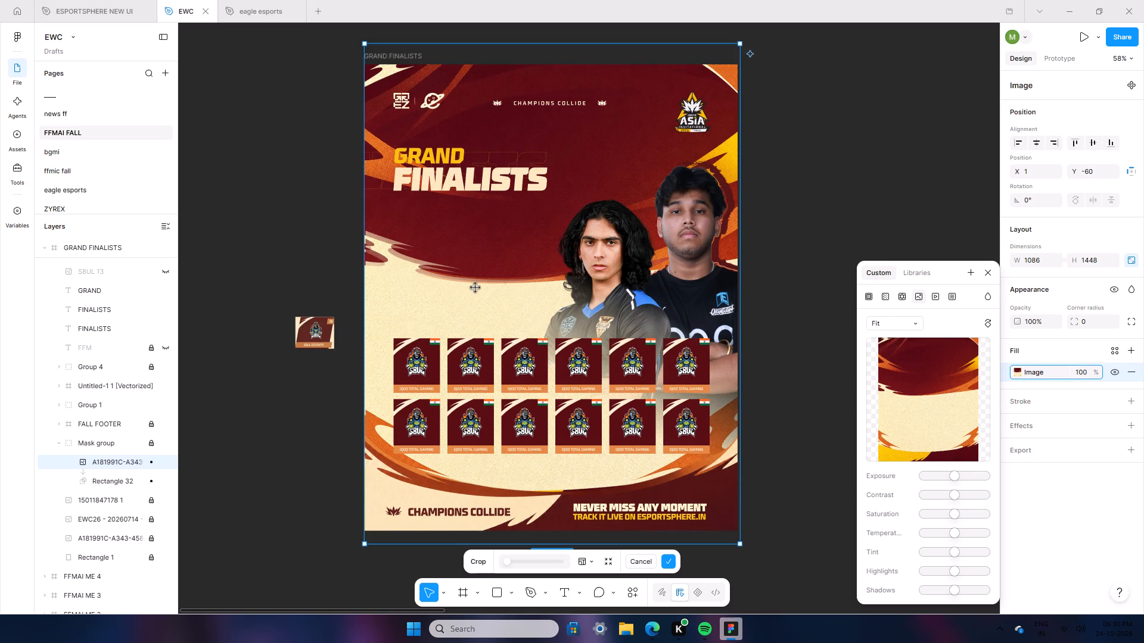
# Reposition the new background image within its crop in Mask group so it lines up with the poster's top and side edges.
pyautogui.moveTo(475, 288); pyautogui.dragTo(476, 296)
pyautogui.doubleClick(475, 293)
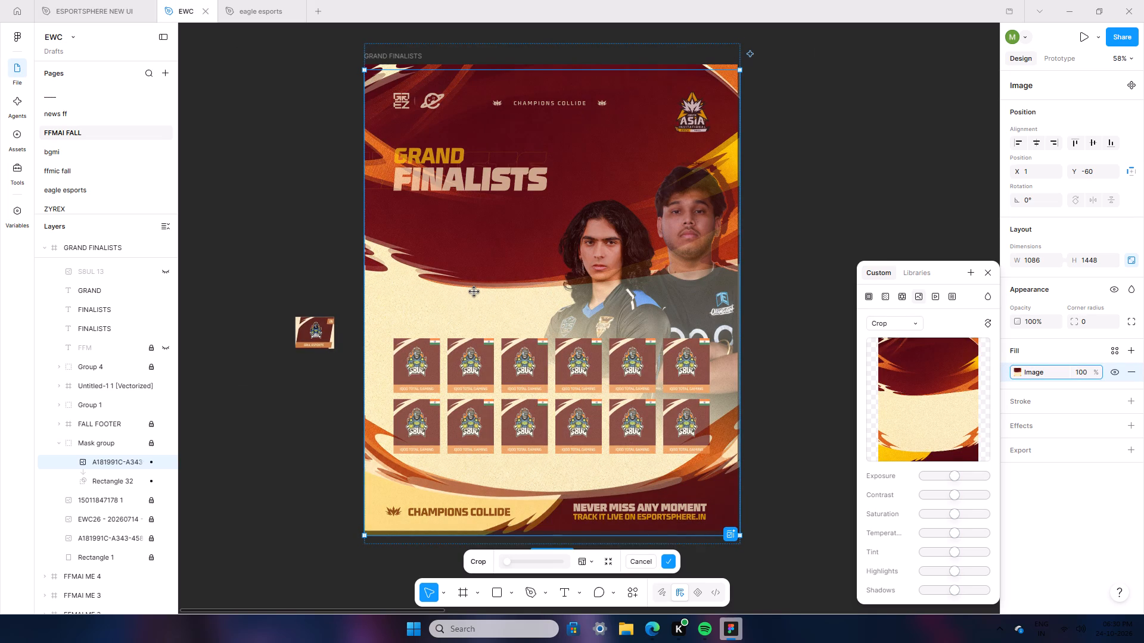
pyautogui.press('Up')
pyautogui.press('Up')
pyautogui.press('Up')
pyautogui.press('Up')
pyautogui.press('Up')
pyautogui.press('Up')
pyautogui.press('Up')
pyautogui.press('Up')
pyautogui.press('Up')
pyautogui.press('Up')
pyautogui.press('Up')
pyautogui.press('Up')
pyautogui.press('Up')
pyautogui.press('Up')
pyautogui.press('Up')
pyautogui.press('Up')
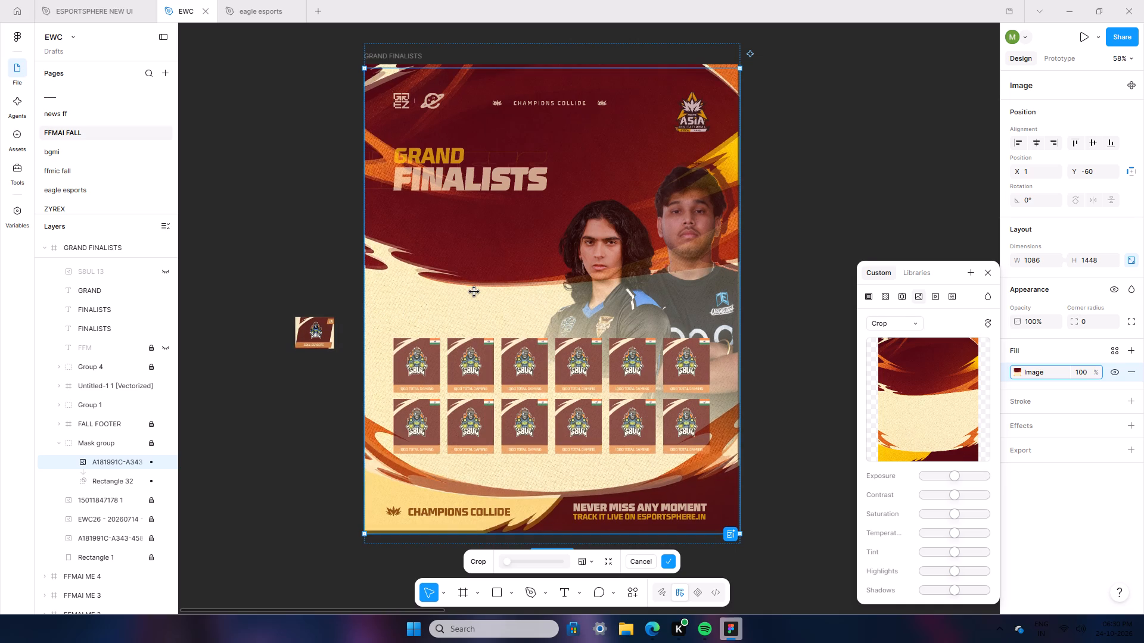
pyautogui.press('Down')
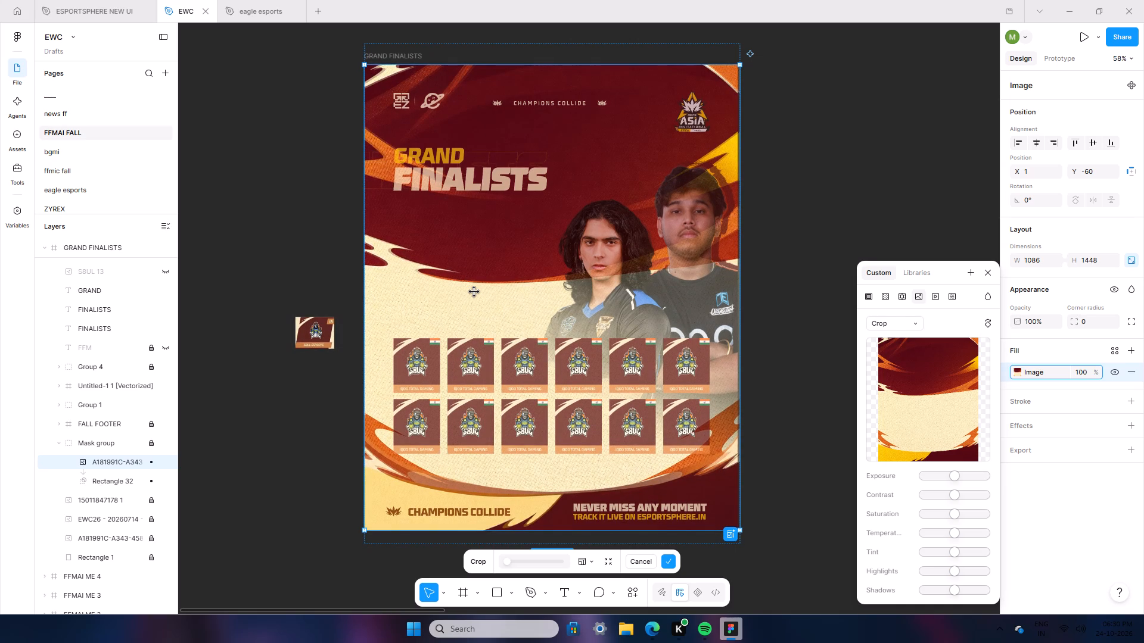
pyautogui.press('Left')
pyautogui.press('Left')
pyautogui.press('Left')
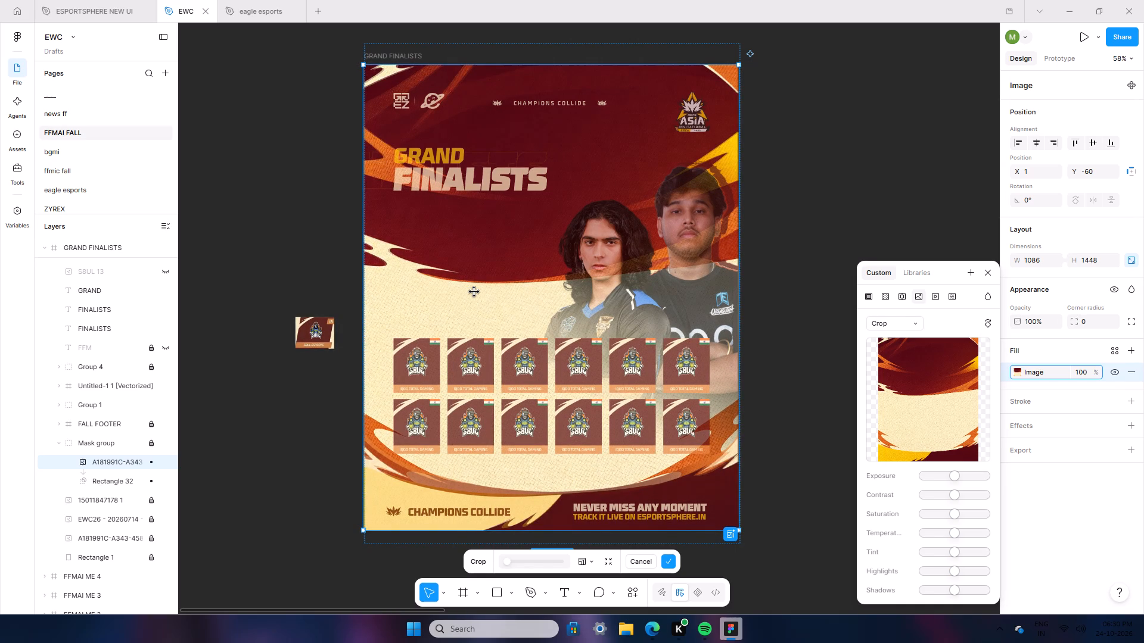
pyautogui.press('Right')
pyautogui.press('Right')
pyautogui.press('Right')
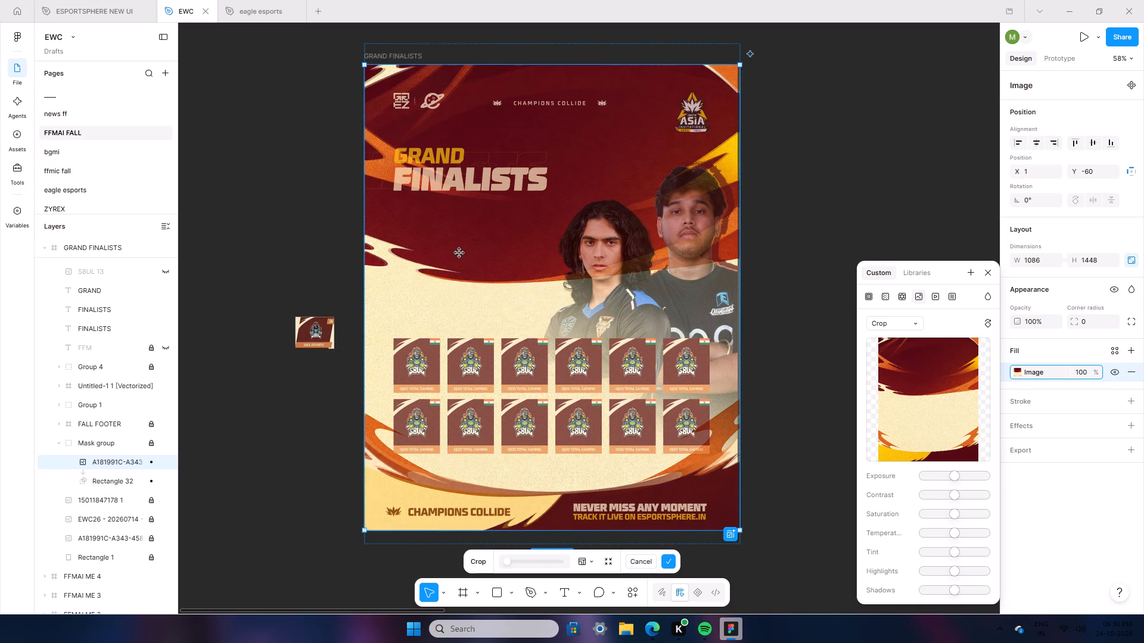
pyautogui.press('Left')
pyautogui.press('Left')
pyautogui.press('Left')
pyautogui.press('Left')
pyautogui.press('Left')
pyautogui.press('Left')
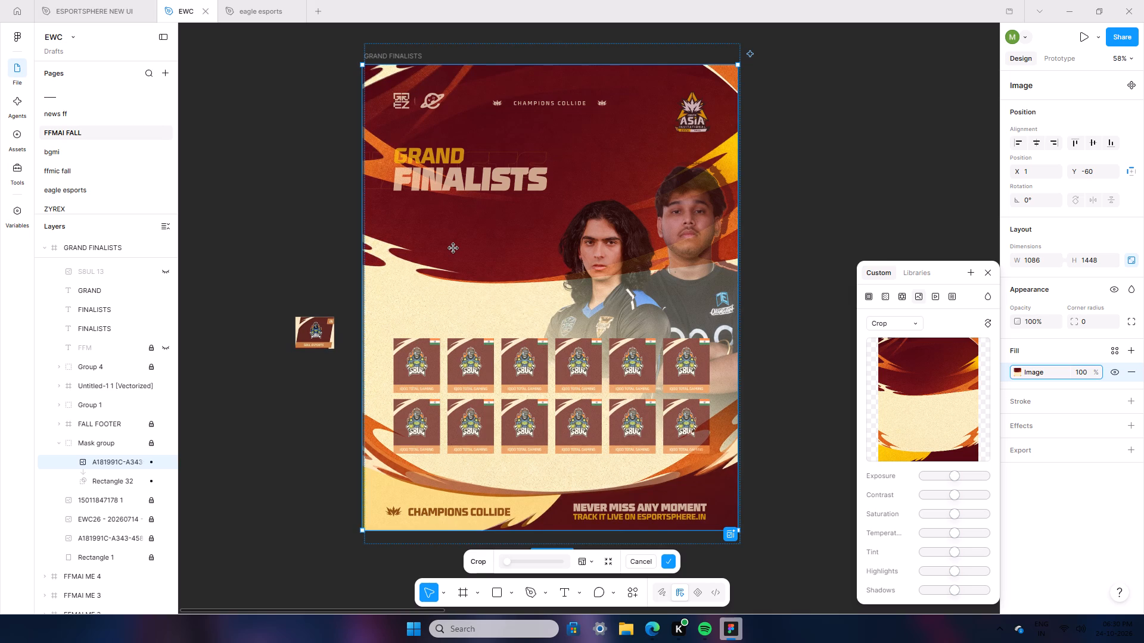
pyautogui.press('Left')
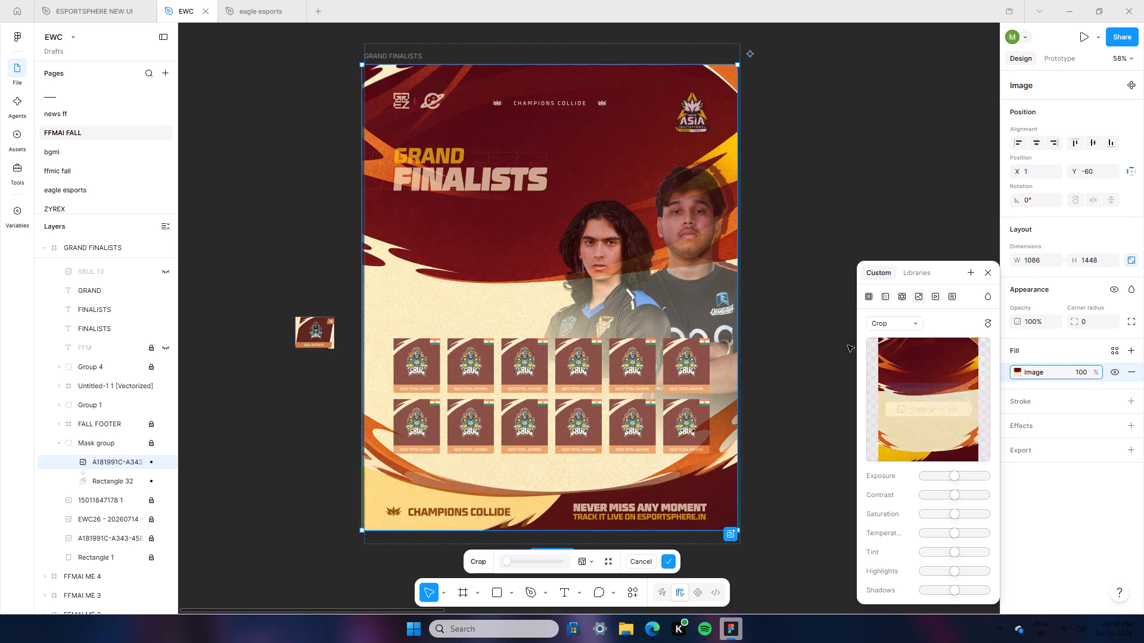
pyautogui.doubleClick(781, 303)
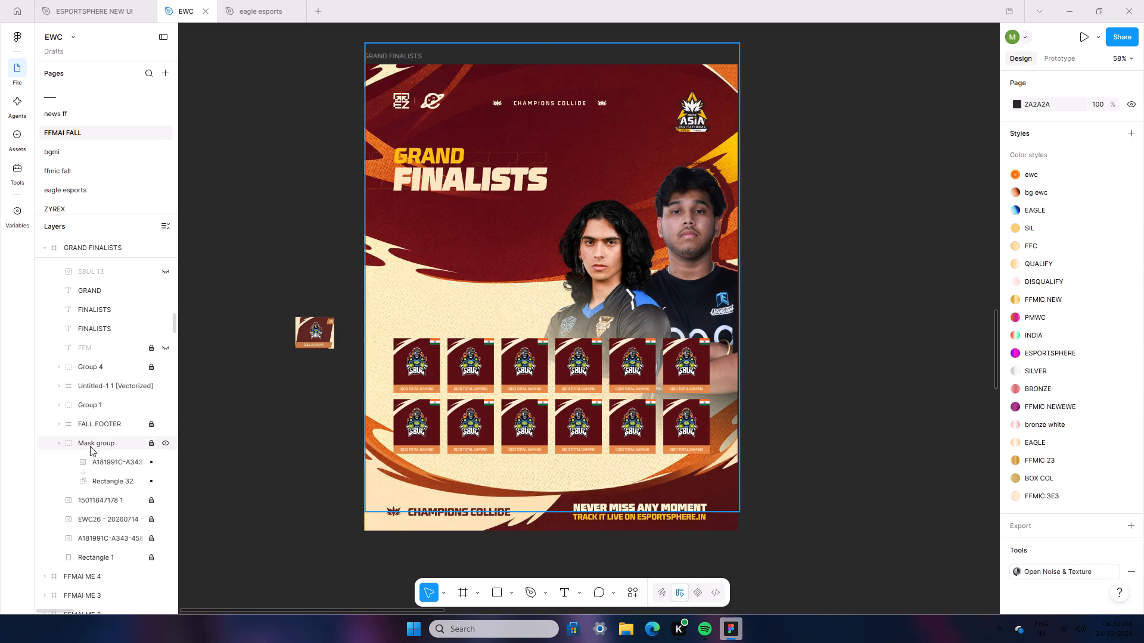
# Shorten and straighten the linear gradient of mask Rectangle 32 so the players fade out along the upper edge of the cream area.
pyautogui.click(97, 473)
pyautogui.keyDown('ctrl'); pyautogui.scroll(-2, 778, 498); pyautogui.keyUp('ctrl')
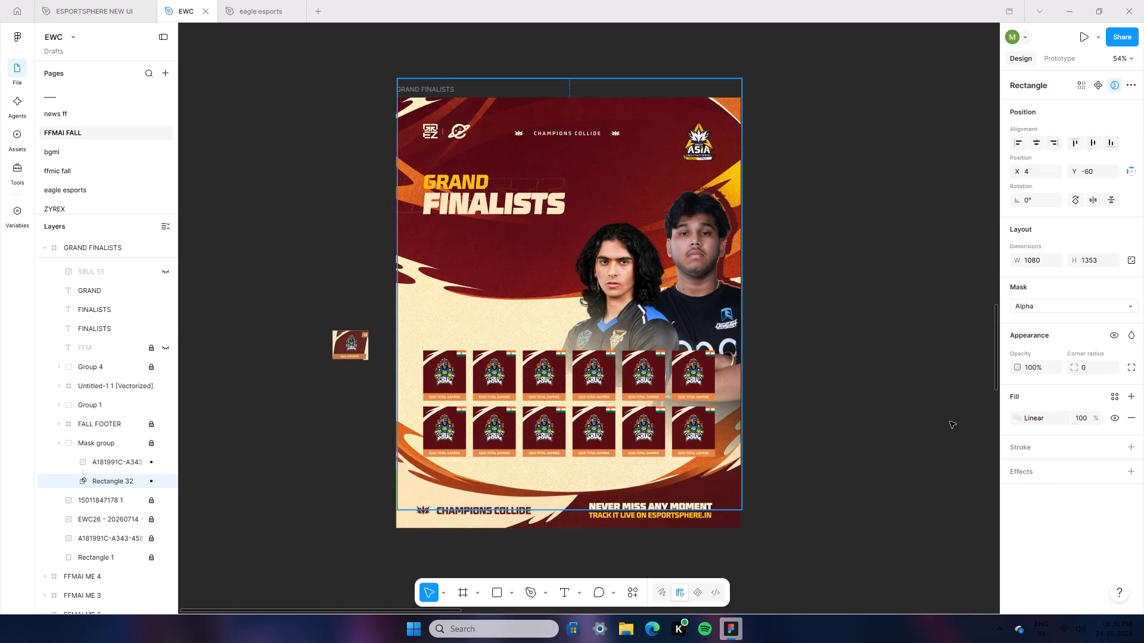
pyautogui.click(1018, 416)
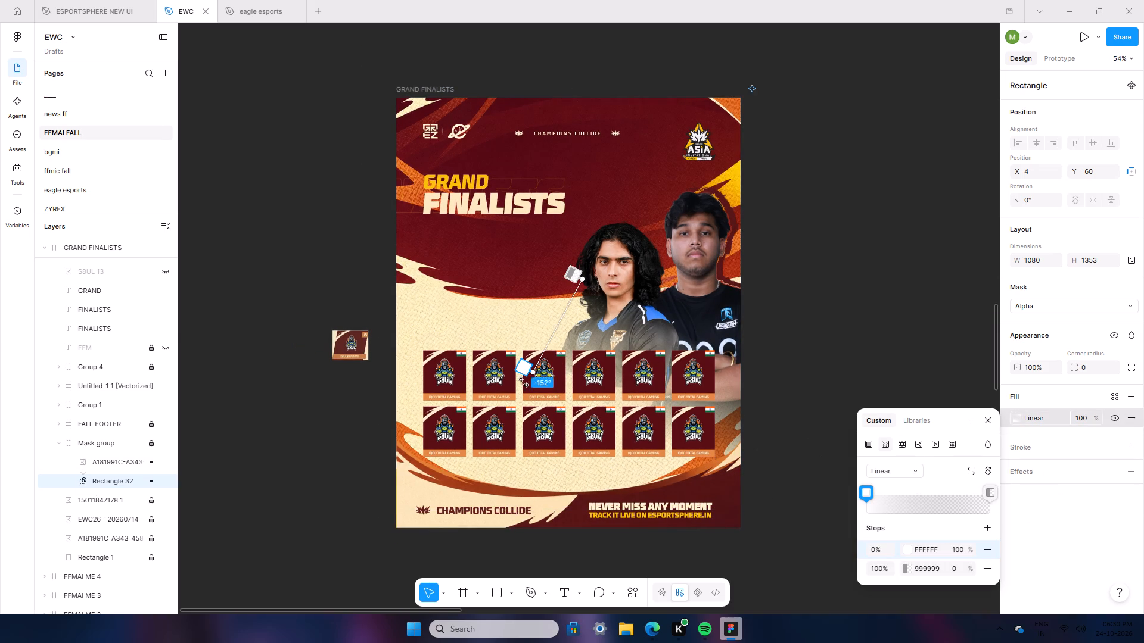
pyautogui.moveTo(534, 372); pyautogui.dragTo(574, 304)
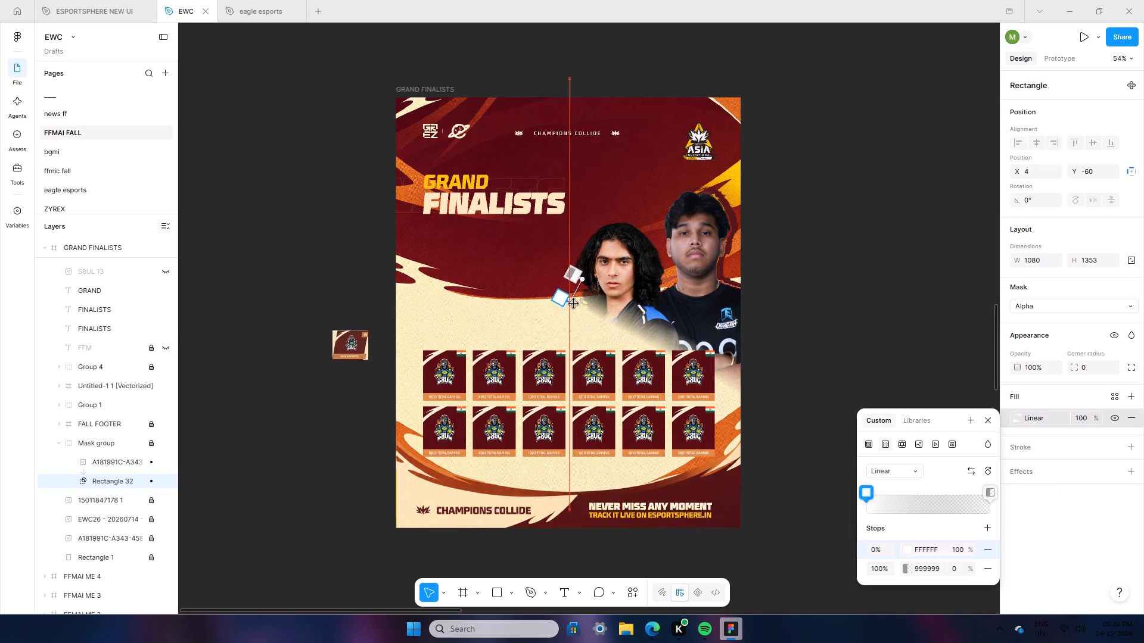
pyautogui.moveTo(574, 304); pyautogui.dragTo(586, 302)
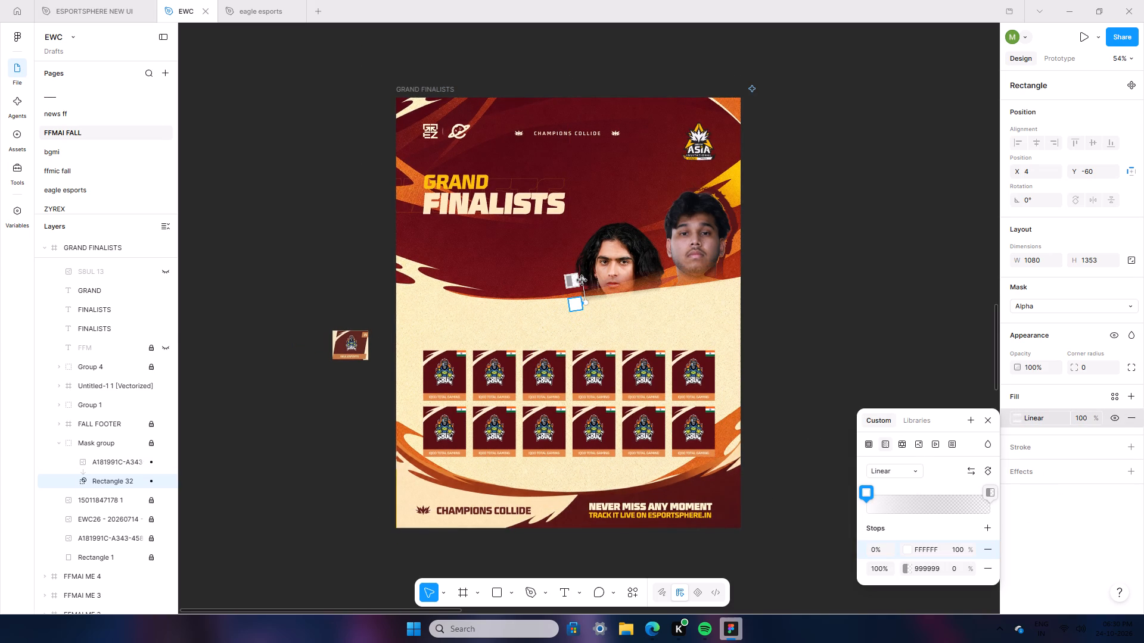
pyautogui.moveTo(582, 280); pyautogui.dragTo(583, 288)
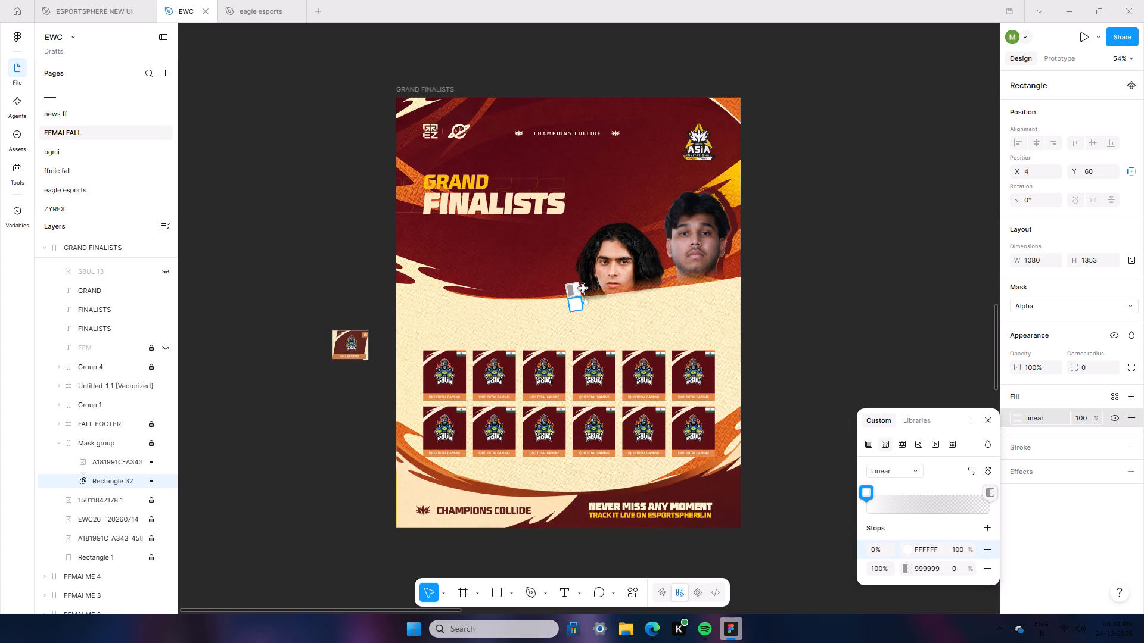
pyautogui.moveTo(583, 288); pyautogui.dragTo(584, 292)
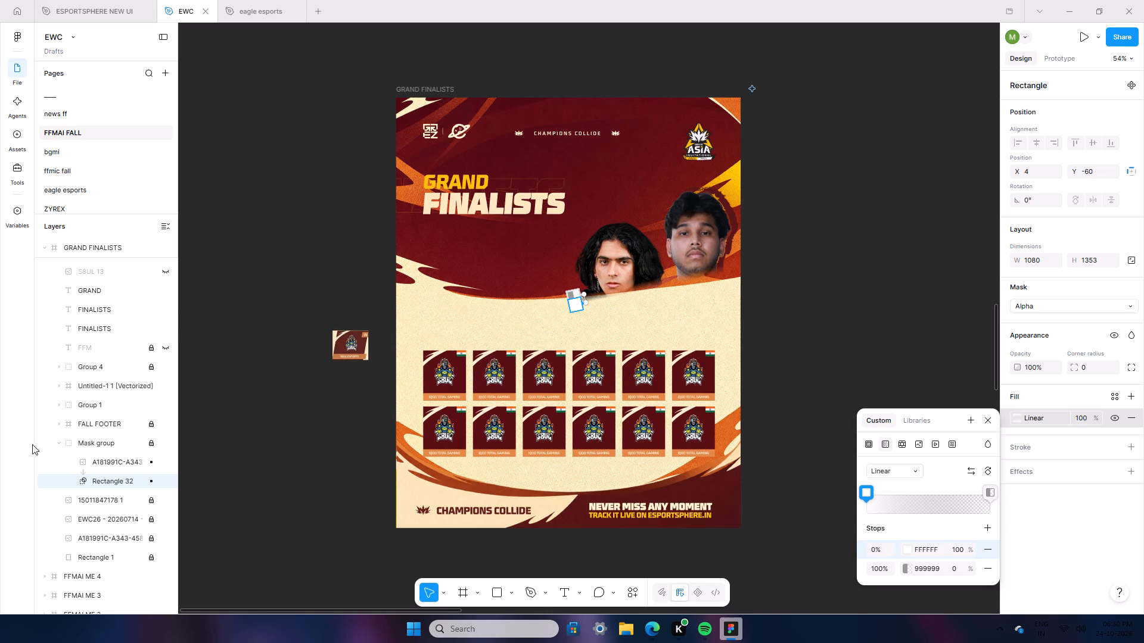
# Unlock both player photos and move the long-haired player up and left, behind the GRAND FINALISTS title.
pyautogui.click(98, 503)
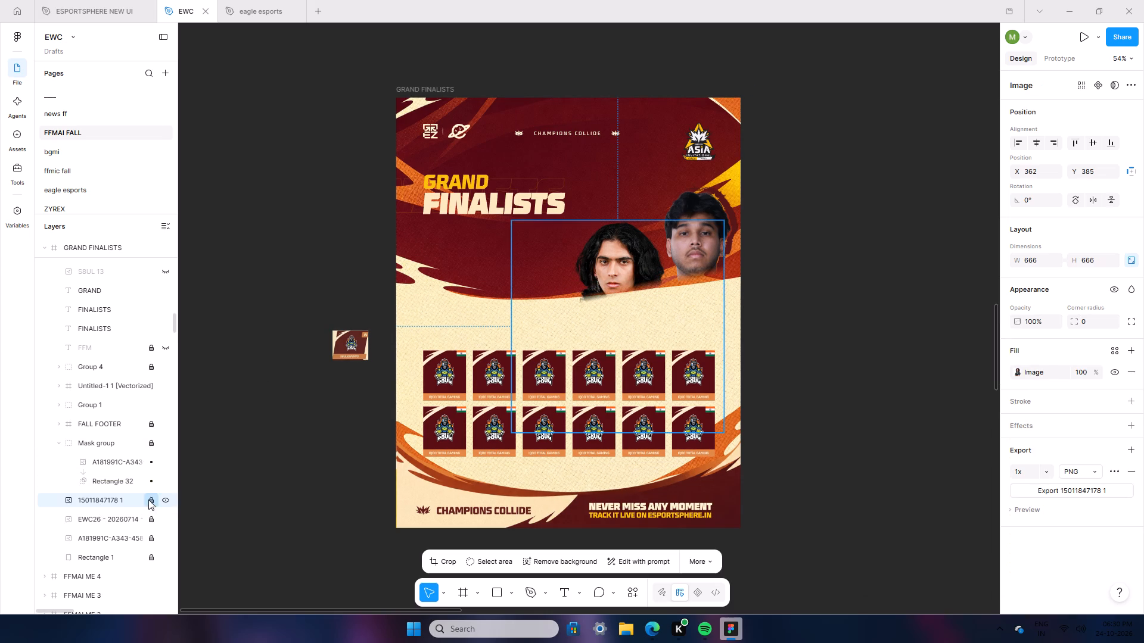
pyautogui.click(148, 500)
pyautogui.click(151, 516)
pyautogui.moveTo(586, 281); pyautogui.dragTo(517, 241)
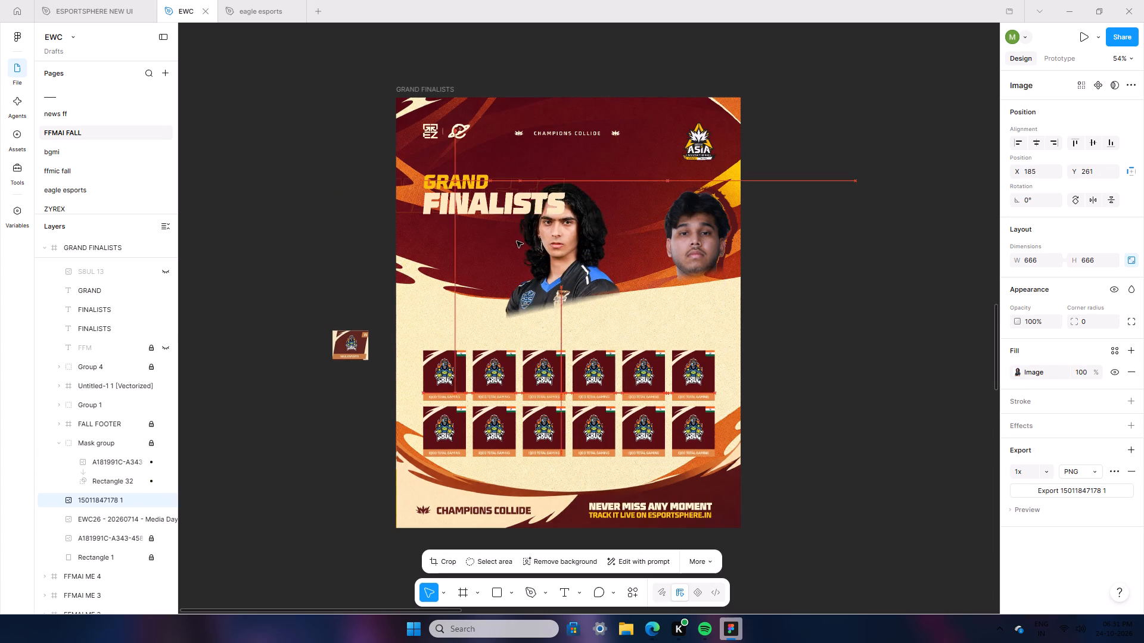
pyautogui.moveTo(517, 241); pyautogui.dragTo(474, 208)
# Shift and shorten the linear gradient of mask Rectangle 32 upward so both players fade out just above the cream area's curved edge.
pyautogui.click(108, 480)
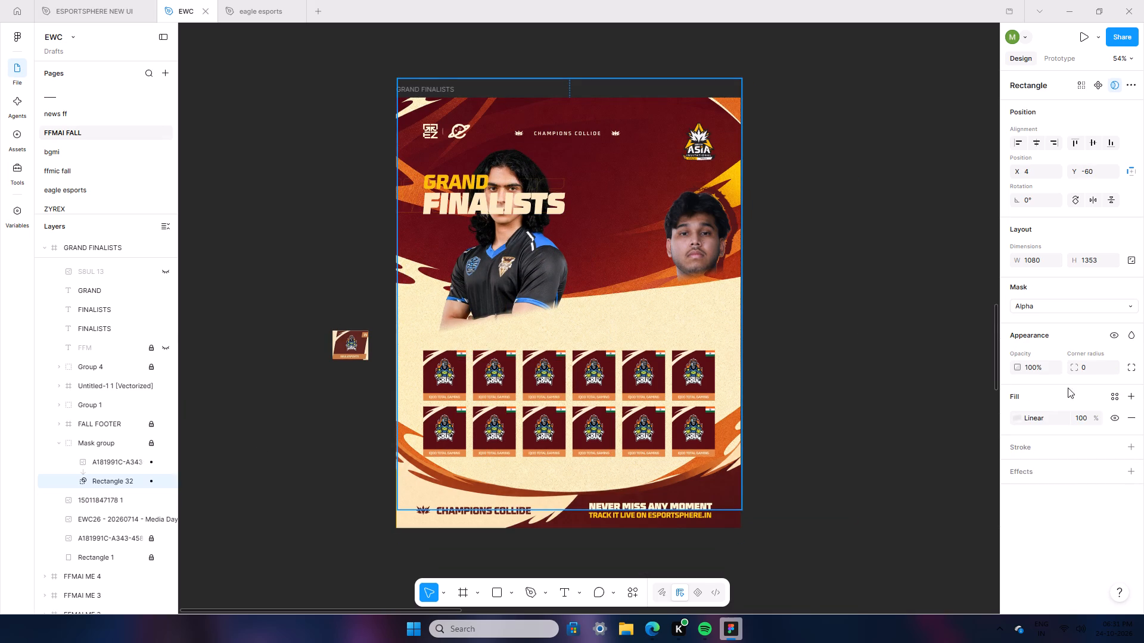
pyautogui.click(1030, 421)
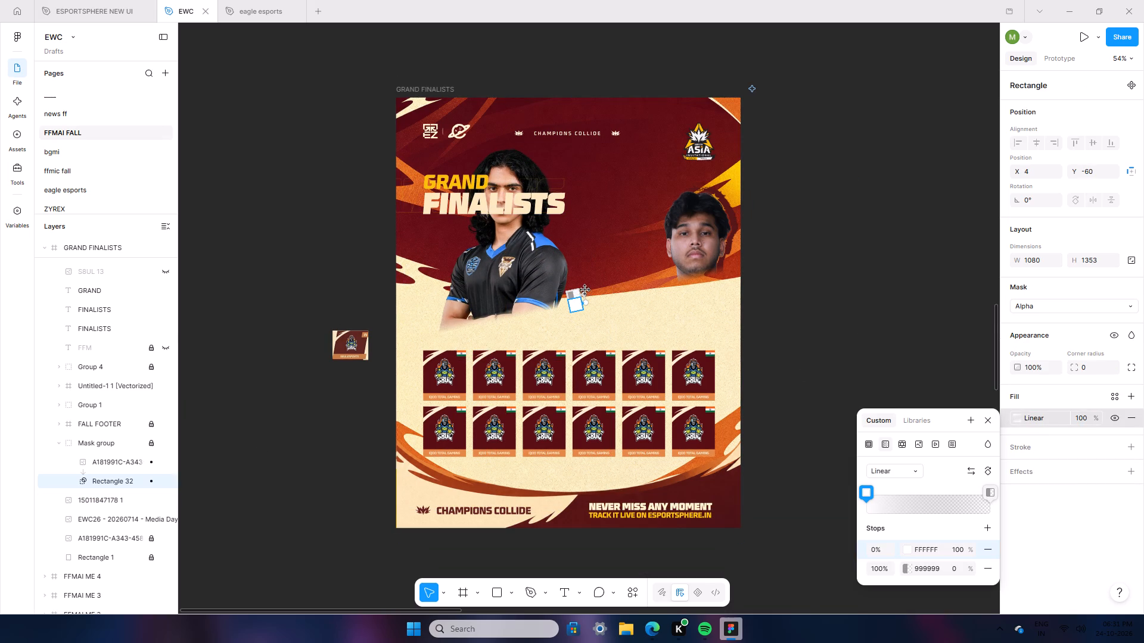
pyautogui.moveTo(585, 290); pyautogui.dragTo(584, 284)
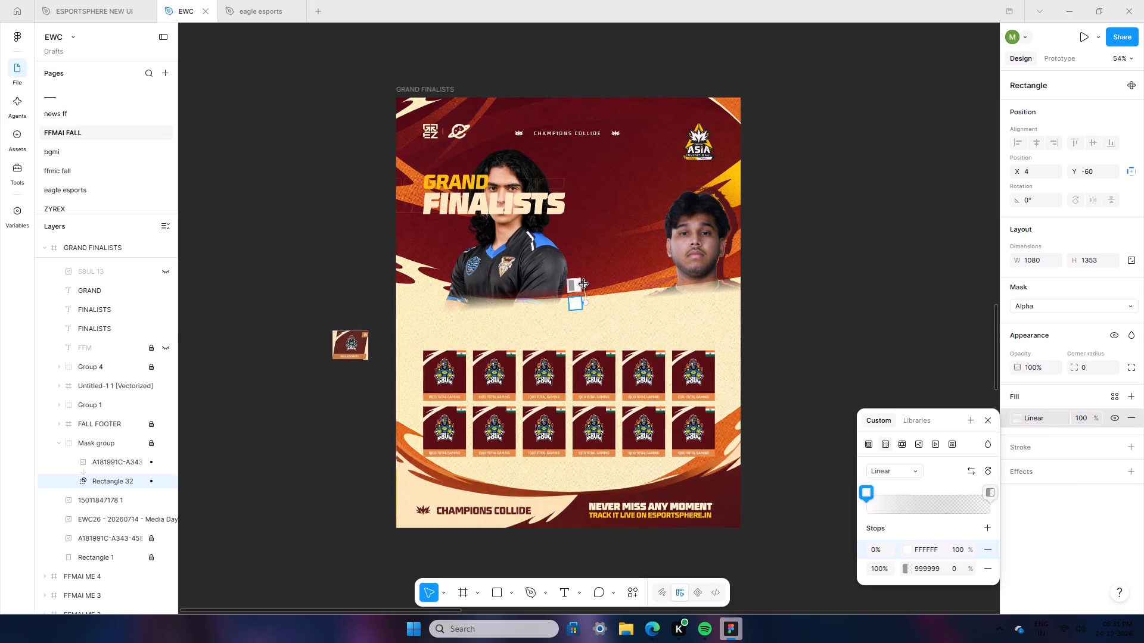
pyautogui.moveTo(584, 284); pyautogui.dragTo(583, 263)
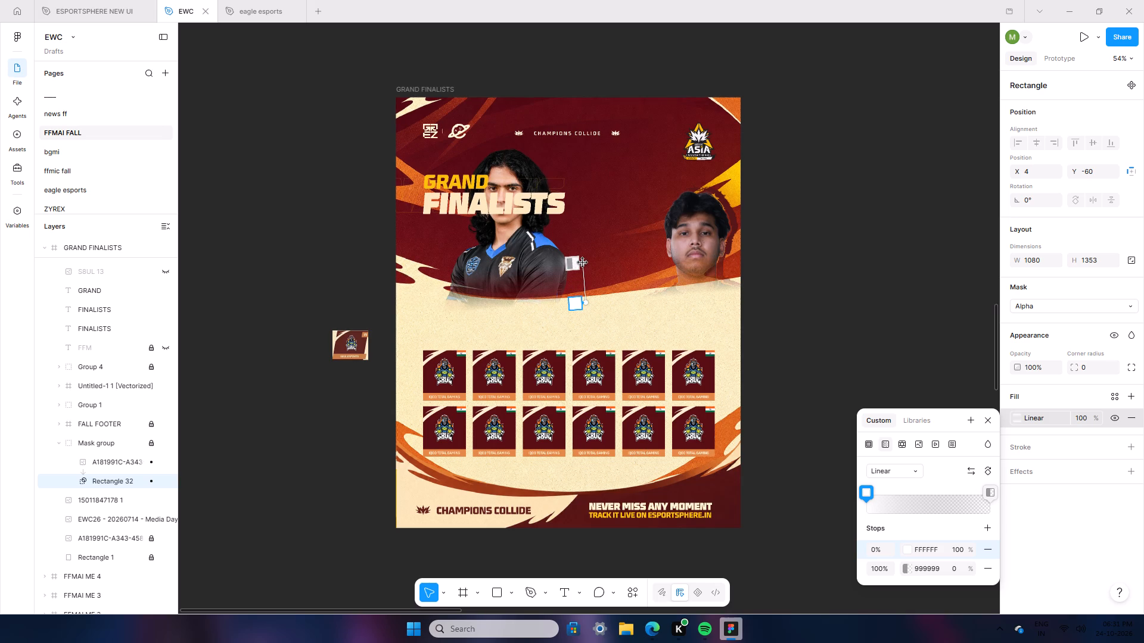
pyautogui.moveTo(583, 263); pyautogui.dragTo(583, 255)
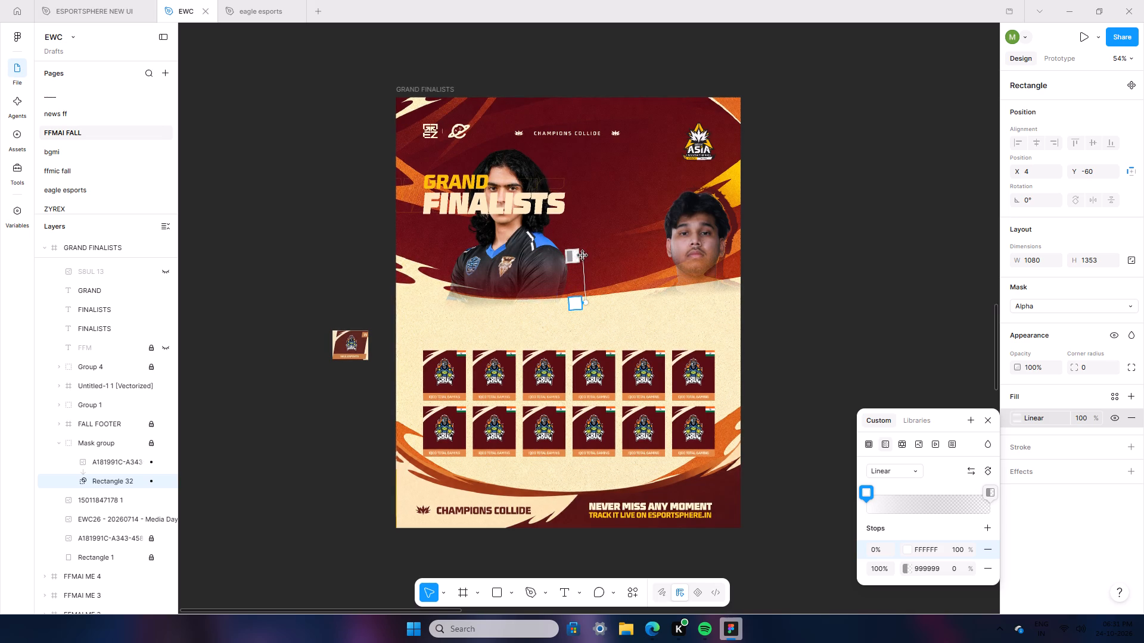
pyautogui.moveTo(583, 255); pyautogui.dragTo(583, 267)
pyautogui.moveTo(586, 302); pyautogui.dragTo(585, 300)
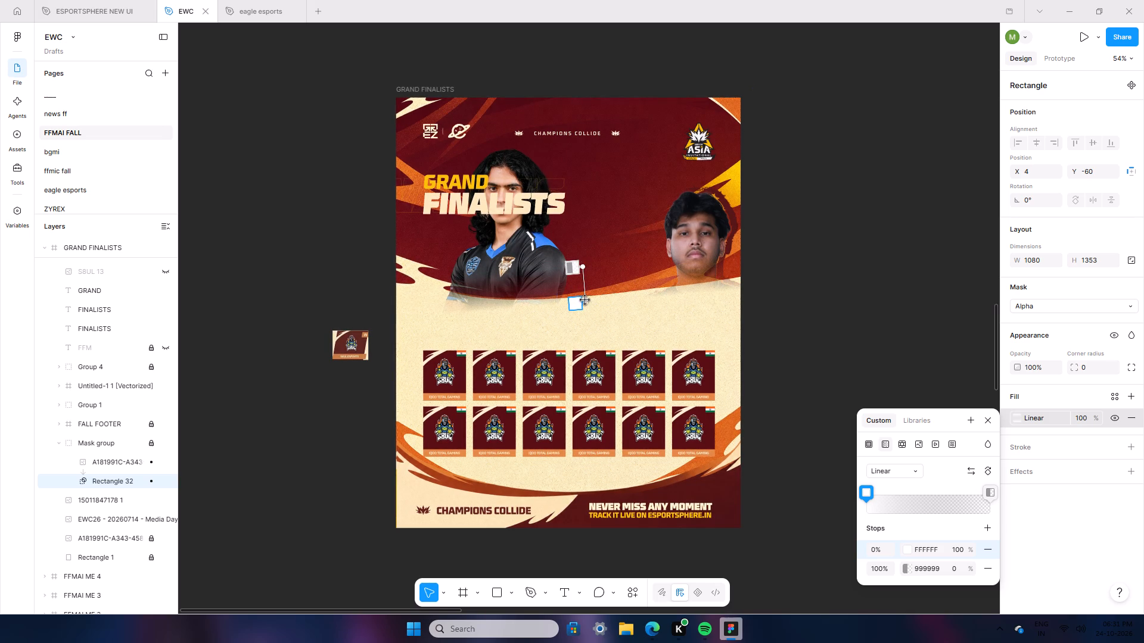
pyautogui.moveTo(585, 300); pyautogui.dragTo(583, 280)
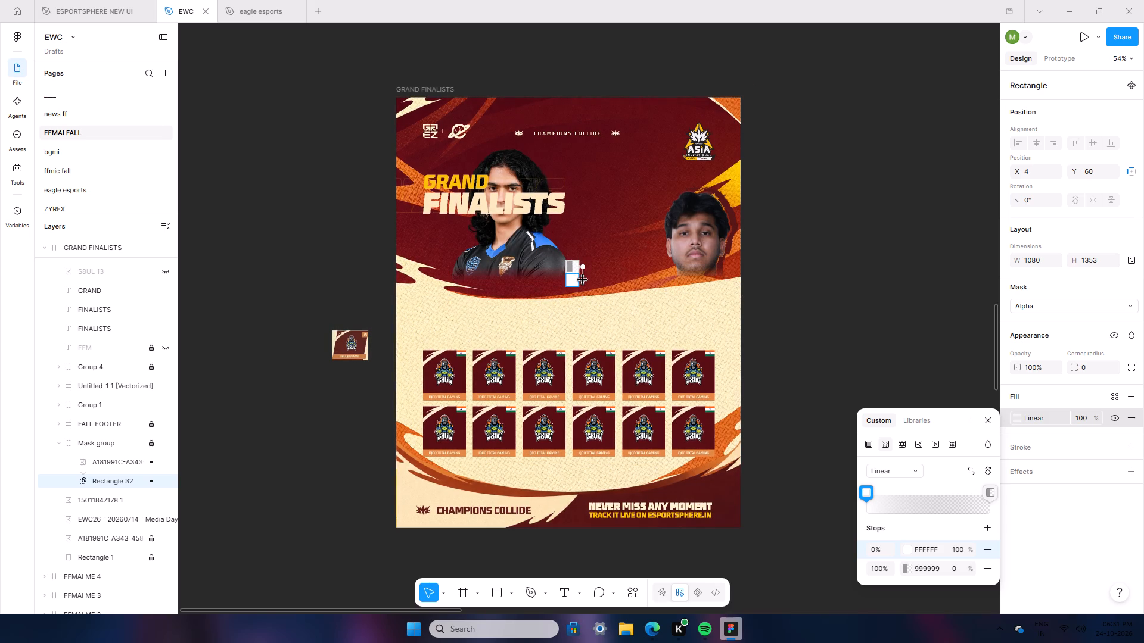
pyautogui.moveTo(583, 280); pyautogui.dragTo(584, 291)
pyautogui.click(846, 363)
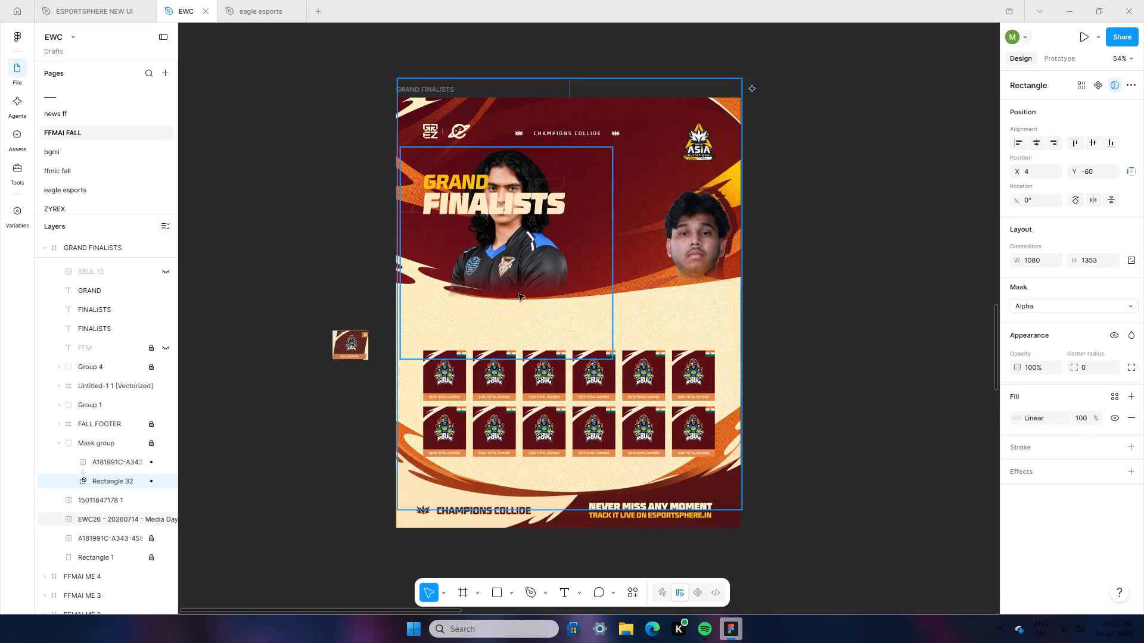
# Move the long-haired player slightly down and the short-haired player up and left so his face and shoulders sit in the maroon area.
pyautogui.click(497, 286)
pyautogui.moveTo(498, 277); pyautogui.dragTo(506, 292)
pyautogui.click(702, 267)
pyautogui.moveTo(730, 255); pyautogui.dragTo(673, 221)
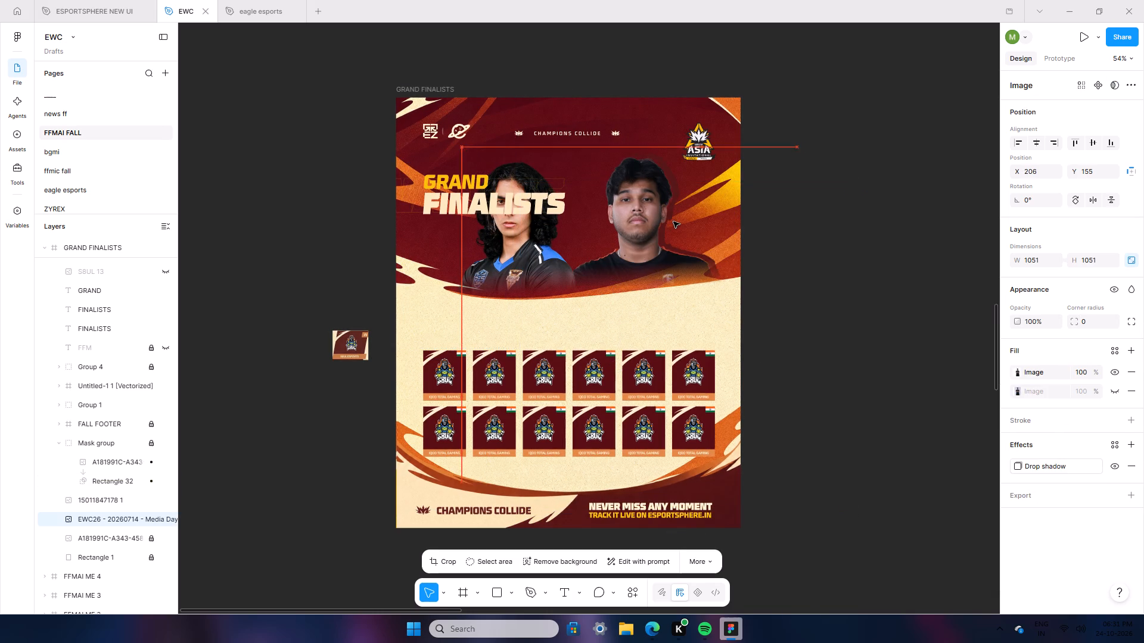
pyautogui.moveTo(673, 221); pyautogui.dragTo(701, 226)
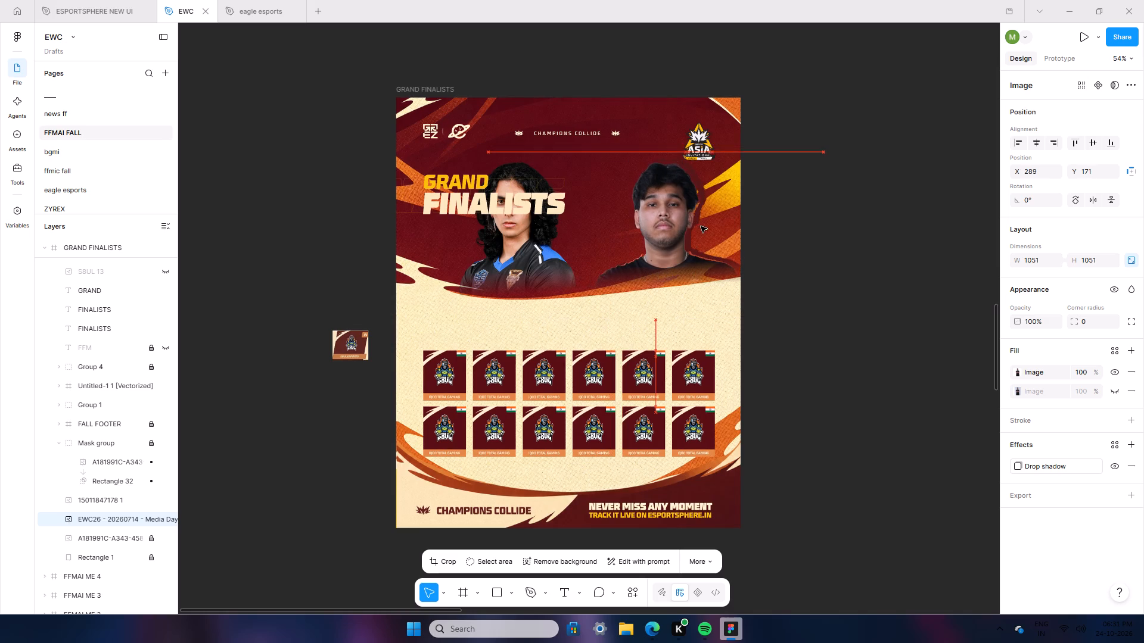
pyautogui.moveTo(701, 226); pyautogui.dragTo(691, 221)
# Move the long-haired player right to X 239, Y 196, and shift the short-haired player slightly right so they stand side by side.
pyautogui.click(531, 263)
pyautogui.moveTo(532, 264); pyautogui.dragTo(565, 270)
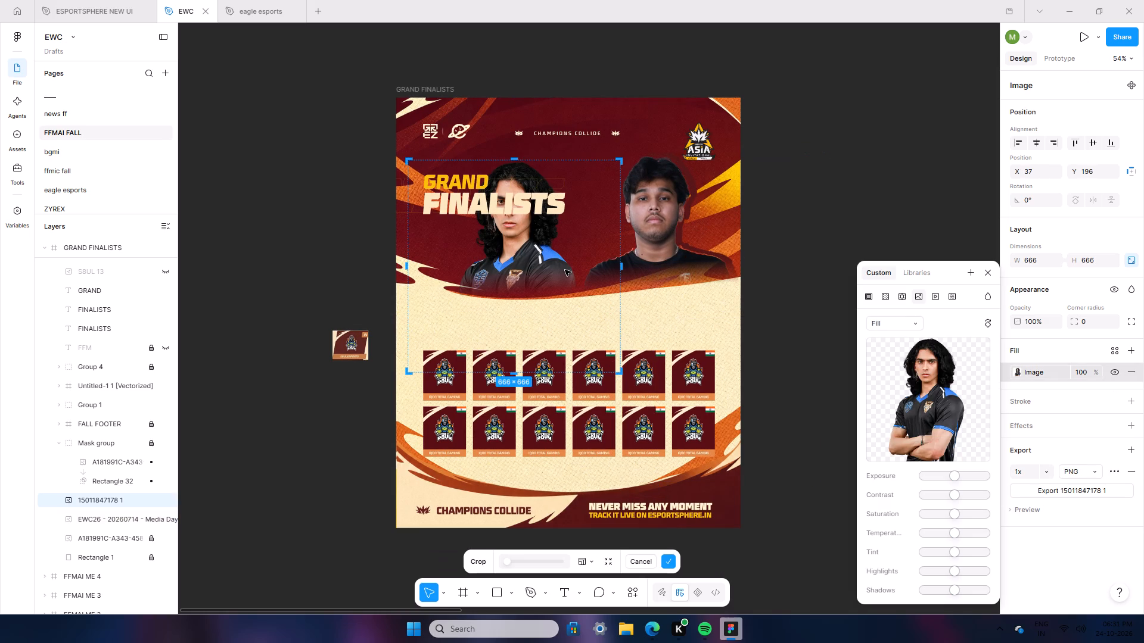
pyautogui.moveTo(565, 270); pyautogui.dragTo(569, 270)
pyautogui.click(985, 271)
pyautogui.moveTo(549, 266); pyautogui.dragTo(580, 271)
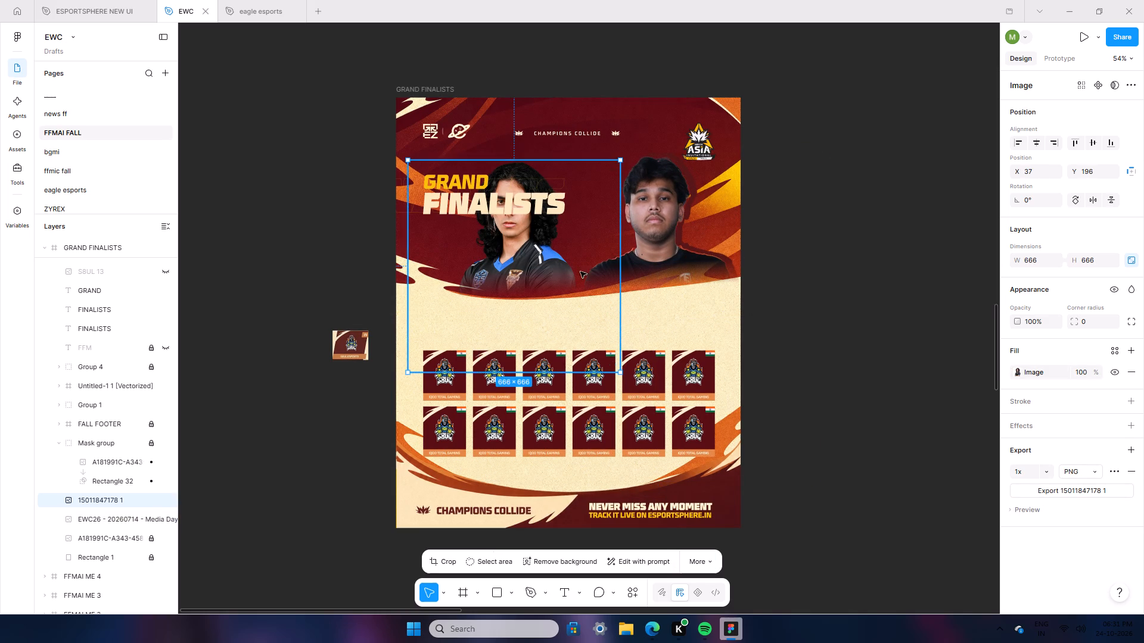
pyautogui.moveTo(580, 271); pyautogui.dragTo(614, 267)
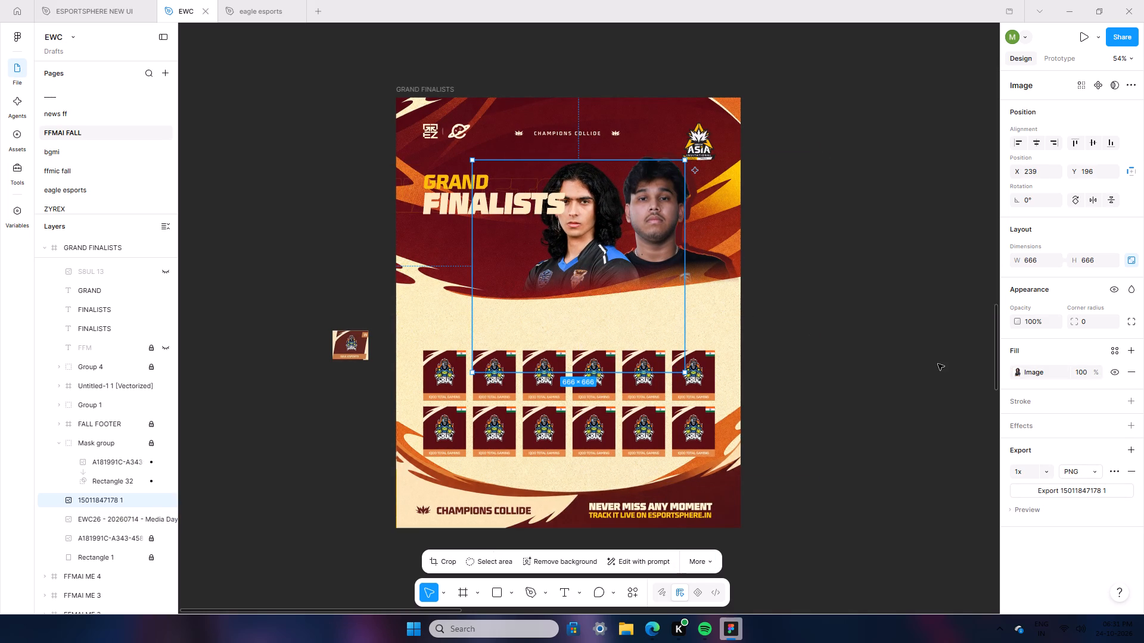
pyautogui.moveTo(796, 323); pyautogui.dragTo(841, 330)
pyautogui.click(705, 248)
pyautogui.moveTo(714, 249); pyautogui.dragTo(732, 249)
pyautogui.click(864, 329)
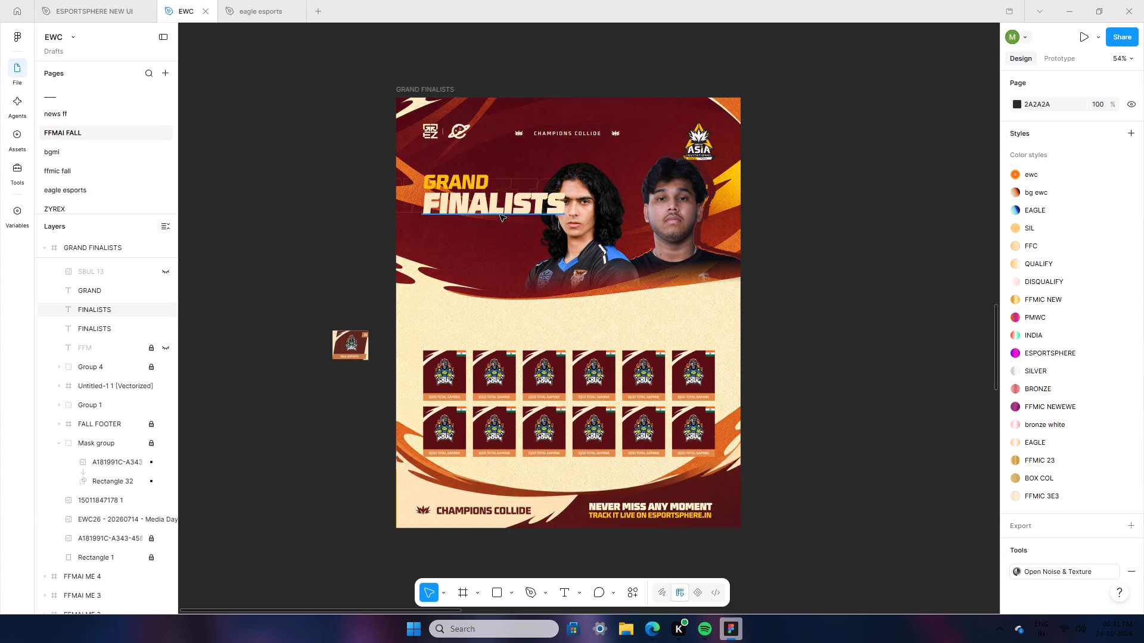
# Move the cream FINALISTS text down to the cream area above the team tiles, at about X 306, Y 634.
pyautogui.click(500, 215)
pyautogui.moveTo(499, 204); pyautogui.dragTo(506, 263)
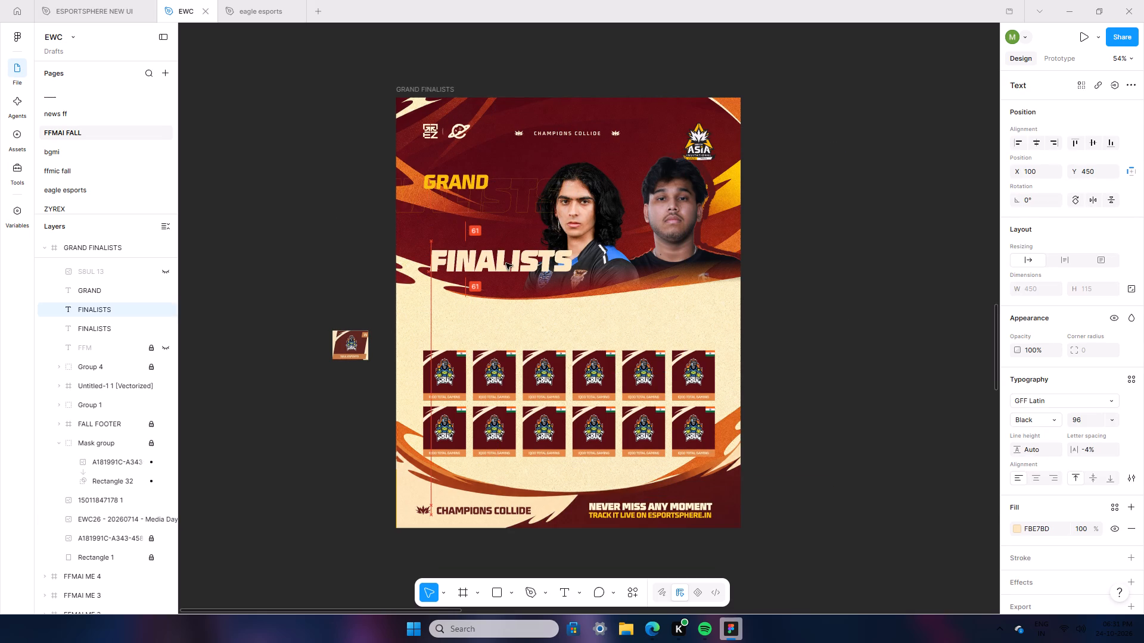
pyautogui.moveTo(506, 263); pyautogui.dragTo(501, 249)
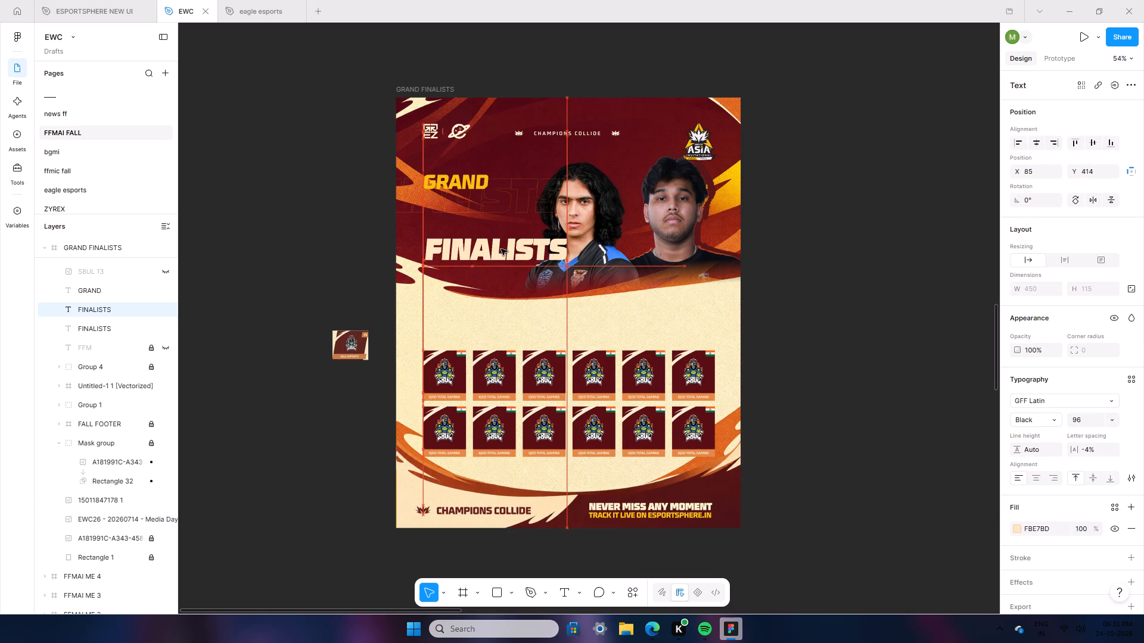
pyautogui.moveTo(514, 246); pyautogui.dragTo(587, 326)
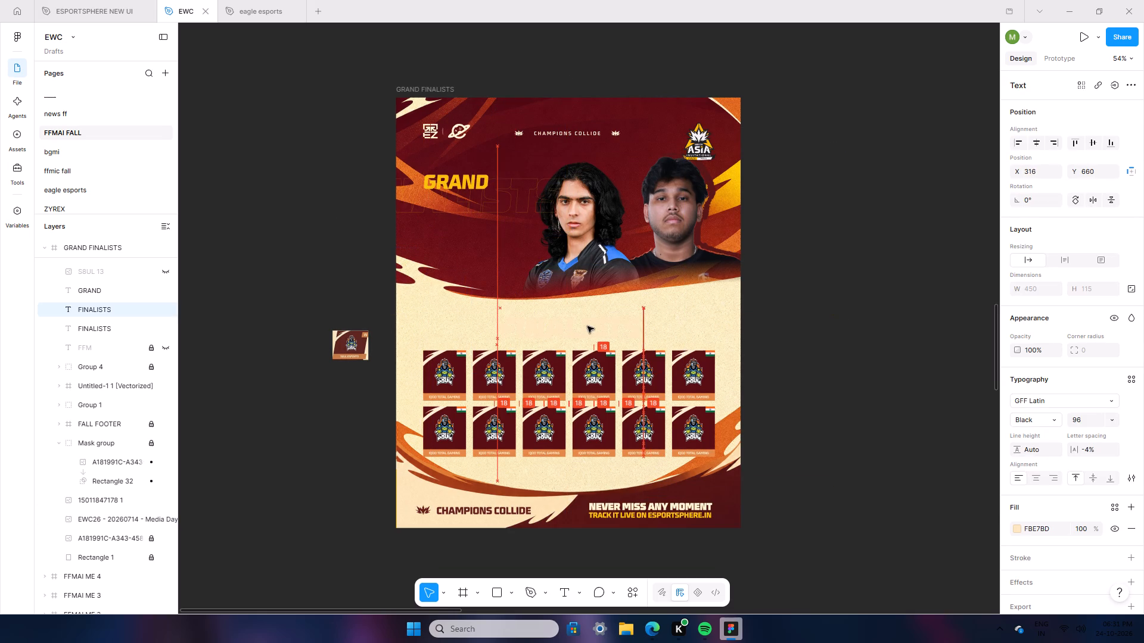
pyautogui.moveTo(587, 326); pyautogui.dragTo(585, 317)
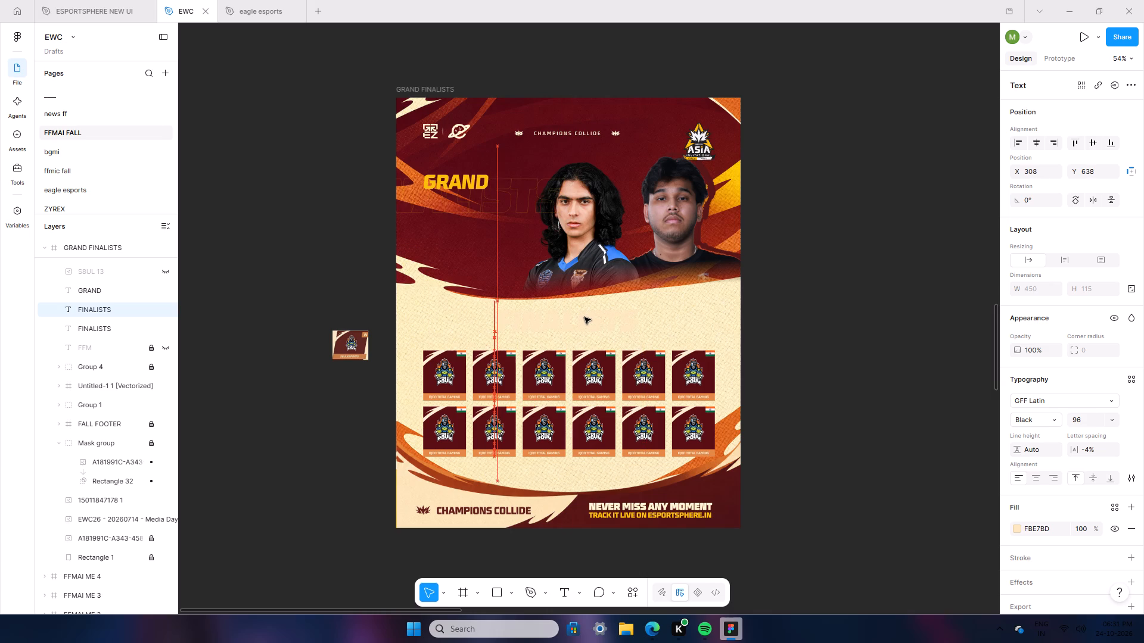
pyautogui.moveTo(585, 317); pyautogui.dragTo(585, 316)
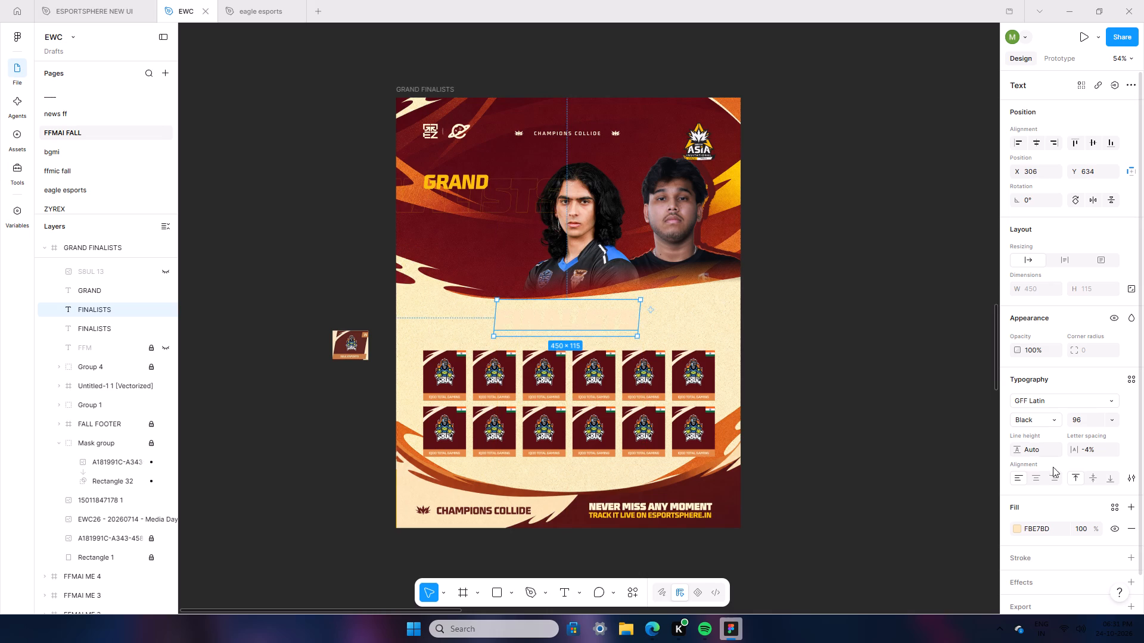
# Change the FINALISTS text fill to black, 000000.
pyautogui.click(1015, 526)
pyautogui.moveTo(898, 432); pyautogui.dragTo(804, 485)
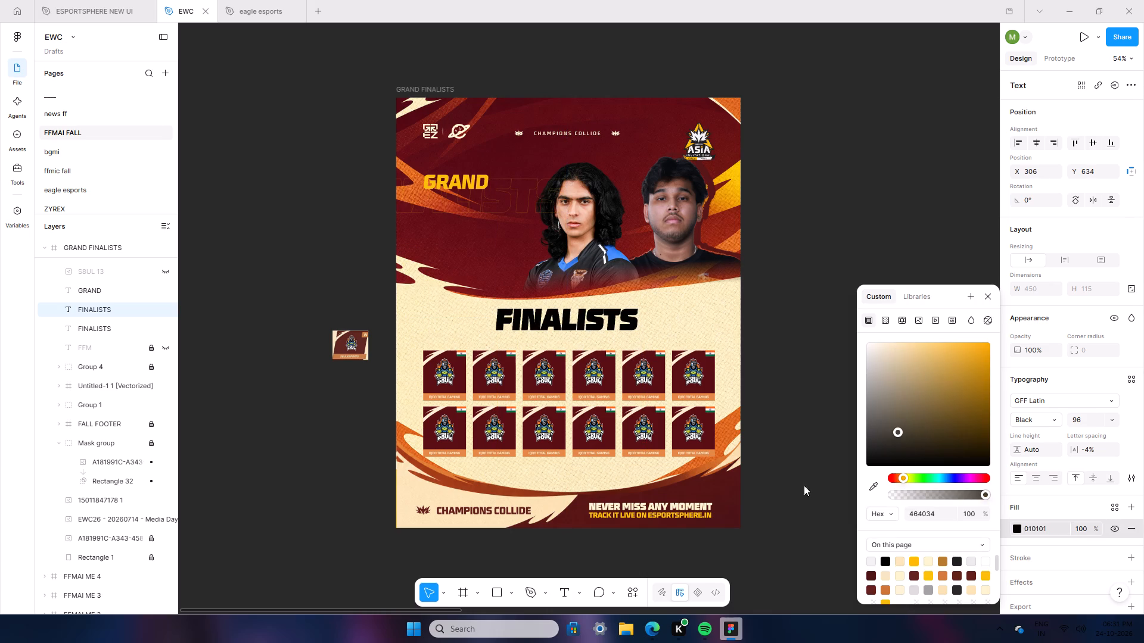
pyautogui.moveTo(804, 485); pyautogui.dragTo(766, 544)
pyautogui.click(806, 556)
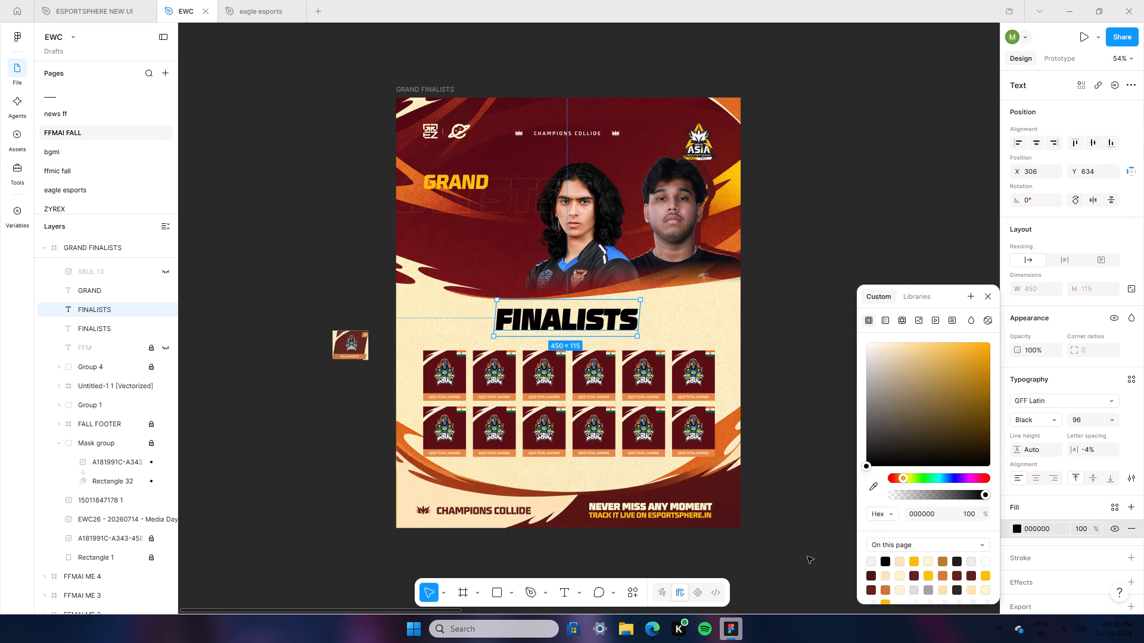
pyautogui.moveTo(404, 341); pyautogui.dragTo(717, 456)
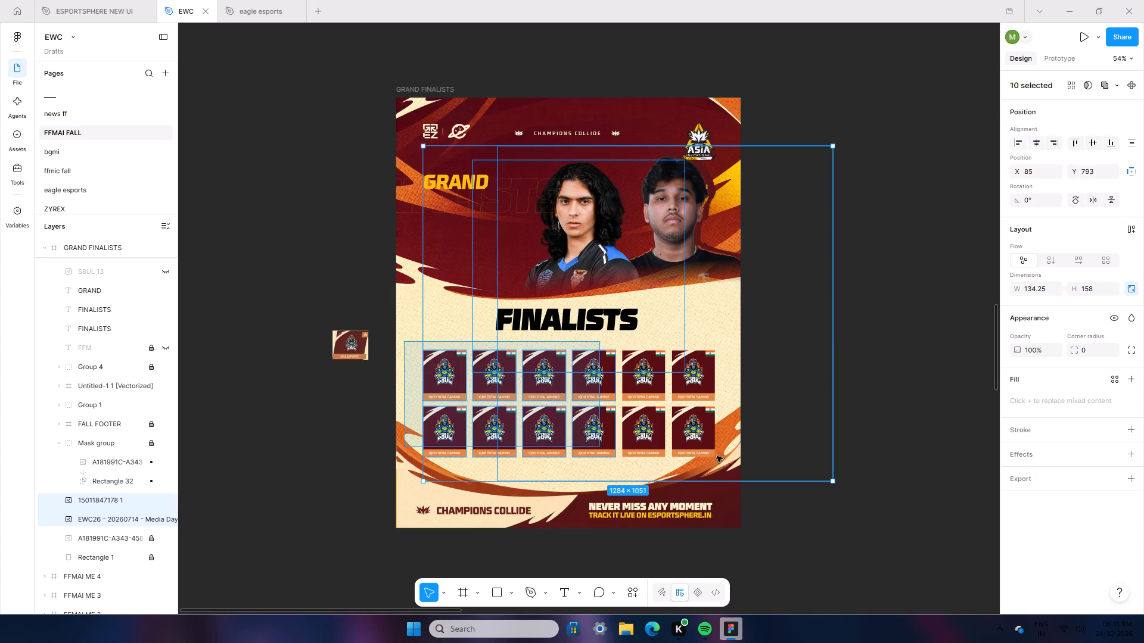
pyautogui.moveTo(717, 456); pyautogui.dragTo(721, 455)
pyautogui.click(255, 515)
# Lock the two player photo layers so they are not selected together with the tiles.
pyautogui.click(557, 258)
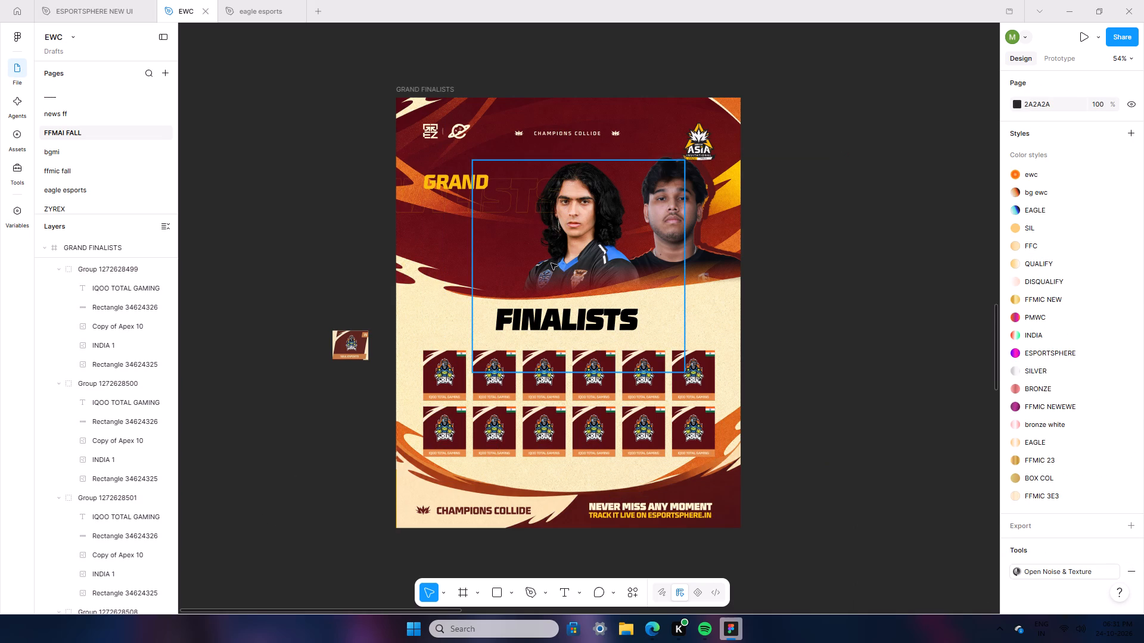
pyautogui.click(151, 431)
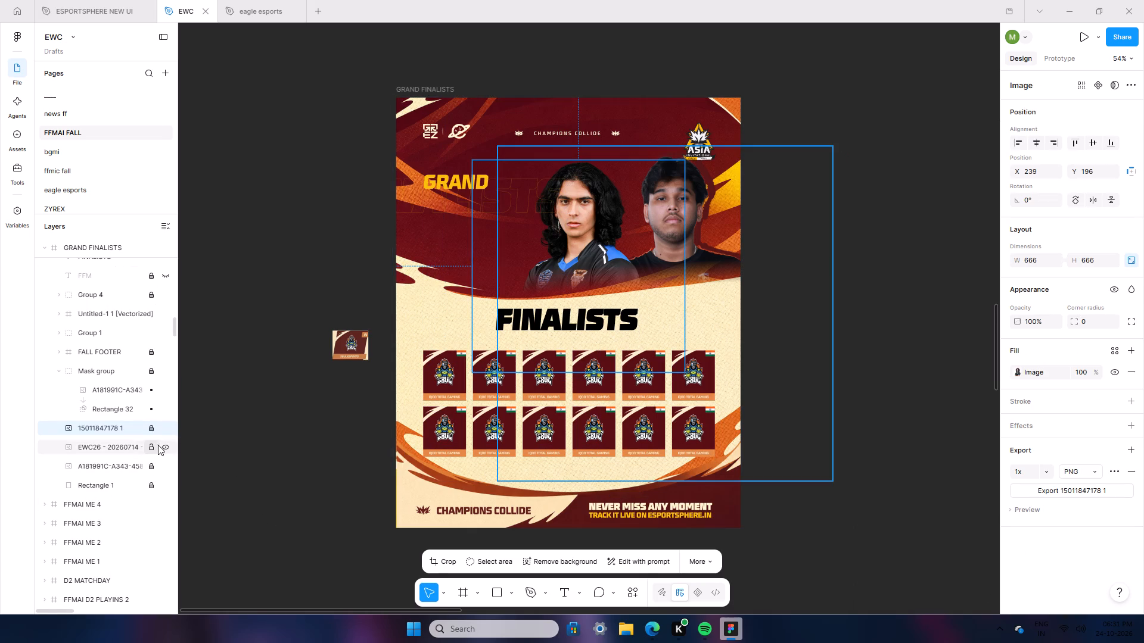
pyautogui.click(155, 445)
pyautogui.click(776, 360)
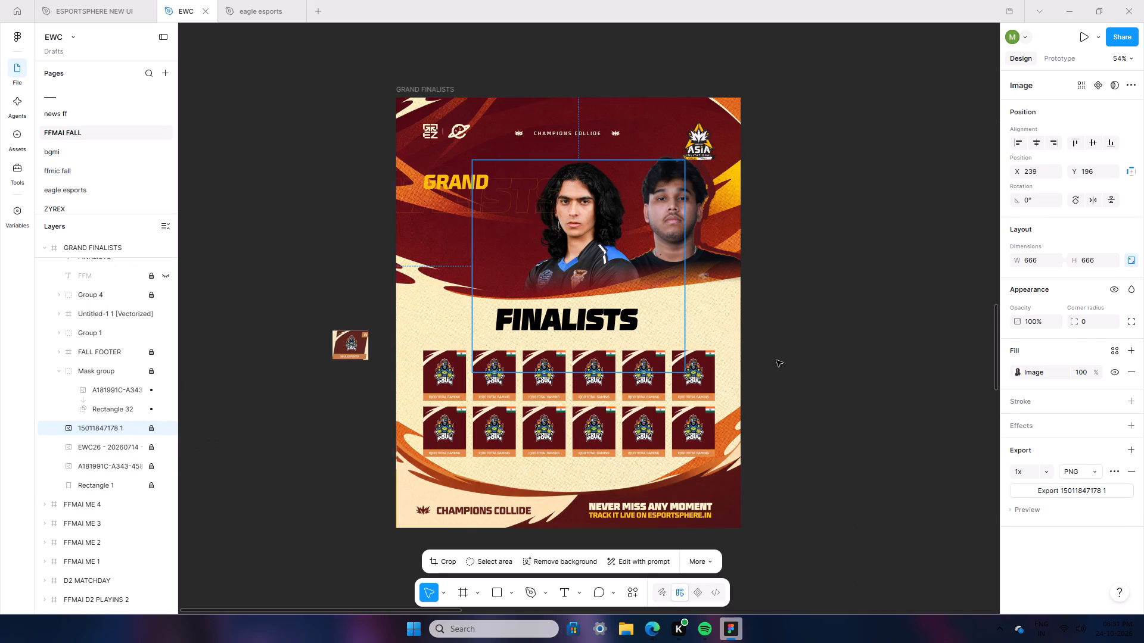
# Select all twelve team tiles and move them slightly down on the poster.
pyautogui.moveTo(412, 339); pyautogui.dragTo(735, 463)
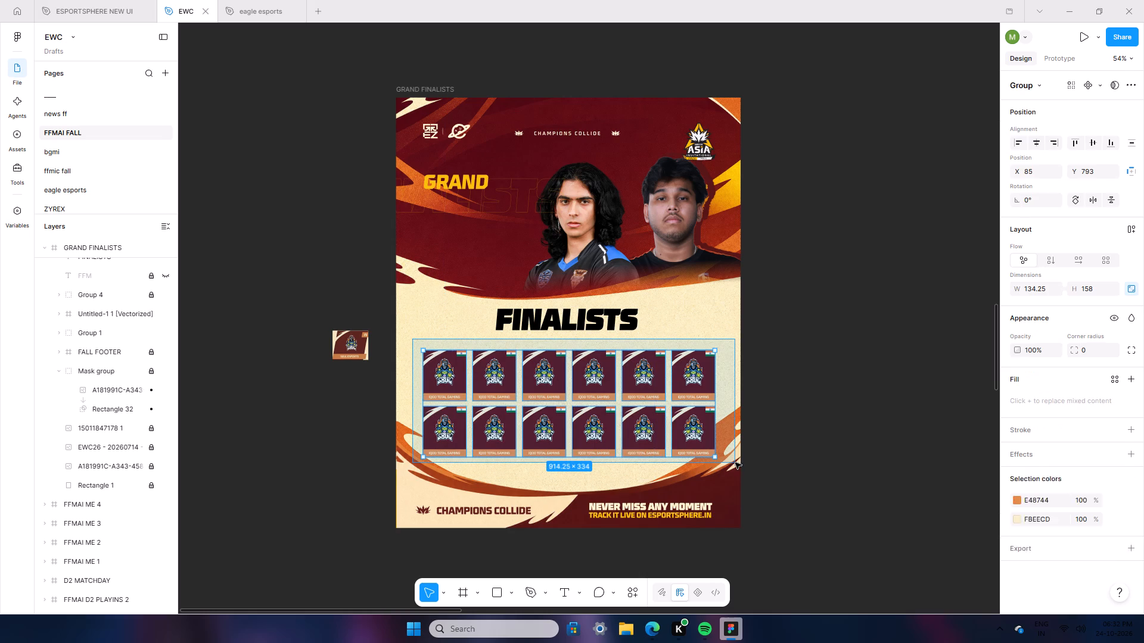
pyautogui.moveTo(735, 463); pyautogui.dragTo(735, 462)
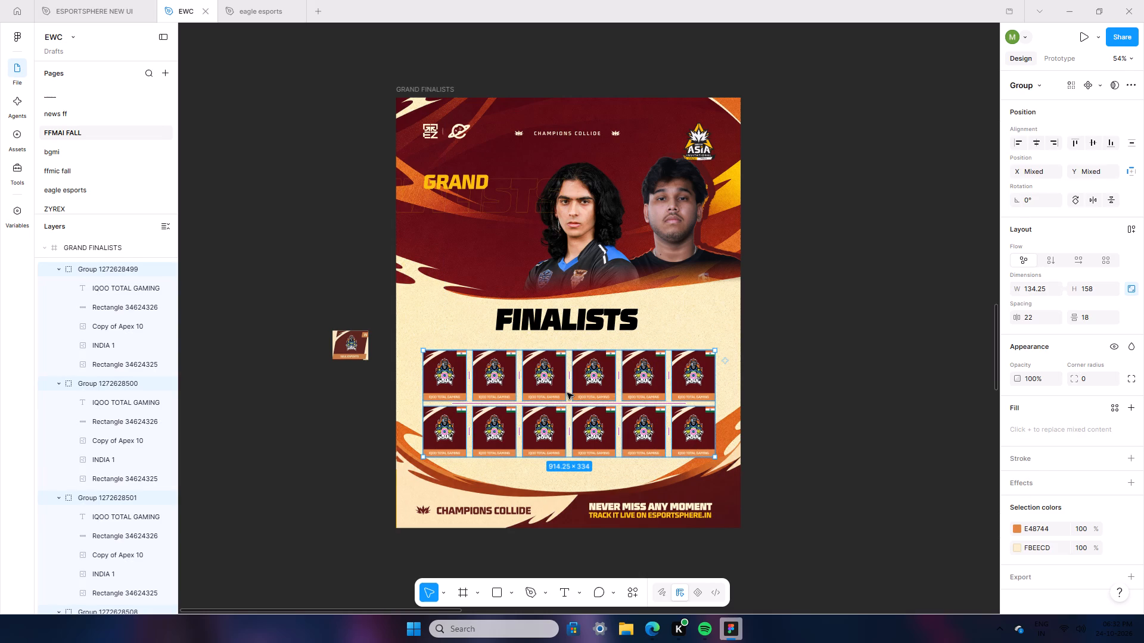
pyautogui.click(567, 392)
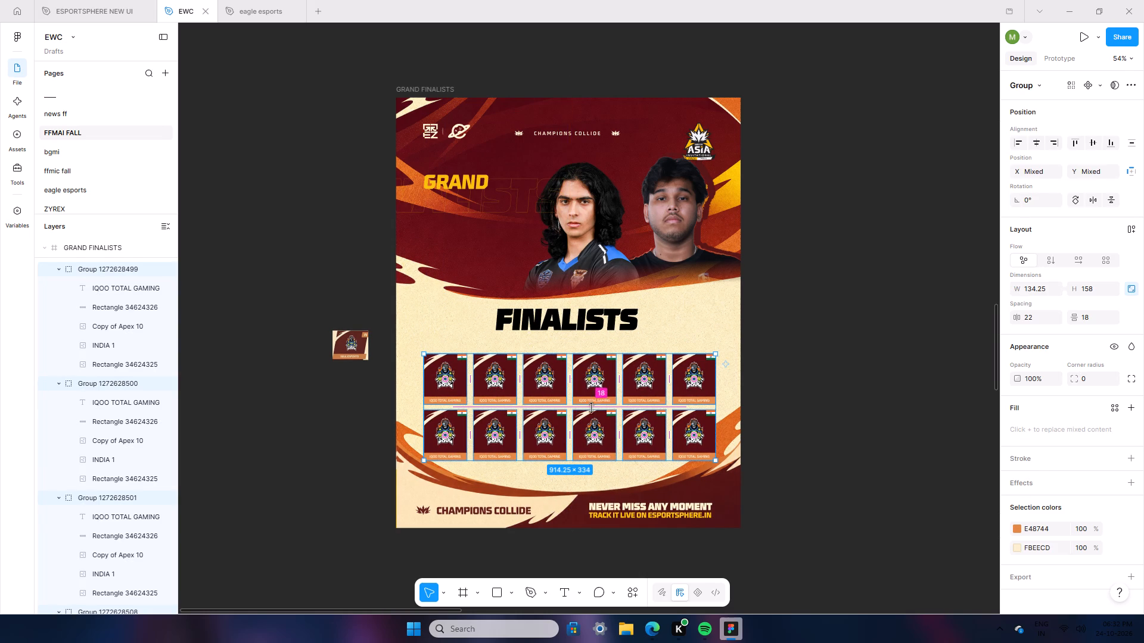
# Skew the twelve team tiles horizontally by -5 with the Skews plugin.
pyautogui.hotkey('ctrl', '/')
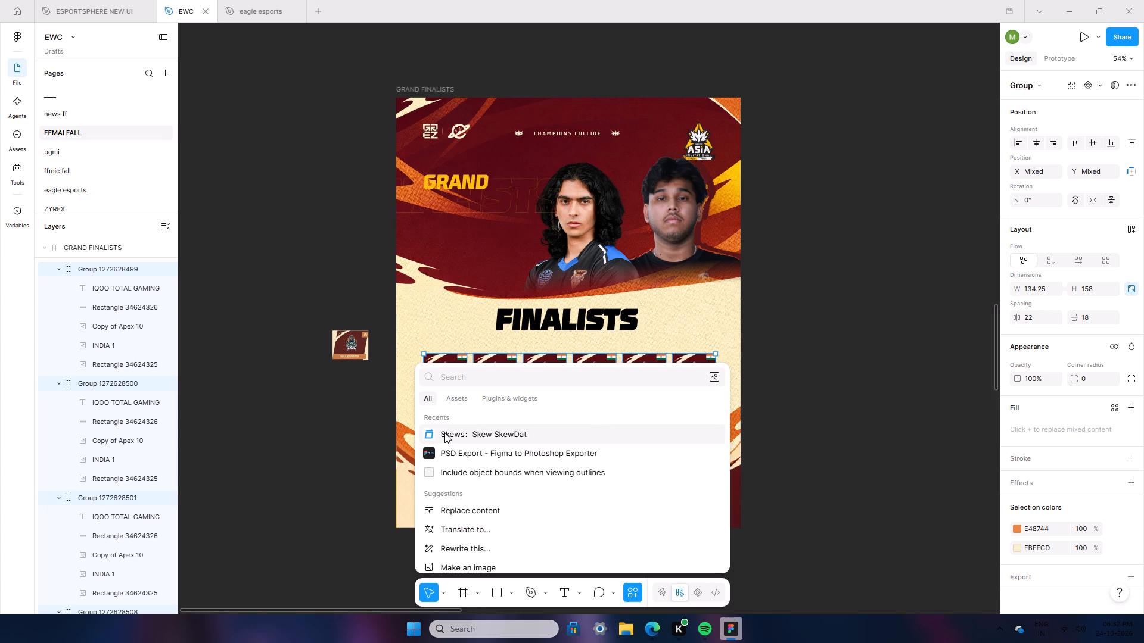
pyautogui.click(444, 433)
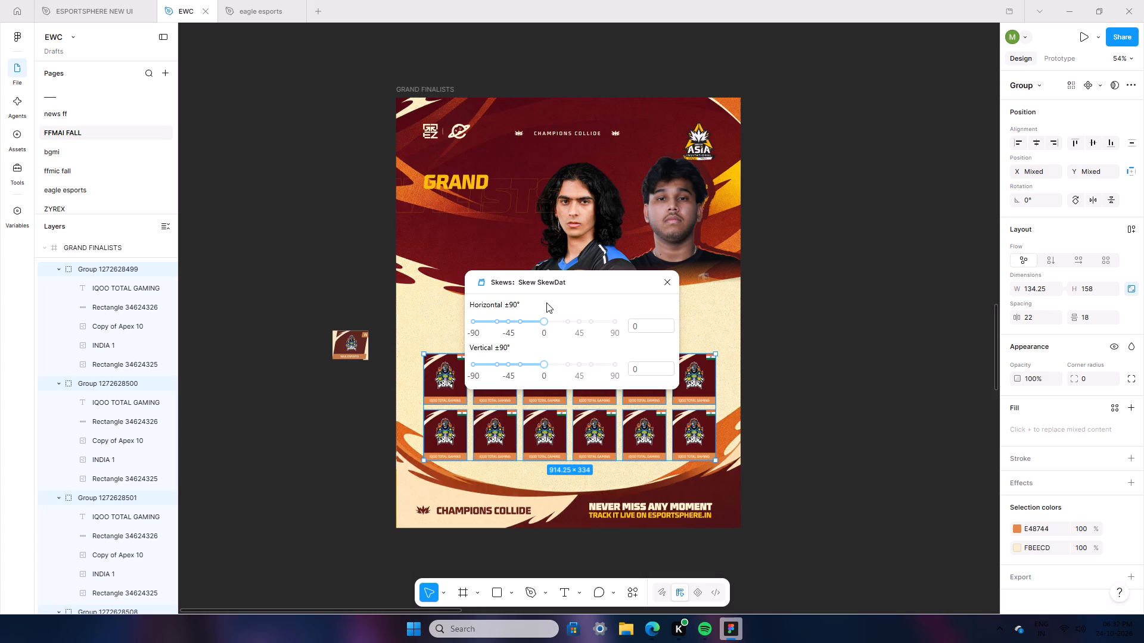
pyautogui.click(540, 317)
pyautogui.click(543, 320)
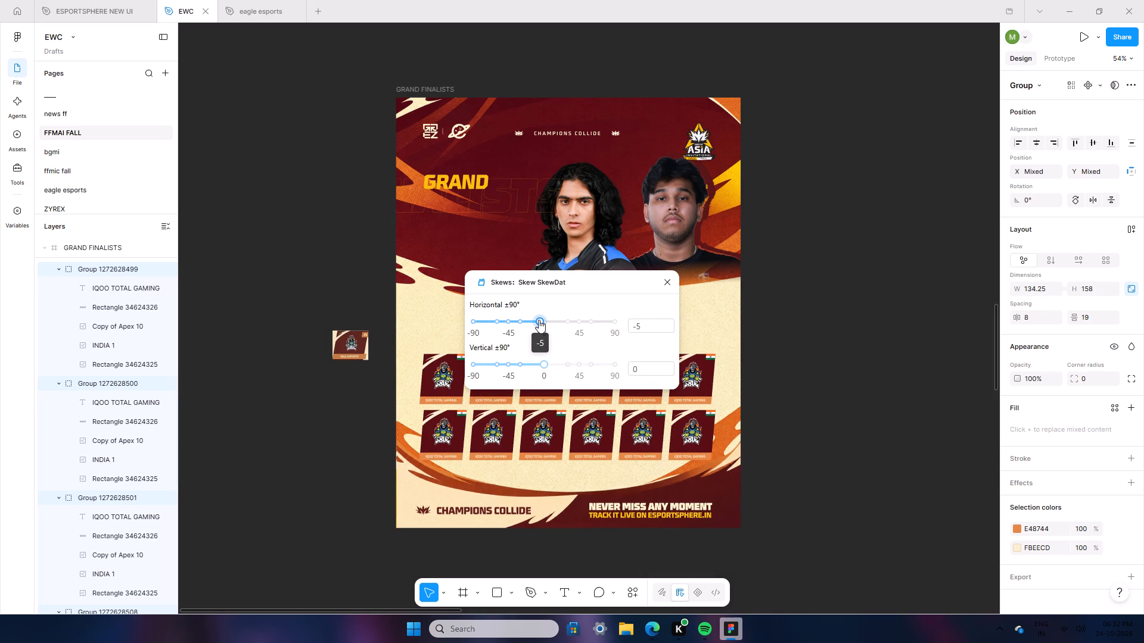
pyautogui.click(666, 284)
pyautogui.click(872, 392)
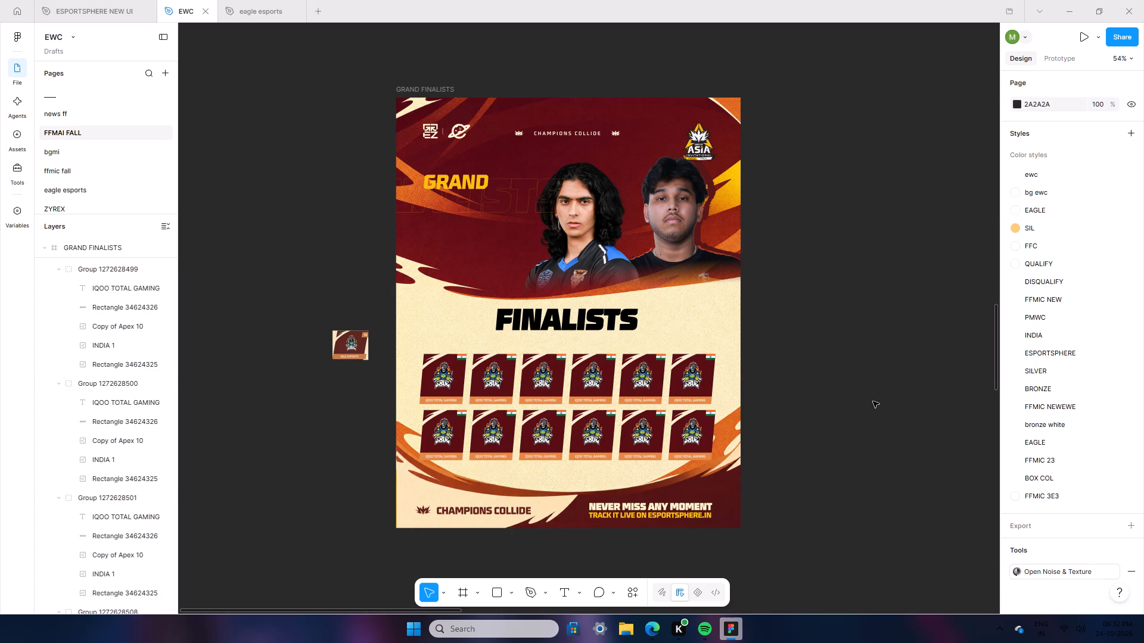
# Move the black FINALISTS text down closer to the upper row of team tiles.
pyautogui.keyDown('ctrl'); pyautogui.scroll(2, 877, 473); pyautogui.keyUp('ctrl')
pyautogui.click(528, 299)
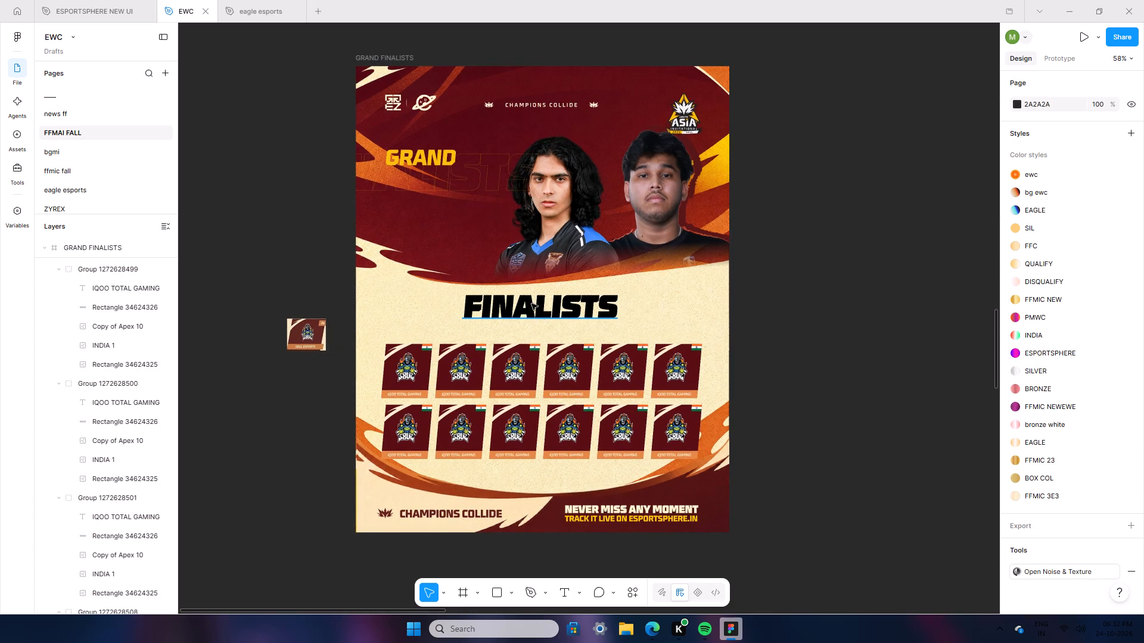
pyautogui.moveTo(536, 302); pyautogui.dragTo(538, 310)
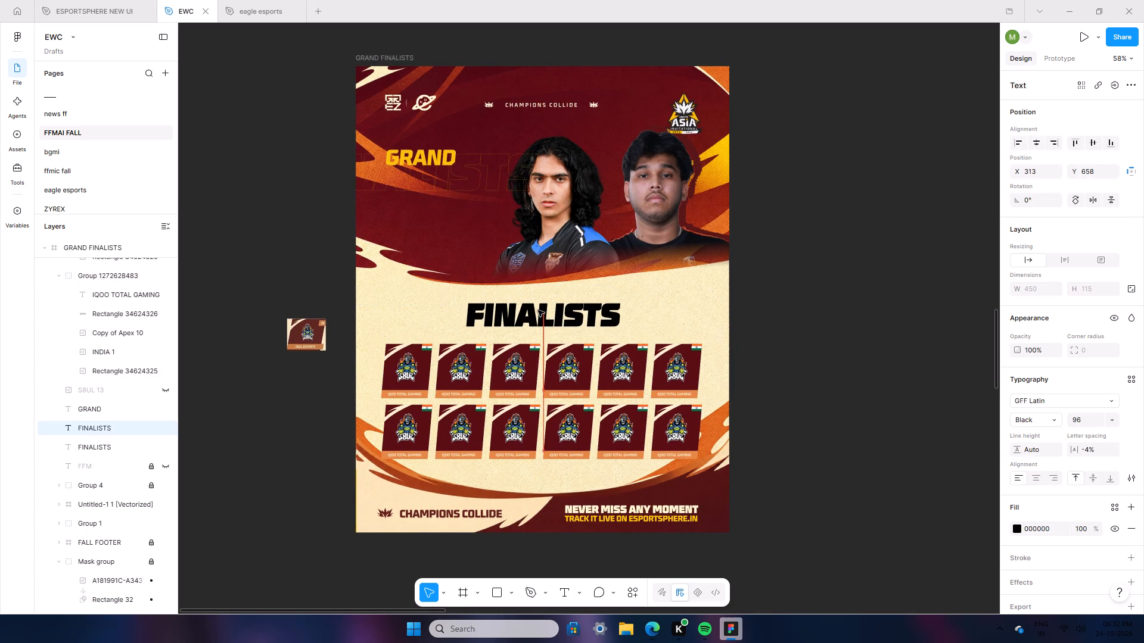
pyautogui.moveTo(538, 310); pyautogui.dragTo(536, 312)
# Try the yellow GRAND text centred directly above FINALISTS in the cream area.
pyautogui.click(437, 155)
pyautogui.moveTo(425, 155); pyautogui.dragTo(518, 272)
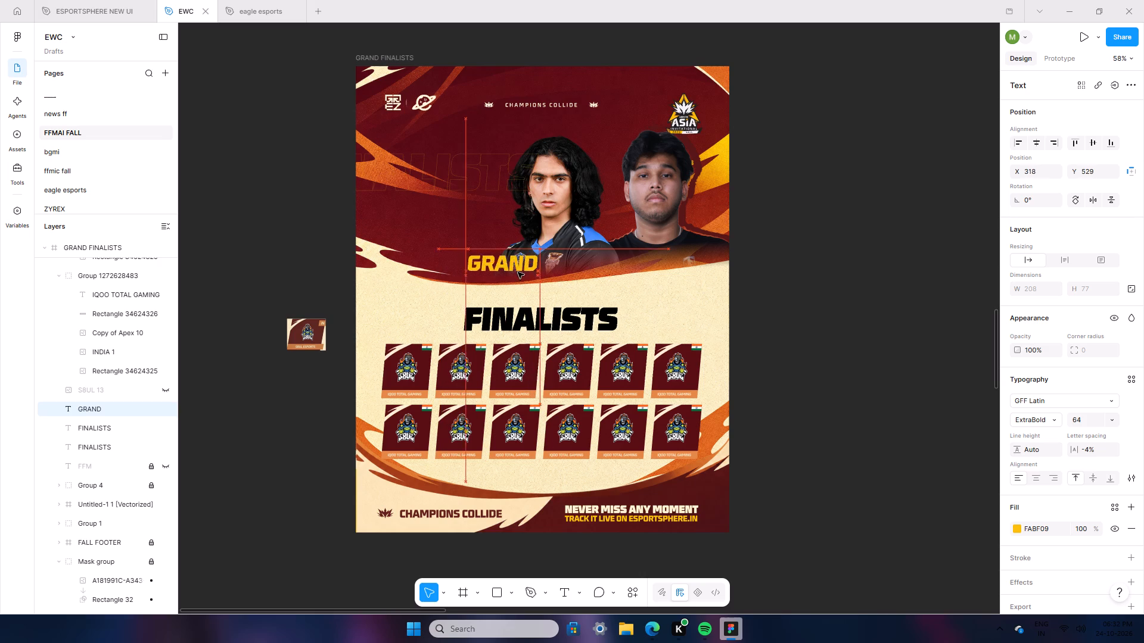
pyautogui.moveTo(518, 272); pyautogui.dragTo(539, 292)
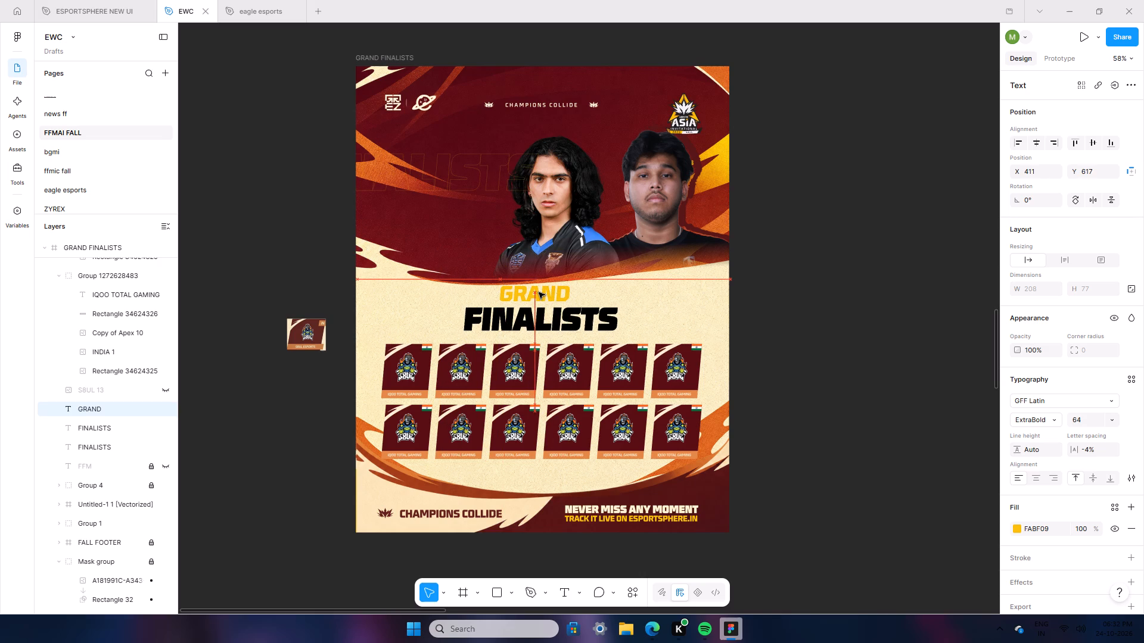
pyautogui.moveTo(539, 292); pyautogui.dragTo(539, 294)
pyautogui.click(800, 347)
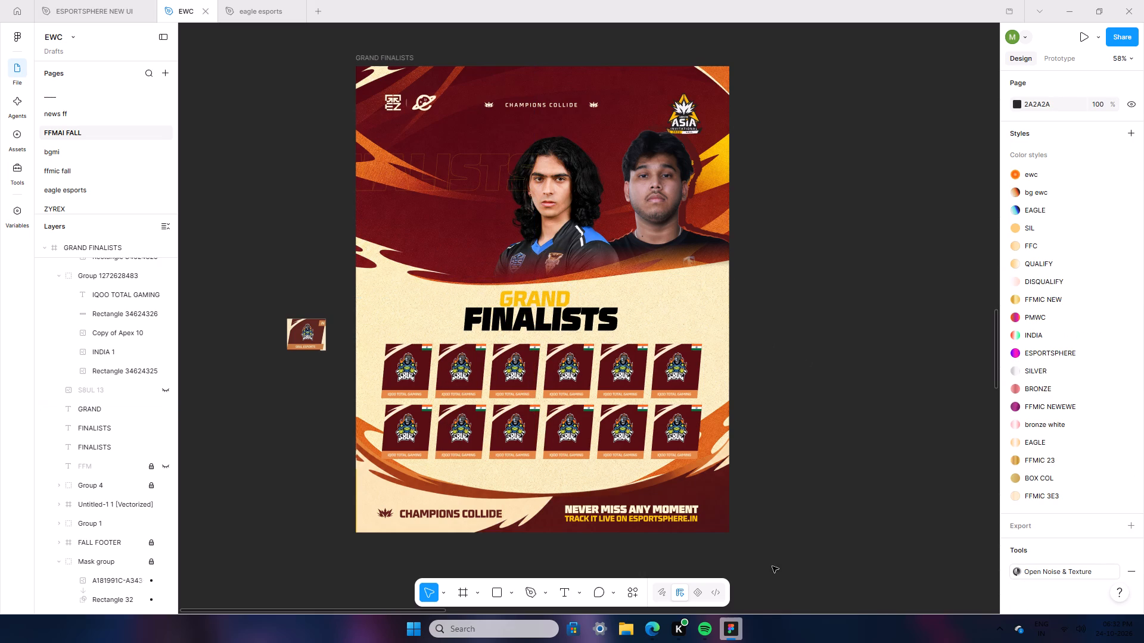
# Move the GRAND text back up to the maroon area, to the left of the long-haired player.
pyautogui.click(543, 295)
pyautogui.moveTo(542, 296); pyautogui.dragTo(424, 184)
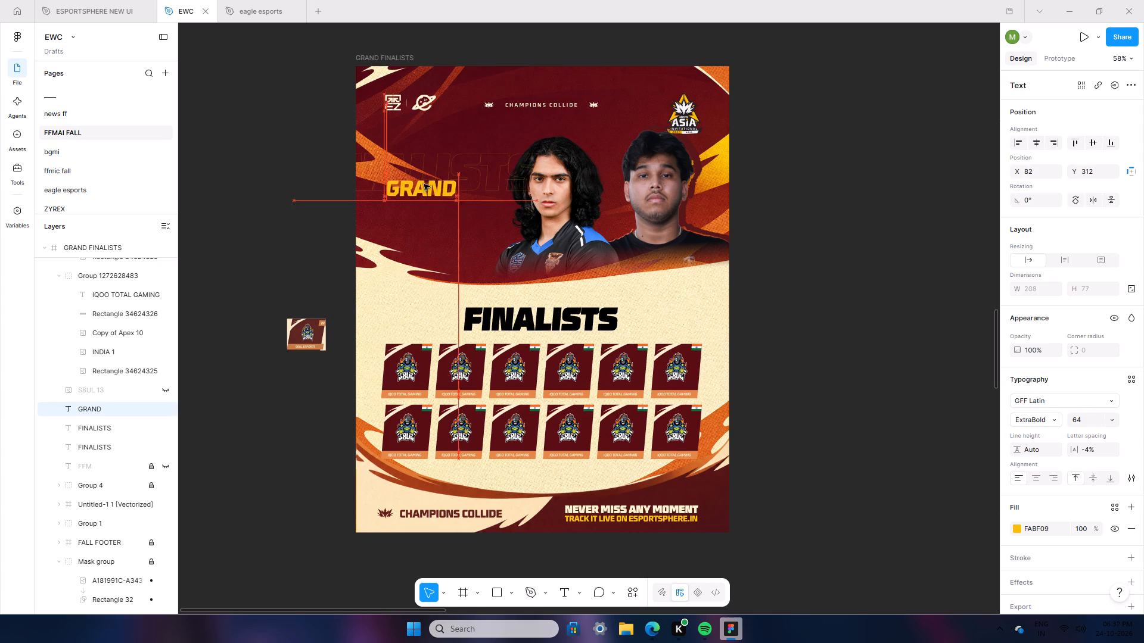
pyautogui.moveTo(424, 184); pyautogui.dragTo(422, 184)
# Raise the FINALISTS text slightly to X 311, Y 660, above the team tiles.
pyautogui.click(520, 323)
pyautogui.click(523, 319)
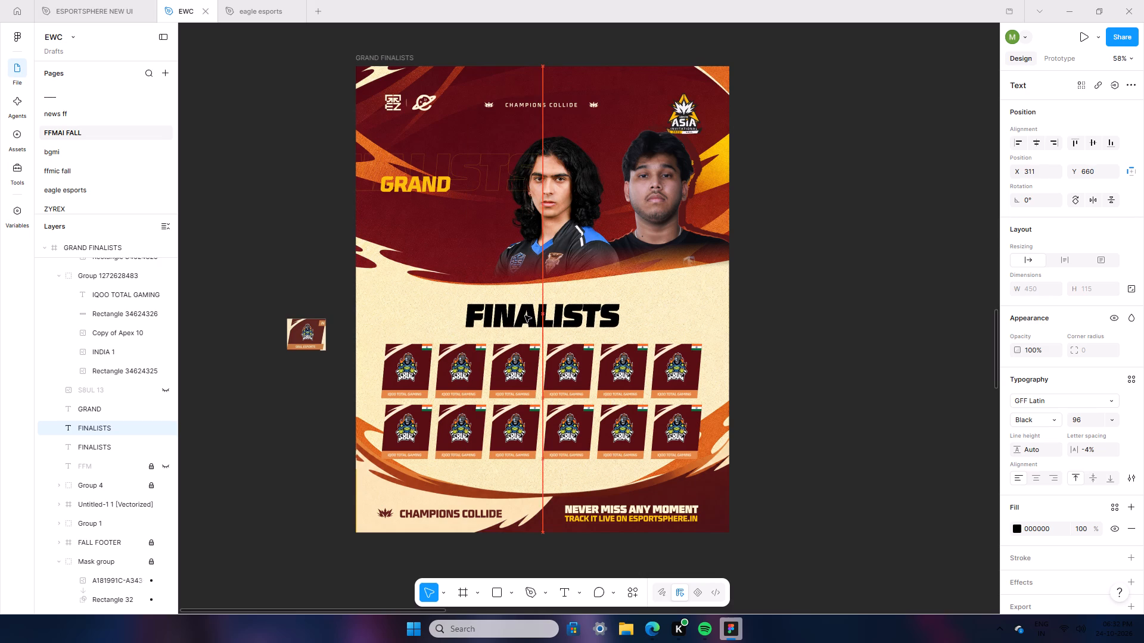
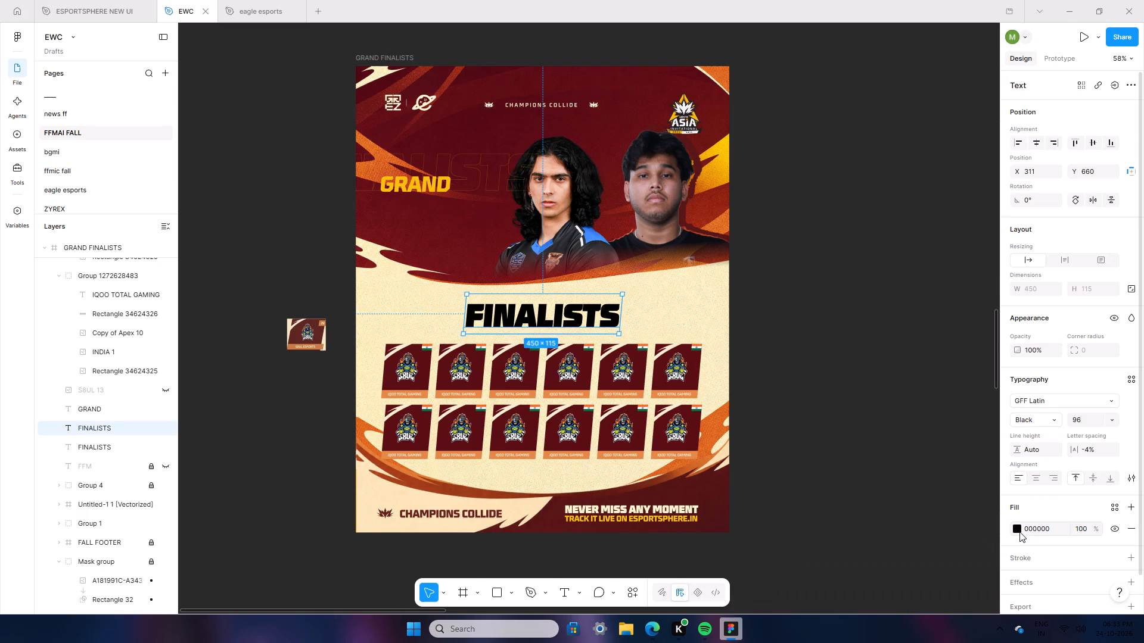
pyautogui.click(880, 488)
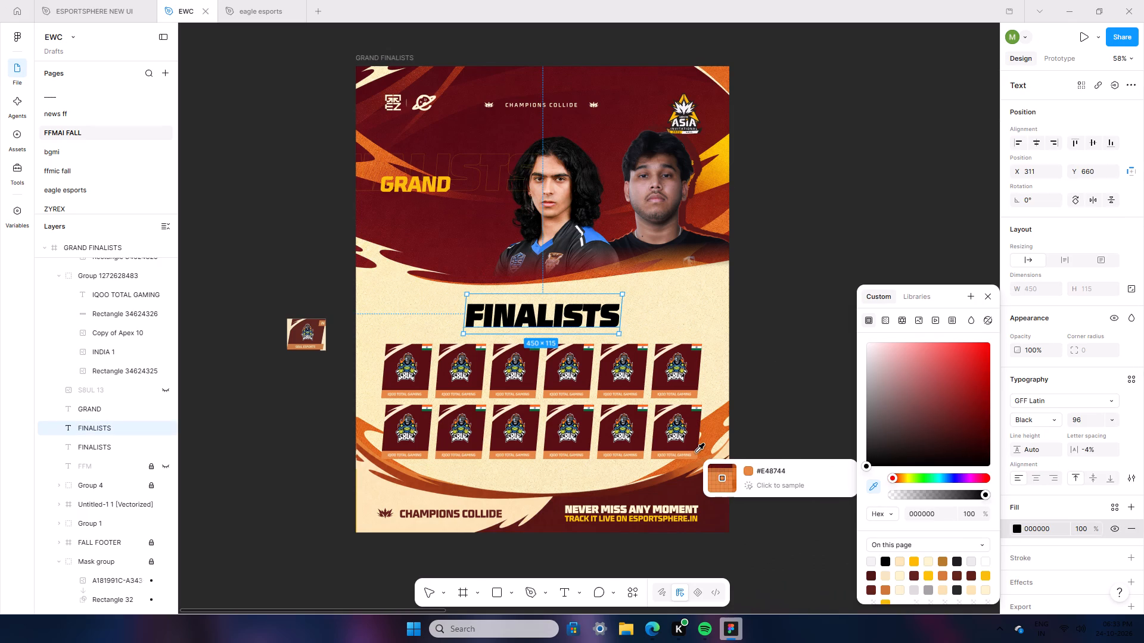
pyautogui.click(716, 434)
pyautogui.click(807, 248)
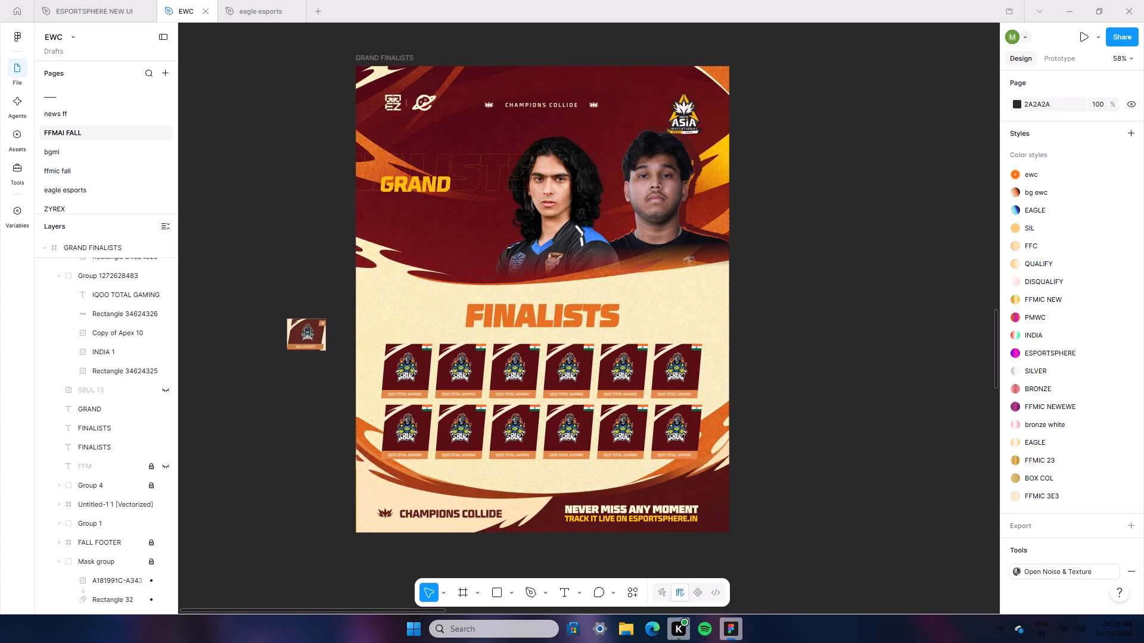
# Copy the MAIN EVENT reference poster from ChatGPT and paste it in Figma, just to the right of the GRAND FINALISTS frame.
pyautogui.click(663, 633)
pyautogui.rightClick(652, 336)
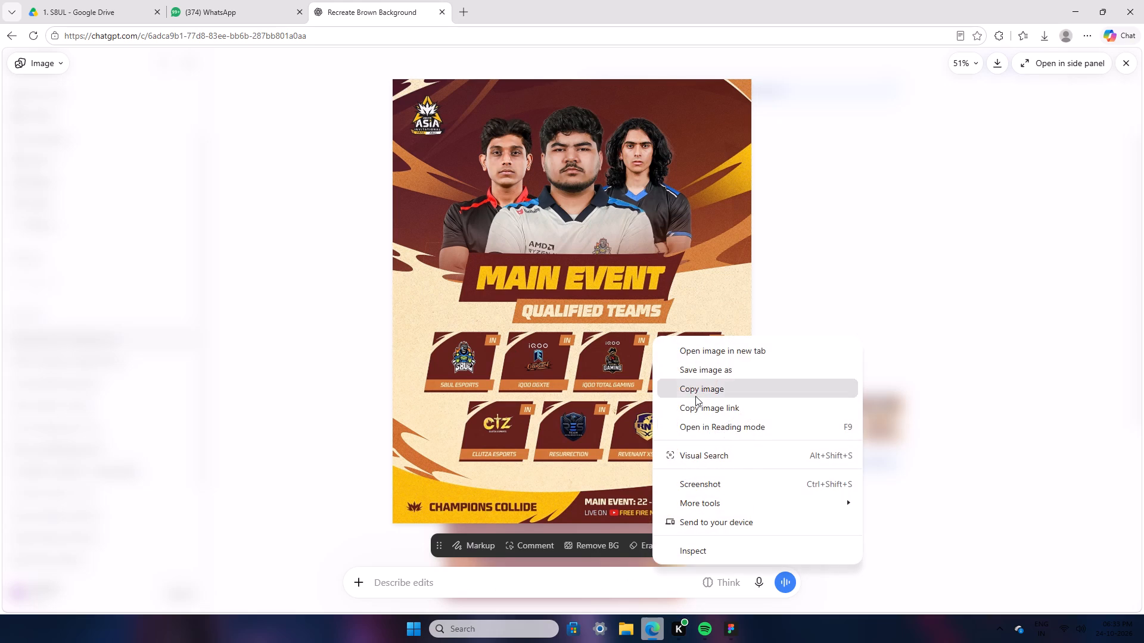
pyautogui.click(695, 396)
pyautogui.click(728, 642)
pyautogui.rightClick(828, 260)
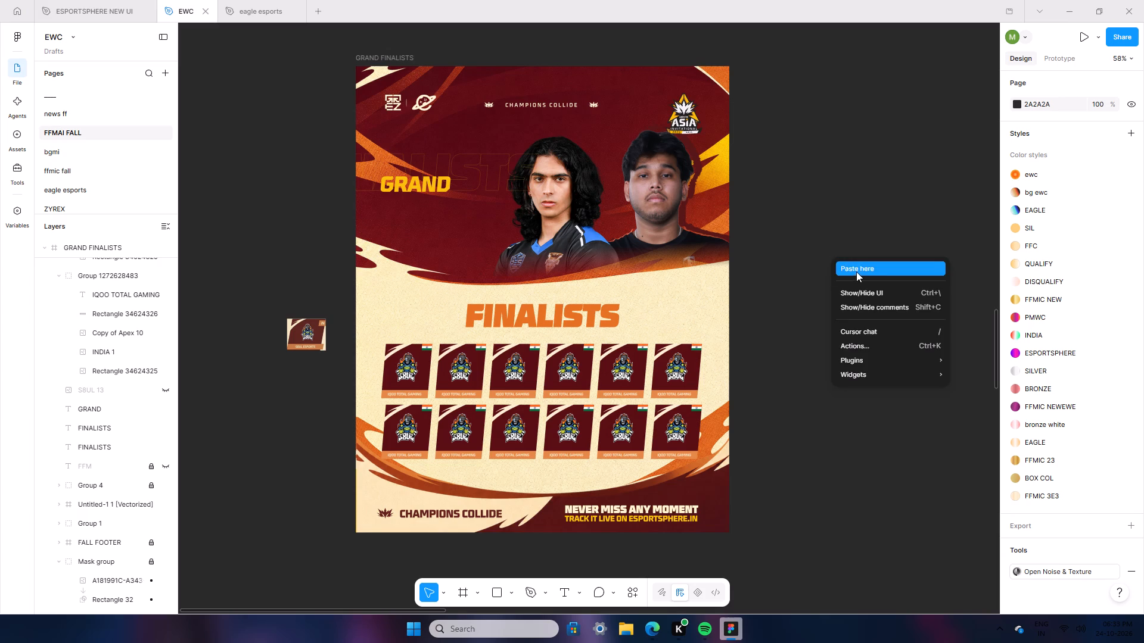
pyautogui.click(856, 271)
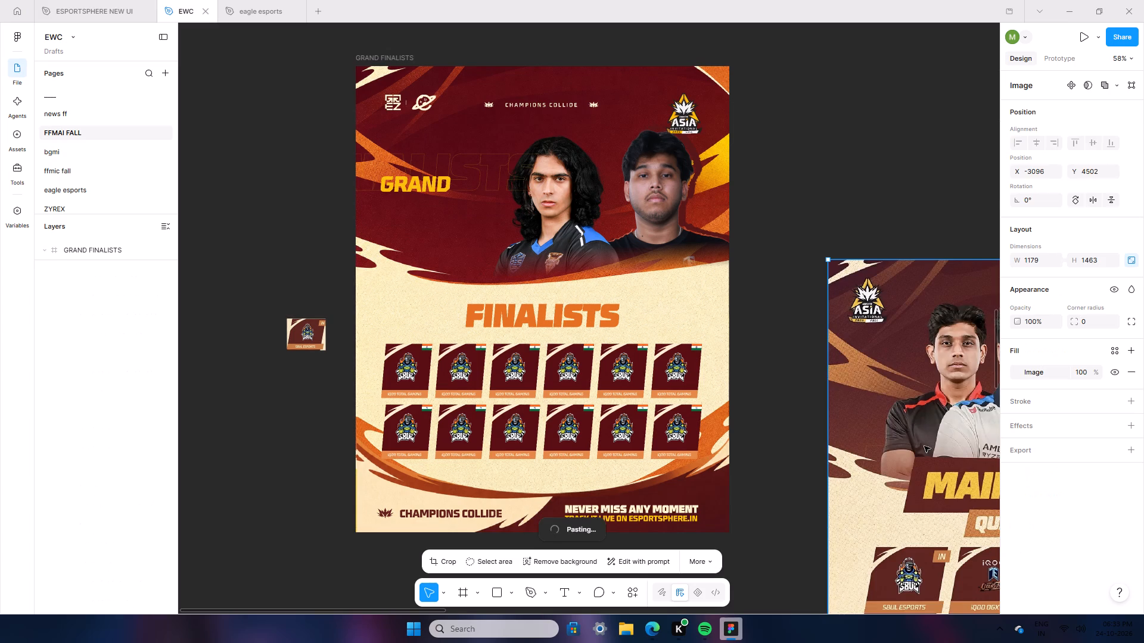
pyautogui.moveTo(924, 445); pyautogui.dragTo(848, 228)
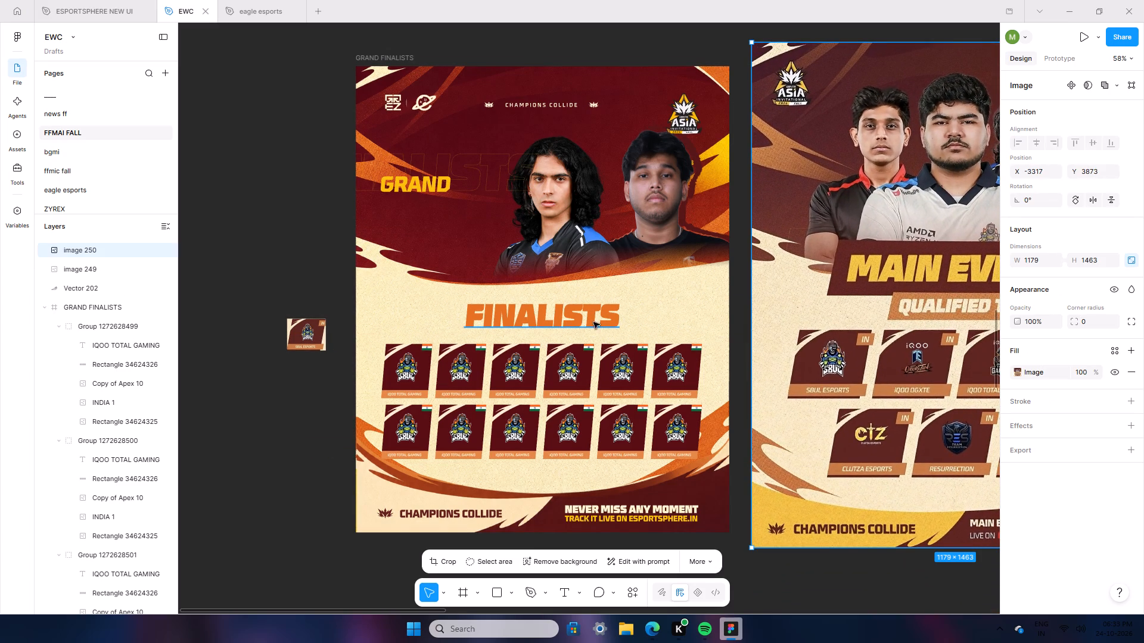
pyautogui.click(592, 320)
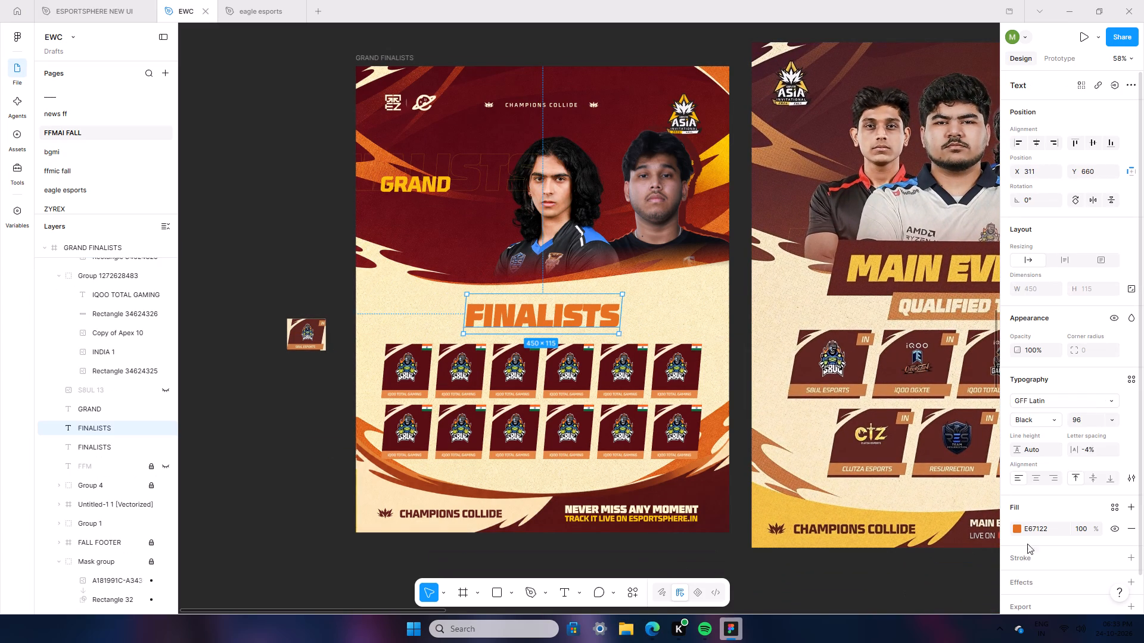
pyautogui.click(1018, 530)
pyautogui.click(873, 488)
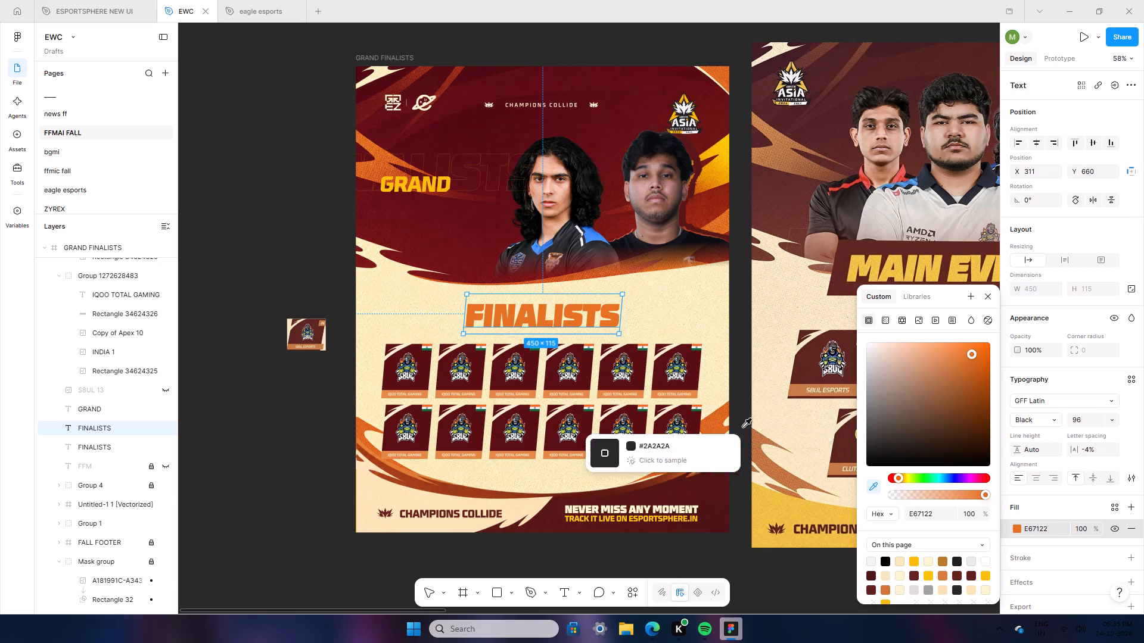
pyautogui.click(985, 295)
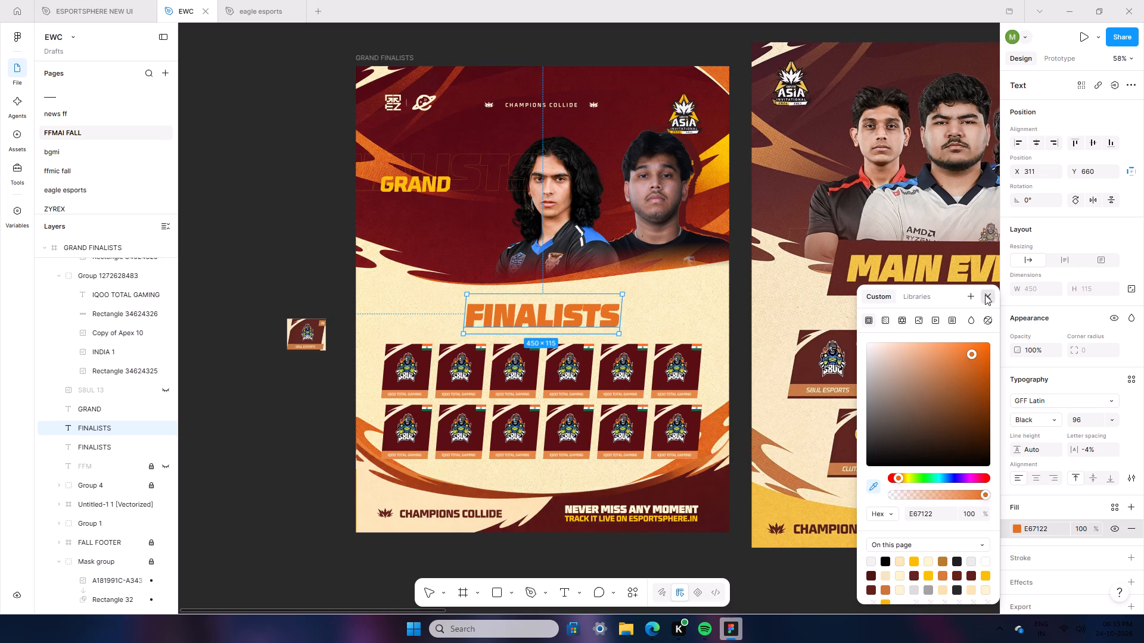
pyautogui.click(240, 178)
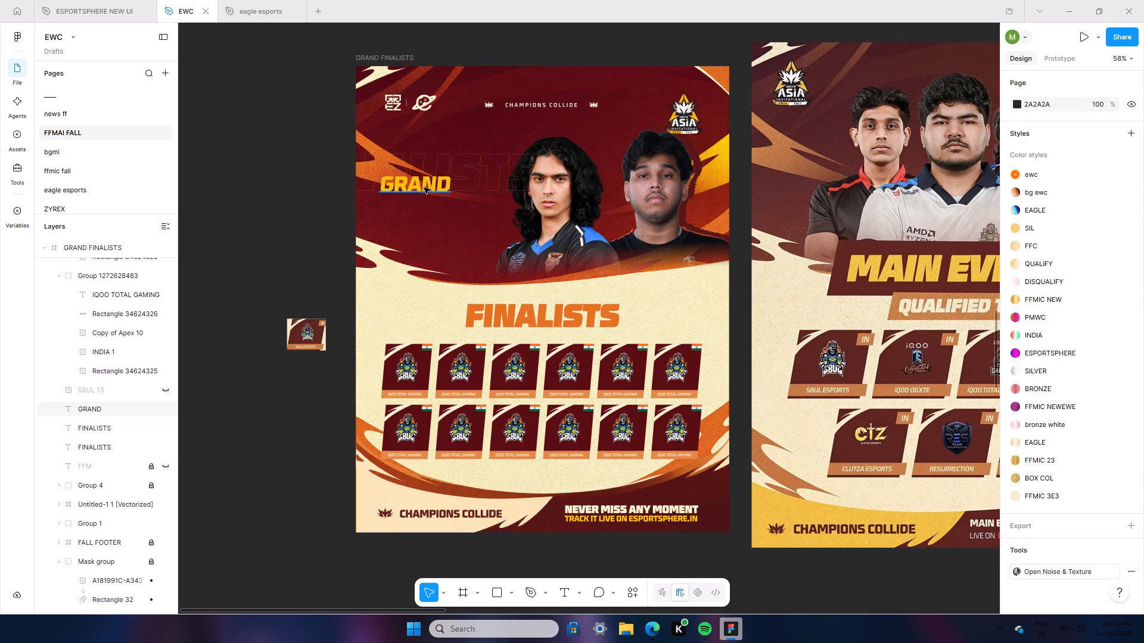
# Move the large outlined FINALISTS text from behind GRAND down to the cream area, behind the orange FINALISTS title.
pyautogui.click(424, 188)
pyautogui.click(473, 172)
pyautogui.moveTo(471, 172); pyautogui.dragTo(471, 171)
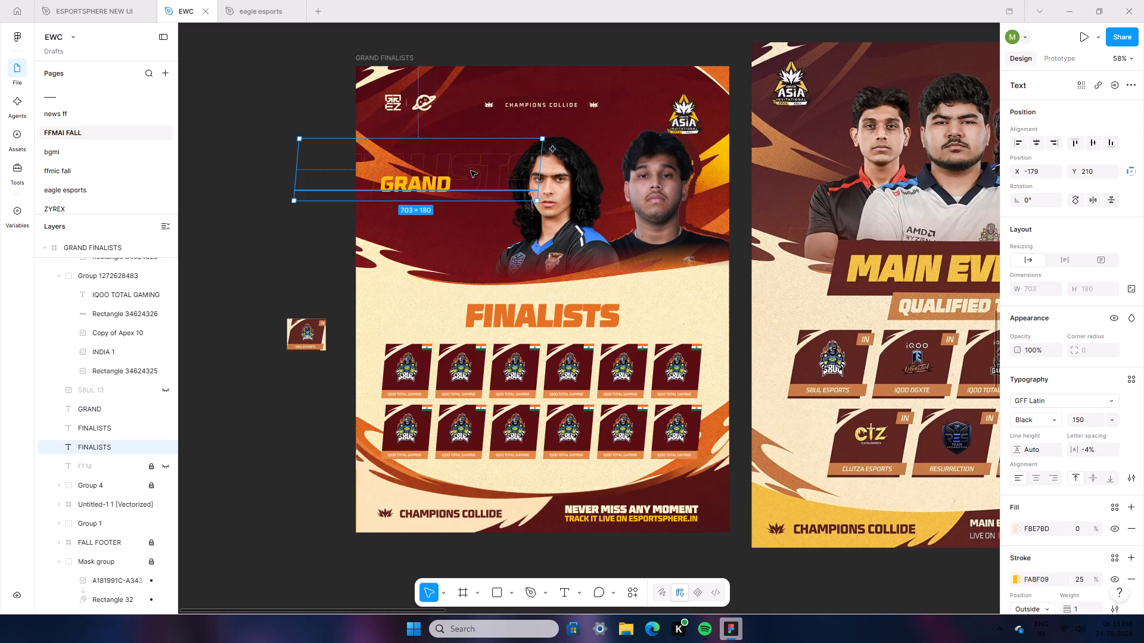
pyautogui.moveTo(471, 171); pyautogui.dragTo(582, 308)
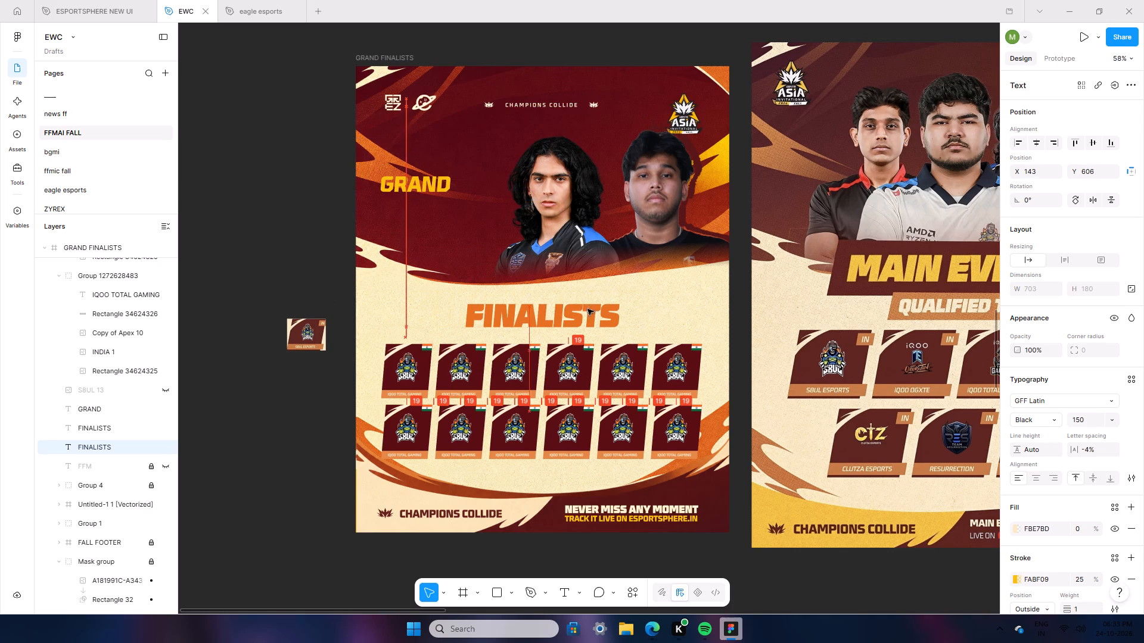
# Set the outlined FINALISTS text's stroke colour to black 000000.
pyautogui.click(1041, 580)
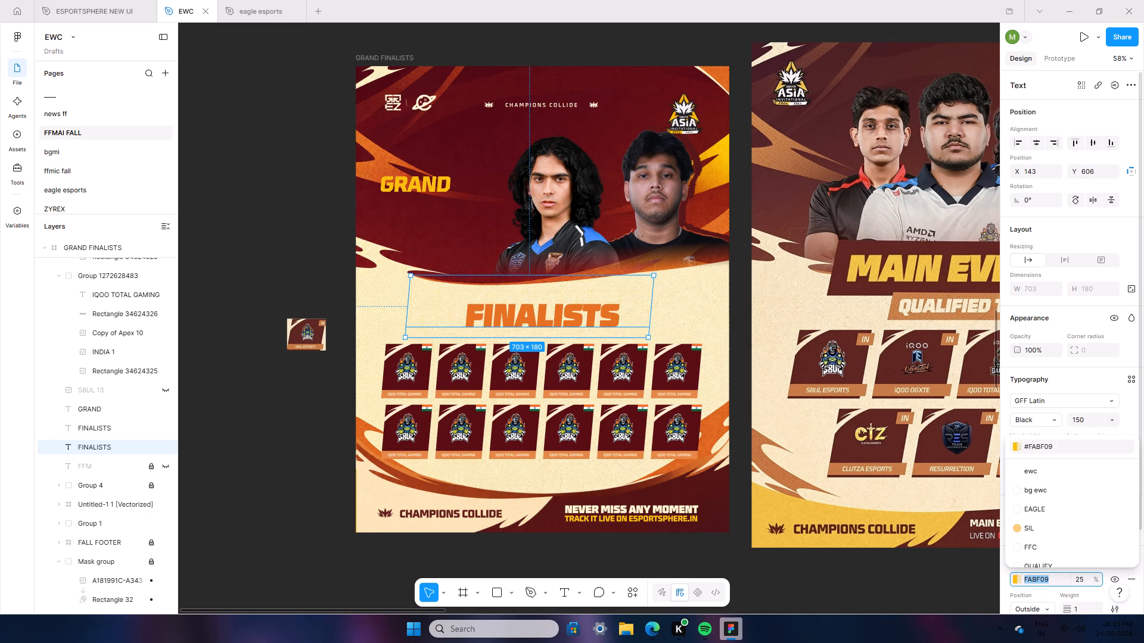
pyautogui.write('00')
pyautogui.click(1077, 534)
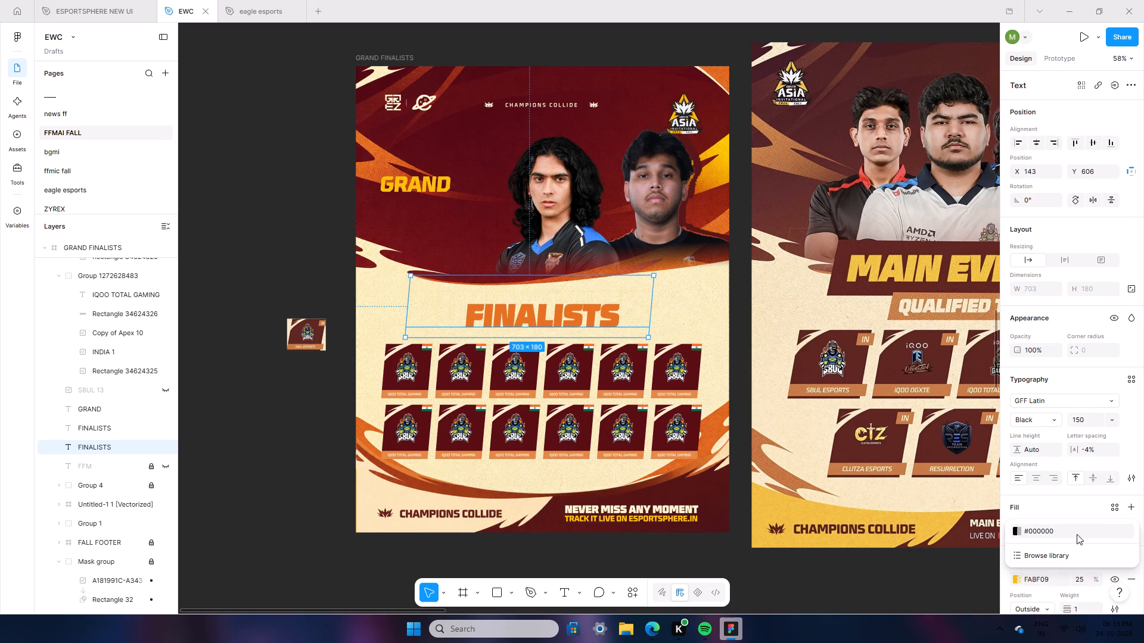
# Centre the outlined FINALISTS text behind the orange title at X 181, Y 625.
pyautogui.moveTo(624, 297); pyautogui.dragTo(642, 304)
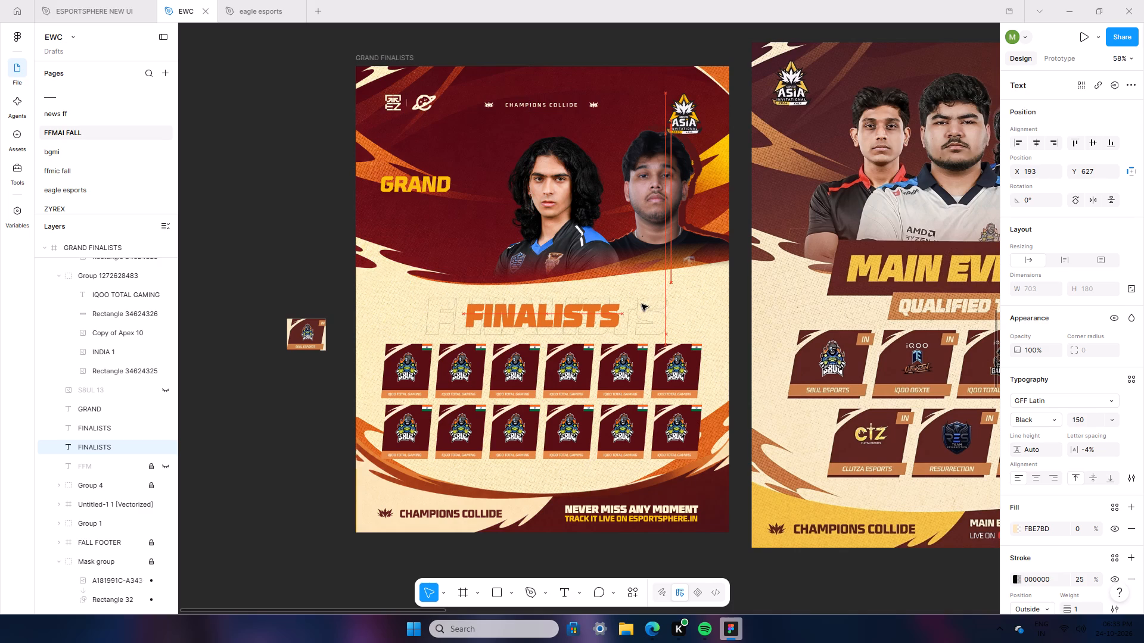
pyautogui.moveTo(642, 304); pyautogui.dragTo(642, 305)
pyautogui.moveTo(642, 305); pyautogui.dragTo(638, 307)
pyautogui.press('Up')
pyautogui.press('Up')
pyautogui.press('Up')
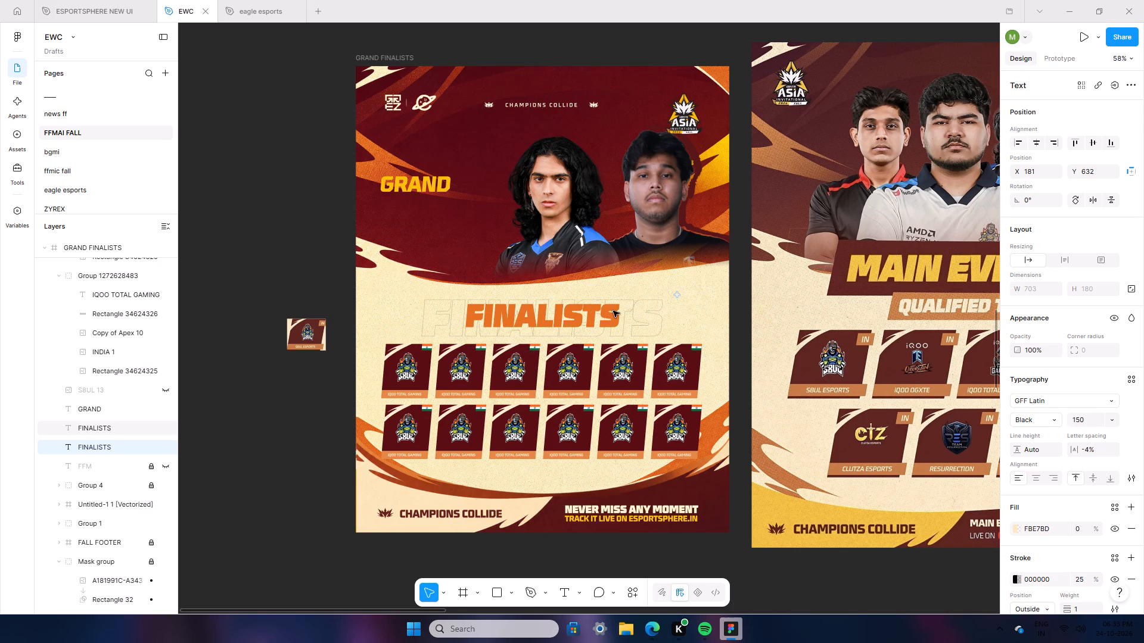
pyautogui.press('Up')
pyautogui.press('Up')
pyautogui.press('Up')
pyautogui.press('Up')
pyautogui.press('Up')
pyautogui.press('Up')
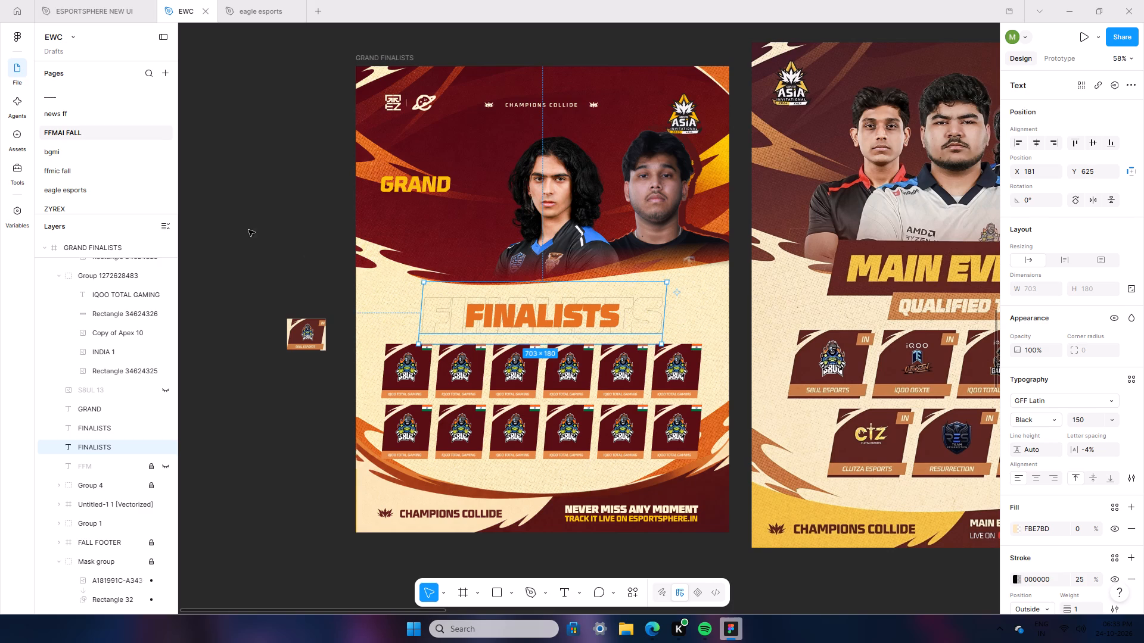
pyautogui.click(229, 223)
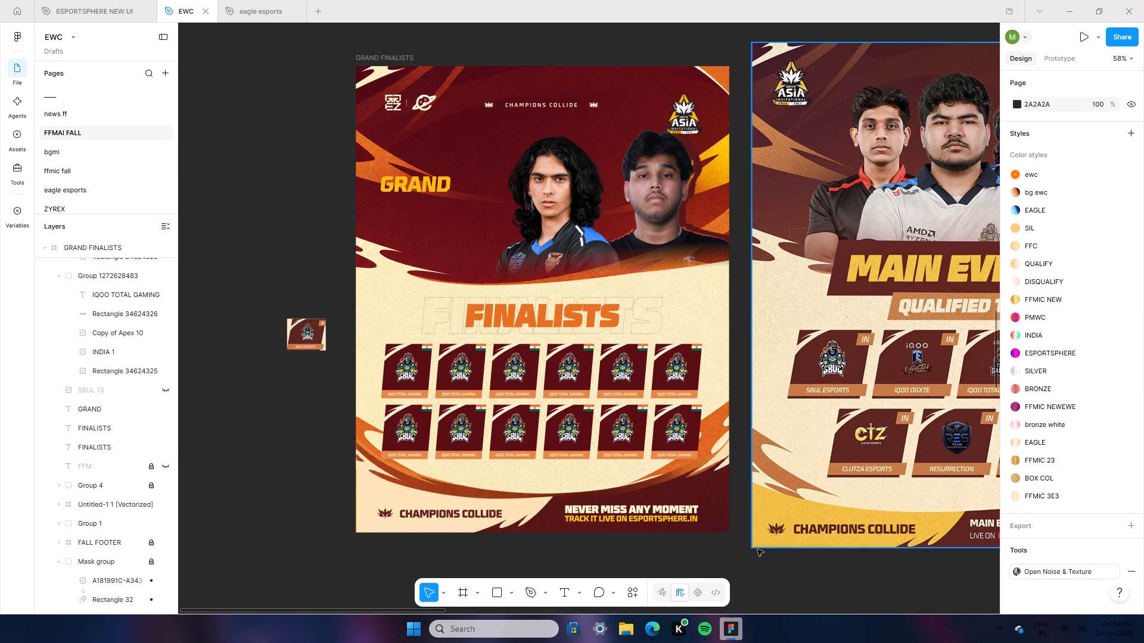
# Trace the left, bottom and right edges of the MAIN EVENT reference banner with the Pen tool, starting at its upper-left corner.
pyautogui.moveTo(428, 610); pyautogui.dragTo(458, 607)
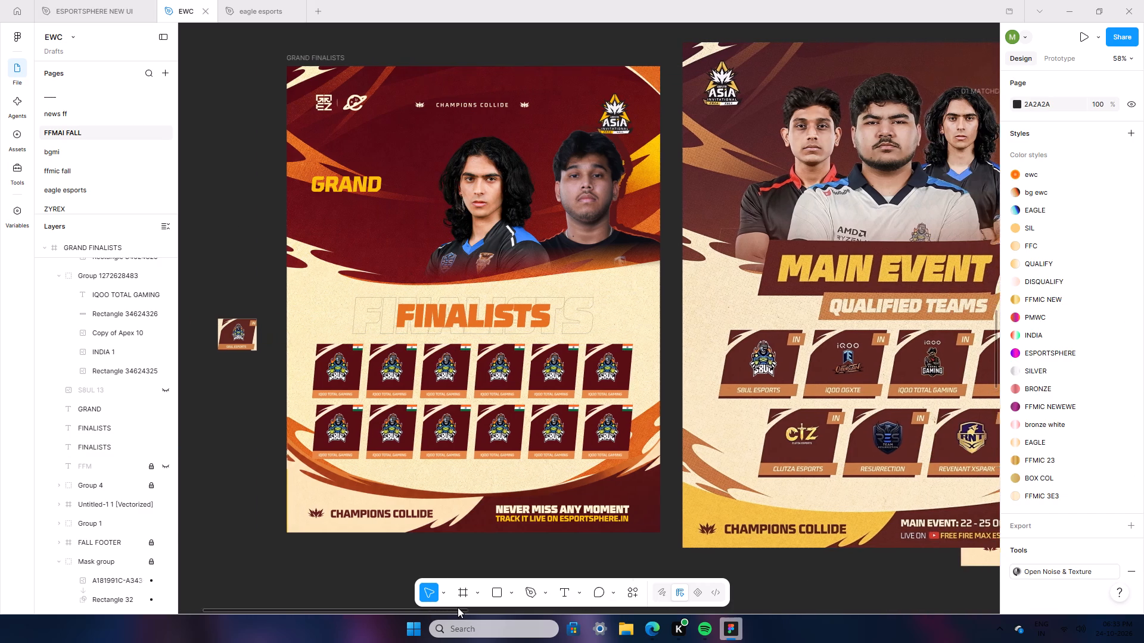
pyautogui.moveTo(458, 607); pyautogui.dragTo(493, 613)
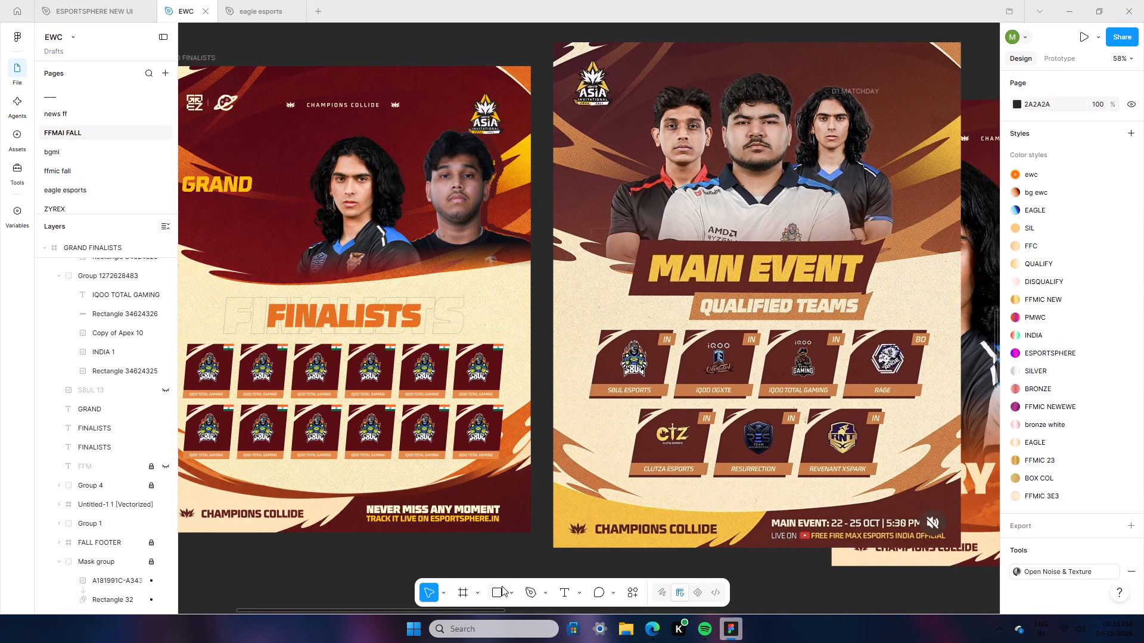
pyautogui.click(527, 586)
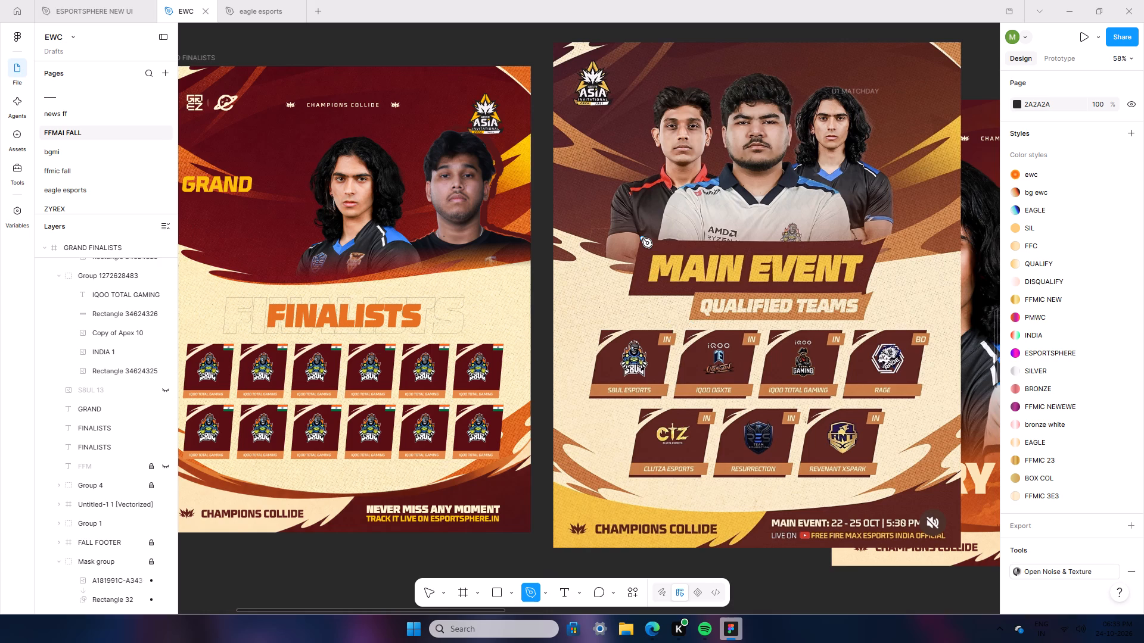
pyautogui.click(642, 238)
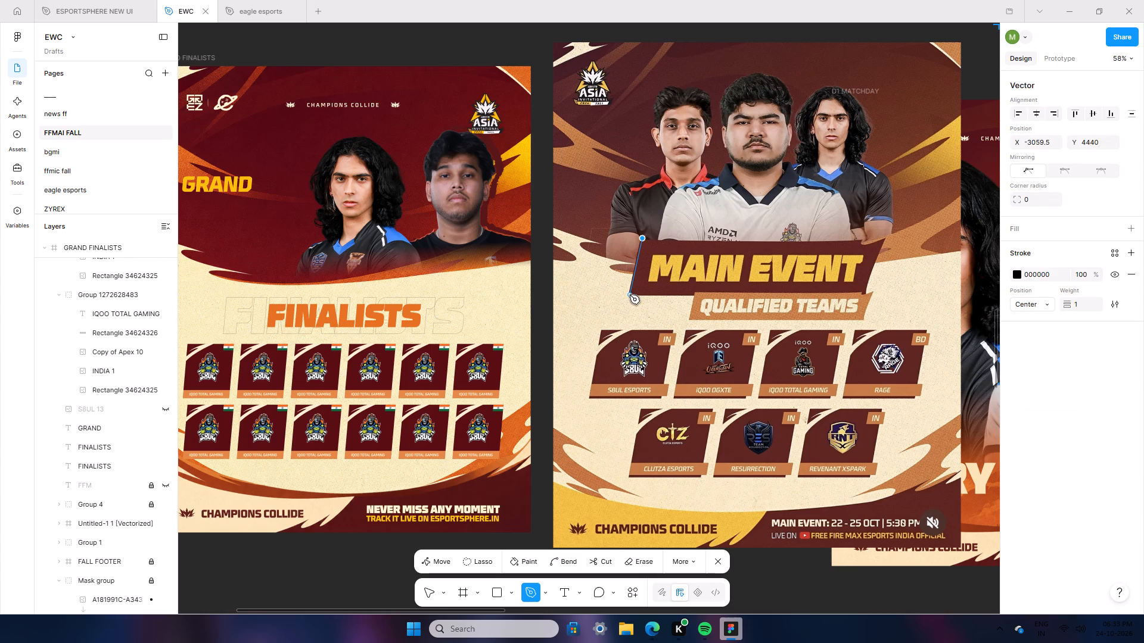
pyautogui.doubleClick(630, 295)
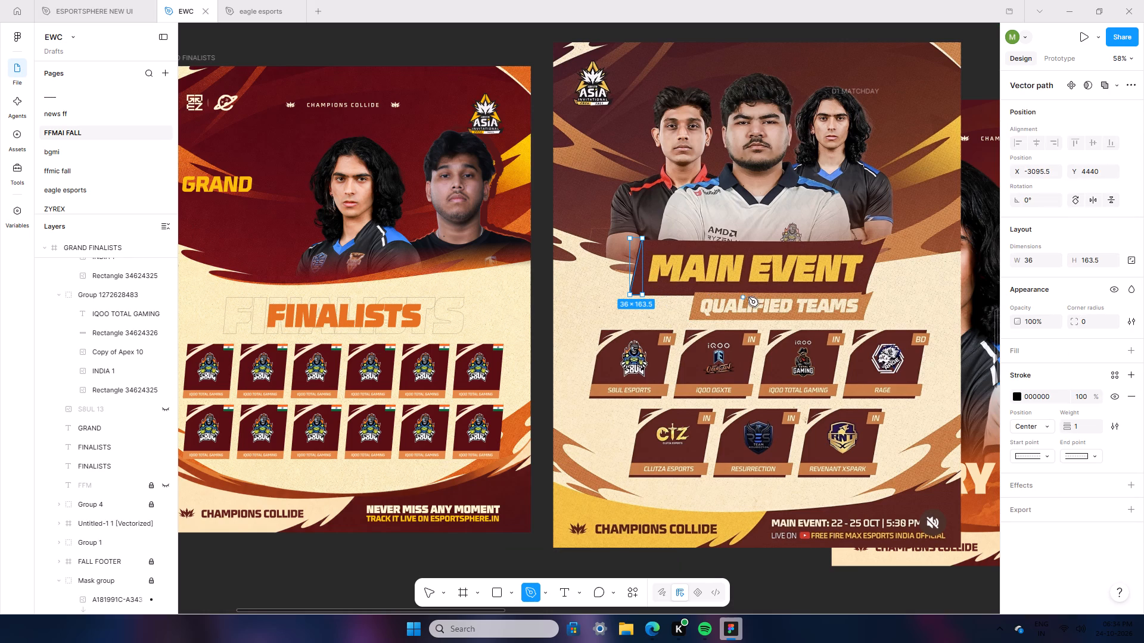
pyautogui.click(863, 294)
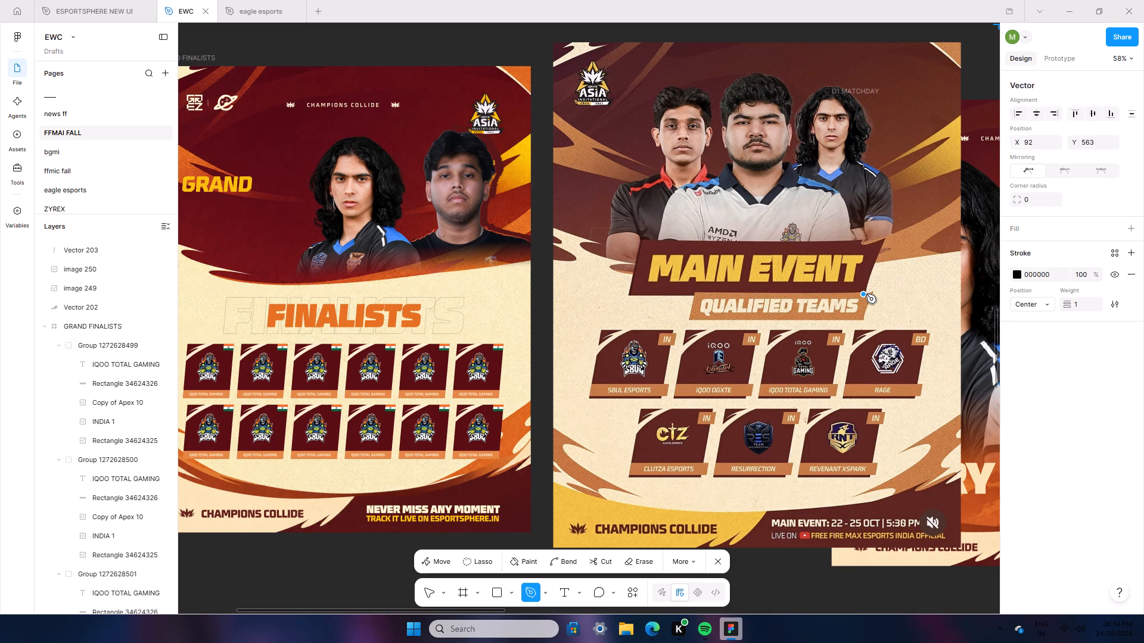
pyautogui.hotkey('ctrl', 'z')
pyautogui.hotkey('ctrl', 'z')
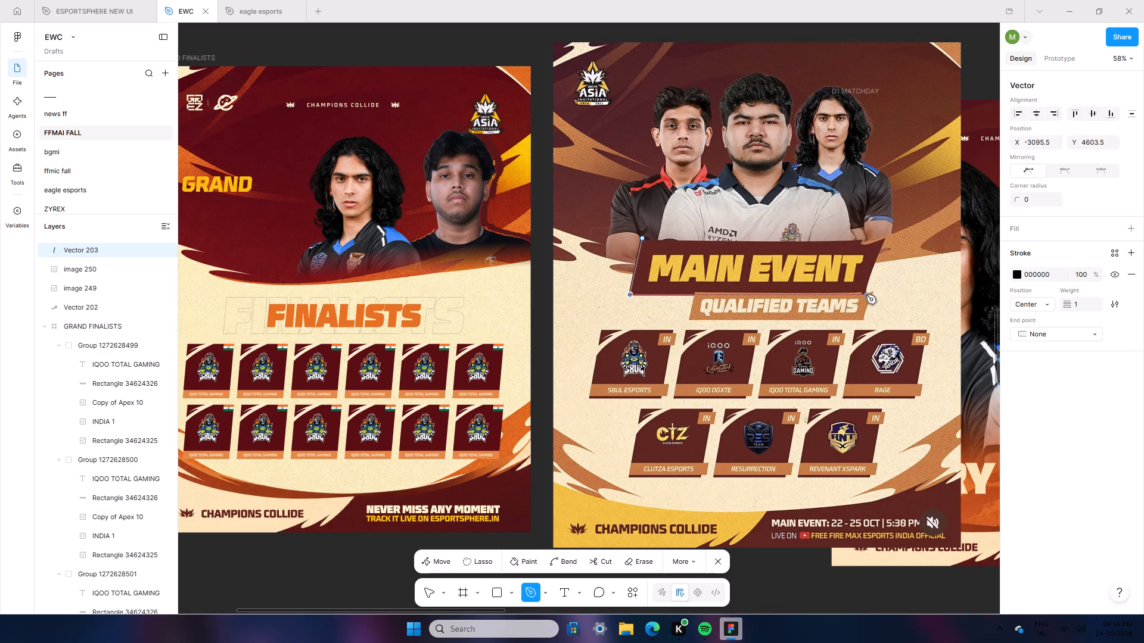
pyautogui.click(866, 295)
pyautogui.click(865, 288)
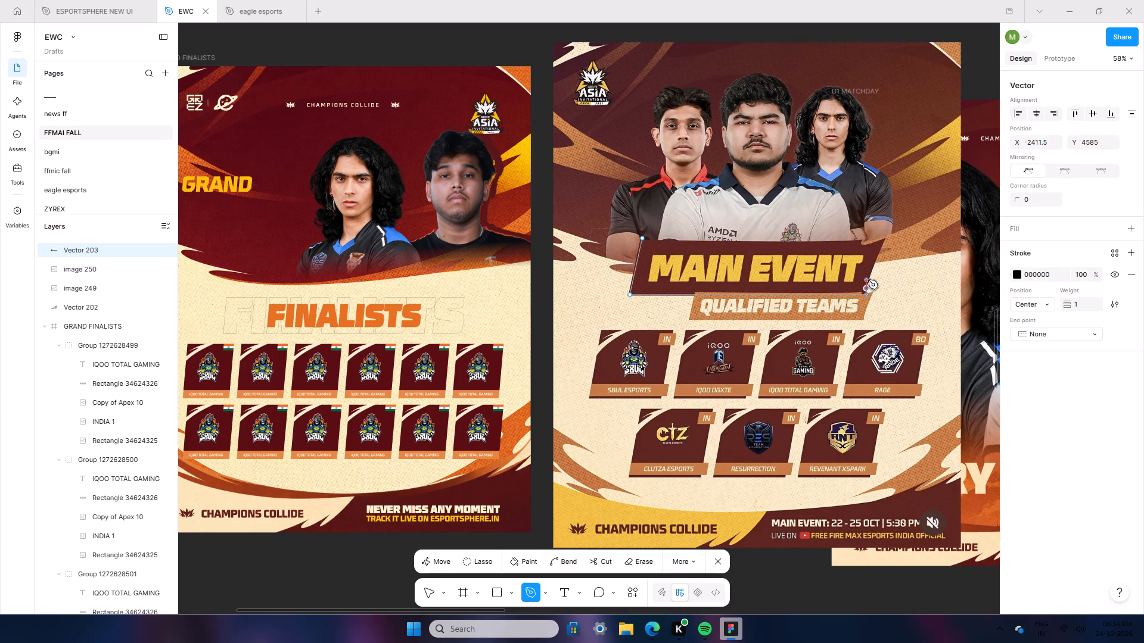
pyautogui.click(885, 239)
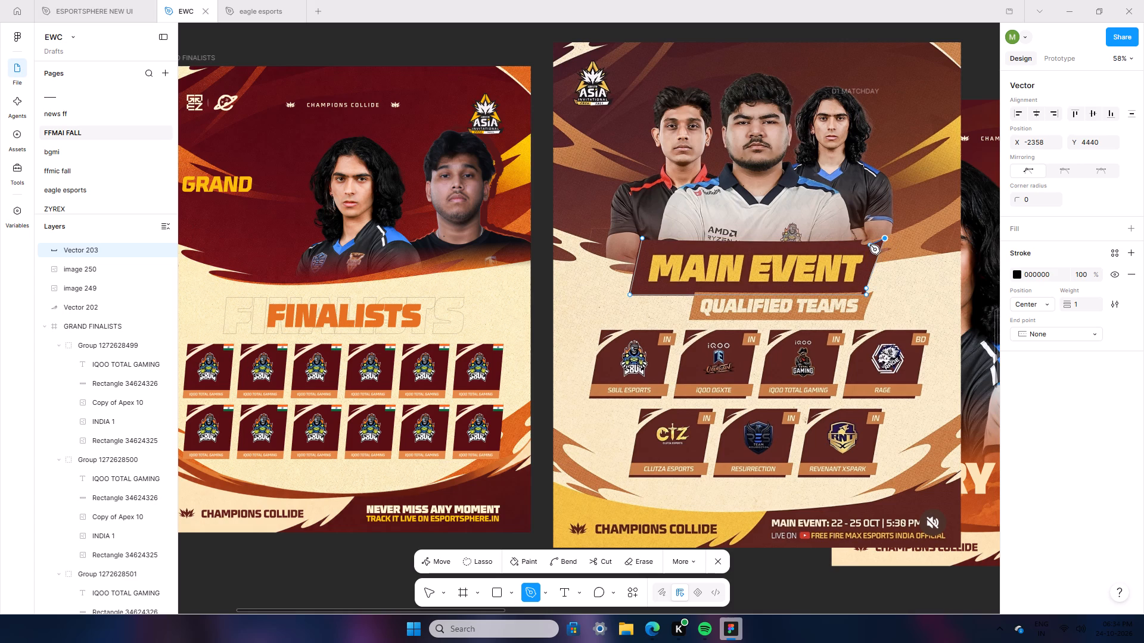
pyautogui.click(867, 245)
pyautogui.click(862, 245)
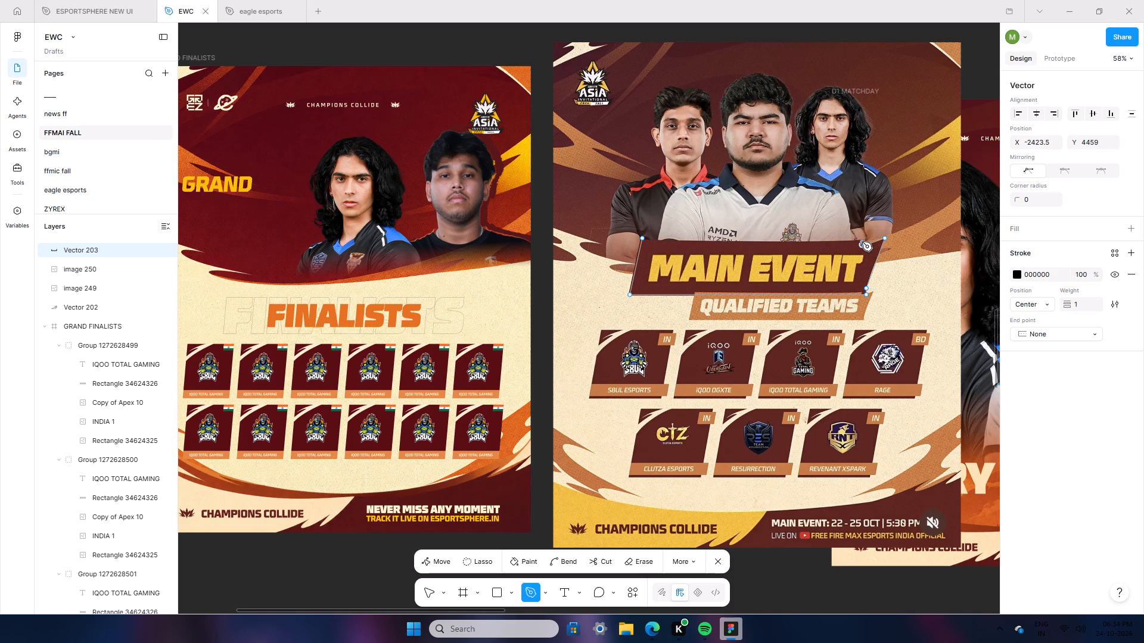
pyautogui.click(862, 241)
pyautogui.hotkey('ctrl', 'z')
# Continue the Pen path with closely spaced points around the curved hand notch near the right end of the banner's top edge.
pyautogui.scroll(6, 904, 260)
pyautogui.keyDown('ctrl'); pyautogui.scroll(7, 904, 261); pyautogui.keyUp('ctrl')
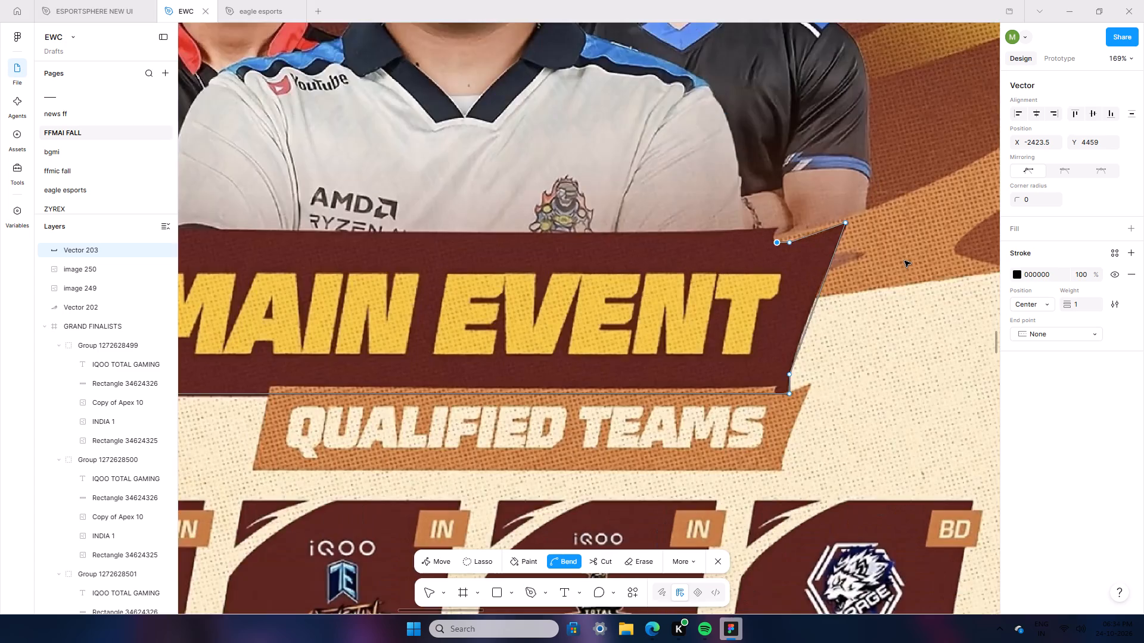
pyautogui.keyDown('ctrl'); pyautogui.scroll(12, 904, 261); pyautogui.keyUp('ctrl')
pyautogui.keyDown('ctrl'); pyautogui.scroll(4, 762, 217); pyautogui.keyUp('ctrl')
pyautogui.click(756, 212)
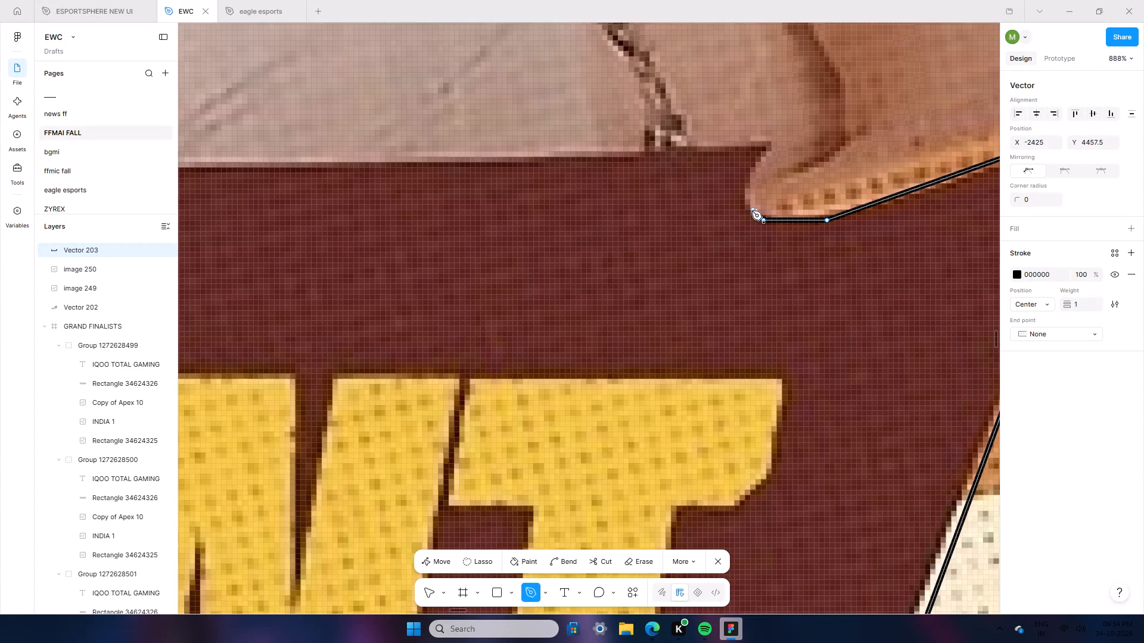
pyautogui.click(749, 207)
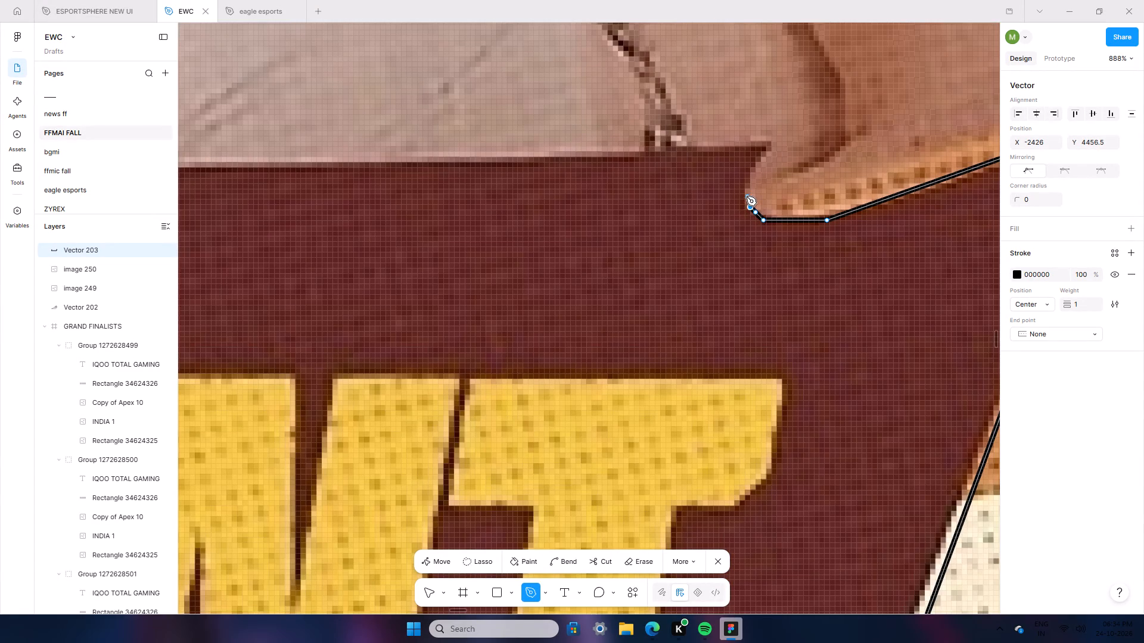
pyautogui.click(747, 196)
pyautogui.click(747, 185)
pyautogui.click(751, 175)
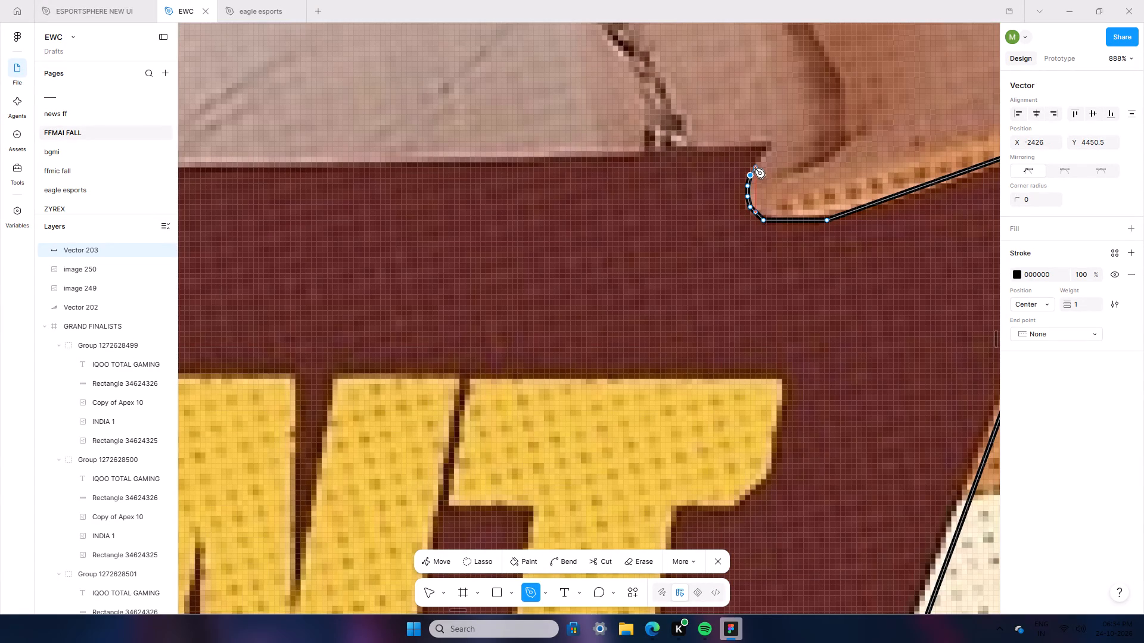
pyautogui.click(755, 168)
pyautogui.click(762, 159)
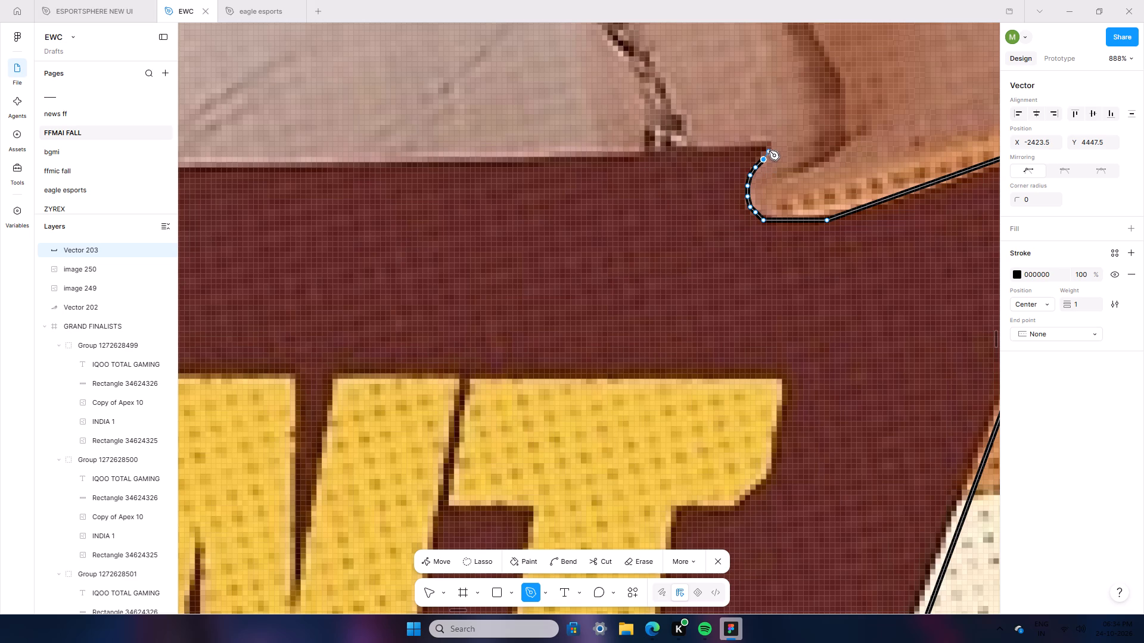
pyautogui.click(770, 150)
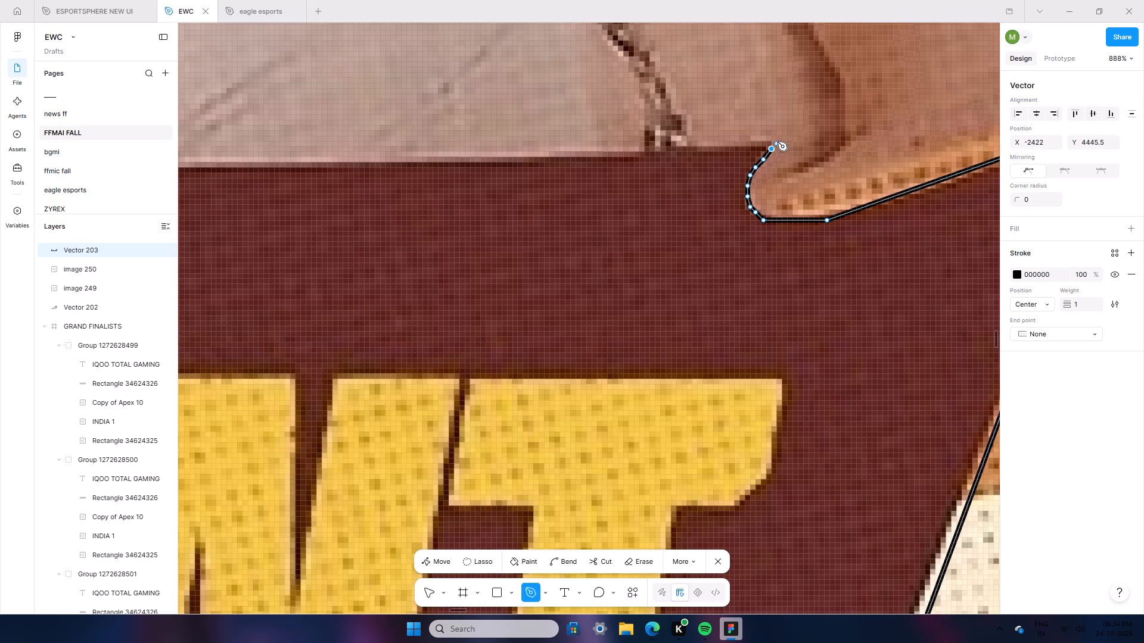
pyautogui.click(772, 143)
pyautogui.click(737, 151)
# Close the banner outline along its top edge back to the starting corner, making a shape about 737.5 × 163.5.
pyautogui.keyDown('ctrl'); pyautogui.scroll(-12, 623, 167); pyautogui.keyUp('ctrl')
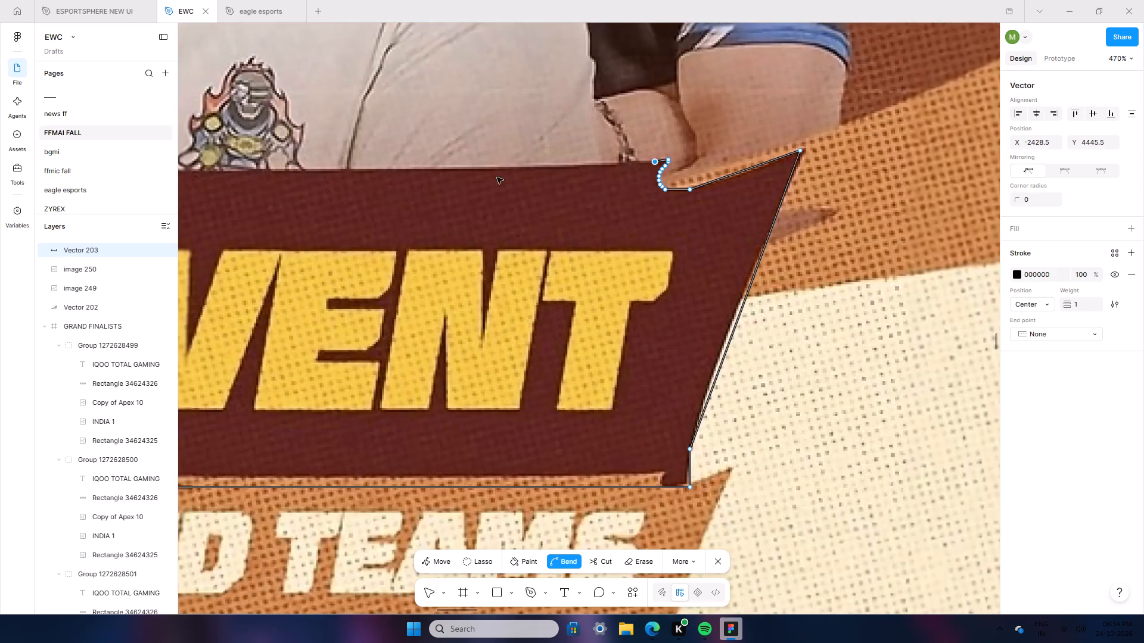
pyautogui.keyDown('ctrl'); pyautogui.scroll(-5, 427, 195); pyautogui.keyUp('ctrl')
pyautogui.keyDown('ctrl'); pyautogui.scroll(-3, 357, 202); pyautogui.keyUp('ctrl')
pyautogui.keyDown('ctrl'); pyautogui.scroll(-5, 198, 215); pyautogui.keyUp('ctrl')
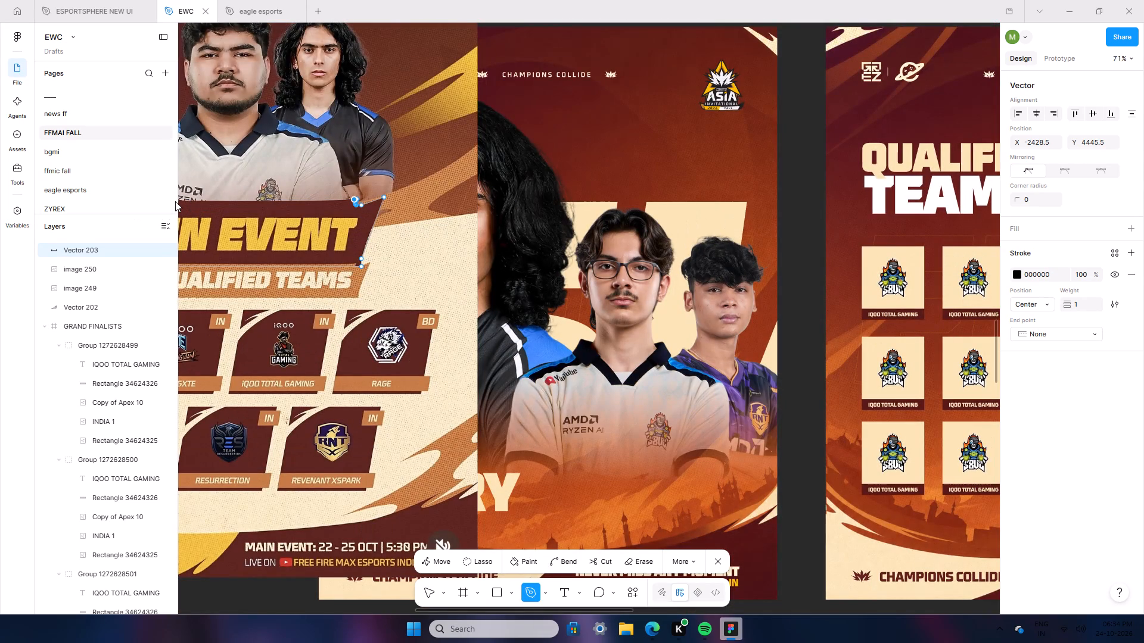
pyautogui.hotkey('ctrl', 'Left')
pyautogui.click(260, 201)
pyautogui.click(716, 560)
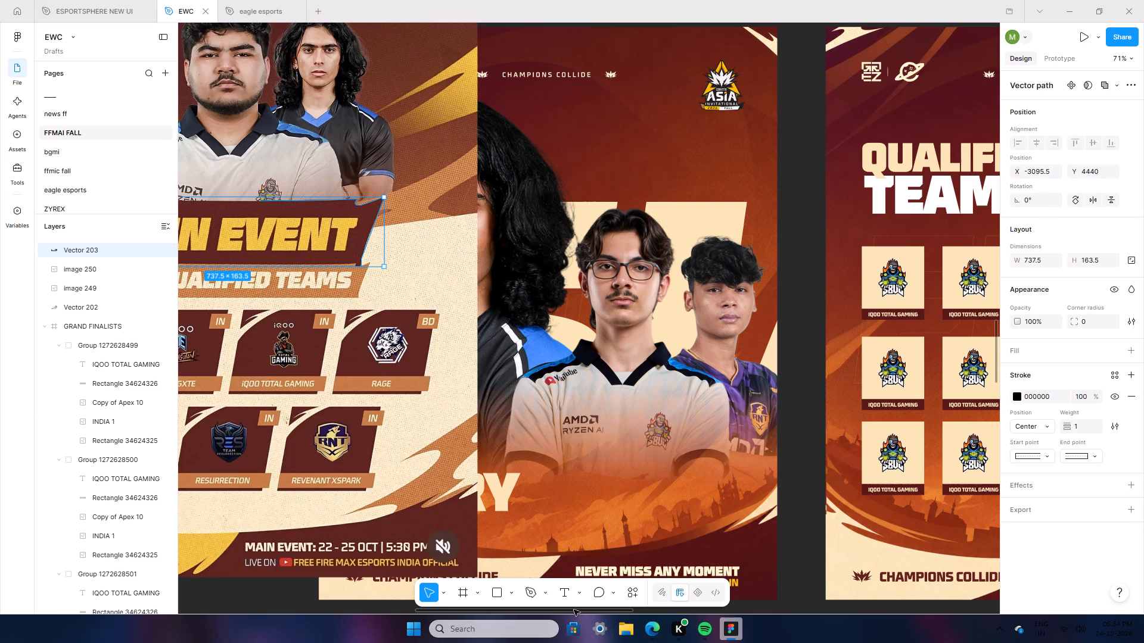
pyautogui.moveTo(574, 610); pyautogui.dragTo(453, 583)
pyautogui.hotkey('ctrl', 'z')
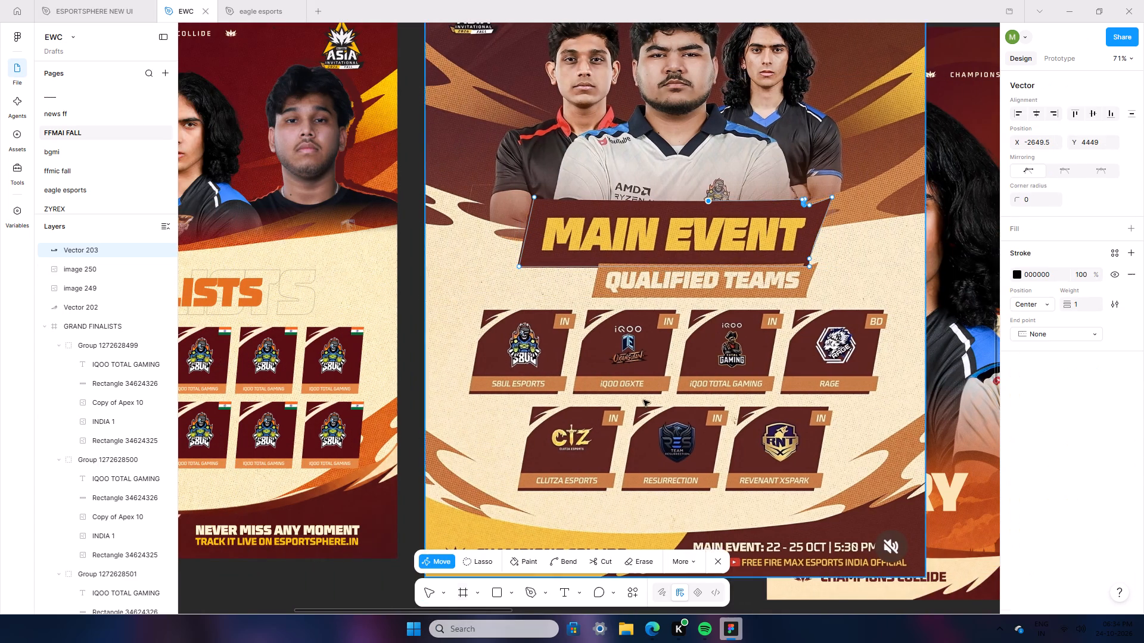
pyautogui.moveTo(707, 201); pyautogui.dragTo(587, 207)
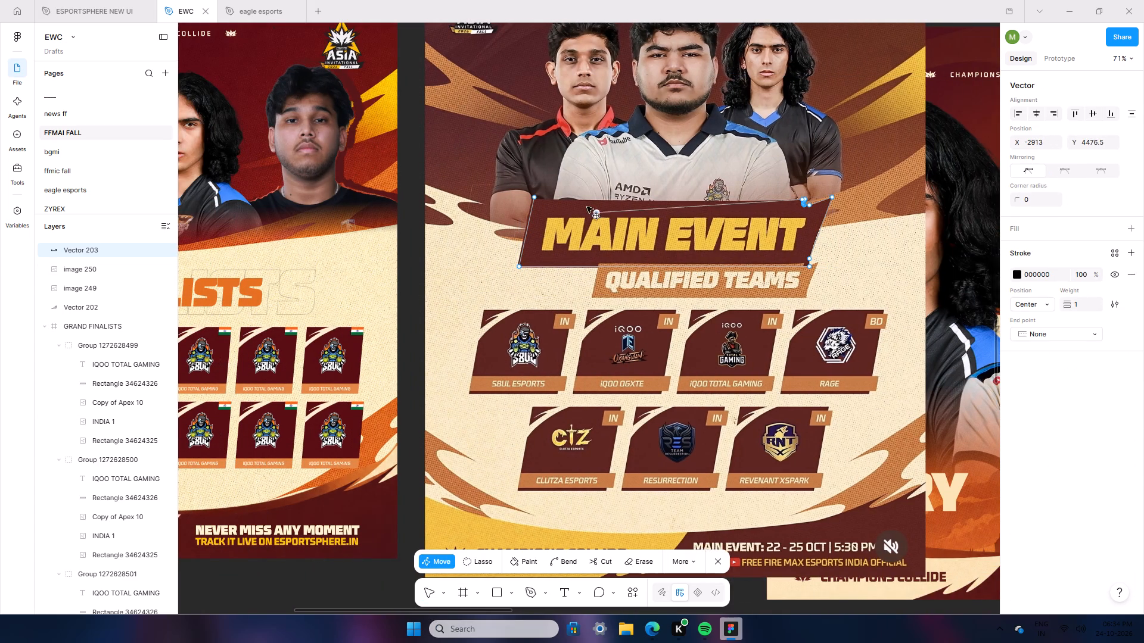
pyautogui.moveTo(587, 207); pyautogui.dragTo(537, 199)
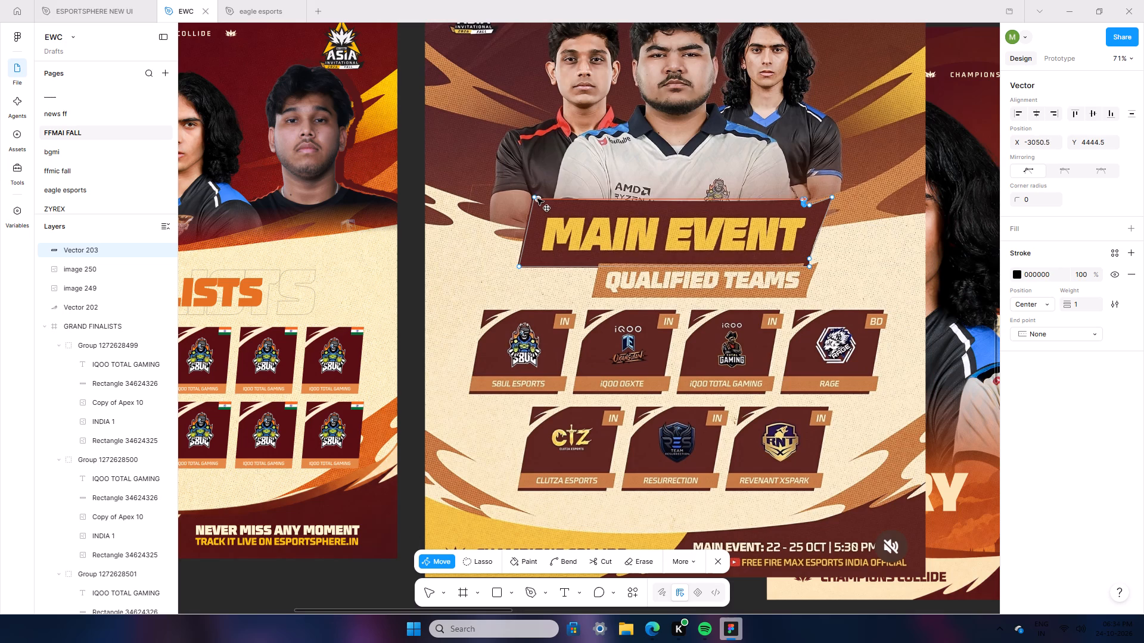
pyautogui.moveTo(537, 199); pyautogui.dragTo(536, 198)
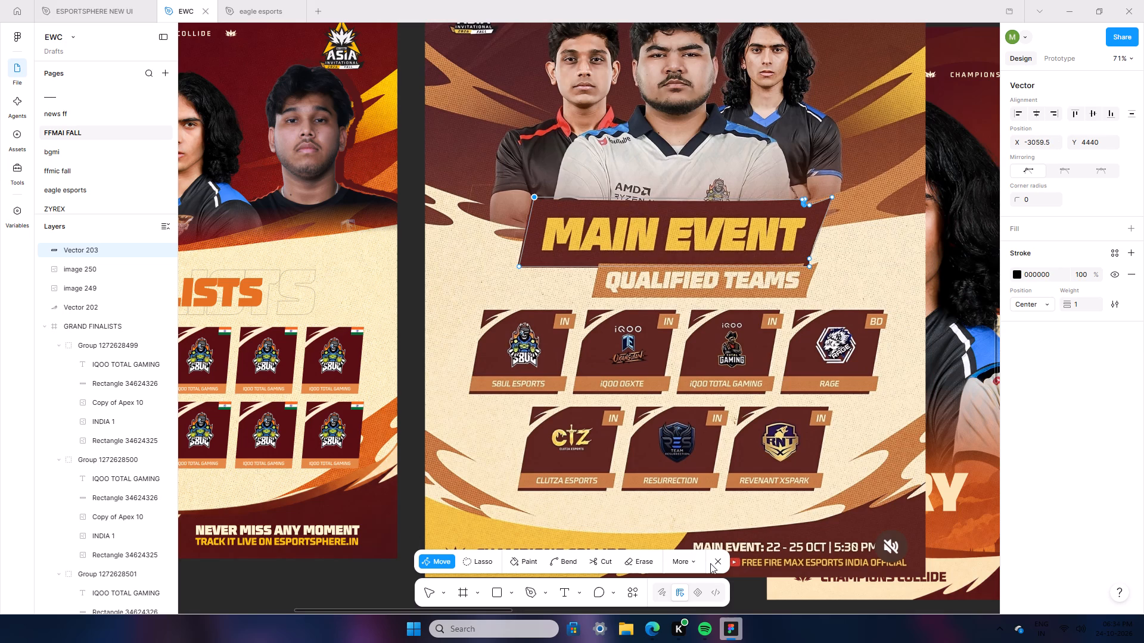
pyautogui.click(719, 563)
# Move the traced banner shape into the GRAND FINALISTS frame, over the FINALISTS title, at about X 164, Y 578.
pyautogui.moveTo(786, 223); pyautogui.dragTo(686, 296)
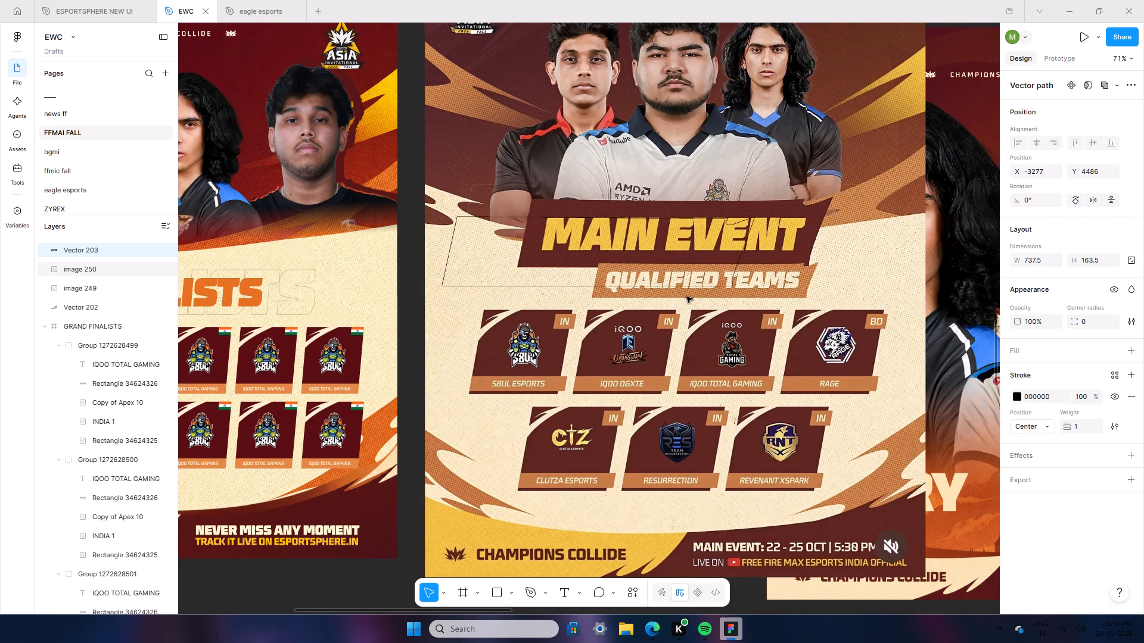
pyautogui.moveTo(686, 296); pyautogui.dragTo(546, 258)
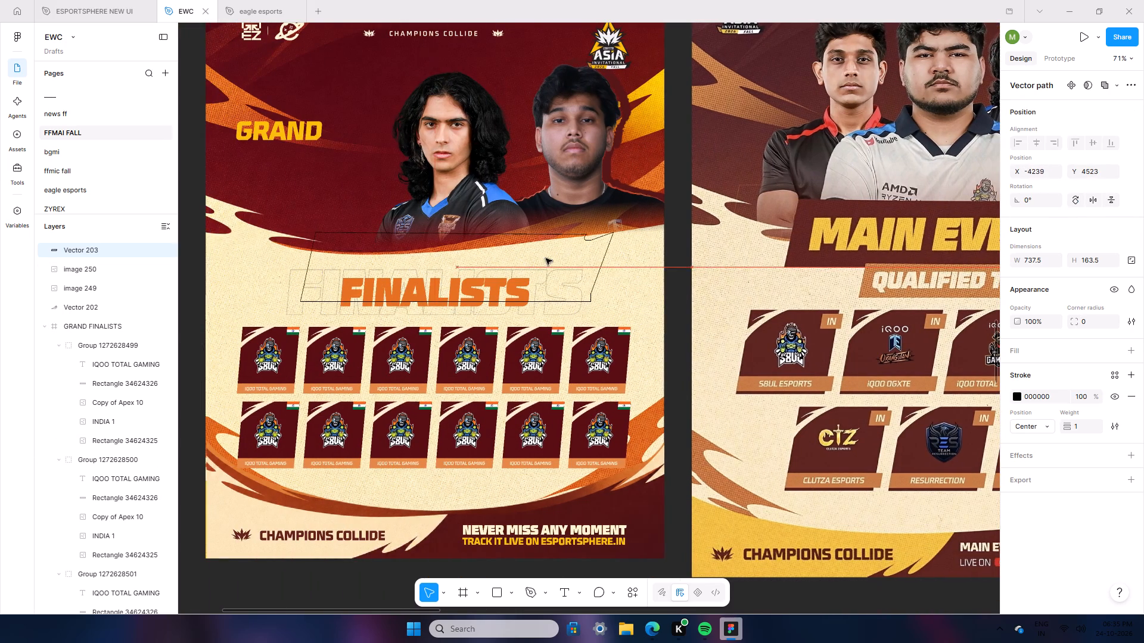
pyautogui.moveTo(546, 258); pyautogui.dragTo(543, 259)
# Remove the banner shape's stroke and fill it with dark maroon 632824 sampled from the MAIN EVENT banner.
pyautogui.click(1130, 395)
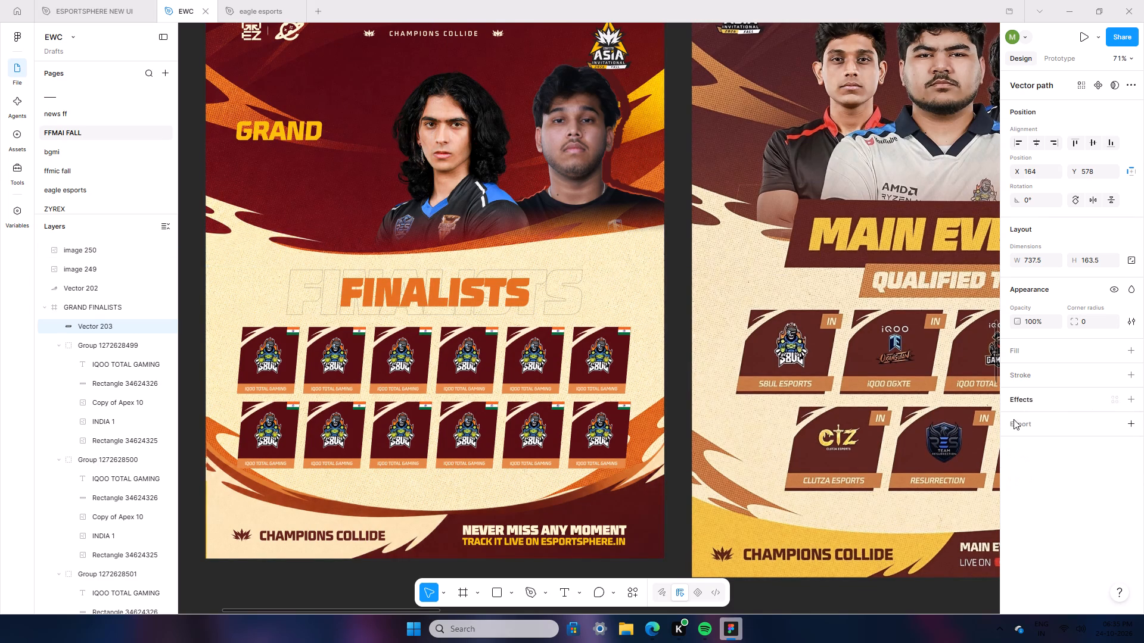
pyautogui.click(1134, 344)
pyautogui.click(875, 483)
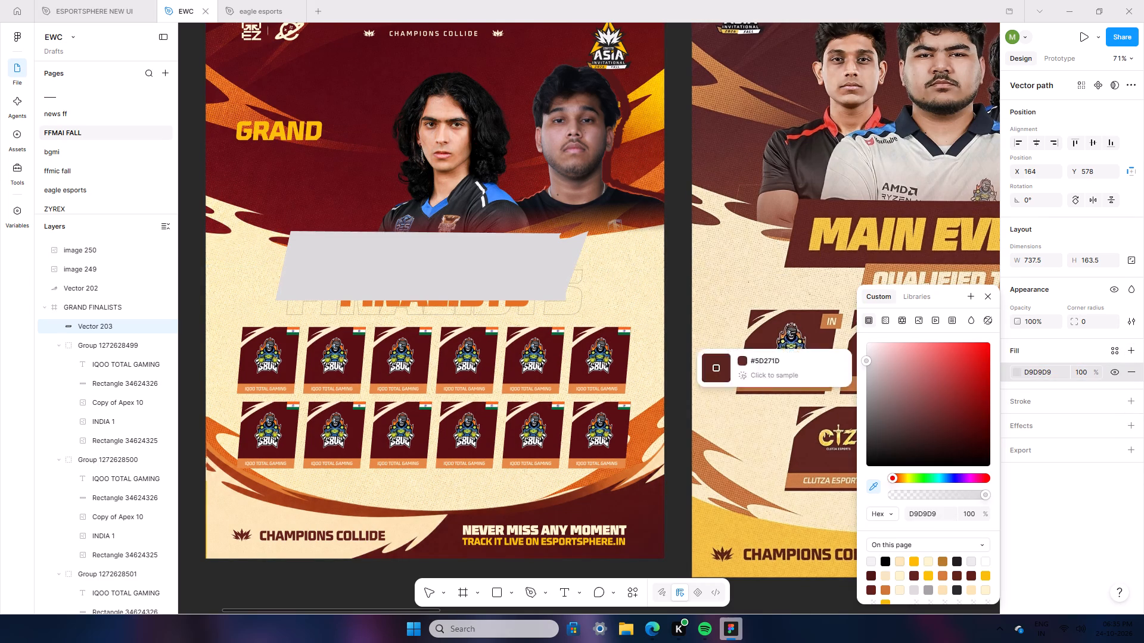
pyautogui.click(808, 221)
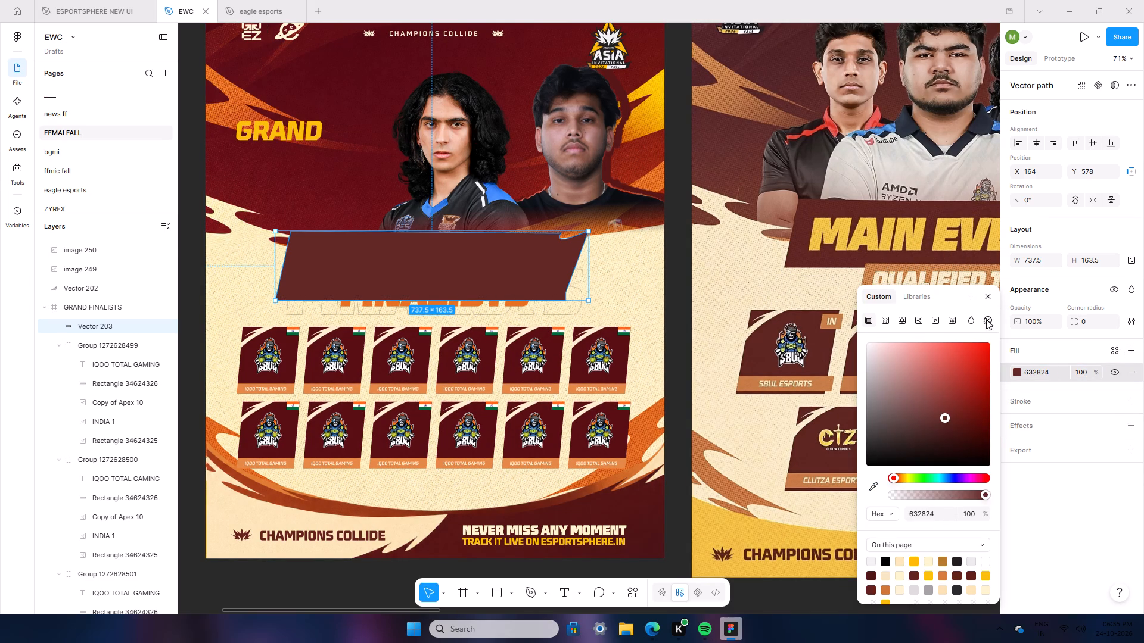
pyautogui.click(994, 294)
# Lock the banner shape's aspect ratio and scale it down to about 328 × 73.
pyautogui.click(1134, 259)
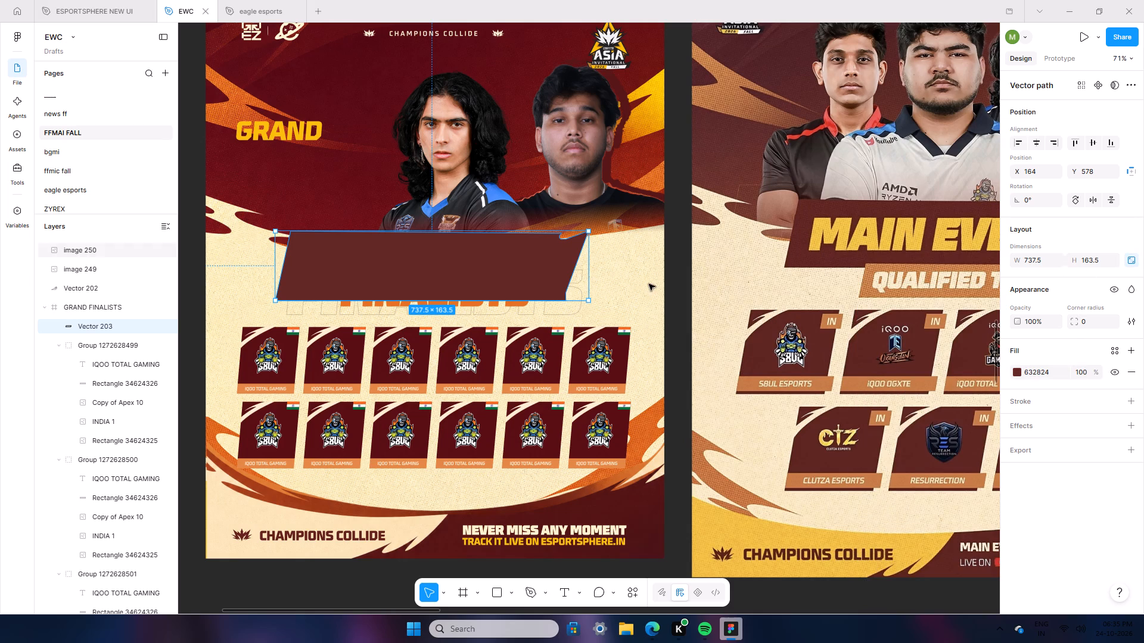
pyautogui.moveTo(590, 298); pyautogui.dragTo(427, 249)
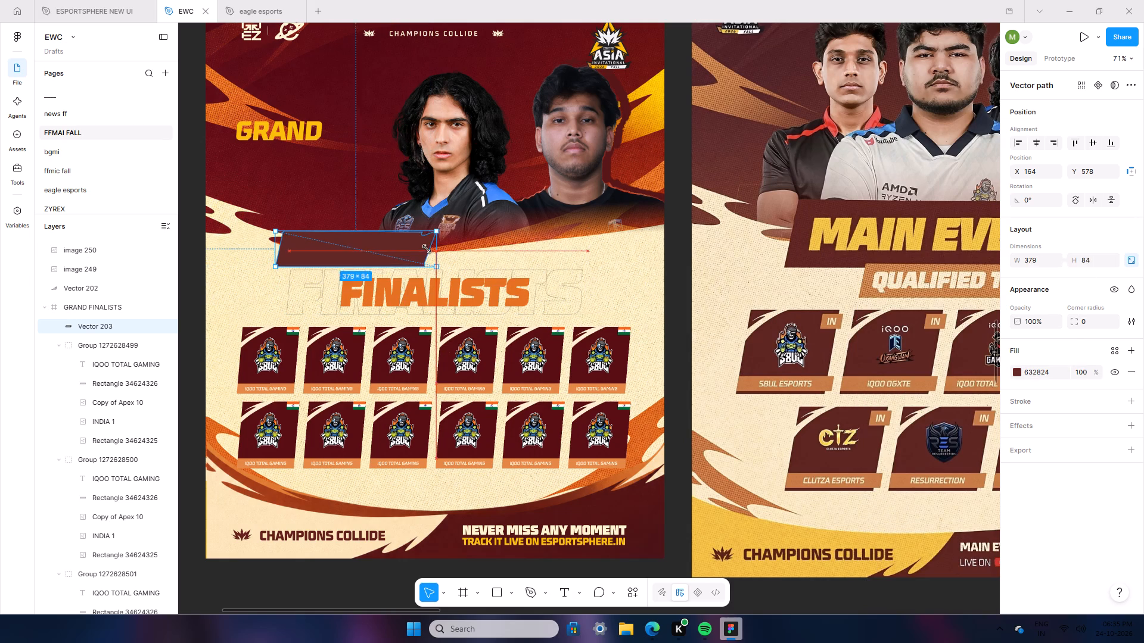
pyautogui.moveTo(427, 249); pyautogui.dragTo(415, 248)
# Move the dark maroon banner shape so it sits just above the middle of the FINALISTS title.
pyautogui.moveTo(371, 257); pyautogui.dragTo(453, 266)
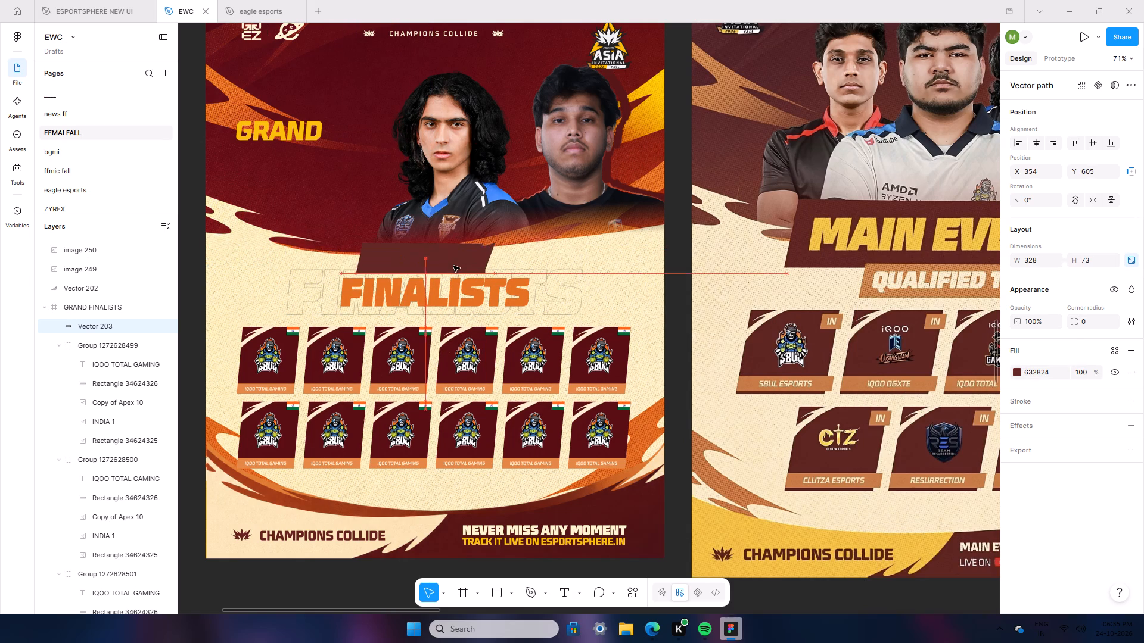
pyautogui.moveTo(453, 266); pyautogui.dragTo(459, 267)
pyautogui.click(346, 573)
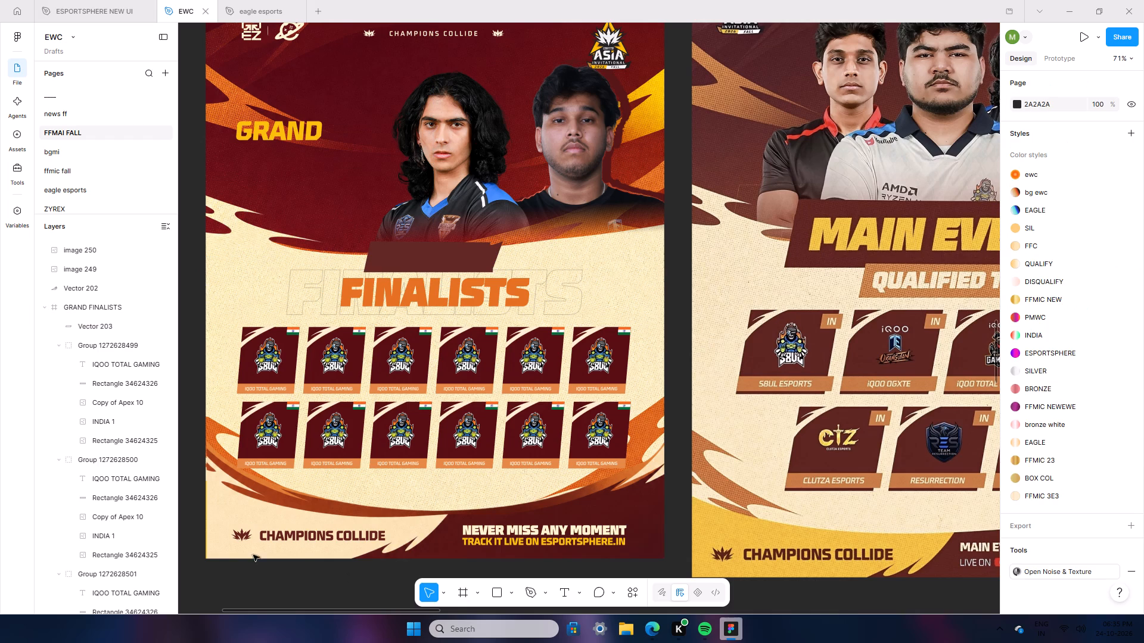
# Change the font weight of the yellow GRAND text to Black.
pyautogui.scroll(-6, 242, 453)
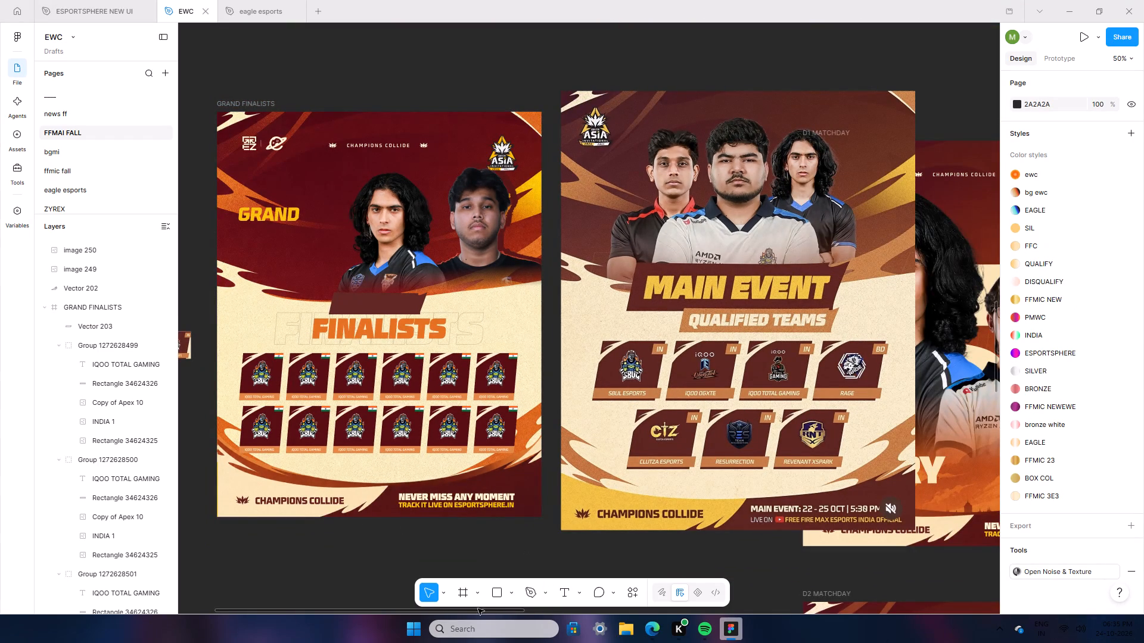
pyautogui.moveTo(484, 607); pyautogui.dragTo(420, 591)
pyautogui.scroll(-5, 376, 429)
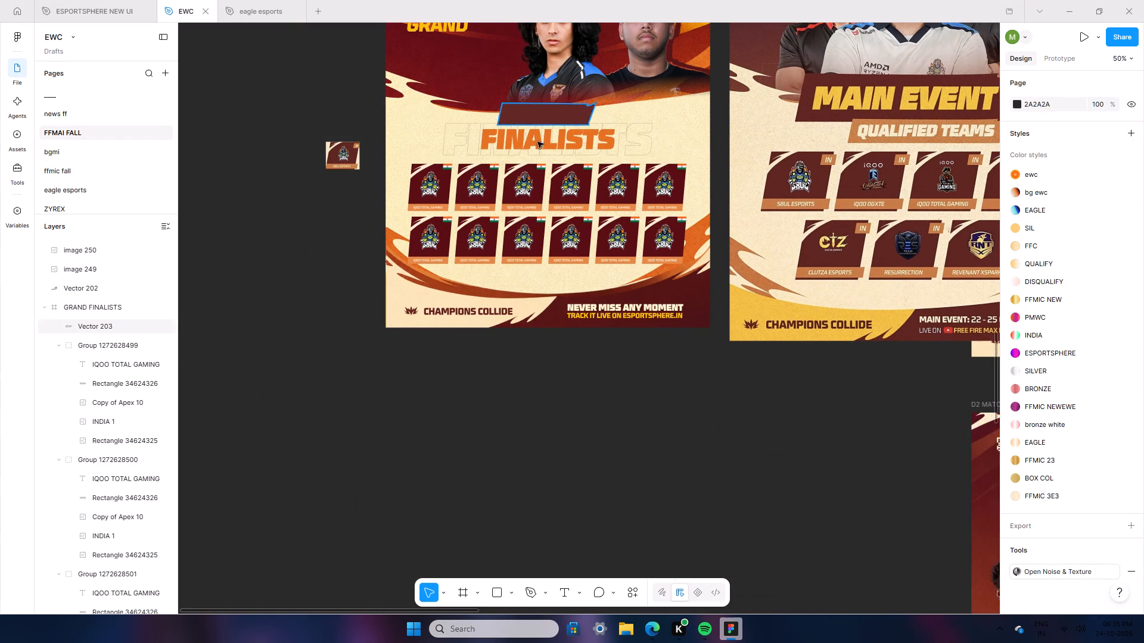
pyautogui.click(545, 146)
pyautogui.click(324, 424)
pyautogui.scroll(7, 349, 325)
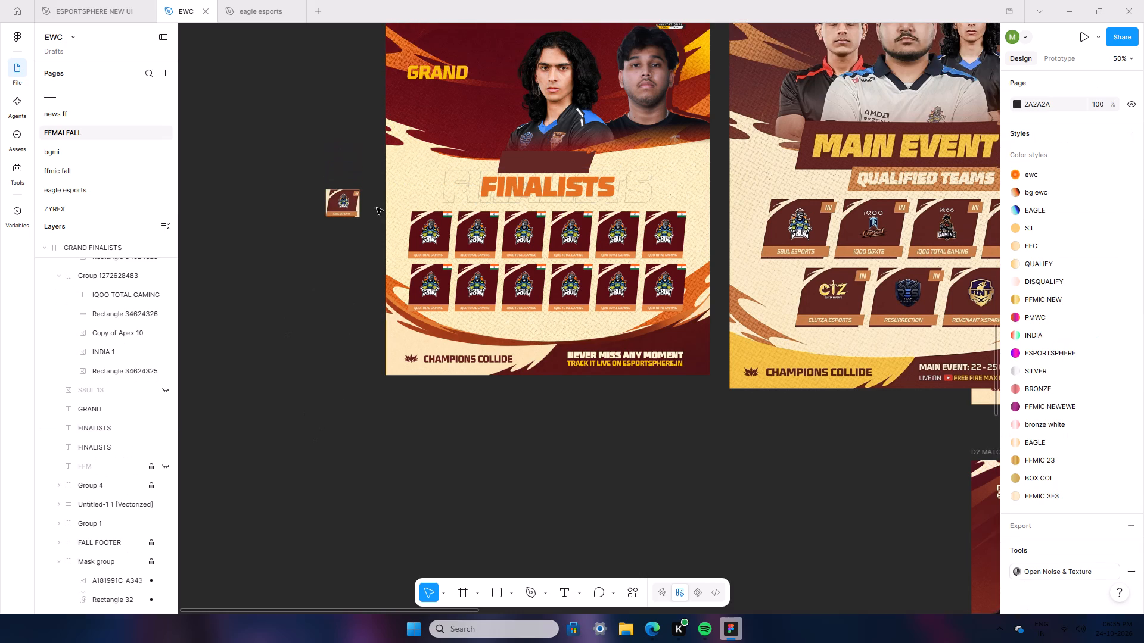
pyautogui.click(426, 82)
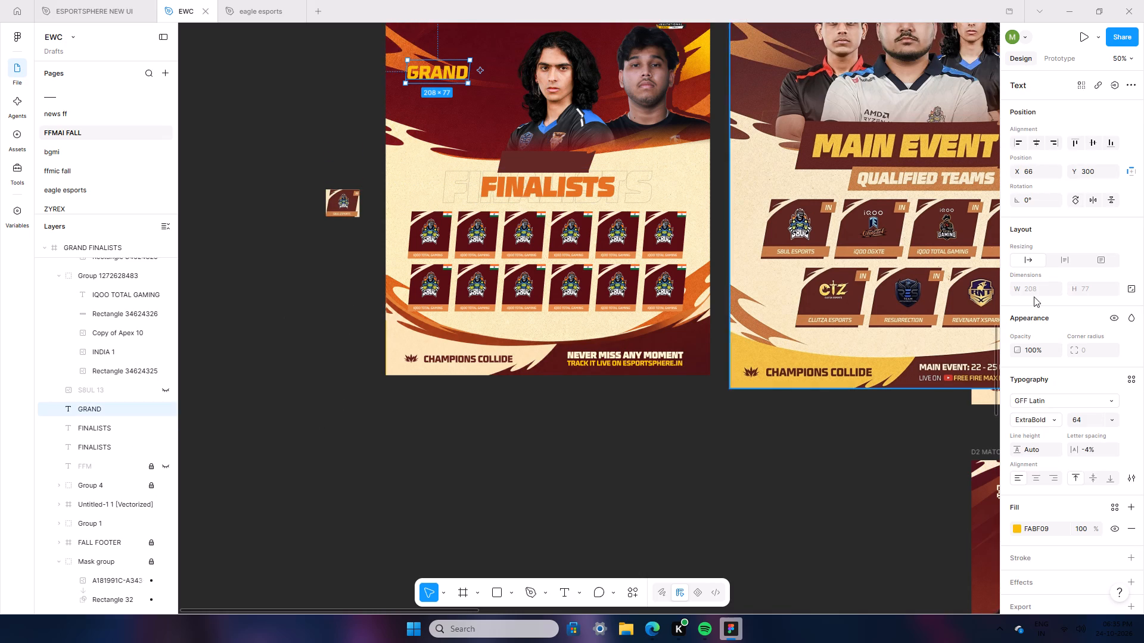
pyautogui.click(1116, 419)
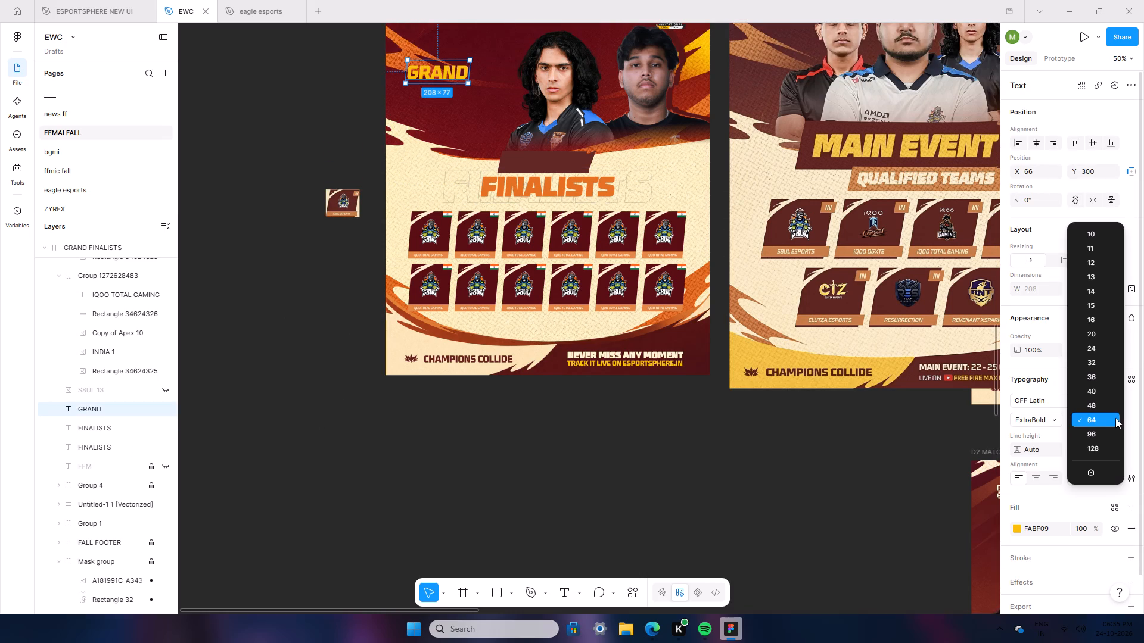
pyautogui.click(1115, 417)
pyautogui.click(1058, 425)
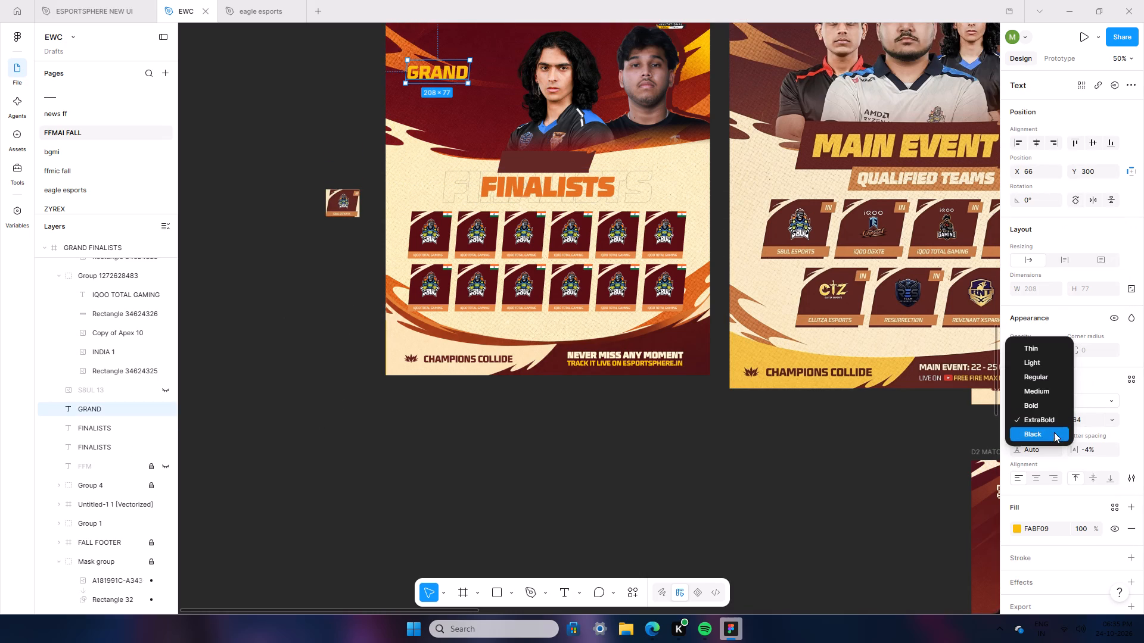
pyautogui.click(1052, 438)
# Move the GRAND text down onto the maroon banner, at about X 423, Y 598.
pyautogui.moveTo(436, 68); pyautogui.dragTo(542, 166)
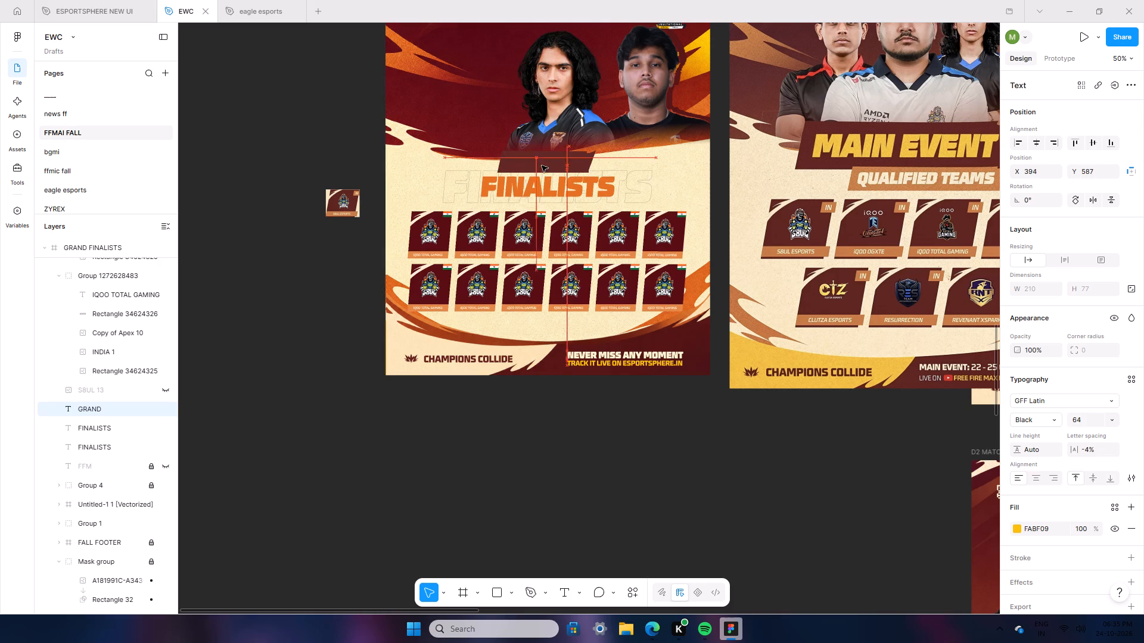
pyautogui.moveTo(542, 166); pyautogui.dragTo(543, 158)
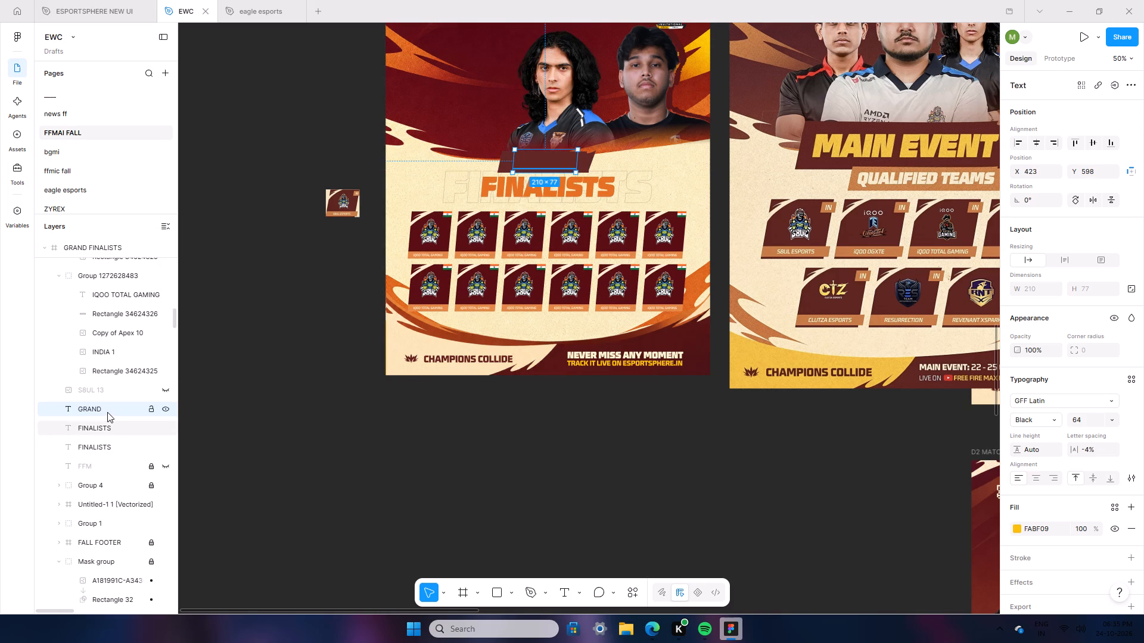
# Move the GRAND text and the banner shape to empty canvas below the frame, with the banner centred behind the text.
pyautogui.moveTo(557, 152); pyautogui.dragTo(610, 454)
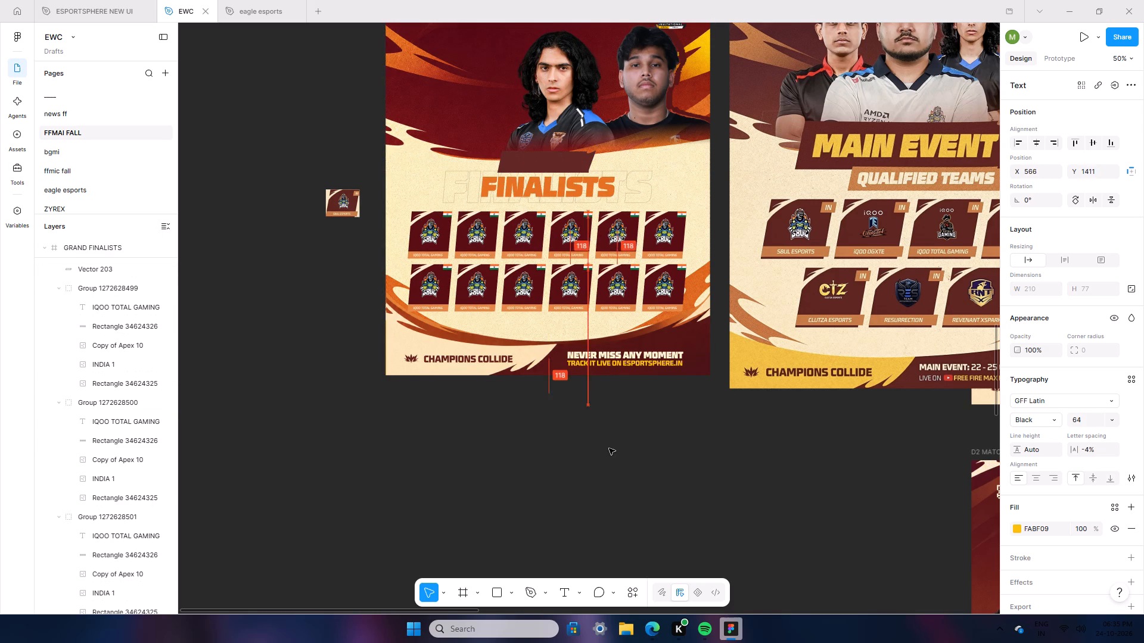
pyautogui.click(541, 155)
pyautogui.moveTo(541, 155); pyautogui.dragTo(601, 458)
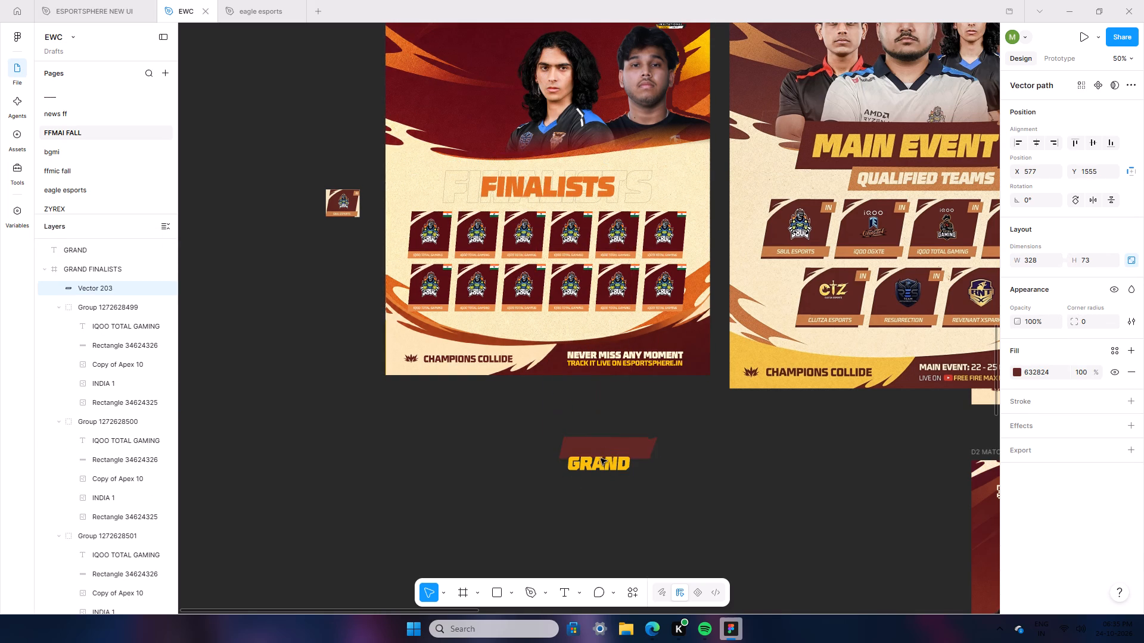
pyautogui.moveTo(601, 458); pyautogui.dragTo(597, 457)
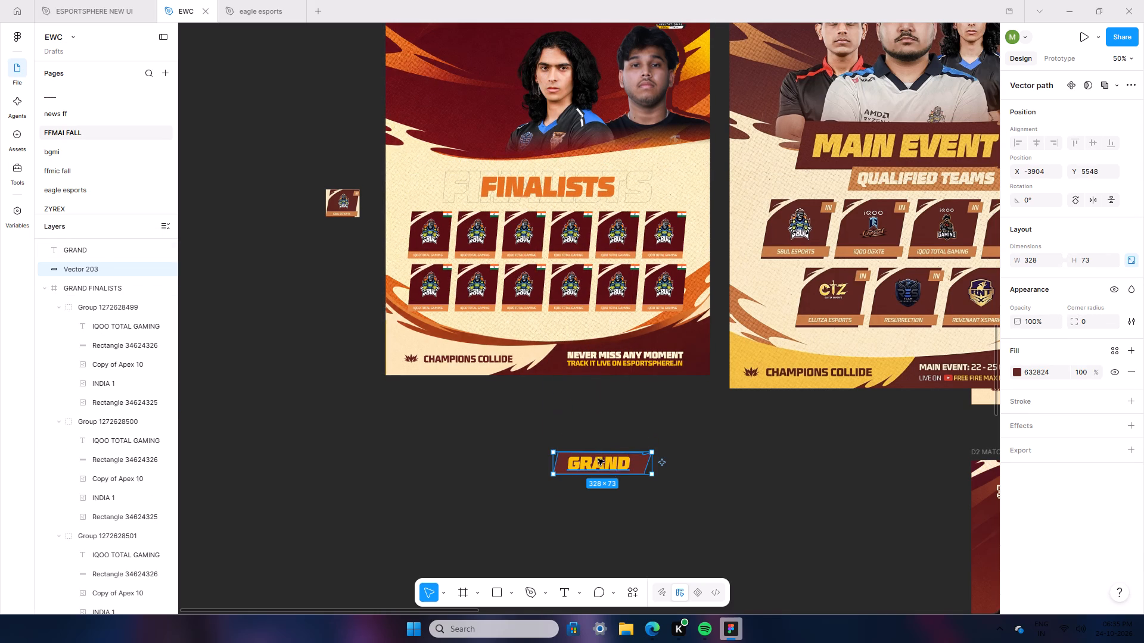
pyautogui.click(638, 506)
pyautogui.keyDown('ctrl'); pyautogui.scroll(12, 621, 528); pyautogui.keyUp('ctrl')
pyautogui.click(685, 330)
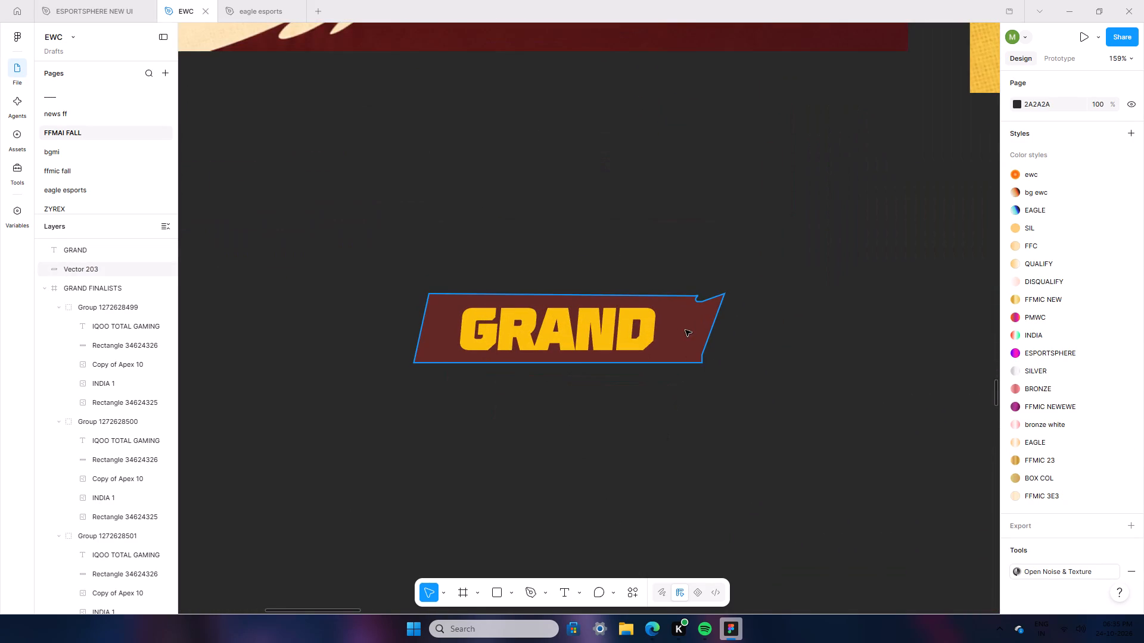
pyautogui.moveTo(676, 337); pyautogui.dragTo(667, 341)
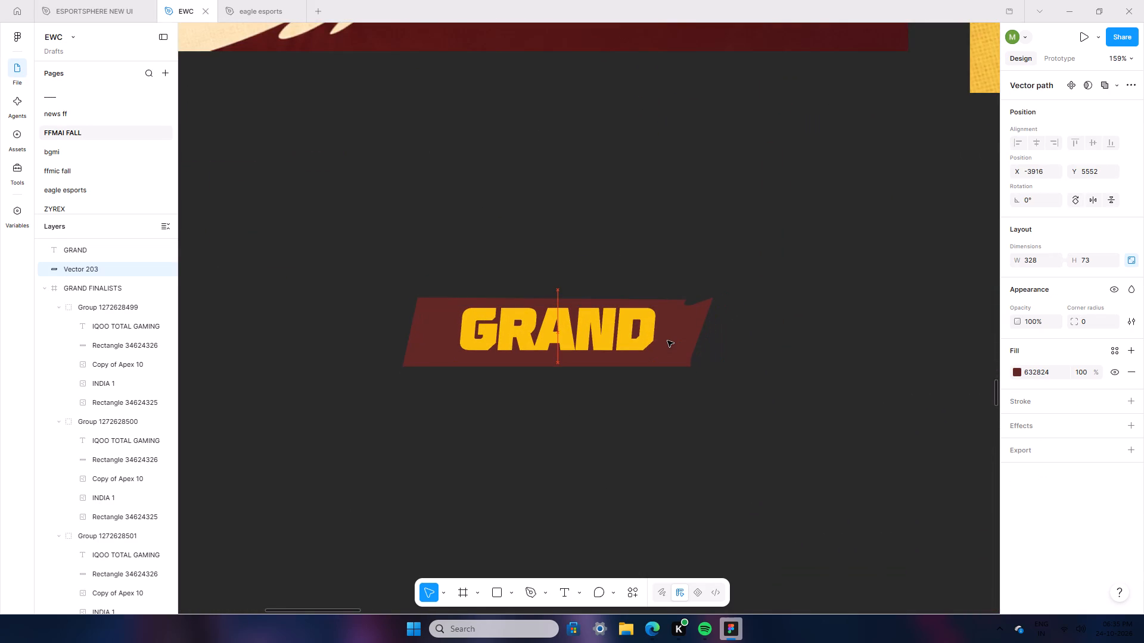
pyautogui.moveTo(667, 341); pyautogui.dragTo(664, 336)
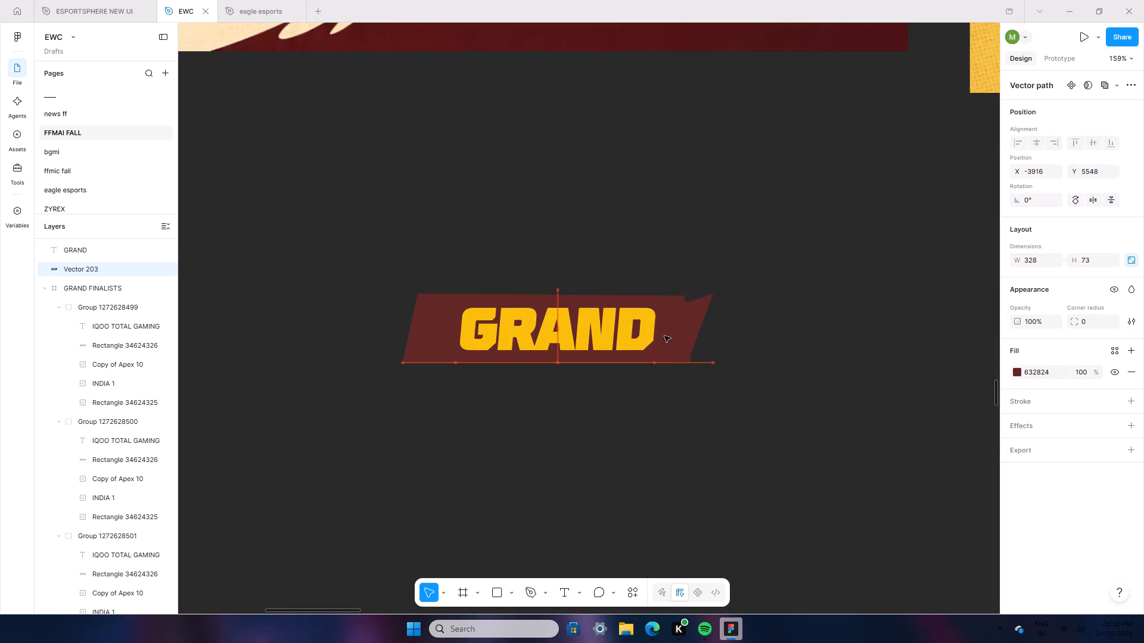
pyautogui.moveTo(664, 336); pyautogui.dragTo(667, 337)
pyautogui.click(704, 439)
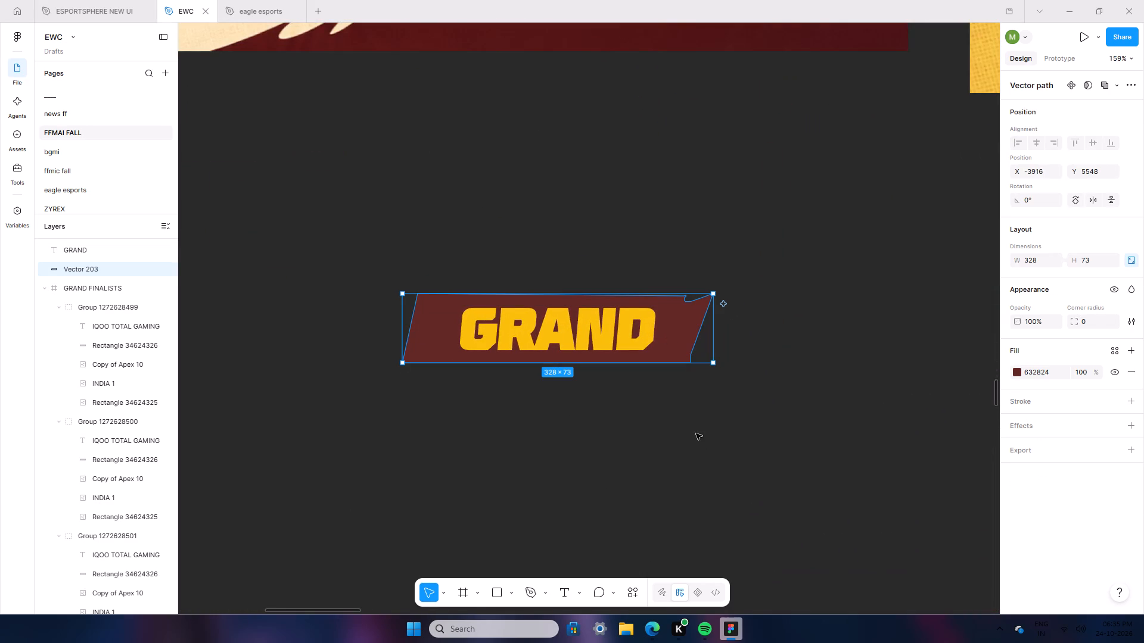
# Group the GRAND text with its banner shape.
pyautogui.moveTo(373, 236); pyautogui.dragTo(772, 399)
pyautogui.rightClick(638, 328)
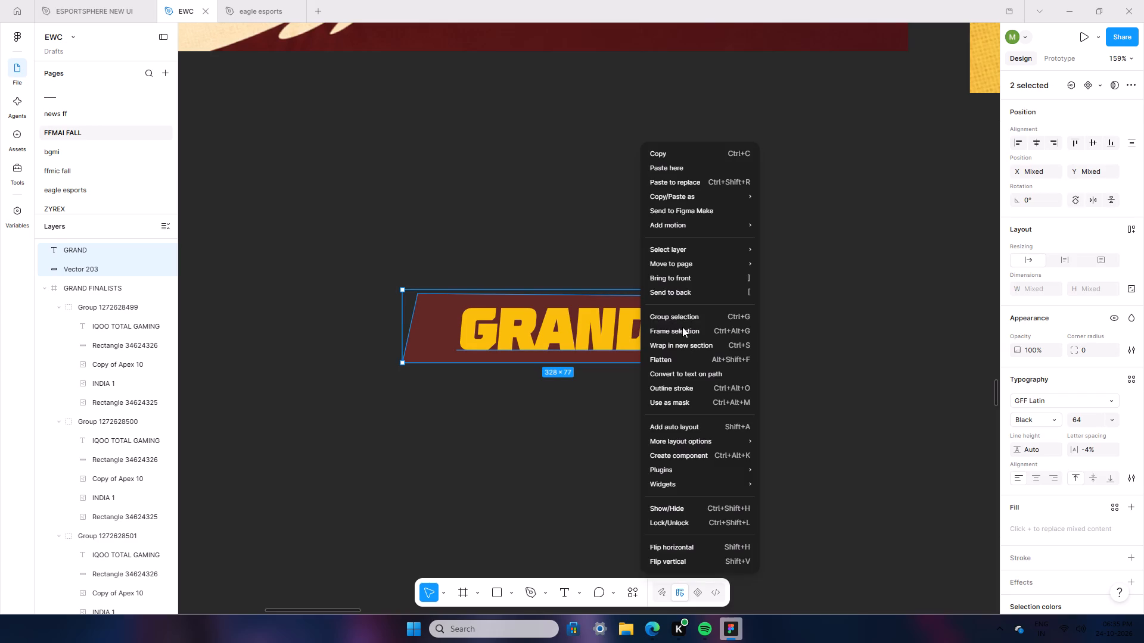
pyautogui.click(683, 320)
# Move the GRAND banner group back into the GRAND FINALISTS frame, above the FINALISTS title, at about X 460, Y 625.
pyautogui.keyDown('ctrl'); pyautogui.scroll(-9, 506, 501); pyautogui.keyUp('ctrl')
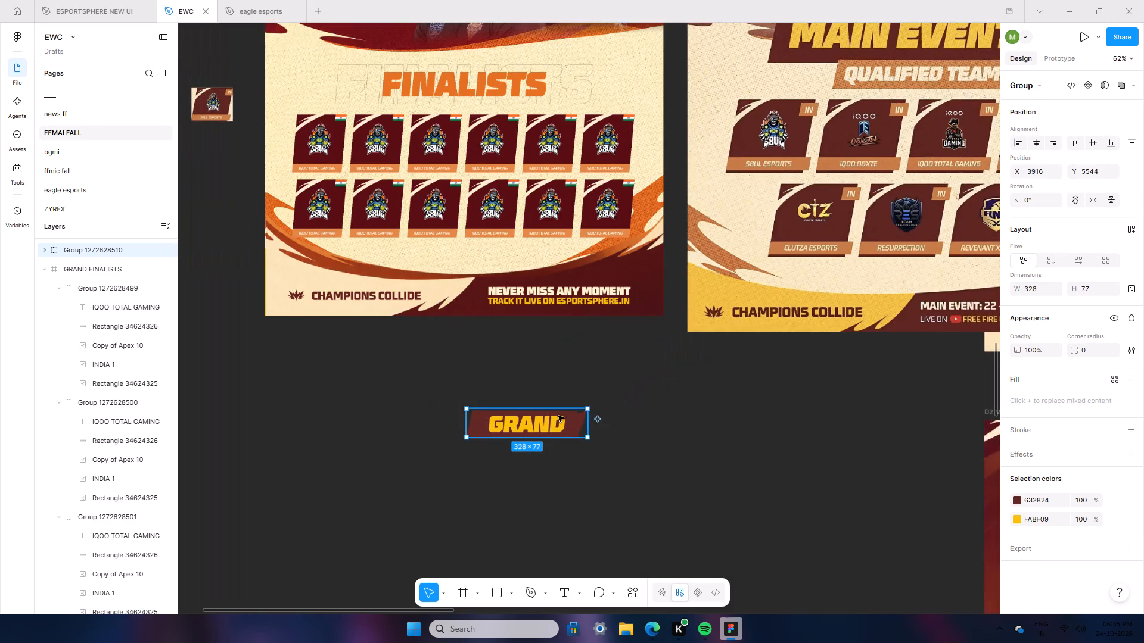
pyautogui.moveTo(558, 416); pyautogui.dragTo(515, 51)
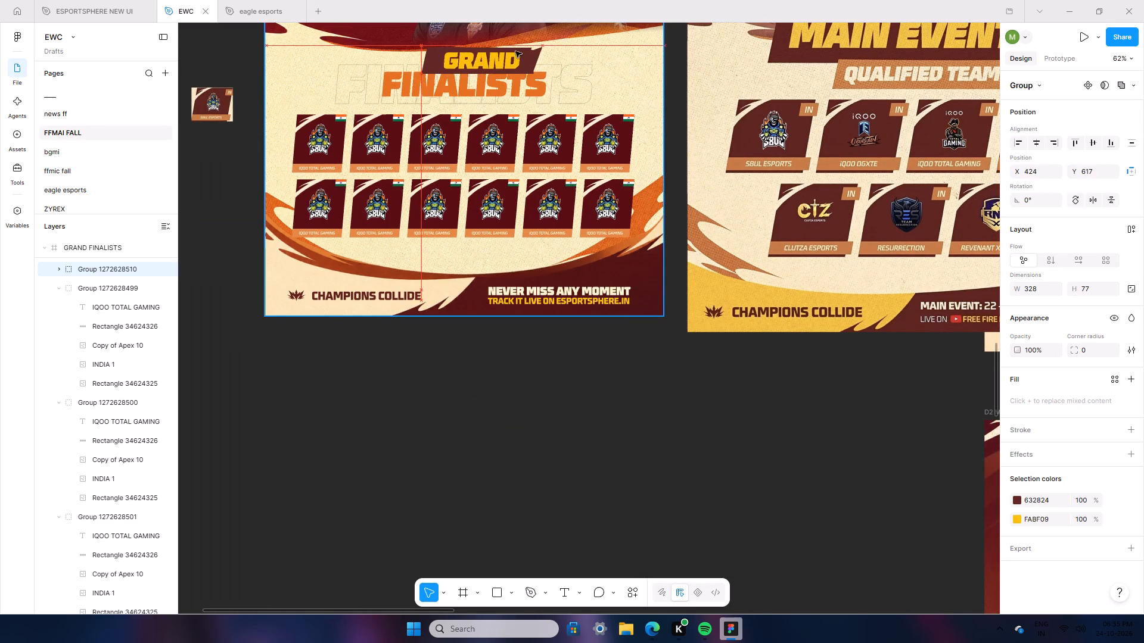
pyautogui.moveTo(515, 51); pyautogui.dragTo(526, 55)
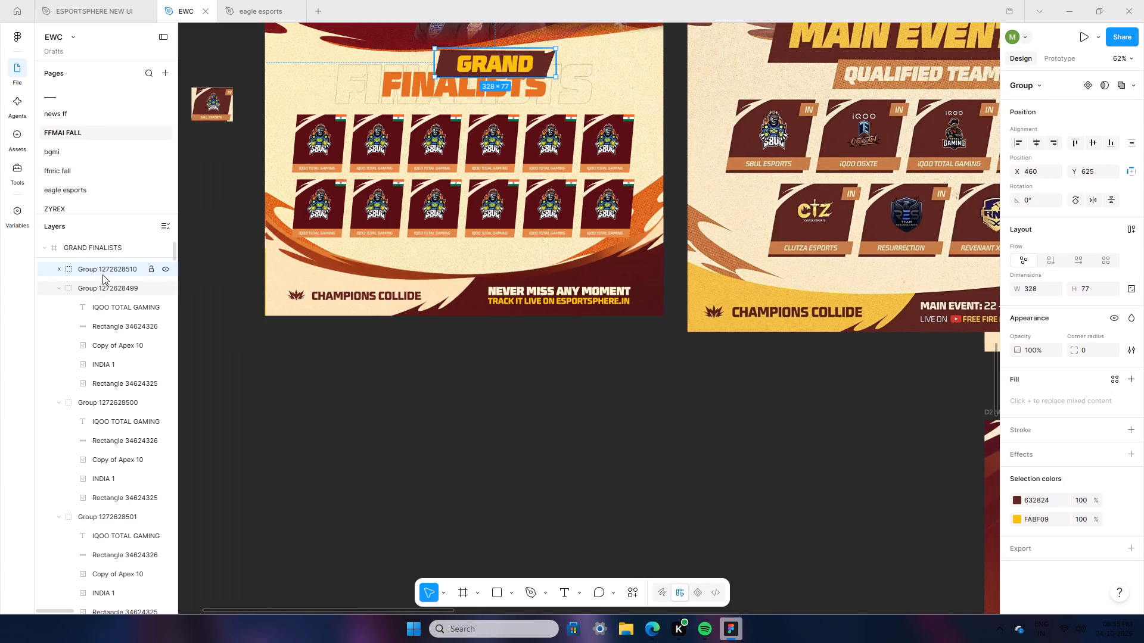
# Reorder the GRAND banner group in the layer stack so it lies between the two FINALISTS text layers.
pyautogui.moveTo(108, 264); pyautogui.dragTo(125, 568)
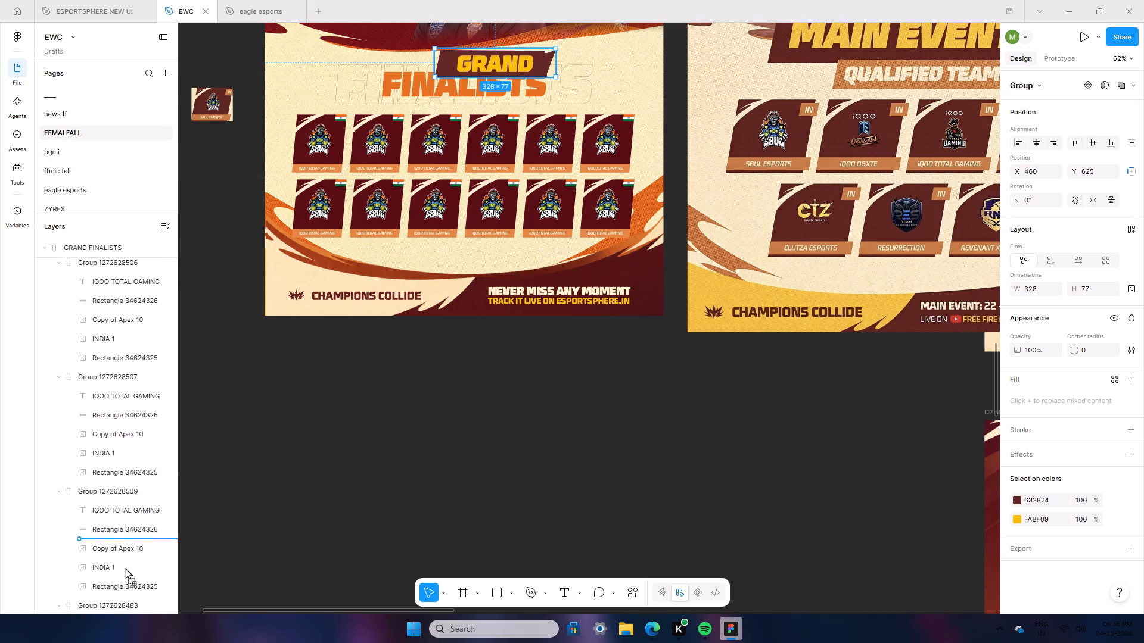
pyautogui.moveTo(125, 568); pyautogui.dragTo(107, 513)
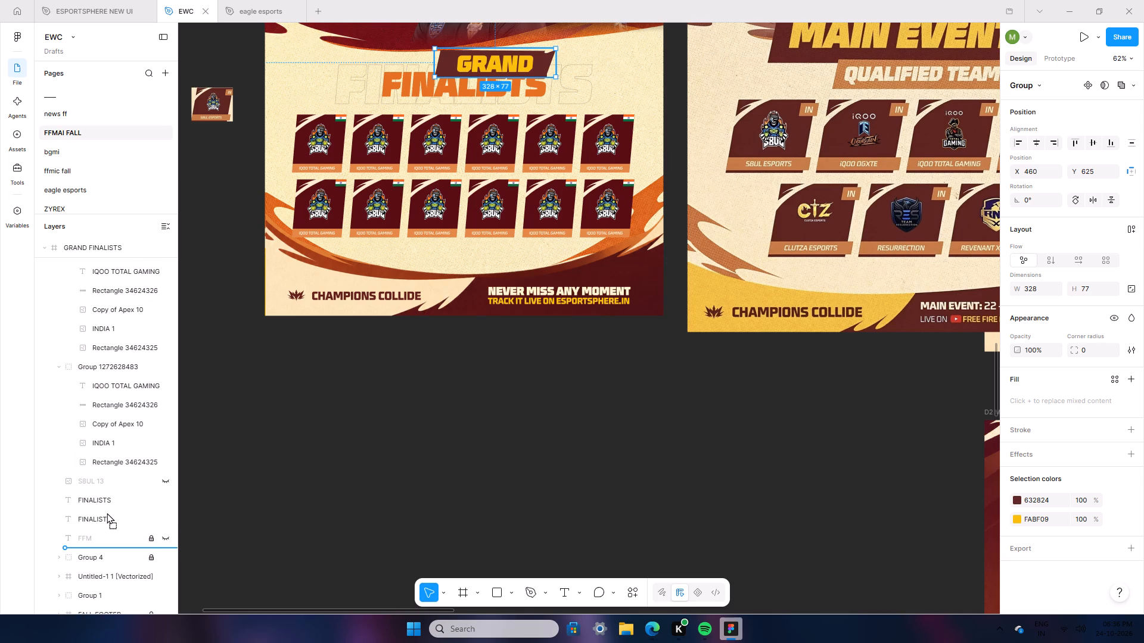
pyautogui.moveTo(107, 513); pyautogui.dragTo(106, 503)
# Shift the GRAND banner group left so it overlaps the upper-left part of the FINALISTS title.
pyautogui.scroll(6, 143, 484)
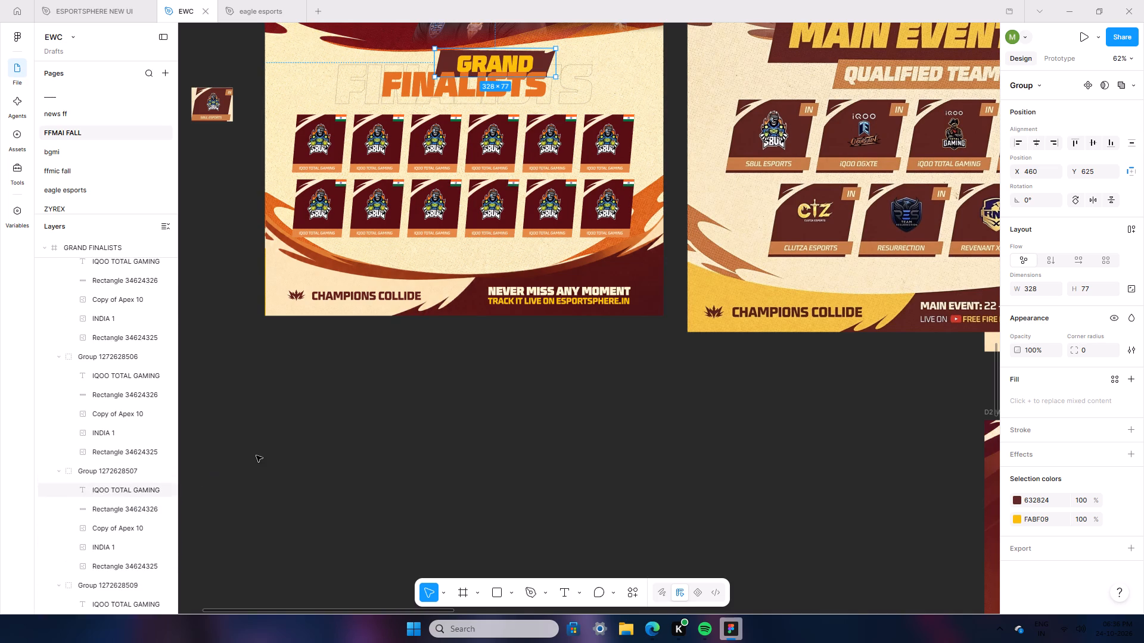
pyautogui.scroll(5, 256, 455)
pyautogui.scroll(4, 449, 399)
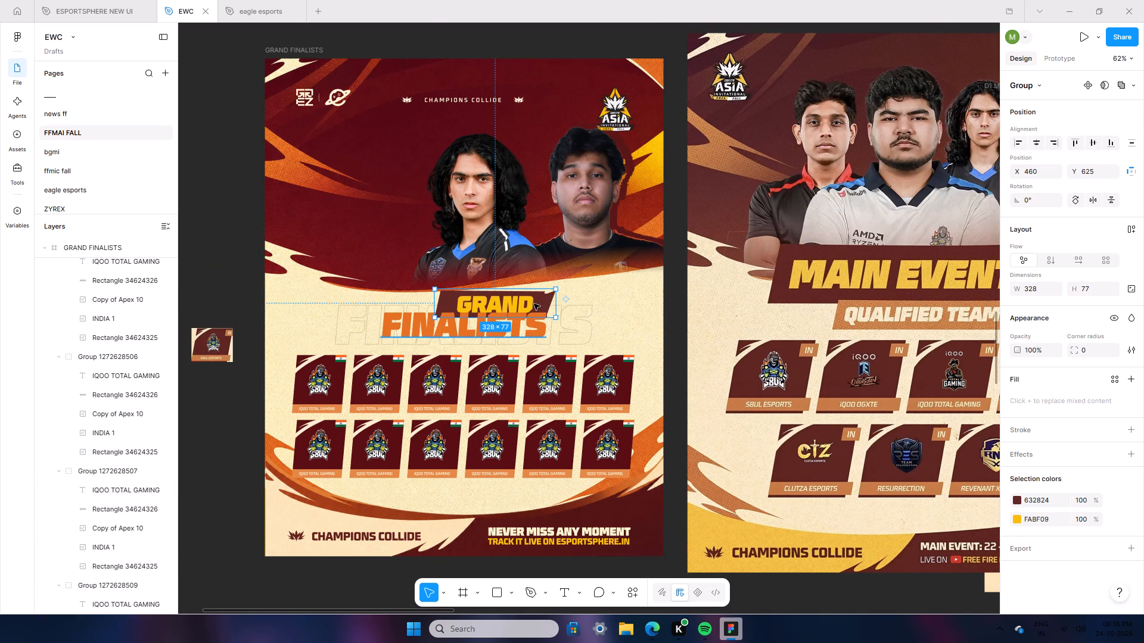
pyautogui.moveTo(534, 304); pyautogui.dragTo(474, 299)
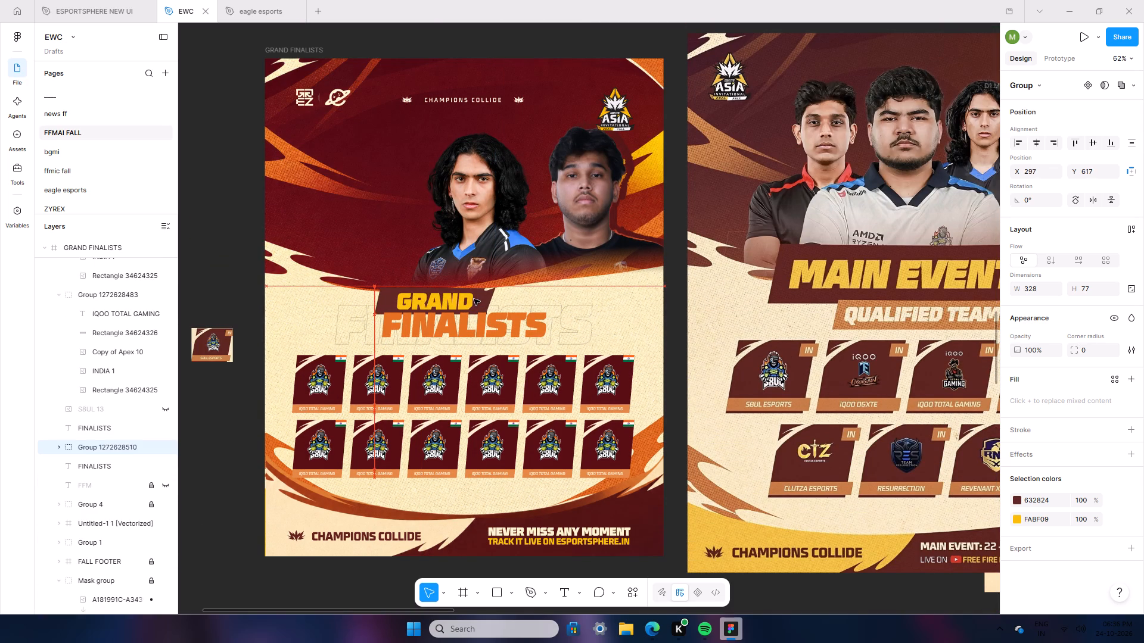
pyautogui.moveTo(474, 299); pyautogui.dragTo(450, 299)
pyautogui.click(226, 419)
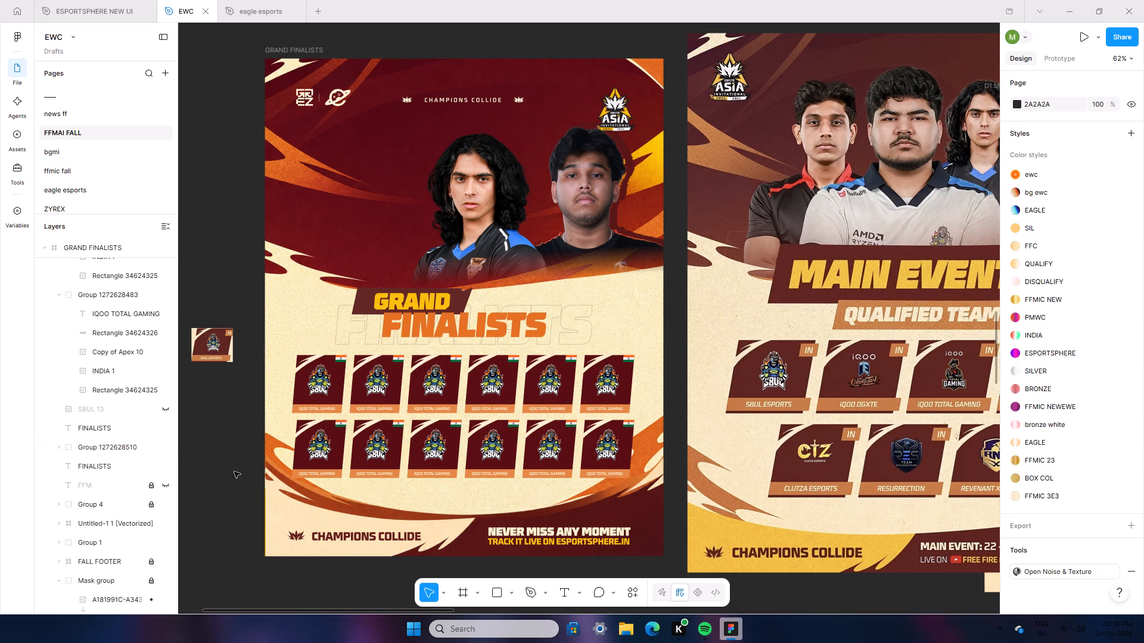
# Trace the four corners of the GRAND banner with the Pen tool as a closed outline about 322.5 × 66.
pyautogui.keyDown('ctrl'); pyautogui.scroll(4, 236, 472); pyautogui.keyUp('ctrl')
pyautogui.keyDown('ctrl'); pyautogui.scroll(-4, 576, 294); pyautogui.keyUp('ctrl')
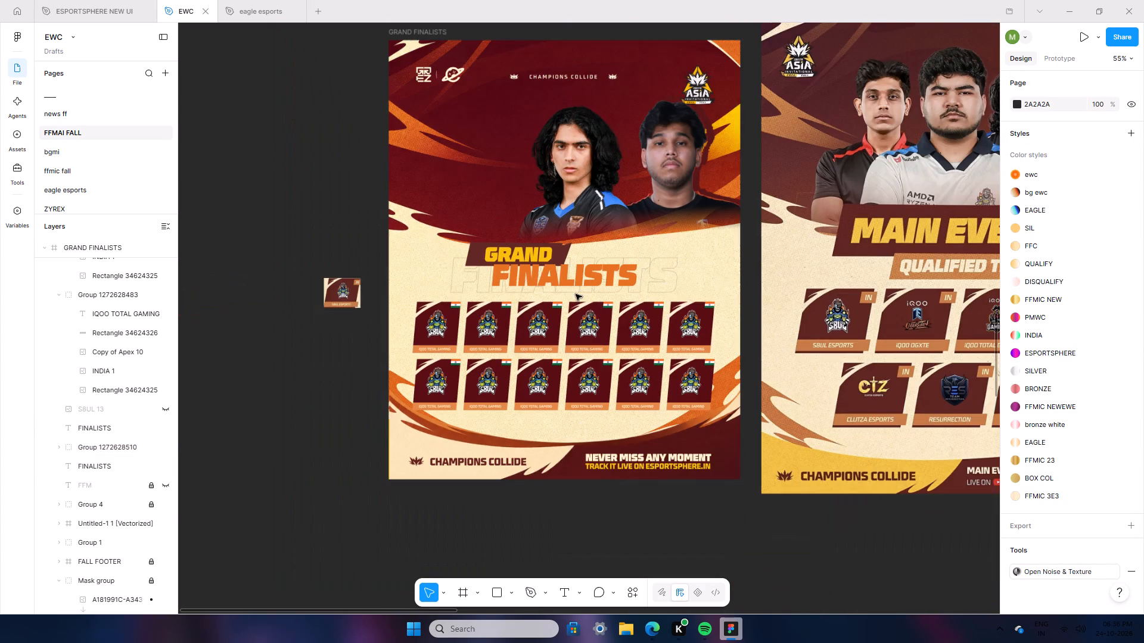
pyautogui.click(527, 595)
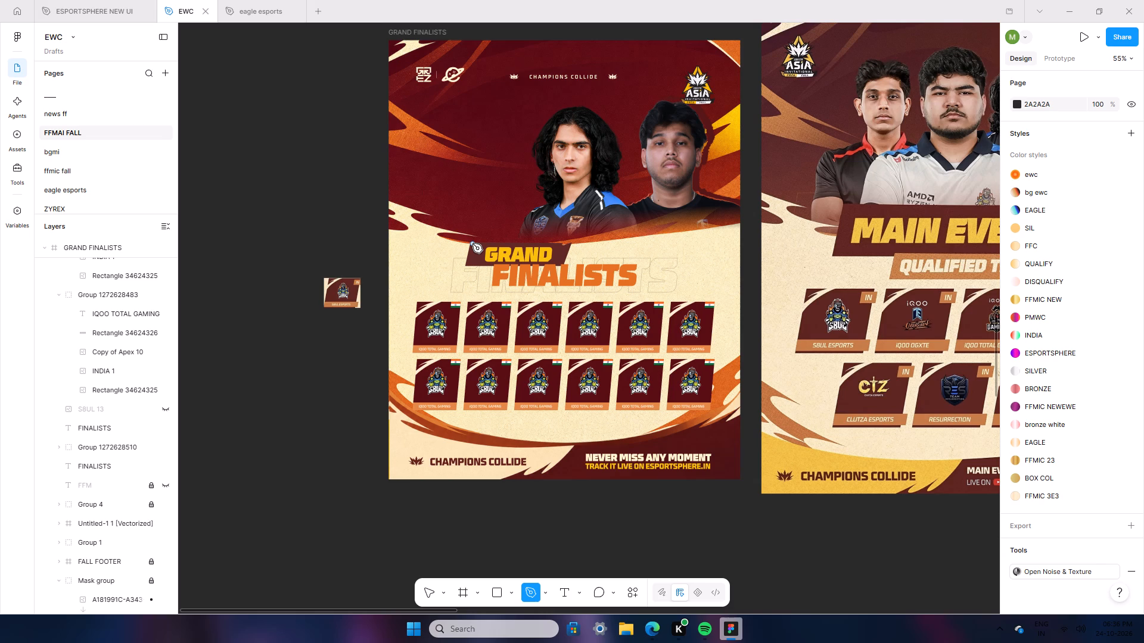
pyautogui.click(471, 244)
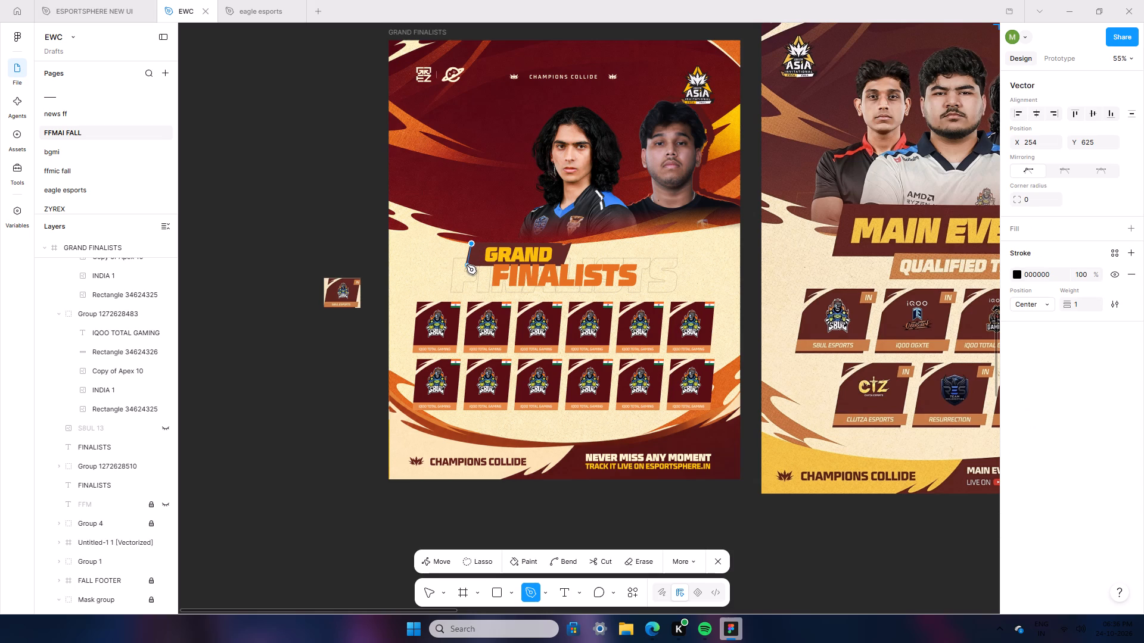
pyautogui.click(467, 265)
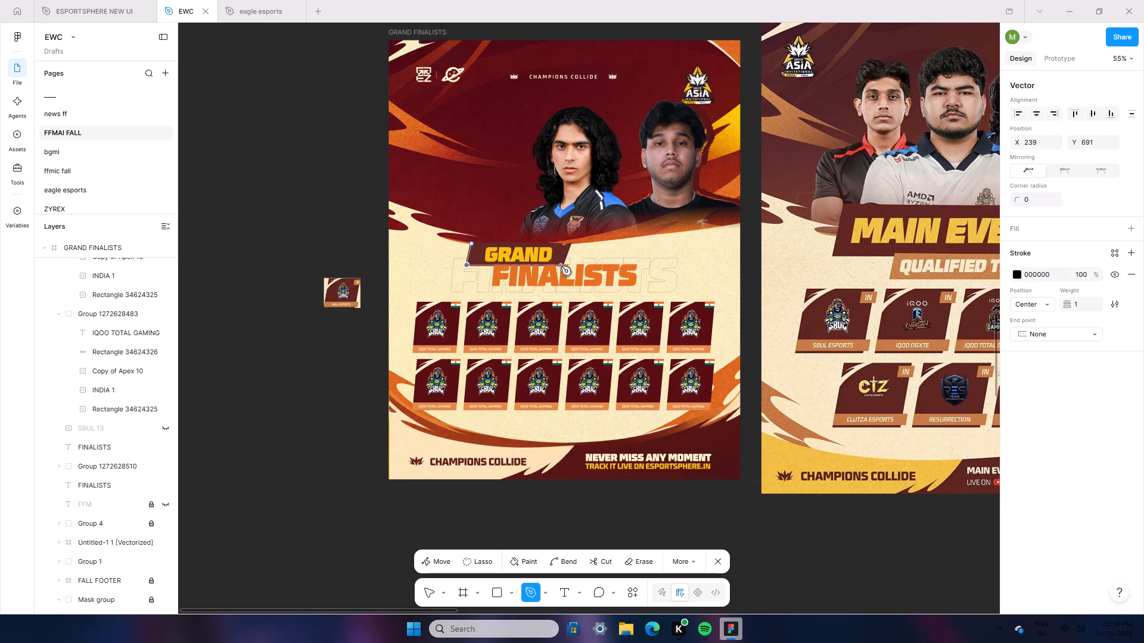
pyautogui.click(564, 266)
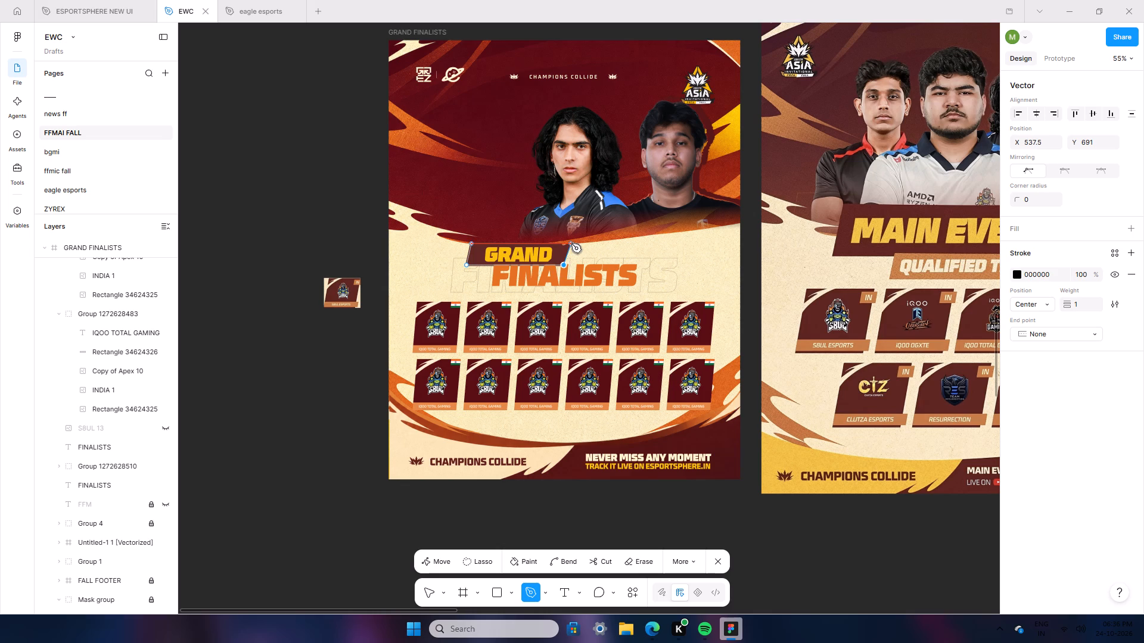
pyautogui.click(571, 244)
pyautogui.click(471, 243)
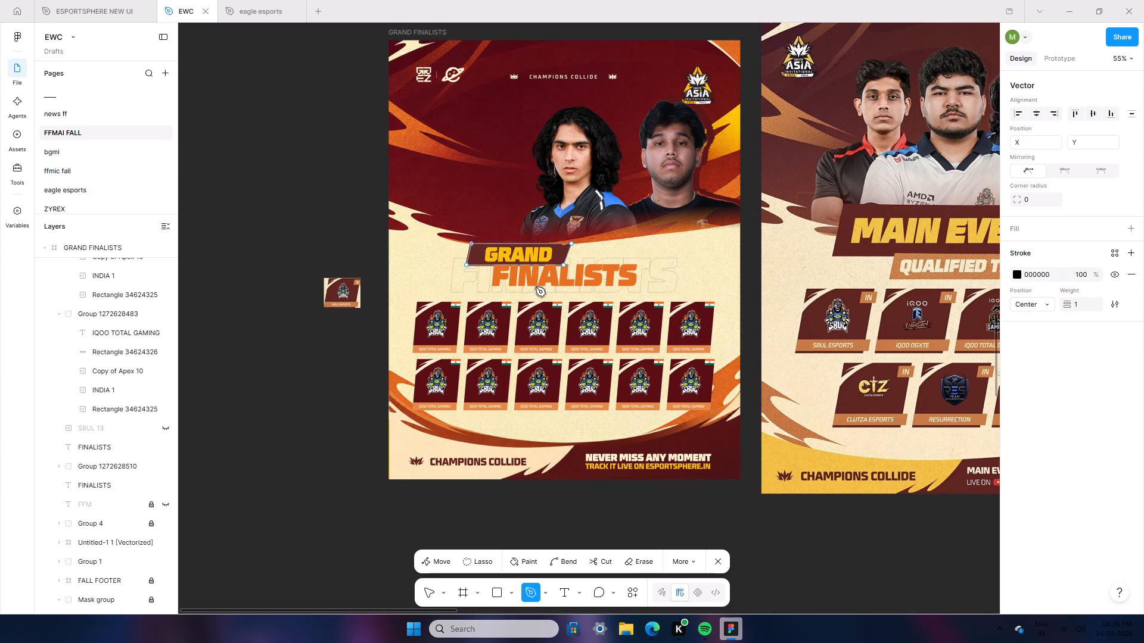
pyautogui.click(714, 560)
# Move the new traced outline over the lower part of the FINALISTS title, at about X 341, Y 723, and remove its stroke.
pyautogui.moveTo(548, 258); pyautogui.dragTo(582, 290)
pyautogui.click(1134, 398)
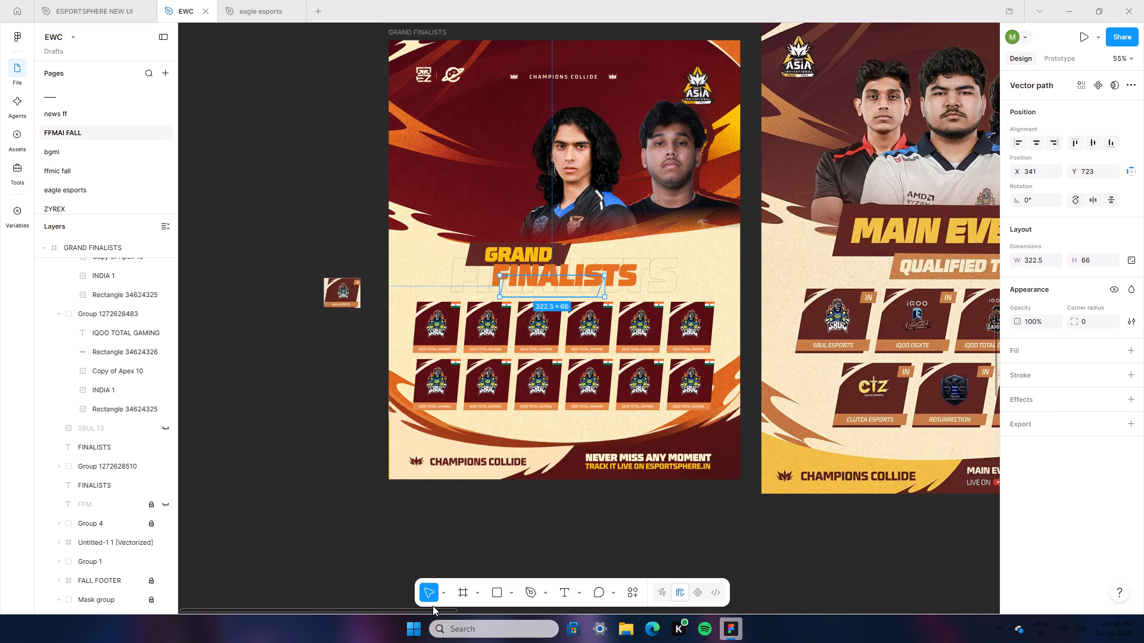
pyautogui.moveTo(431, 609); pyautogui.dragTo(476, 622)
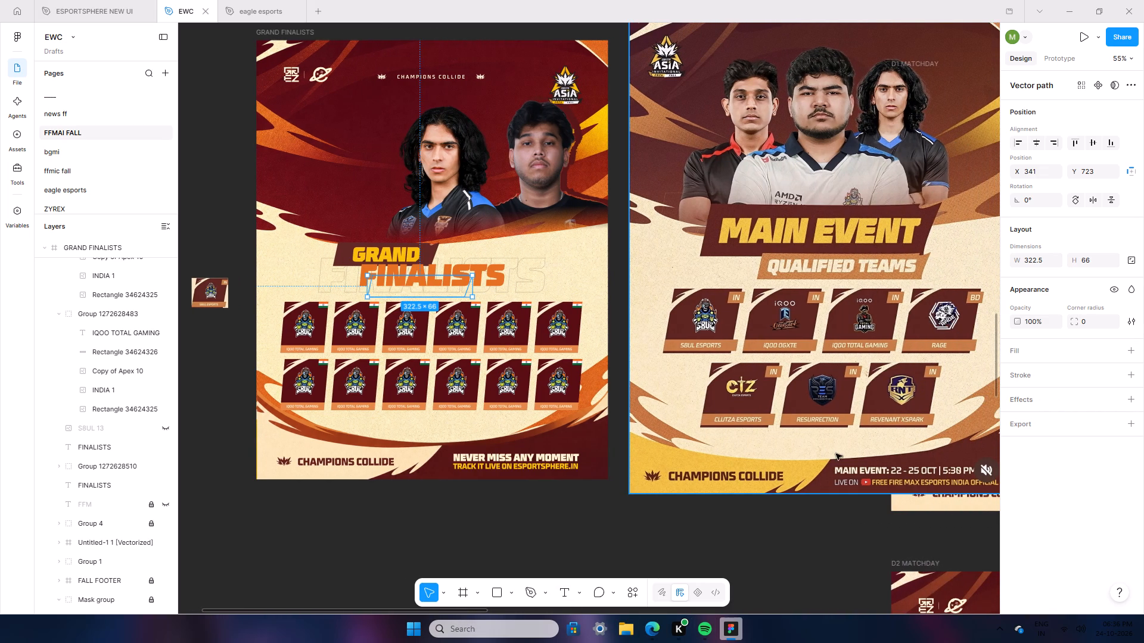
# Undo the stroke removal and the move of the traced banner outline.
pyautogui.hotkey('ctrl', 'z')
pyautogui.hotkey('ctrl', 'z')
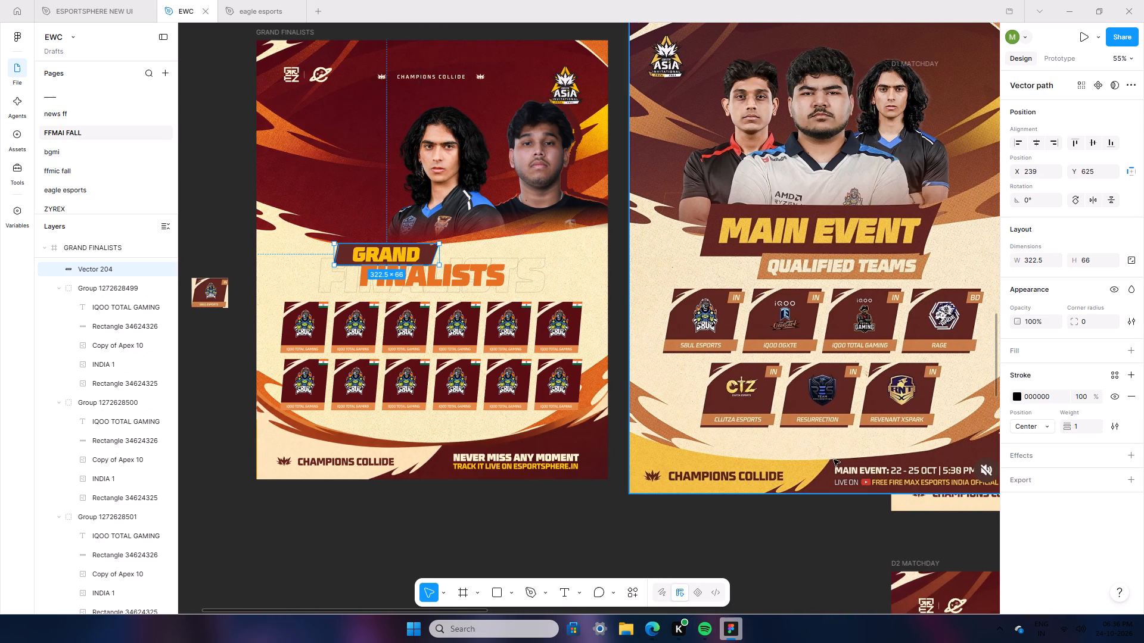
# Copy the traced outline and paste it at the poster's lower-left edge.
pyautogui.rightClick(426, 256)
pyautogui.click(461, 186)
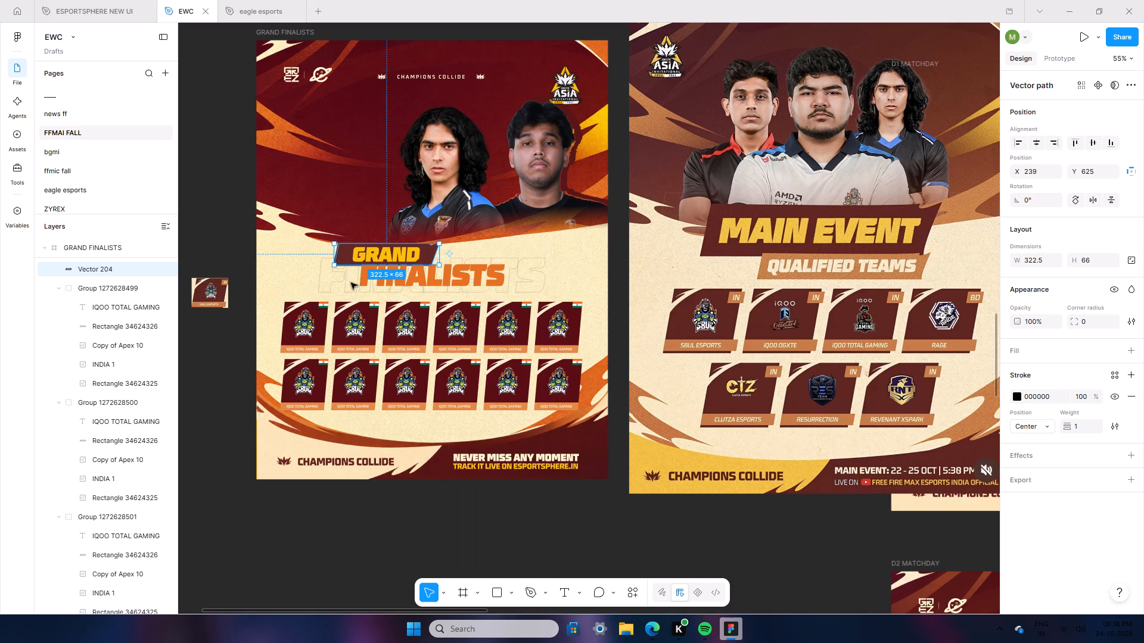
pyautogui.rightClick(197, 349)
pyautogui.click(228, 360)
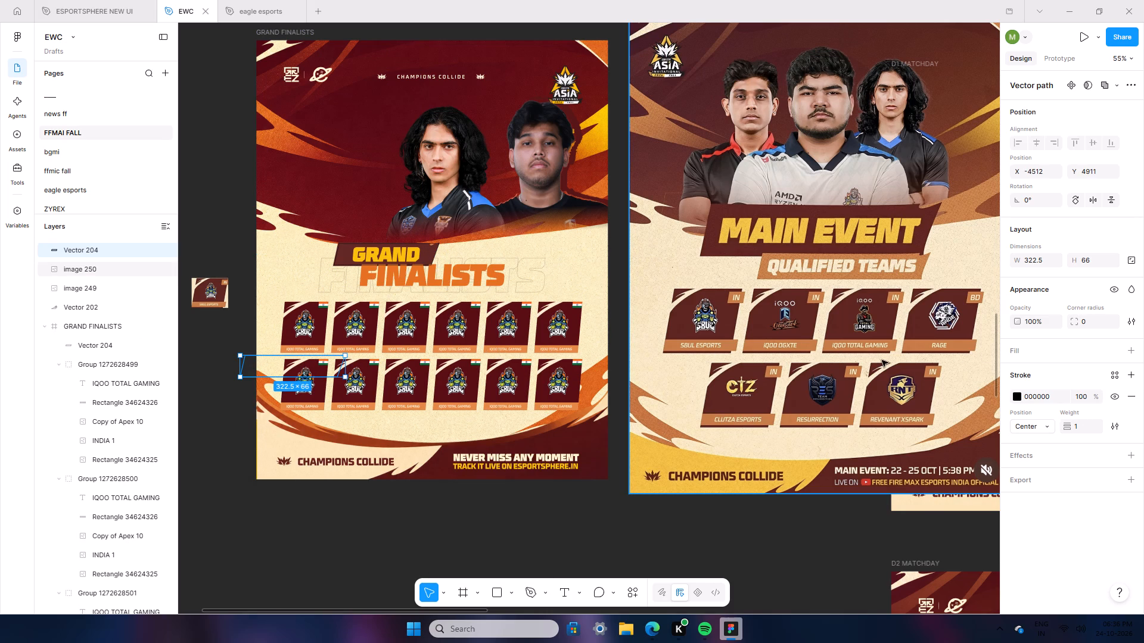
# Undo the pasted copy and the whole Pen tracing around the GRAND banner, then clear the selection.
pyautogui.hotkey('ctrl', 'z')
pyautogui.hotkey('ctrl', 'z')
pyautogui.hotkey('ctrl', 'z')
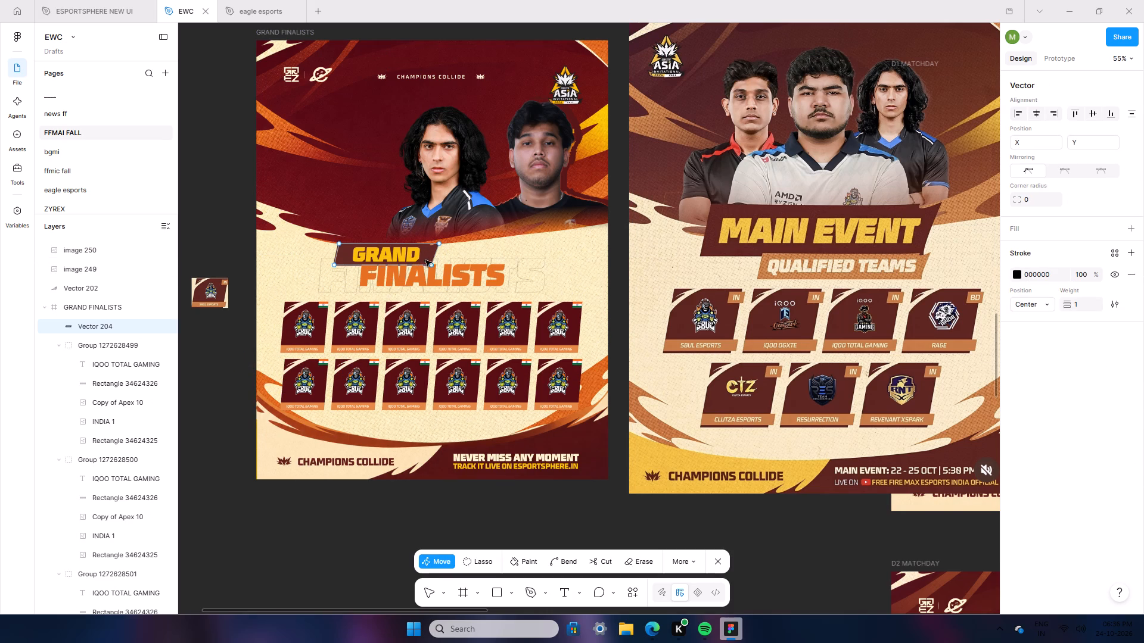
pyautogui.hotkey('ctrl', 'z')
pyautogui.hotkey('ctrl', 'z')
pyautogui.hotkey('ctrl', 'z')
pyautogui.hotkey('ctrl', 'z')
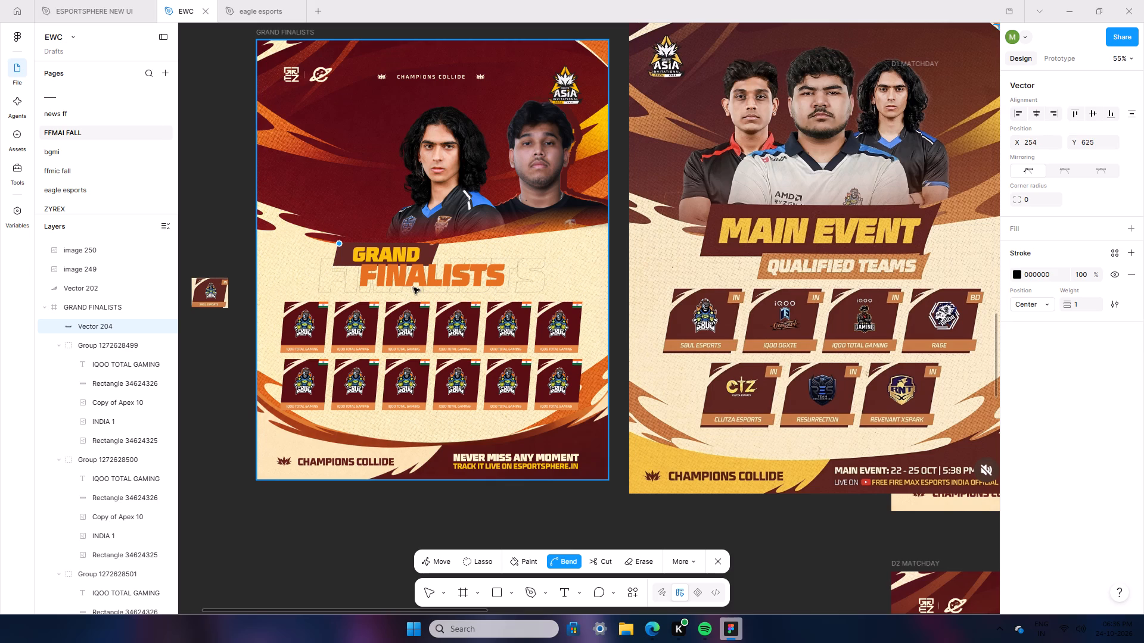
pyautogui.hotkey('ctrl', 'z')
pyautogui.click(317, 555)
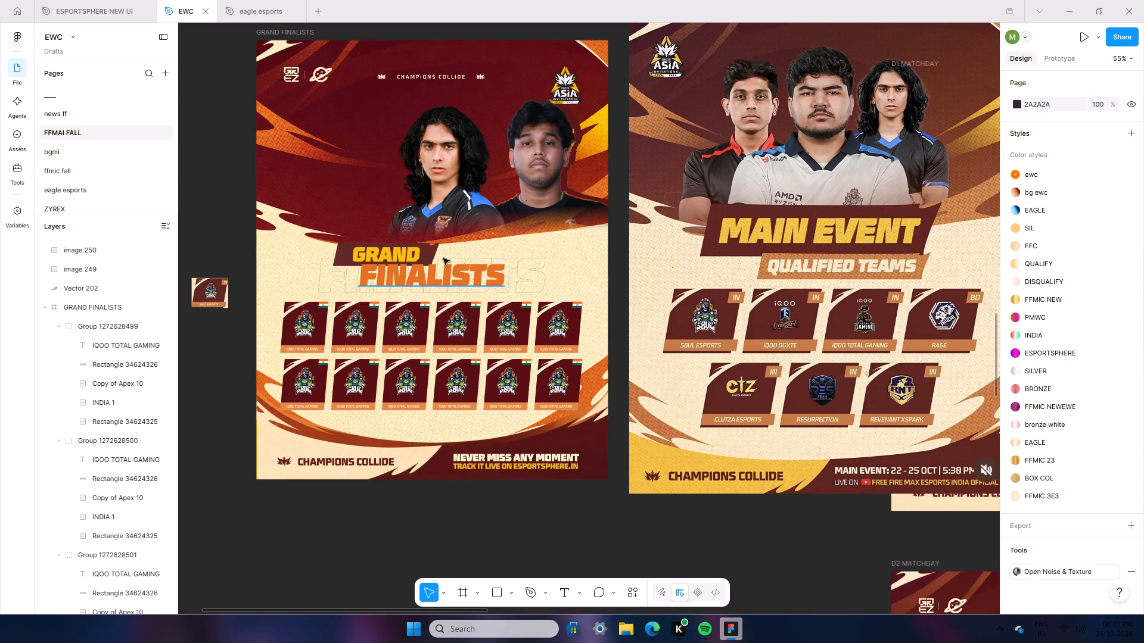
# Copy the dark red shape from the GRAND banner group, paste it beside the poster, and move the copy over the FINALISTS title.
pyautogui.doubleClick(430, 250)
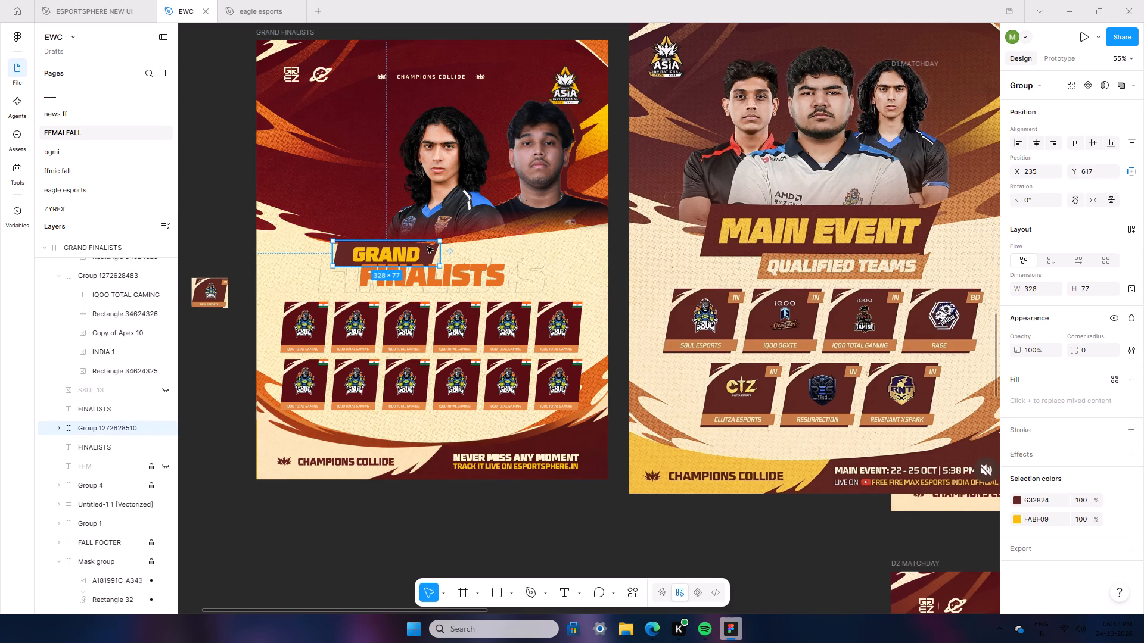
pyautogui.doubleClick(427, 247)
pyautogui.rightClick(427, 247)
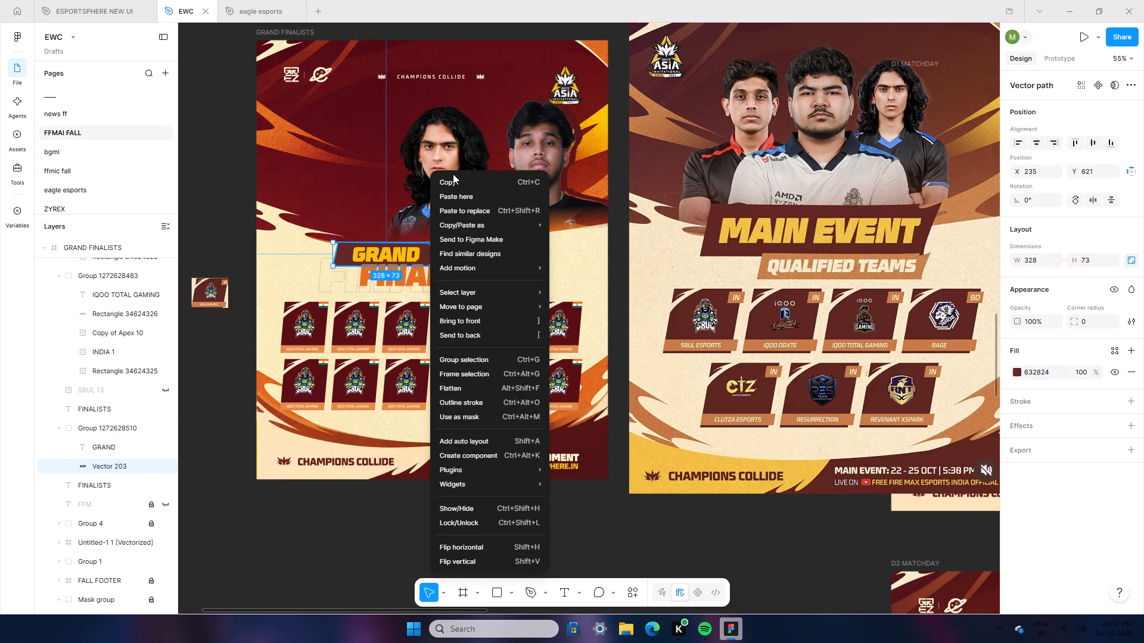
pyautogui.click(453, 174)
pyautogui.rightClick(433, 254)
pyautogui.click(452, 185)
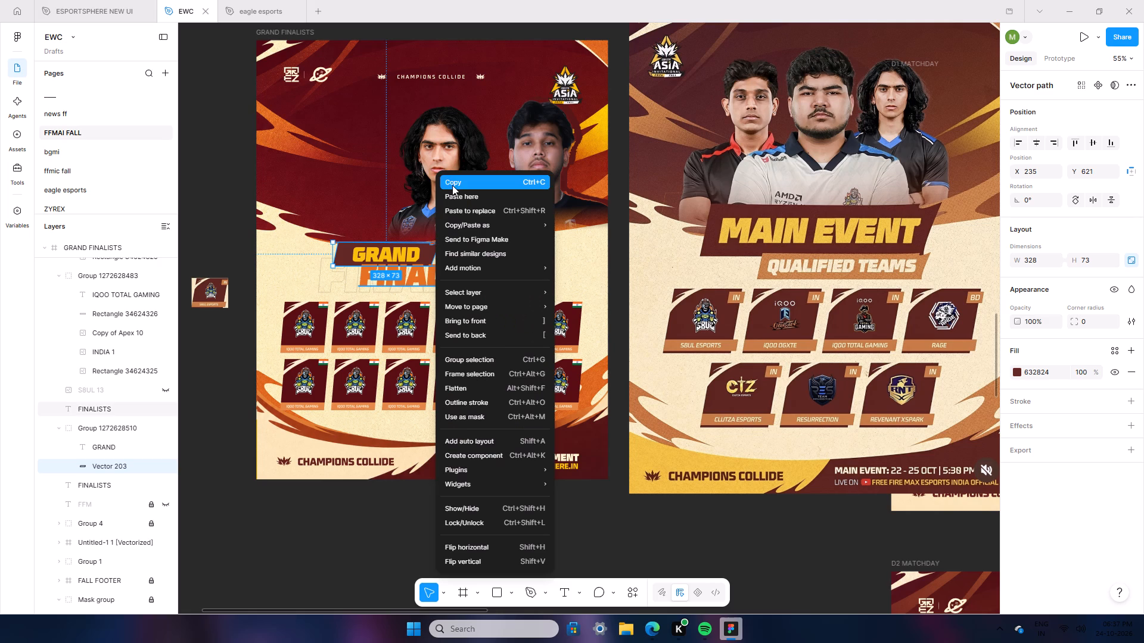
pyautogui.rightClick(231, 374)
pyautogui.click(253, 381)
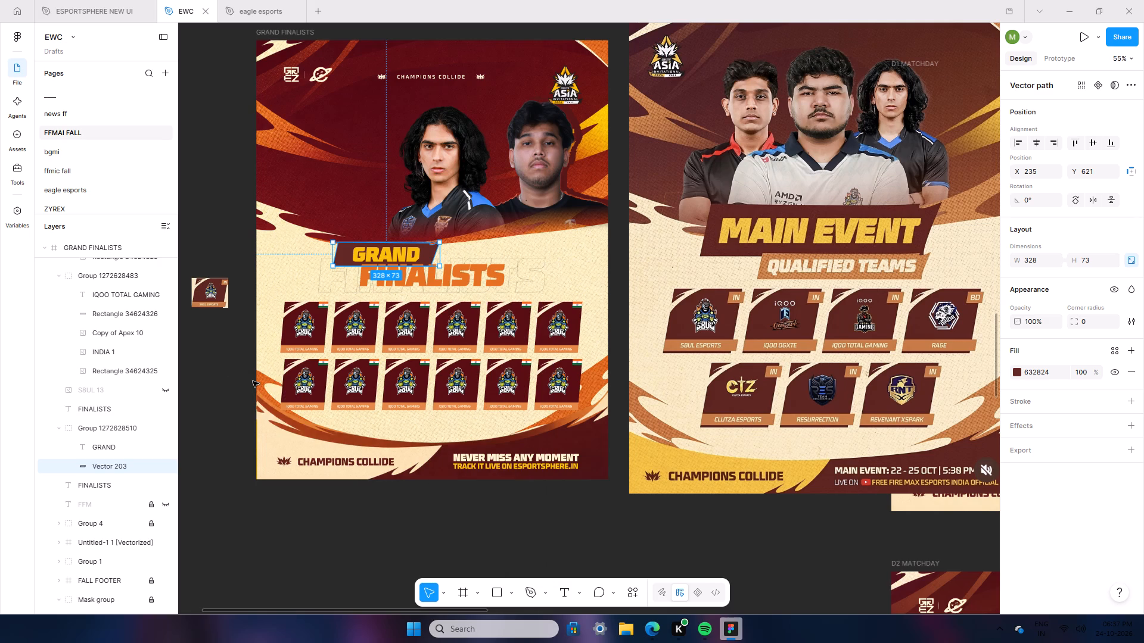
pyautogui.moveTo(279, 382); pyautogui.dragTo(399, 270)
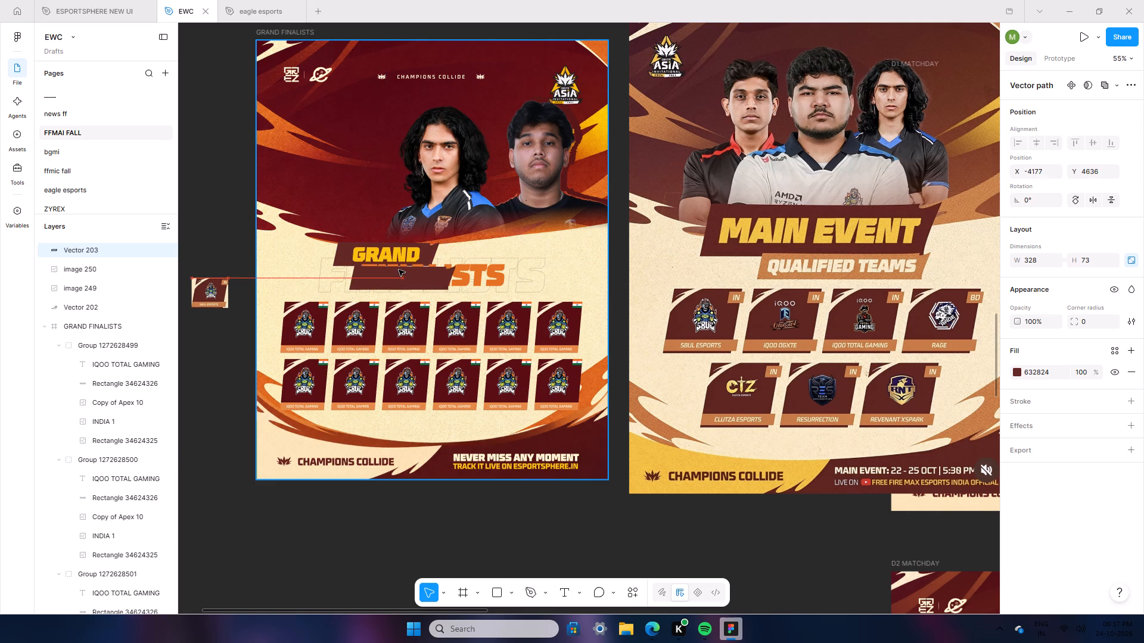
pyautogui.moveTo(399, 270); pyautogui.dragTo(400, 269)
# Reorder the copied shape in the layer stack so it lies inside the poster, directly beneath the upper FINALISTS text.
pyautogui.moveTo(130, 252); pyautogui.dragTo(102, 514)
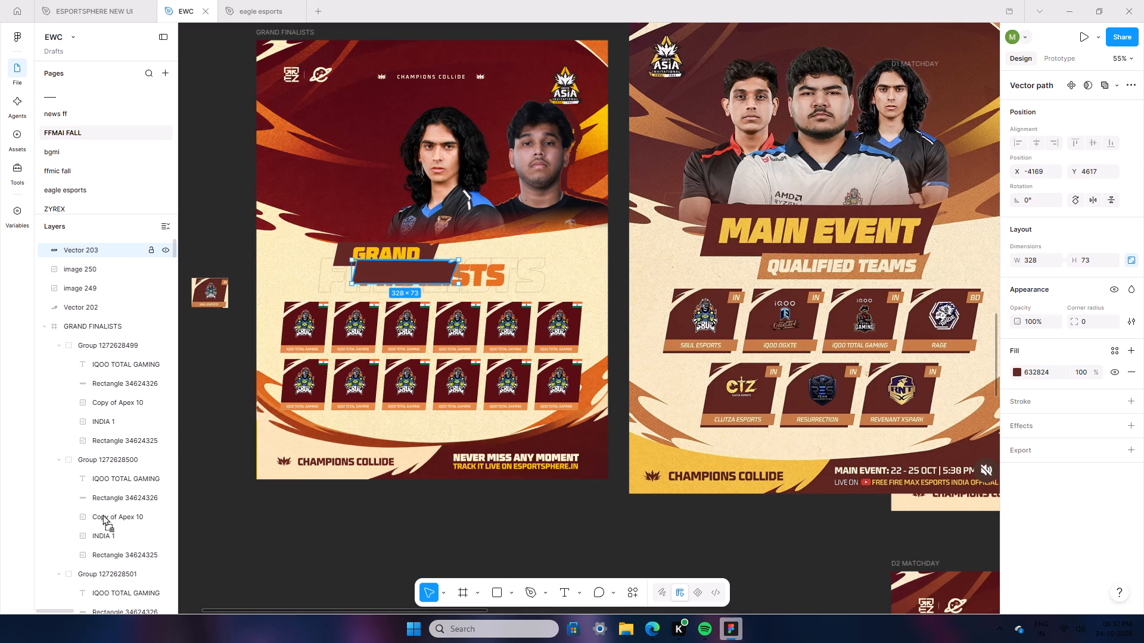
pyautogui.moveTo(102, 514); pyautogui.dragTo(110, 573)
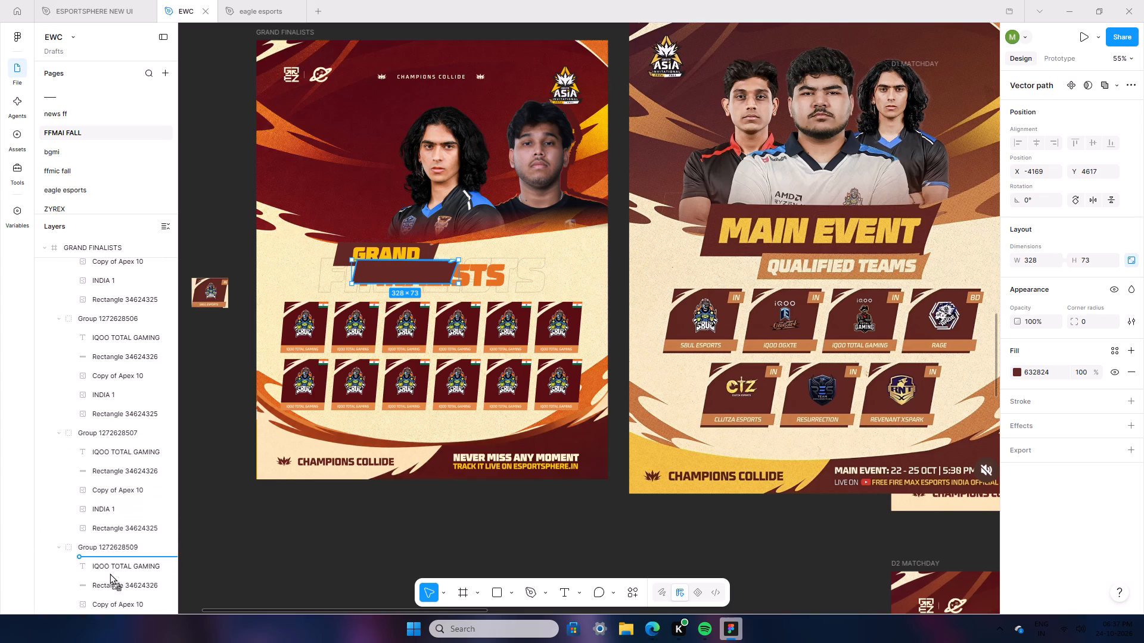
pyautogui.moveTo(110, 573); pyautogui.dragTo(106, 563)
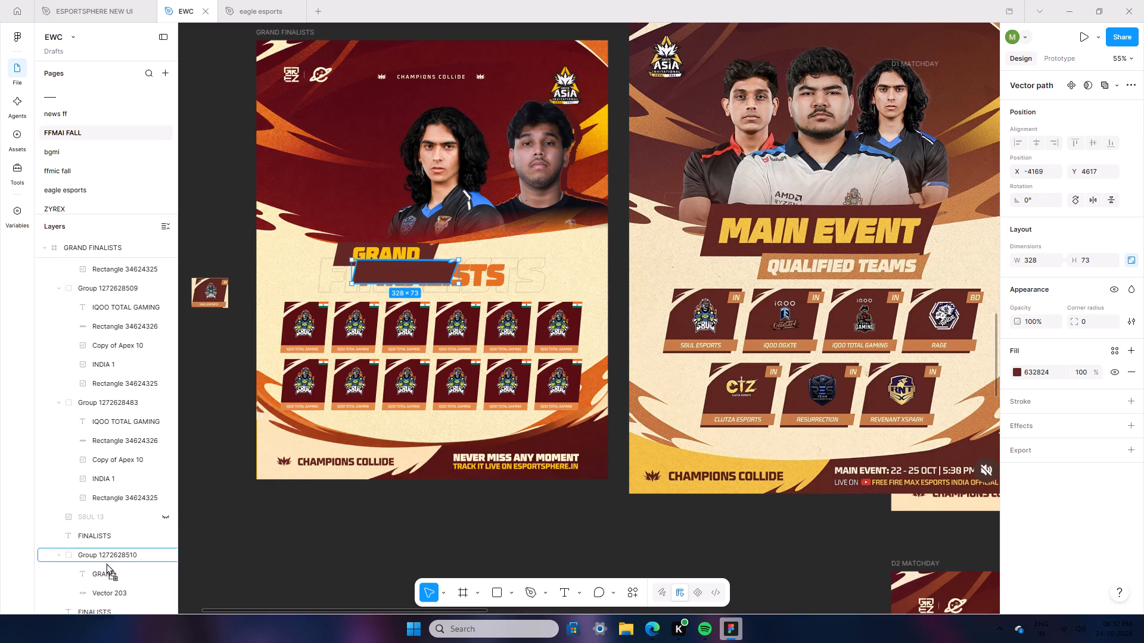
pyautogui.moveTo(106, 563); pyautogui.dragTo(96, 514)
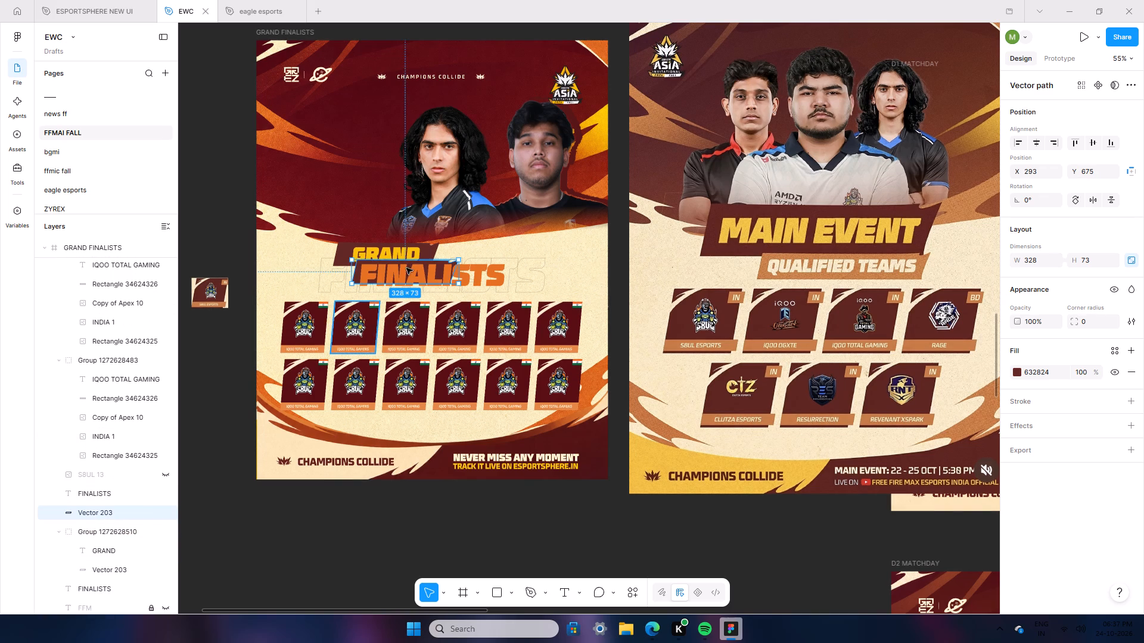
# Unlock the copied shape's aspect ratio and stretch it to about 531 × 99 so it backs the whole FINALISTS title.
pyautogui.click(1128, 258)
pyautogui.moveTo(459, 277); pyautogui.dragTo(493, 284)
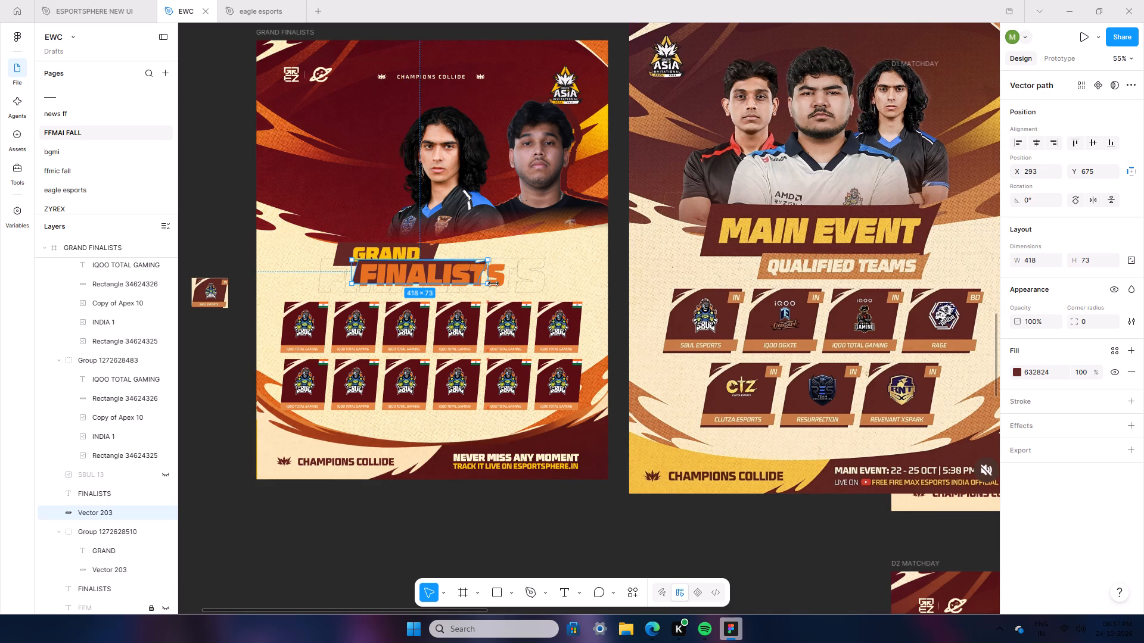
pyautogui.moveTo(493, 284); pyautogui.dragTo(526, 285)
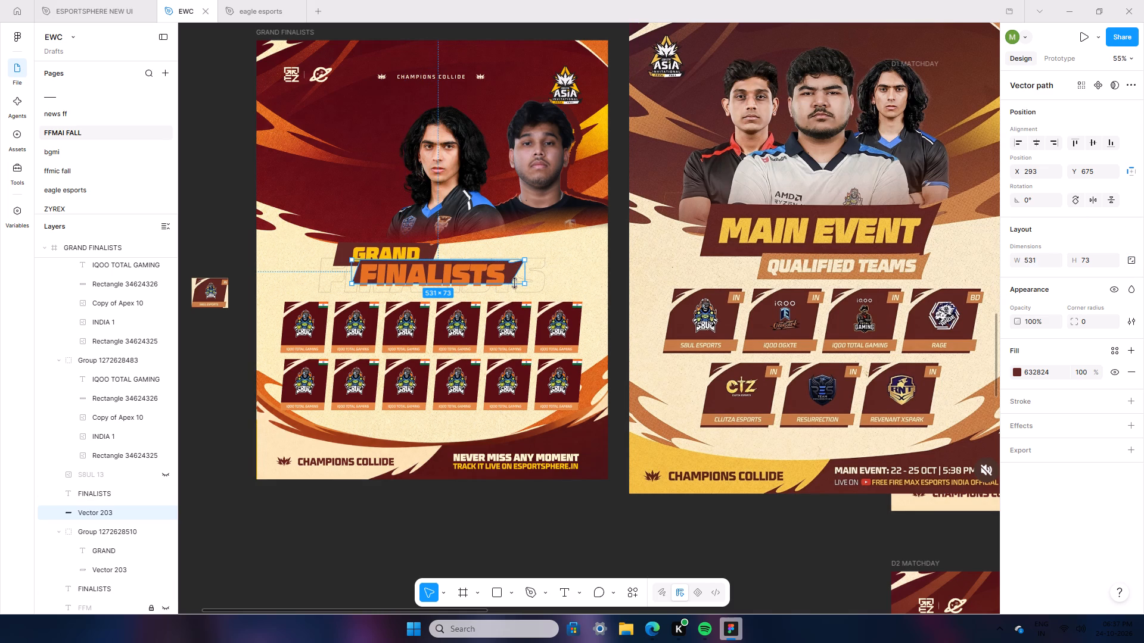
pyautogui.moveTo(514, 283); pyautogui.dragTo(514, 290)
pyautogui.click(510, 280)
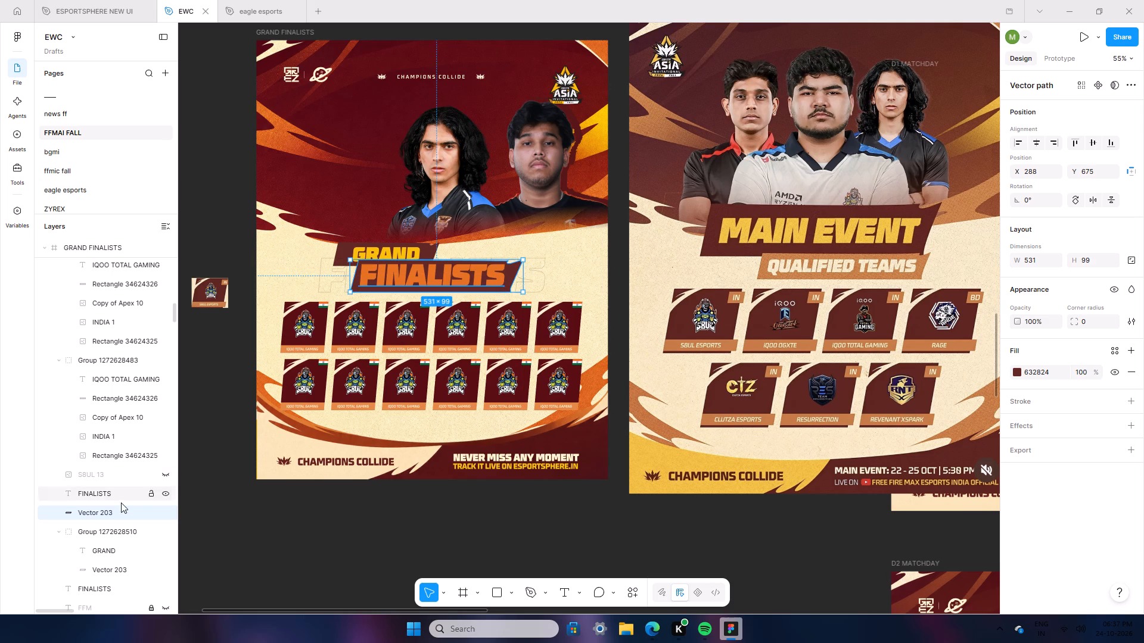
# Reorder the FINALISTS backing shape between the GRAND group and the lower FINALISTS text, and shift it left to about X 279.
pyautogui.moveTo(114, 511); pyautogui.dragTo(101, 533)
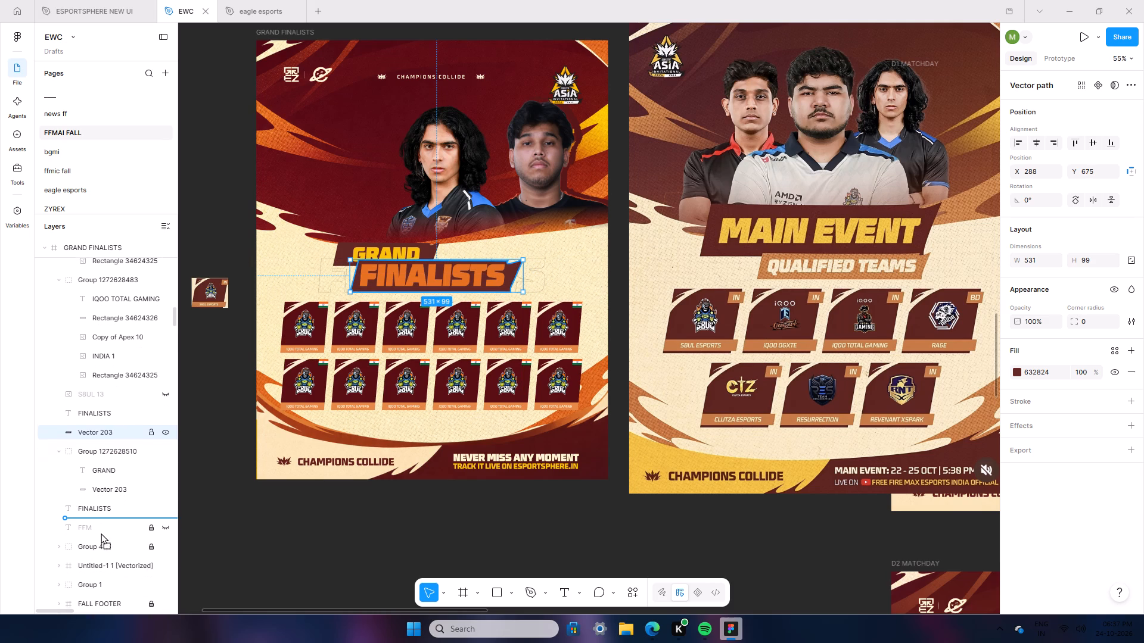
pyautogui.moveTo(101, 533); pyautogui.dragTo(97, 507)
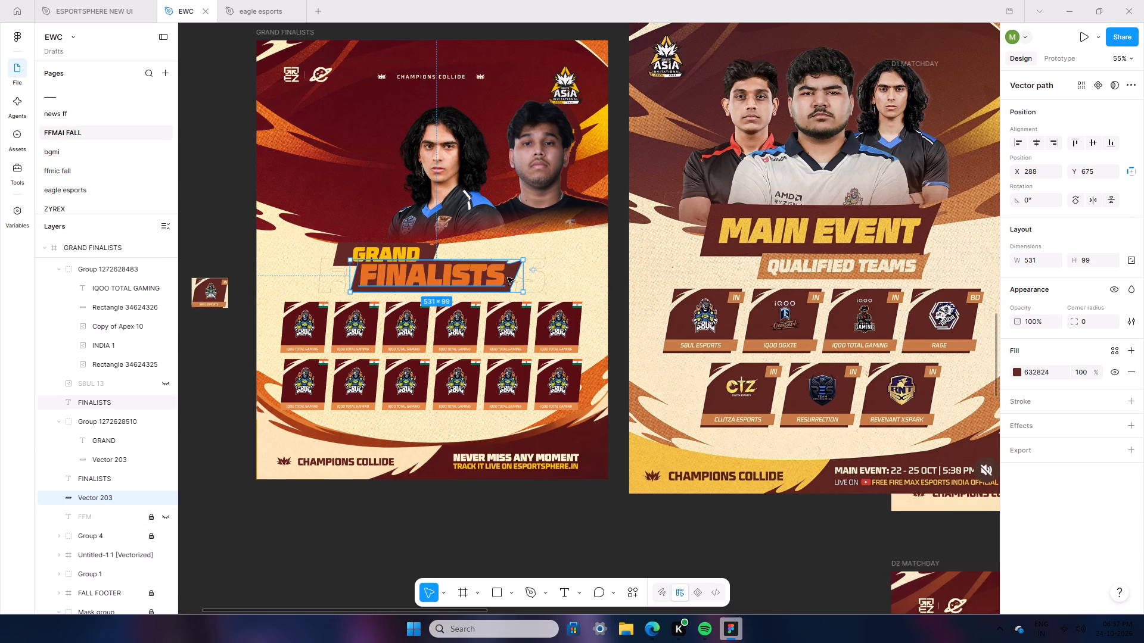
pyautogui.click(511, 278)
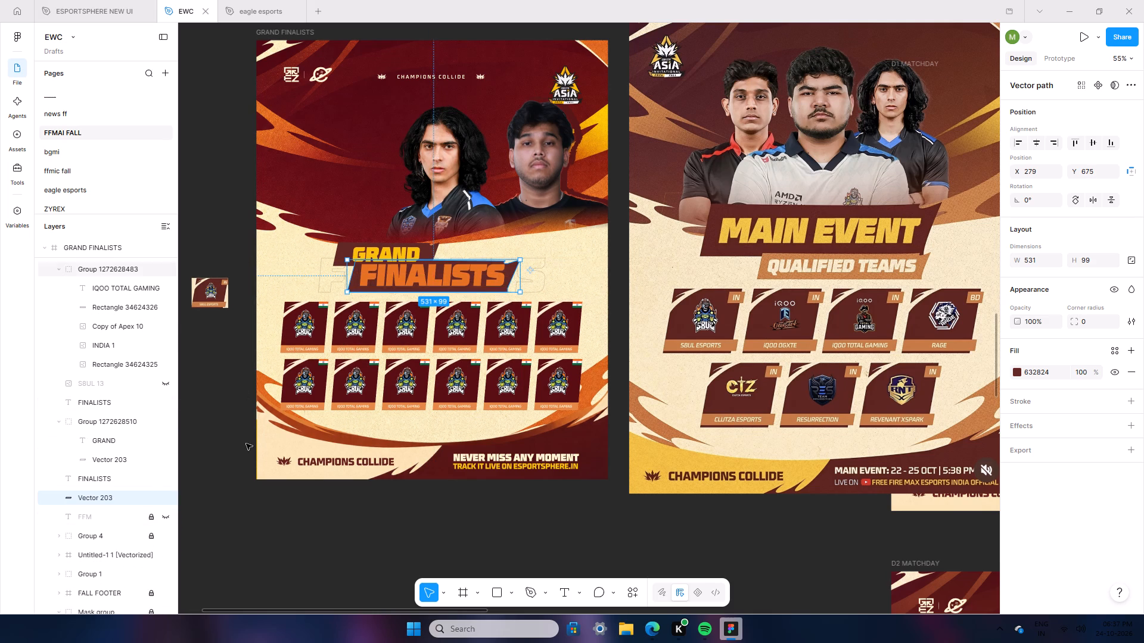
pyautogui.moveTo(116, 498); pyautogui.dragTo(109, 478)
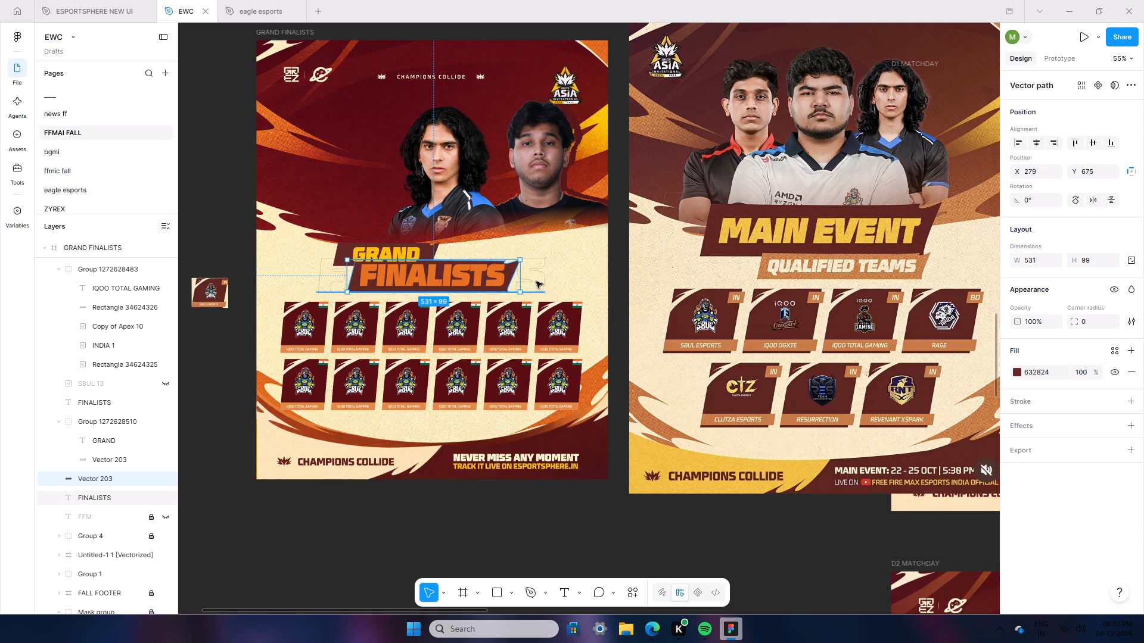
# Heighten the FINALISTS backing shape to about 117 and nudge it up to Y 664.
pyautogui.press('Up')
pyautogui.press('Up')
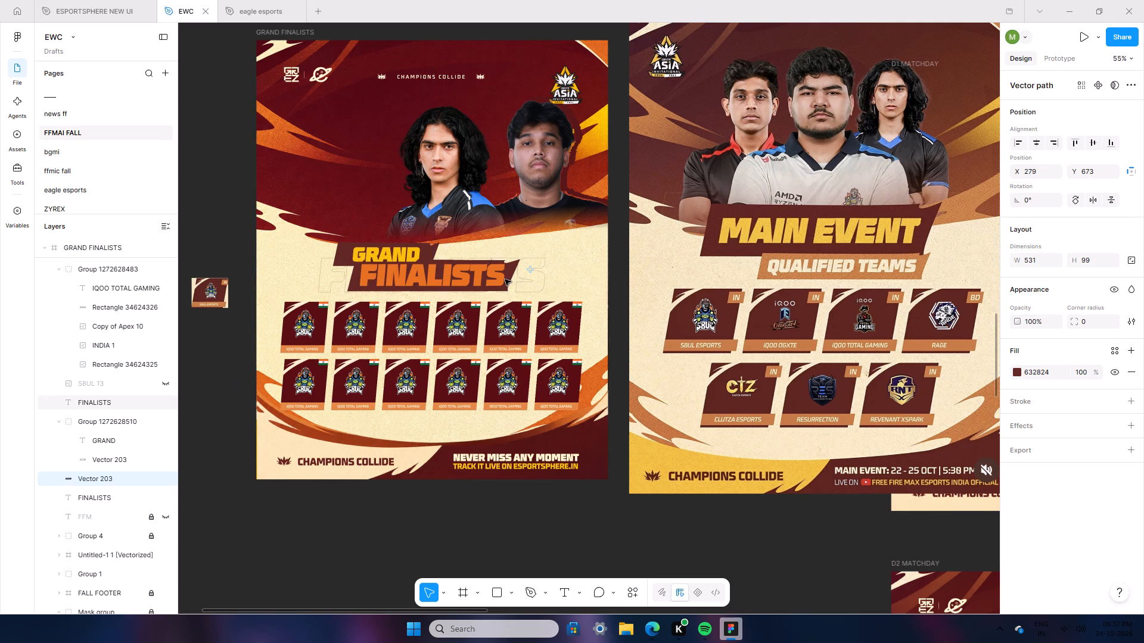
pyautogui.press('Up')
pyautogui.press('Up')
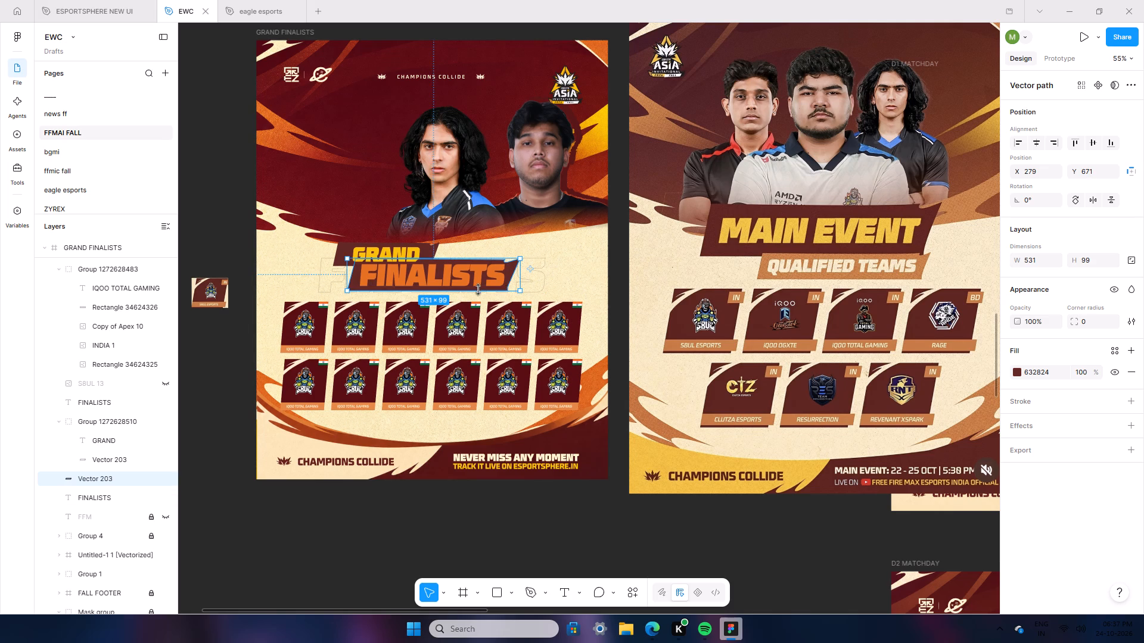
pyautogui.moveTo(478, 289); pyautogui.dragTo(480, 294)
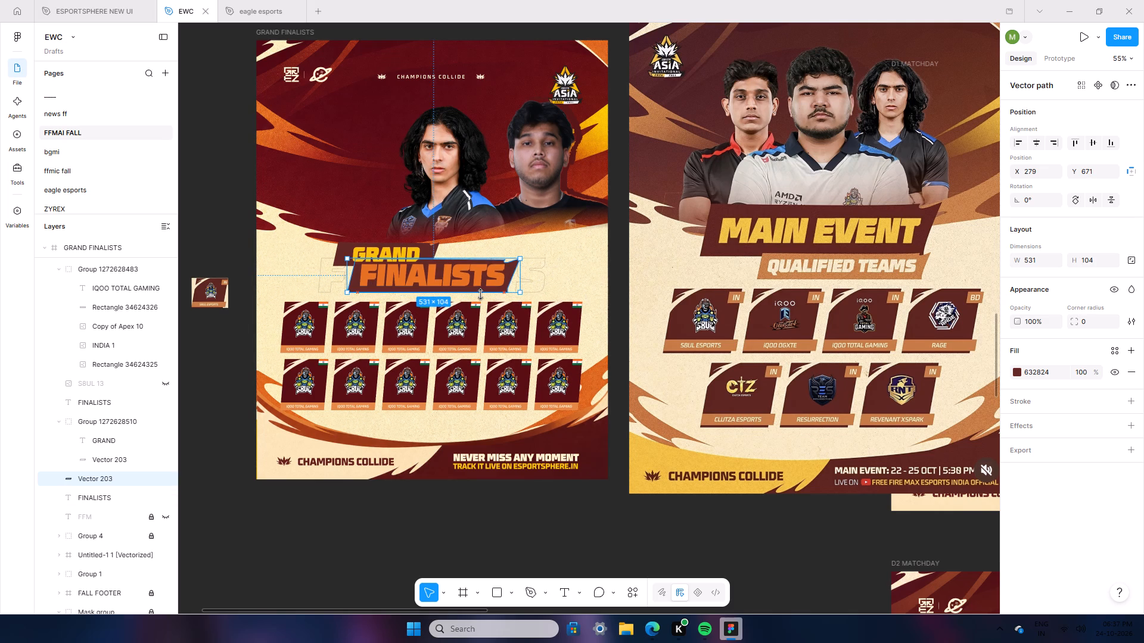
pyautogui.moveTo(480, 294); pyautogui.dragTo(481, 296)
pyautogui.press('Up')
pyautogui.press('Up')
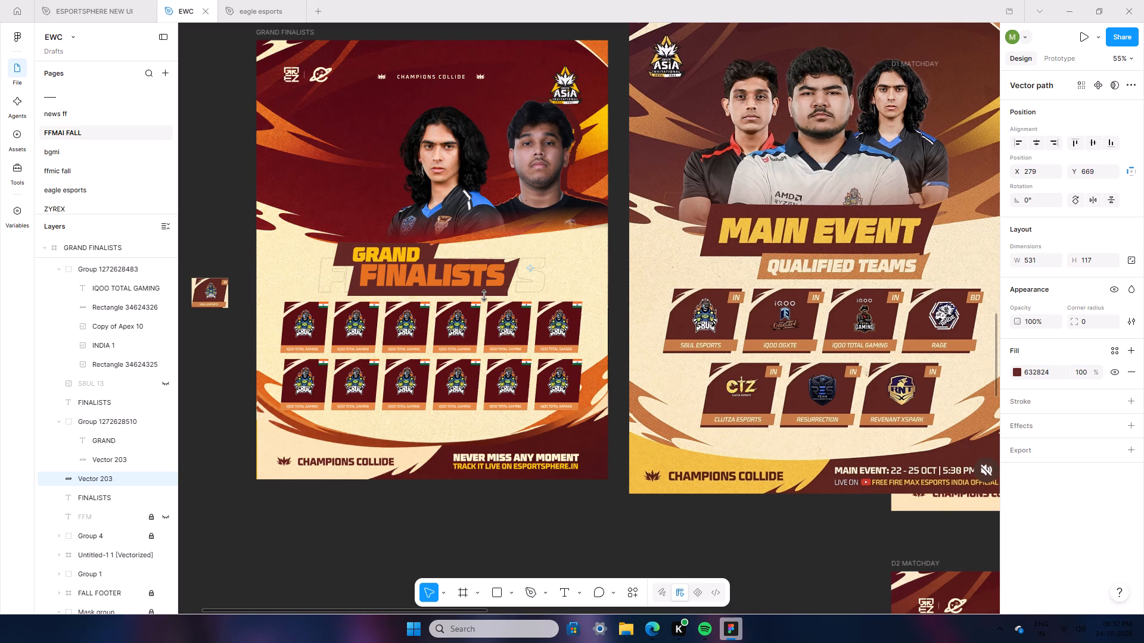
pyautogui.press('Up')
pyautogui.press('Up')
pyautogui.press('Up')
pyautogui.press('Up')
pyautogui.press('Up')
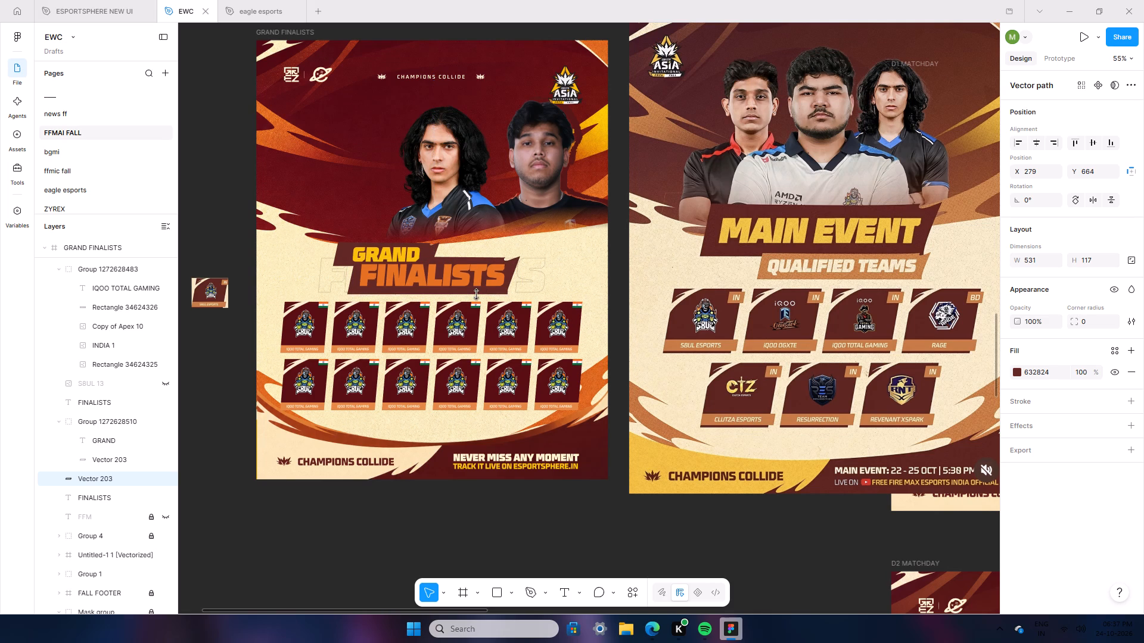
# Fill the FINALISTS backing shape with orange E48744, sampled from a team tile's name band.
pyautogui.click(1018, 370)
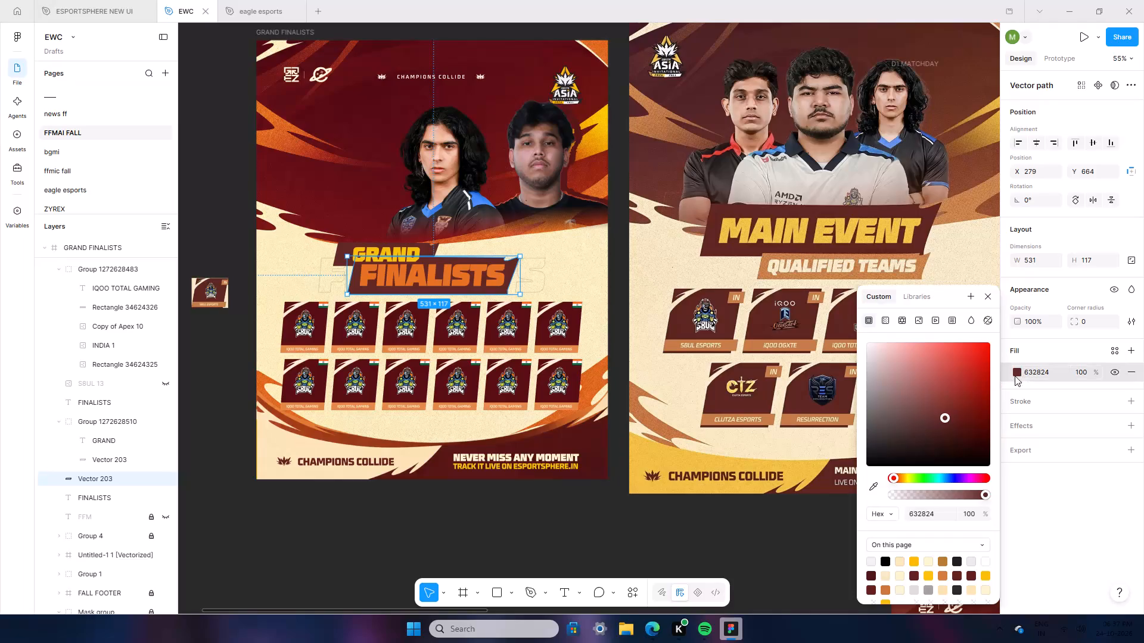
pyautogui.click(875, 488)
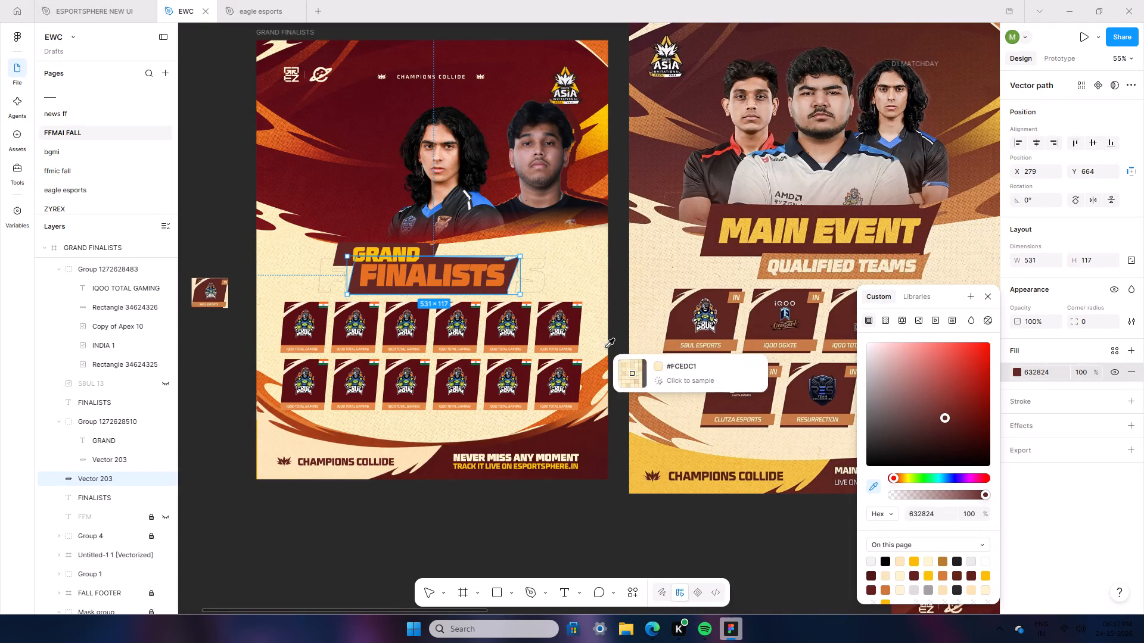
pyautogui.click(574, 350)
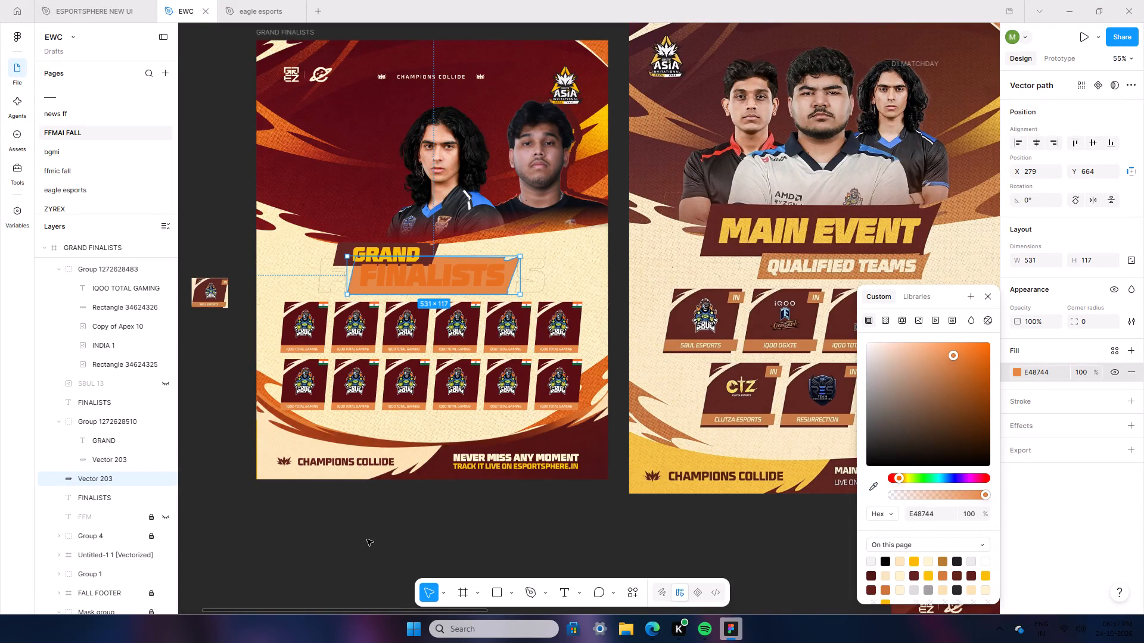
pyautogui.click(364, 538)
# Recolour the upper FINALISTS text with a light cream sampled from the poster background above the footer.
pyautogui.click(447, 274)
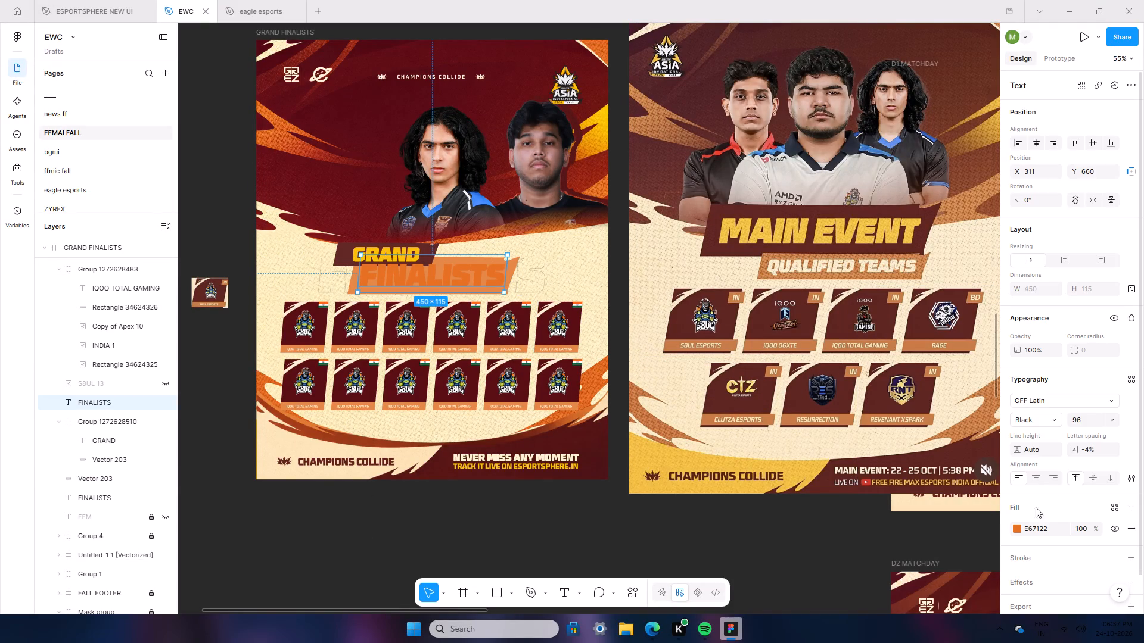
pyautogui.click(1018, 527)
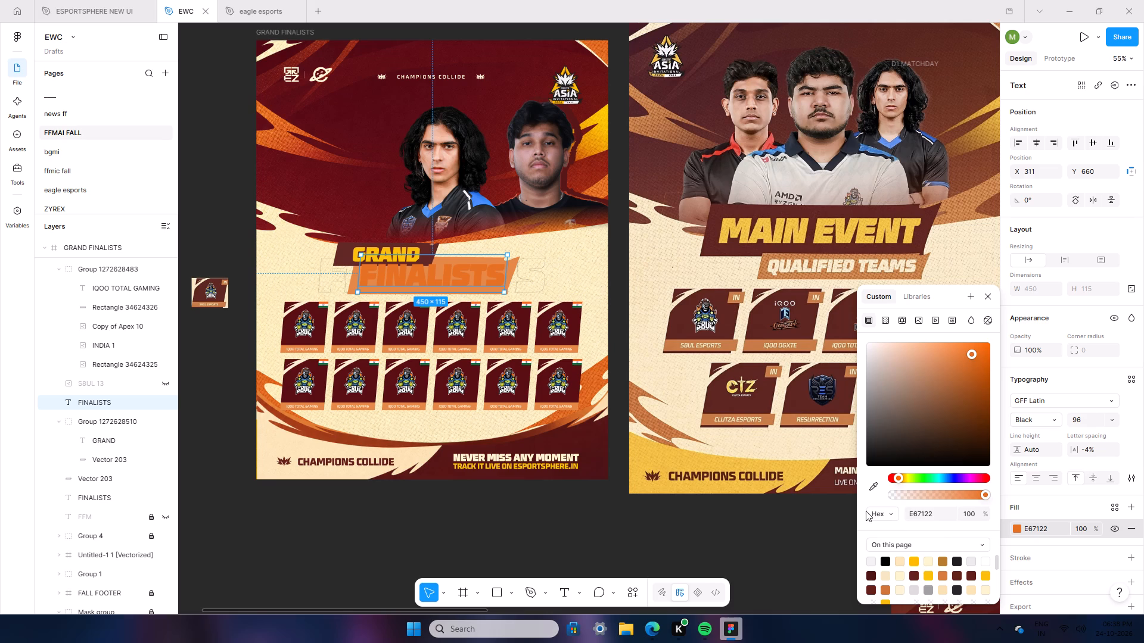
pyautogui.click(869, 483)
pyautogui.click(411, 451)
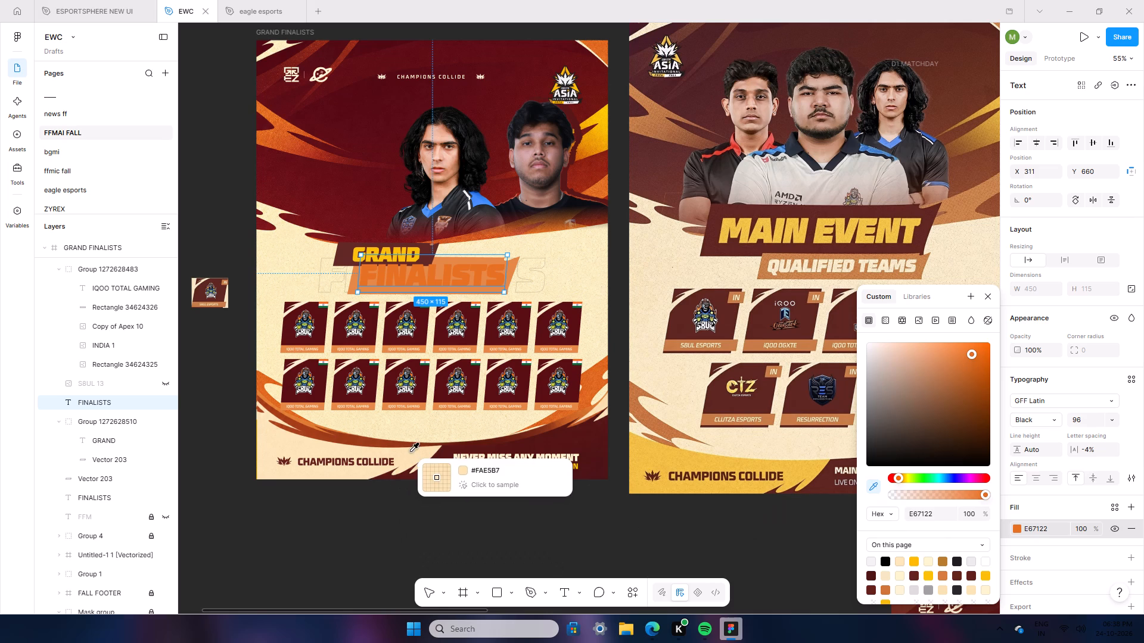
pyautogui.click(432, 515)
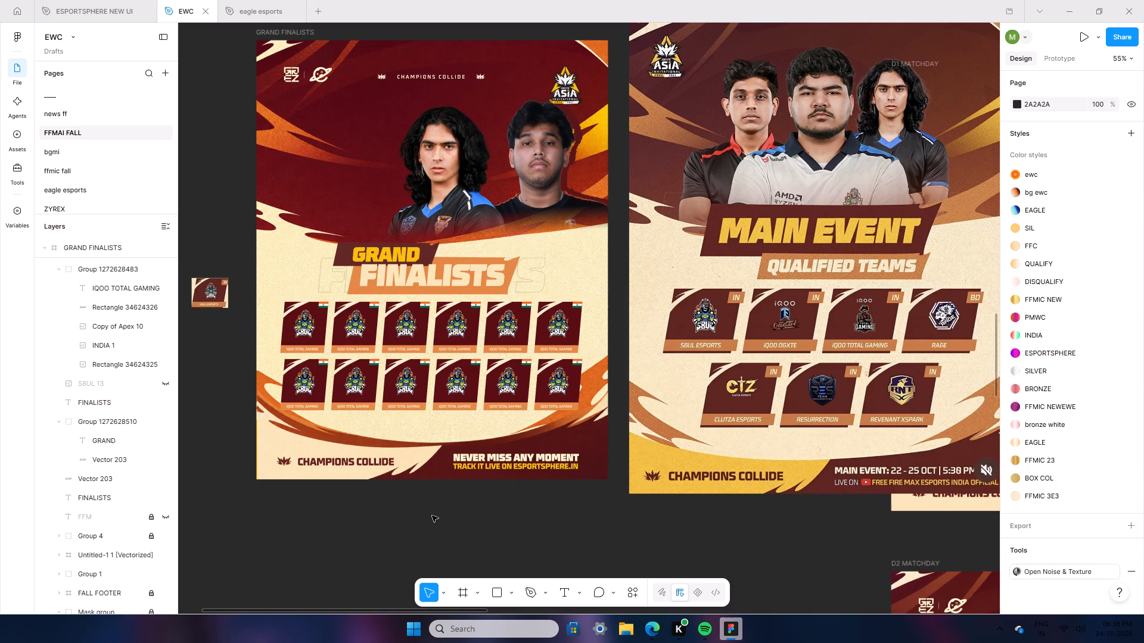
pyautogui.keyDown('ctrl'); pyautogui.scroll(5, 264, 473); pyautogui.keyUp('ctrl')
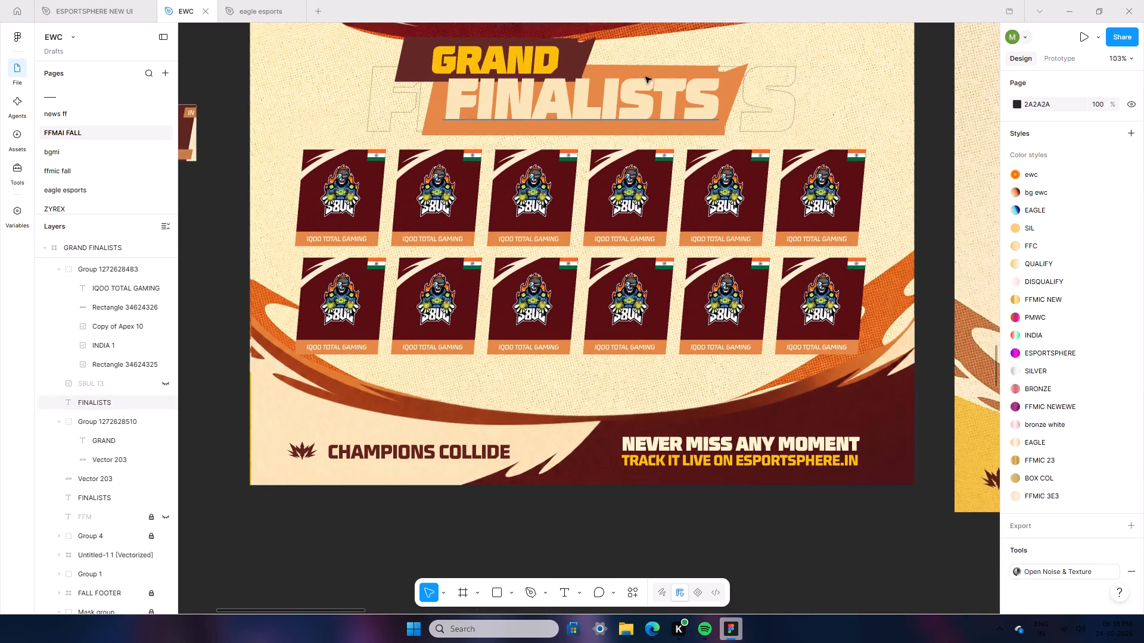
# Set the upper FINALISTS text's font size to 85 and centre it within the orange banner at about X 337, Y 675.
pyautogui.click(648, 87)
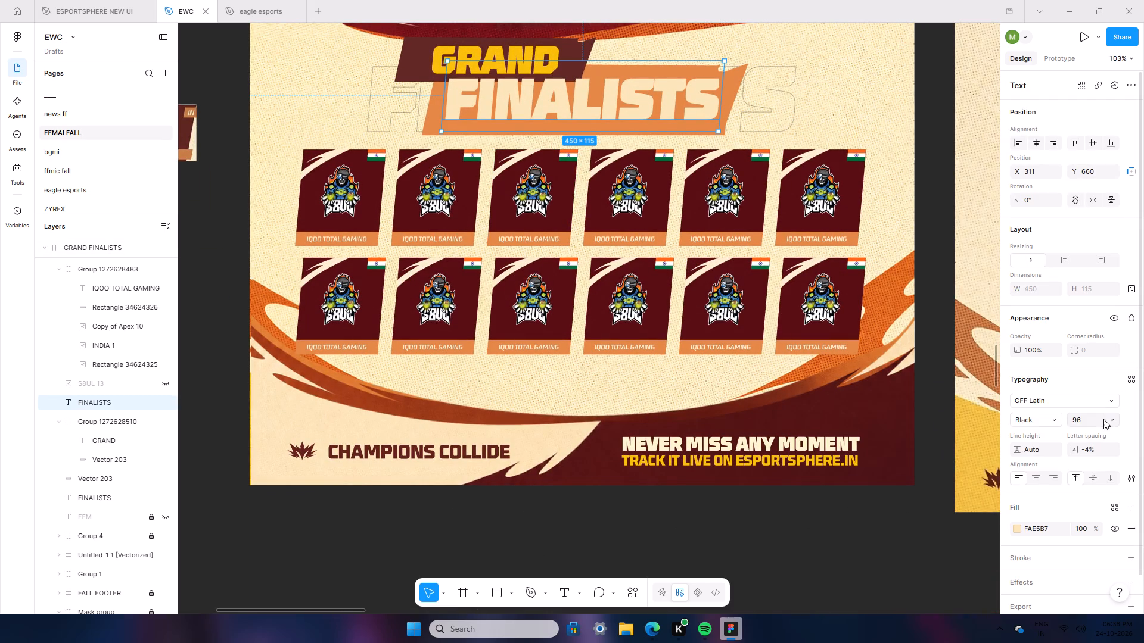
pyautogui.click(1095, 414)
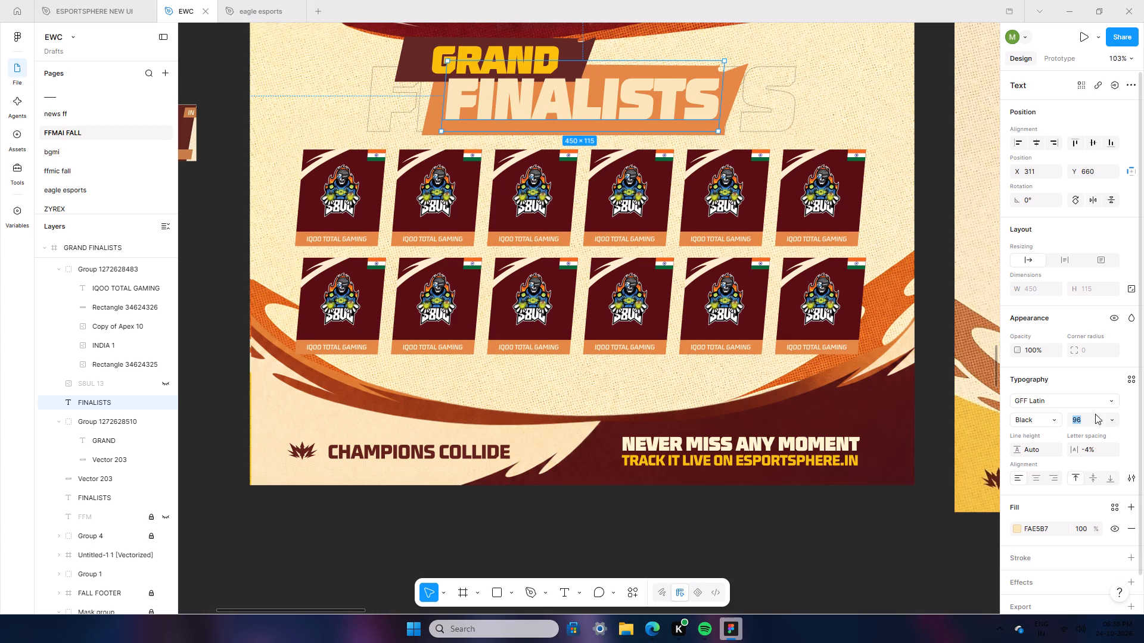
pyautogui.write('85')
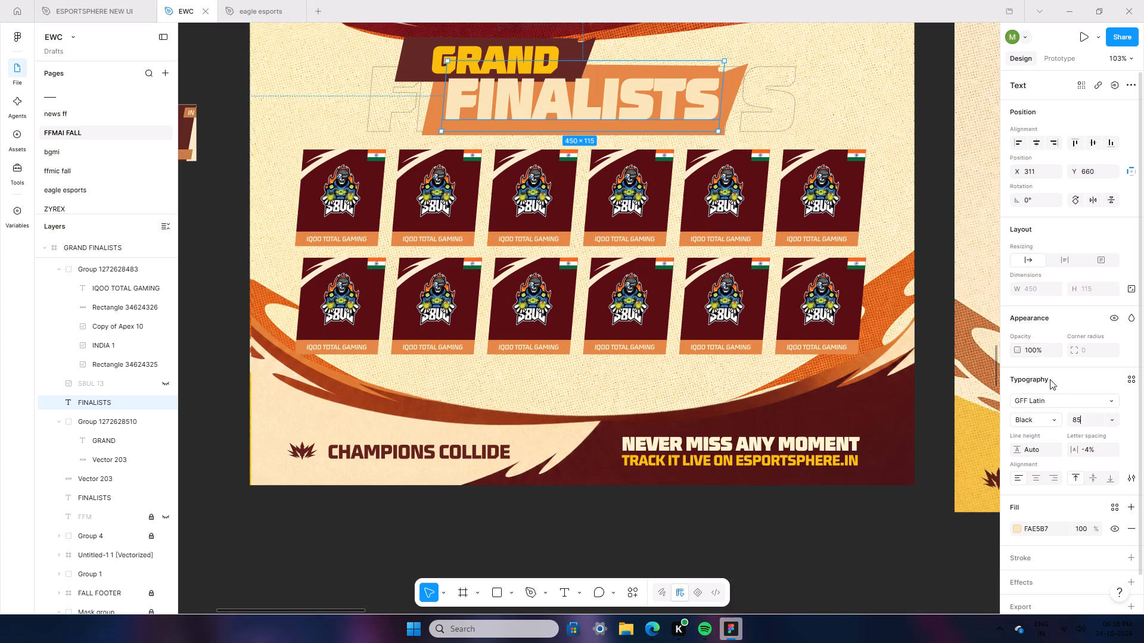
pyautogui.click(1054, 386)
pyautogui.moveTo(549, 96); pyautogui.dragTo(564, 104)
pyautogui.click(191, 210)
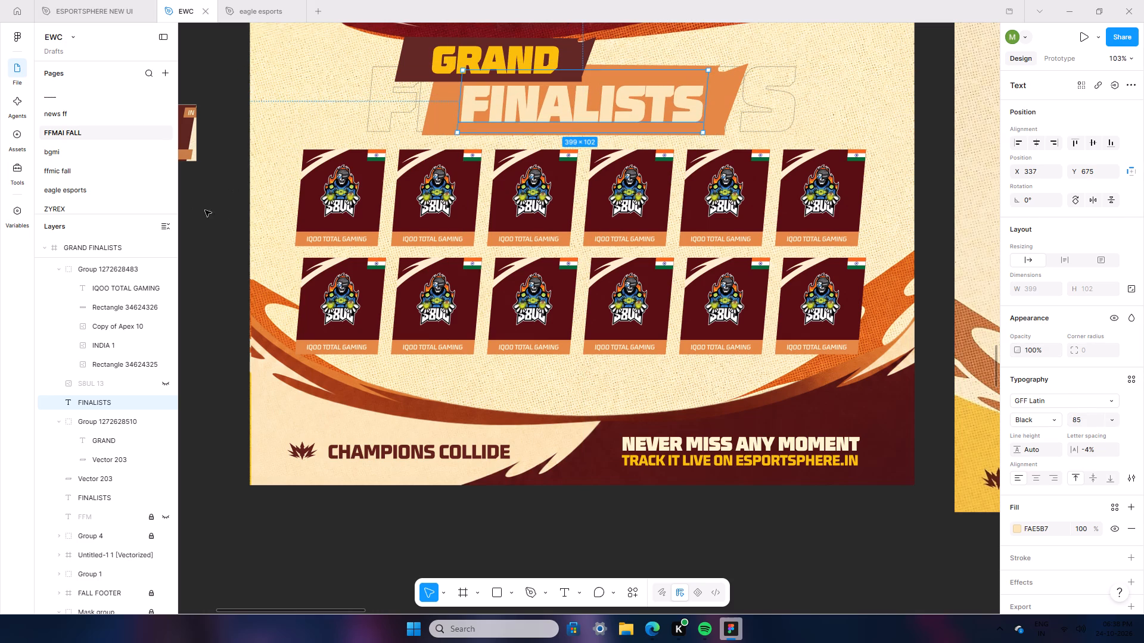
# Examine the whole GRAND FINALISTS poster beside the MAIN EVENT reference, checking the title and team tile layout.
pyautogui.keyDown('ctrl'); pyautogui.scroll(-12, 248, 217); pyautogui.keyUp('ctrl')
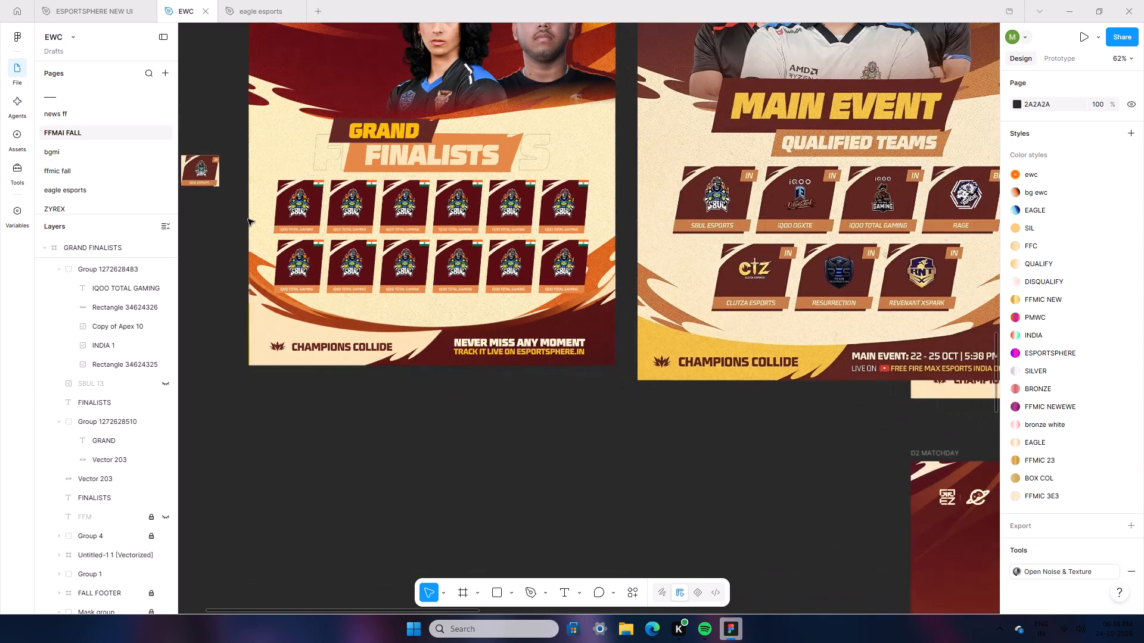
pyautogui.scroll(6, 324, 326)
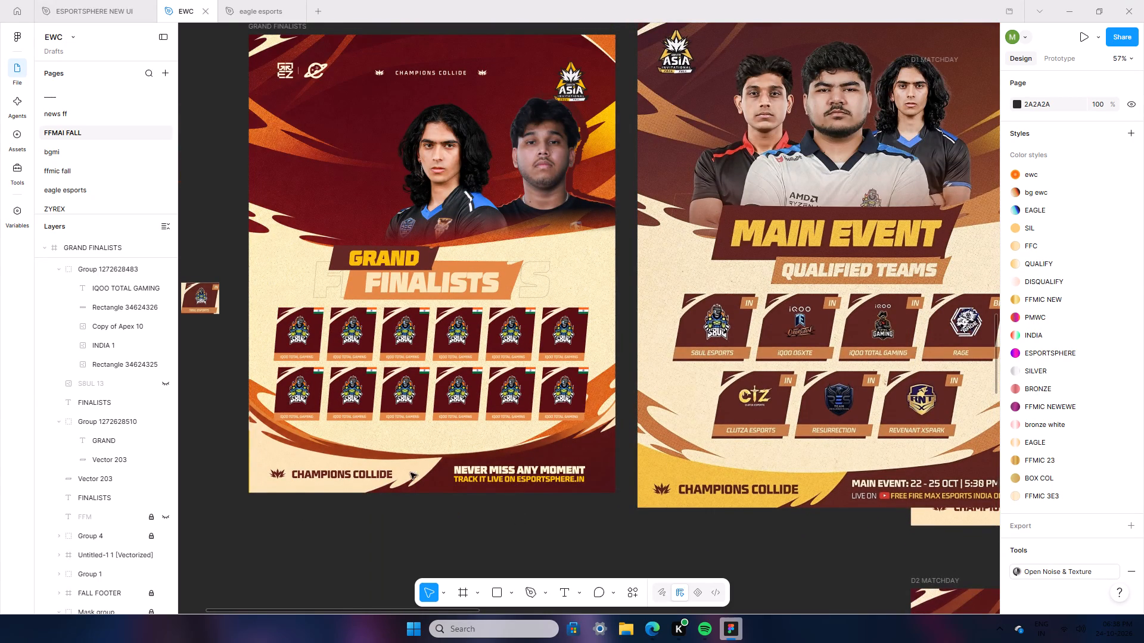
pyautogui.scroll(3, 256, 519)
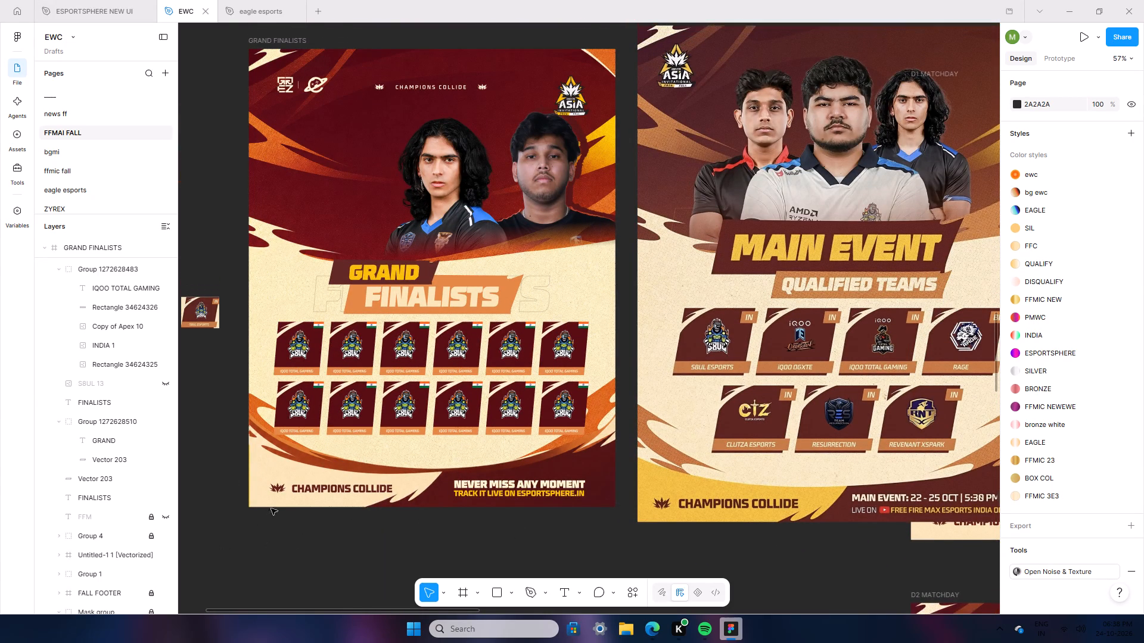
pyautogui.scroll(2, 271, 508)
pyautogui.keyDown('ctrl'); pyautogui.scroll(-2, 225, 516); pyautogui.keyUp('ctrl')
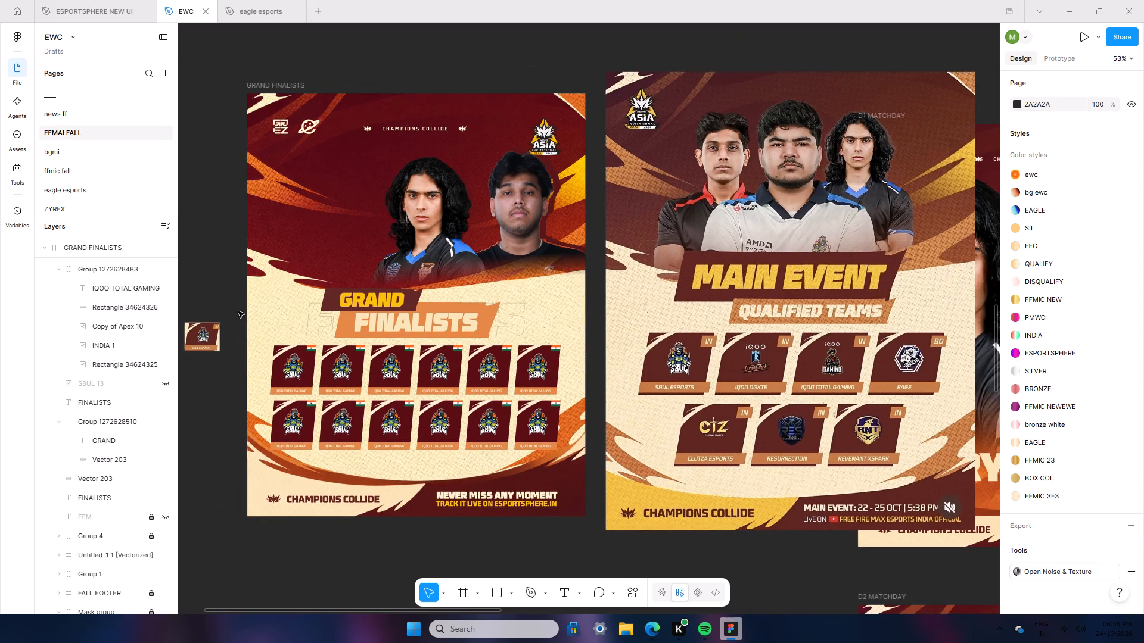
pyautogui.moveTo(251, 329); pyautogui.dragTo(561, 467)
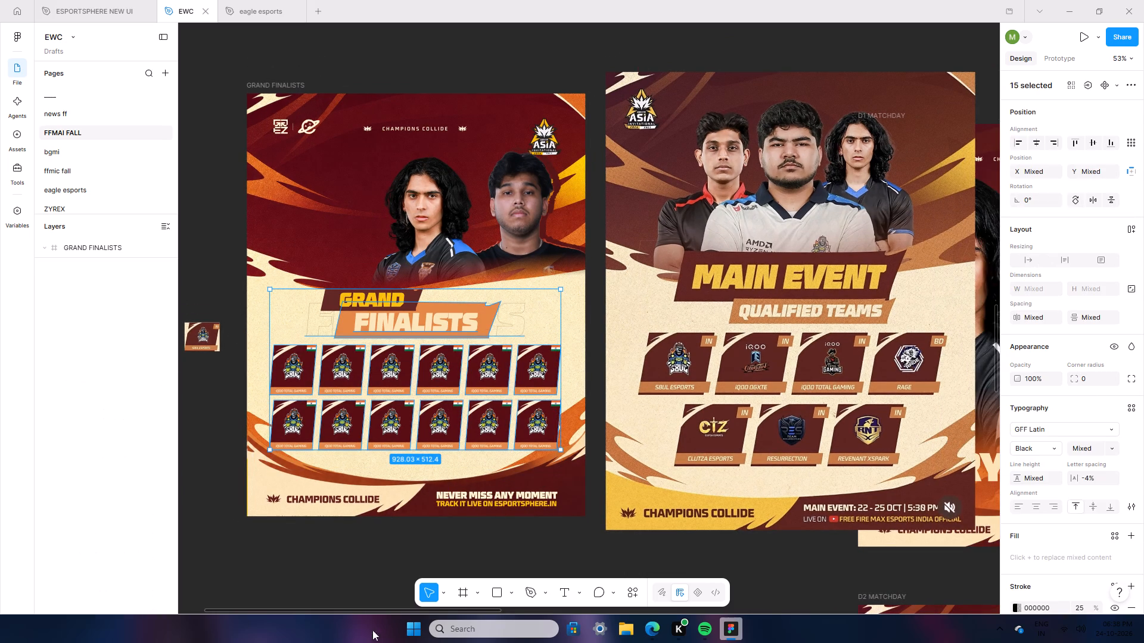
pyautogui.doubleClick(341, 566)
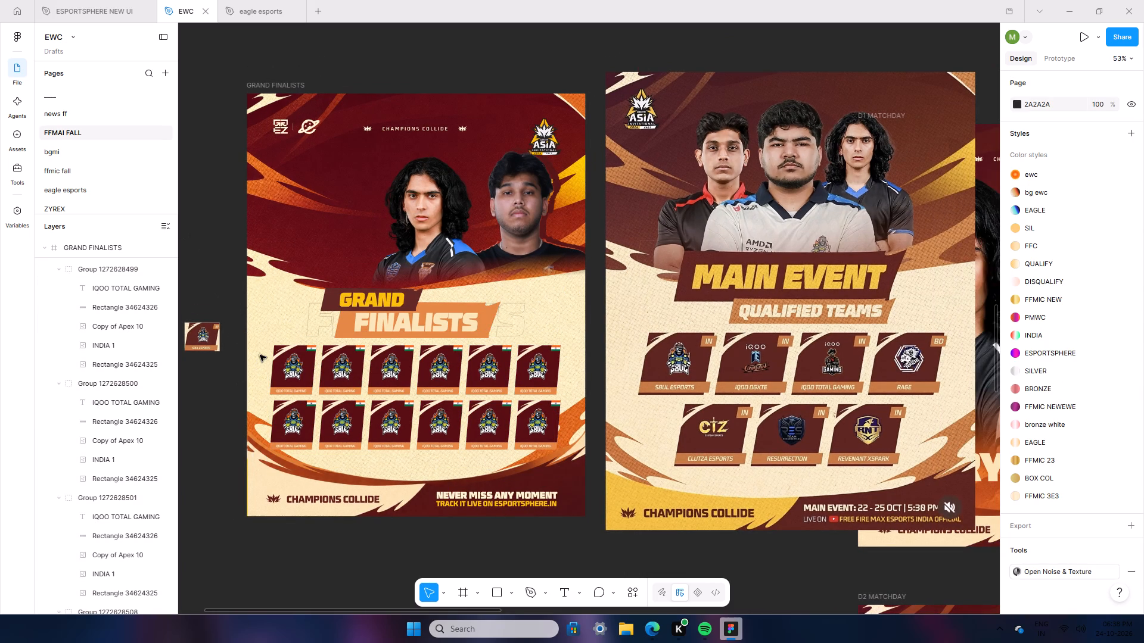
# Nudge all twelve team tiles down together by 6 px.
pyautogui.moveTo(262, 342); pyautogui.dragTo(480, 436)
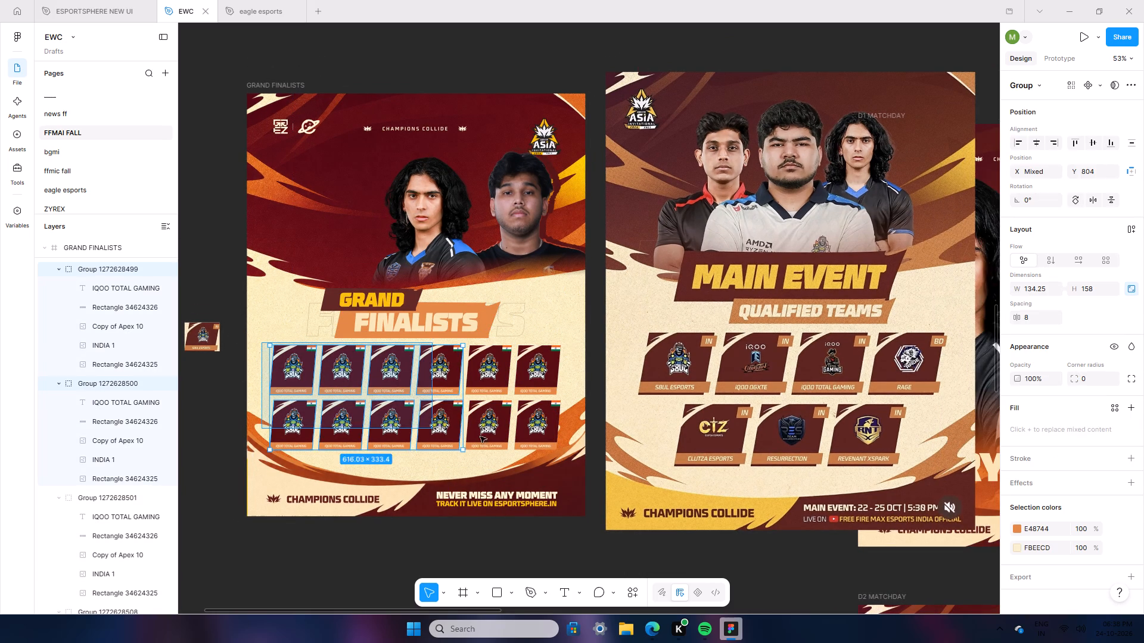
pyautogui.moveTo(480, 436); pyautogui.dragTo(560, 454)
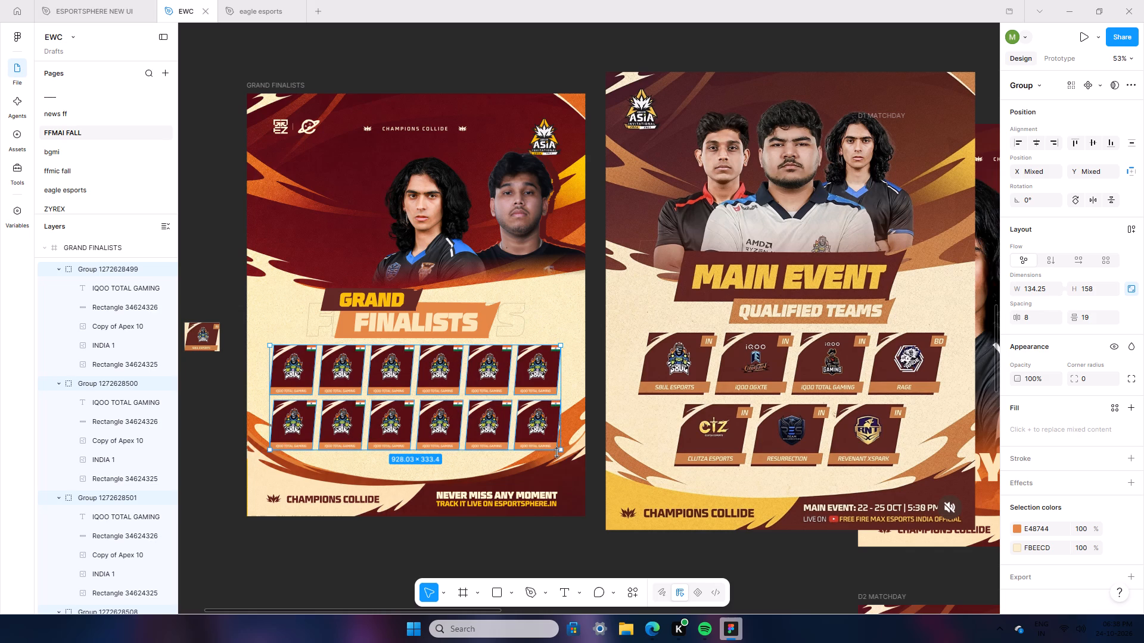
pyautogui.press('Down')
pyautogui.press('Down')
pyautogui.press('Down')
pyautogui.press('Down')
pyautogui.press('Down')
pyautogui.press('Down')
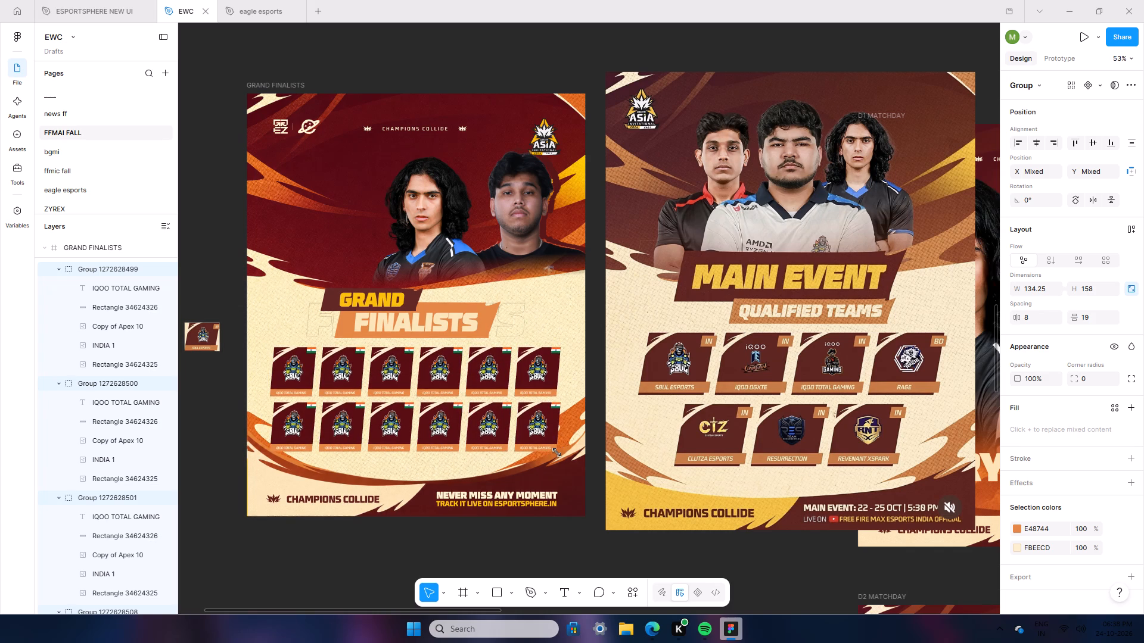
pyautogui.click(517, 532)
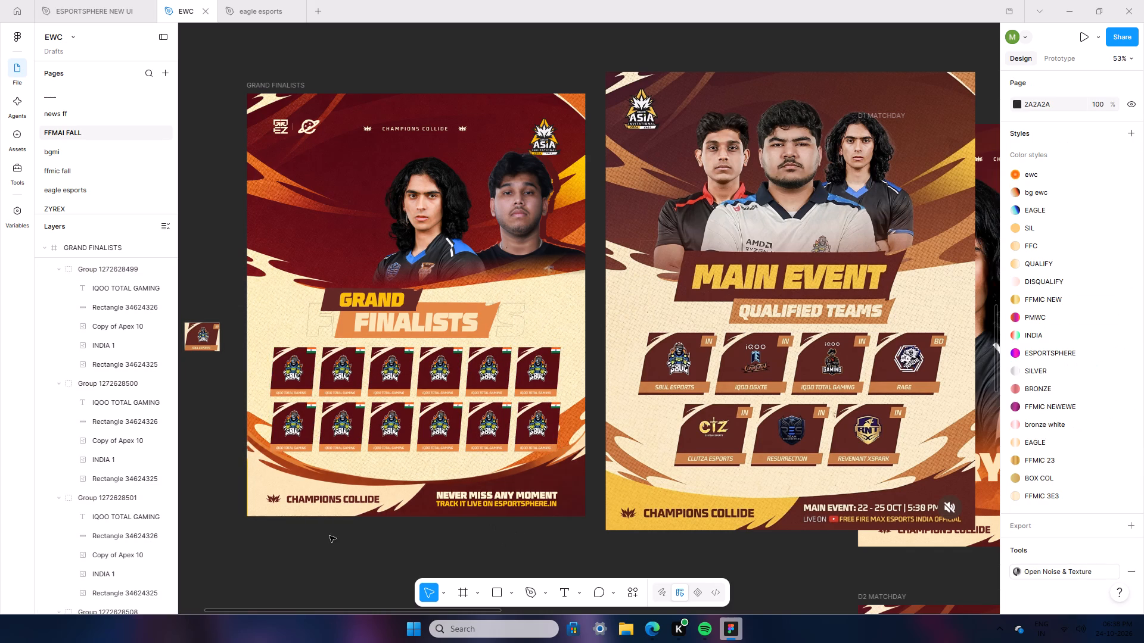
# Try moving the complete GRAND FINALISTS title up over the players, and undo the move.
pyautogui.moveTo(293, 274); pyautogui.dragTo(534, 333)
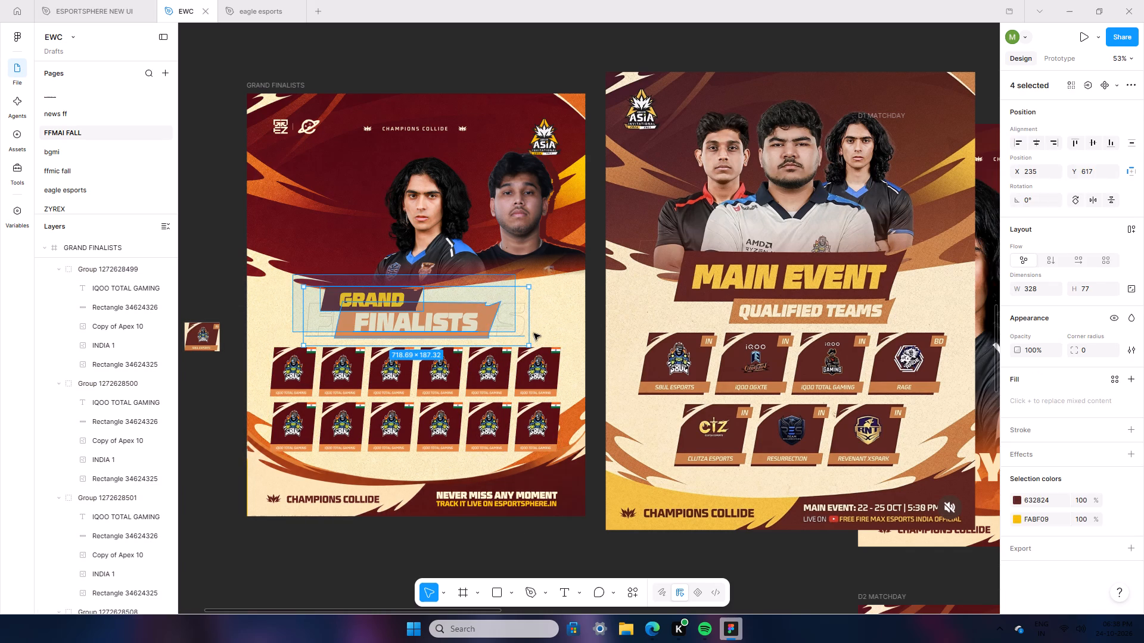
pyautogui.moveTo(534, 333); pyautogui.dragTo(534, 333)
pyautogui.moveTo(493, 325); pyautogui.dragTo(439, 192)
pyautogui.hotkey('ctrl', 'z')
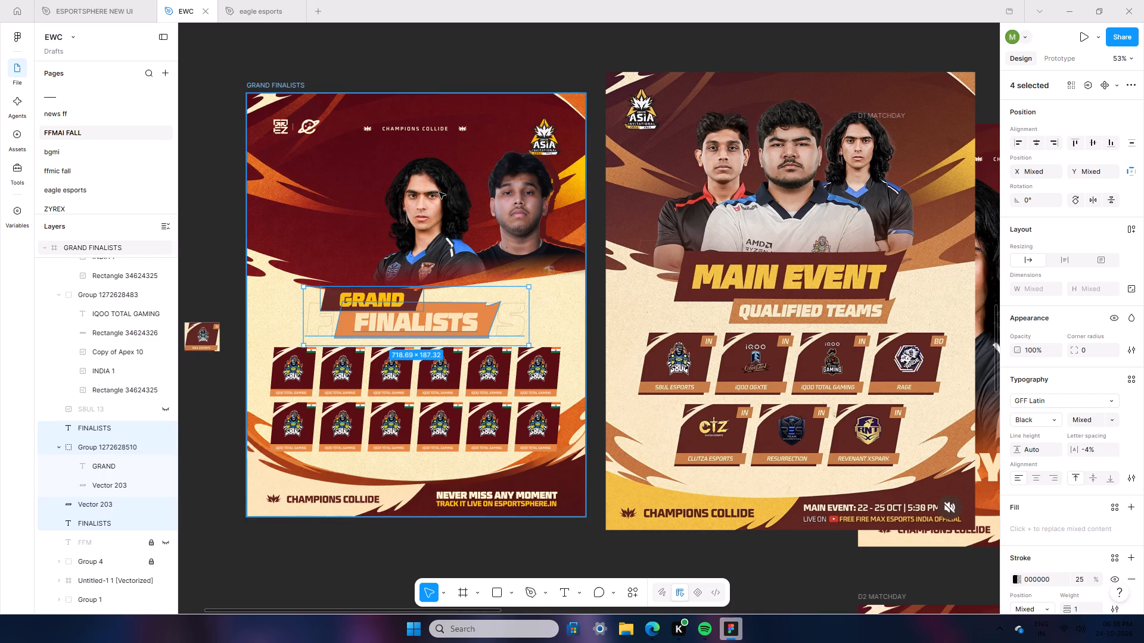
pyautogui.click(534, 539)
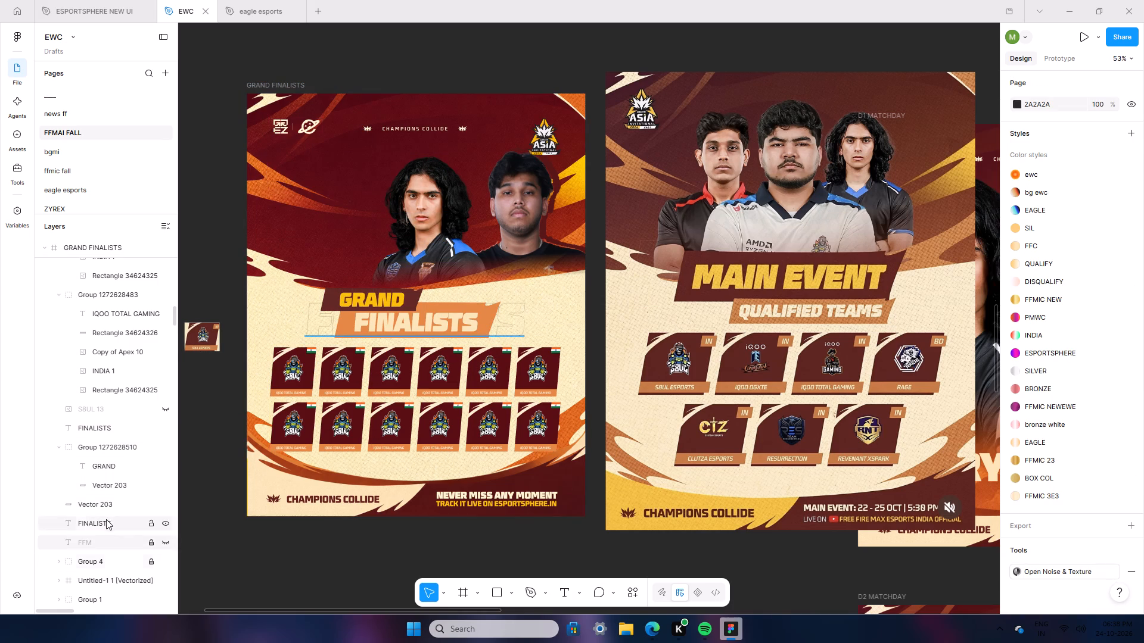
# Unlock the two player image layers and move the long-haired player left to X -62, Y 211.
pyautogui.scroll(-2, 108, 522)
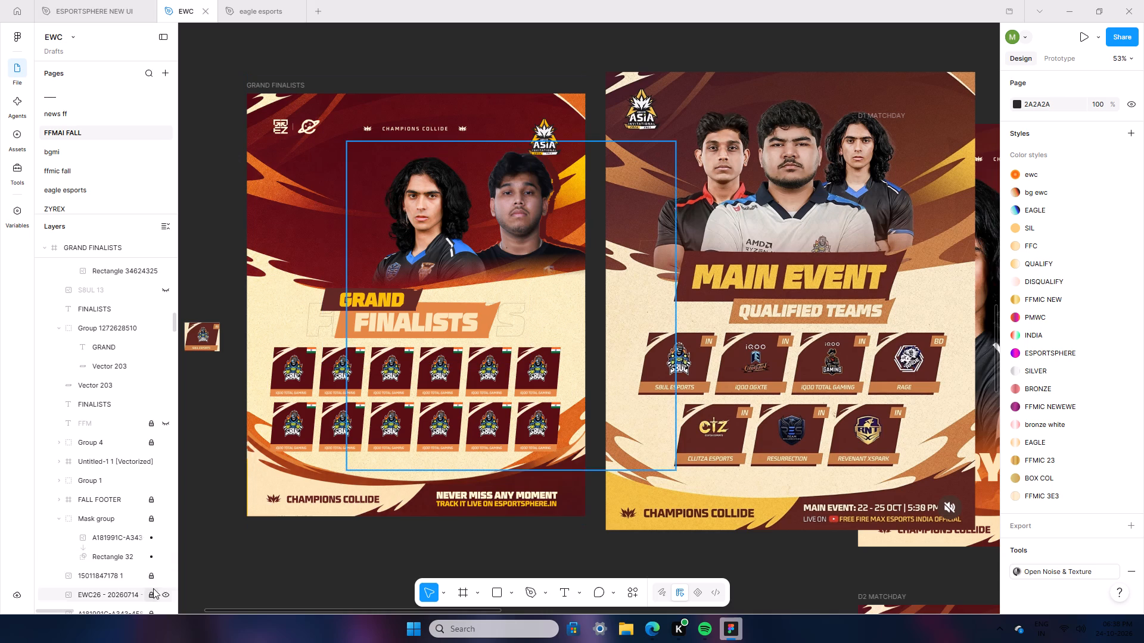
pyautogui.click(153, 581)
pyautogui.click(150, 597)
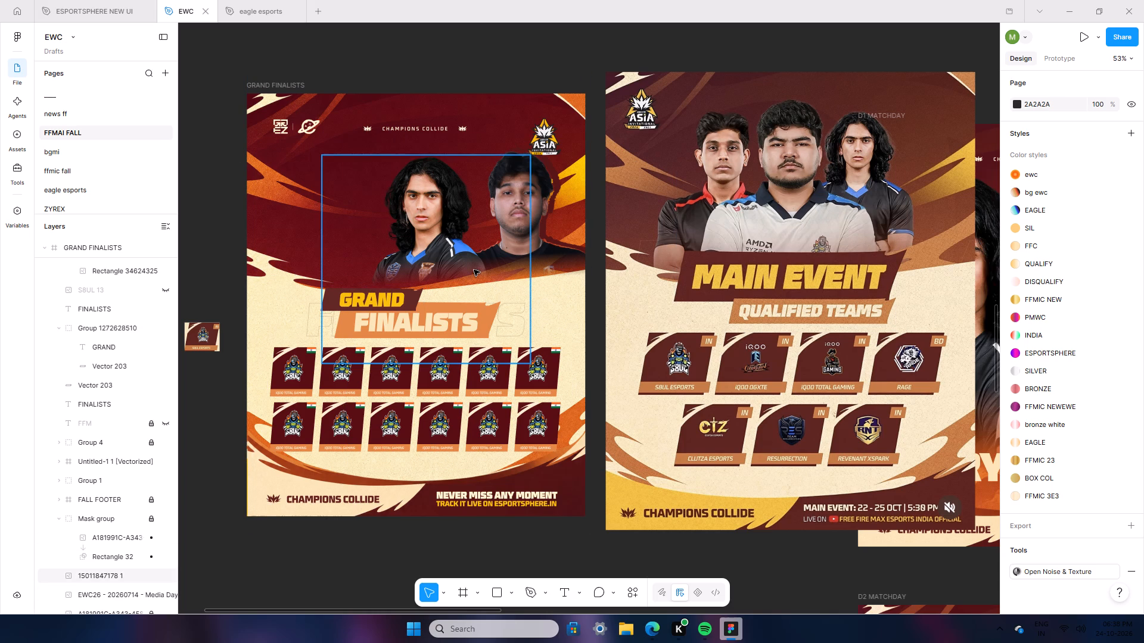
pyautogui.click(551, 279)
pyautogui.click(416, 261)
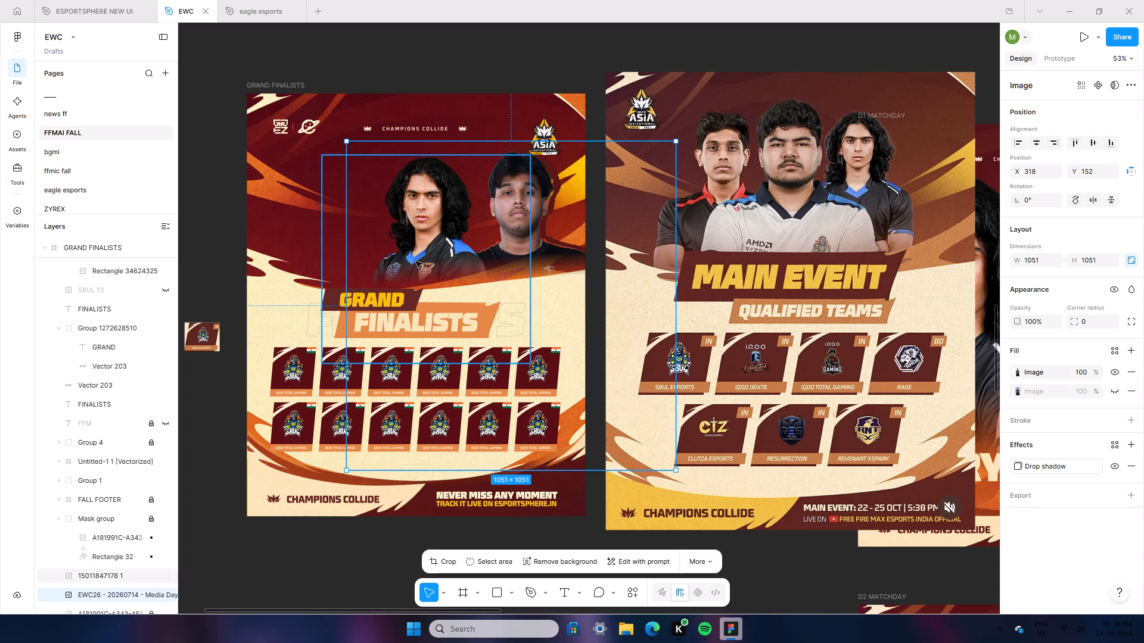
pyautogui.moveTo(422, 261); pyautogui.dragTo(327, 266)
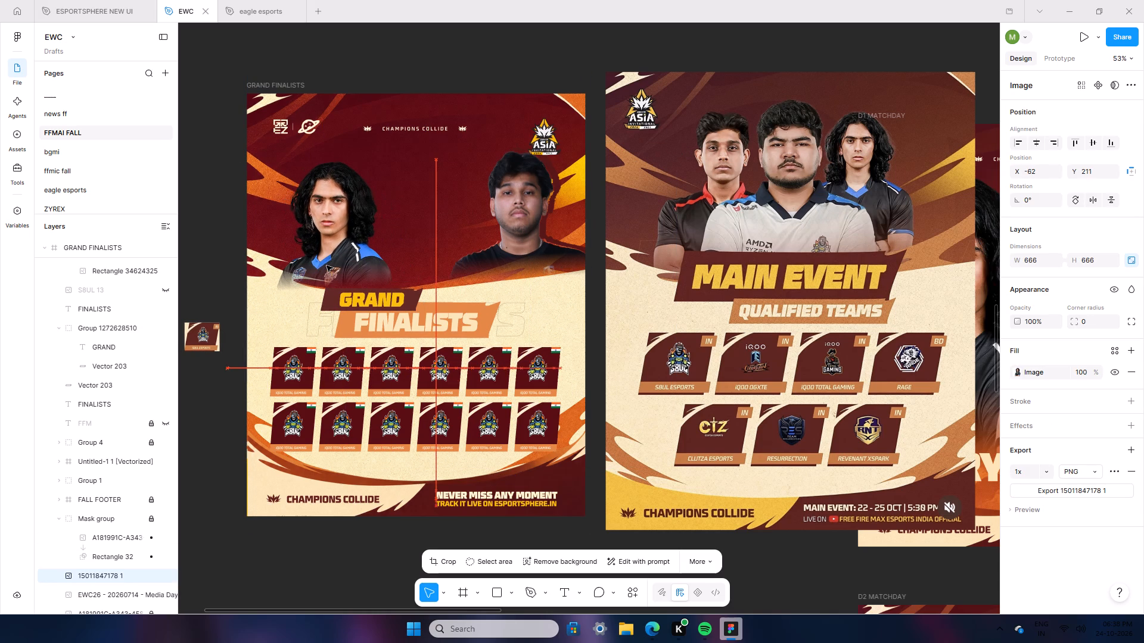
pyautogui.moveTo(327, 266); pyautogui.dragTo(328, 266)
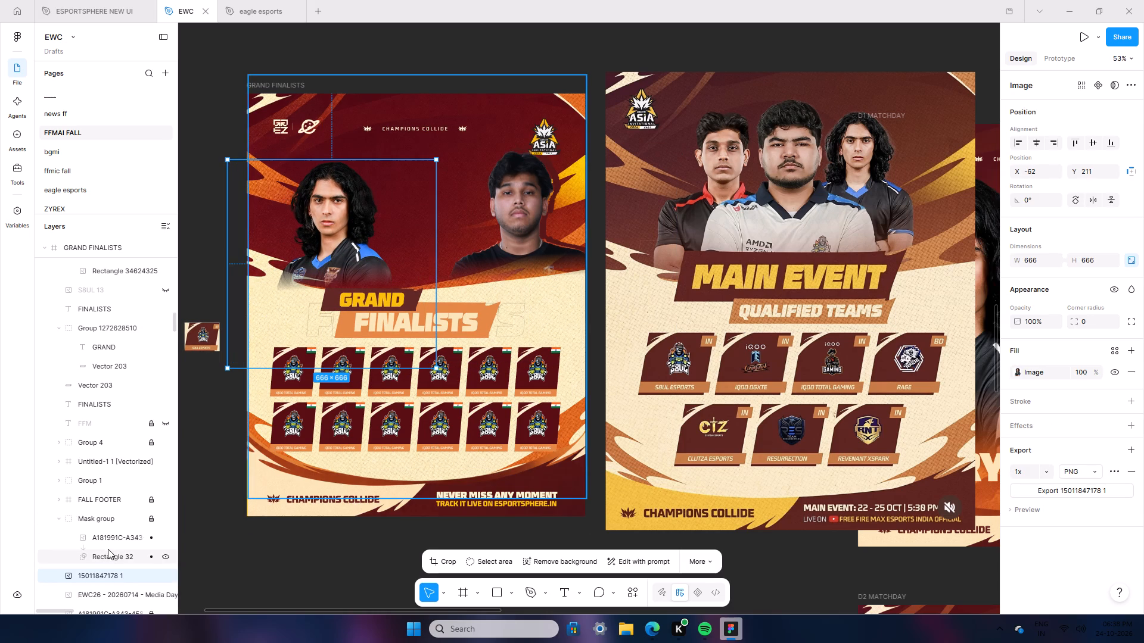
# Move both ends of the linear gradient on mask Rectangle 32 upward, lengthening the fade over the players' lower bodies.
pyautogui.click(108, 548)
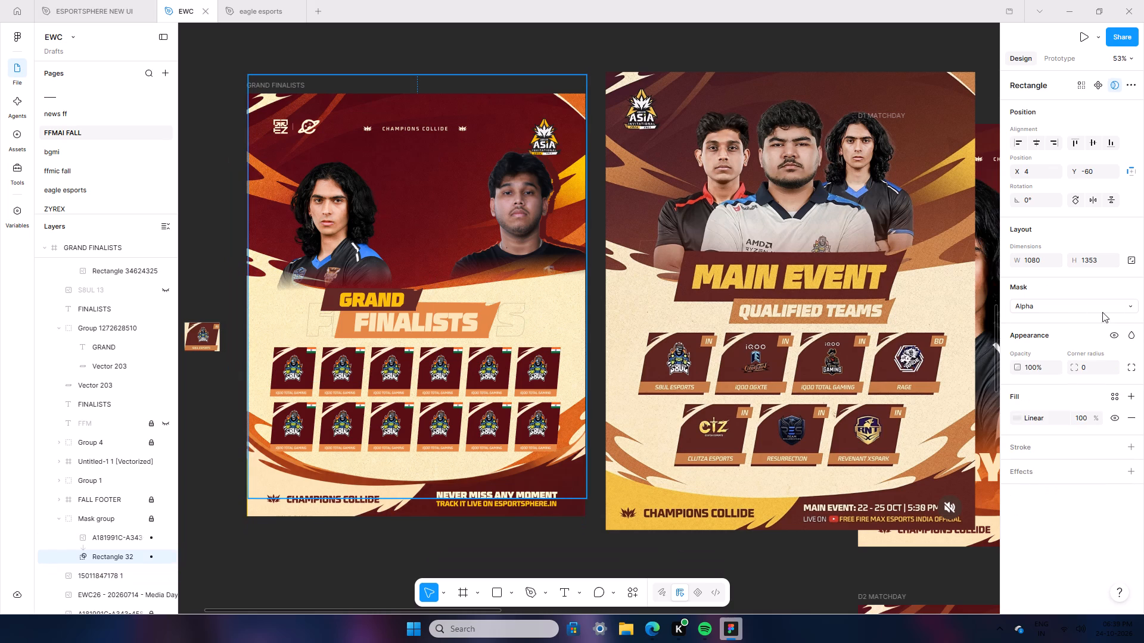
pyautogui.click(1019, 411)
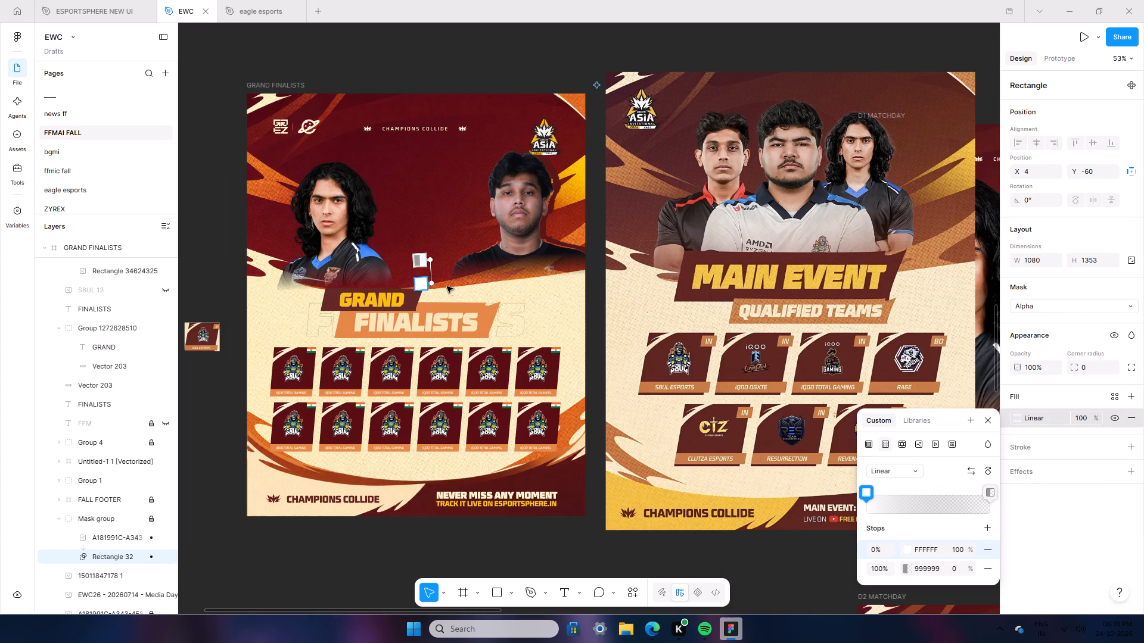
pyautogui.moveTo(431, 280); pyautogui.dragTo(431, 279)
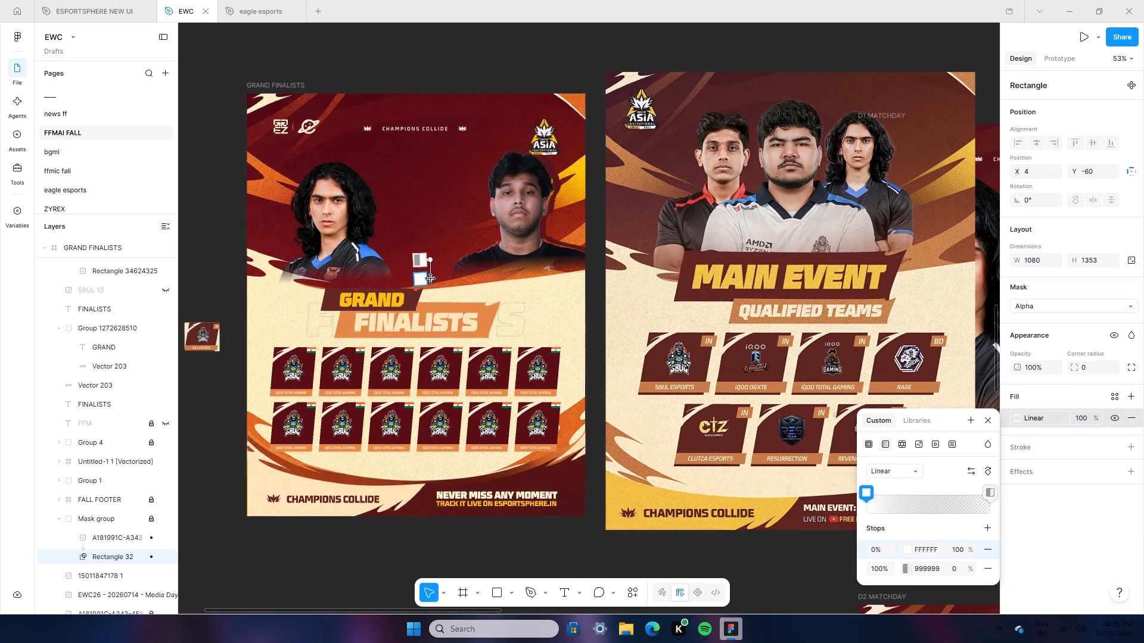
pyautogui.moveTo(431, 279); pyautogui.dragTo(431, 266)
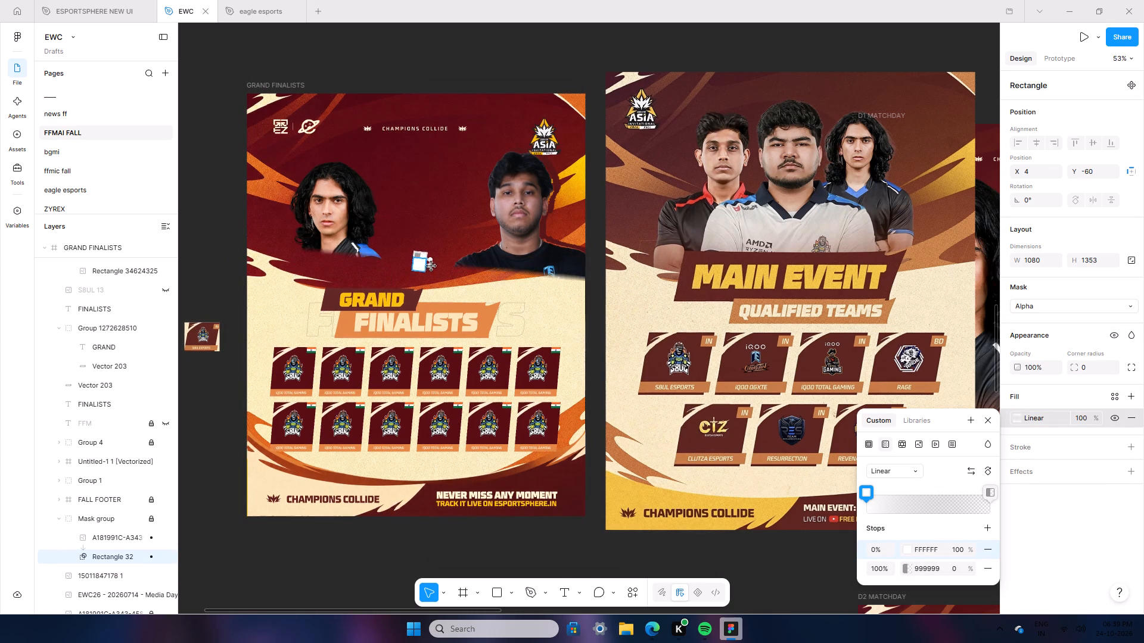
pyautogui.moveTo(431, 266); pyautogui.dragTo(429, 276)
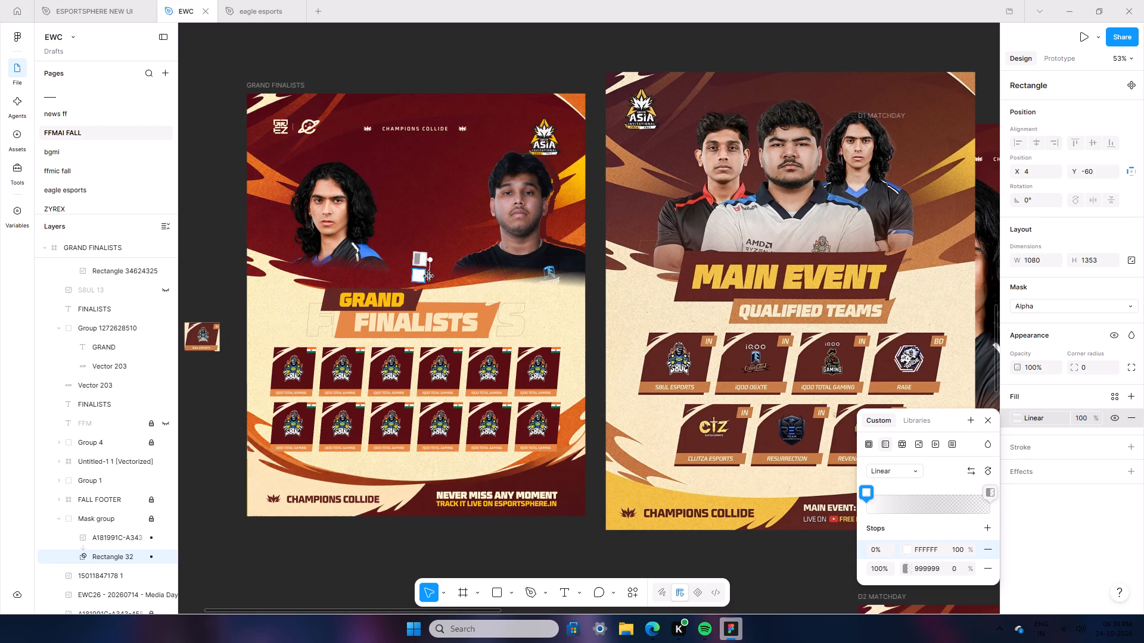
pyautogui.moveTo(429, 276); pyautogui.dragTo(432, 271)
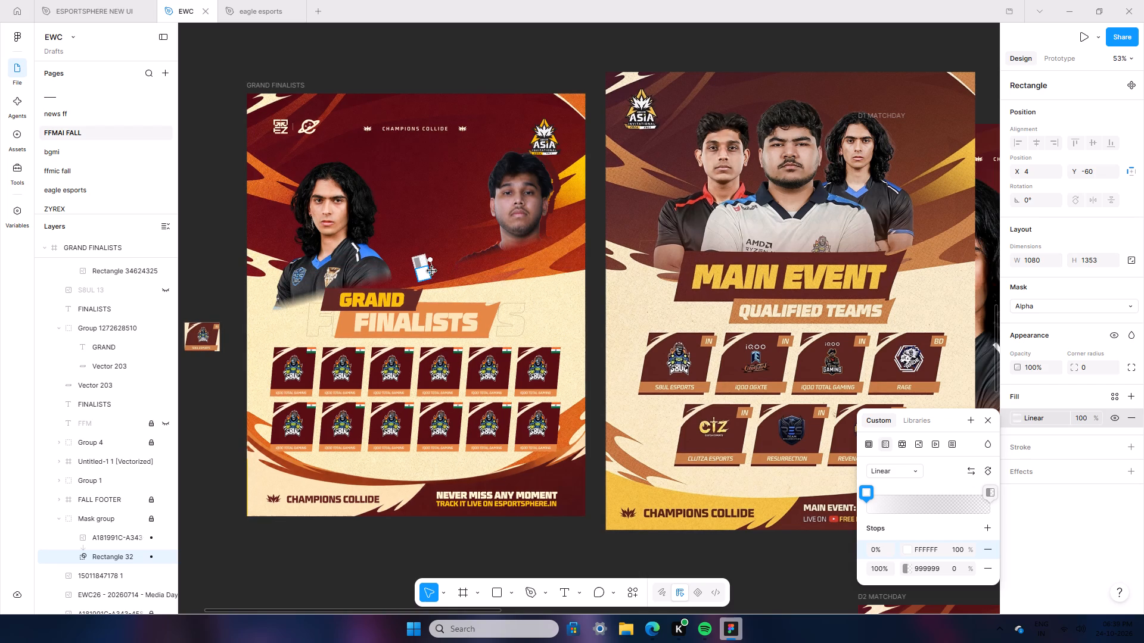
pyautogui.moveTo(432, 271); pyautogui.dragTo(431, 274)
pyautogui.moveTo(430, 260); pyautogui.dragTo(431, 242)
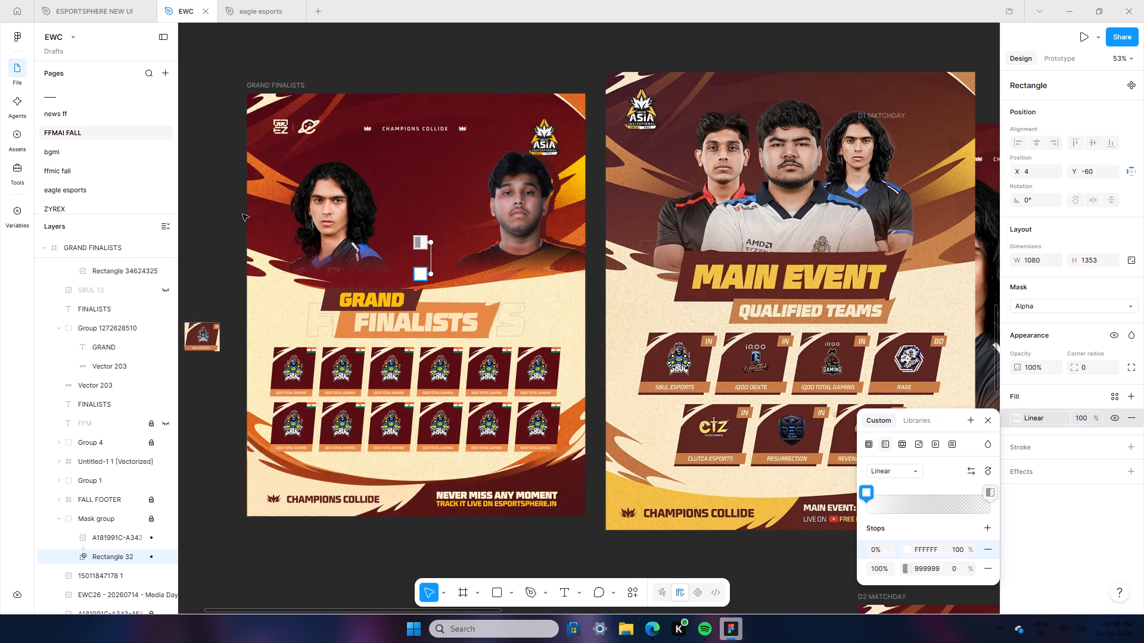
pyautogui.click(229, 205)
# Move the short-haired player image left beside the long-haired player, to X -13, Y 150.
pyautogui.click(498, 233)
pyautogui.moveTo(530, 238); pyautogui.dragTo(476, 235)
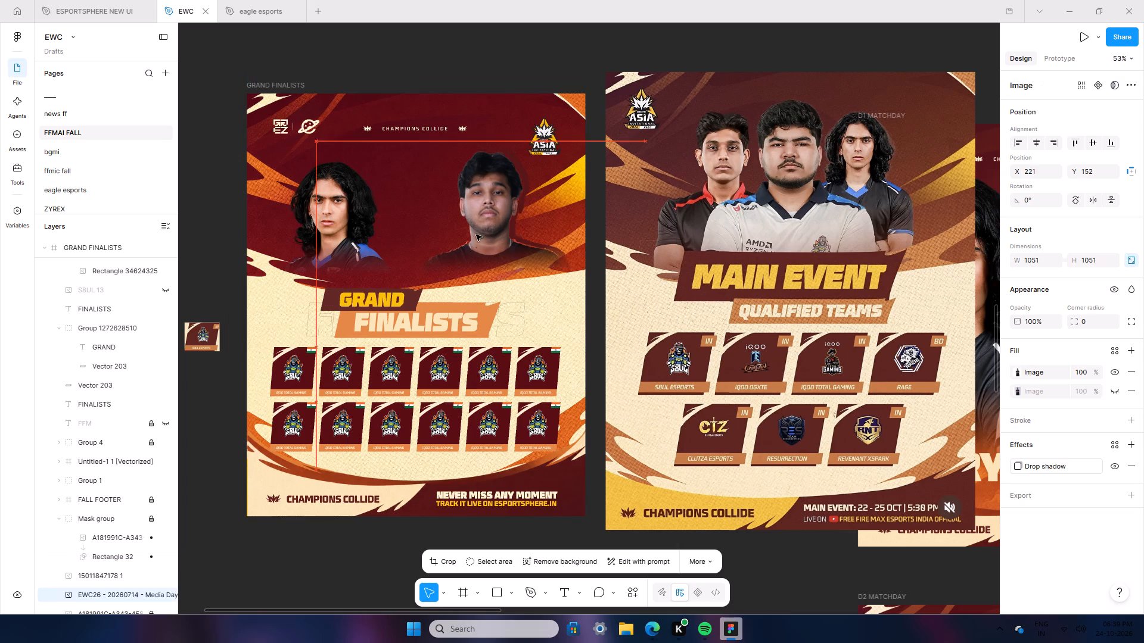
pyautogui.moveTo(476, 235); pyautogui.dragTo(432, 238)
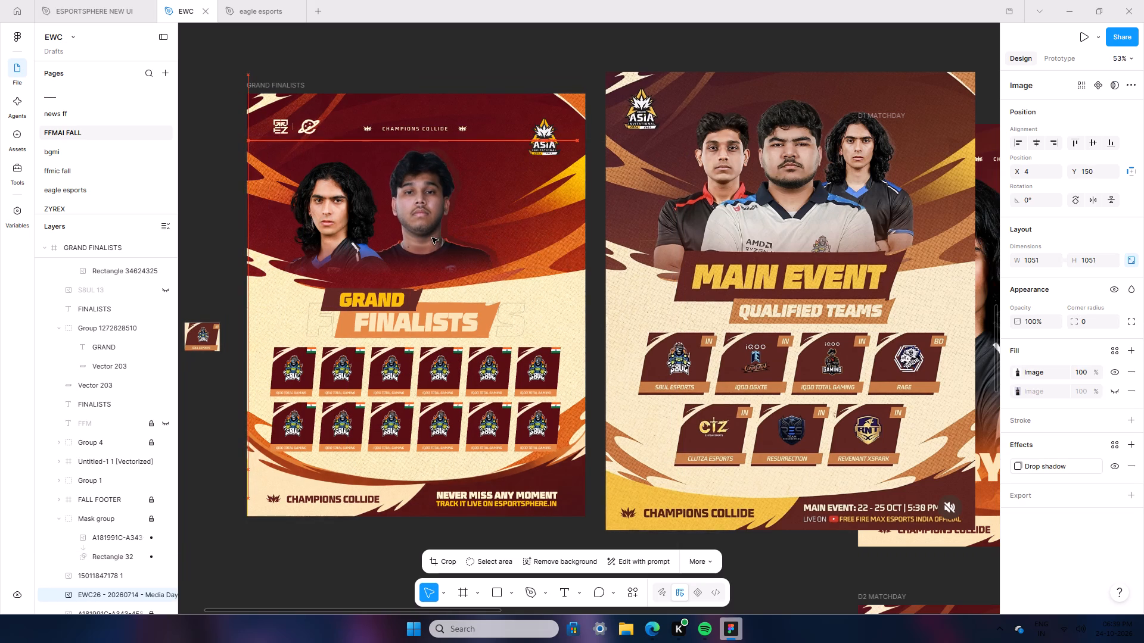
pyautogui.moveTo(432, 238); pyautogui.dragTo(427, 237)
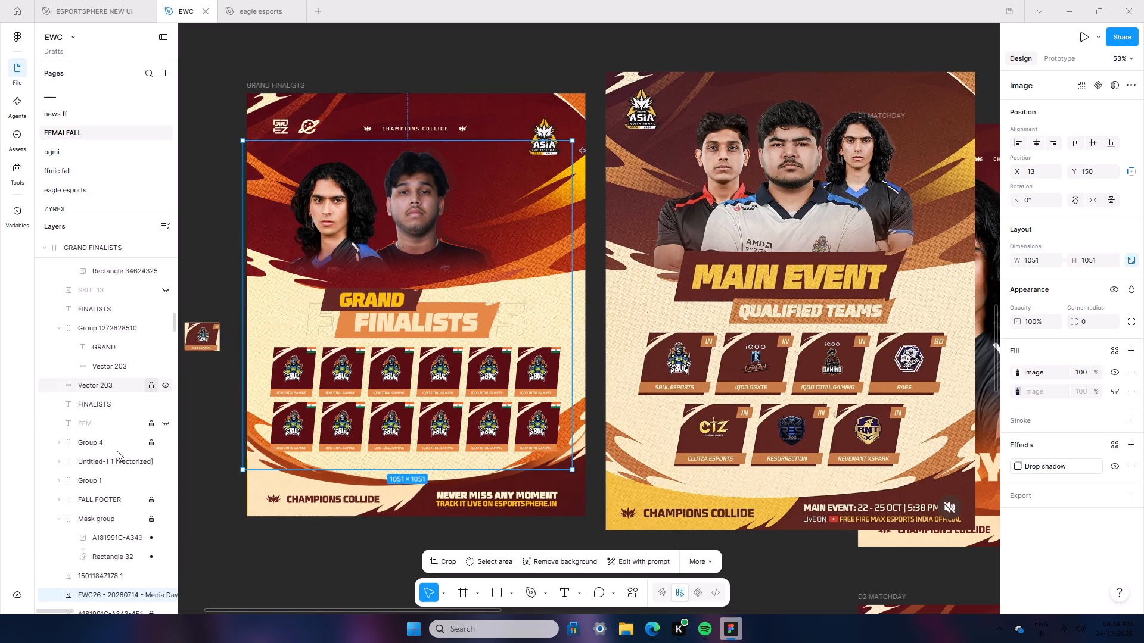
# Reorder the short-haired player's EWC26 image layer into the Mask group, directly below Rectangle 32.
pyautogui.moveTo(95, 589); pyautogui.dragTo(92, 561)
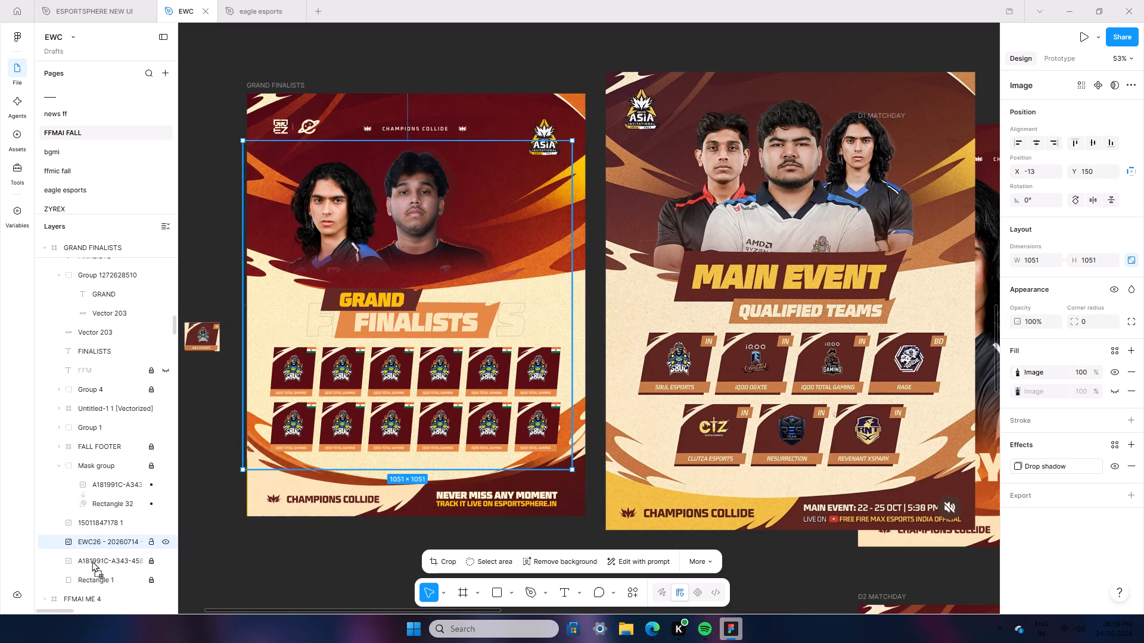
pyautogui.moveTo(92, 561); pyautogui.dragTo(98, 480)
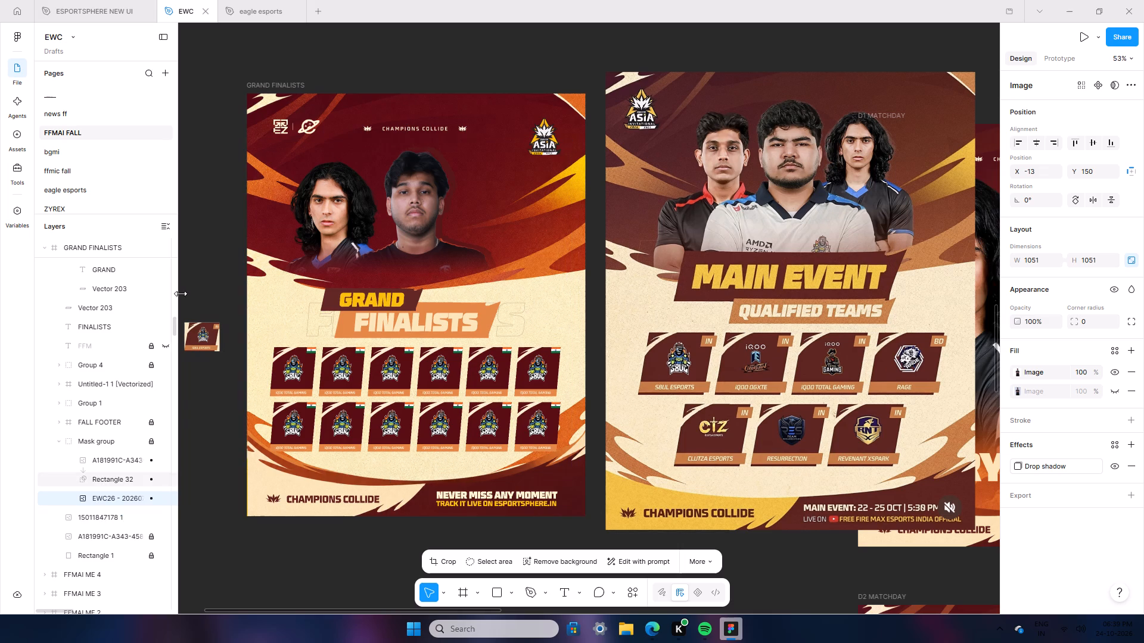
pyautogui.click(388, 57)
pyautogui.scroll(-5, 499, 324)
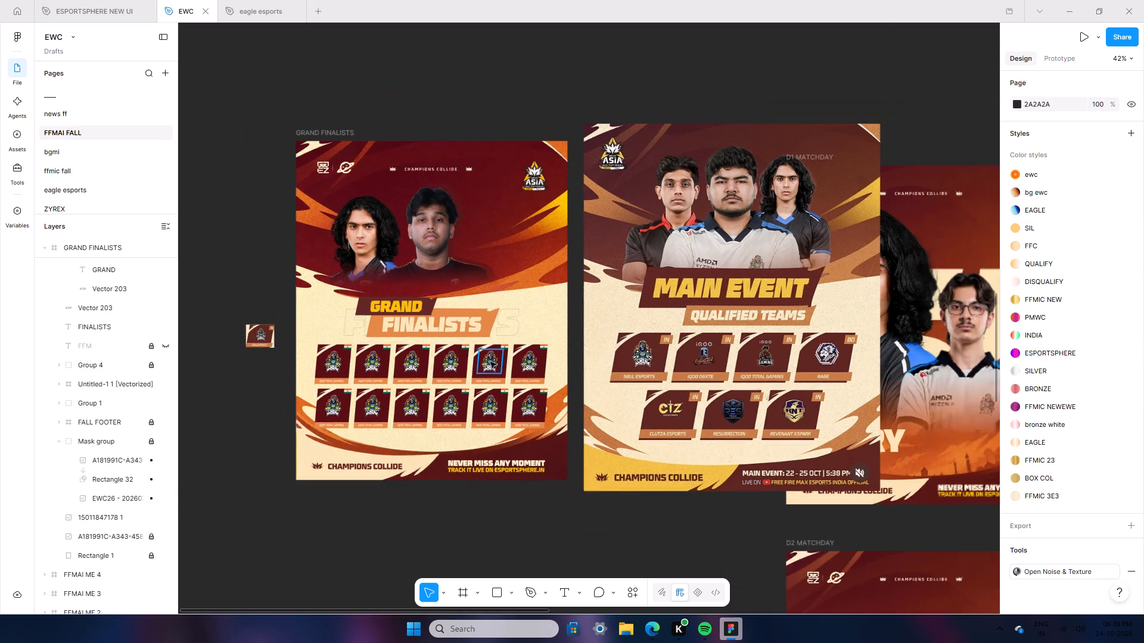
# Move the MAIN EVENT reference image to the empty canvas on the left side of the GRAND FINALISTS poster.
pyautogui.keyDown('ctrl'); pyautogui.scroll(-5, 490, 362); pyautogui.keyUp('ctrl')
pyautogui.scroll(-3, 763, 523)
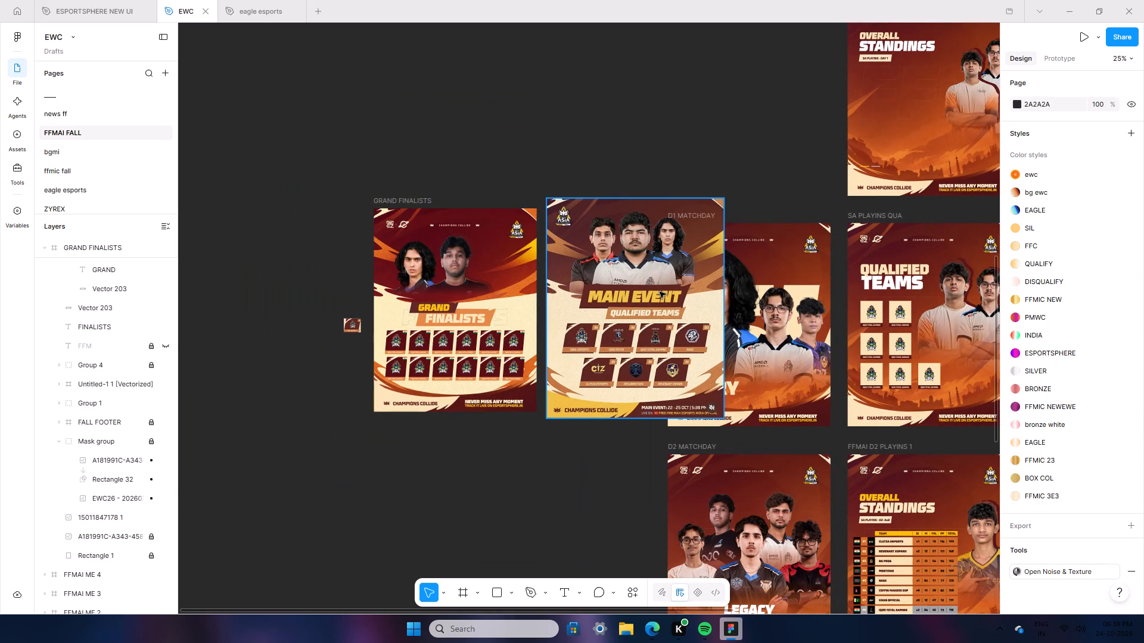
pyautogui.click(660, 292)
pyautogui.moveTo(653, 291); pyautogui.dragTo(216, 348)
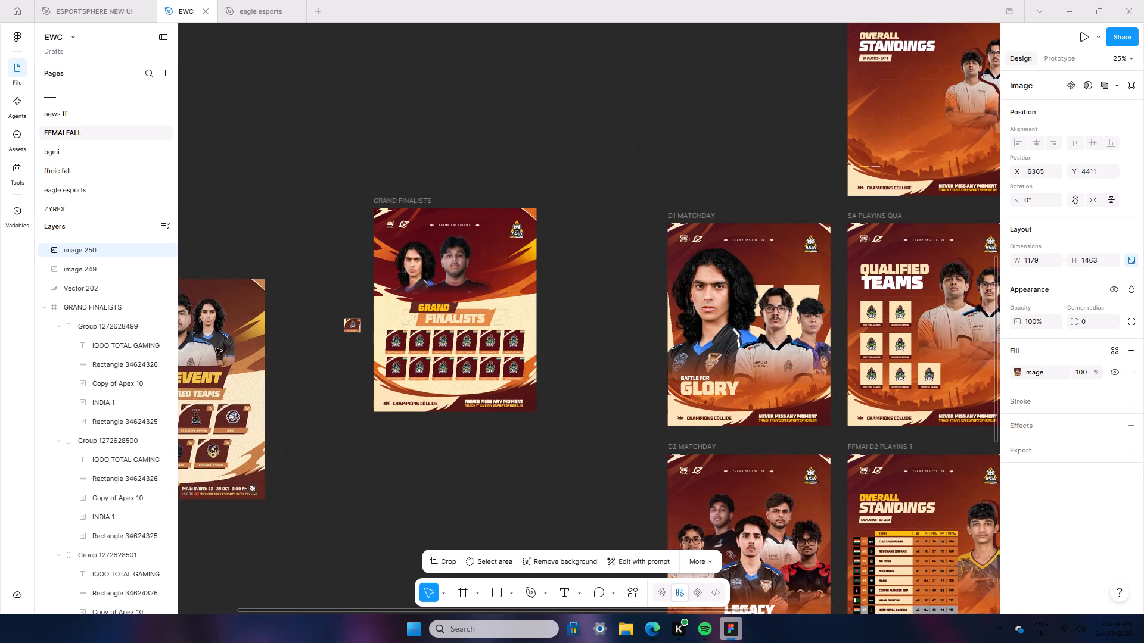
pyautogui.moveTo(216, 348); pyautogui.dragTo(245, 295)
pyautogui.click(340, 480)
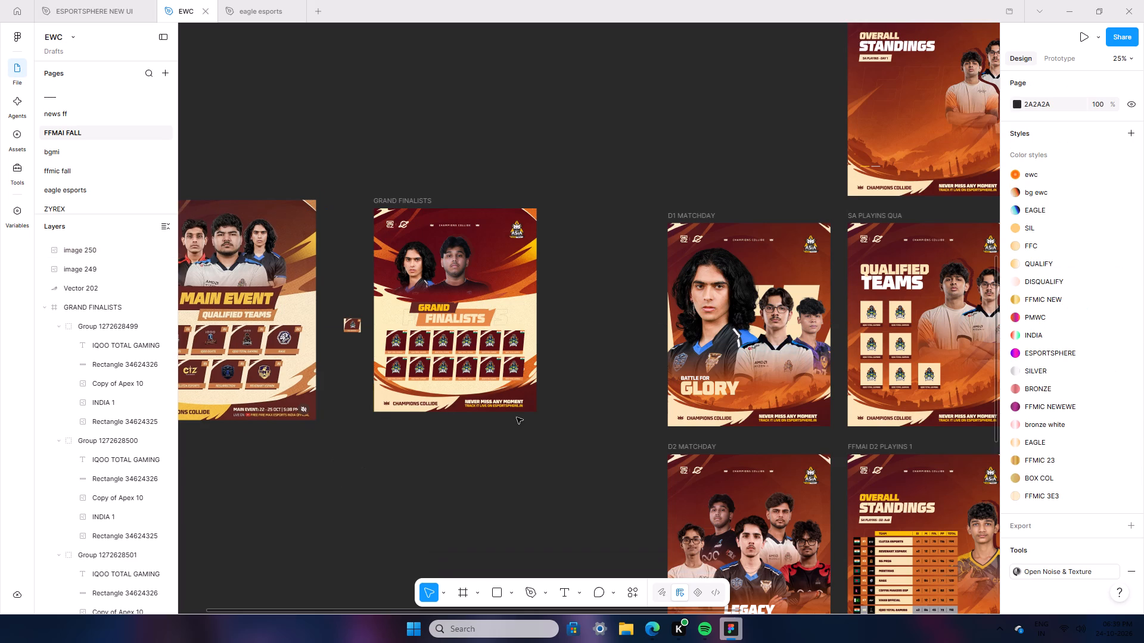
# Copy the player image 2R2A4274 1 from the D2 MATCHDAY frame and paste it on the canvas above the GRAND FINALISTS poster.
pyautogui.scroll(-3, 517, 417)
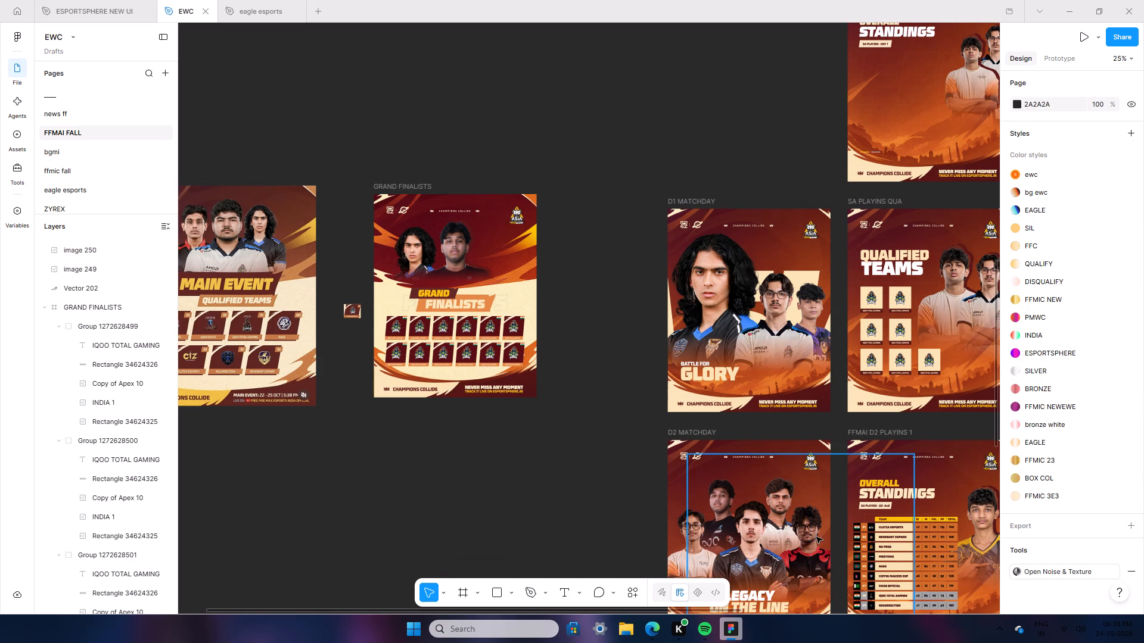
pyautogui.click(792, 487)
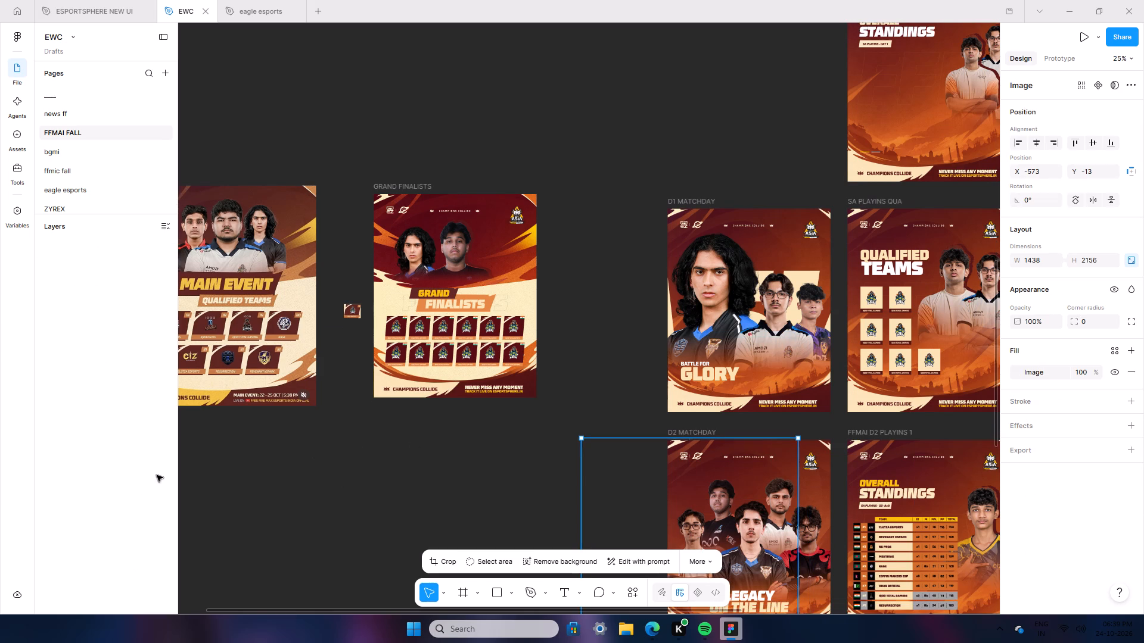
pyautogui.click(107, 486)
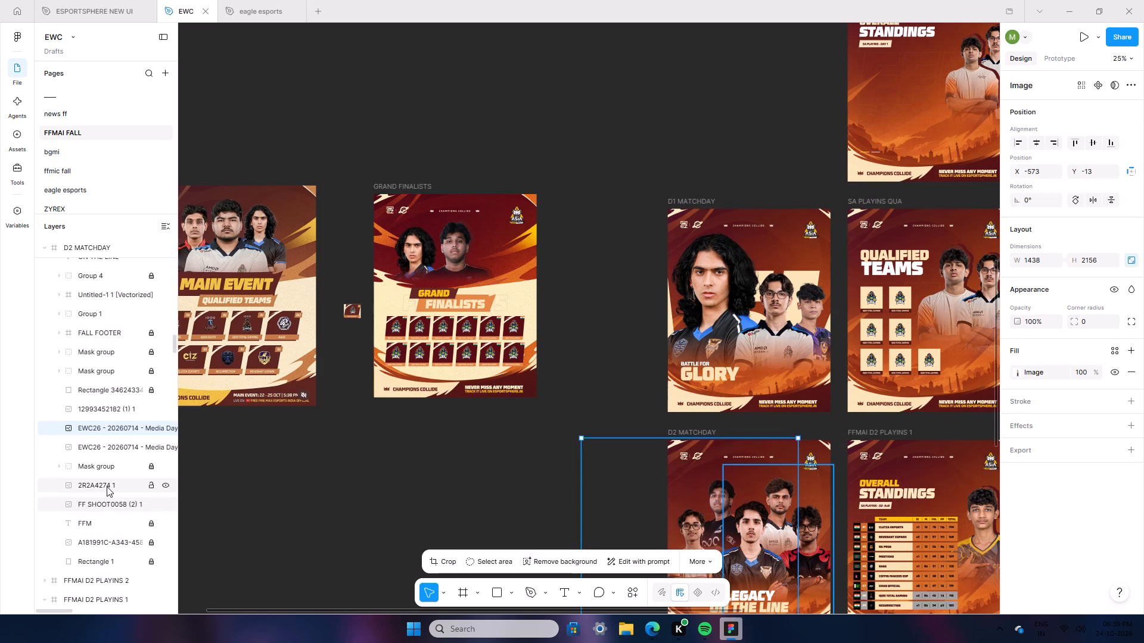
pyautogui.rightClick(107, 486)
pyautogui.click(145, 180)
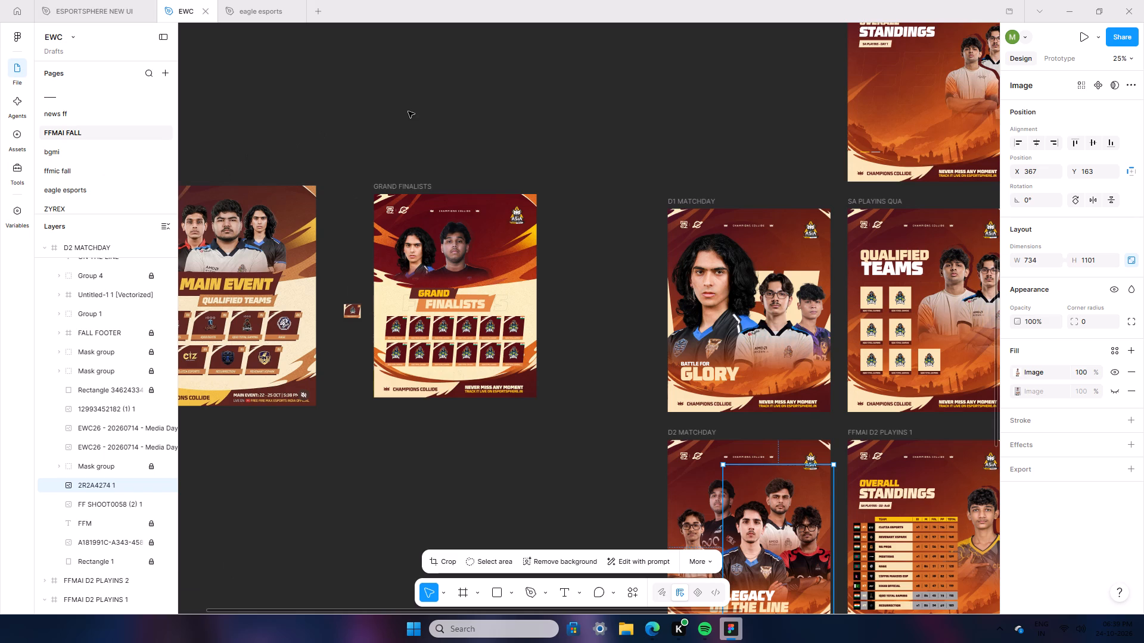
pyautogui.rightClick(408, 111)
pyautogui.click(470, 123)
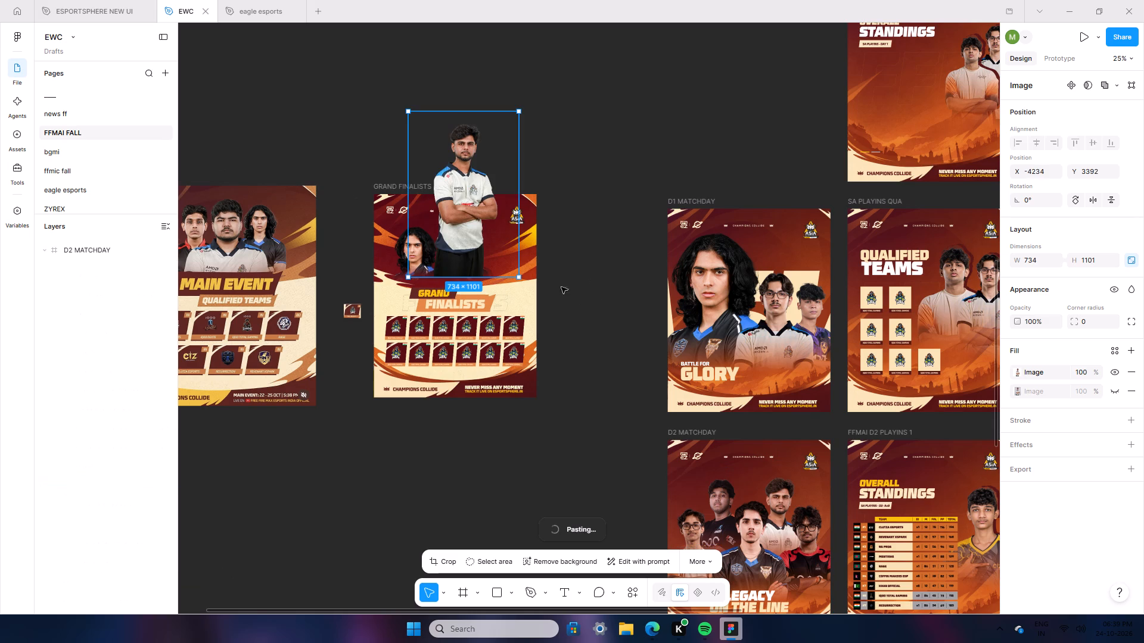
# Scale the pasted player image to 696 × 1045 and place it over the poster's right side at X -3991, Y 4048.
pyautogui.moveTo(475, 246); pyautogui.dragTo(506, 336)
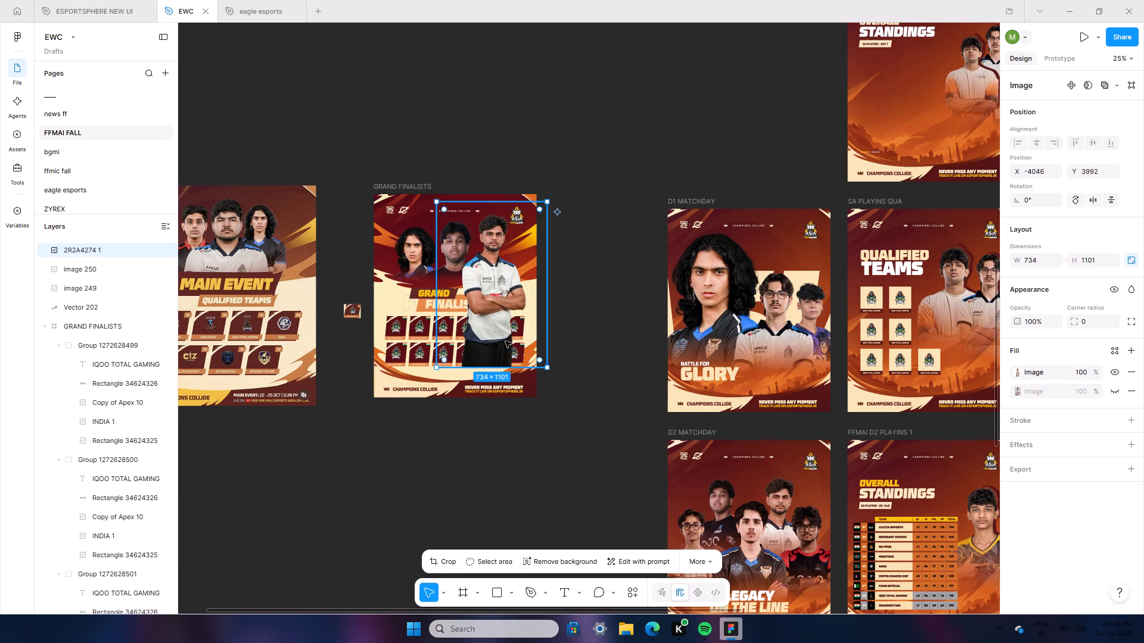
pyautogui.moveTo(515, 369); pyautogui.dragTo(513, 359)
pyautogui.moveTo(500, 311); pyautogui.dragTo(506, 323)
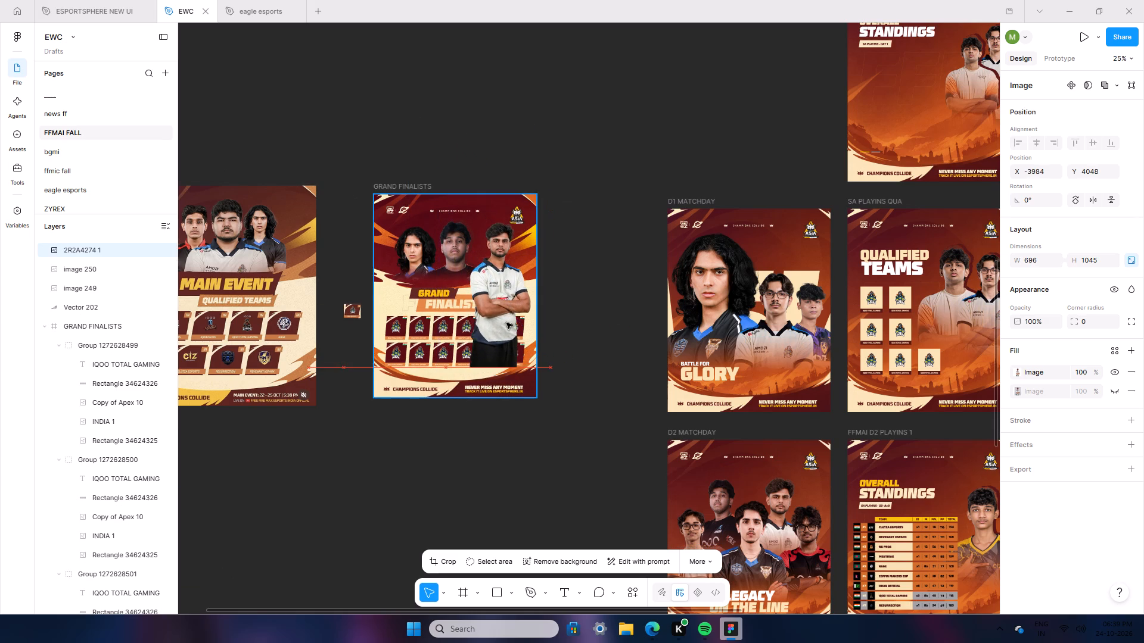
pyautogui.moveTo(506, 323); pyautogui.dragTo(506, 320)
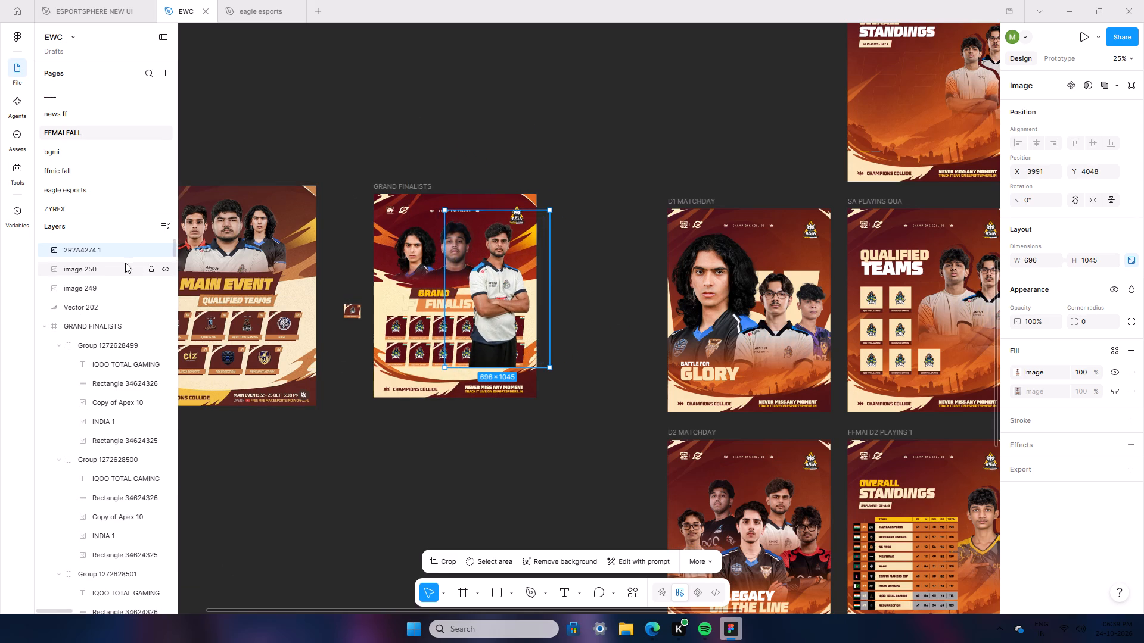
pyautogui.moveTo(107, 250); pyautogui.dragTo(122, 589)
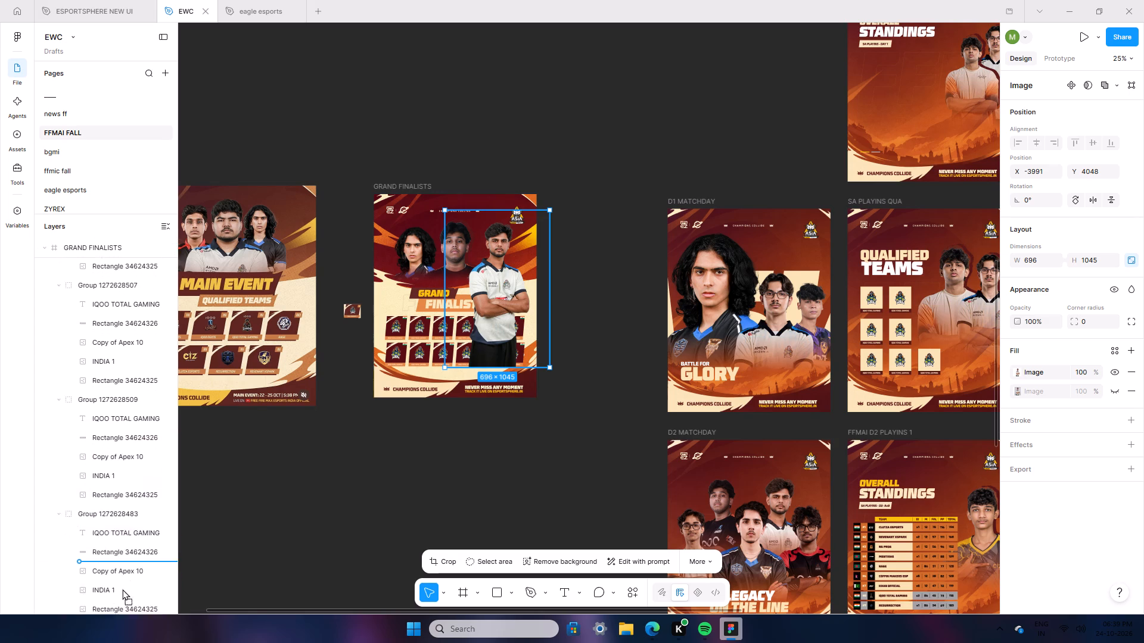
pyautogui.moveTo(122, 589); pyautogui.dragTo(120, 577)
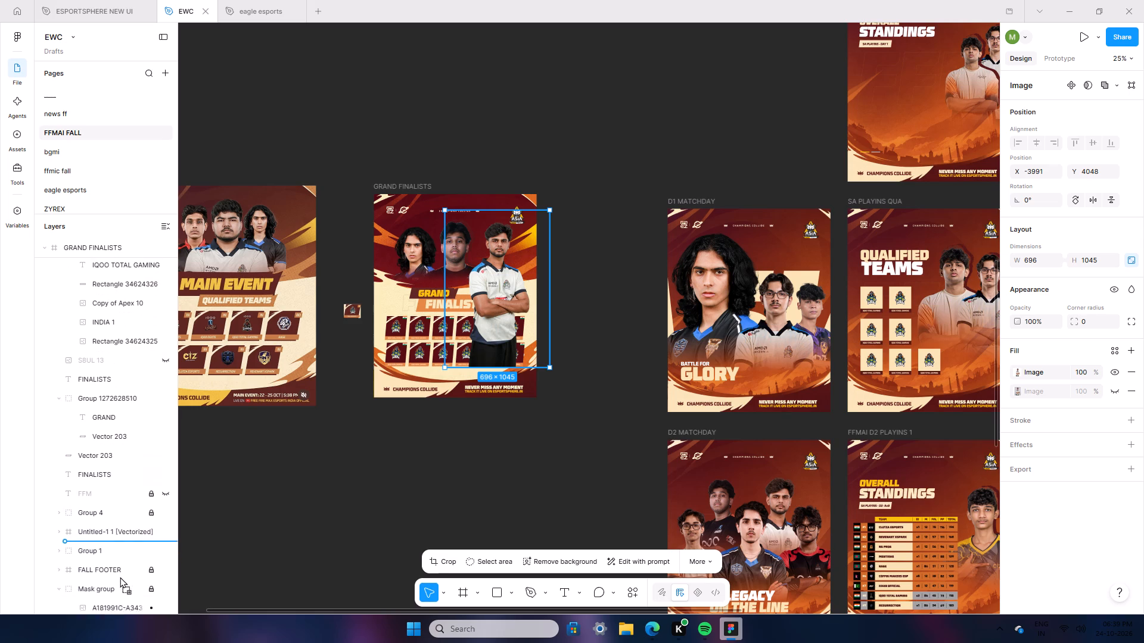
pyautogui.moveTo(120, 577); pyautogui.dragTo(104, 516)
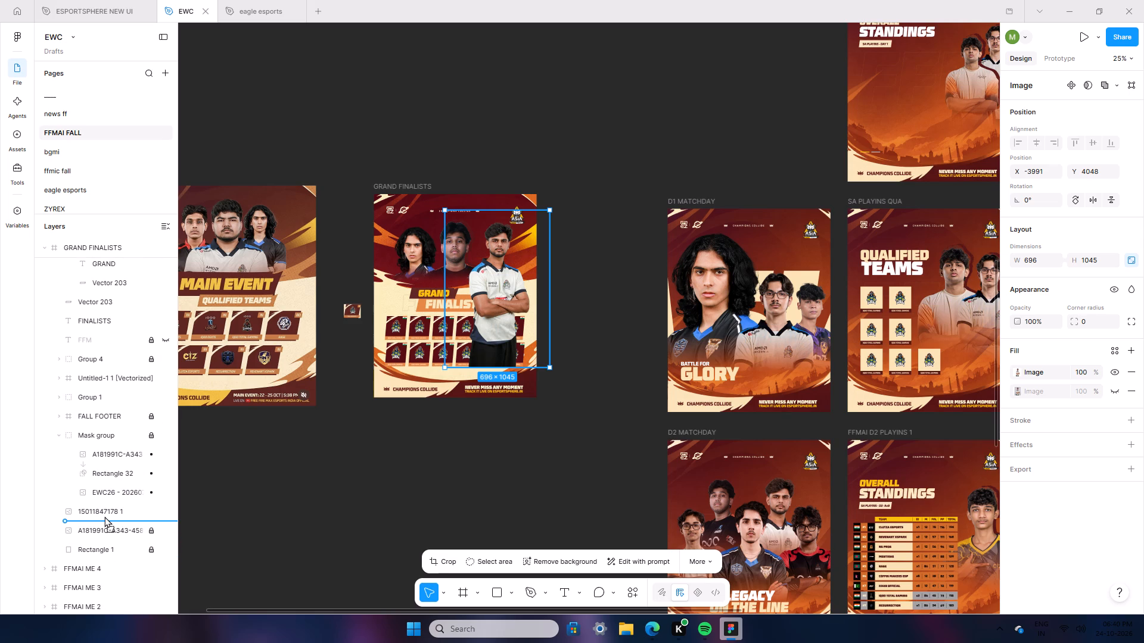
pyautogui.moveTo(104, 516); pyautogui.dragTo(104, 447)
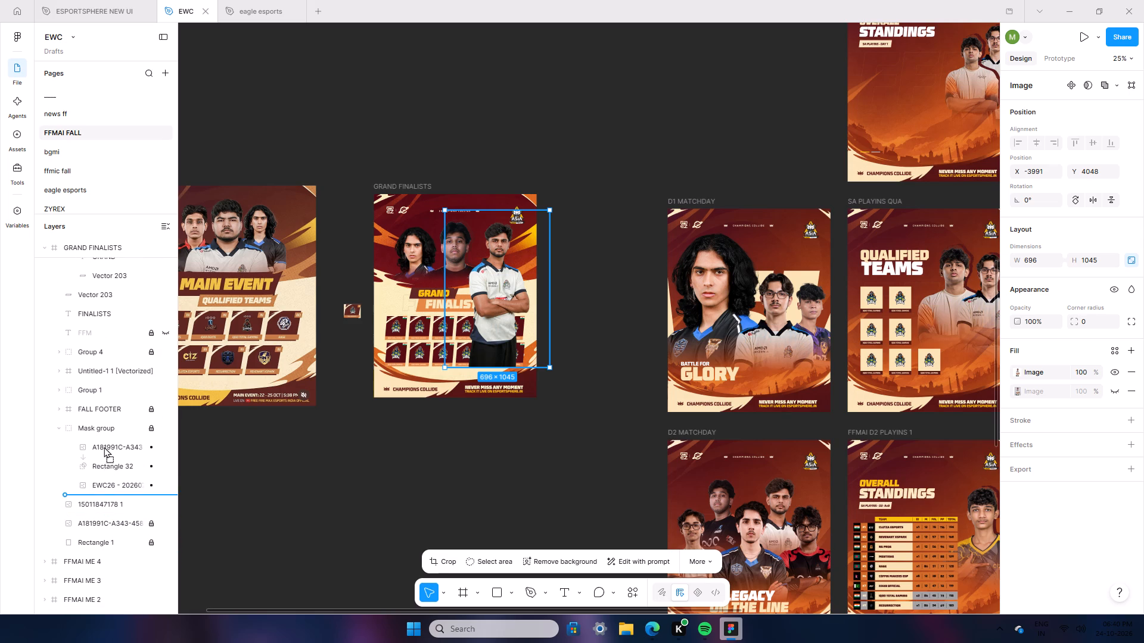
pyautogui.moveTo(104, 447); pyautogui.dragTo(112, 508)
pyautogui.click(108, 458)
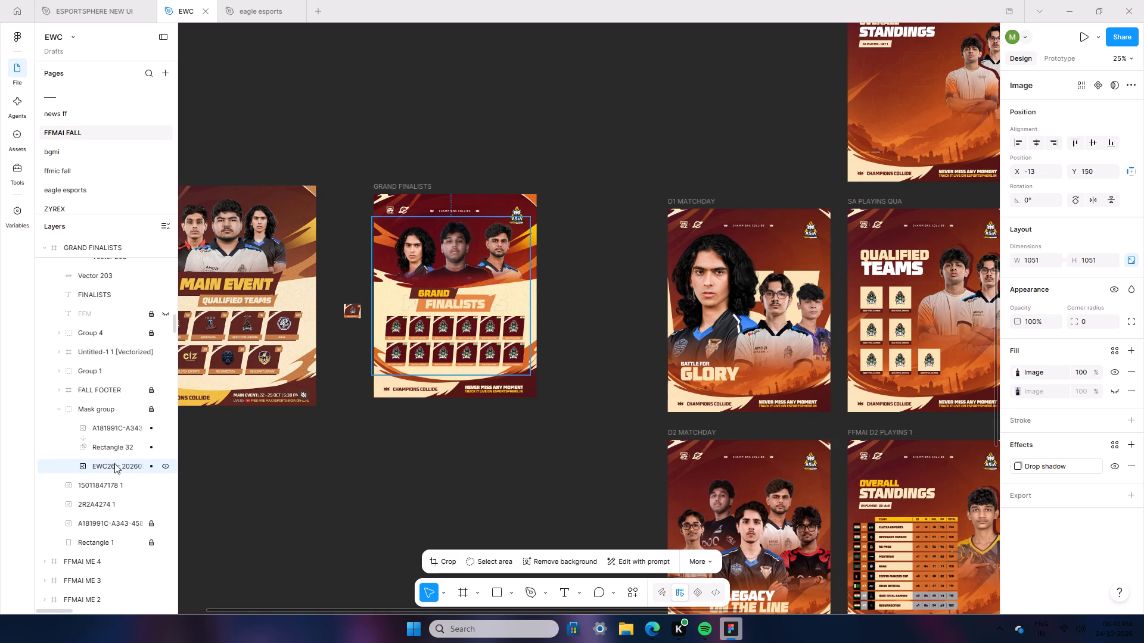
pyautogui.moveTo(114, 463); pyautogui.dragTo(114, 494)
pyautogui.click(458, 461)
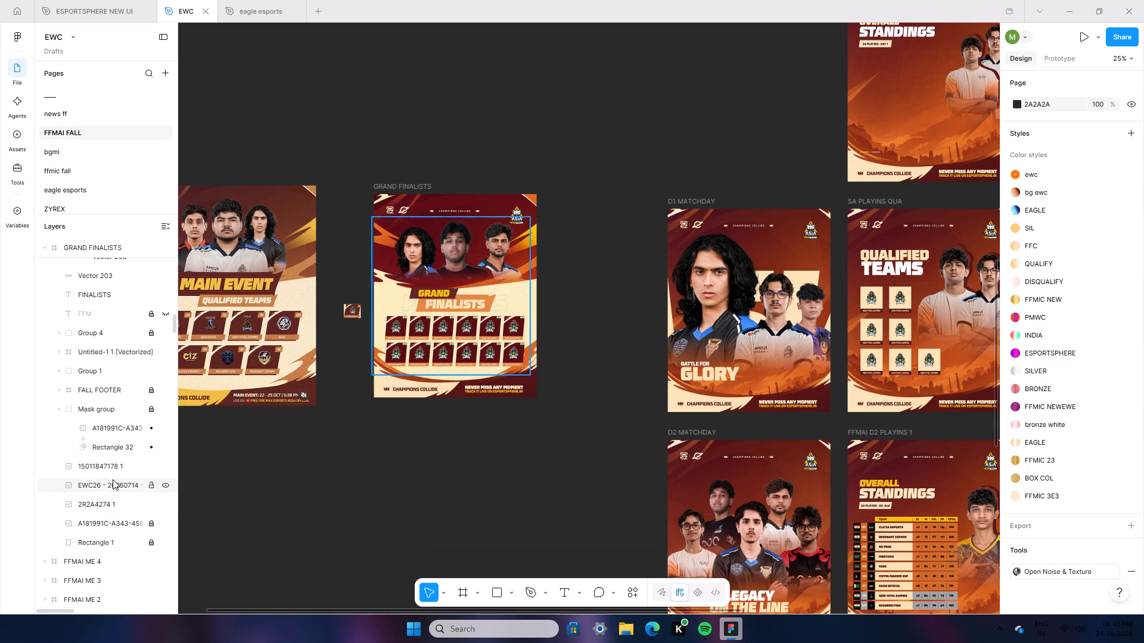
pyautogui.click(113, 479)
pyautogui.moveTo(111, 485); pyautogui.dragTo(108, 460)
pyautogui.click(459, 480)
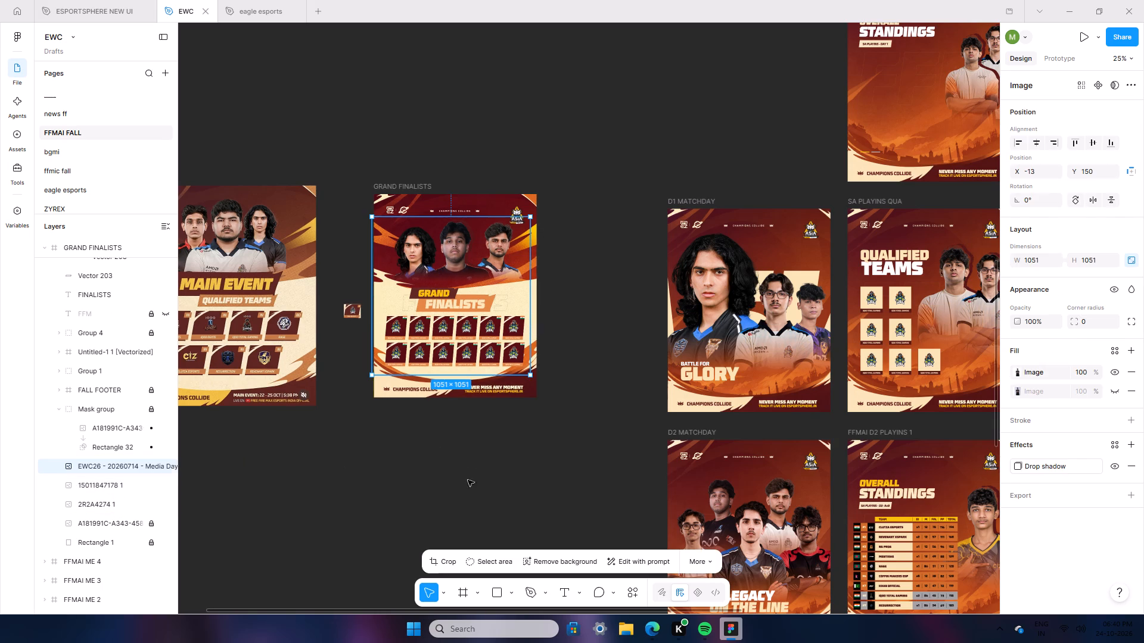
# Remove the drop shadow effect from the short-haired player's EWC26 image.
pyautogui.keyDown('ctrl'); pyautogui.scroll(6, 509, 485); pyautogui.keyUp('ctrl')
pyautogui.scroll(12, 409, 474)
pyautogui.keyDown('ctrl'); pyautogui.scroll(6, 384, 477); pyautogui.keyUp('ctrl')
pyautogui.click(580, 149)
pyautogui.keyDown('ctrl'); pyautogui.scroll(-3, 509, 349); pyautogui.keyUp('ctrl')
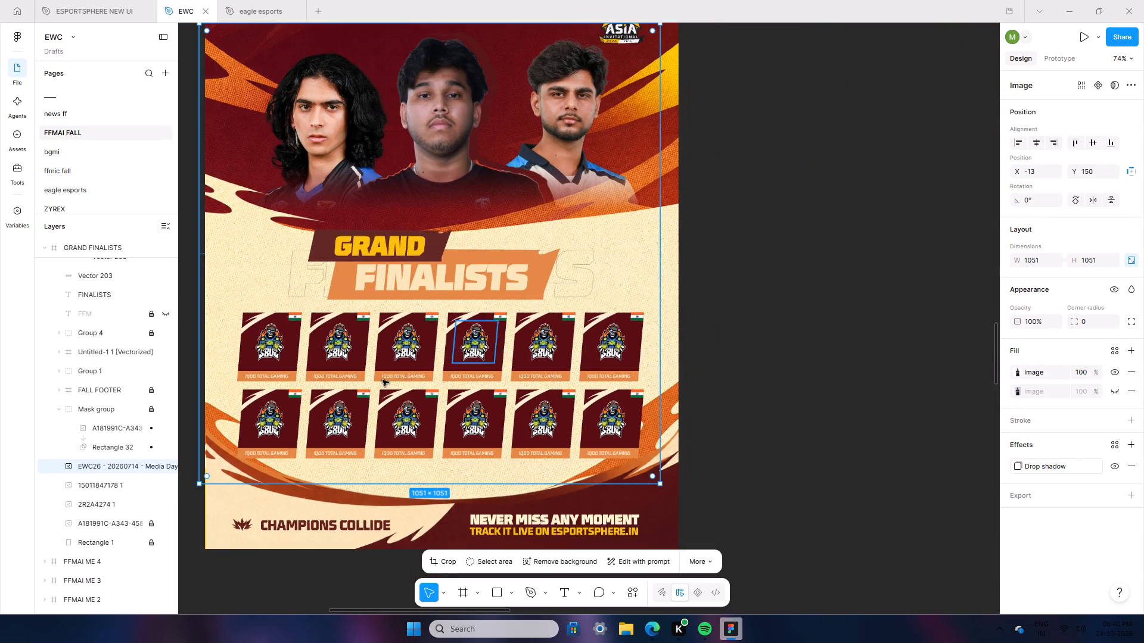
pyautogui.keyDown('ctrl'); pyautogui.scroll(-2, 358, 389); pyautogui.keyUp('ctrl')
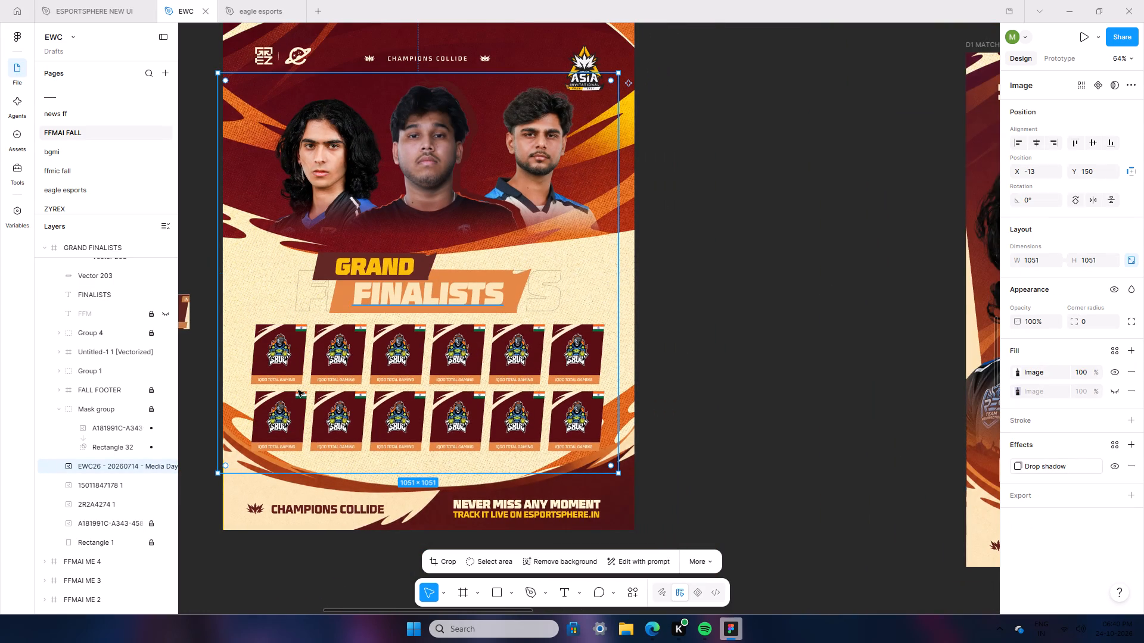
pyautogui.click(1133, 470)
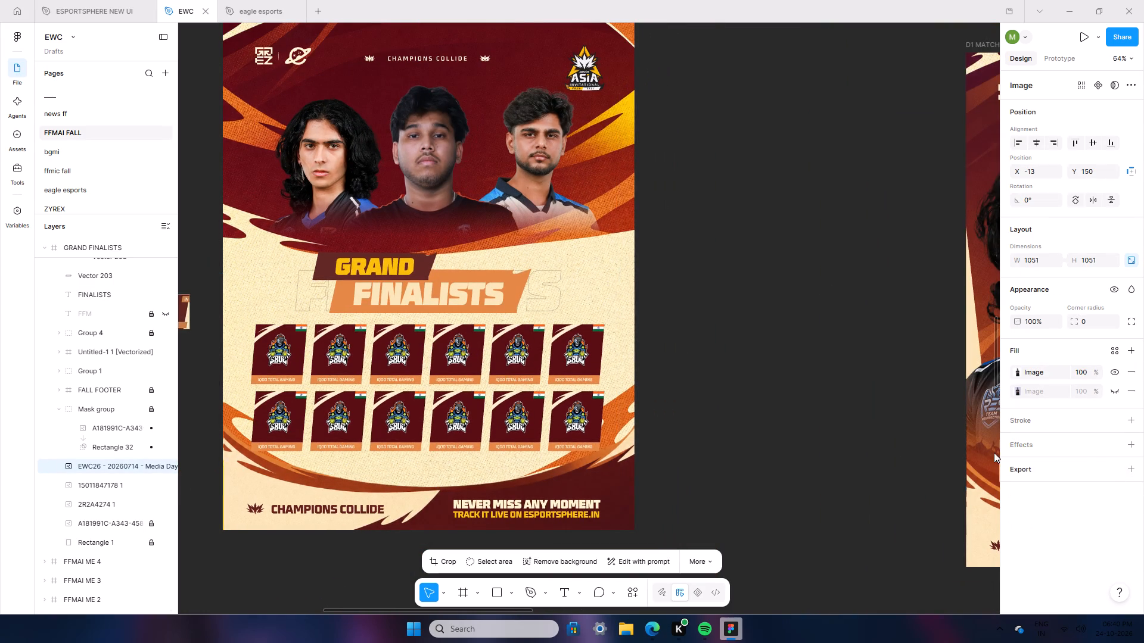
# Shift the short-haired centre player's EWC26 image slightly to X -18, Y 147.
pyautogui.click(110, 486)
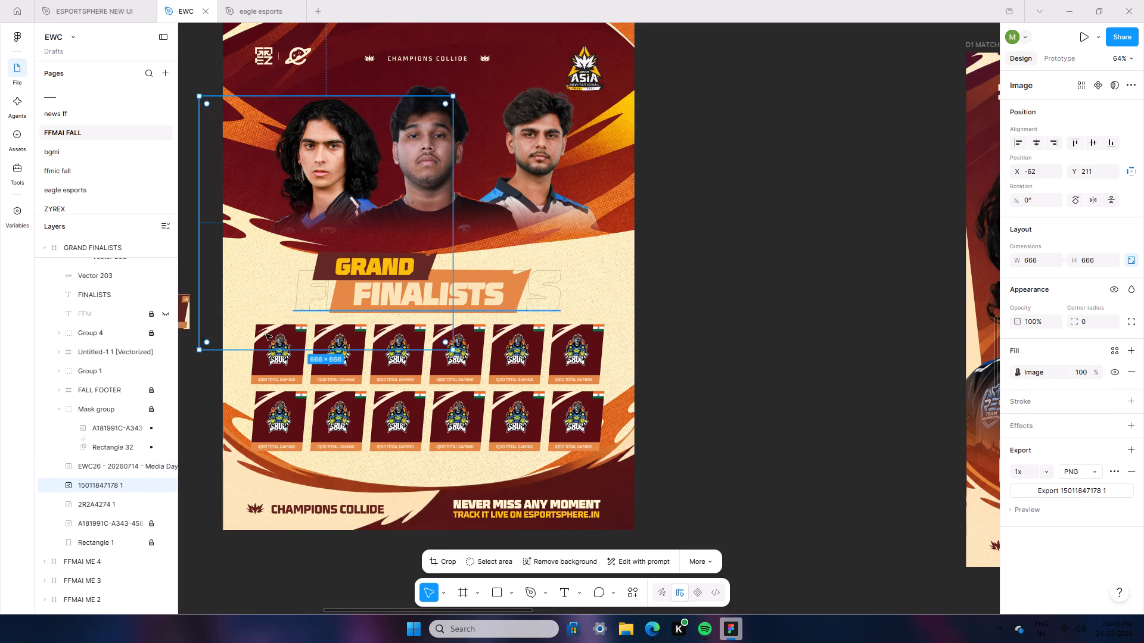
pyautogui.click(108, 468)
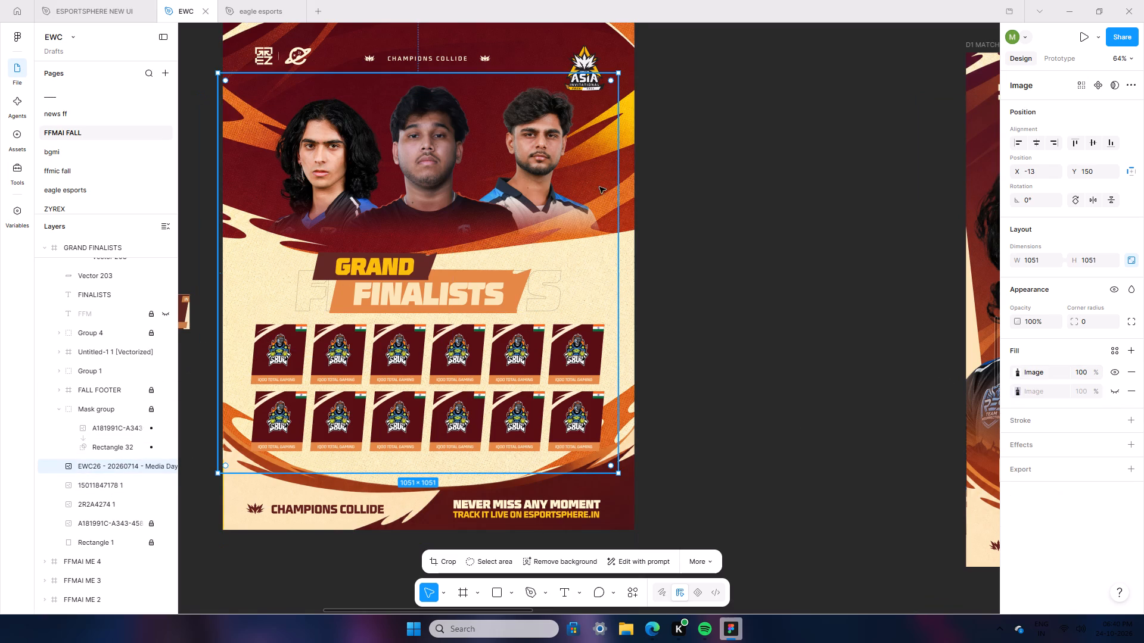
pyautogui.click(437, 217)
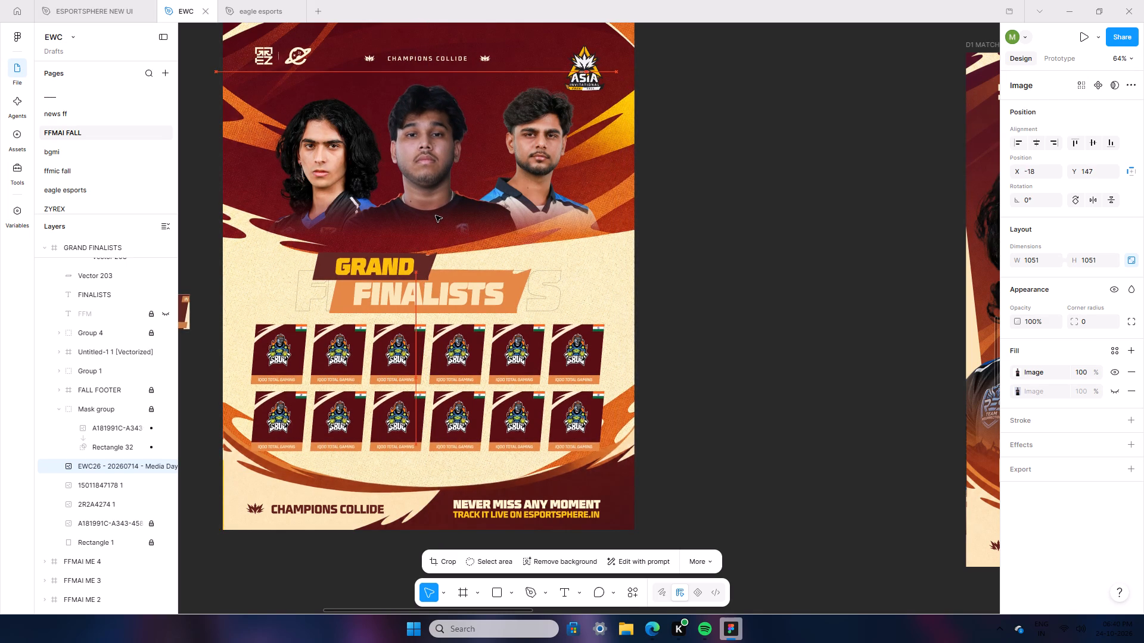
# Scale the long-haired player image down to 566 × 566 and move it right, close beside the centre player.
pyautogui.click(86, 491)
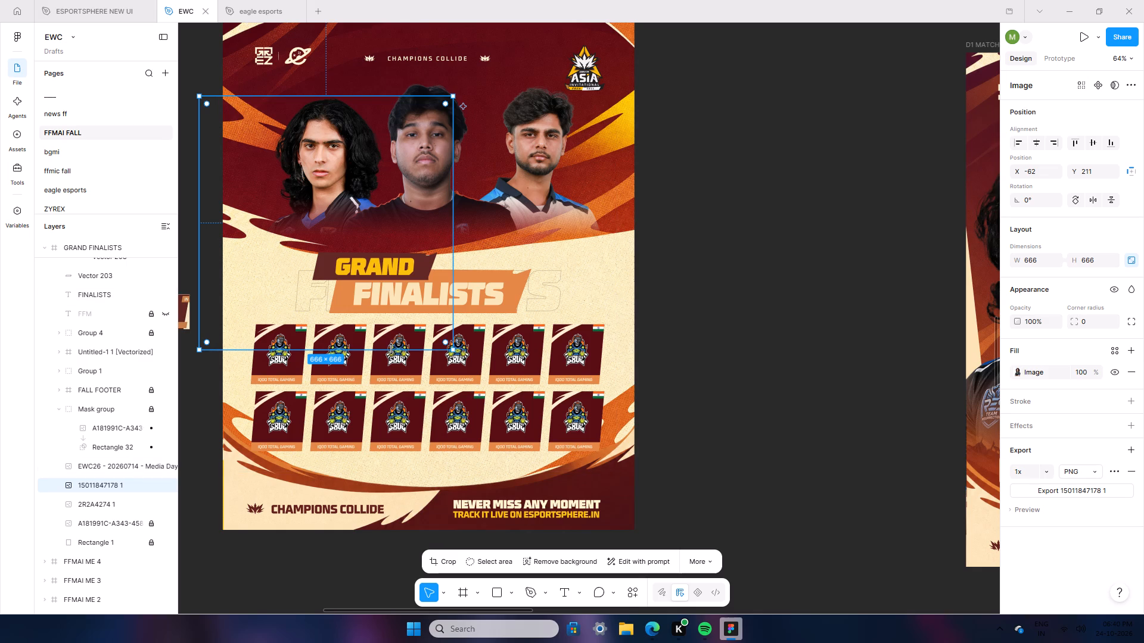
pyautogui.moveTo(391, 349); pyautogui.dragTo(393, 312)
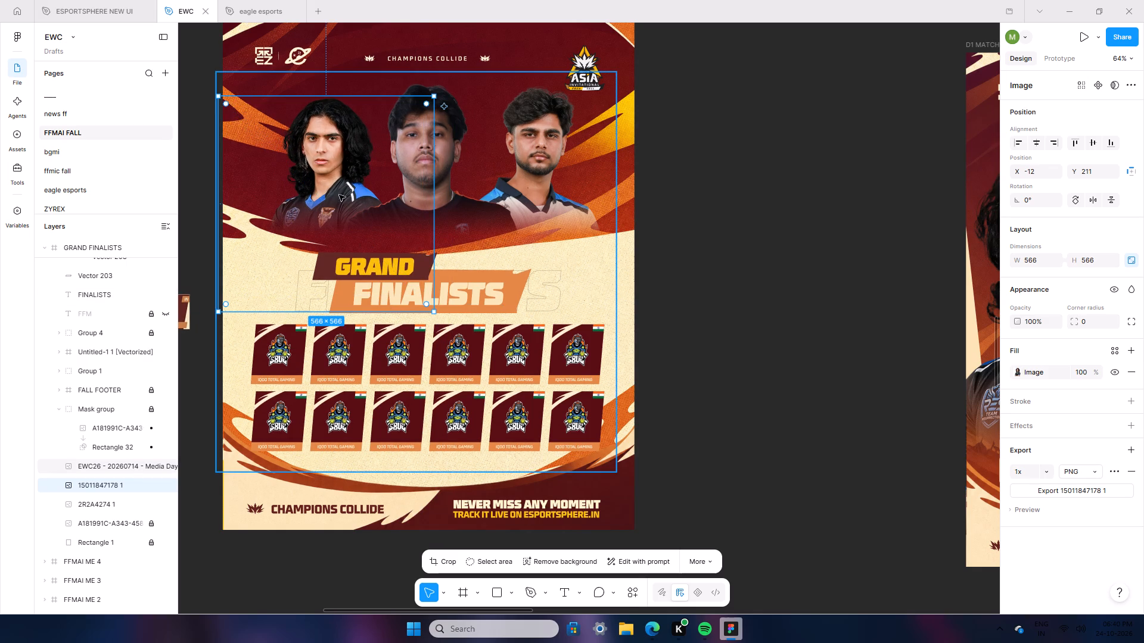
pyautogui.moveTo(329, 187); pyautogui.dragTo(340, 189)
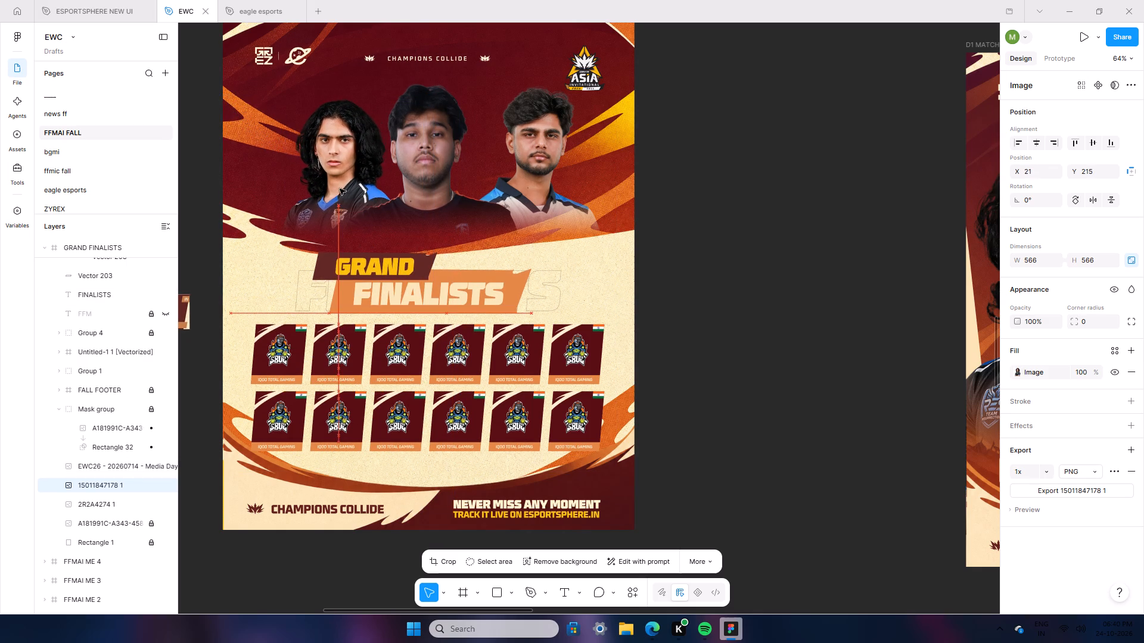
pyautogui.moveTo(340, 189); pyautogui.dragTo(324, 196)
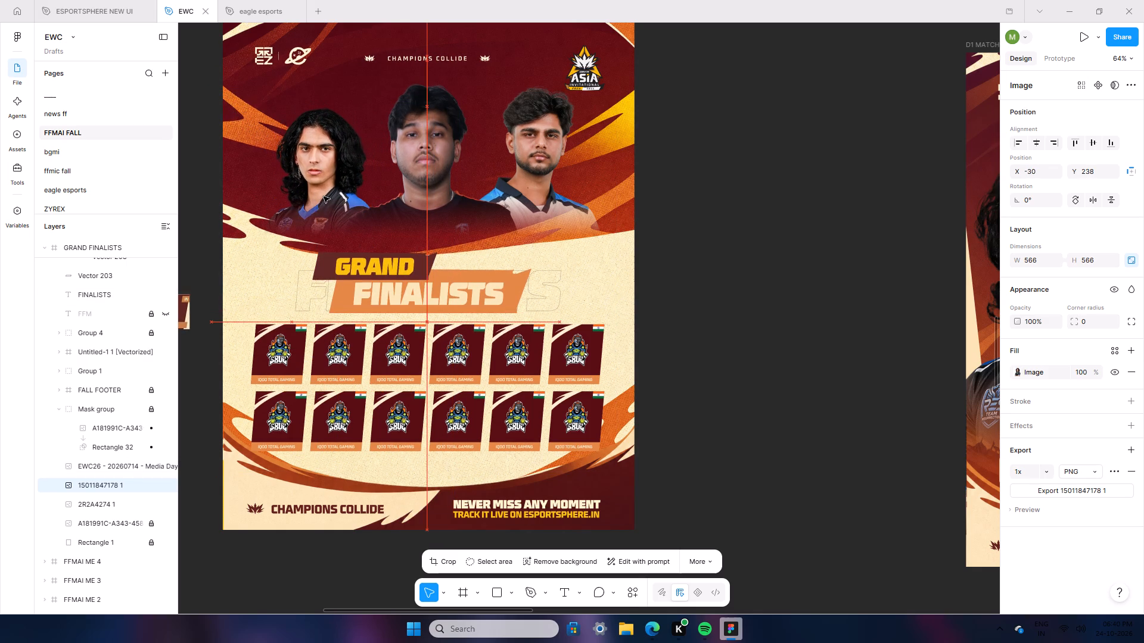
pyautogui.moveTo(324, 196); pyautogui.dragTo(350, 185)
# Move player image 2R2A4274 1 closer to the centre player at X 417, Y 127, and scale it to 664 × 995.
pyautogui.click(100, 500)
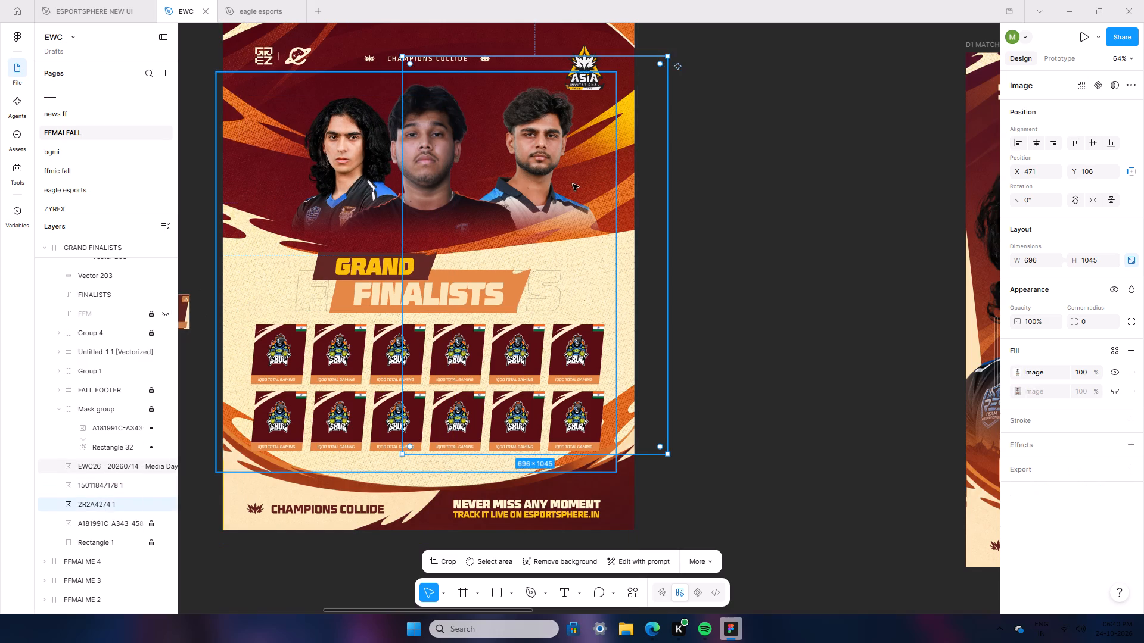
pyautogui.moveTo(573, 184); pyautogui.dragTo(551, 184)
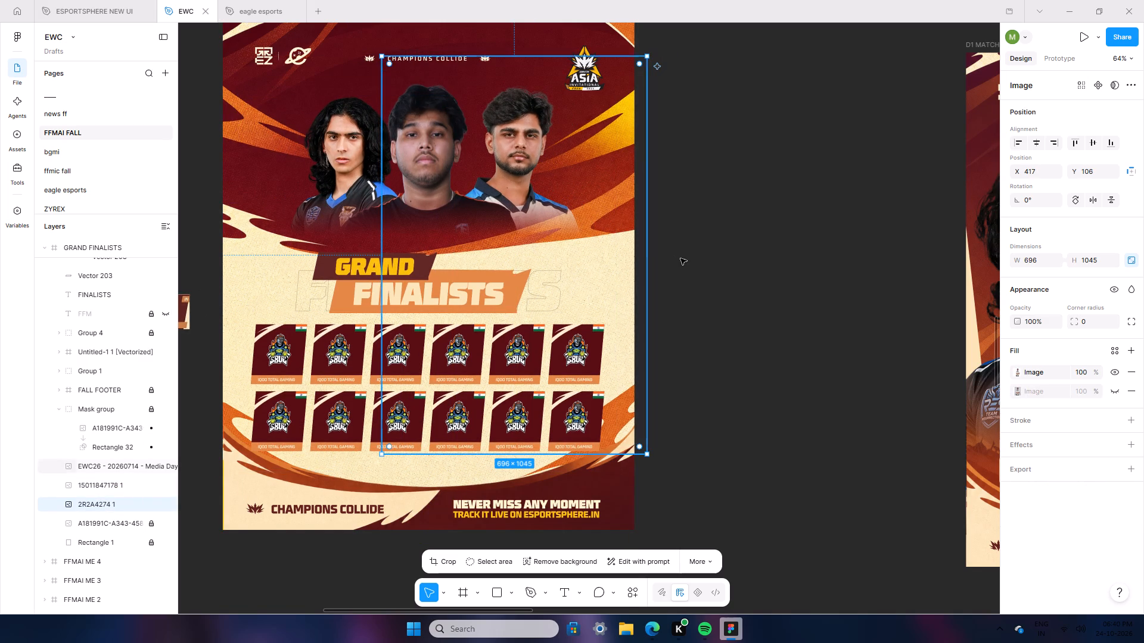
pyautogui.moveTo(649, 253); pyautogui.dragTo(637, 252)
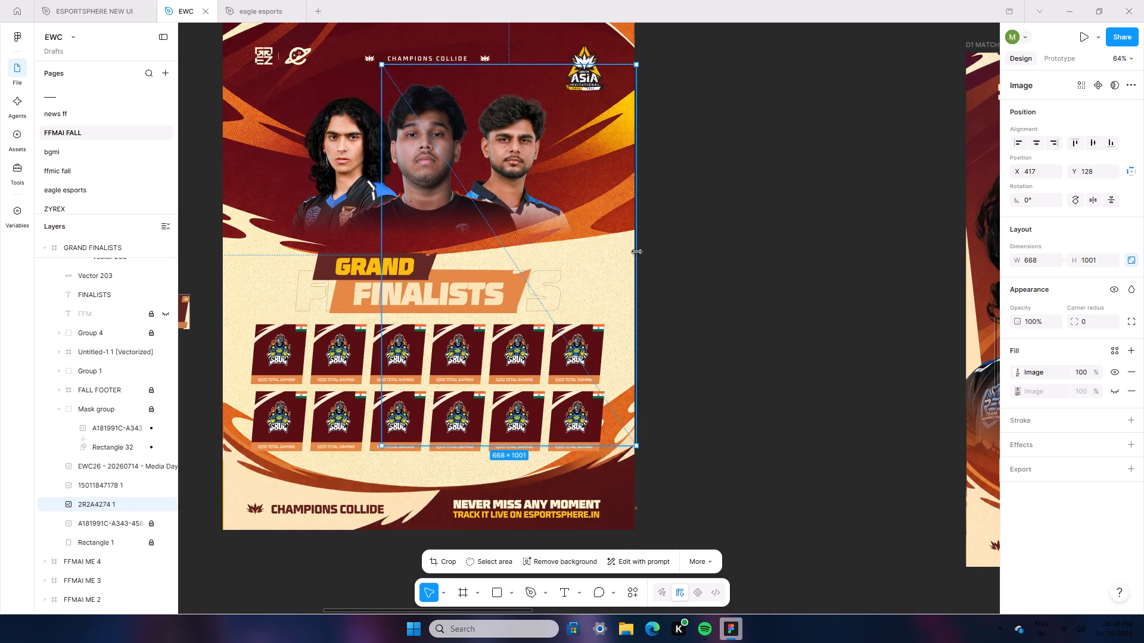
pyautogui.moveTo(637, 252); pyautogui.dragTo(632, 249)
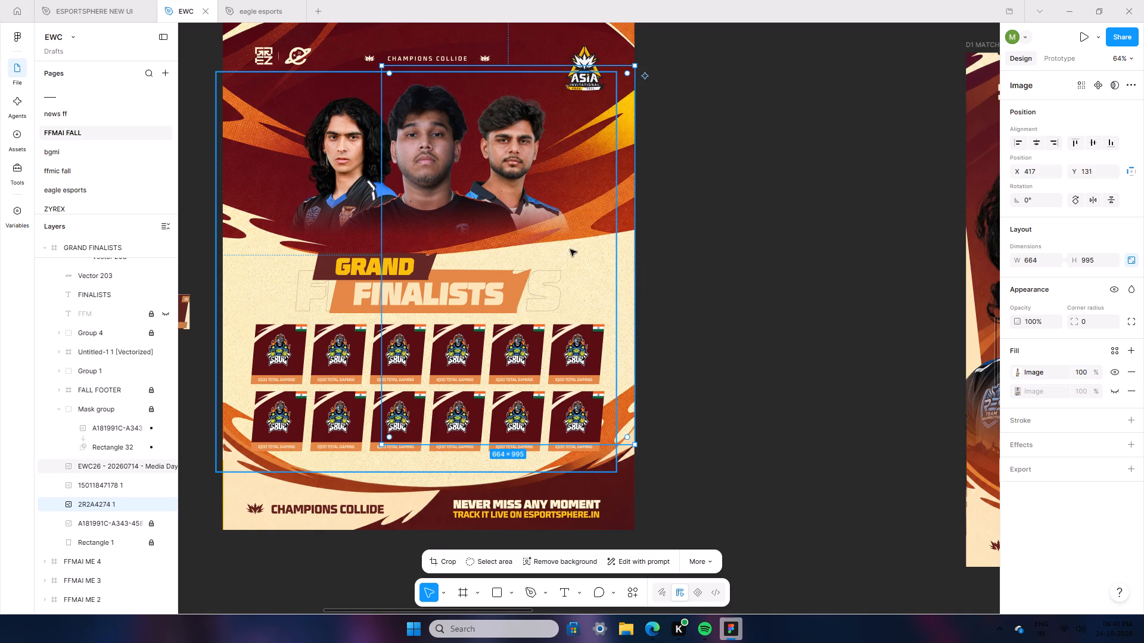
pyautogui.press('Up')
pyautogui.press('Up')
pyautogui.press('Up')
pyautogui.press('Up')
pyautogui.click(670, 280)
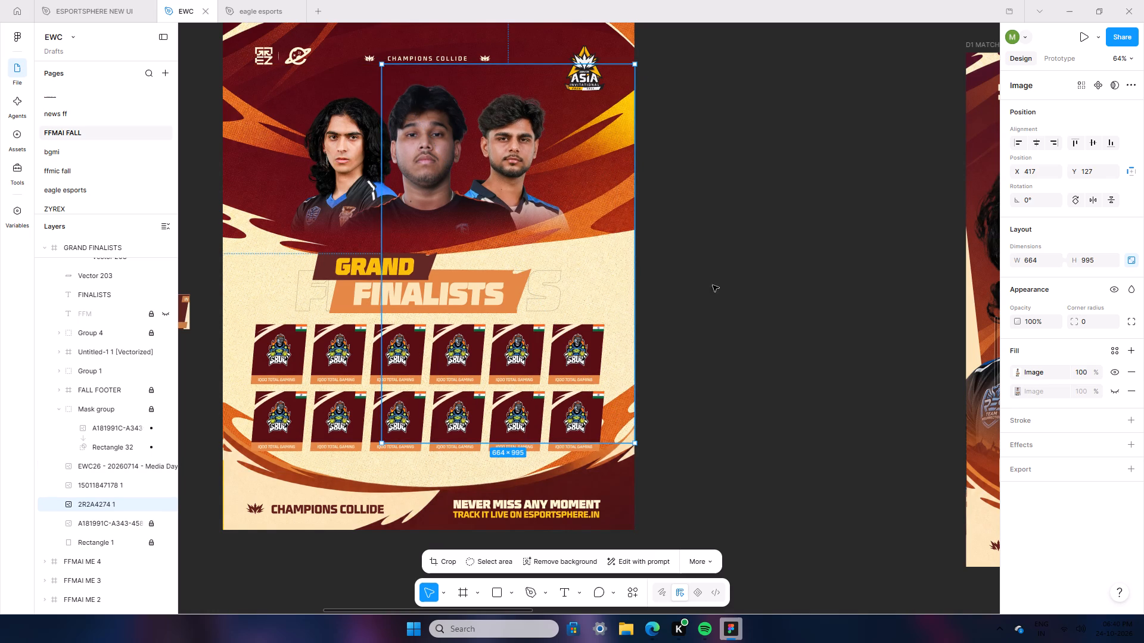
pyautogui.scroll(-5, 717, 292)
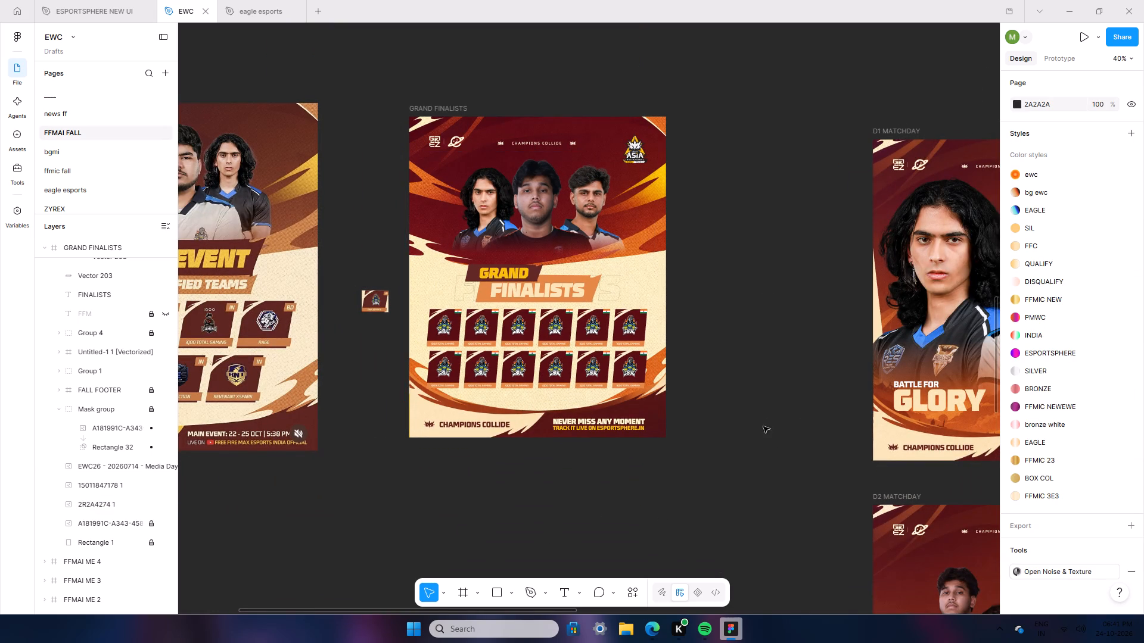
# Switch to Microsoft Edge and run an image search for TAJ MAHAL PNG in a new browser tab.
pyautogui.click(648, 641)
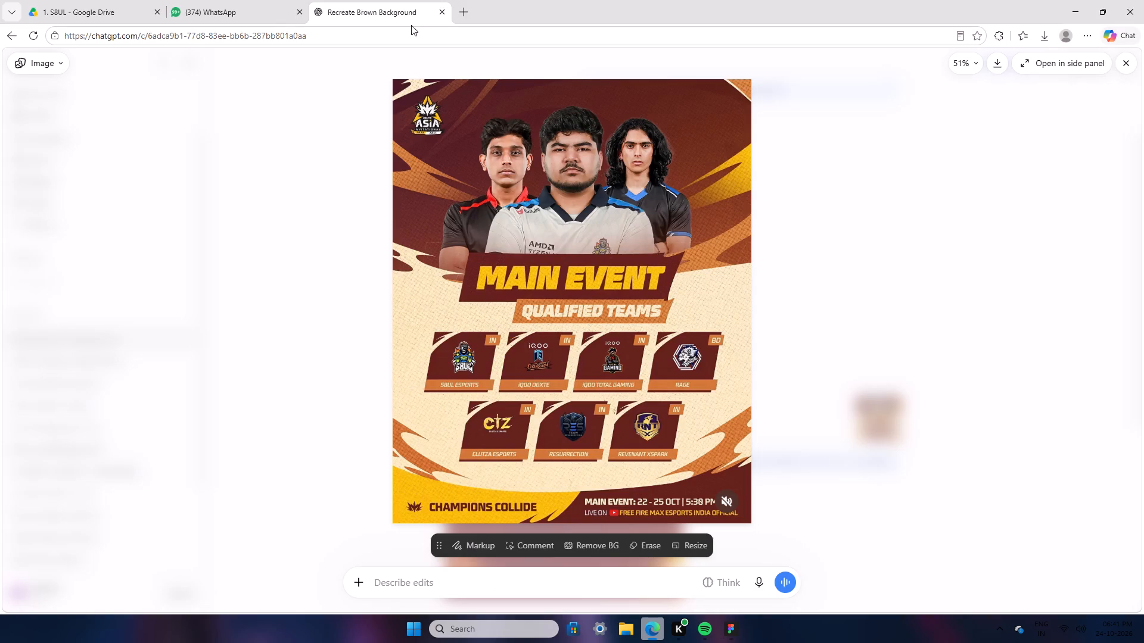
pyautogui.click(462, 14)
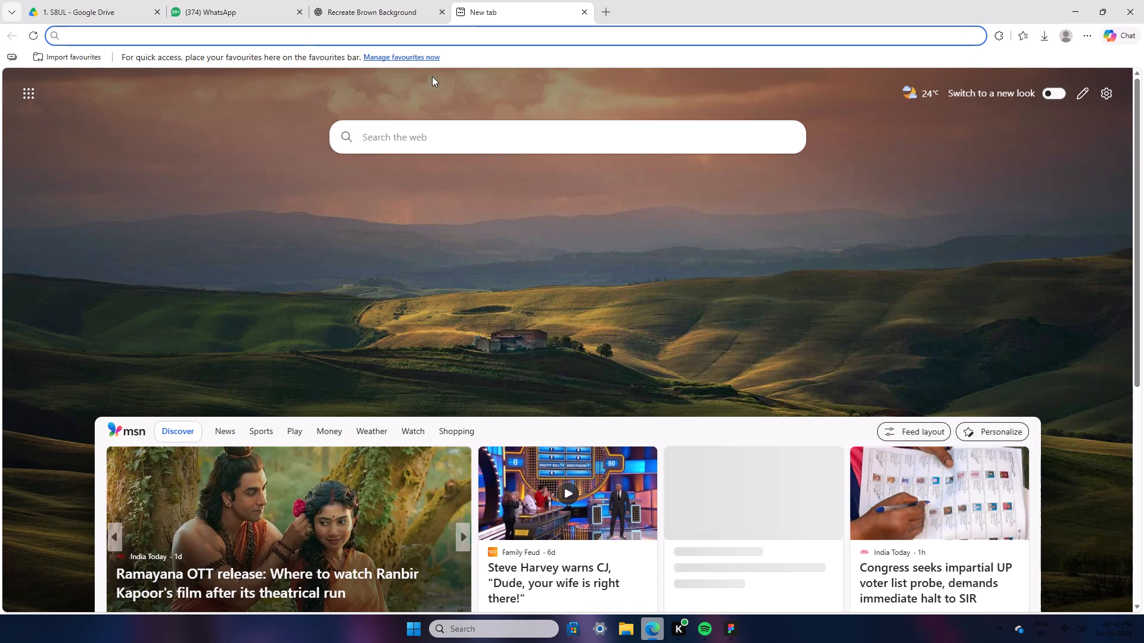
pyautogui.write('TAJ MAHAL')
pyautogui.press('space')
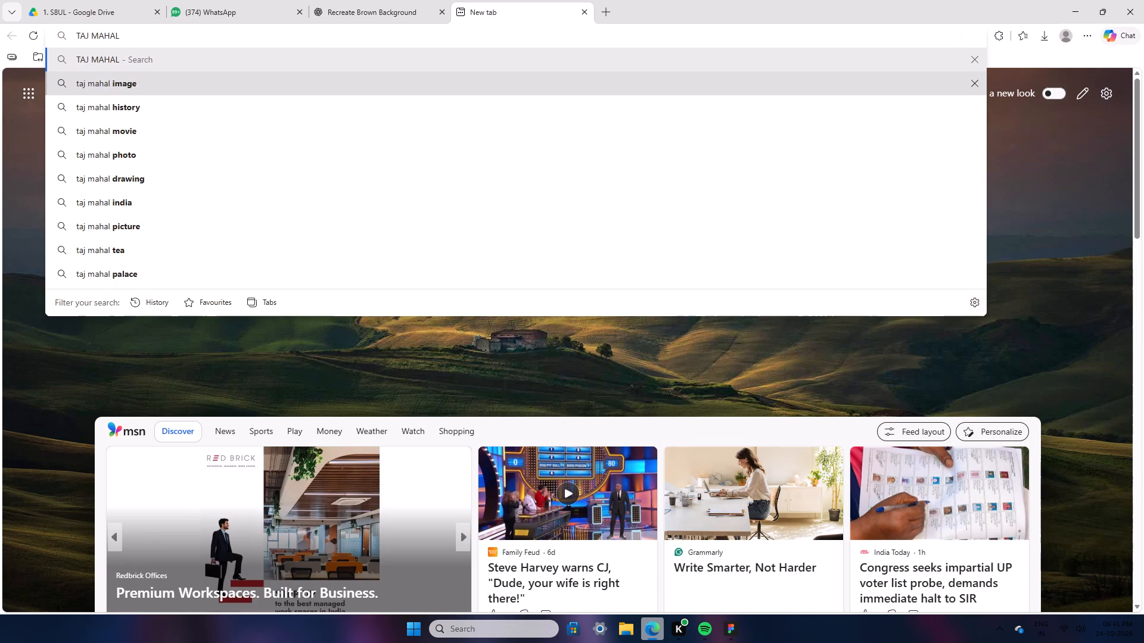
pyautogui.write('PNG')
pyautogui.press('Return')
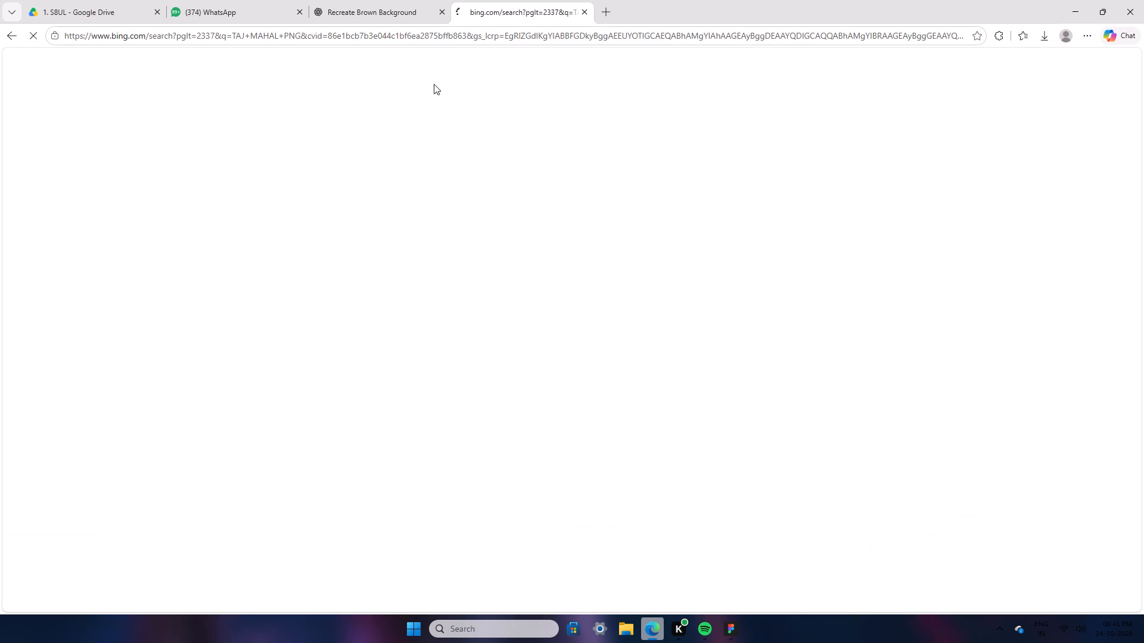
pyautogui.click(219, 111)
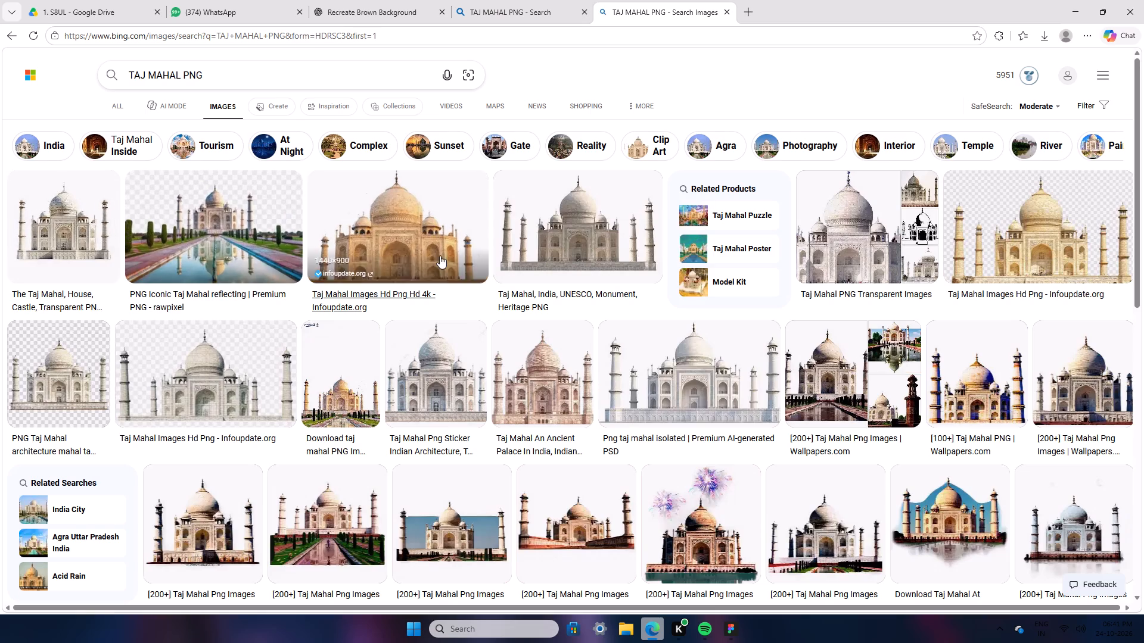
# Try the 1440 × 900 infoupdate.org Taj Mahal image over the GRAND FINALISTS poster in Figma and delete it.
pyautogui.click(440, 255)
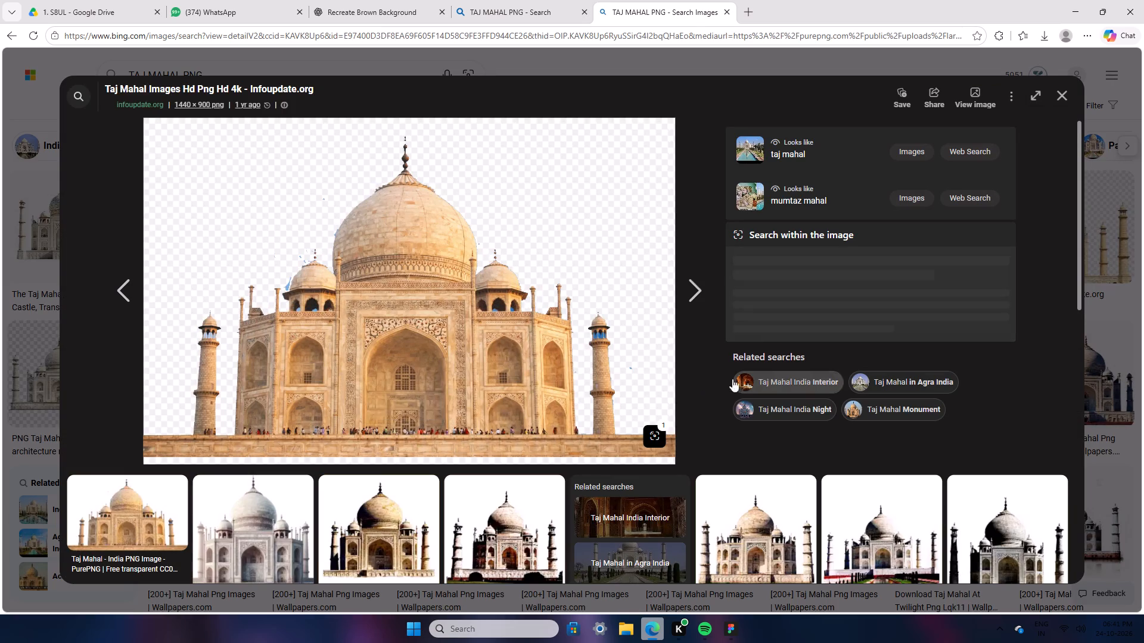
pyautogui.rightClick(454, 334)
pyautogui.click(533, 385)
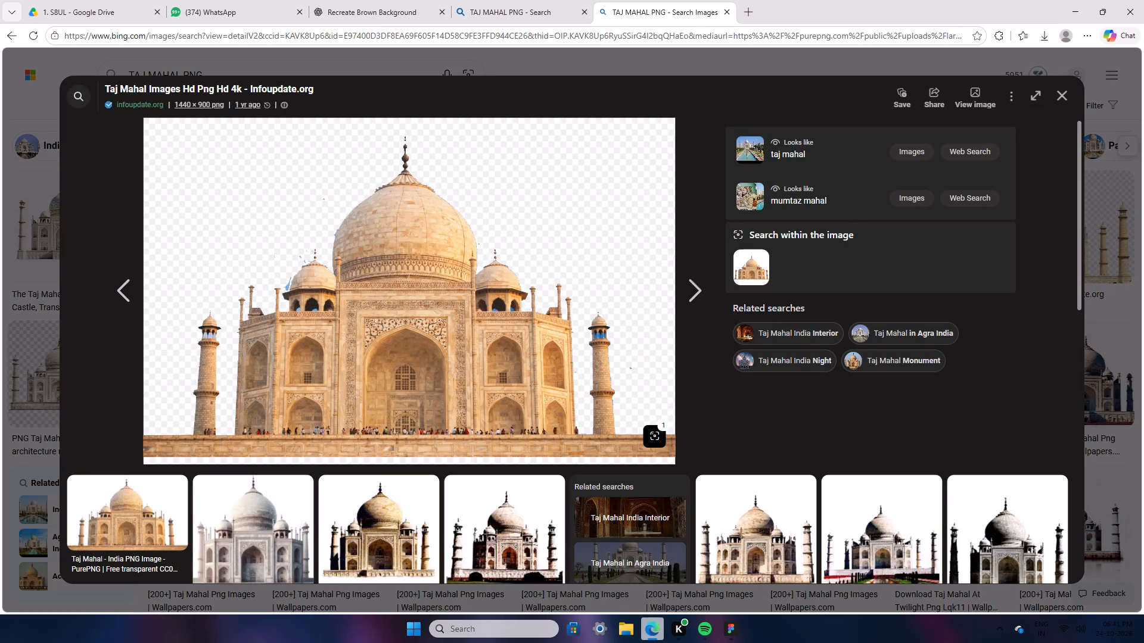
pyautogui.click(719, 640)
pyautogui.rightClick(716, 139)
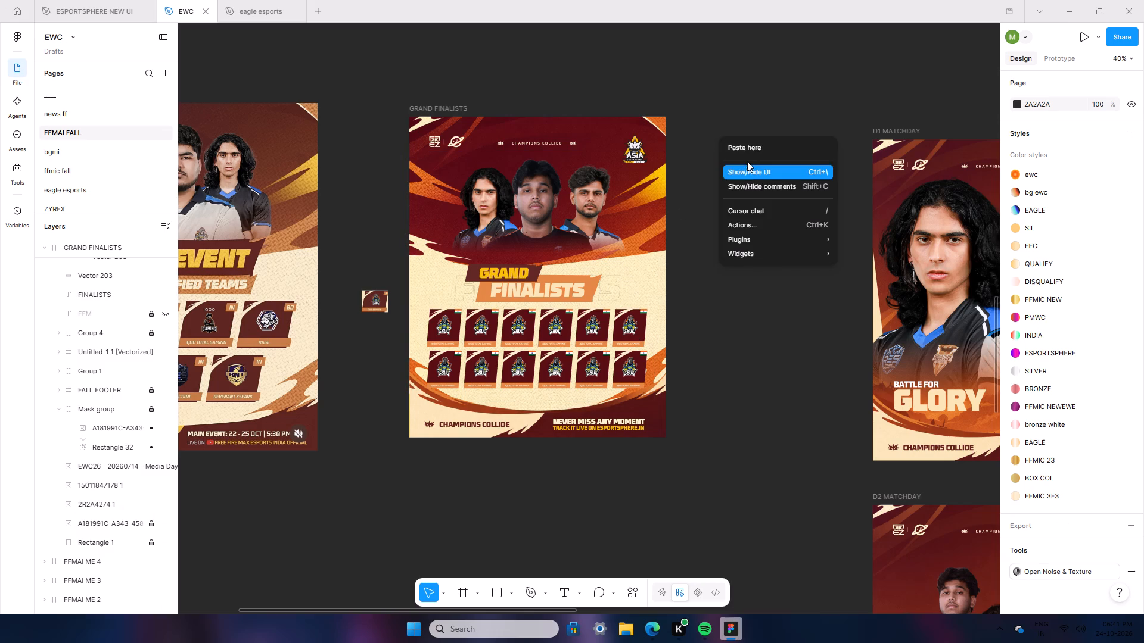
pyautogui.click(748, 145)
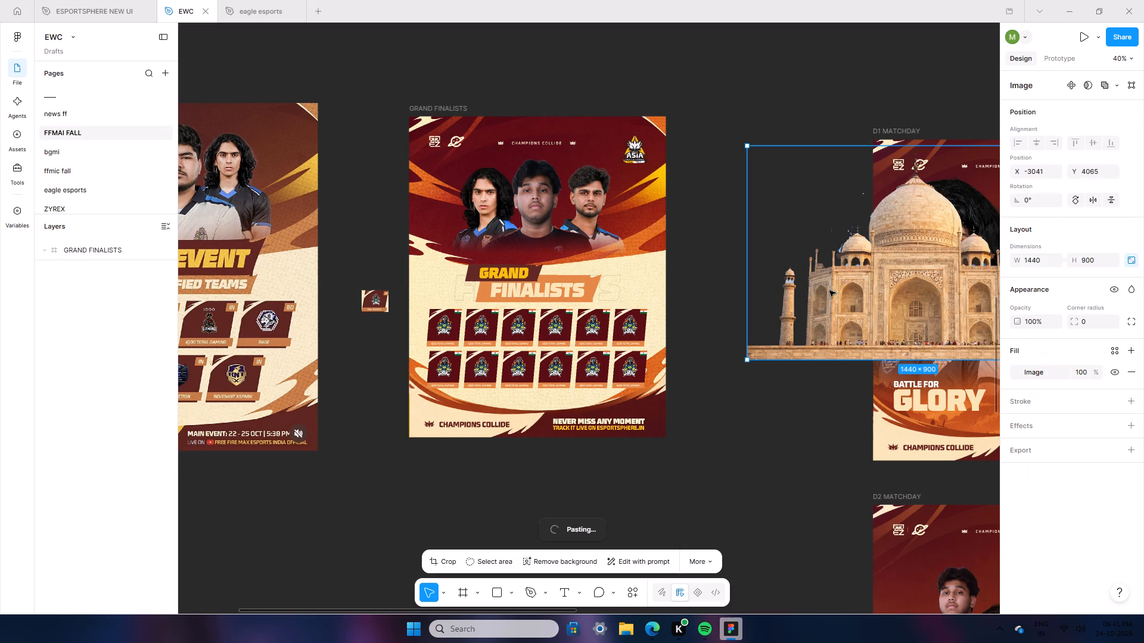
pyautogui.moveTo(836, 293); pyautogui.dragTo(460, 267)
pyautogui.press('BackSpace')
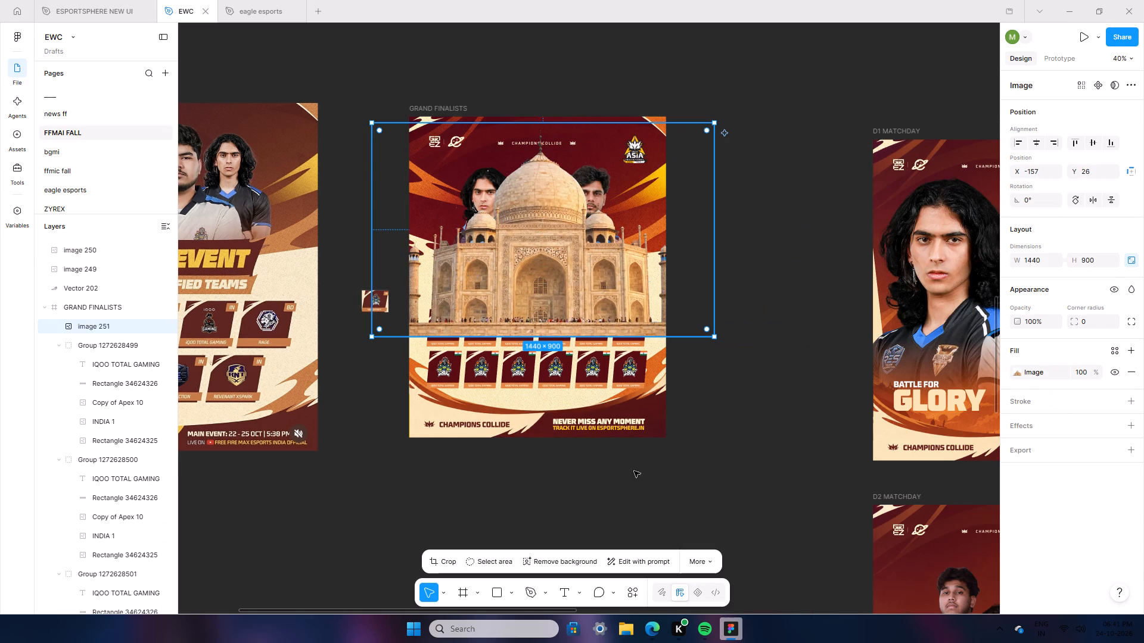
# Copy the 2020 × 1347 pngmart.com Taj Mahal image from the Edge image results and paste it onto the Figma canvas.
pyautogui.click(657, 631)
pyautogui.click(1061, 98)
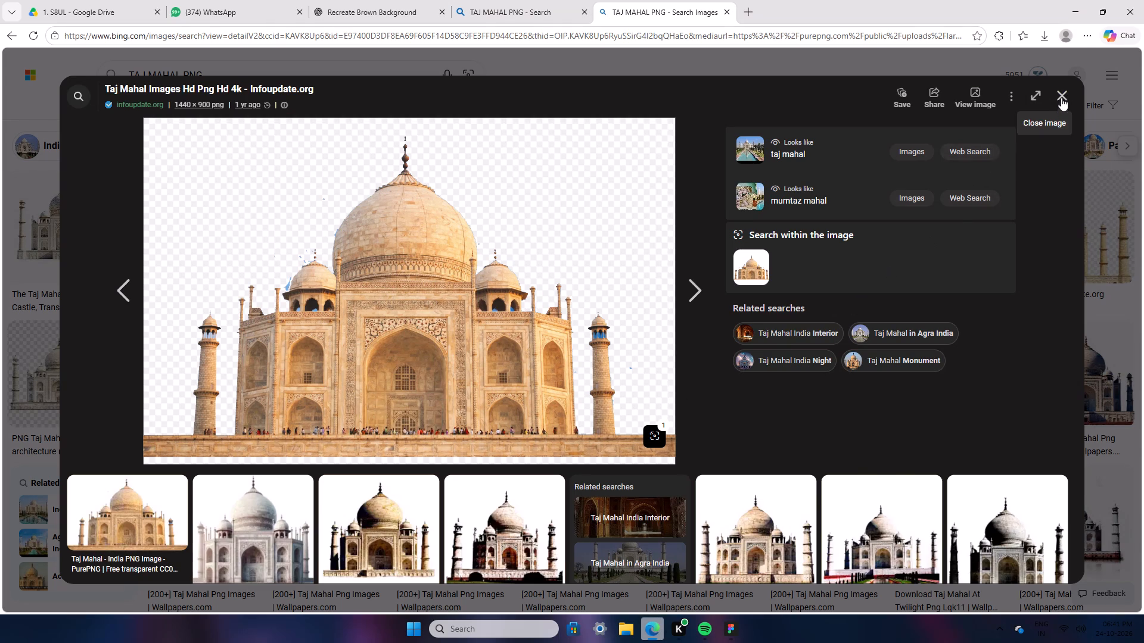
pyautogui.click(986, 243)
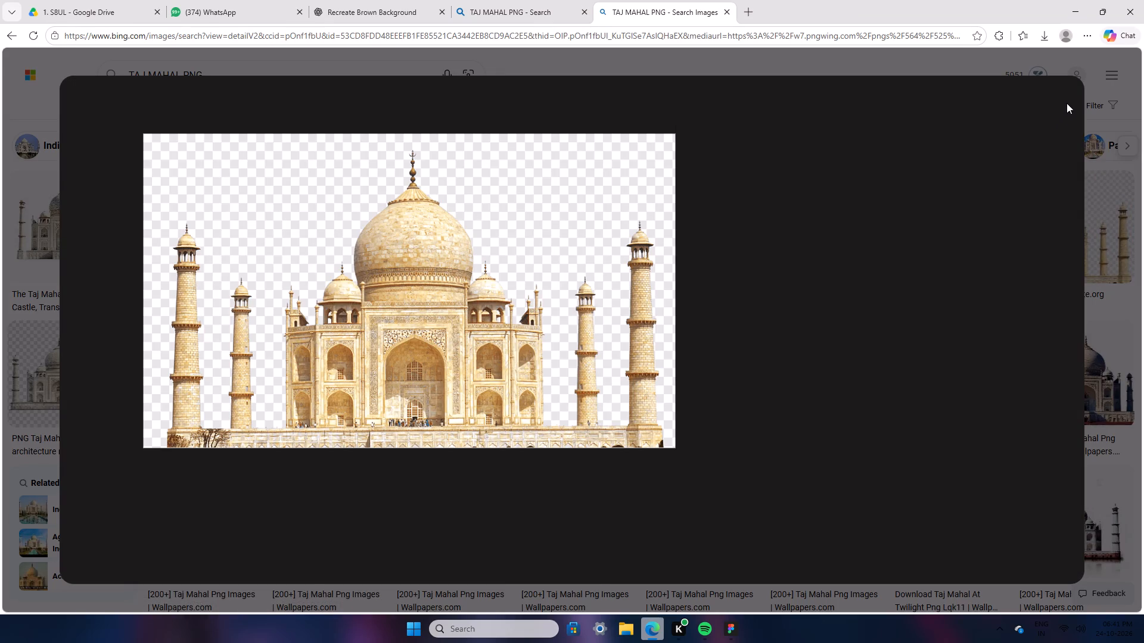
pyautogui.click(1067, 95)
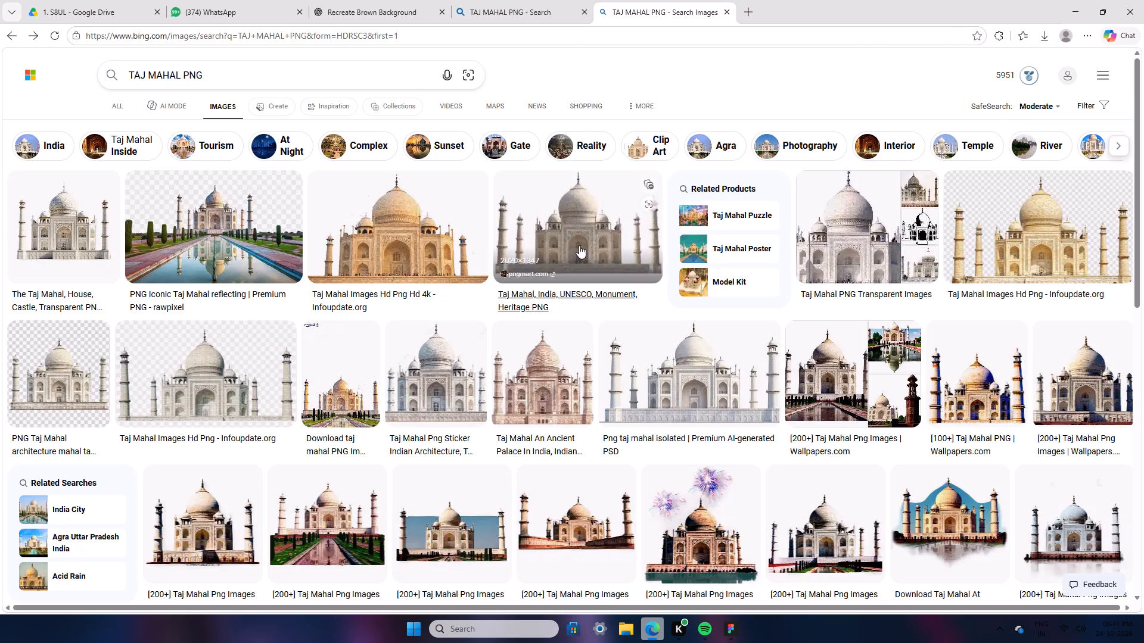
pyautogui.click(579, 241)
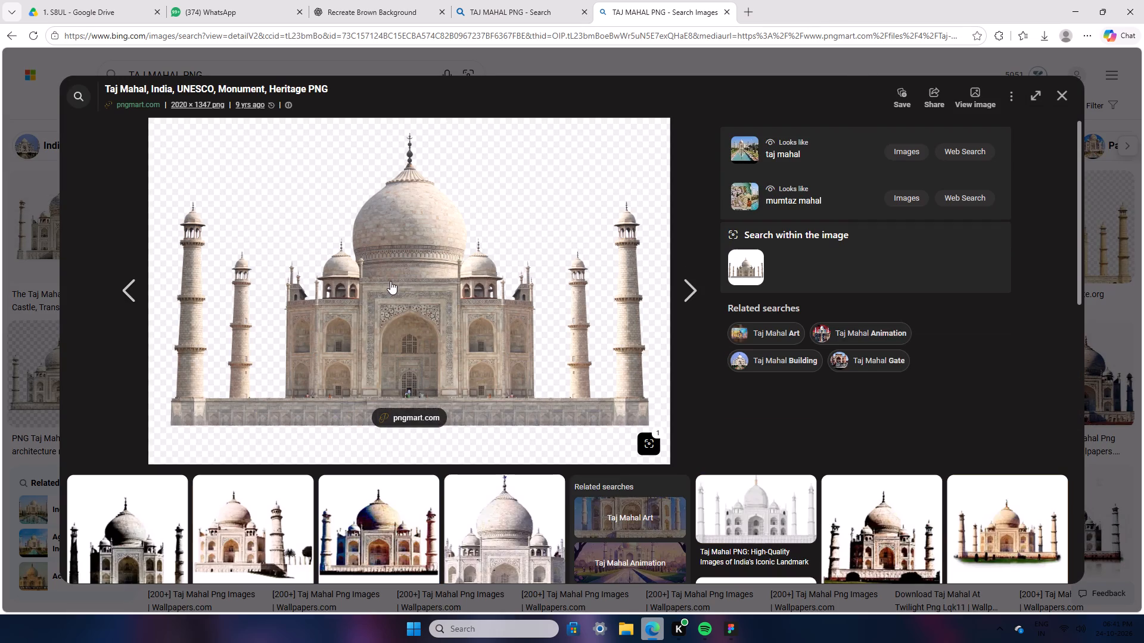
pyautogui.rightClick(389, 281)
pyautogui.click(442, 334)
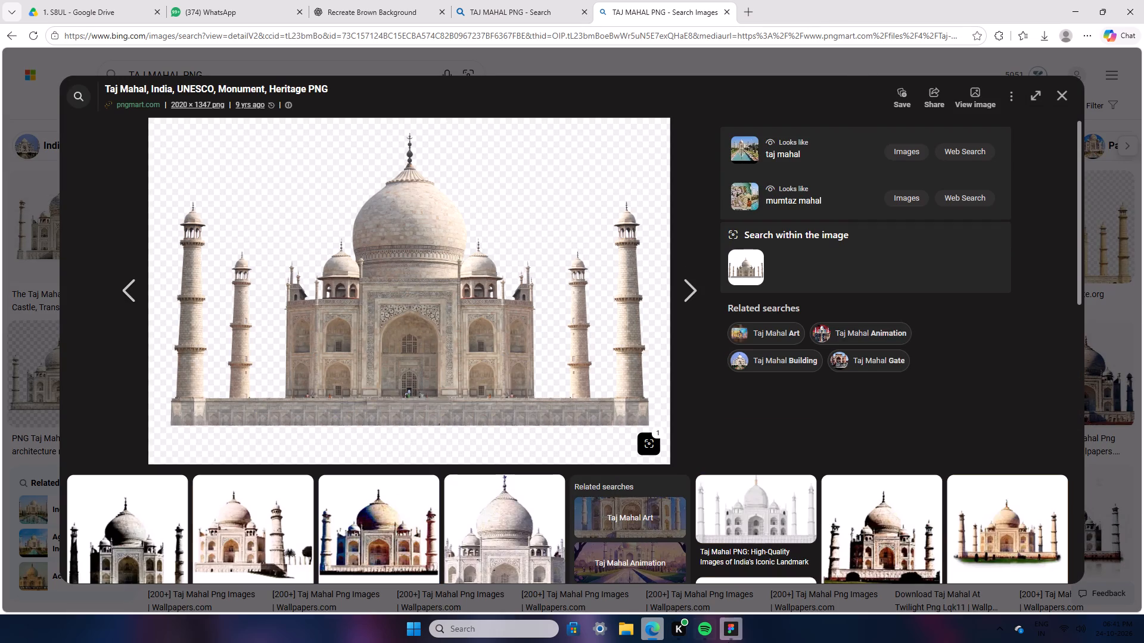
pyautogui.click(728, 642)
pyautogui.rightClick(727, 164)
pyautogui.click(750, 180)
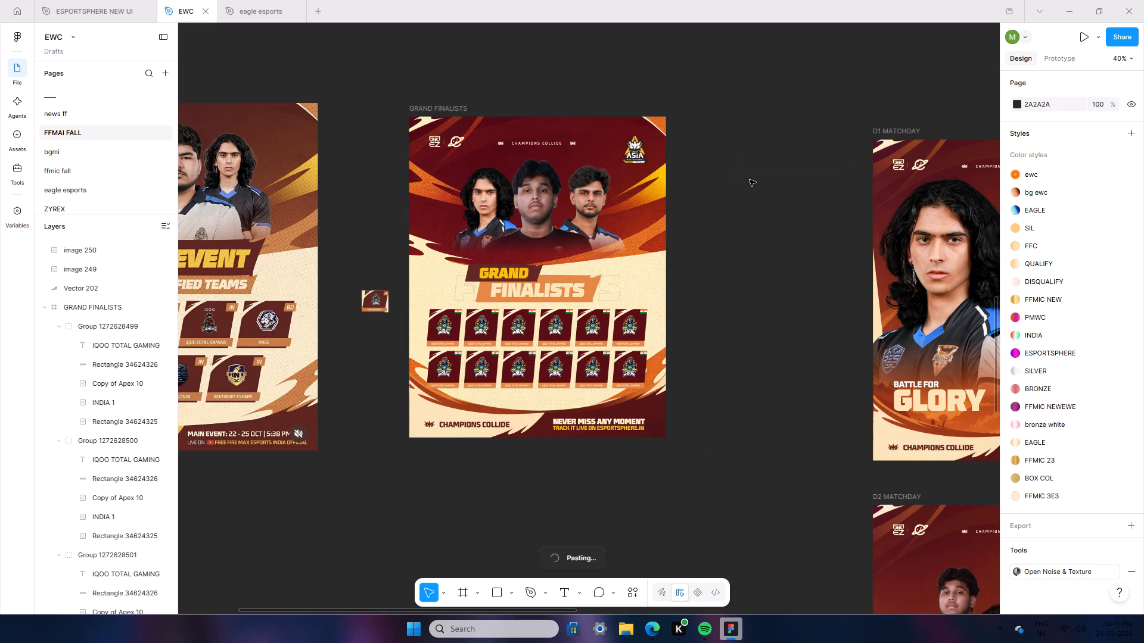
# Move the Taj Mahal image into the GRAND FINALISTS frame at X 18, Y 58 and scale it to 1074 × 716.
pyautogui.moveTo(856, 411); pyautogui.dragTo(472, 321)
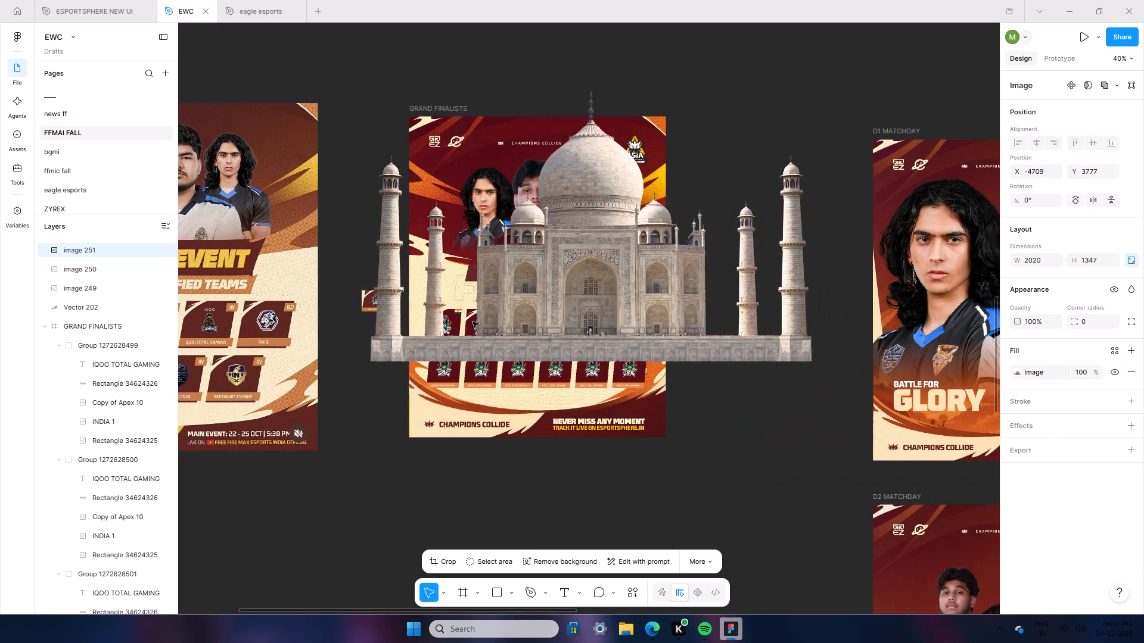
pyautogui.moveTo(472, 321); pyautogui.dragTo(439, 314)
pyautogui.moveTo(581, 391); pyautogui.dragTo(567, 274)
pyautogui.moveTo(554, 276); pyautogui.dragTo(563, 238)
pyautogui.moveTo(576, 204); pyautogui.dragTo(567, 266)
# Reorder the Taj Mahal image directly below the 2R2A4274 1 layer so it sits behind the three players.
pyautogui.moveTo(85, 326); pyautogui.dragTo(119, 600)
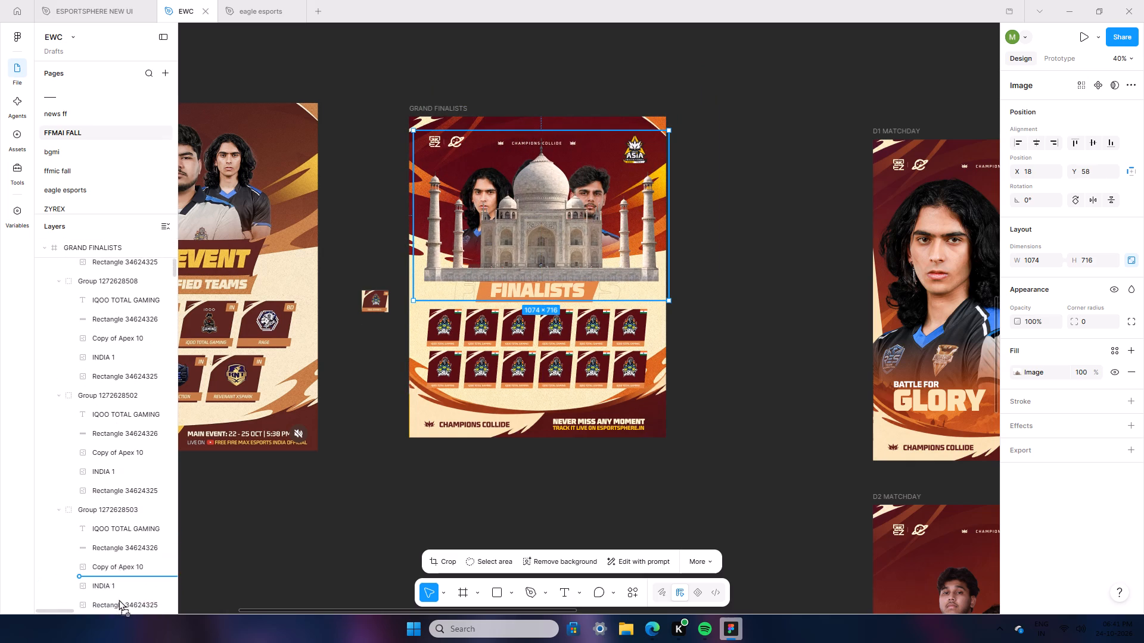
pyautogui.moveTo(119, 600); pyautogui.dragTo(119, 600)
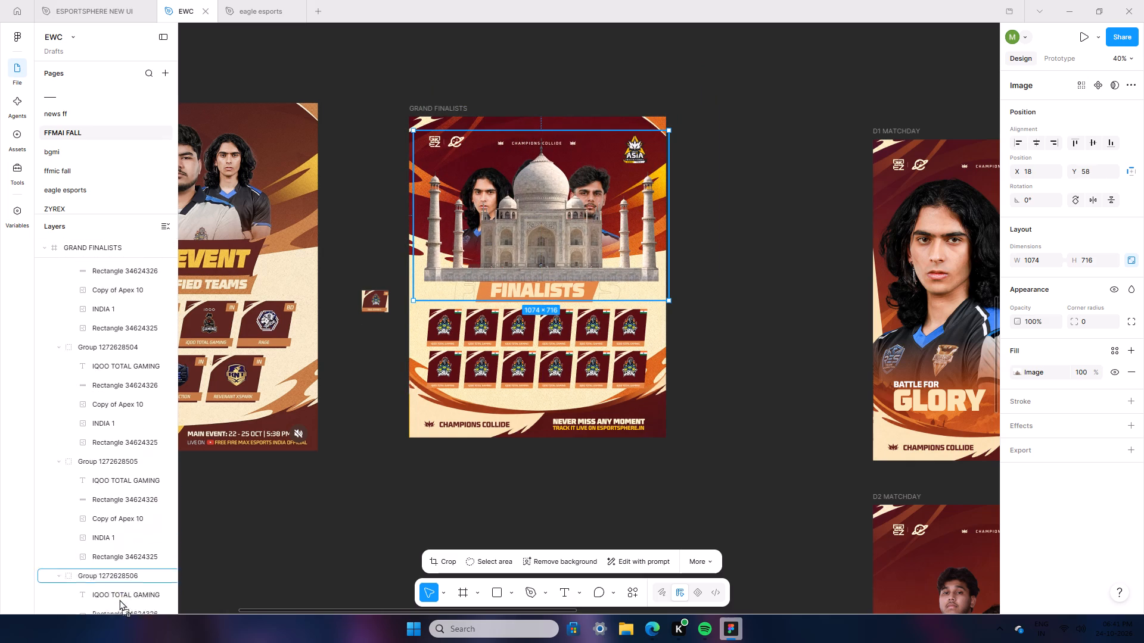
pyautogui.moveTo(119, 600); pyautogui.dragTo(120, 598)
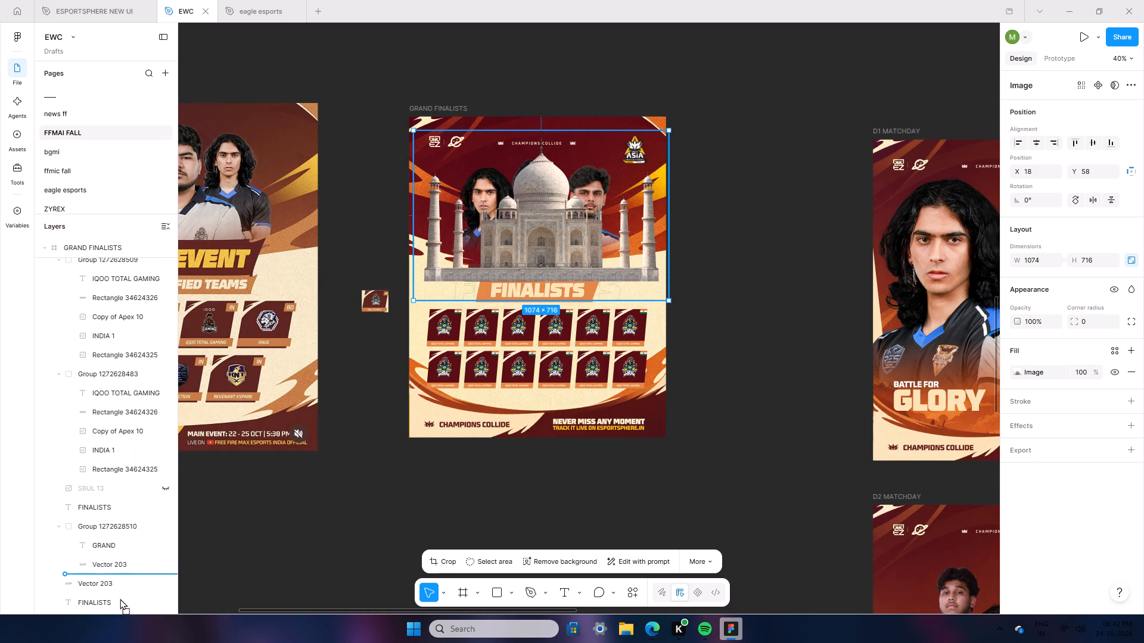
pyautogui.moveTo(120, 598); pyautogui.dragTo(119, 580)
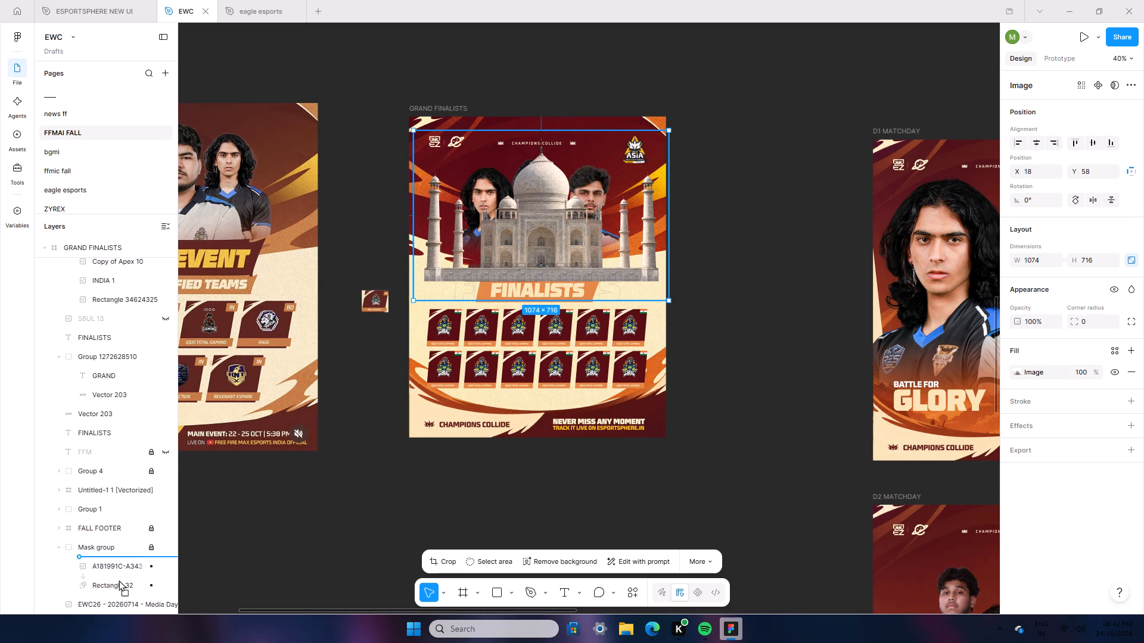
pyautogui.moveTo(119, 580); pyautogui.dragTo(99, 516)
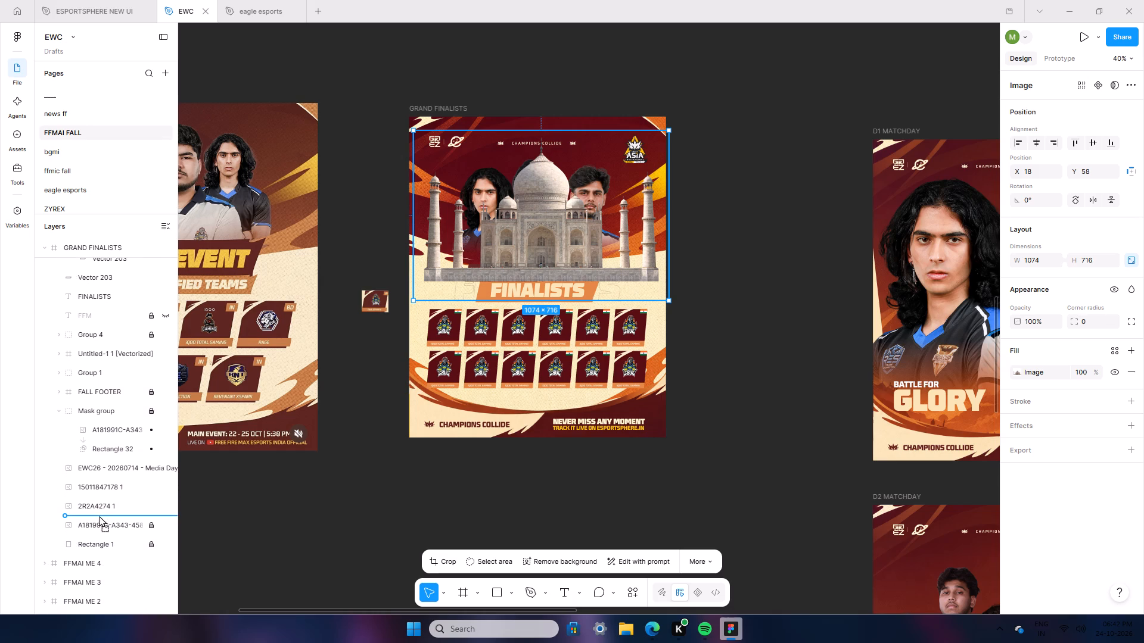
pyautogui.moveTo(99, 516); pyautogui.dragTo(98, 508)
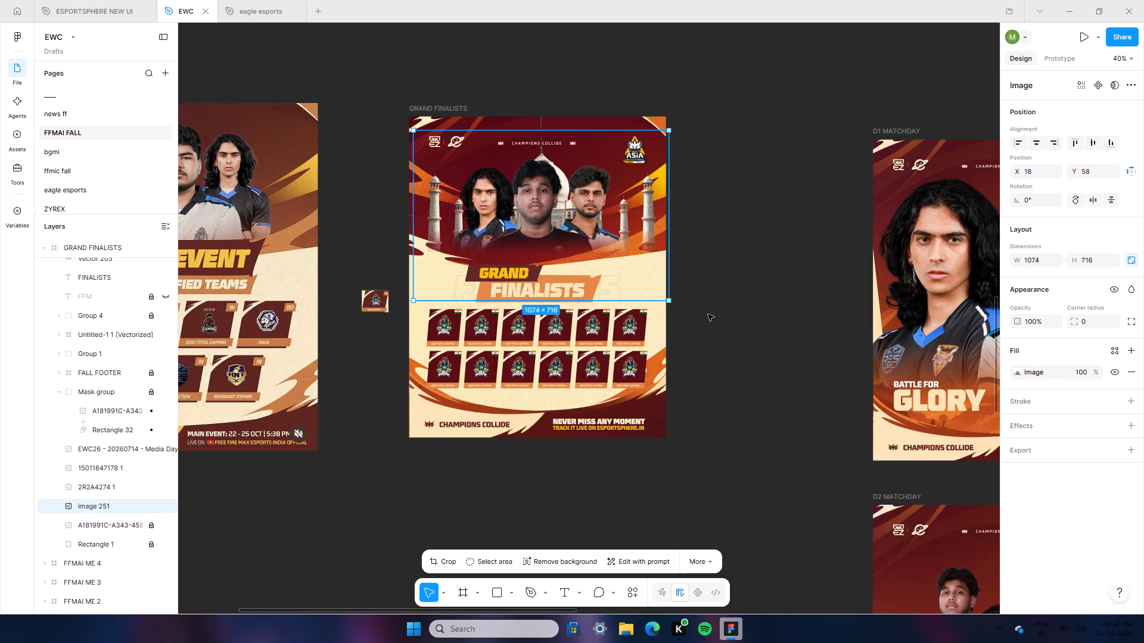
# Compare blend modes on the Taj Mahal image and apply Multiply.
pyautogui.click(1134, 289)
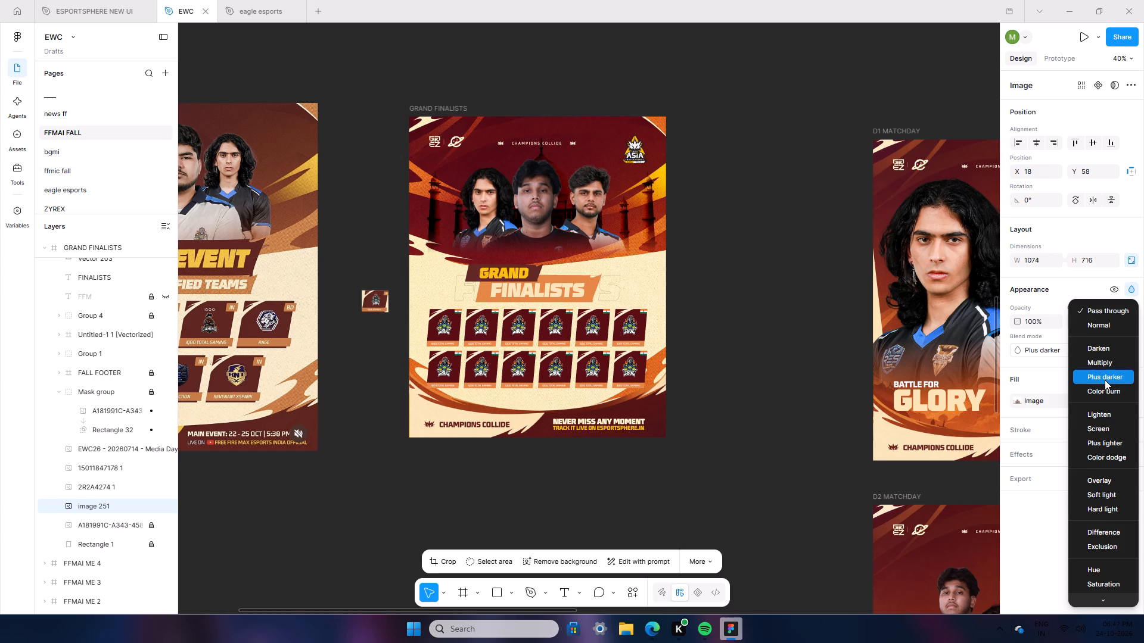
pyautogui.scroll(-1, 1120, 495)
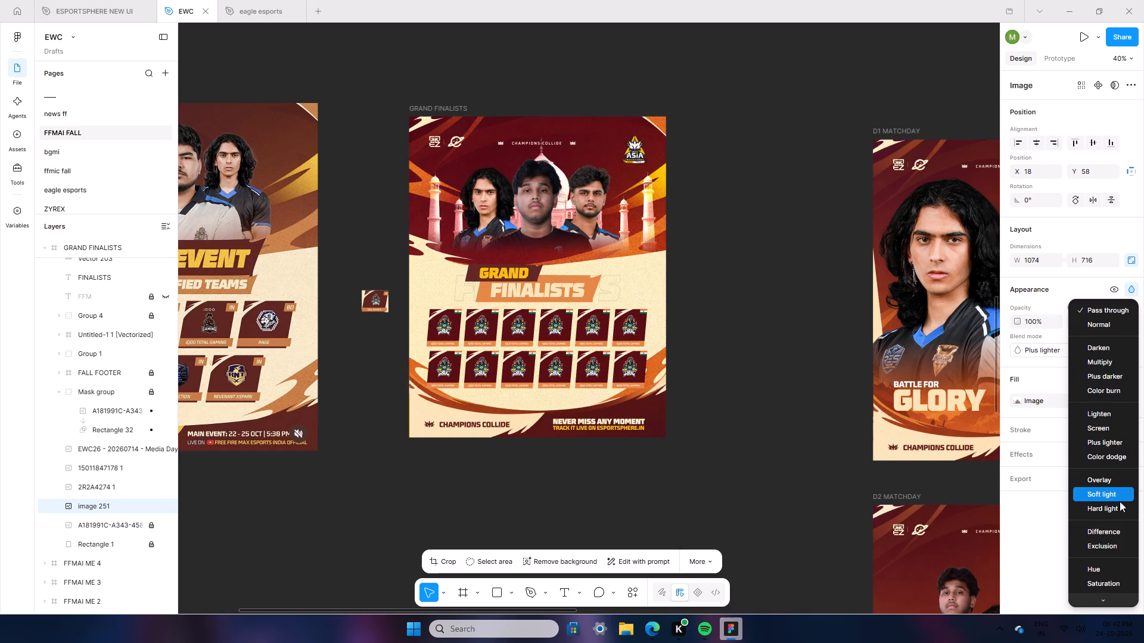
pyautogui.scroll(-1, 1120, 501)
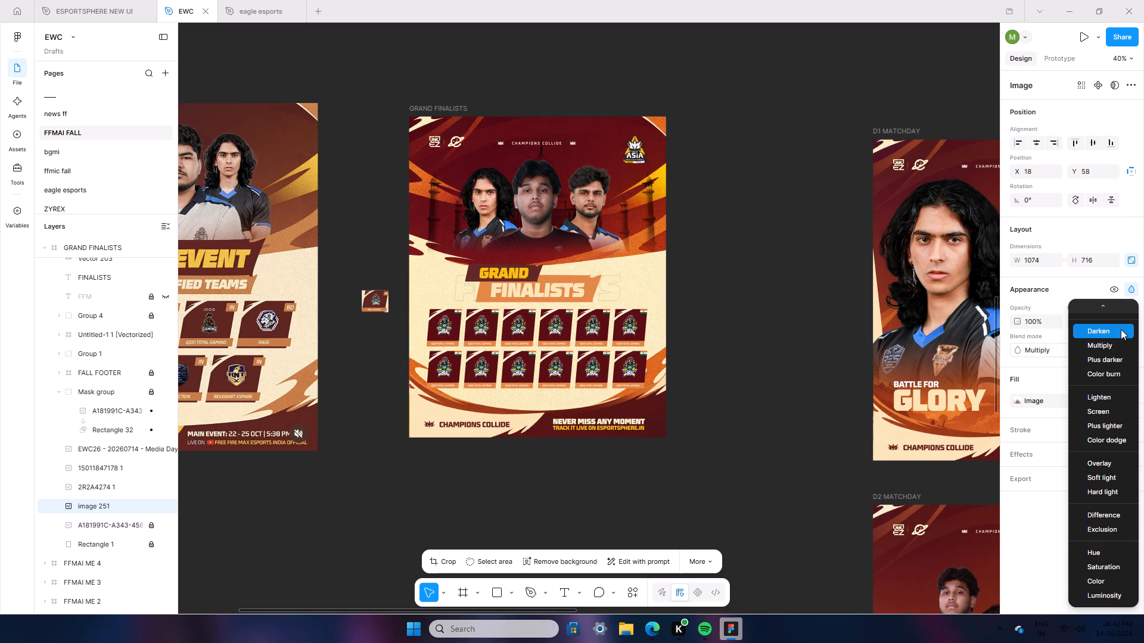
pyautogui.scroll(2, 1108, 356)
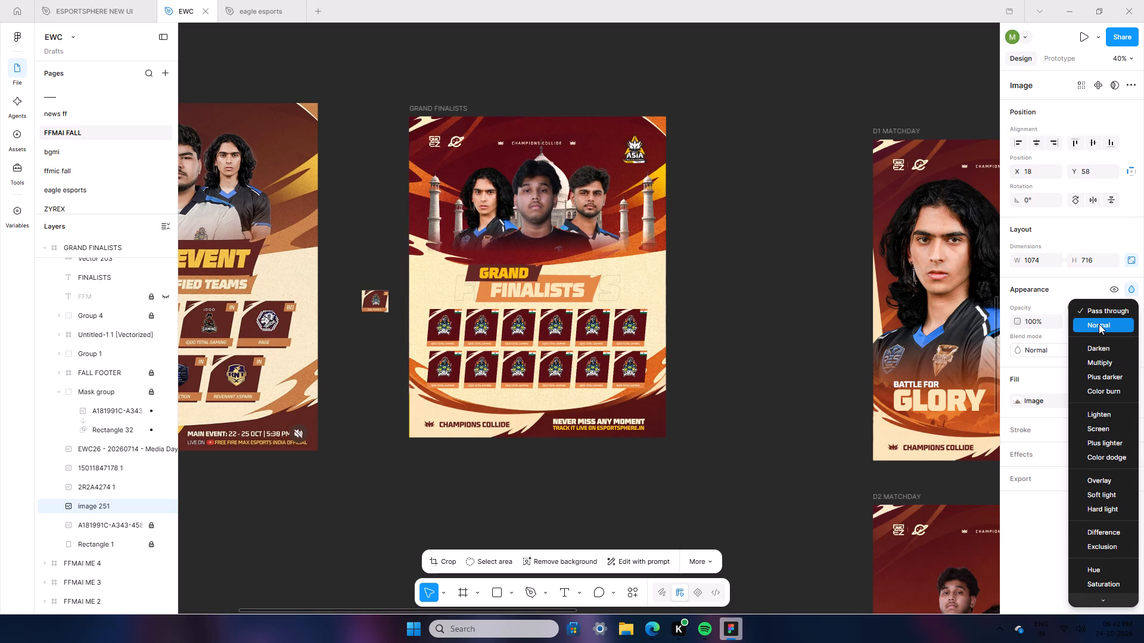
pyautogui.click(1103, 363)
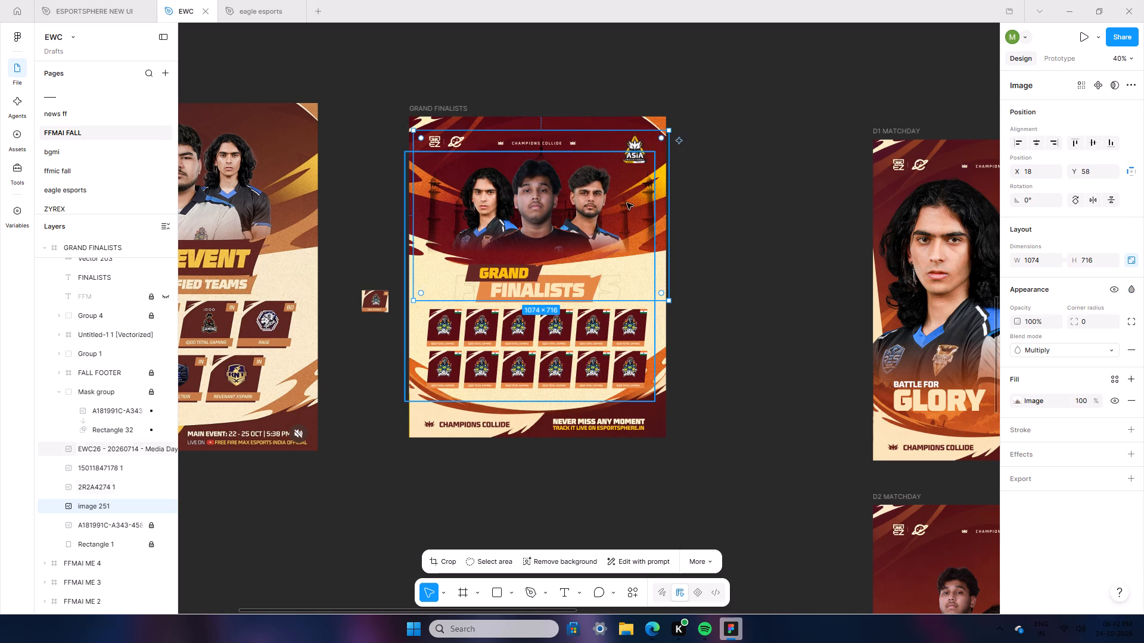
# Move the Taj Mahal image behind the long-haired player and scale it down to 698 × 465 at X -262, Y 152.
pyautogui.moveTo(627, 203); pyautogui.dragTo(515, 232)
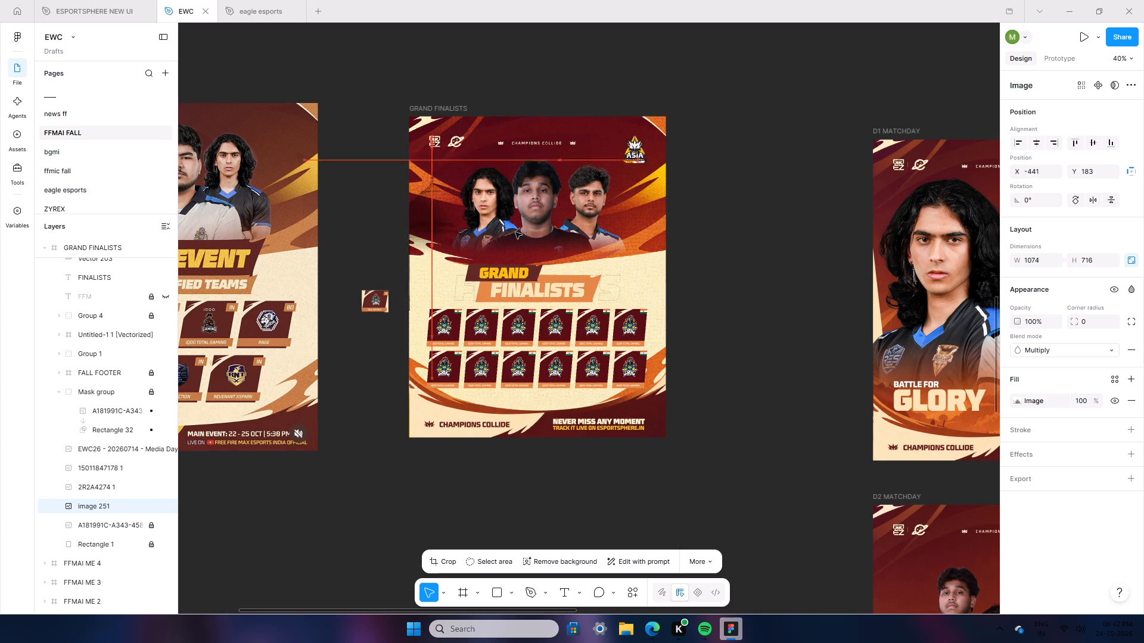
pyautogui.moveTo(515, 232); pyautogui.dragTo(515, 226)
pyautogui.moveTo(468, 325); pyautogui.dragTo(461, 274)
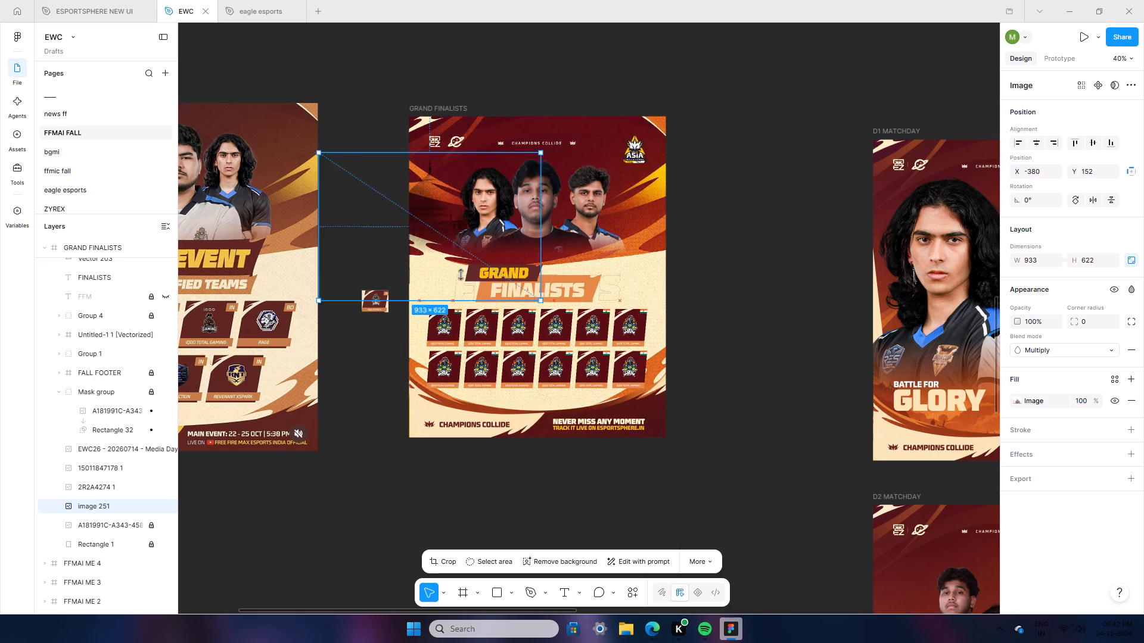
pyautogui.moveTo(461, 274); pyautogui.dragTo(459, 263)
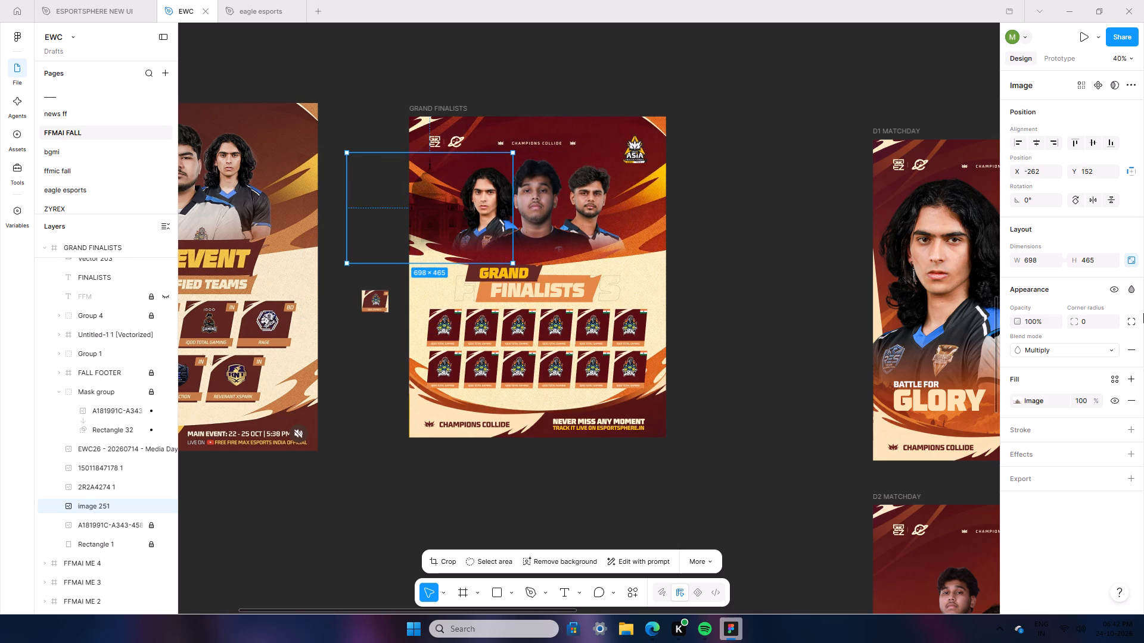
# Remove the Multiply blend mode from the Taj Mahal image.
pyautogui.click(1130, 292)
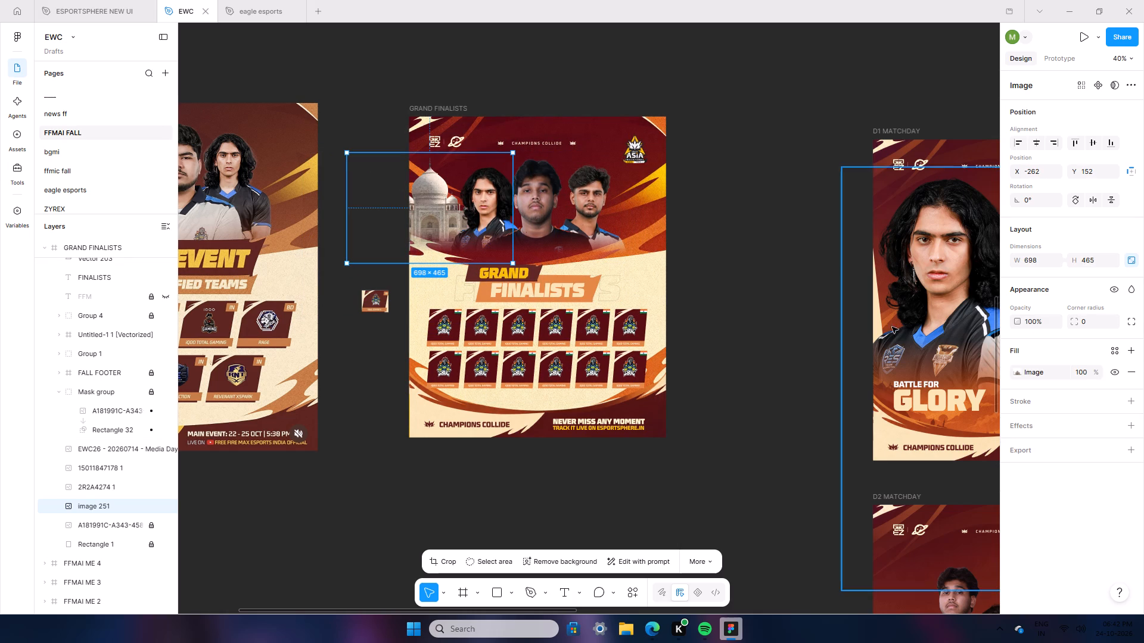
# Enlarge the Taj Mahal image to 1007 × 672 and move it to X -328, Y 97, off the poster's left edge.
pyautogui.moveTo(512, 237); pyautogui.dragTo(624, 263)
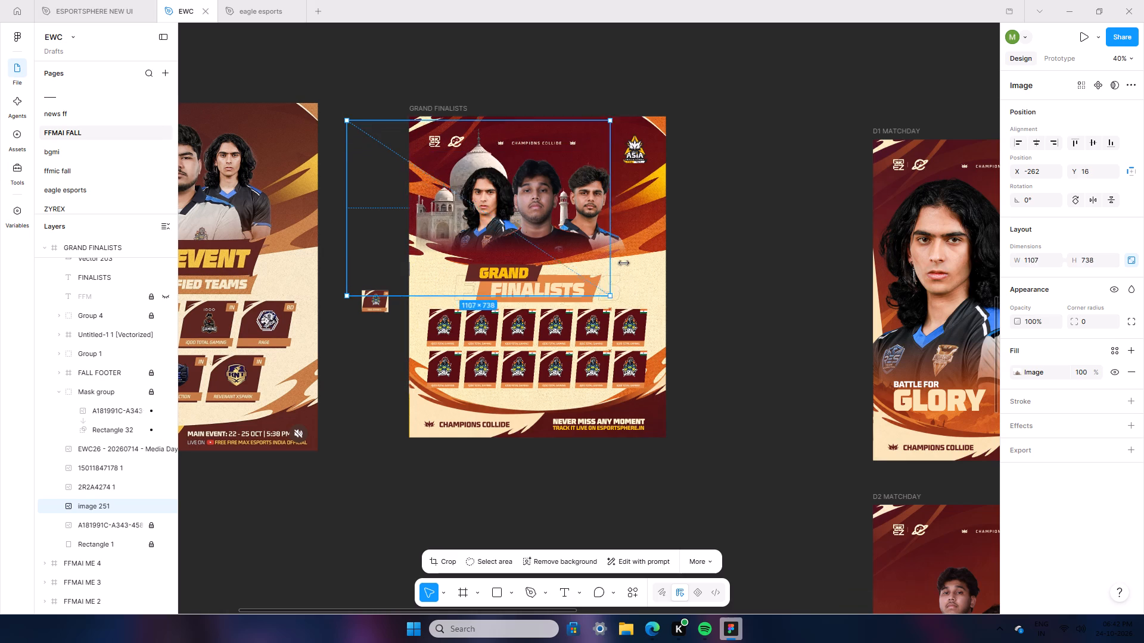
pyautogui.moveTo(624, 263); pyautogui.dragTo(589, 249)
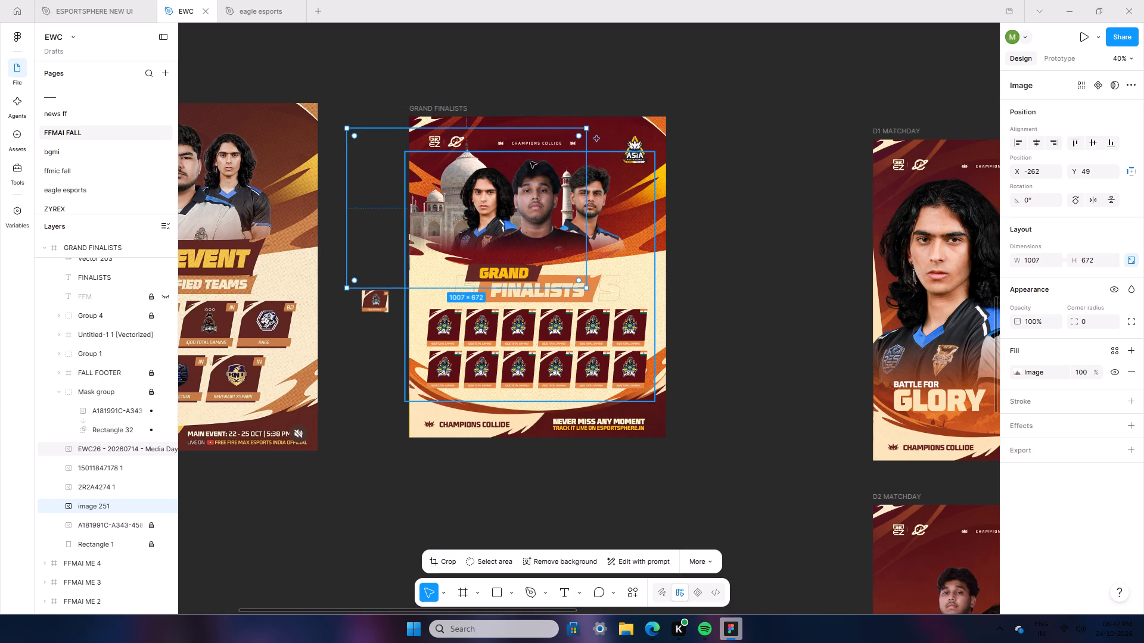
pyautogui.moveTo(517, 152); pyautogui.dragTo(502, 163)
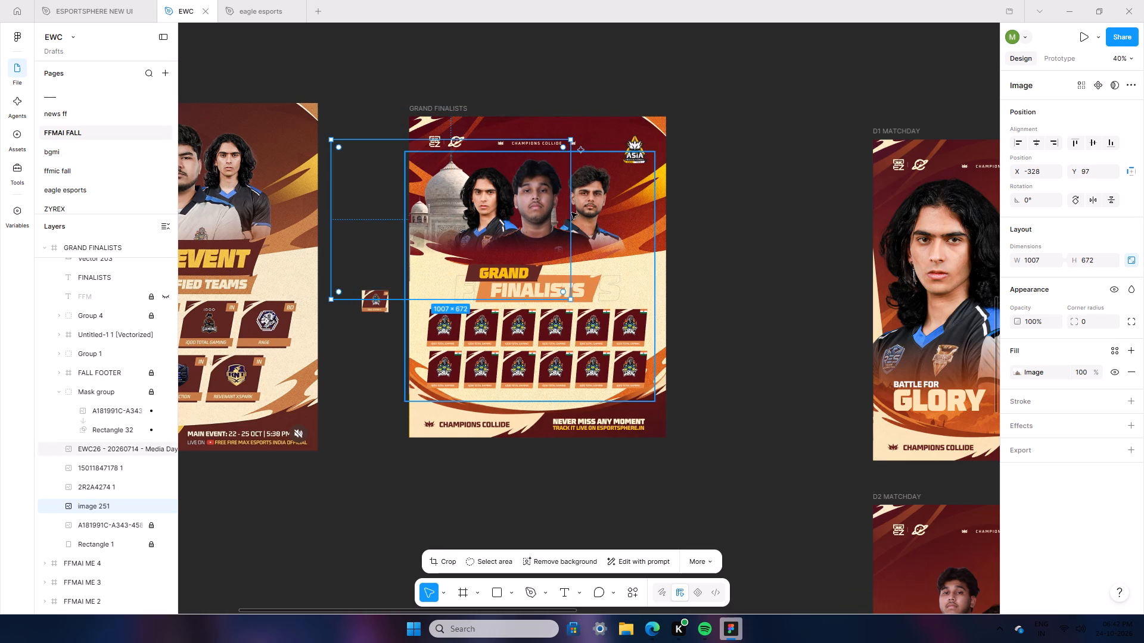
# Set the Taj Mahal image's blend mode to Hard light and deselect it.
pyautogui.click(1129, 289)
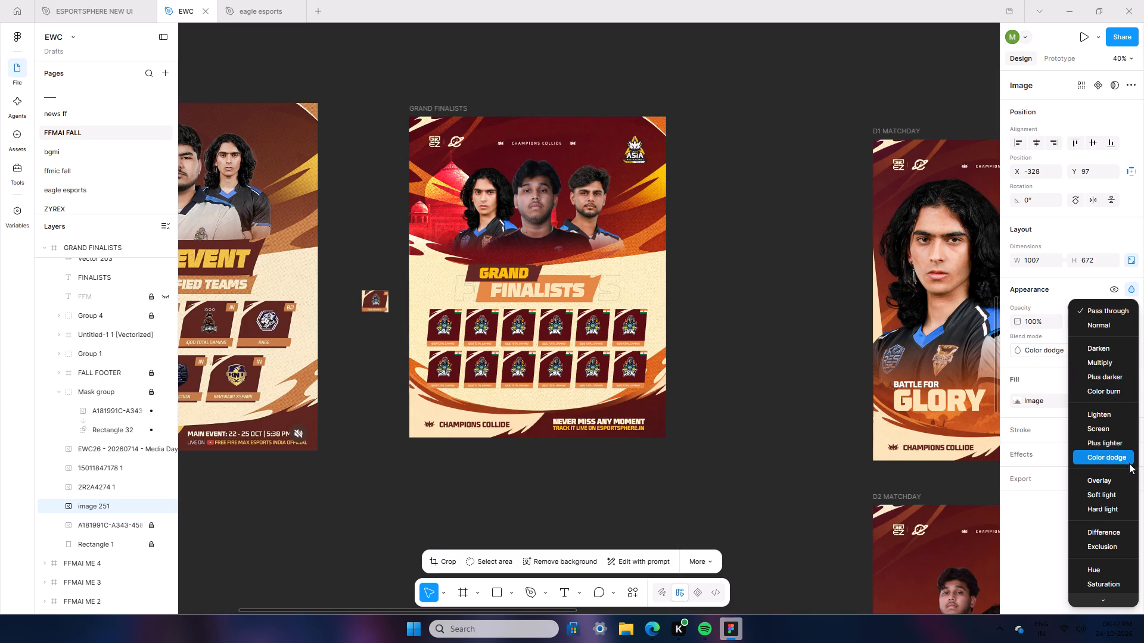
pyautogui.click(1136, 504)
pyautogui.click(805, 304)
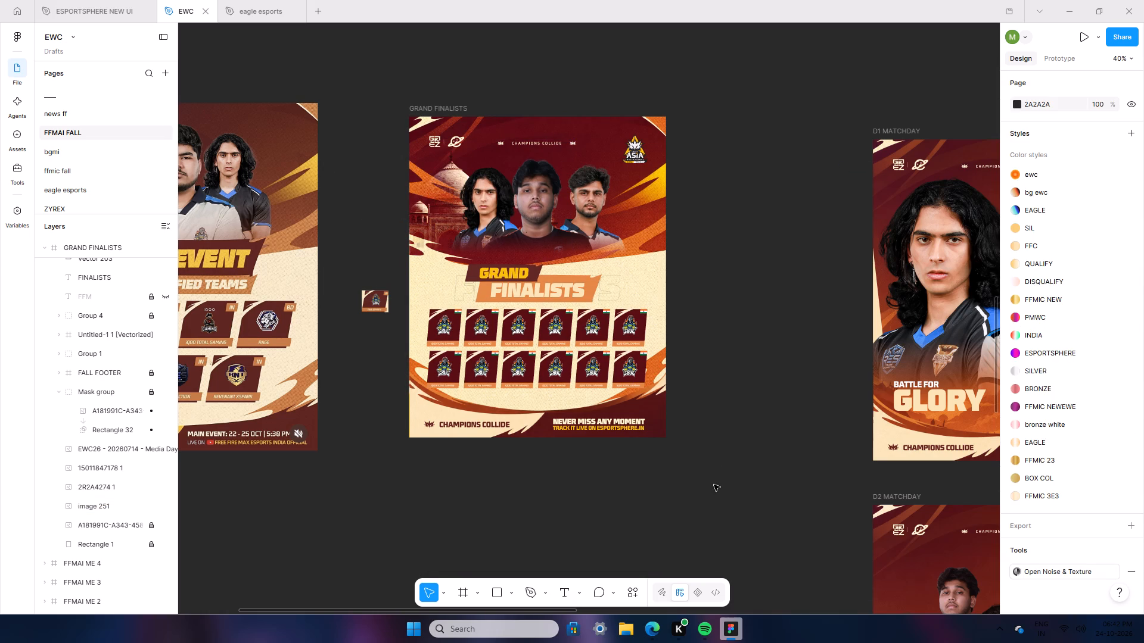
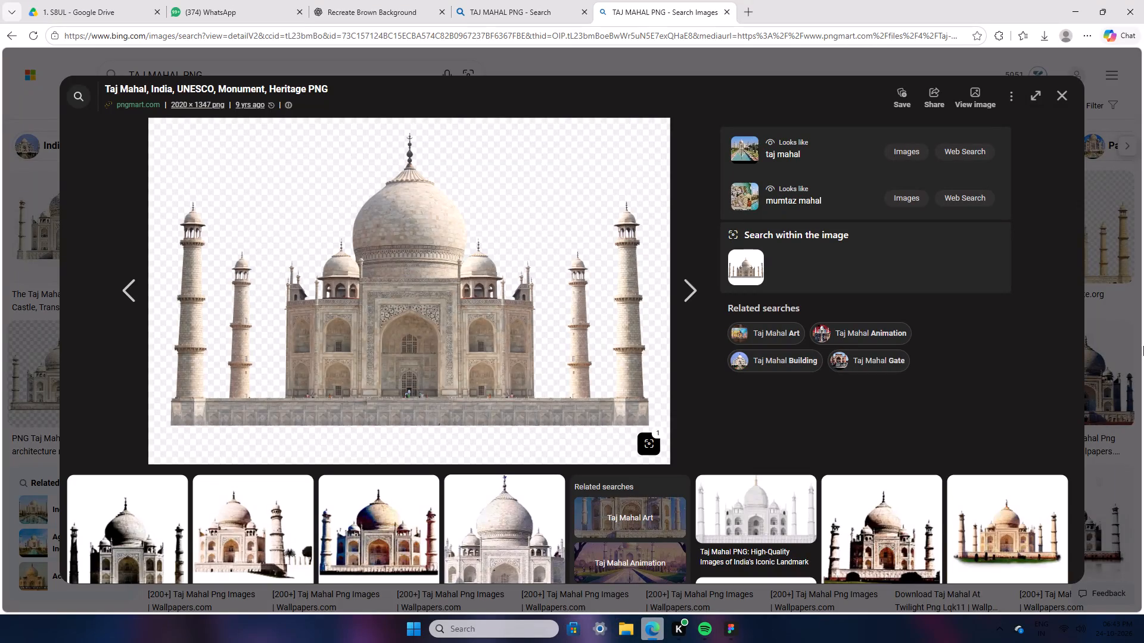
# Close the Taj Mahal preview, search the images for INDONESIA MONUMENT and browse the results.
pyautogui.click(1065, 92)
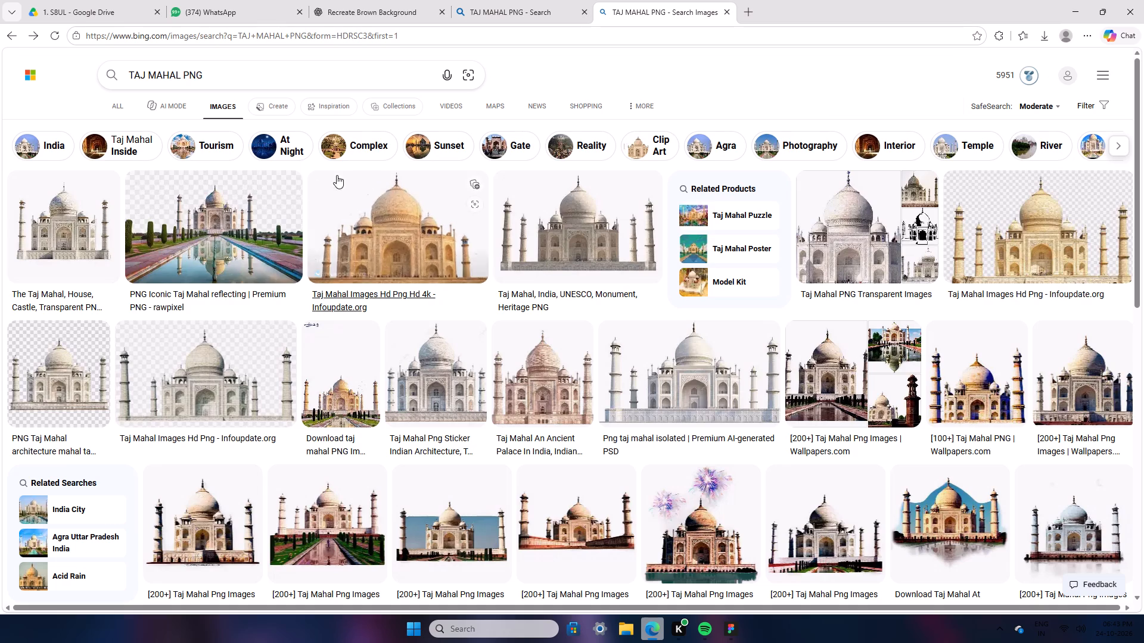
pyautogui.tripleClick(169, 70)
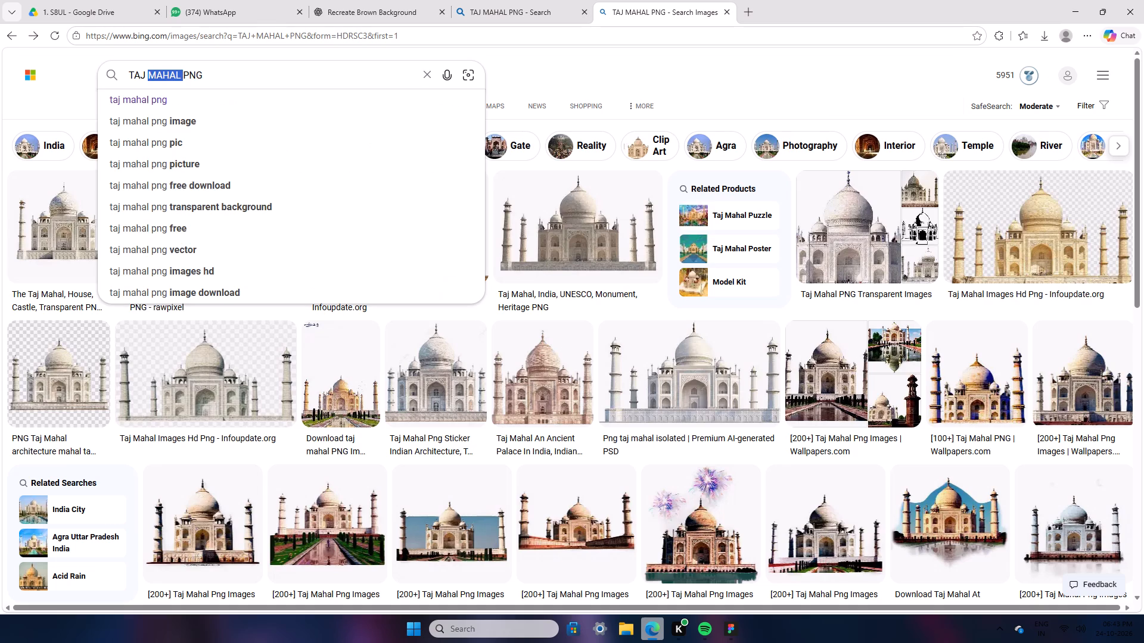
pyautogui.write('INDONESIA')
pyautogui.press('space')
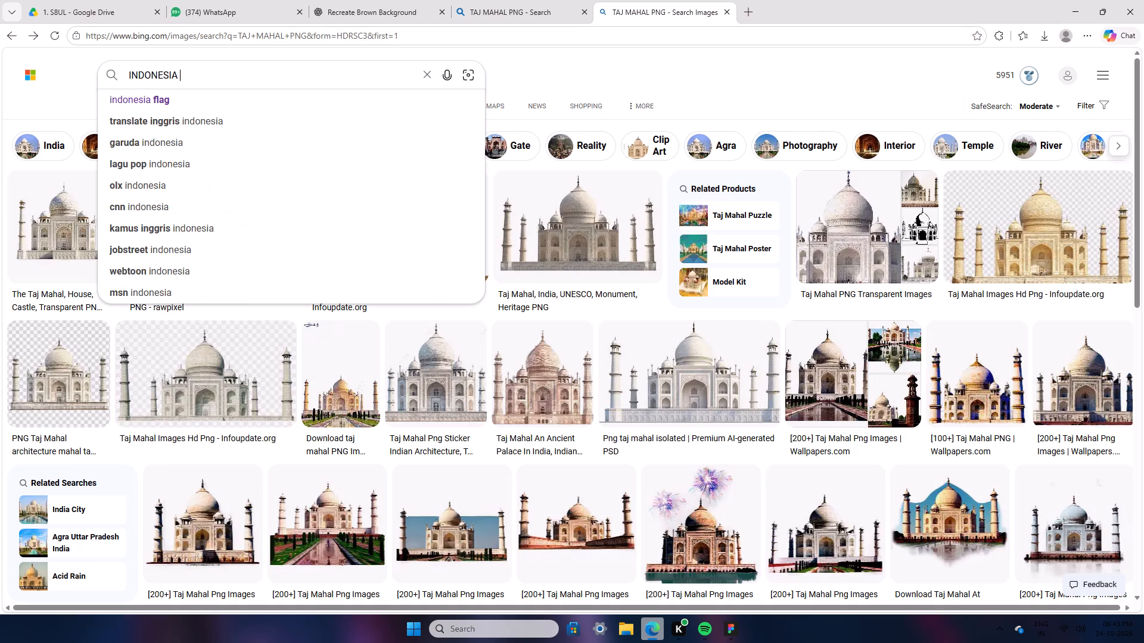
pyautogui.write('MONUMENT')
pyautogui.press('Return')
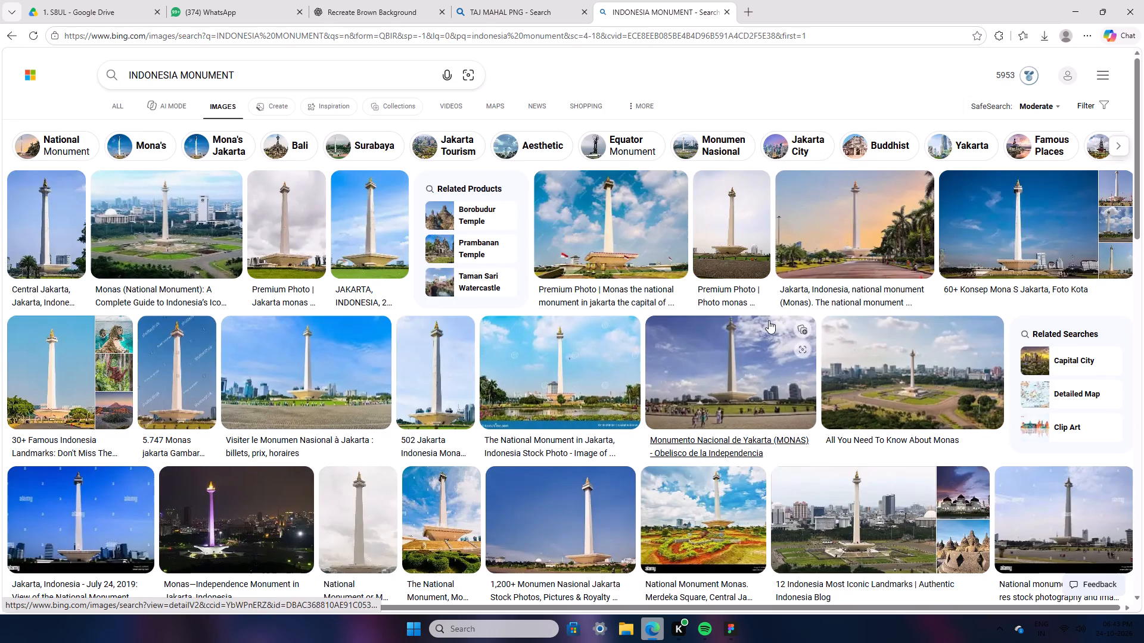
pyautogui.scroll(-3, 860, 374)
pyautogui.scroll(-4, 617, 380)
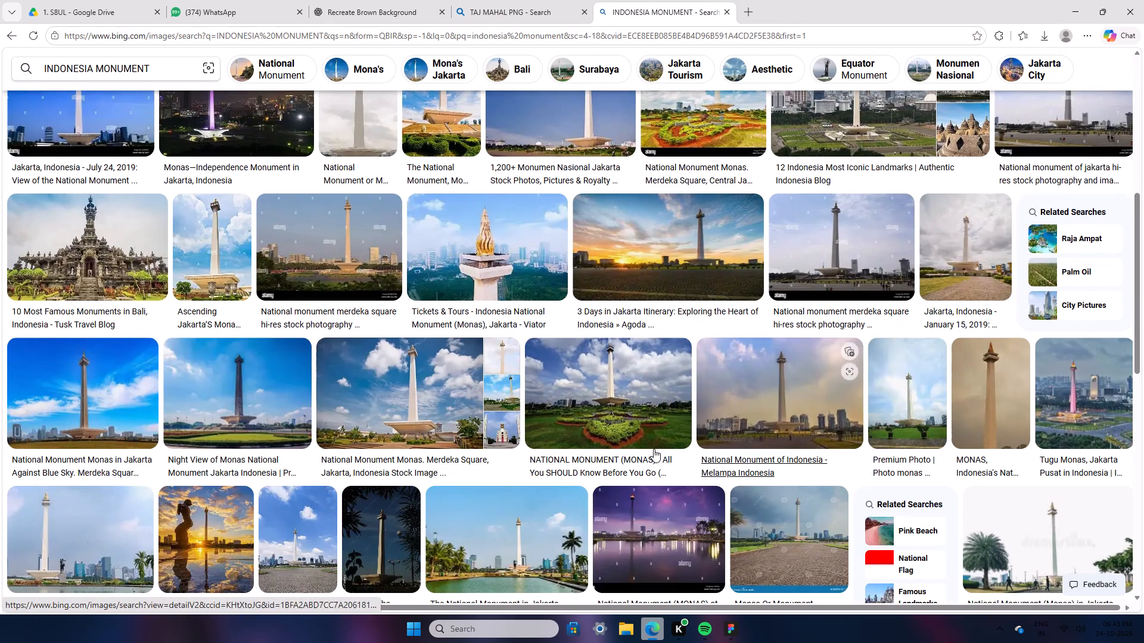
# Narrow the image search to INDONESIA MONUMENT PNG.
pyautogui.scroll(13, 372, 380)
pyautogui.click(255, 72)
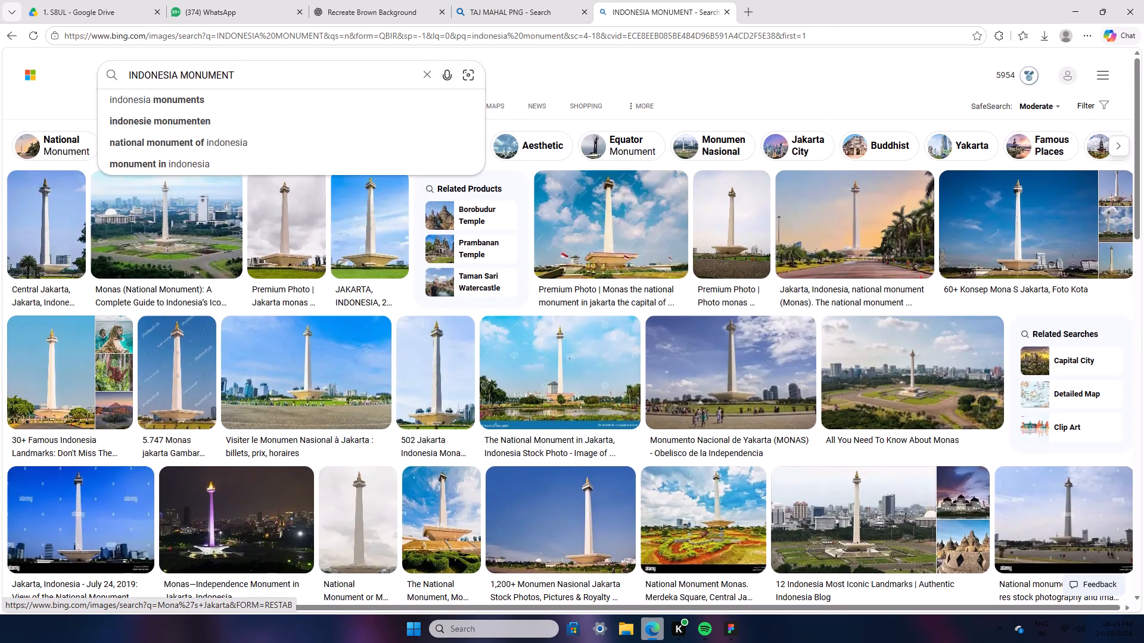
pyautogui.press('space')
pyautogui.write('PNG')
pyautogui.press('Return')
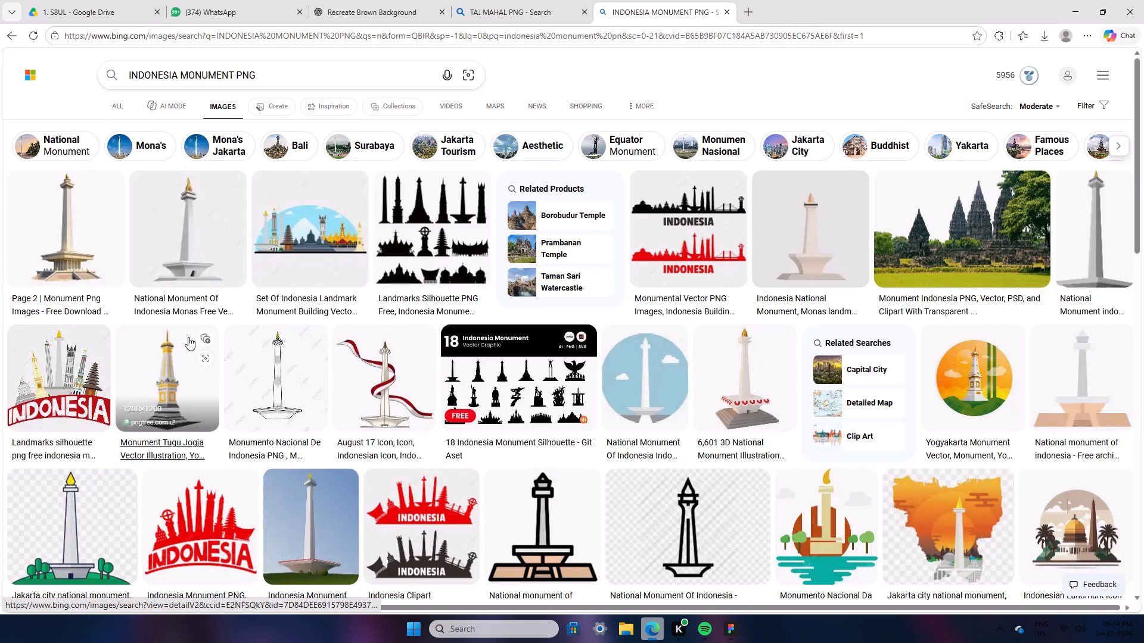
# Search the images for THAILAND MONUMENT PNG and preview the two-spired Thai temple and the rawpixel golden temple.
pyautogui.doubleClick(149, 73)
pyautogui.write('THAILAND')
pyautogui.press('Return')
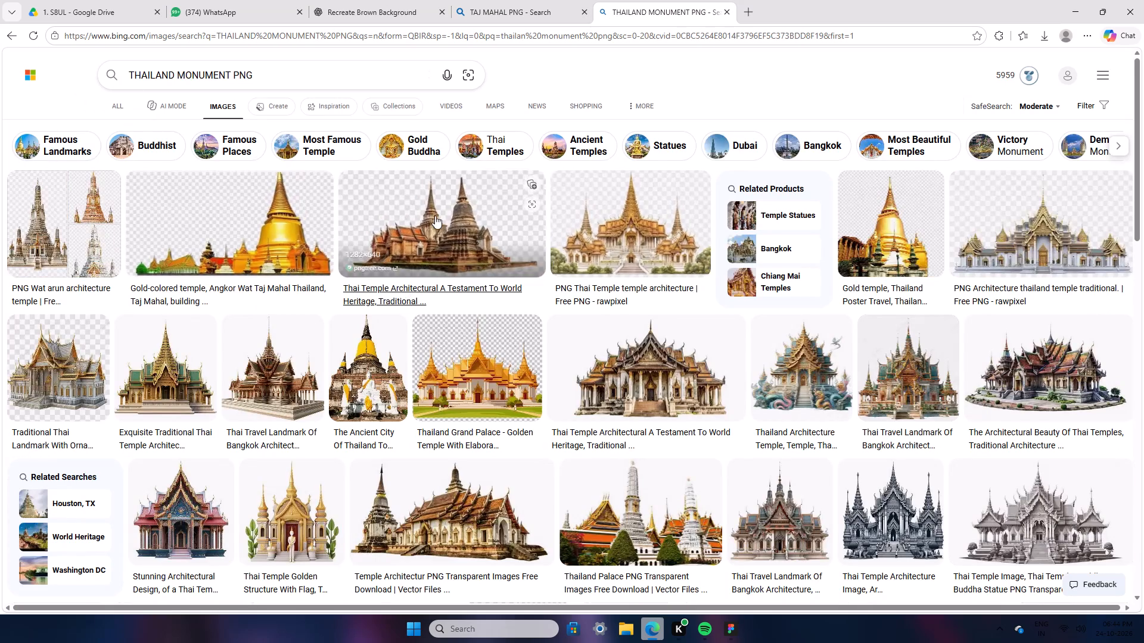
pyautogui.click(434, 216)
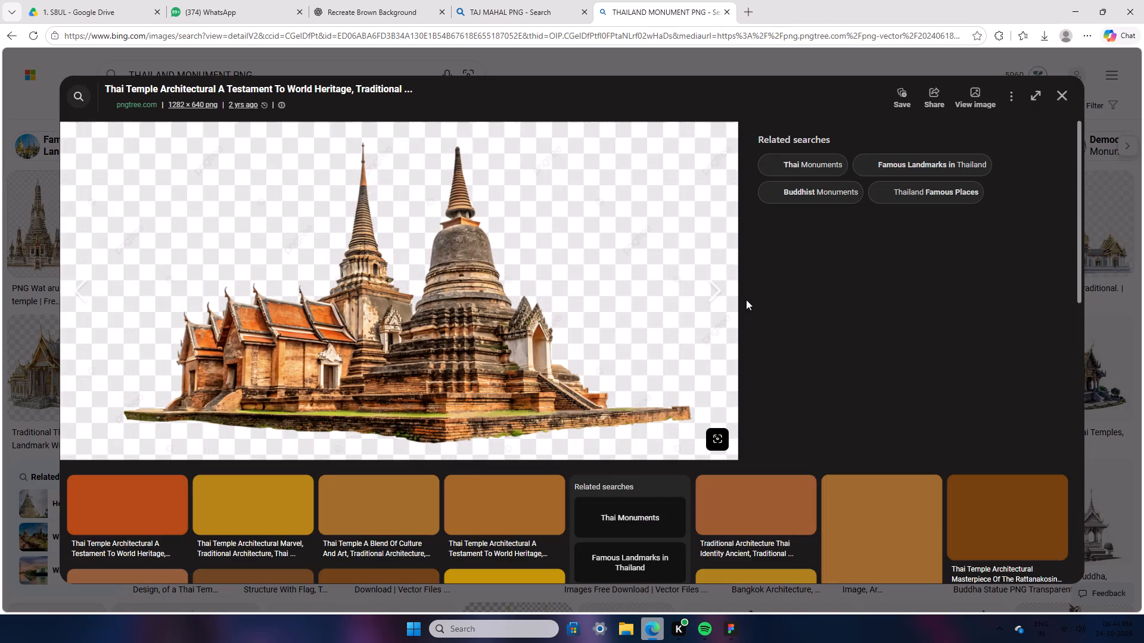
pyautogui.click(1068, 94)
pyautogui.click(642, 230)
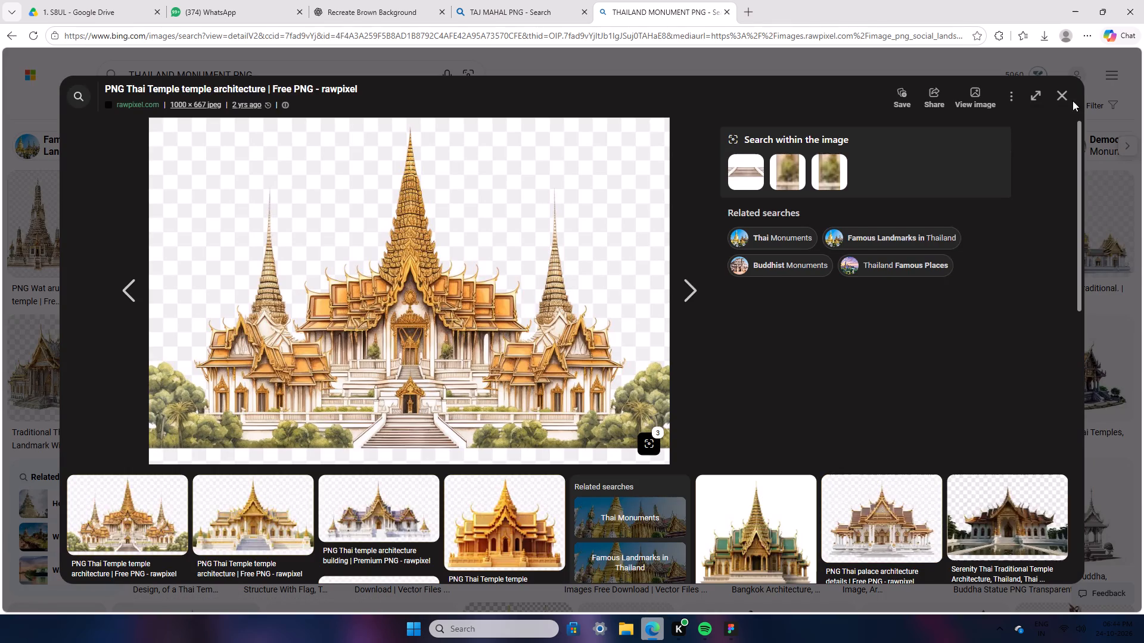
pyautogui.click(1070, 96)
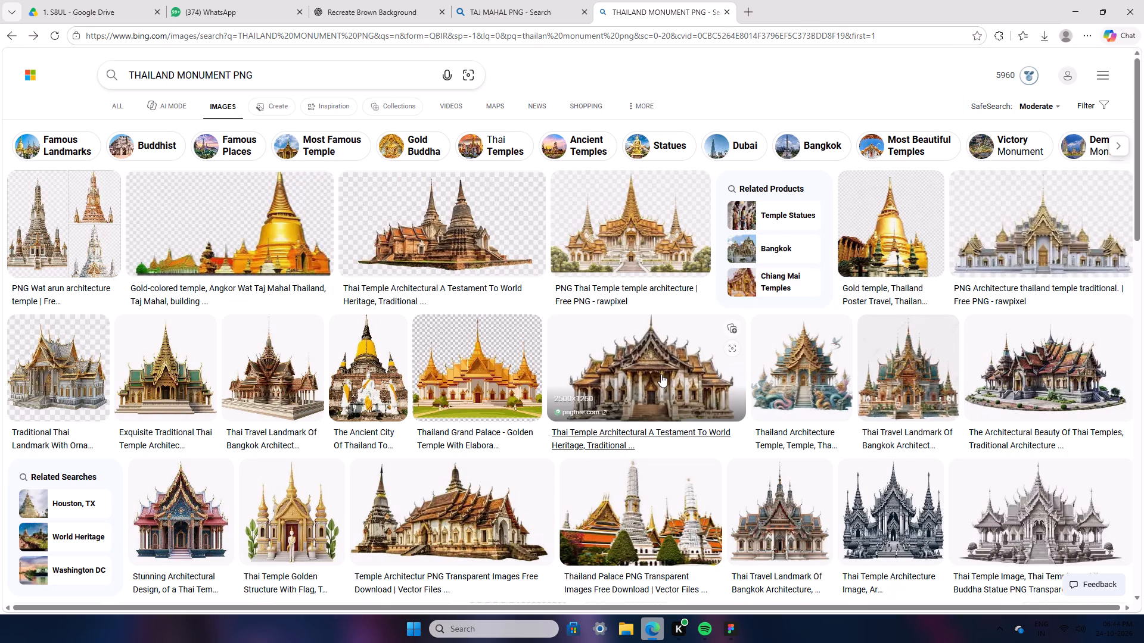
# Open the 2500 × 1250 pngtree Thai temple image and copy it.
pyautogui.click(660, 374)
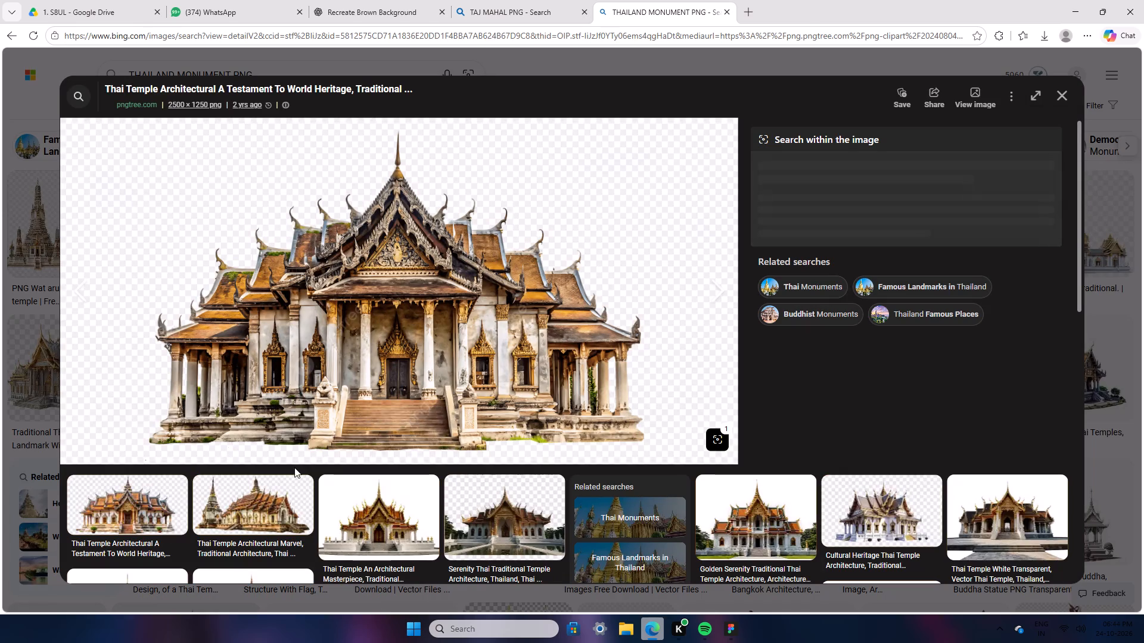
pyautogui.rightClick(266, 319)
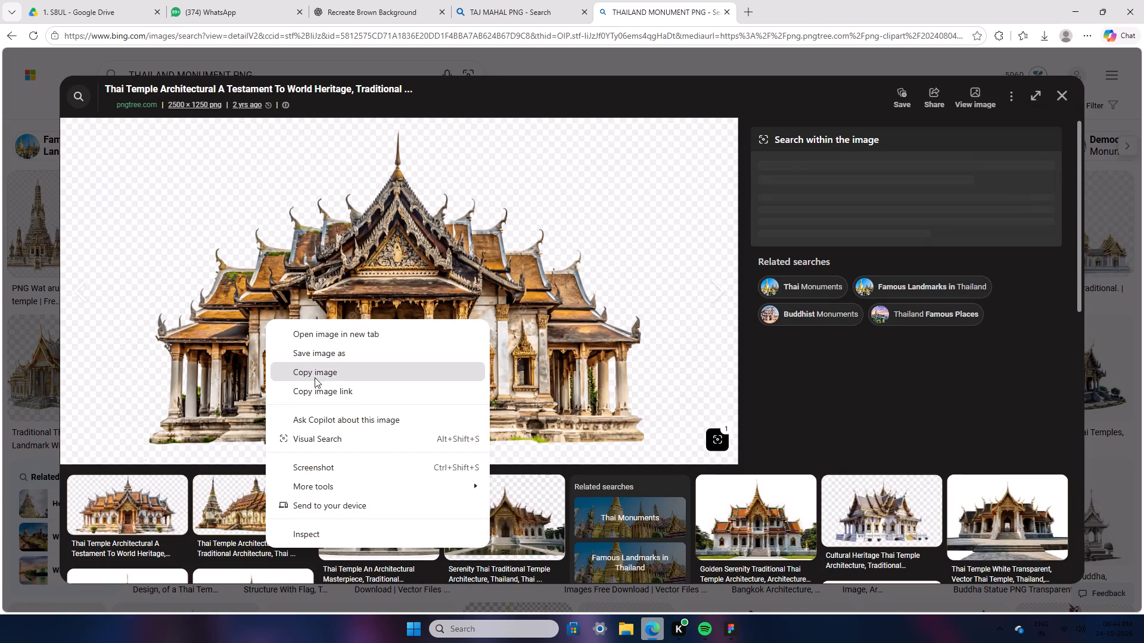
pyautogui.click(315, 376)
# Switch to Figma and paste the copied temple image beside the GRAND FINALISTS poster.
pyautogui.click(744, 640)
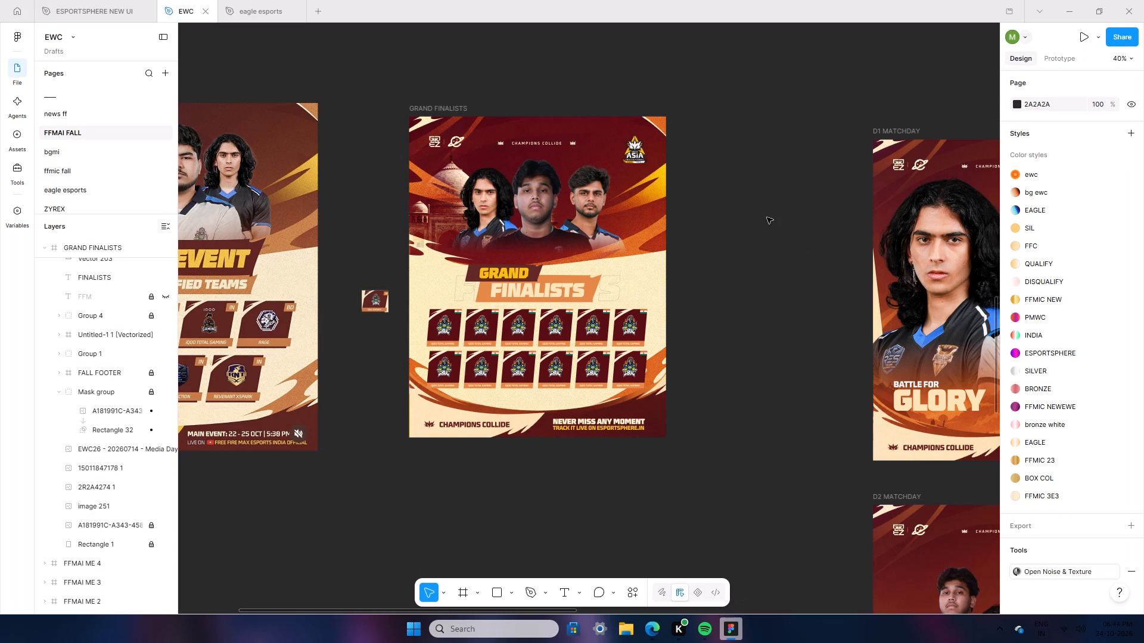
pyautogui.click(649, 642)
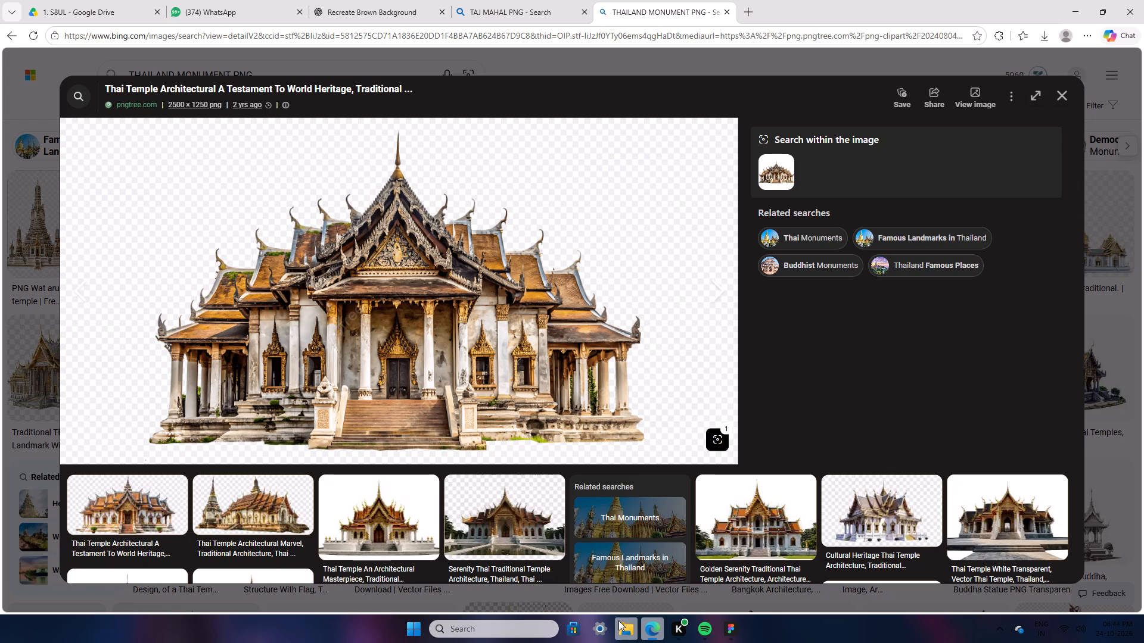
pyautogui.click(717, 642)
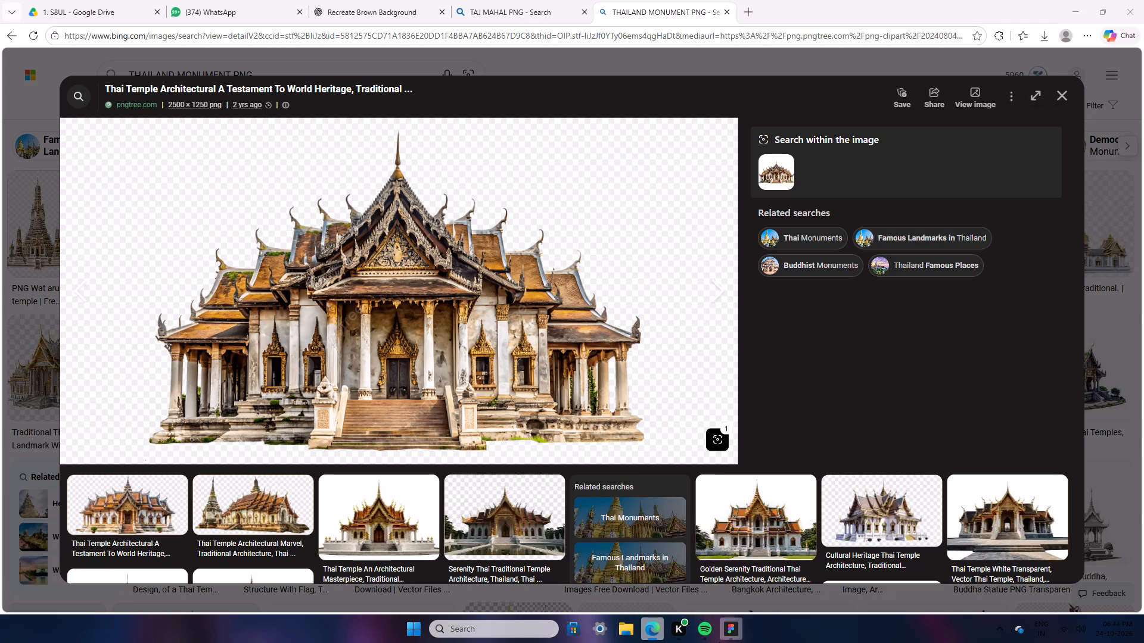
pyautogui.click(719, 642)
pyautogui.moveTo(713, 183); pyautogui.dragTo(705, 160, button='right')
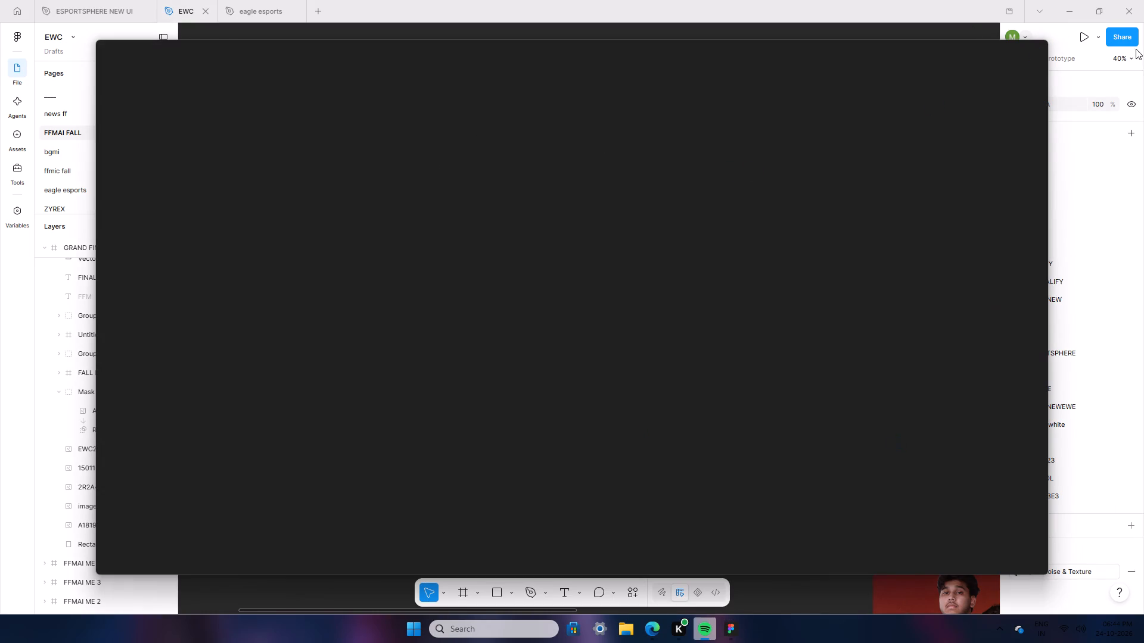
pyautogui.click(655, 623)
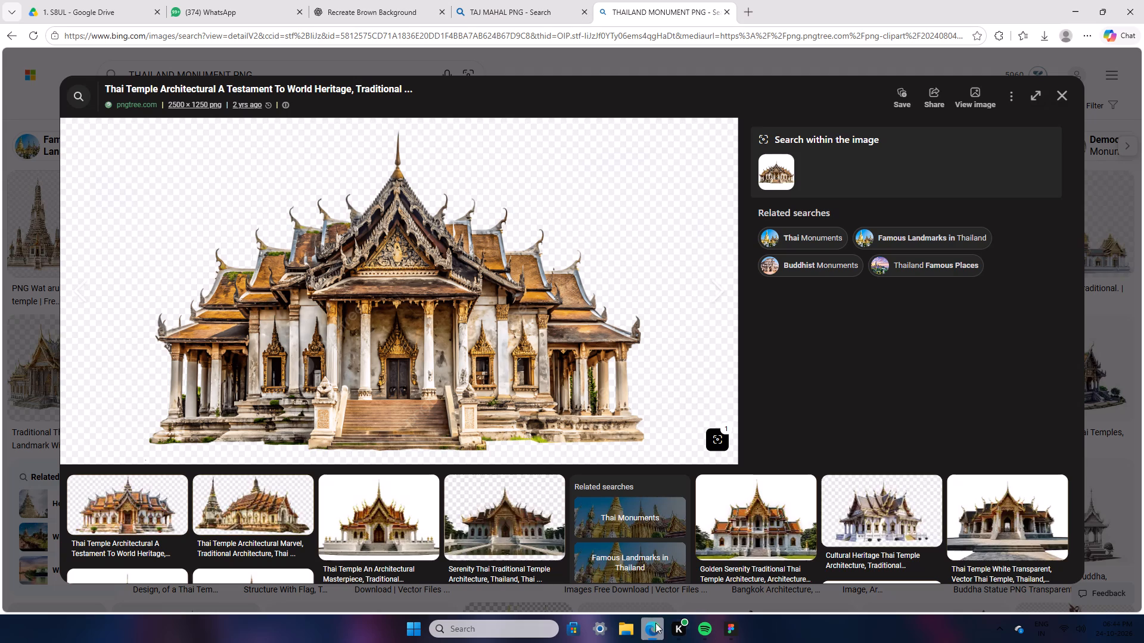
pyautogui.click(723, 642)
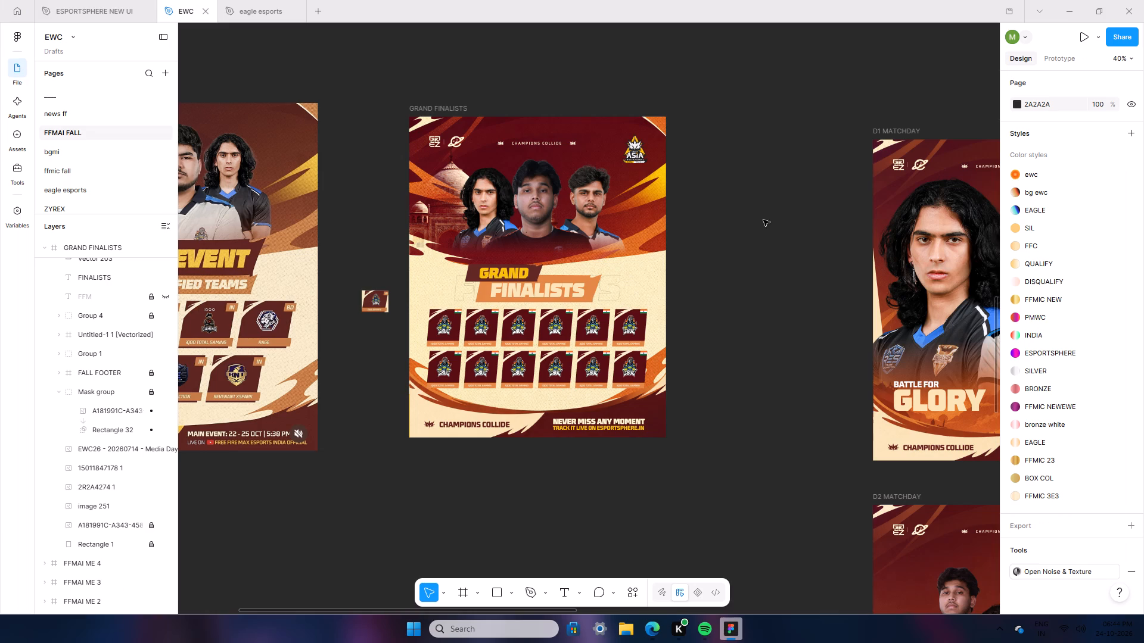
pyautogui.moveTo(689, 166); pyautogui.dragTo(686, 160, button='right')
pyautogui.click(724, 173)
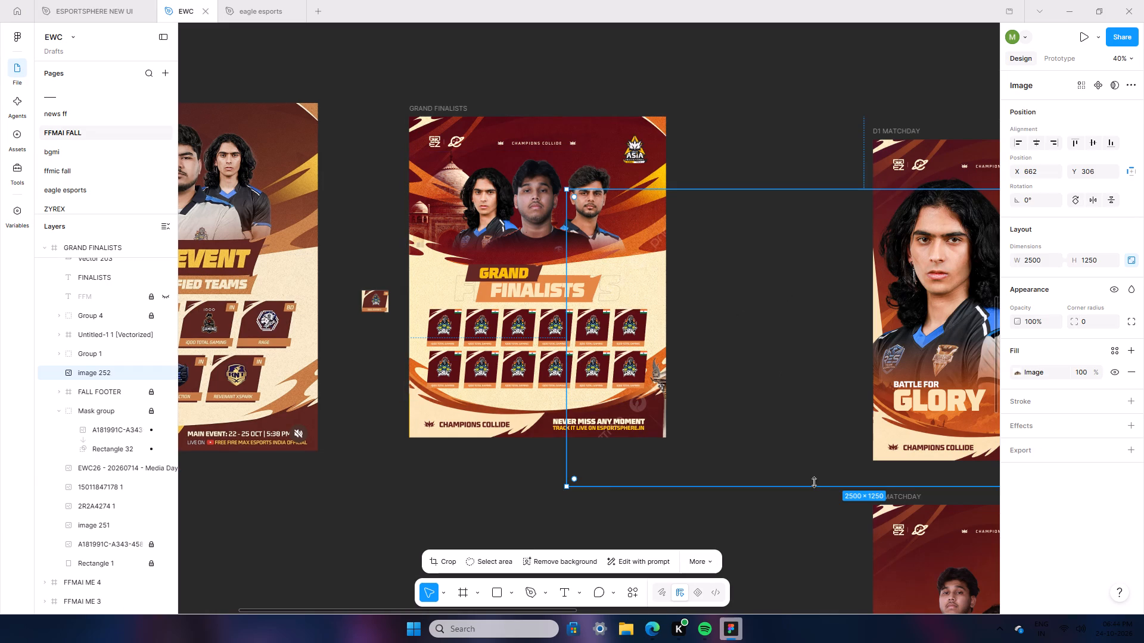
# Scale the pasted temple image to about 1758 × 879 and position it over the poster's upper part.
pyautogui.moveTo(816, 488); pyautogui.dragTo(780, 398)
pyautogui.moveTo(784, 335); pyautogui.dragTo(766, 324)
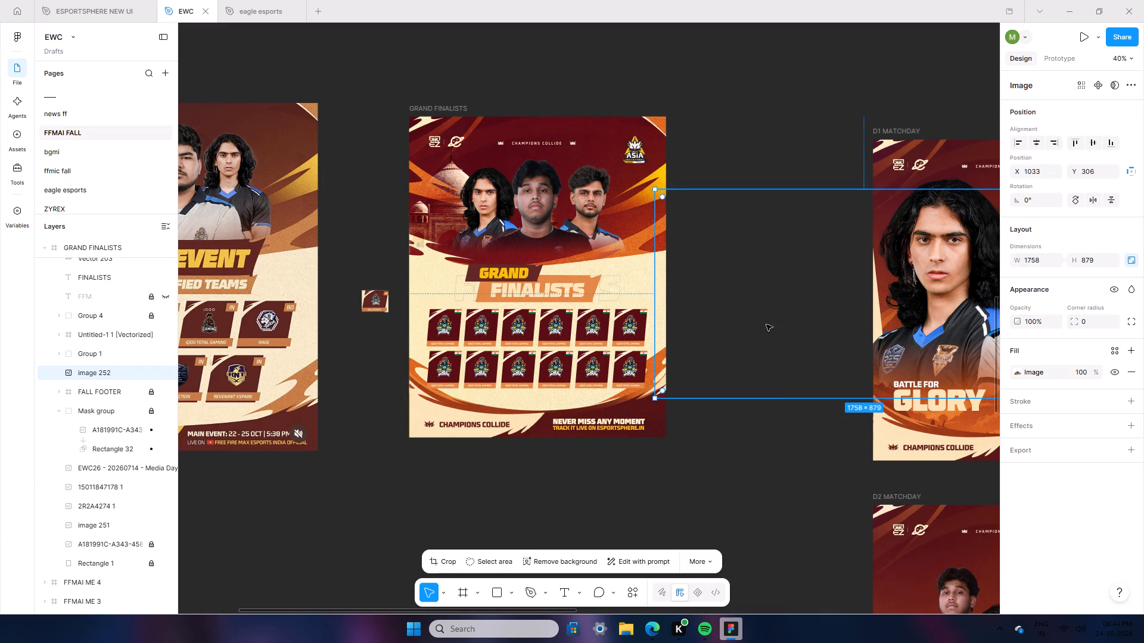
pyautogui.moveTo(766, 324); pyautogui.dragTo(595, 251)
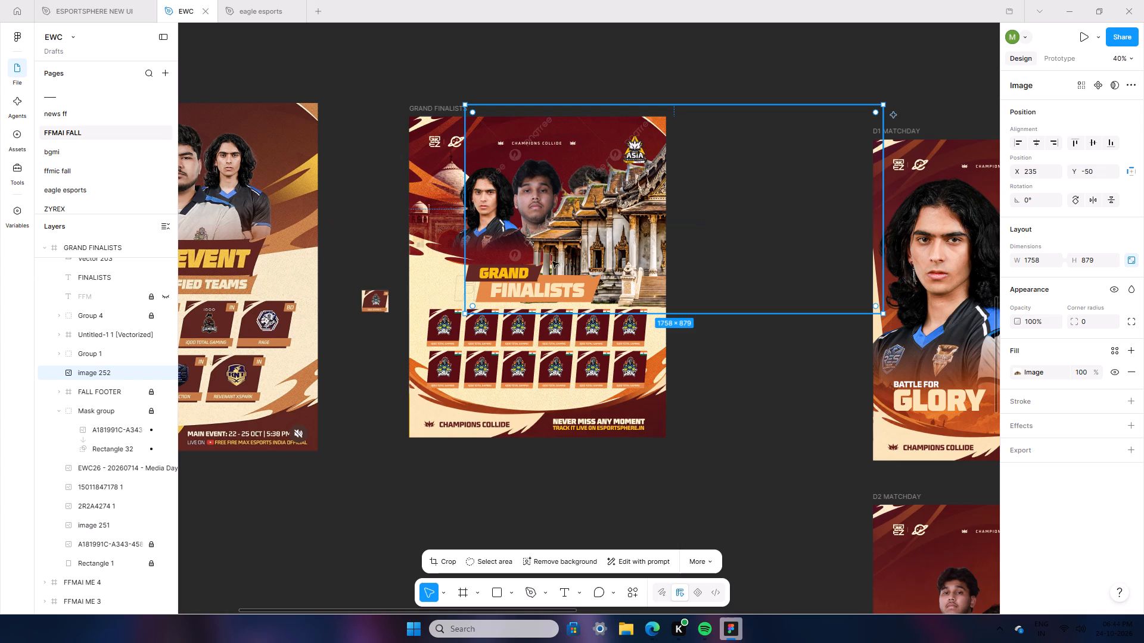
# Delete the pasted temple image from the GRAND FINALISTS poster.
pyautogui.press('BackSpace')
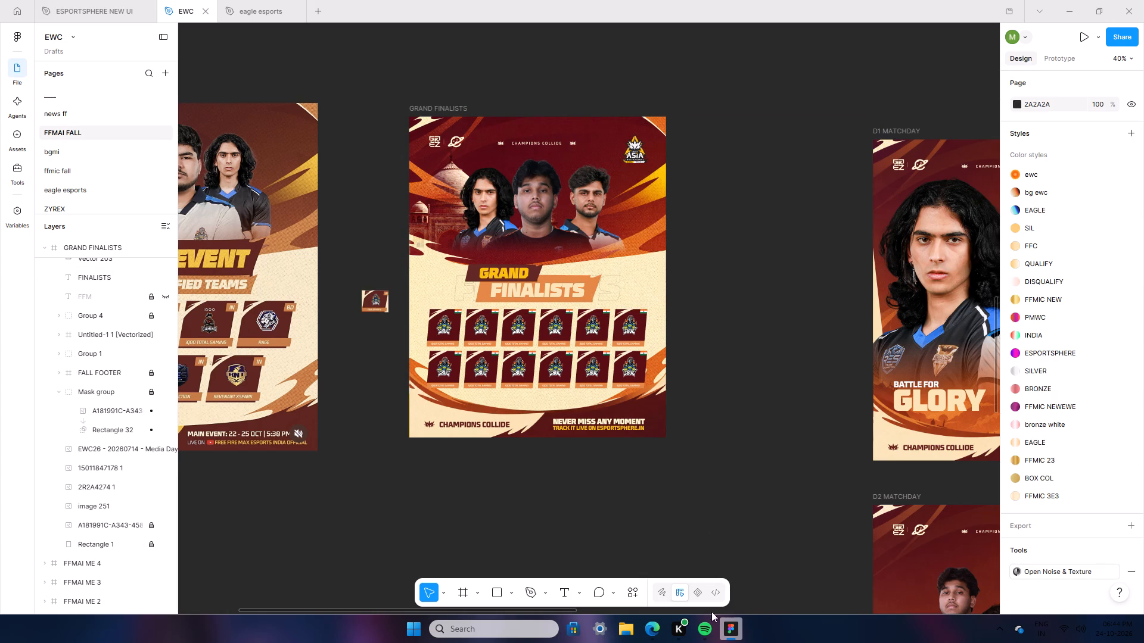
# Return to the Edge image search, browse more Thailand monument results and preview the 721 × 360 temple image.
pyautogui.click(658, 625)
pyautogui.click(1058, 98)
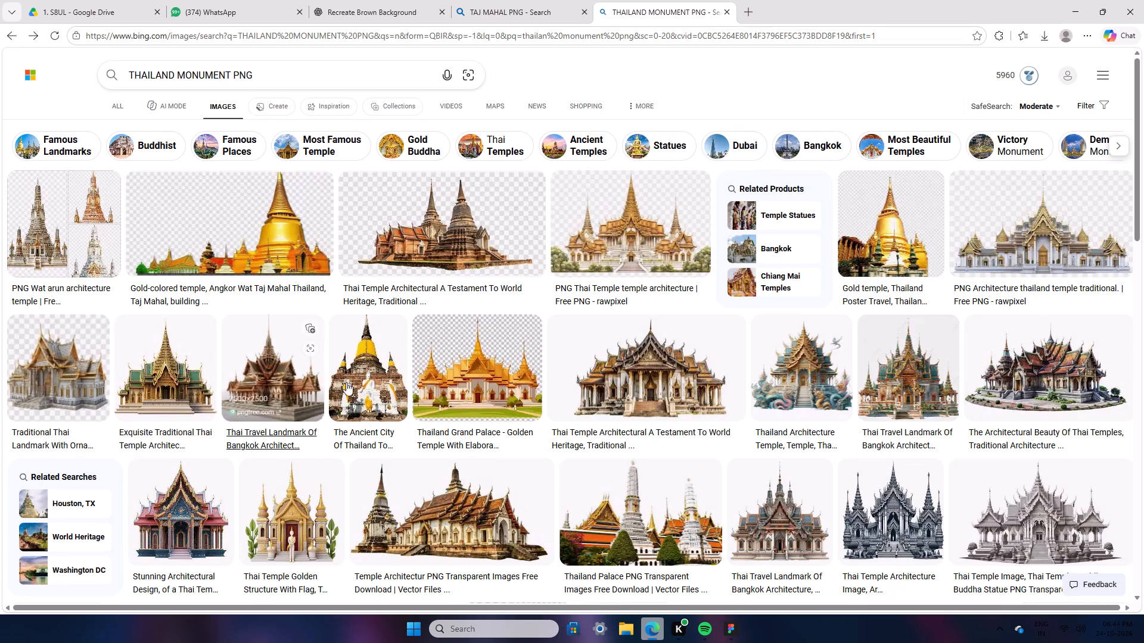
pyautogui.scroll(-2, 548, 408)
pyautogui.scroll(-1, 392, 414)
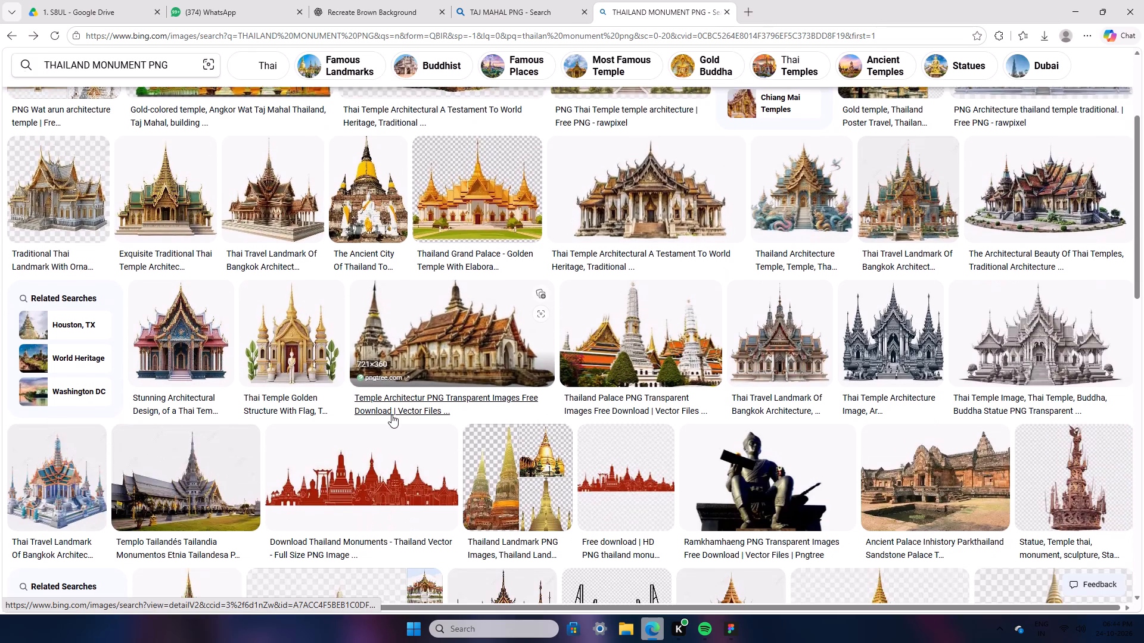
pyautogui.click(444, 337)
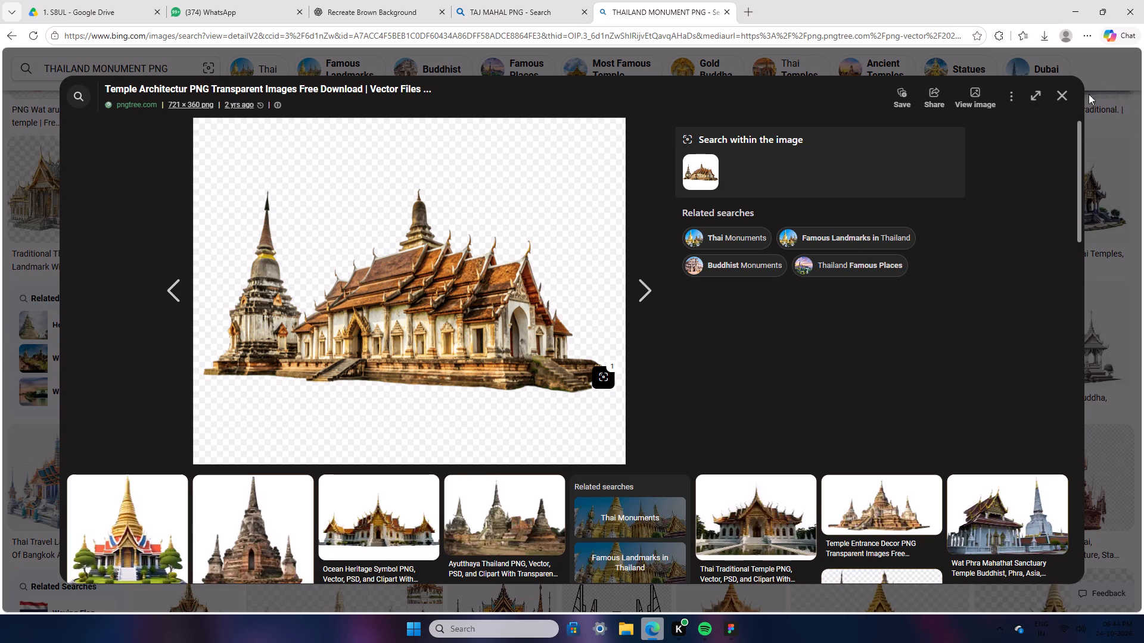
pyautogui.click(1065, 100)
# Find the 1282 × 640 pngtree Thai temple image with orange roofs further down the results and copy it.
pyautogui.scroll(-3, 987, 370)
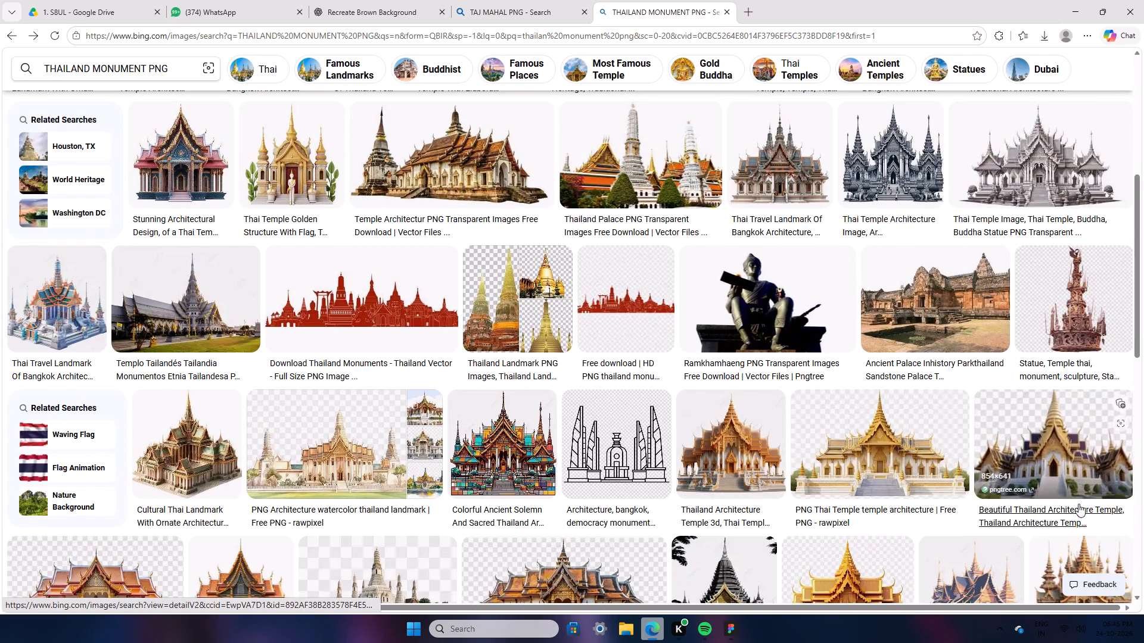
pyautogui.scroll(-2, 222, 479)
pyautogui.click(575, 482)
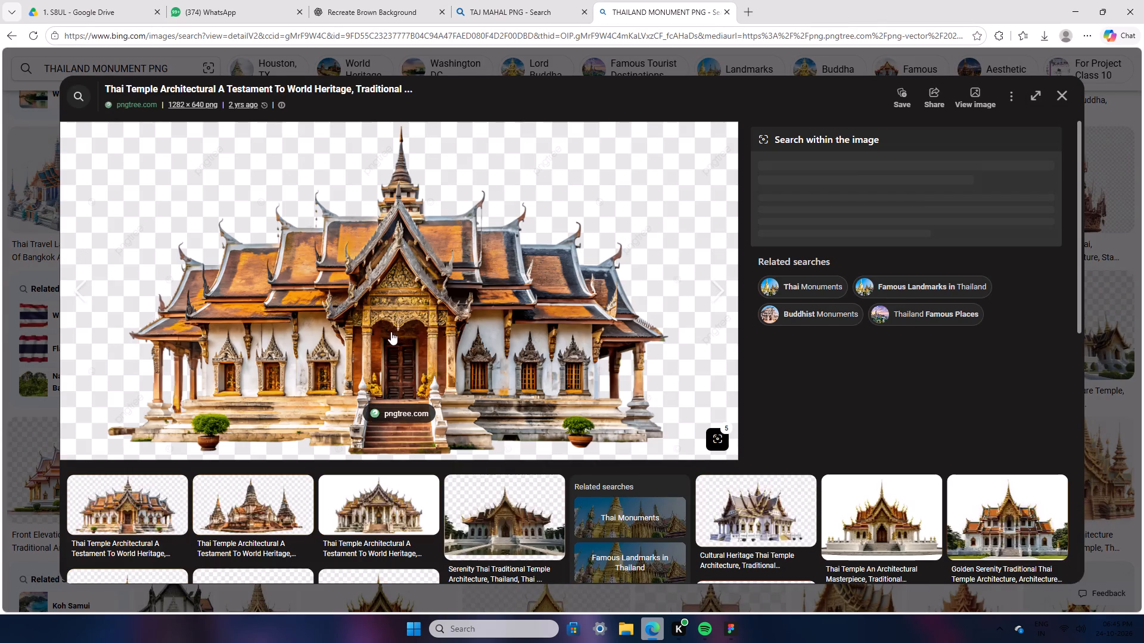
pyautogui.rightClick(385, 328)
pyautogui.click(436, 387)
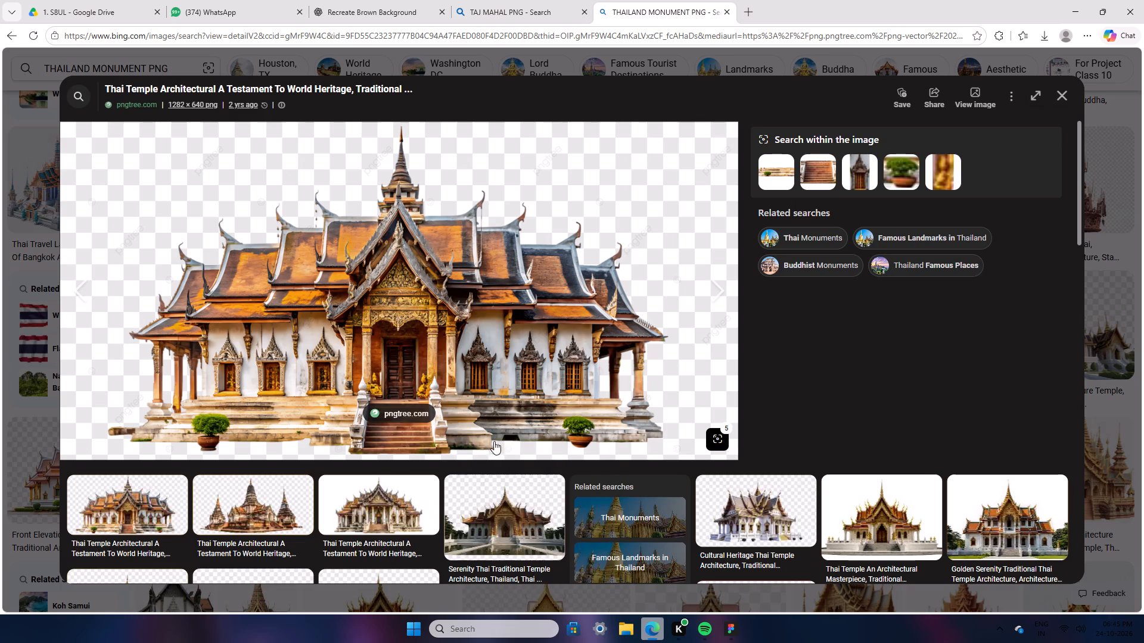
# Paste the copied temple image onto the Figma canvas beside the GRAND FINALISTS poster.
pyautogui.click(738, 625)
pyautogui.rightClick(701, 192)
pyautogui.click(751, 193)
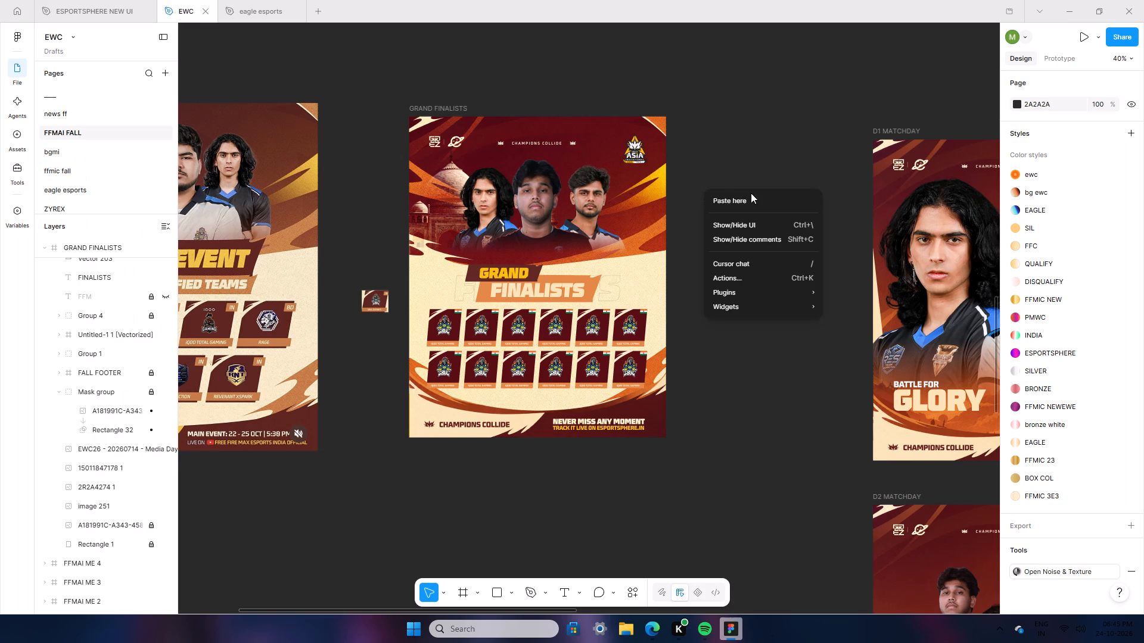
pyautogui.rightClick(732, 208)
pyautogui.rightClick(769, 217)
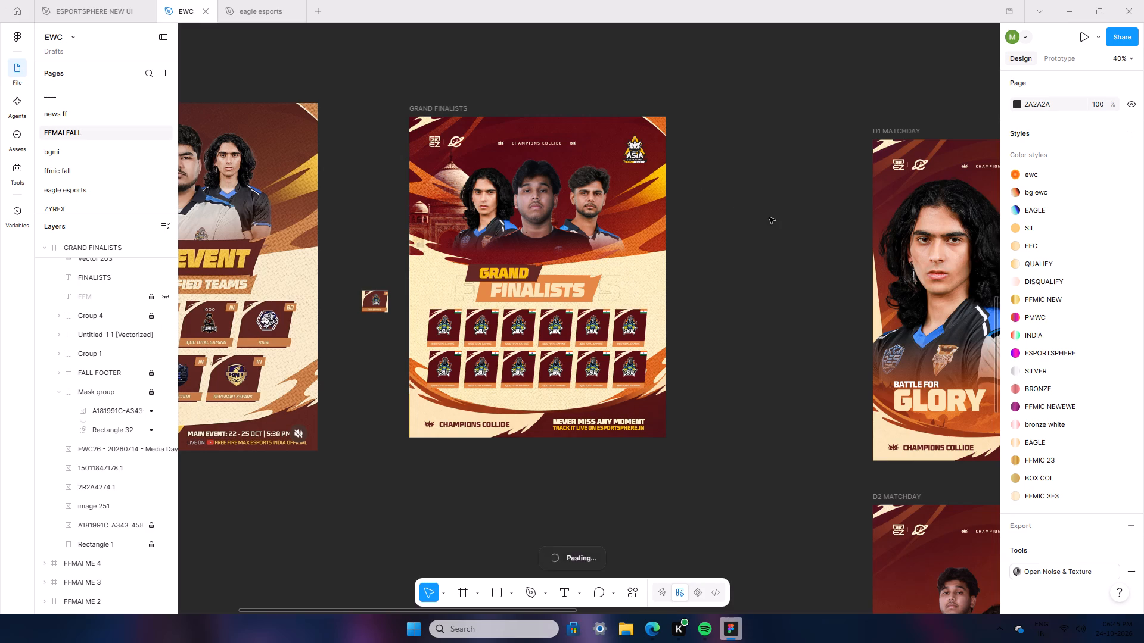
# Remove the background from the pasted temple image.
pyautogui.click(570, 568)
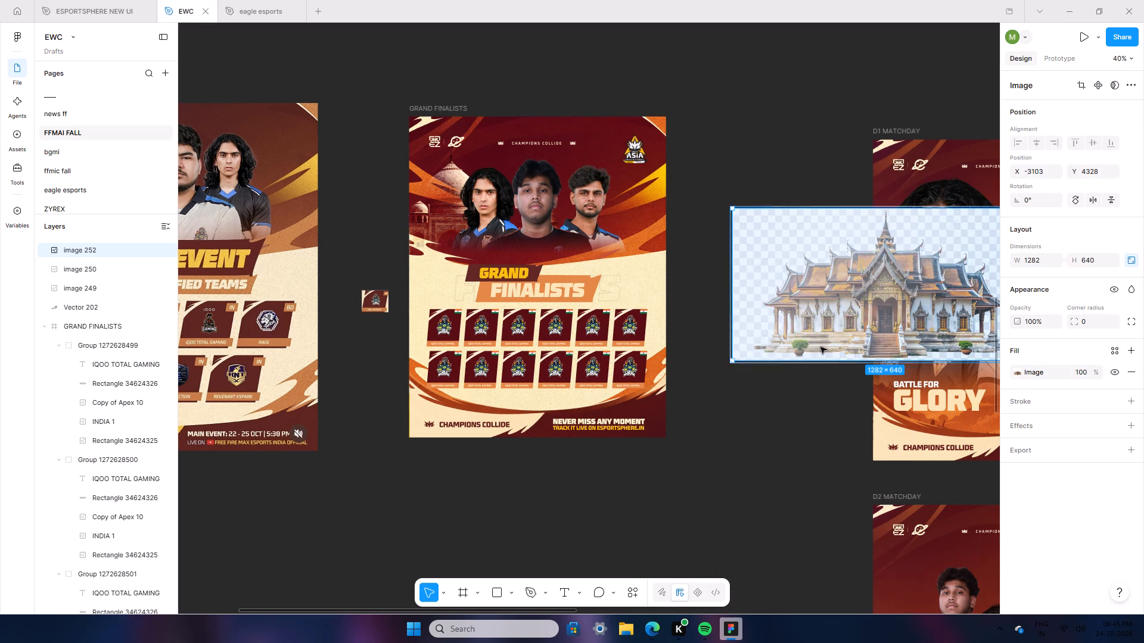
# Place the temple image over the upper part of the GRAND FINALISTS poster and scale it to about 1180 × 589.
pyautogui.moveTo(818, 344); pyautogui.dragTo(536, 270)
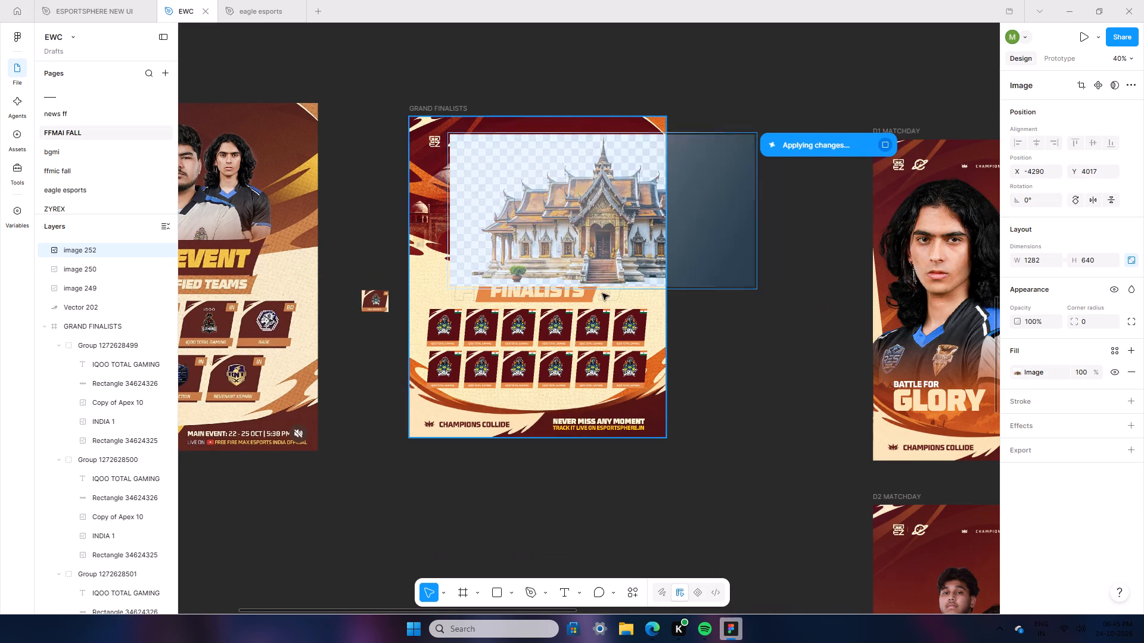
pyautogui.moveTo(615, 289); pyautogui.dragTo(611, 275)
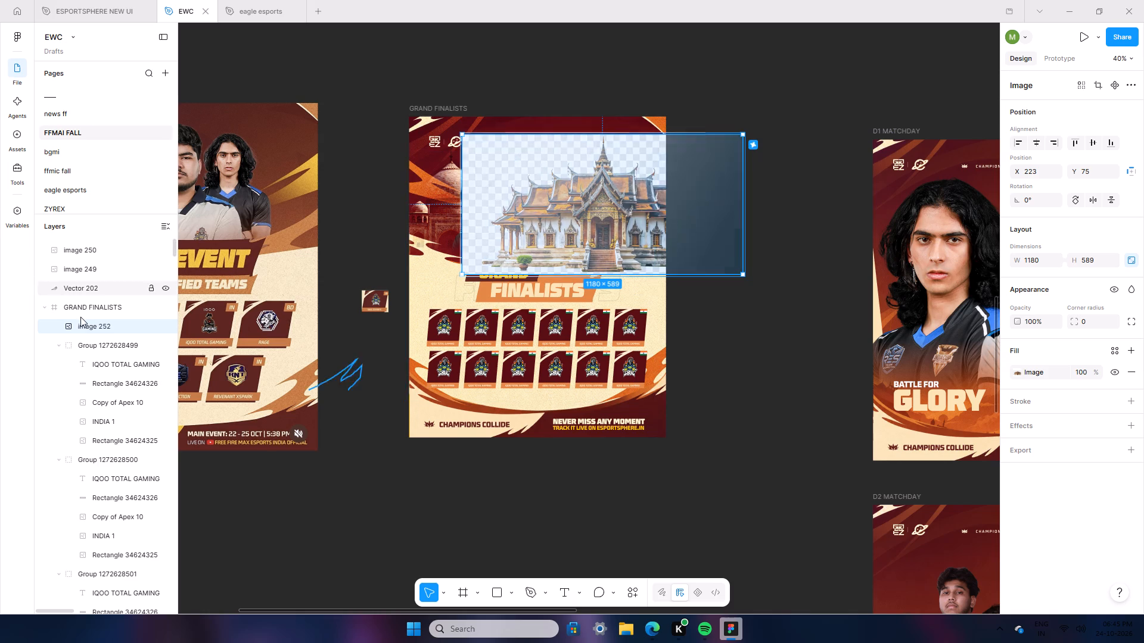
# Move the temple image layer beneath the players and the Taj Mahal image, and reposition it to about X 263, Y 110.
pyautogui.moveTo(83, 321); pyautogui.dragTo(113, 582)
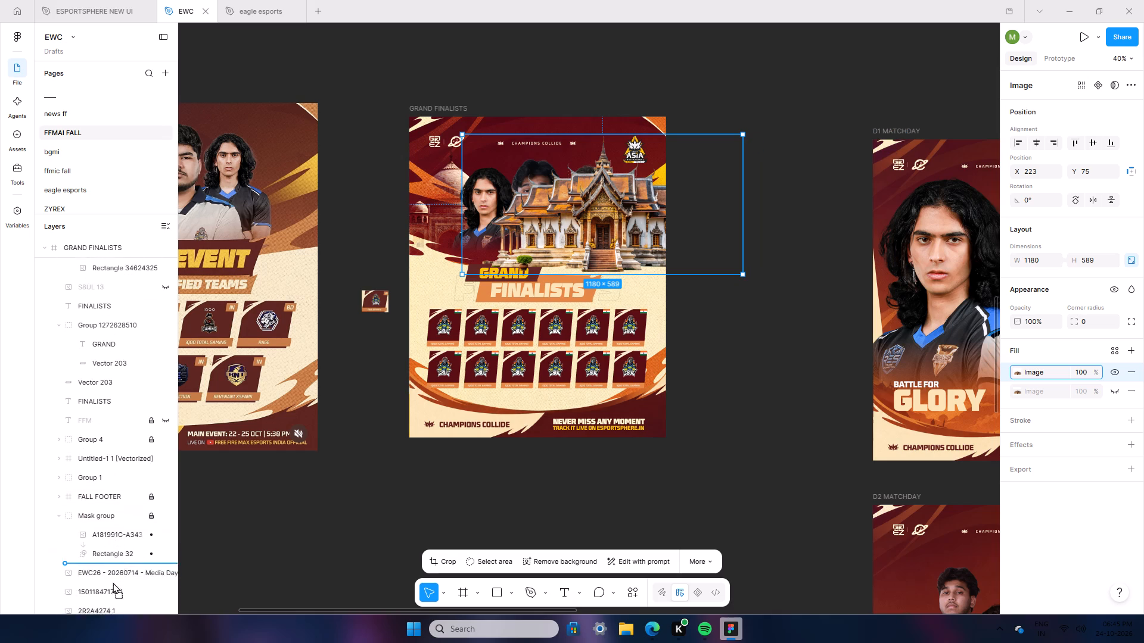
pyautogui.moveTo(113, 582); pyautogui.dragTo(102, 511)
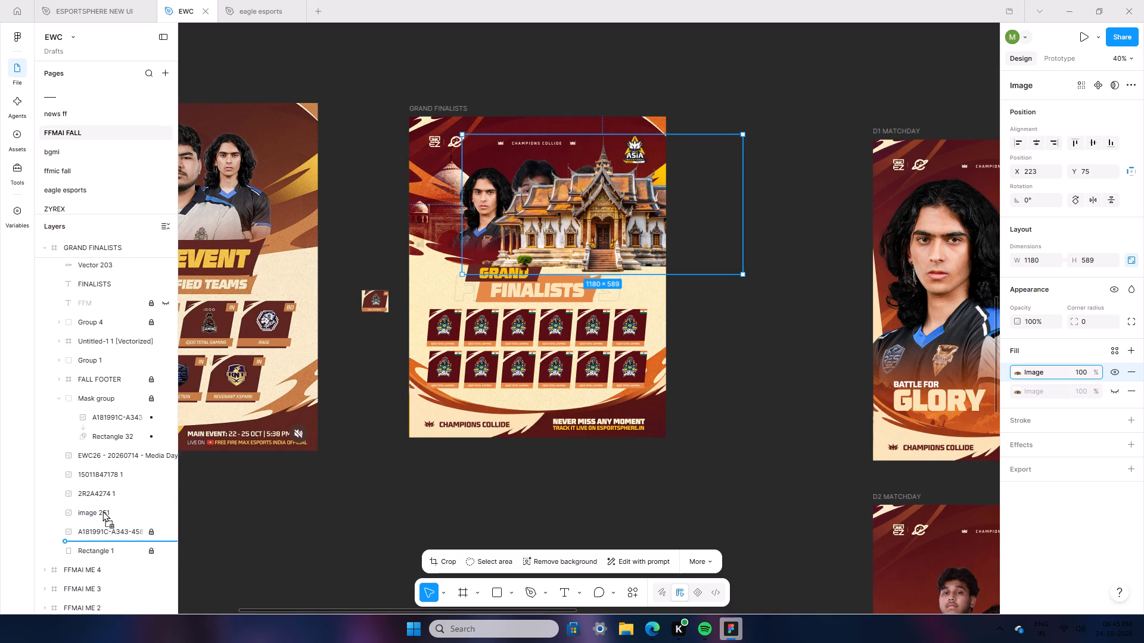
pyautogui.moveTo(102, 511); pyautogui.dragTo(102, 508)
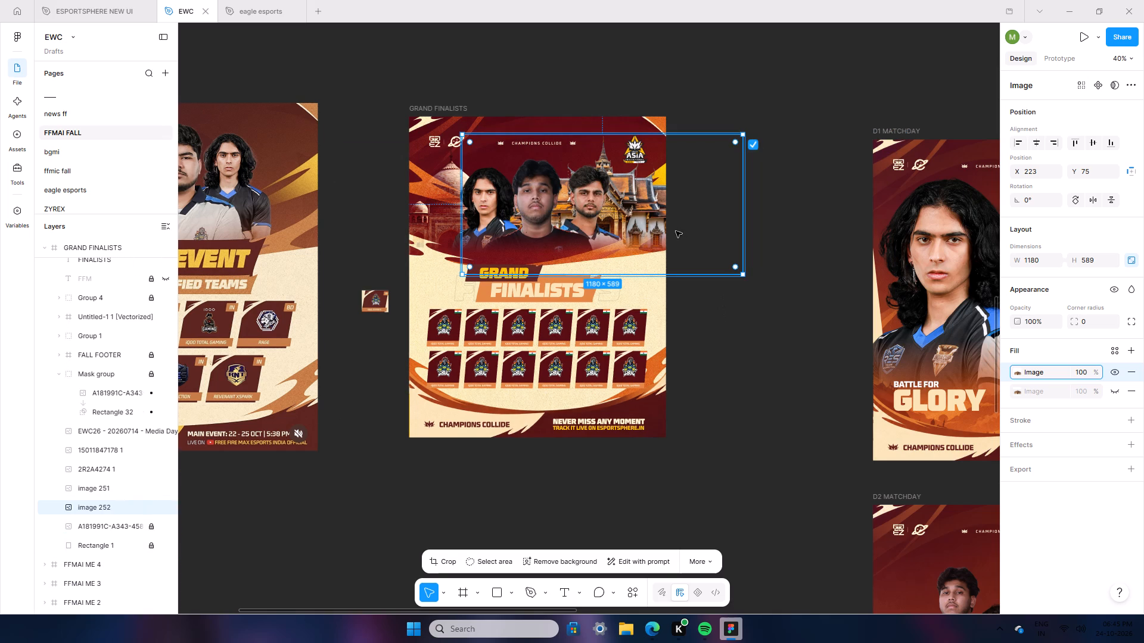
pyautogui.moveTo(676, 231); pyautogui.dragTo(685, 239)
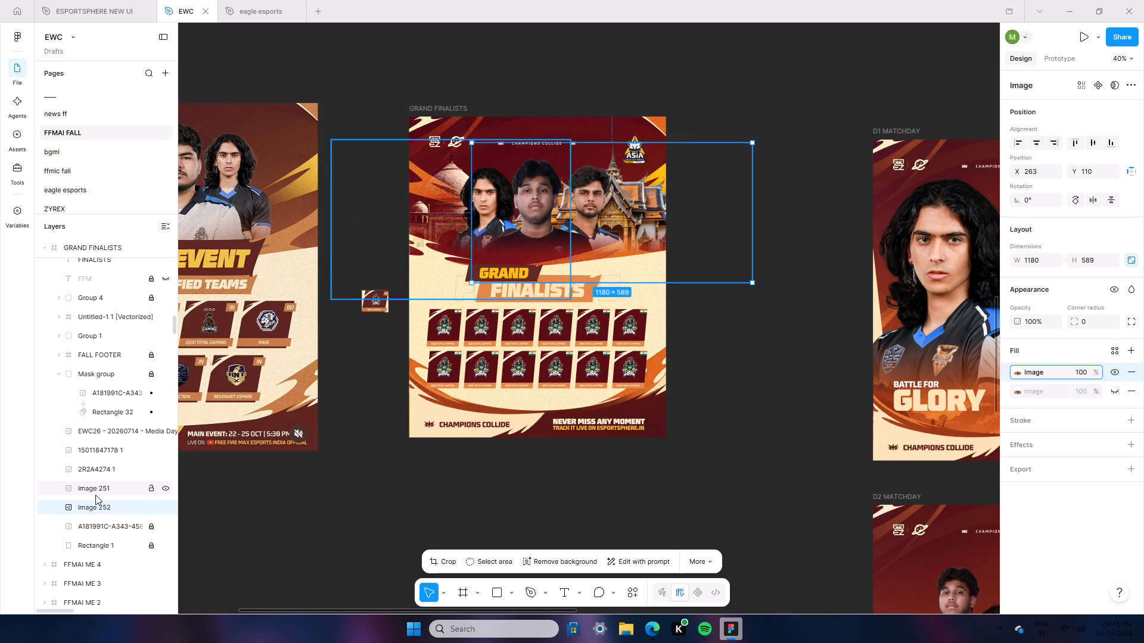
# Set the temple image's blend mode to Hard light, like the Taj Mahal image.
pyautogui.click(95, 493)
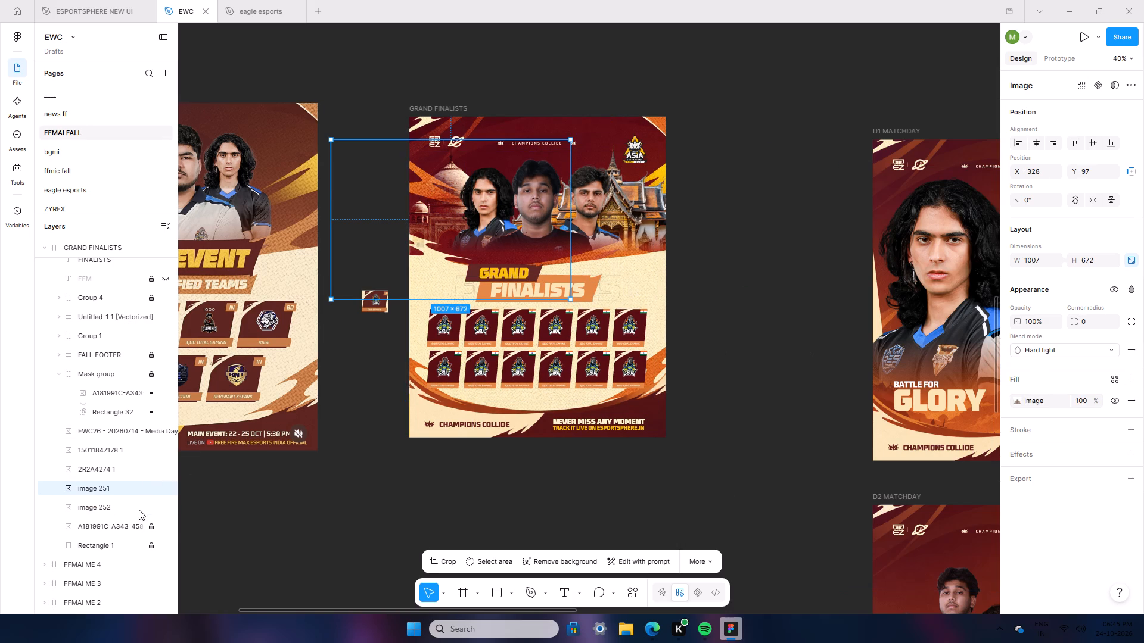
pyautogui.click(104, 510)
pyautogui.click(1129, 293)
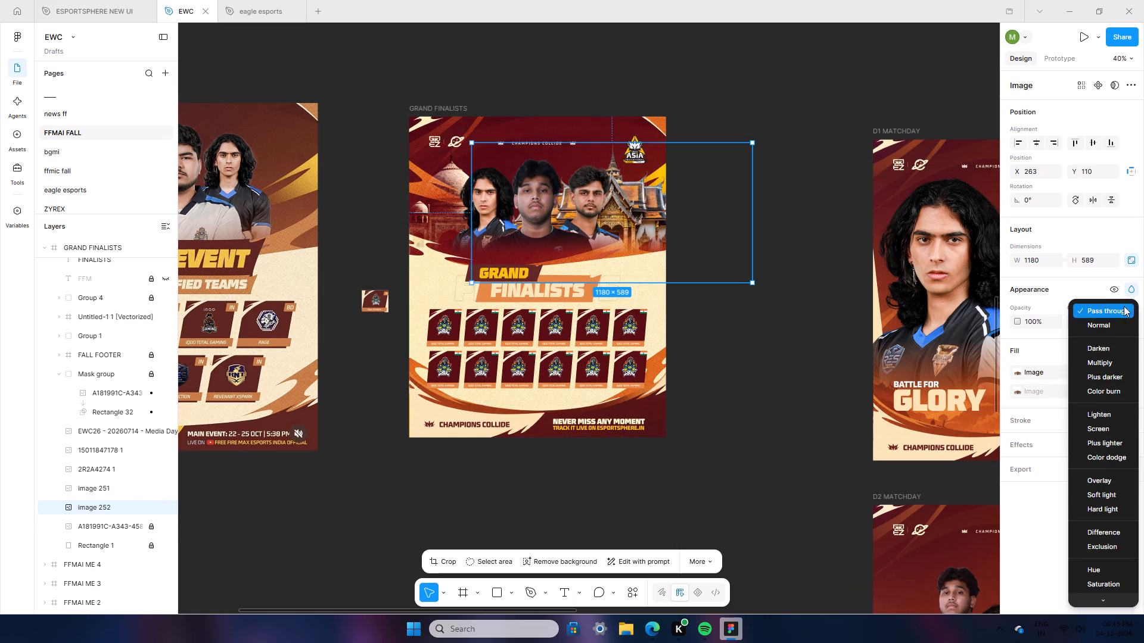
pyautogui.click(1112, 511)
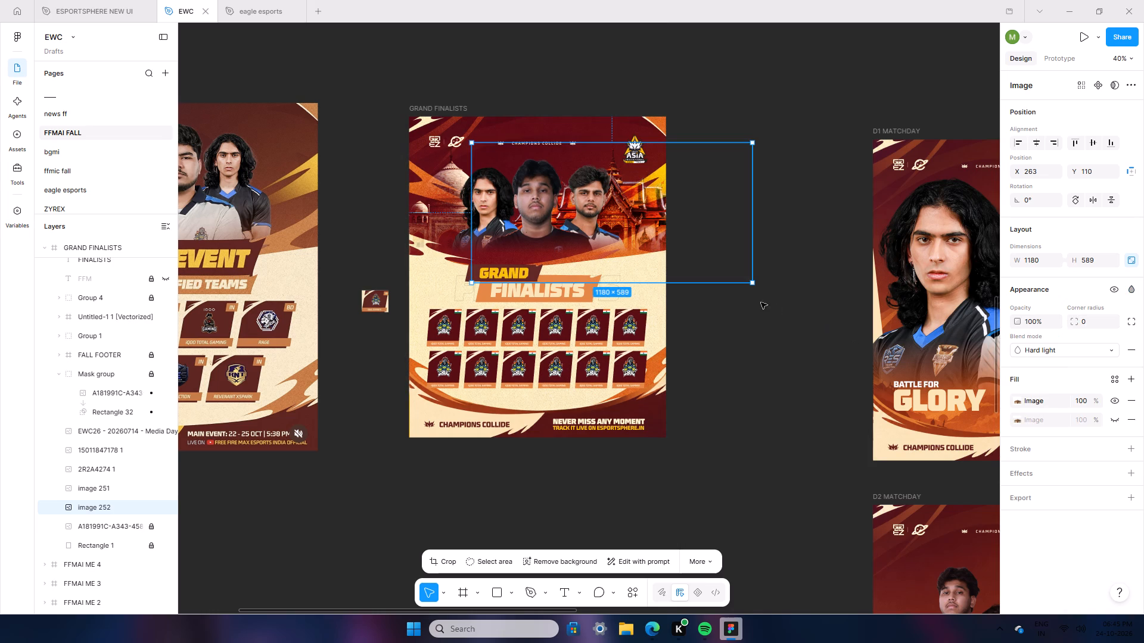
pyautogui.click(728, 294)
# Delete the small team card image lying on the canvas beside the GRAND FINALISTS poster.
pyautogui.scroll(4, 700, 446)
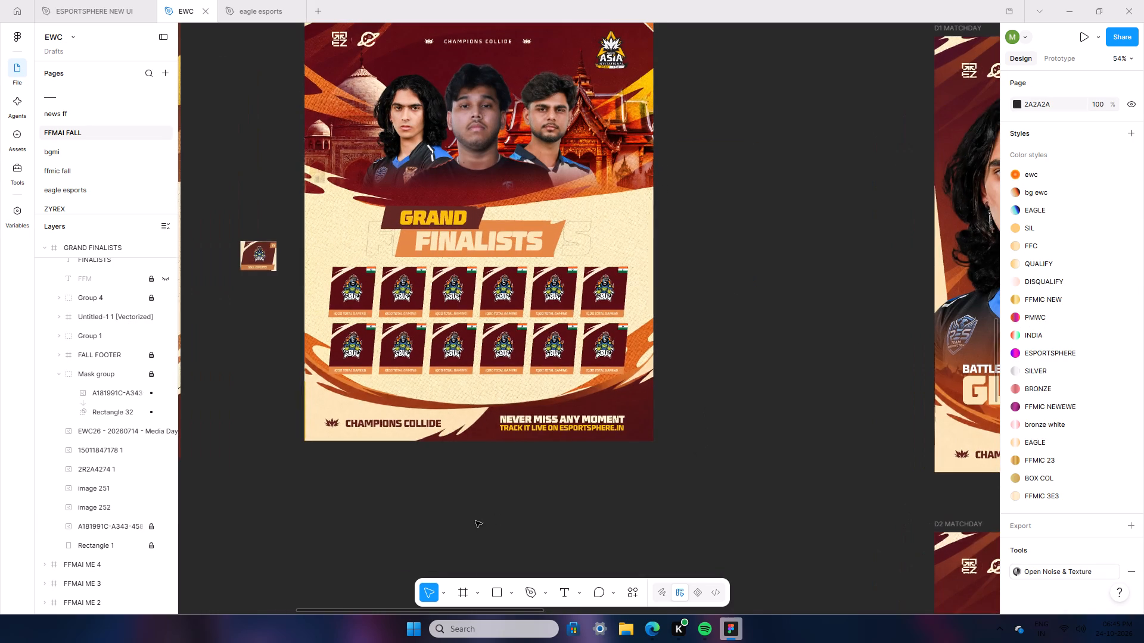
pyautogui.scroll(4, 435, 498)
pyautogui.keyDown('ctrl'); pyautogui.scroll(3, 272, 510); pyautogui.keyUp('ctrl')
pyautogui.click(251, 259)
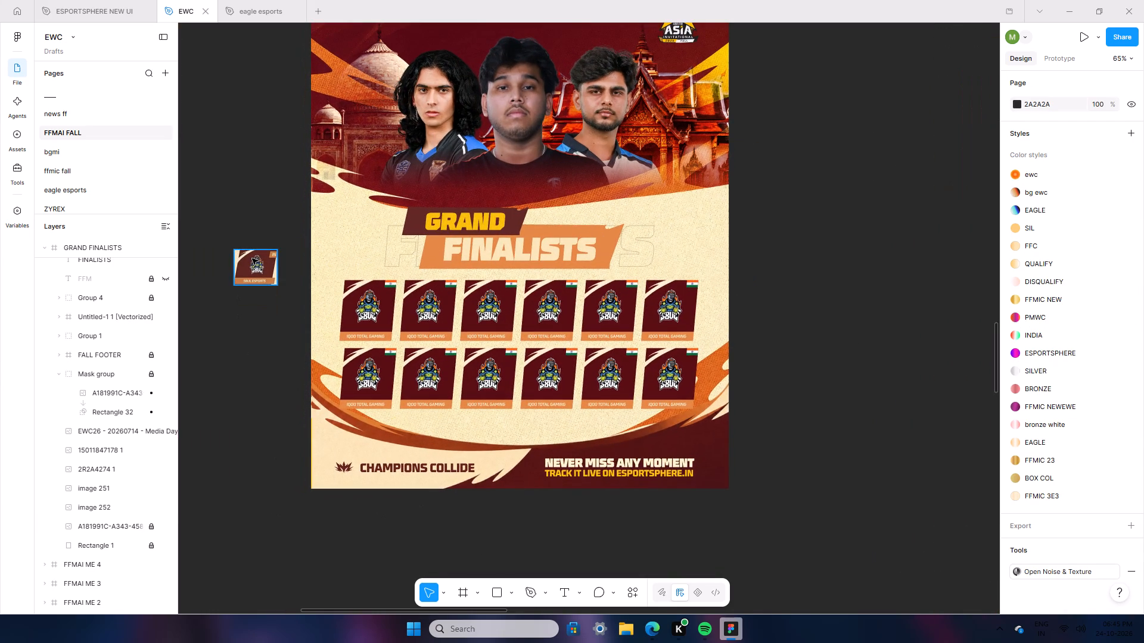
pyautogui.press('BackSpace')
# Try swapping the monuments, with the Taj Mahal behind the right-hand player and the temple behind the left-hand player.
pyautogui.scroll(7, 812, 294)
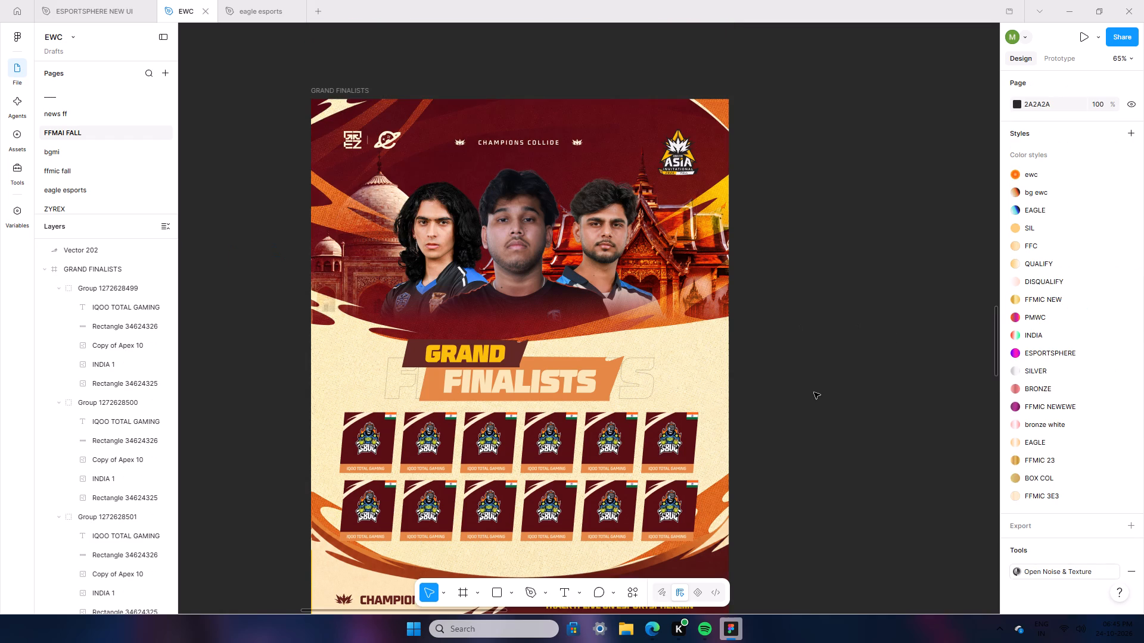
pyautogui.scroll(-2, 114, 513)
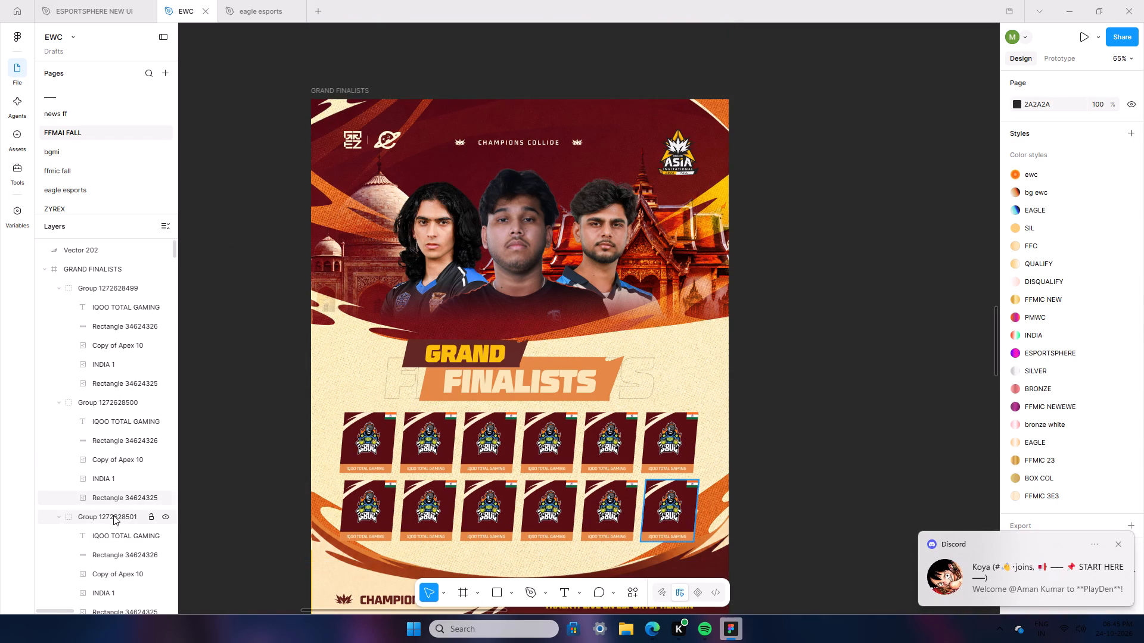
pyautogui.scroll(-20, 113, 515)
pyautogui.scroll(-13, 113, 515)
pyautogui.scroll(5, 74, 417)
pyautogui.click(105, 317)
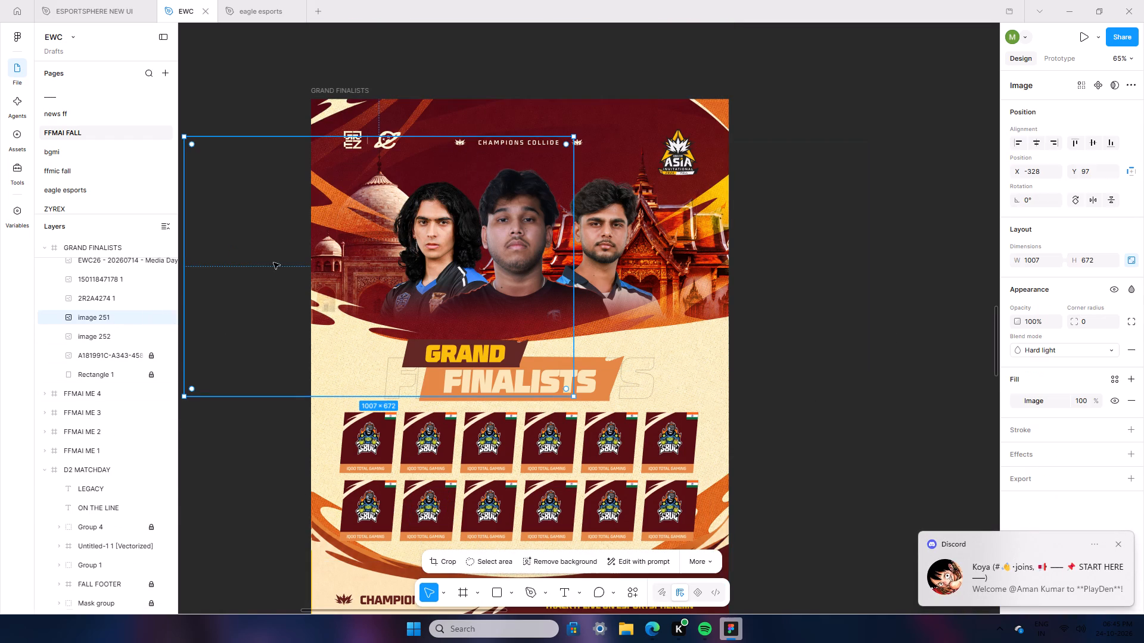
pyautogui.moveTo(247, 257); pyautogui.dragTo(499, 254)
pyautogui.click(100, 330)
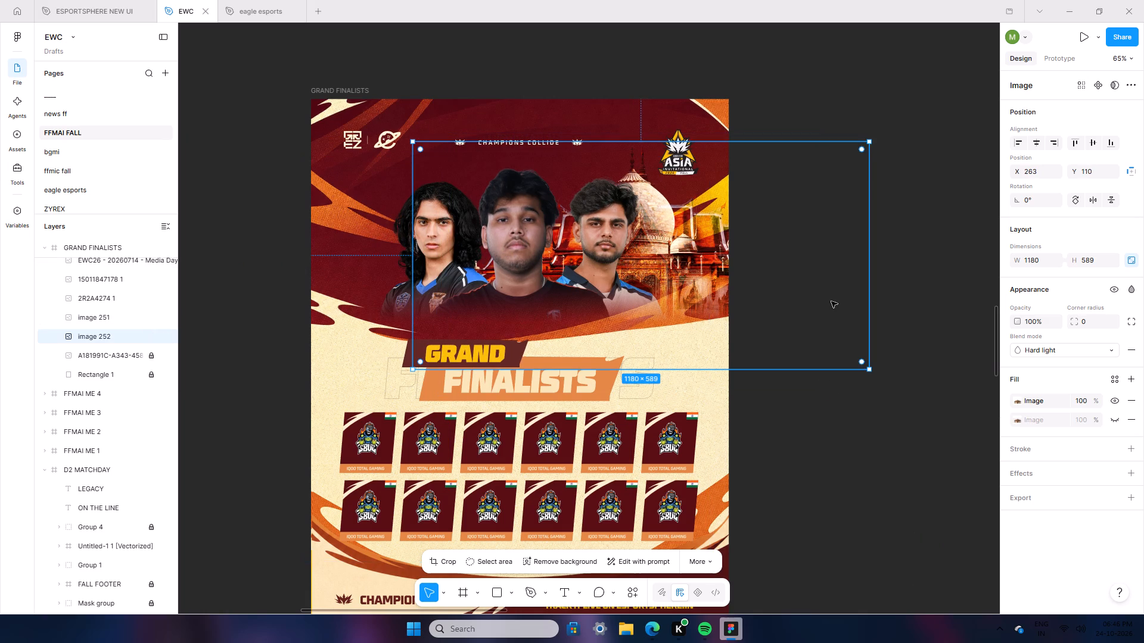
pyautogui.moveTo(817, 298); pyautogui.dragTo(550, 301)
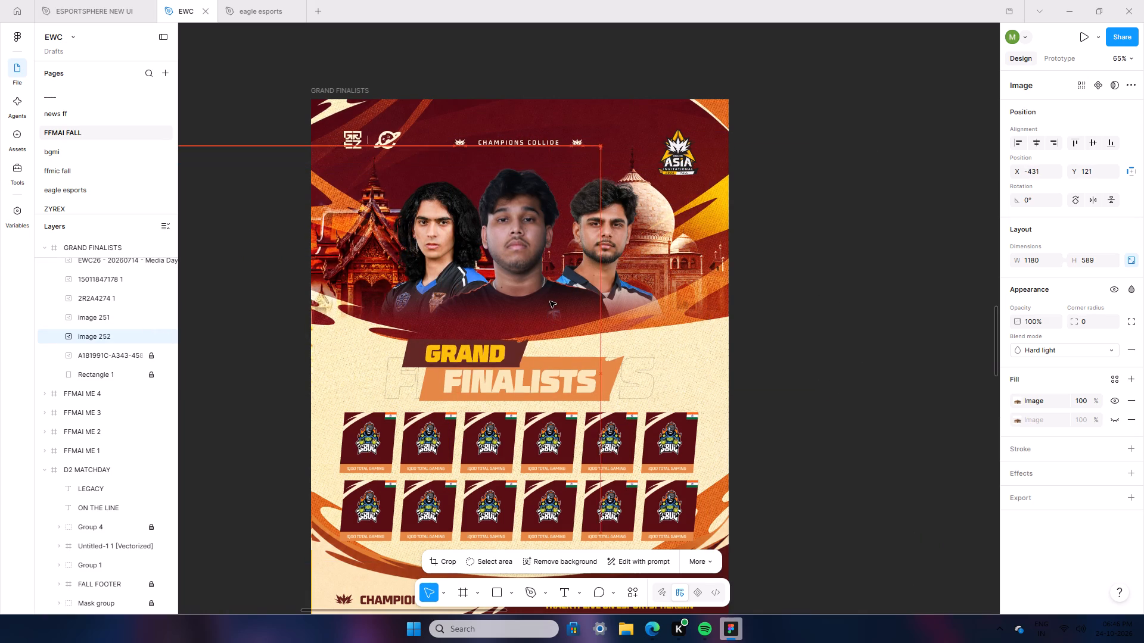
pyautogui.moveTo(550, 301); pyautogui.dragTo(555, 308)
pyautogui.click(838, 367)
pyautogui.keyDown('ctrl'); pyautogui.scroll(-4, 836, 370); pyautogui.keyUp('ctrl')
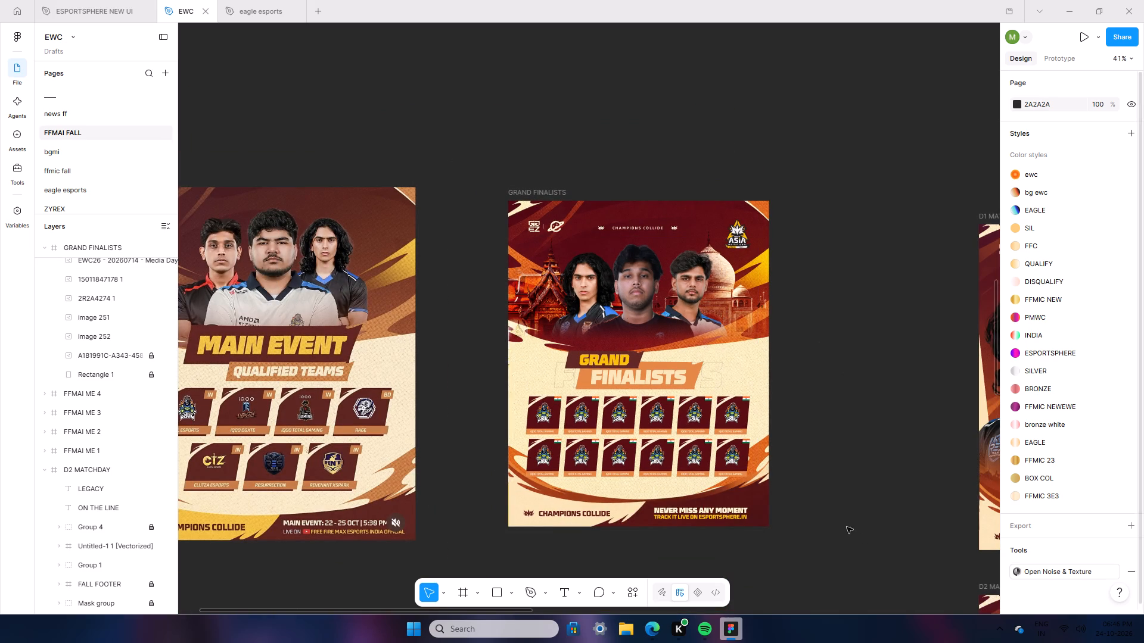
# Reposition the side players around the central one, the right-hand player at X 388, Y 127 and the left-hand player at X 38, Y 211.
pyautogui.keyDown('ctrl'); pyautogui.scroll(3, 781, 293); pyautogui.keyUp('ctrl')
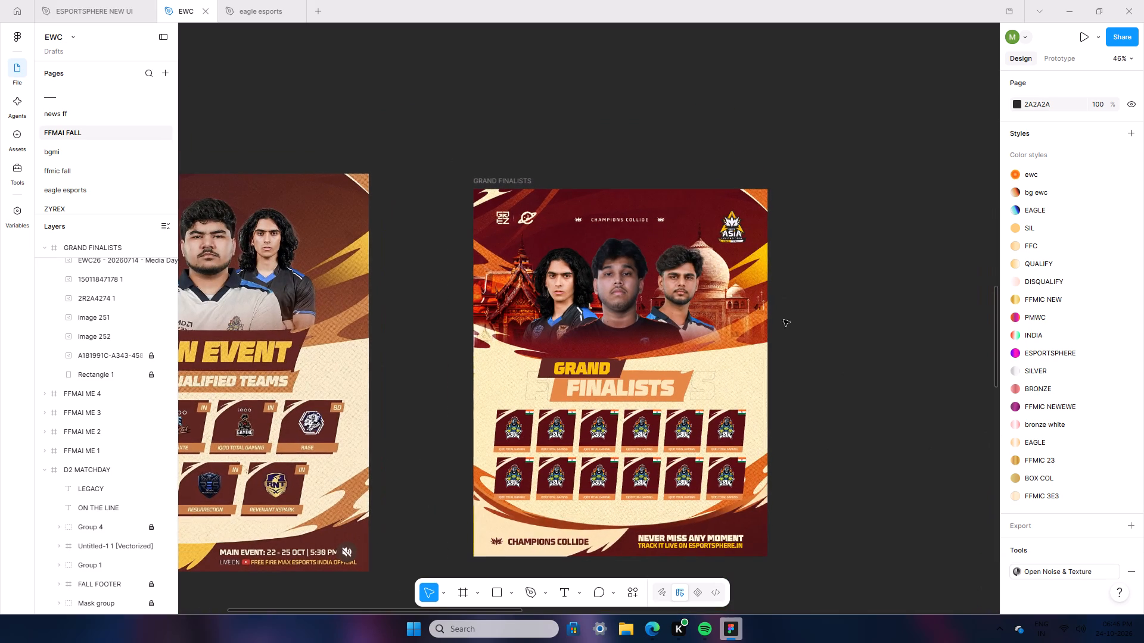
pyautogui.click(102, 289)
pyautogui.moveTo(689, 358); pyautogui.dragTo(700, 359)
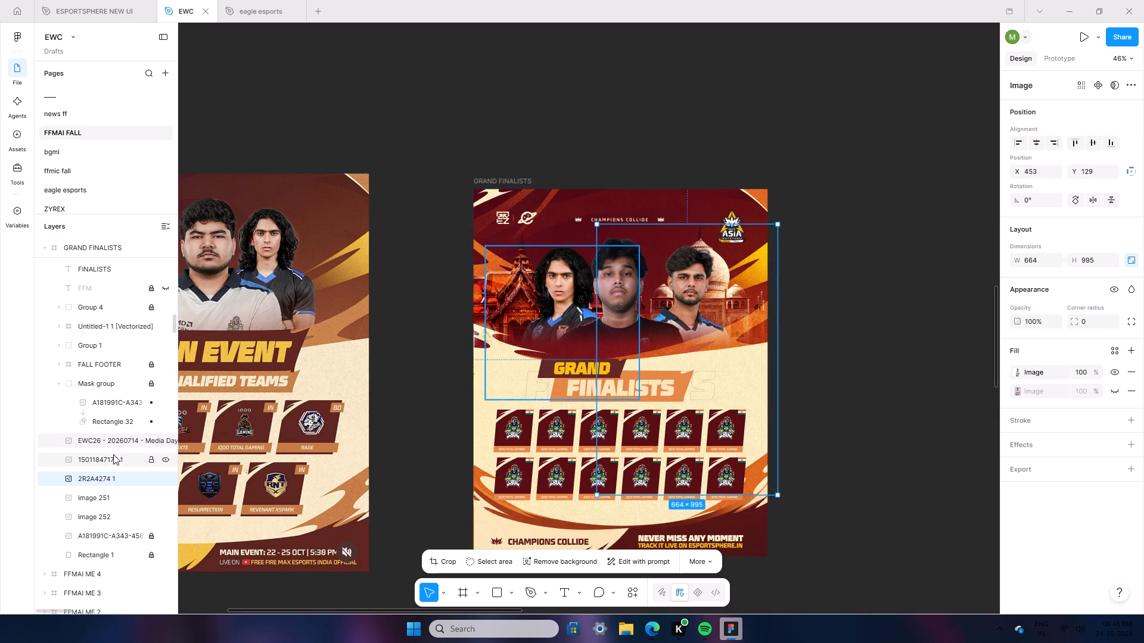
pyautogui.click(111, 458)
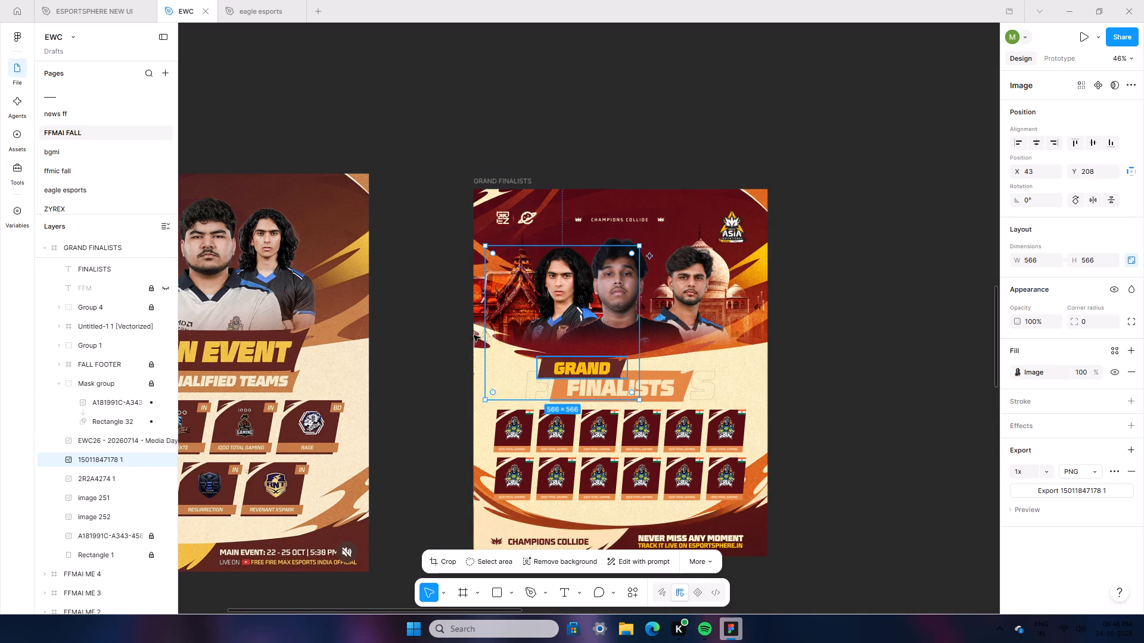
pyautogui.click(517, 302)
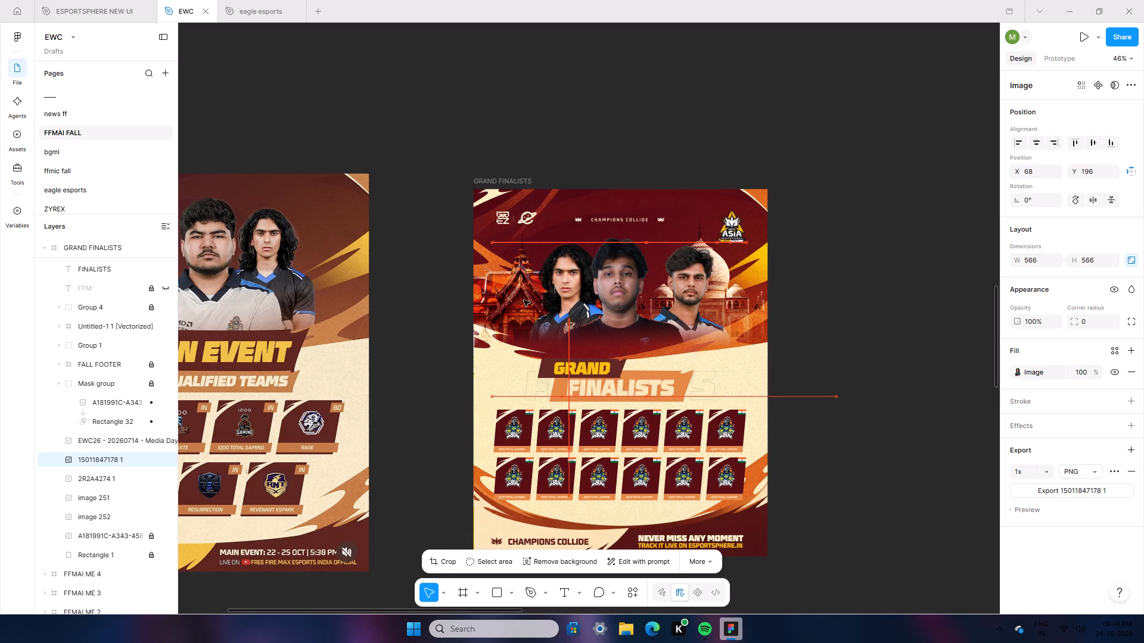
pyautogui.click(99, 474)
pyautogui.moveTo(689, 324); pyautogui.dragTo(666, 324)
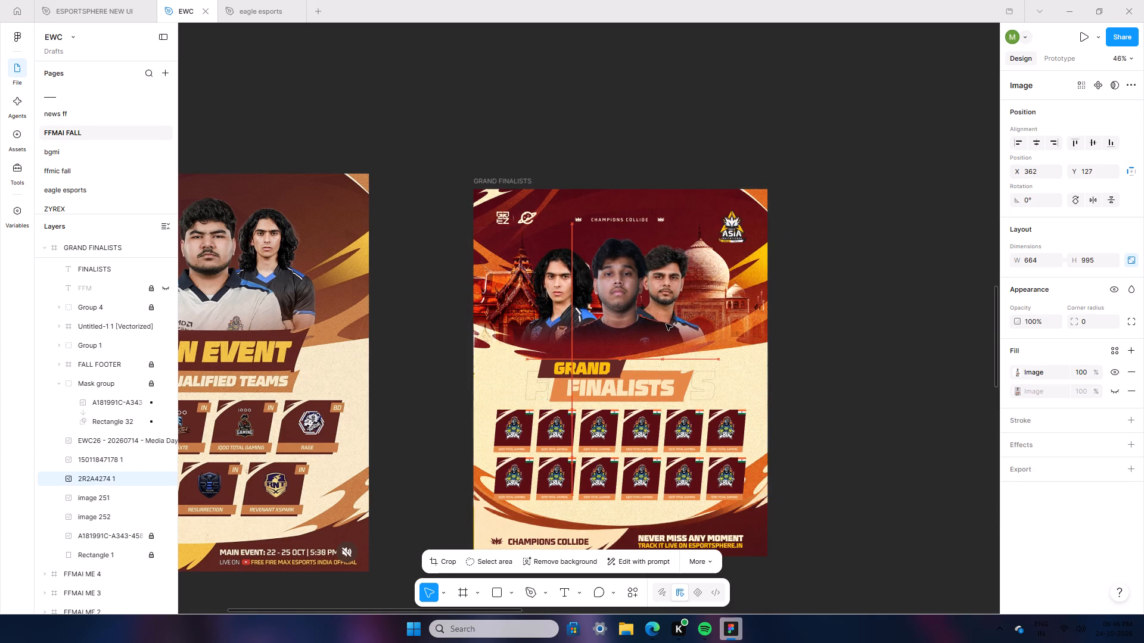
pyautogui.moveTo(666, 324); pyautogui.dragTo(673, 324)
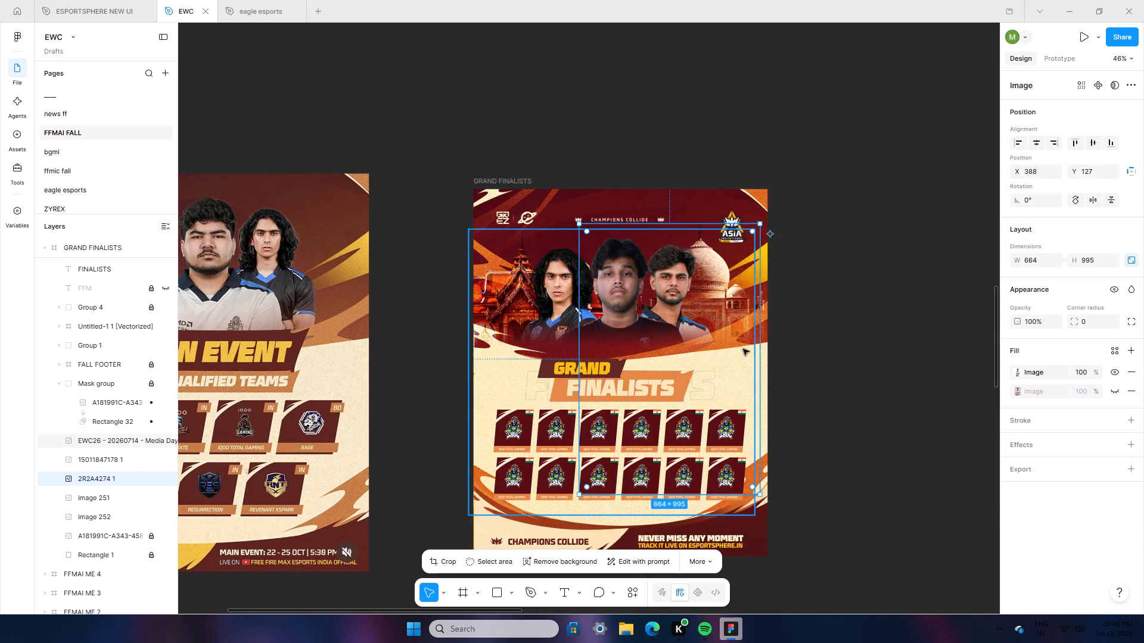
pyautogui.click(835, 445)
# Place the Taj Mahal image behind the left-hand player at X -344, Y 121 and the temple behind the right-hand player at X 240, Y 92.
pyautogui.keyDown('ctrl'); pyautogui.scroll(3, 835, 445); pyautogui.keyUp('ctrl')
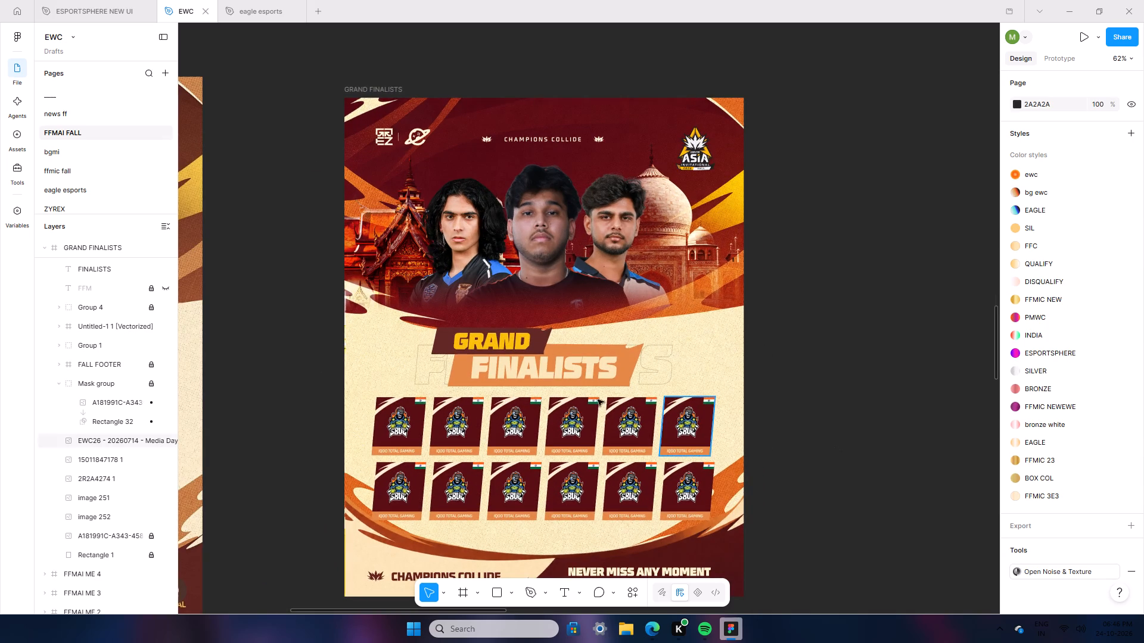
pyautogui.click(117, 448)
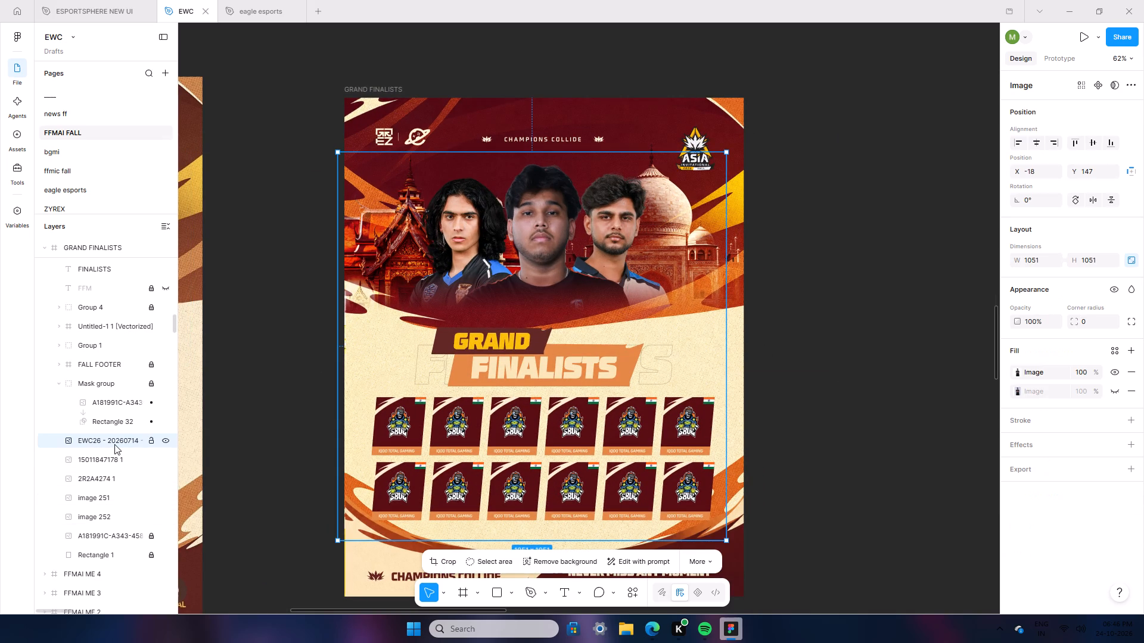
pyautogui.click(100, 497)
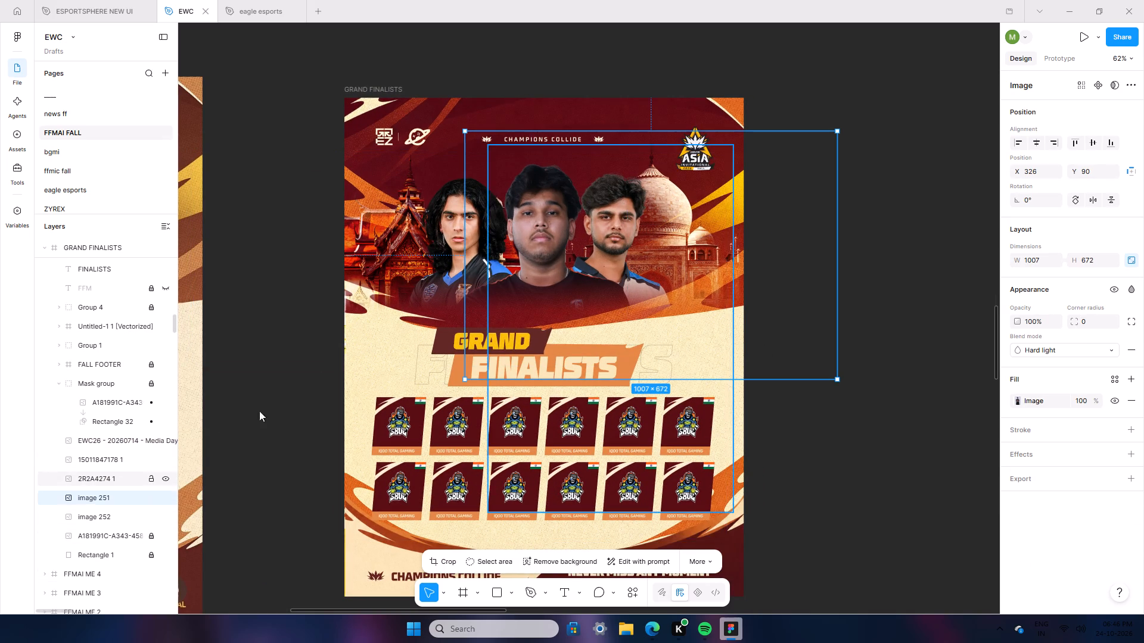
pyautogui.moveTo(757, 292); pyautogui.dragTo(537, 289)
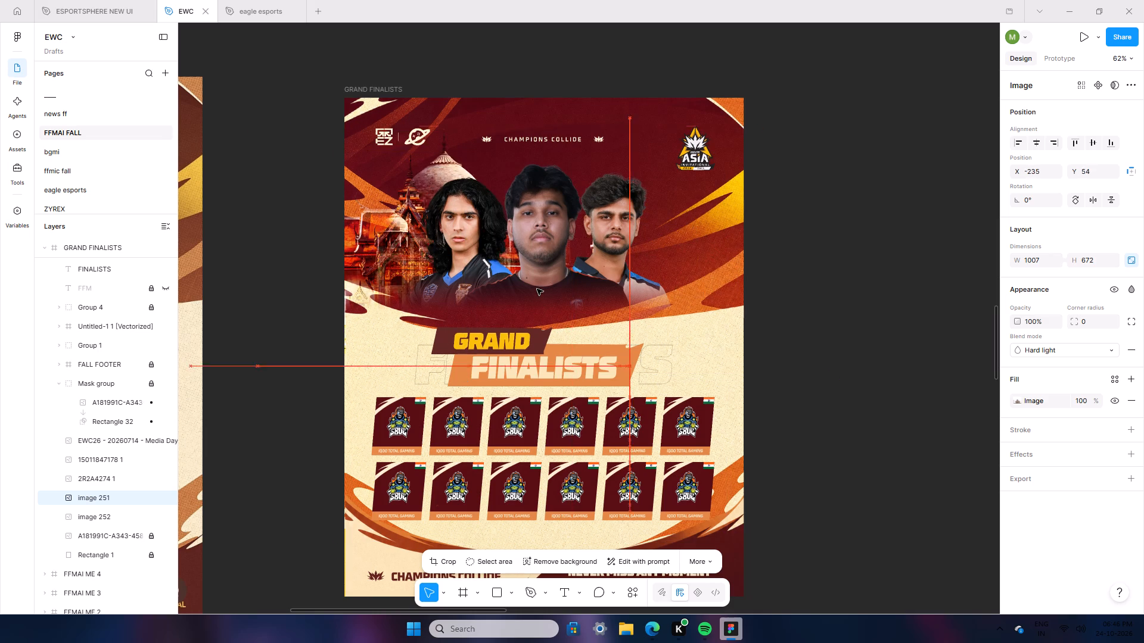
pyautogui.moveTo(537, 289); pyautogui.dragTo(509, 304)
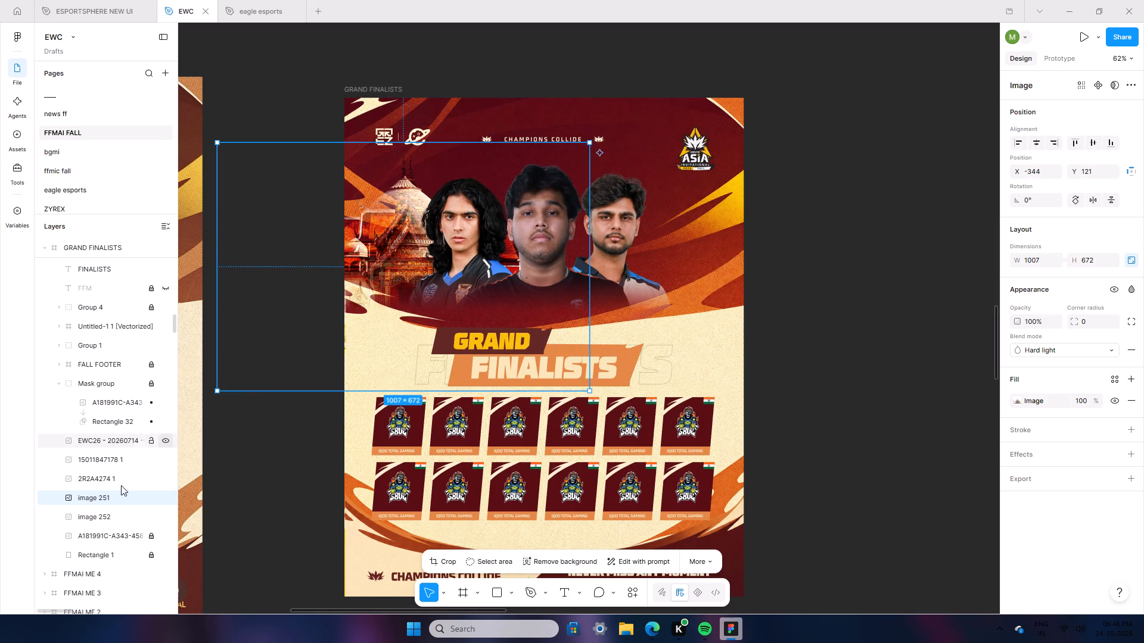
pyautogui.click(102, 507)
pyautogui.moveTo(298, 324); pyautogui.dragTo(578, 309)
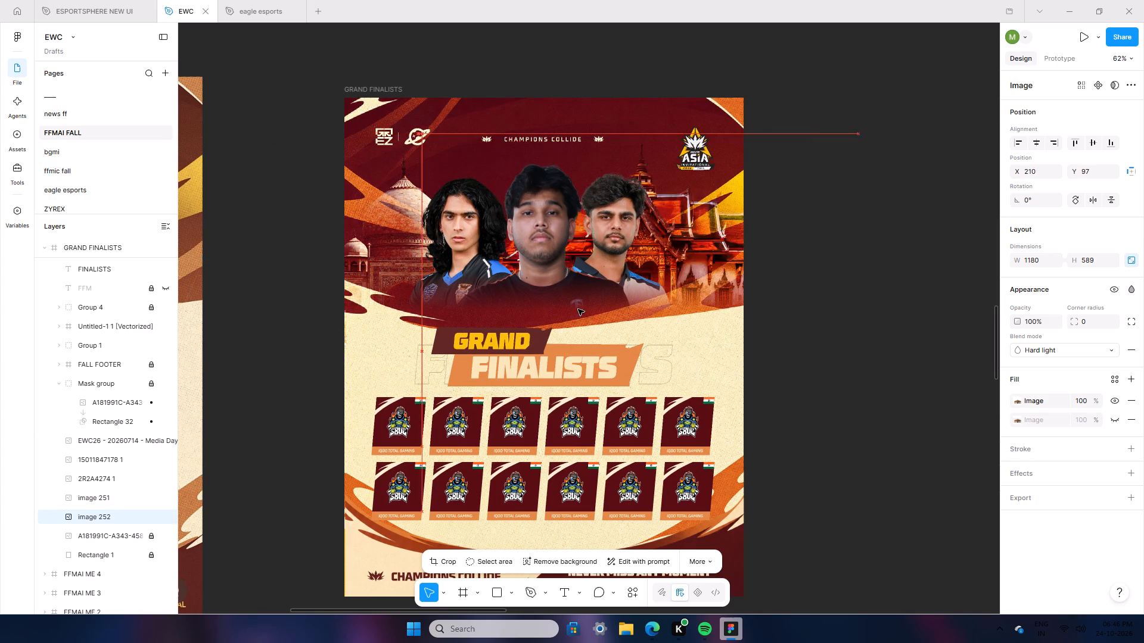
pyautogui.moveTo(578, 309); pyautogui.dragTo(537, 305)
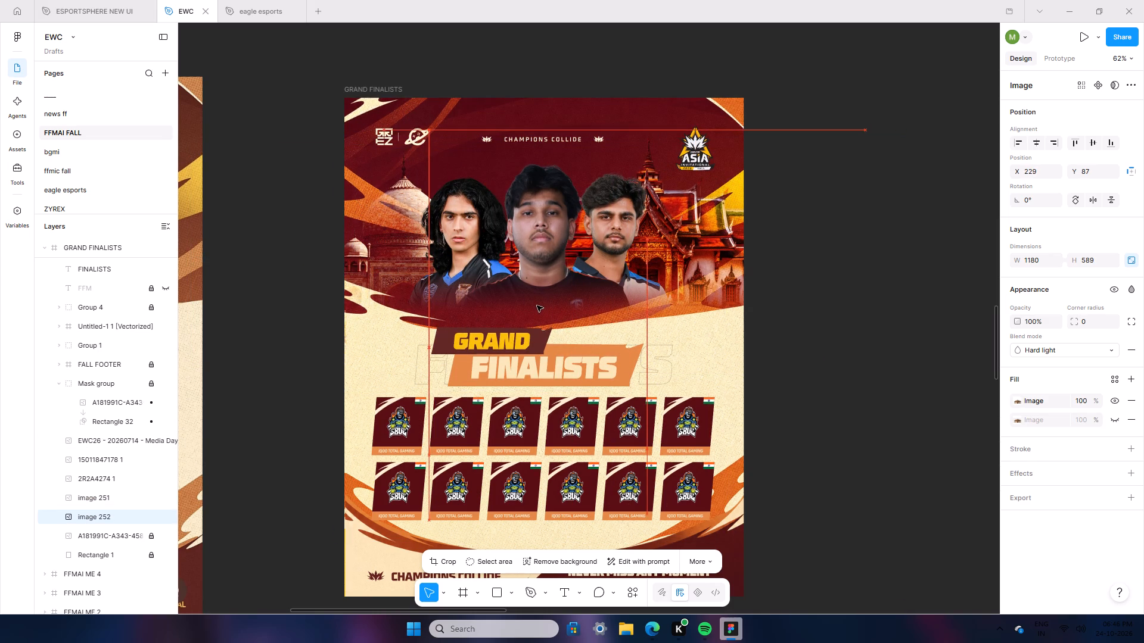
pyautogui.moveTo(537, 305); pyautogui.dragTo(540, 307)
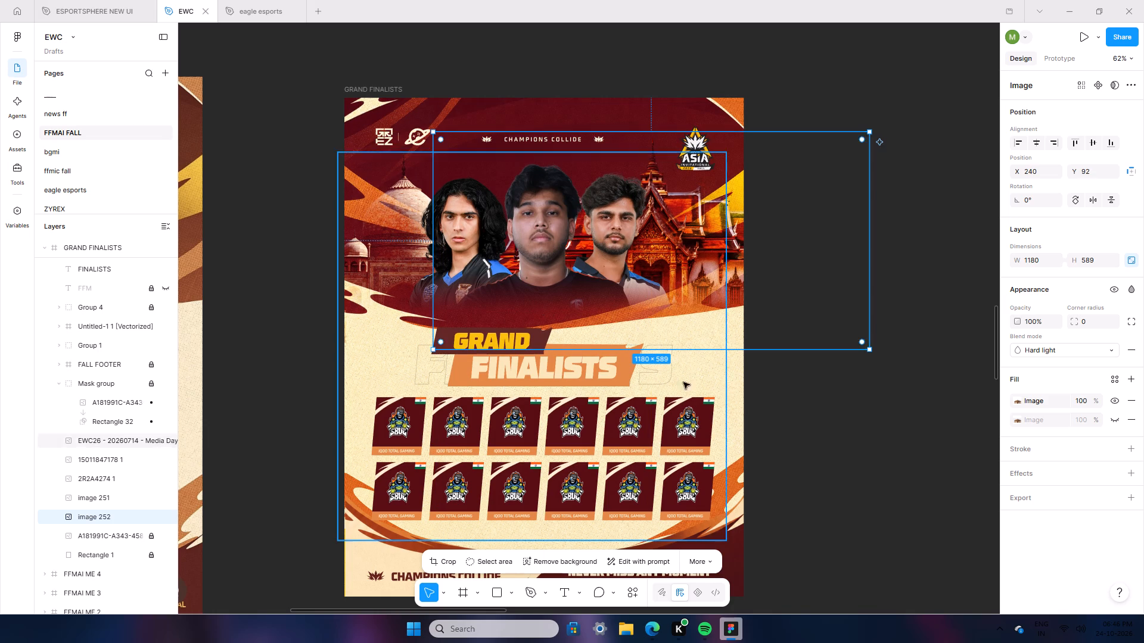
pyautogui.click(817, 445)
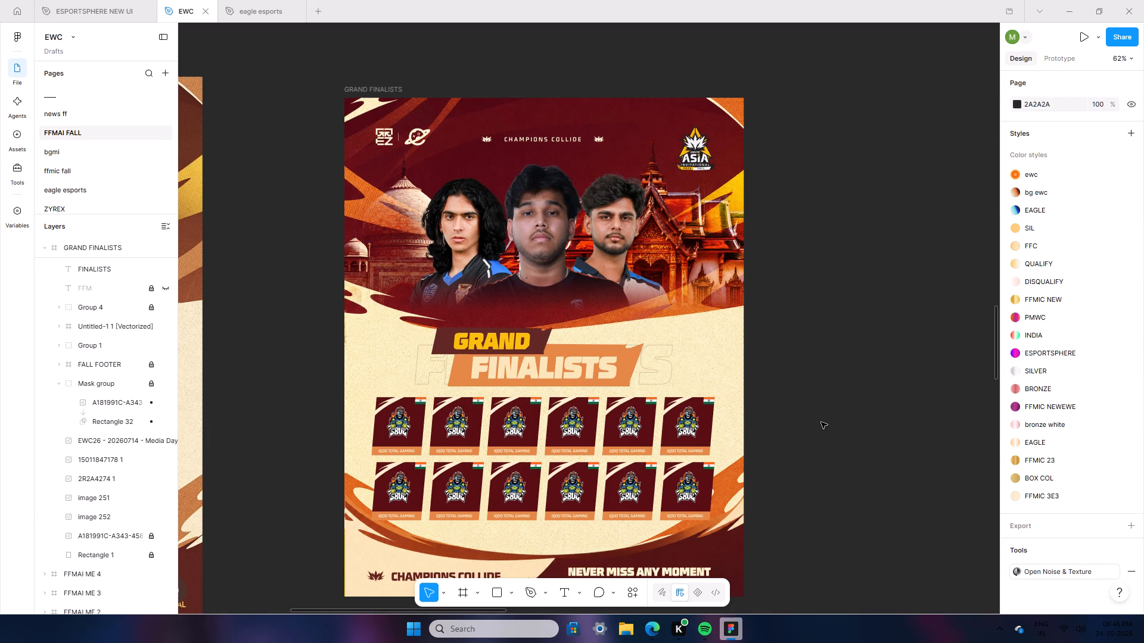
# Copy the poster's cream FINALISTS title text and paste it onto the empty canvas beside the poster.
pyautogui.keyDown('ctrl'); pyautogui.scroll(-6, 822, 427); pyautogui.keyUp('ctrl')
pyautogui.scroll(-4, 837, 508)
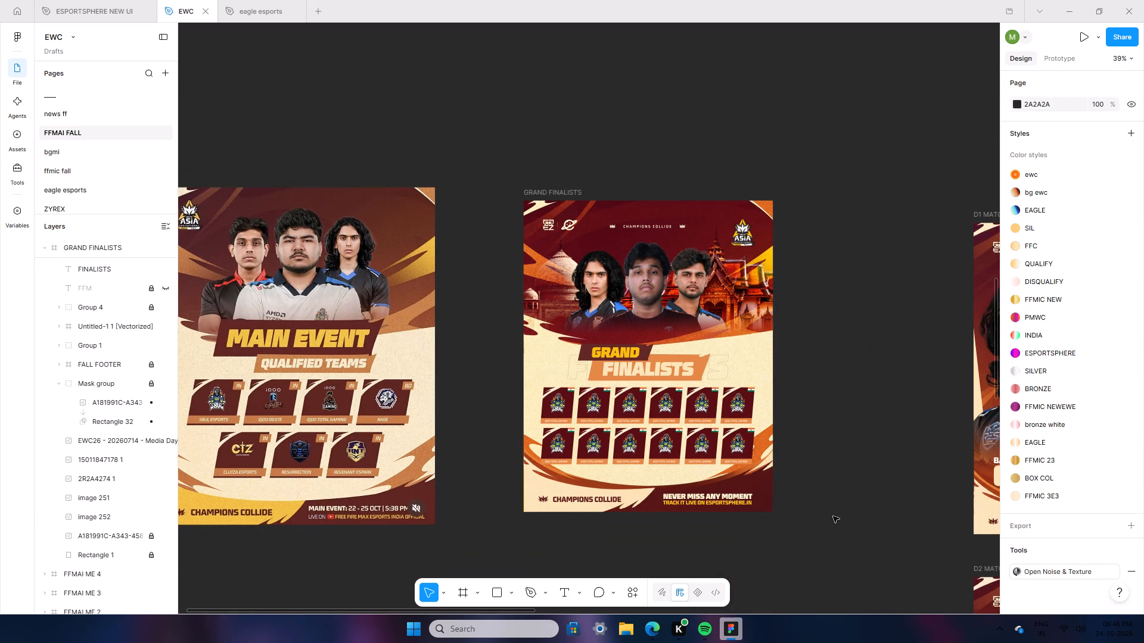
pyautogui.scroll(-1, 833, 516)
pyautogui.keyDown('ctrl'); pyautogui.scroll(5, 833, 516); pyautogui.keyUp('ctrl')
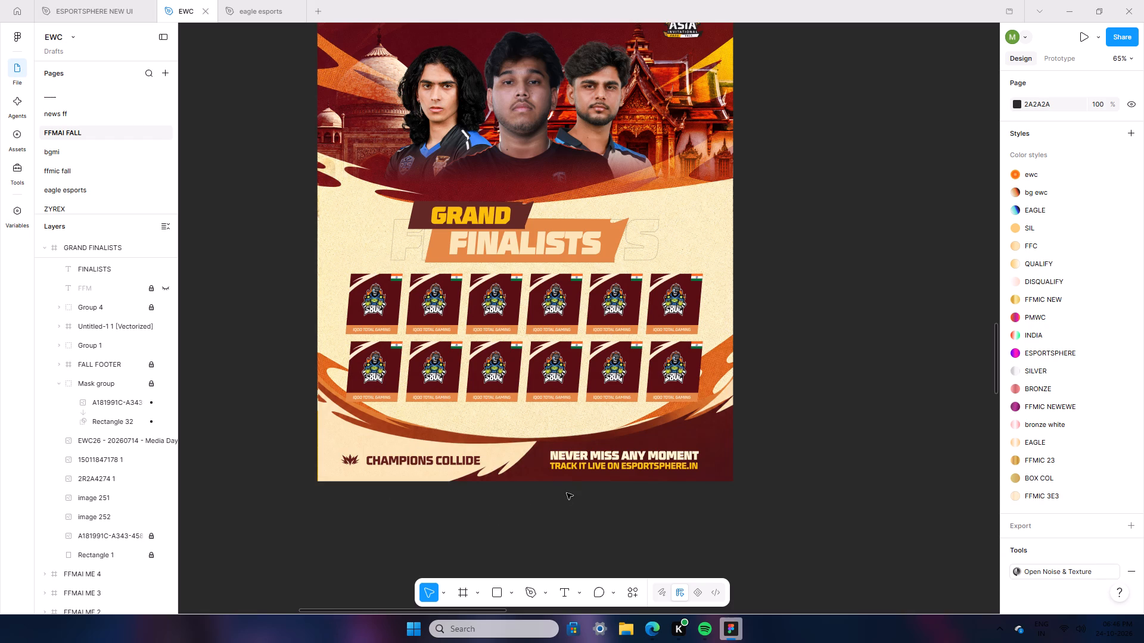
pyautogui.click(586, 238)
pyautogui.rightClick(586, 238)
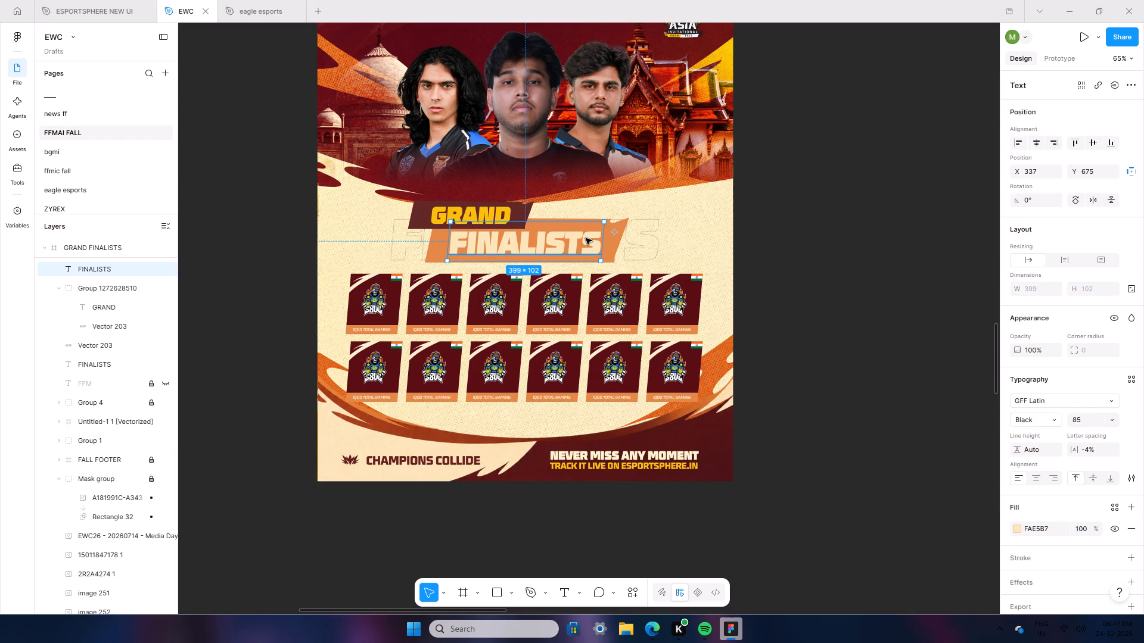
pyautogui.click(630, 186)
pyautogui.rightClick(810, 141)
pyautogui.click(831, 143)
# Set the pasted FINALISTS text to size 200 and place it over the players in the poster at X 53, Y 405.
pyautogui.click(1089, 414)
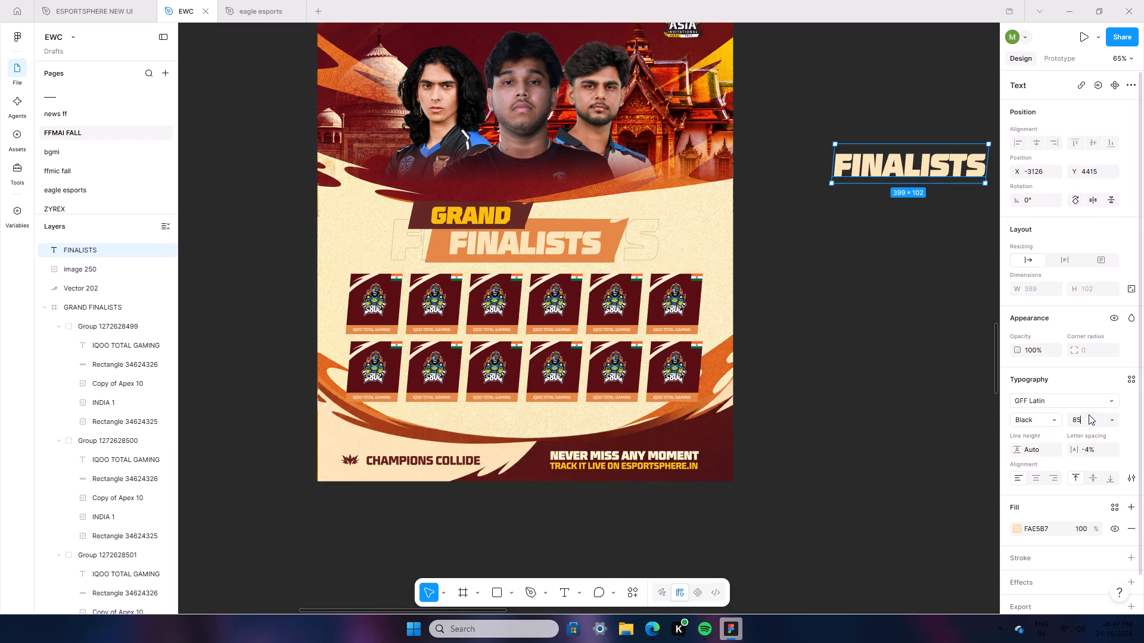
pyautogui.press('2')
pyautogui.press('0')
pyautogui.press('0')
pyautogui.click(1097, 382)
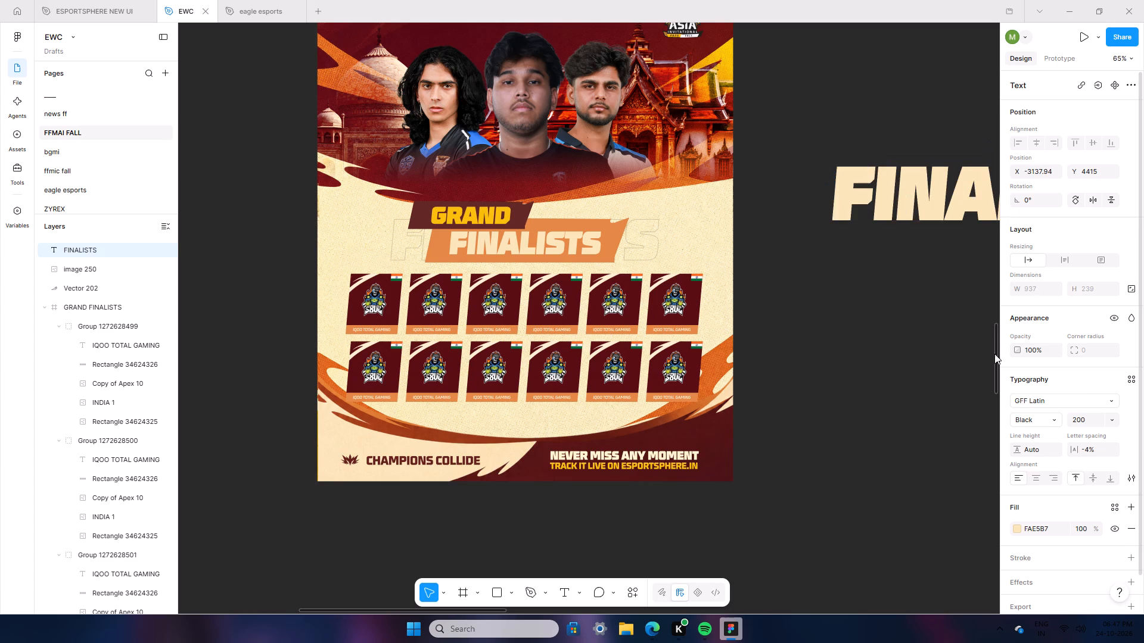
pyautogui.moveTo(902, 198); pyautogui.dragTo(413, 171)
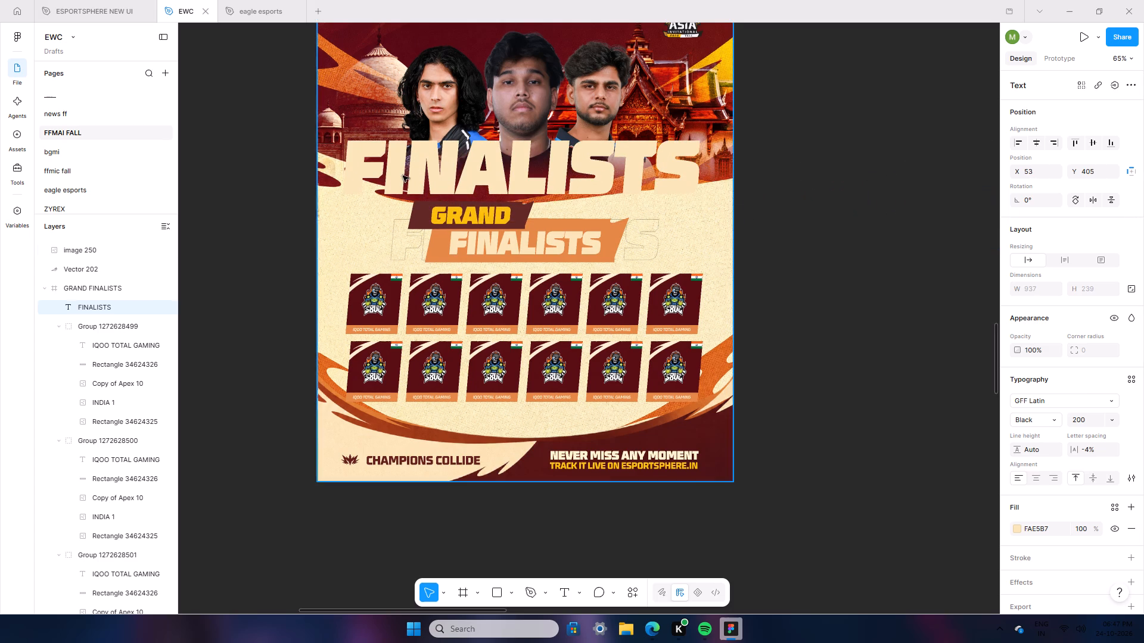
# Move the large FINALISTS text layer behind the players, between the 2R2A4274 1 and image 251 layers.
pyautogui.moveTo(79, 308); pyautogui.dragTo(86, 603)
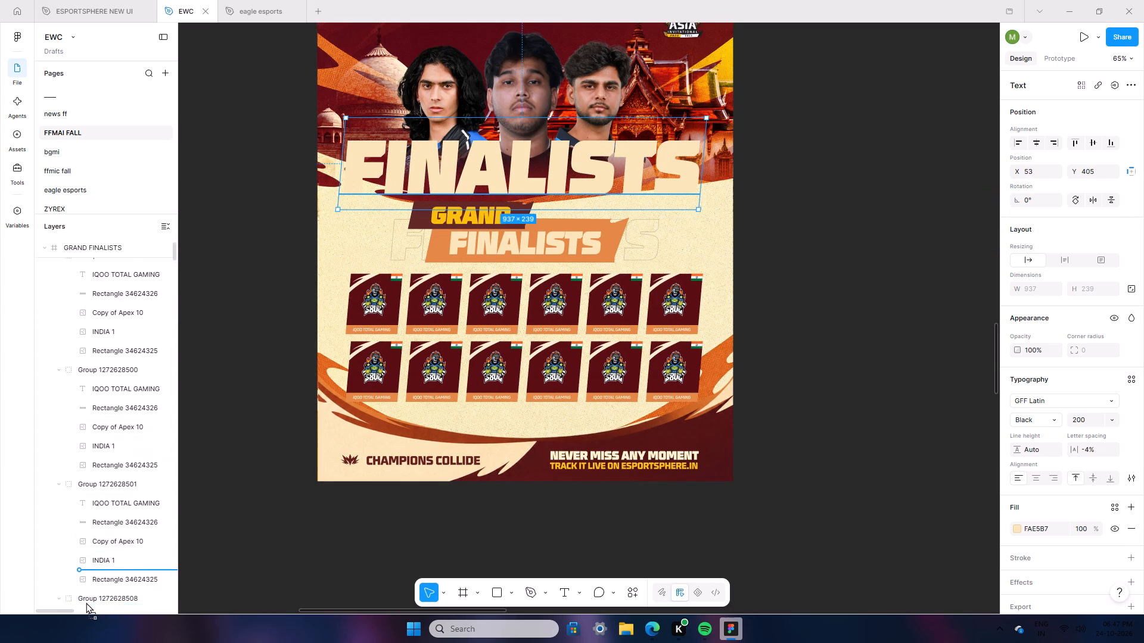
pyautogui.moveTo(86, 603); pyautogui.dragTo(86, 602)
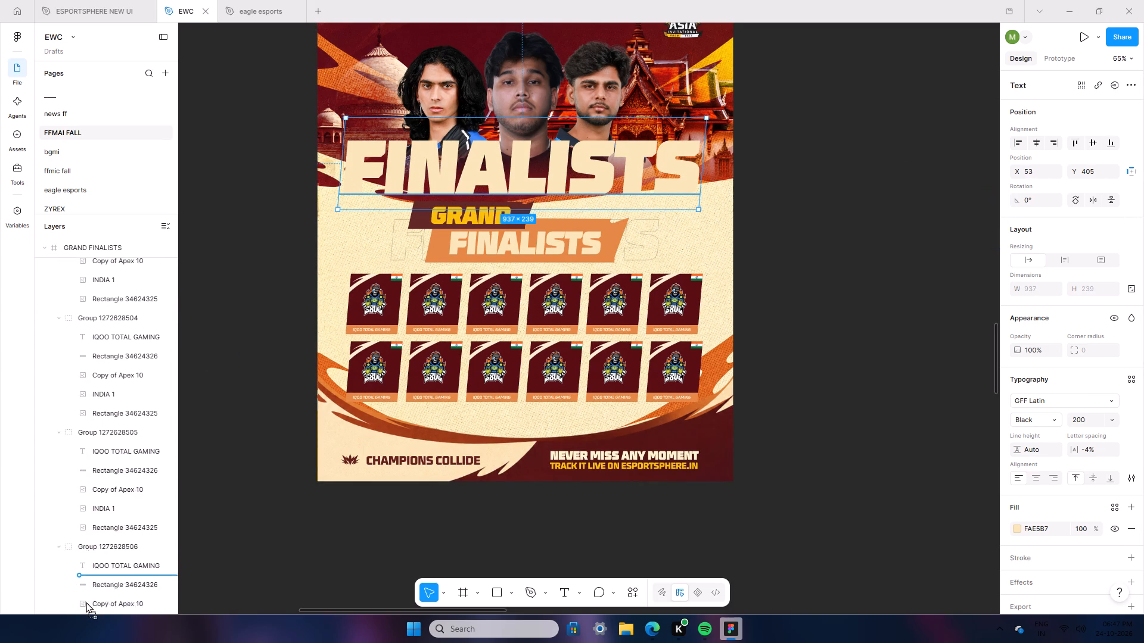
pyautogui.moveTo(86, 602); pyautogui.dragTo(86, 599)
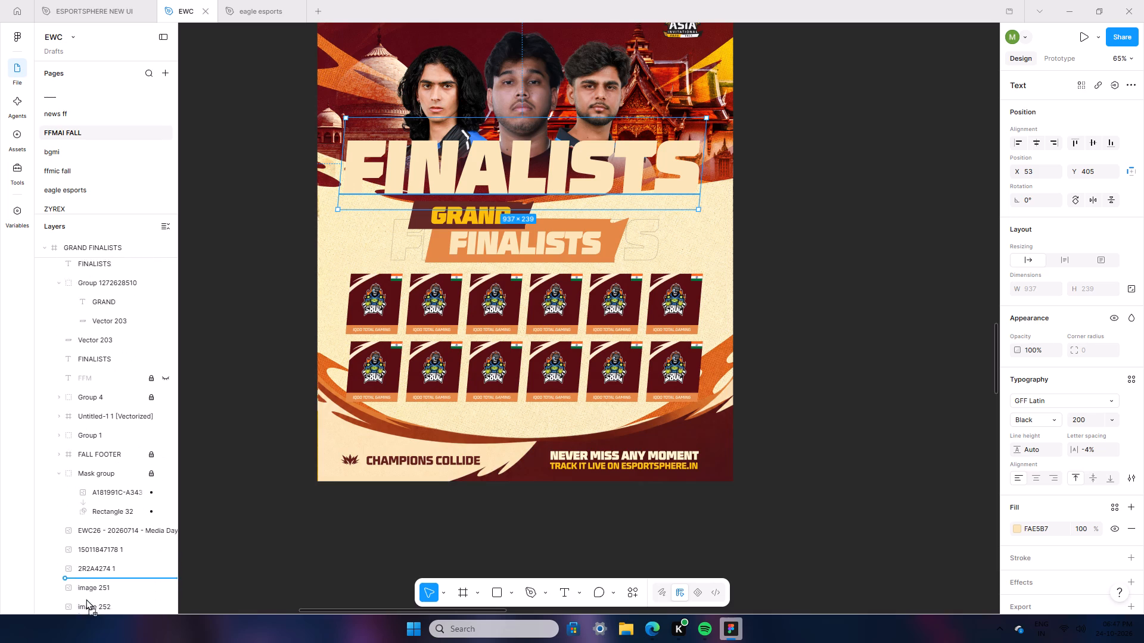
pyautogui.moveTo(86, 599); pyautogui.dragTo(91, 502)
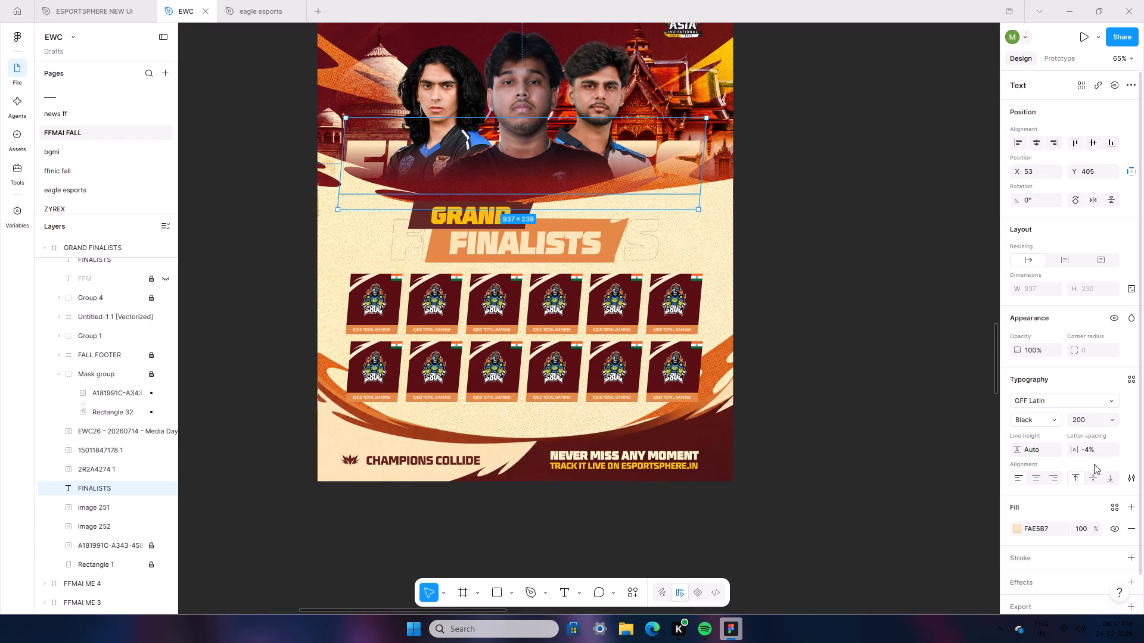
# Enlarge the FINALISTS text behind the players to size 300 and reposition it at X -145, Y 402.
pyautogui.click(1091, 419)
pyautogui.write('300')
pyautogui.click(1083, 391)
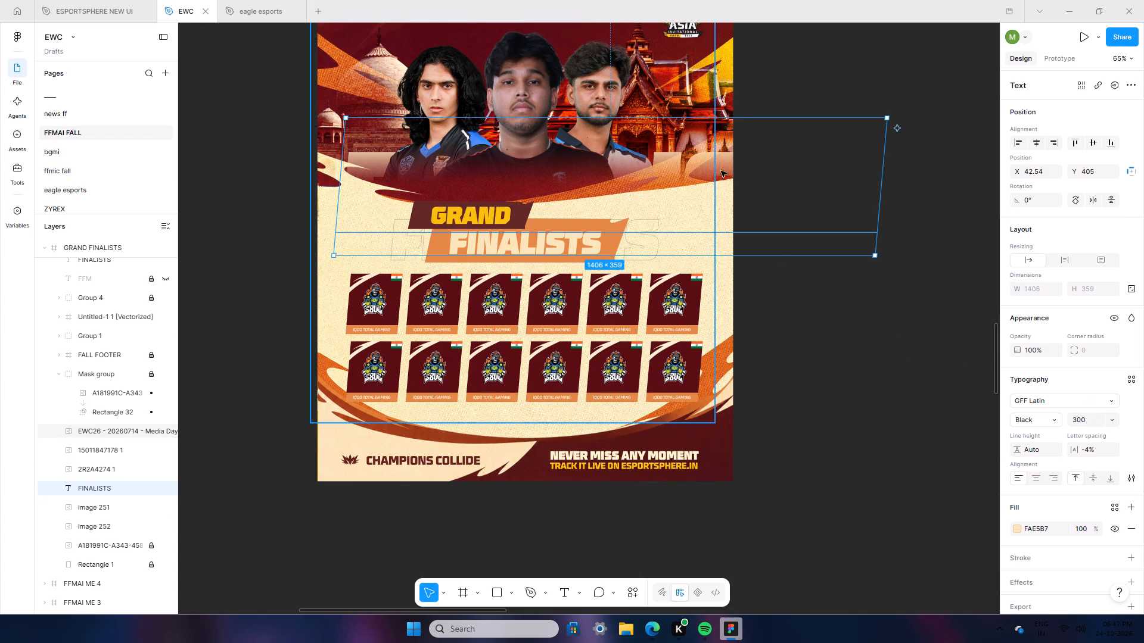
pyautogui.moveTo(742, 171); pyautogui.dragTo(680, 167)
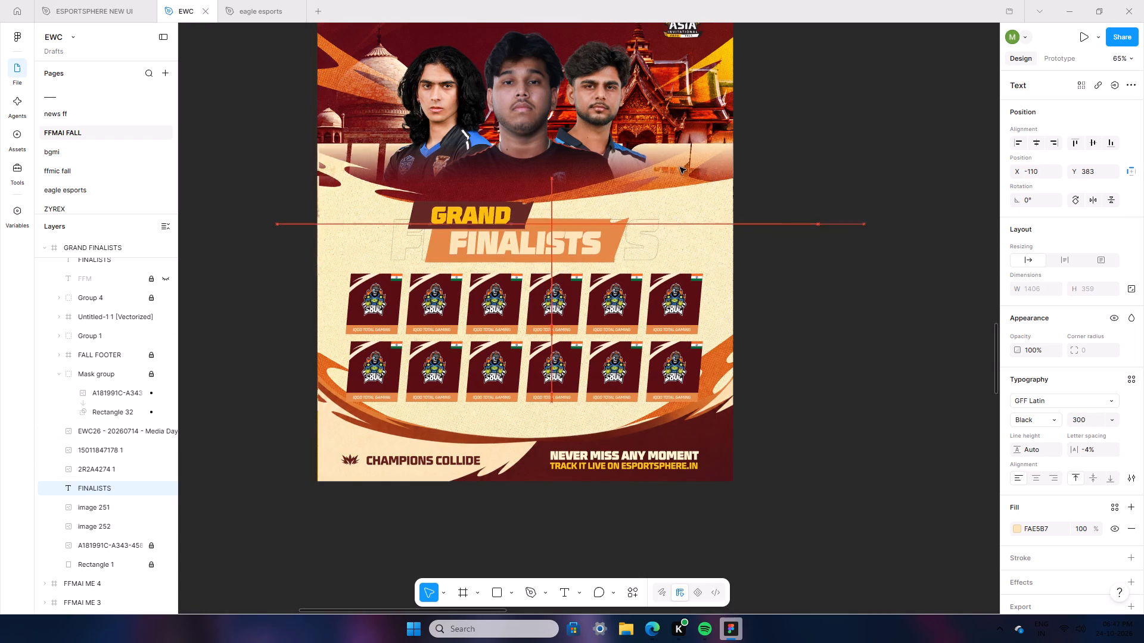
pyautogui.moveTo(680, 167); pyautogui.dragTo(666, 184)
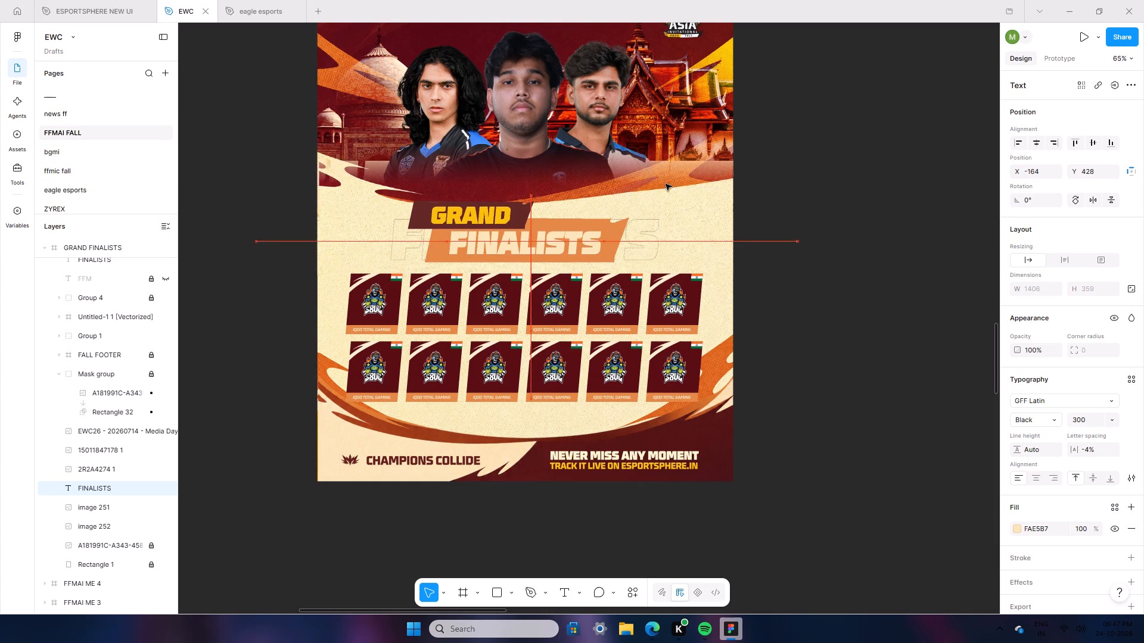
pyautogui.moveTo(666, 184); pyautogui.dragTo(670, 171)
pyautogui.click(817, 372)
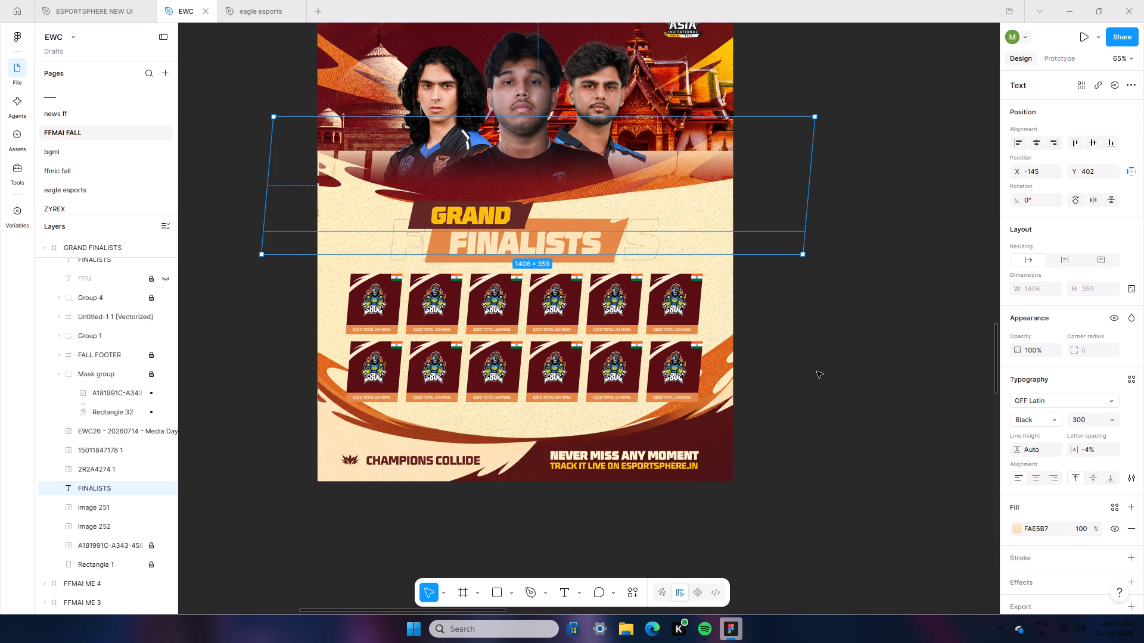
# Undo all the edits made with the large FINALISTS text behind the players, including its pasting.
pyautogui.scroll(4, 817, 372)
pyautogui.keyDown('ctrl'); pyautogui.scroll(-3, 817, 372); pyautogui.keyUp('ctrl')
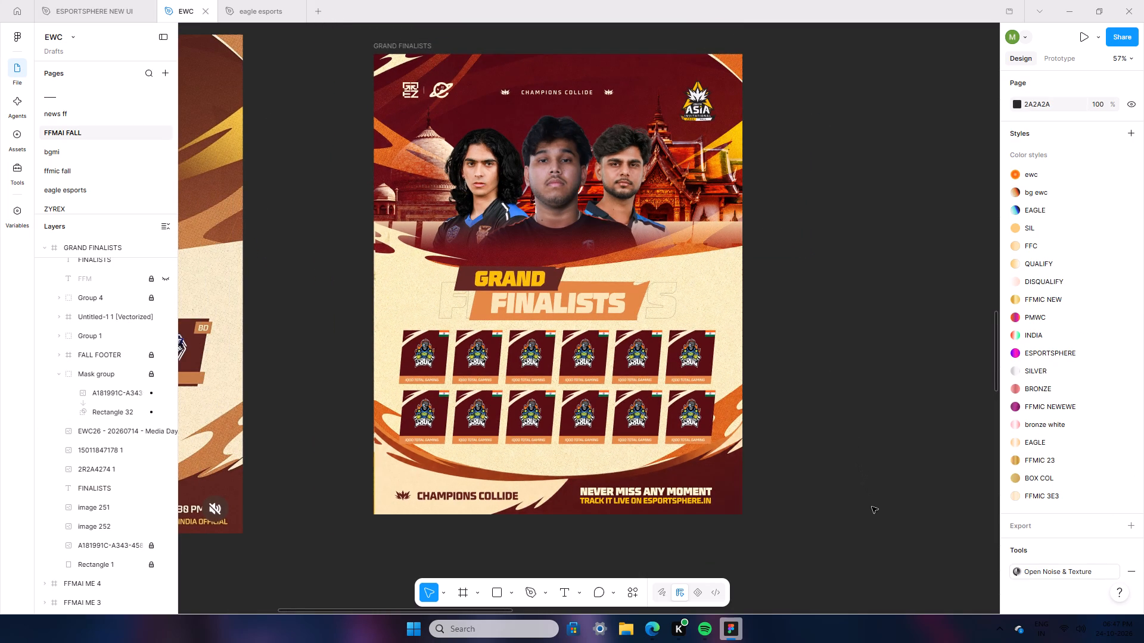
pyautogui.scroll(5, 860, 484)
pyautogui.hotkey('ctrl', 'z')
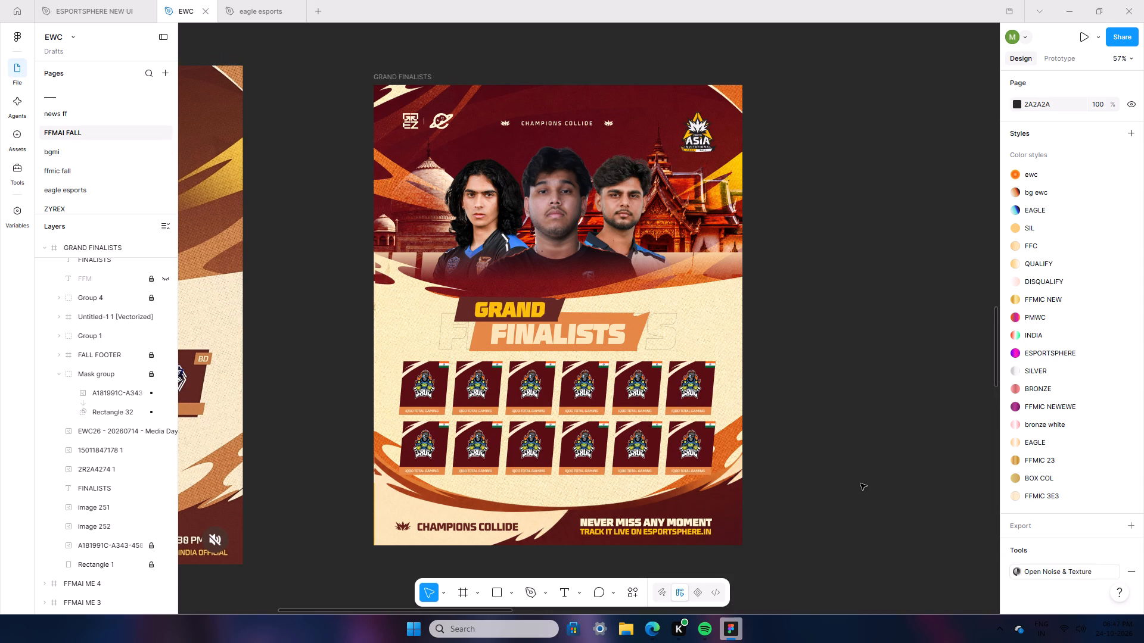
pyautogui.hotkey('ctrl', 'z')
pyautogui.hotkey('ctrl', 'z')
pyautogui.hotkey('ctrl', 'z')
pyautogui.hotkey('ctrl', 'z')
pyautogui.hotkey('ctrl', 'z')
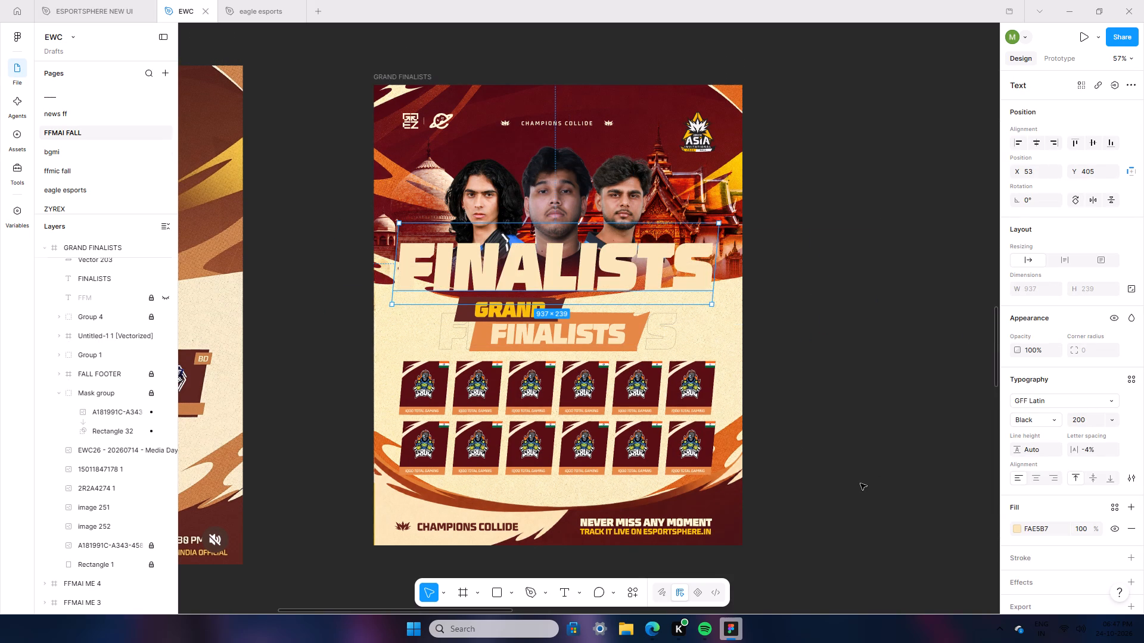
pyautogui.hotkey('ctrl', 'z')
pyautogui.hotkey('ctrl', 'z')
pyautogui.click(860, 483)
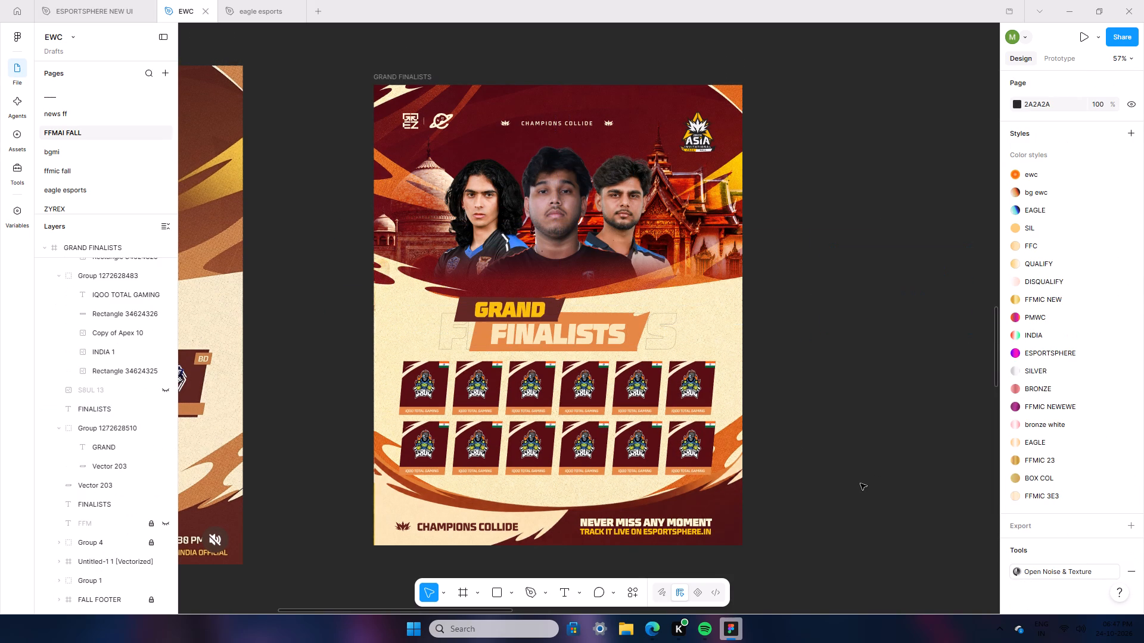
# Take a screenshot of the GRAND FINALISTS poster.
pyautogui.press('Print')
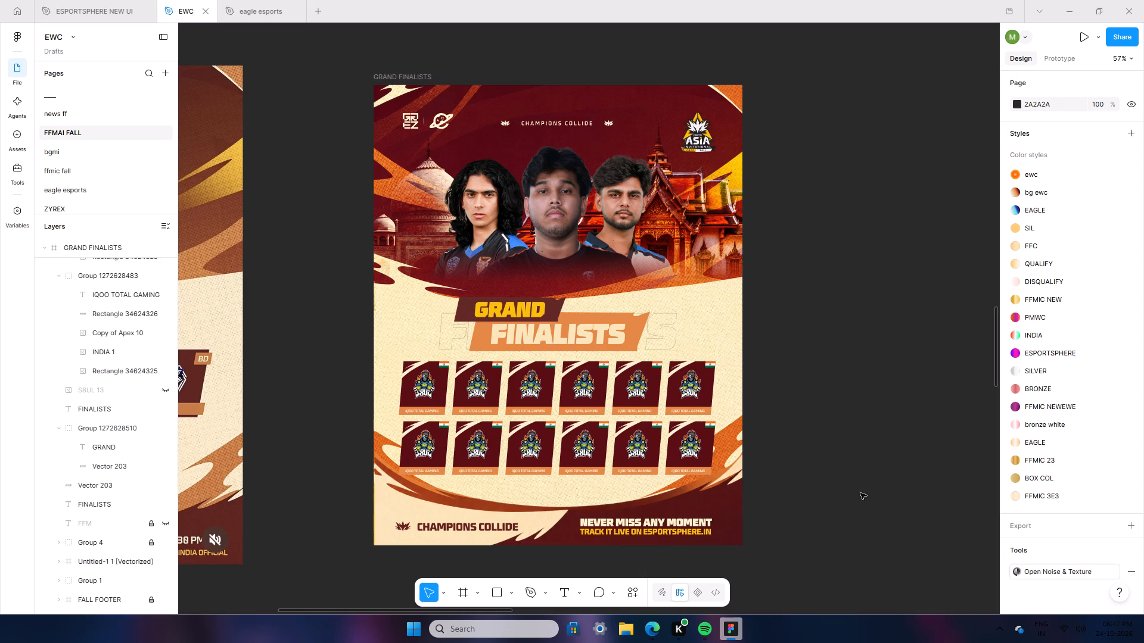
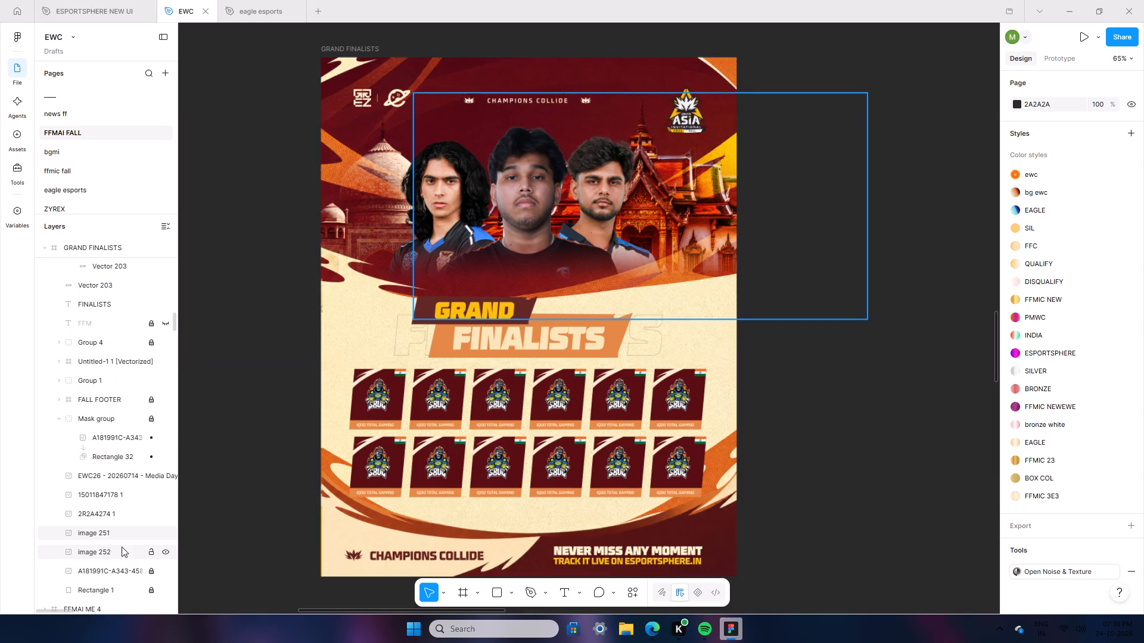
# Select the image 251 background layer in the GRAND FINALISTS frame.
pyautogui.click(96, 500)
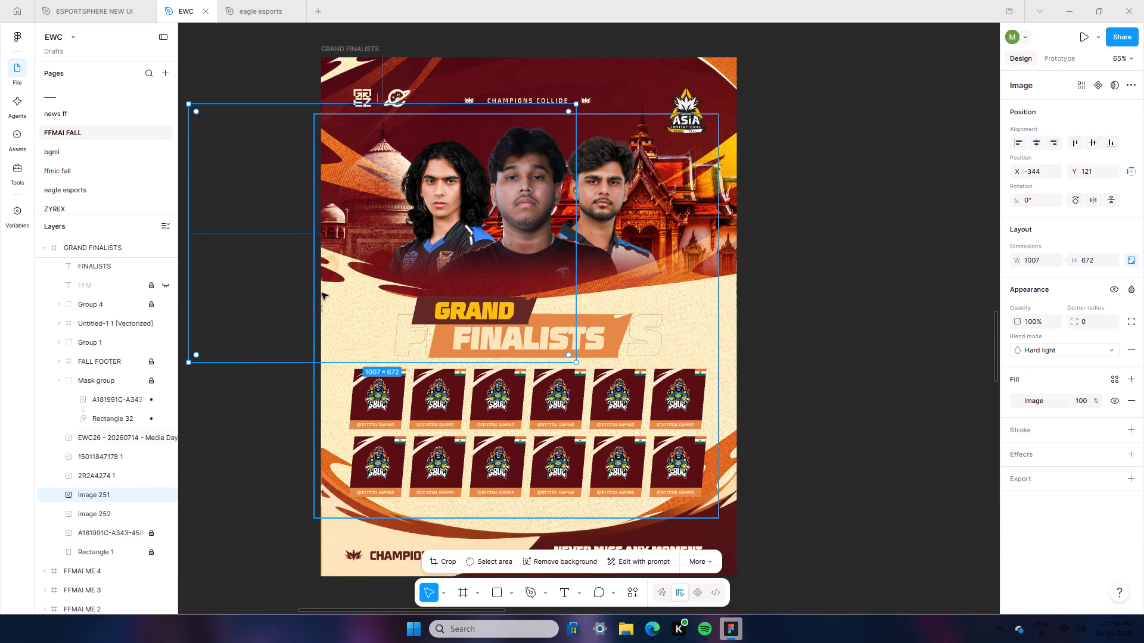
# Reposition the Taj Mahal image (image 251) behind the players in the upper part of the GRAND FINALISTS poster.
pyautogui.moveTo(271, 261); pyautogui.dragTo(267, 240)
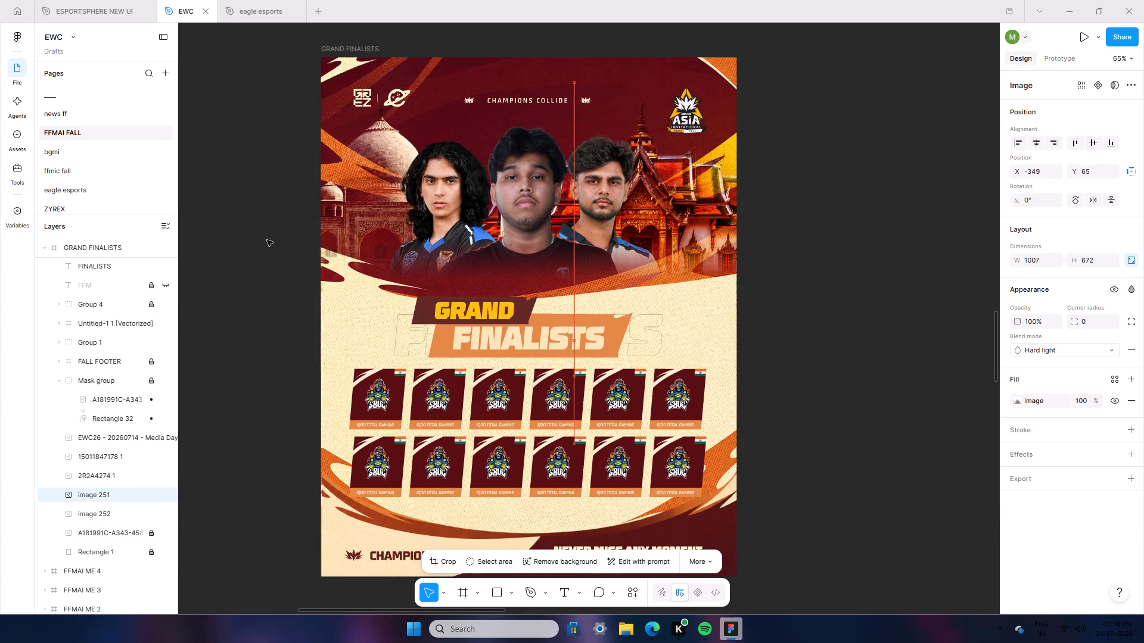
pyautogui.moveTo(267, 240); pyautogui.dragTo(237, 242)
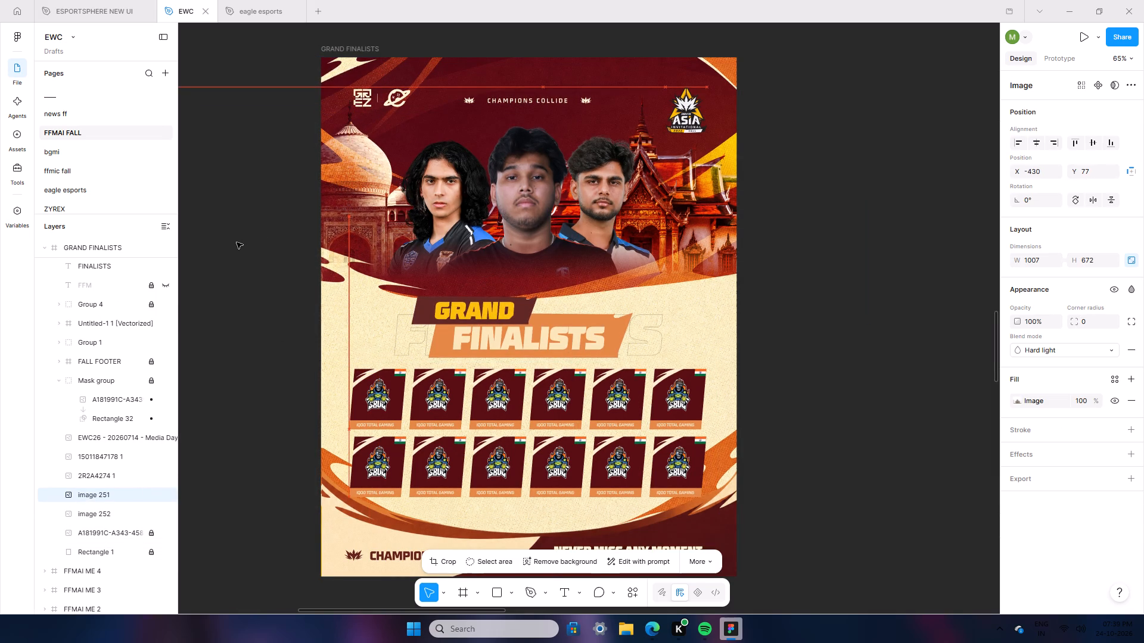
pyautogui.moveTo(237, 242); pyautogui.dragTo(296, 244)
pyautogui.click(830, 272)
# Replace the logo image in the first team card of the upper row with vitality_logo_darkbg from the Downloads folder.
pyautogui.scroll(-6, 822, 274)
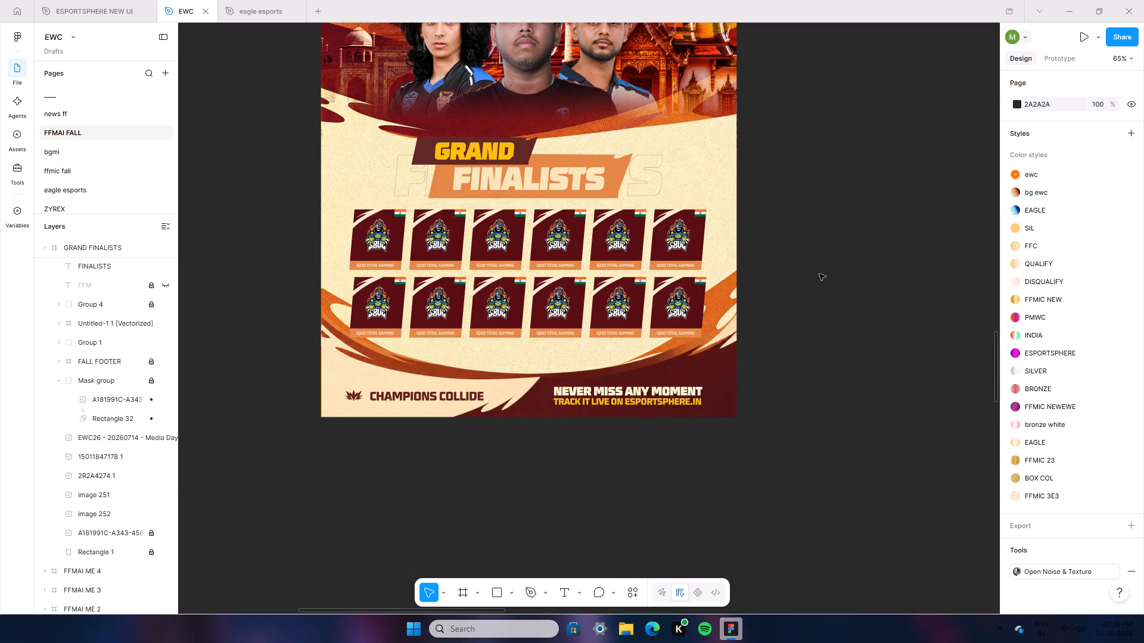
pyautogui.doubleClick(379, 237)
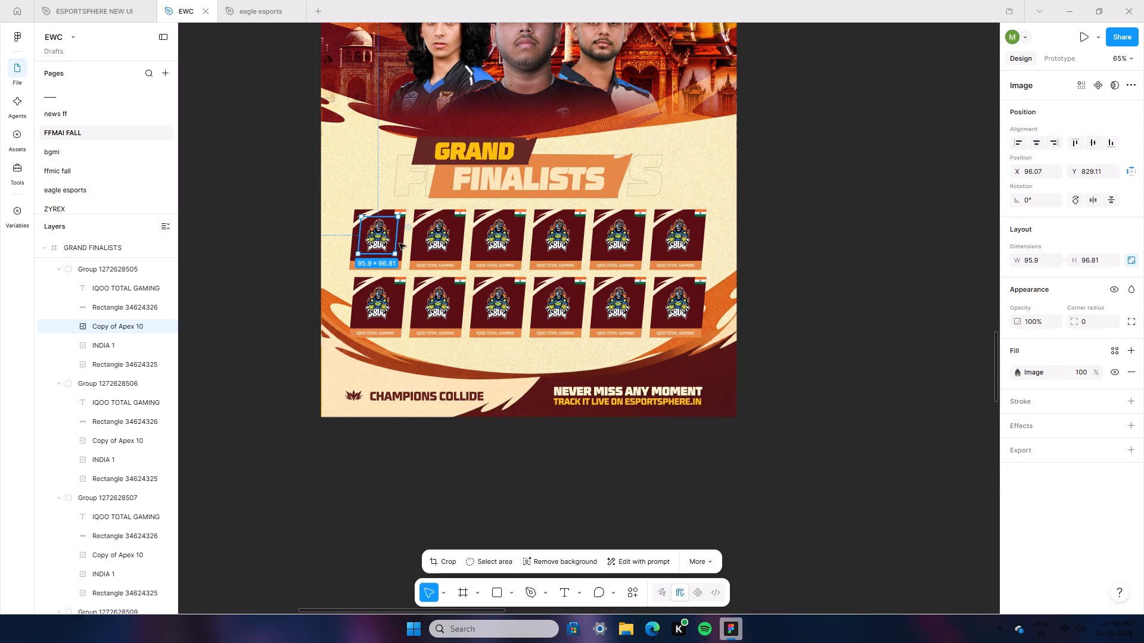
pyautogui.click(1025, 372)
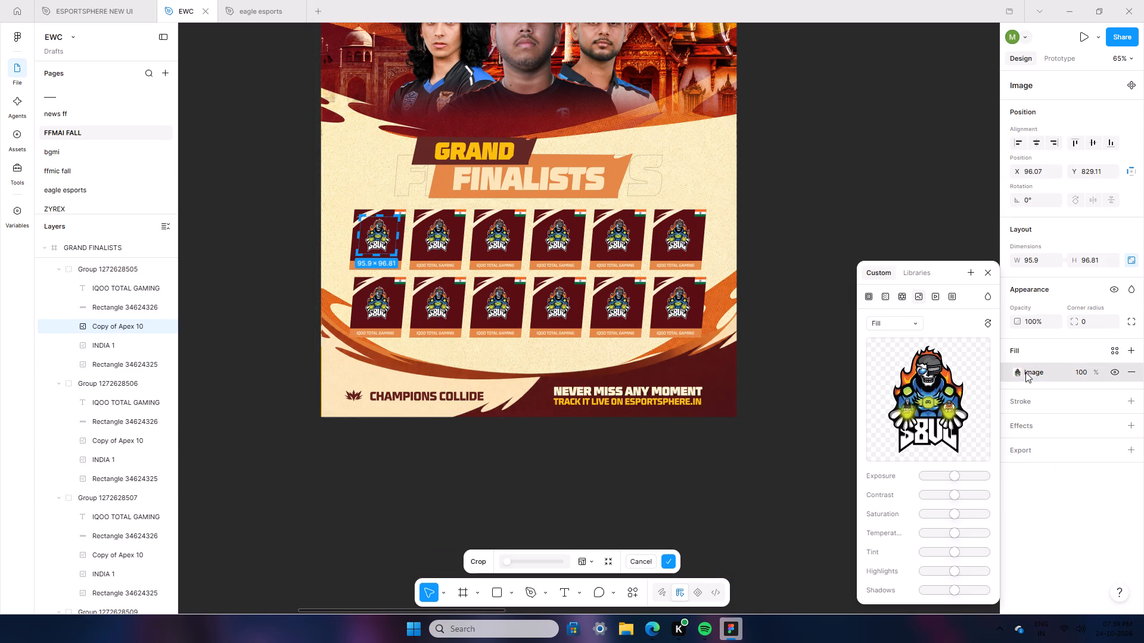
pyautogui.click(933, 391)
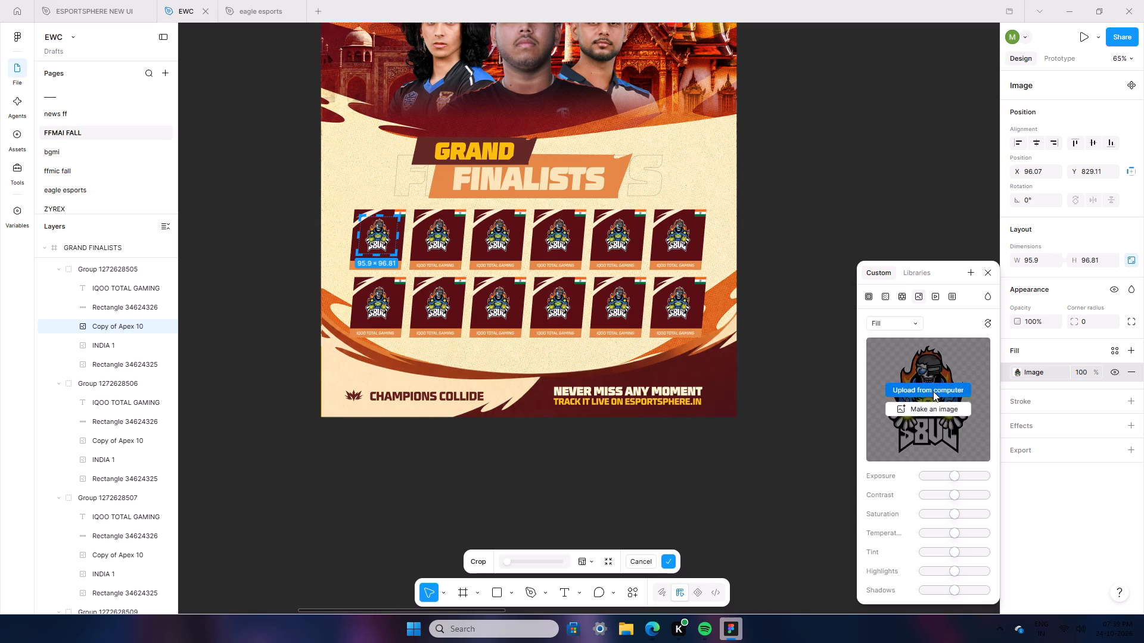
pyautogui.click(710, 77)
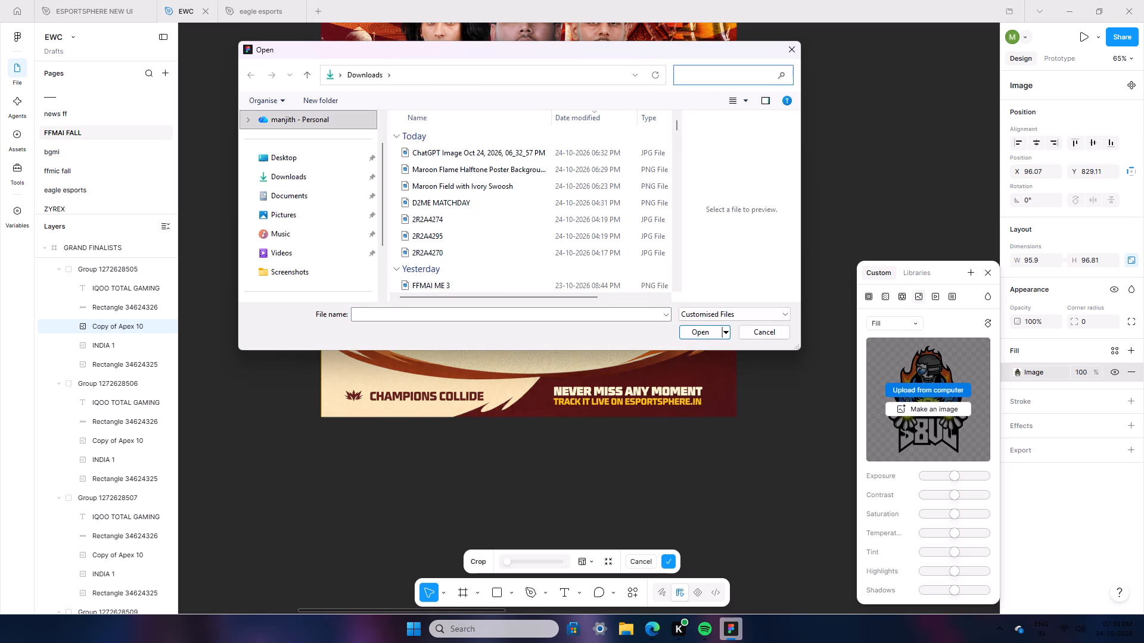
pyautogui.press('b')
pyautogui.write('TR')
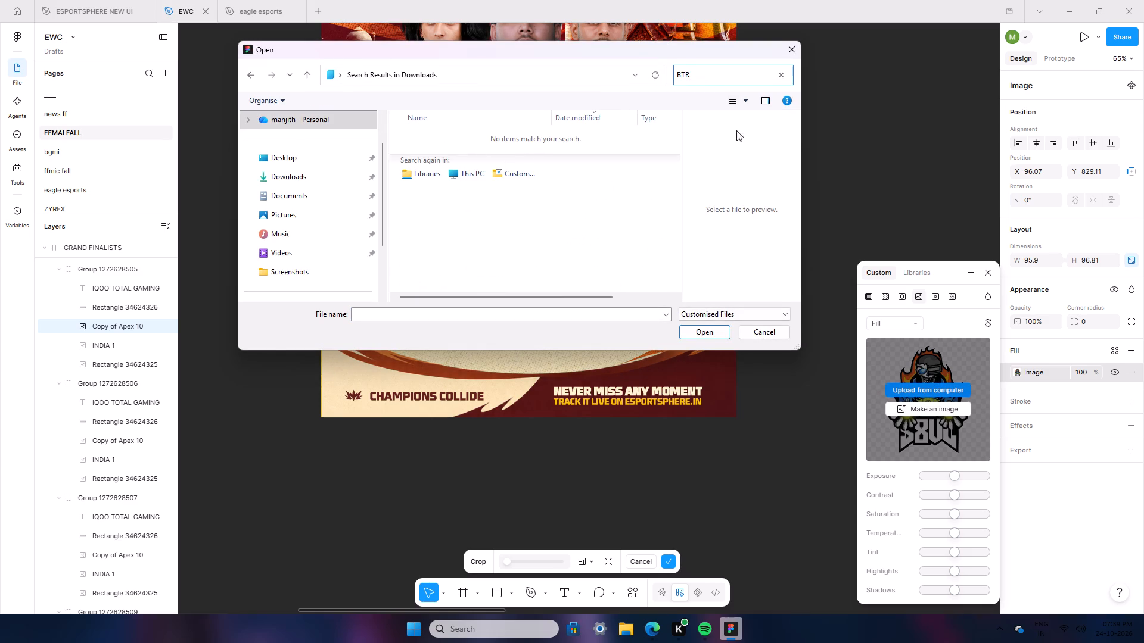
pyautogui.moveTo(683, 68); pyautogui.dragTo(688, 76)
pyautogui.doubleClick(688, 77)
pyautogui.write('VI')
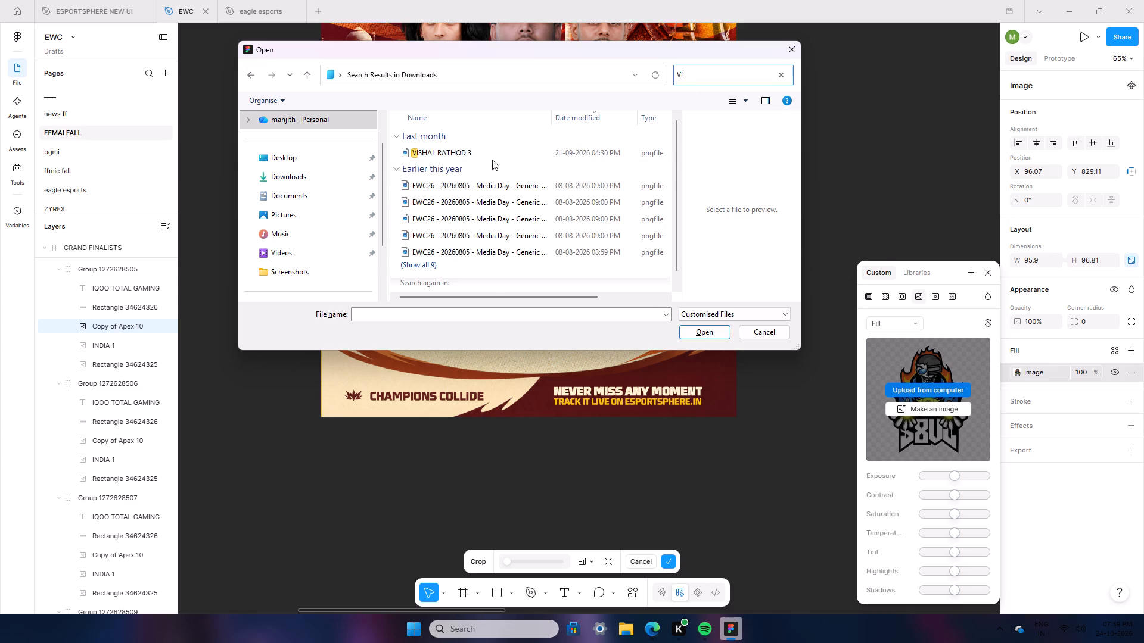
pyautogui.press('t')
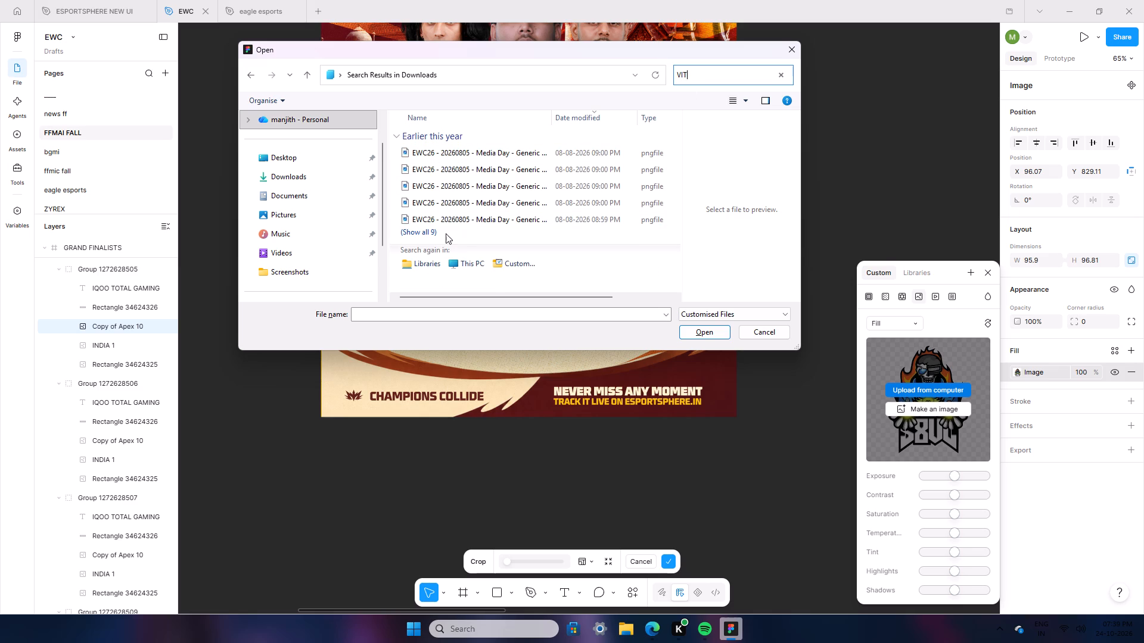
pyautogui.click(430, 230)
pyautogui.scroll(-4, 424, 241)
pyautogui.click(453, 232)
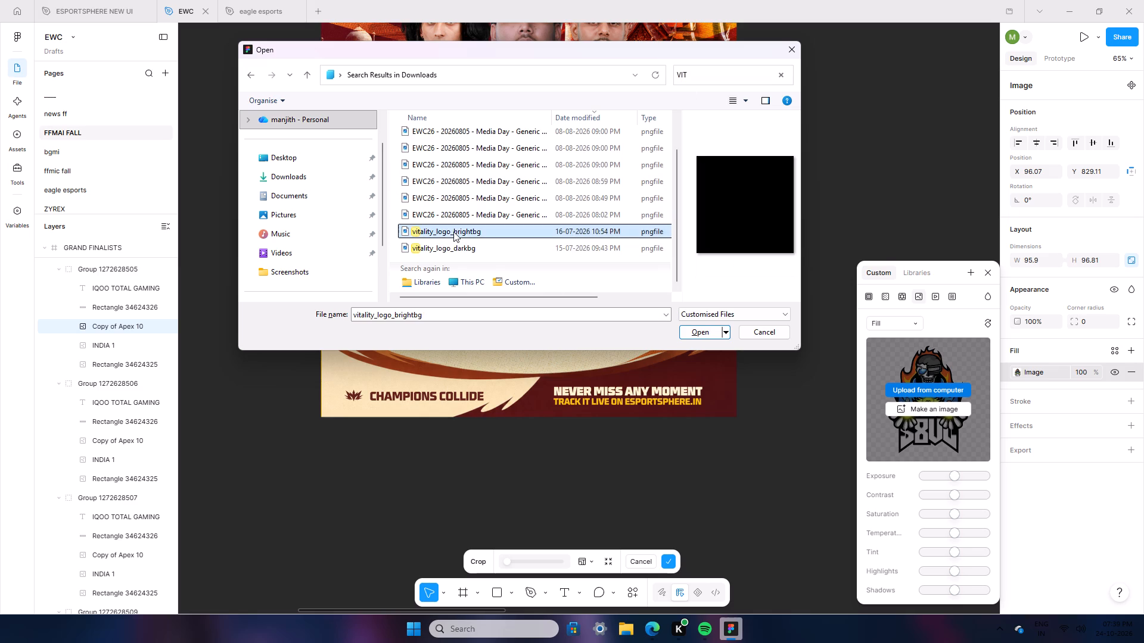
pyautogui.click(459, 248)
pyautogui.click(459, 248)
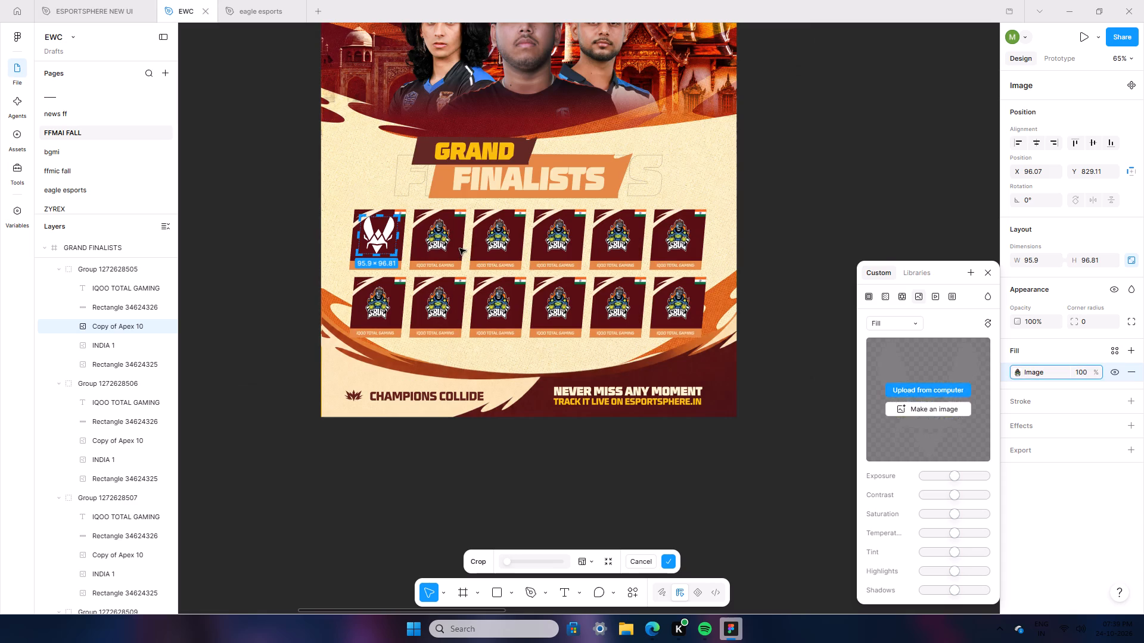
# Browse the image files in the Downloads folder for another logo for the first team card.
pyautogui.click(919, 393)
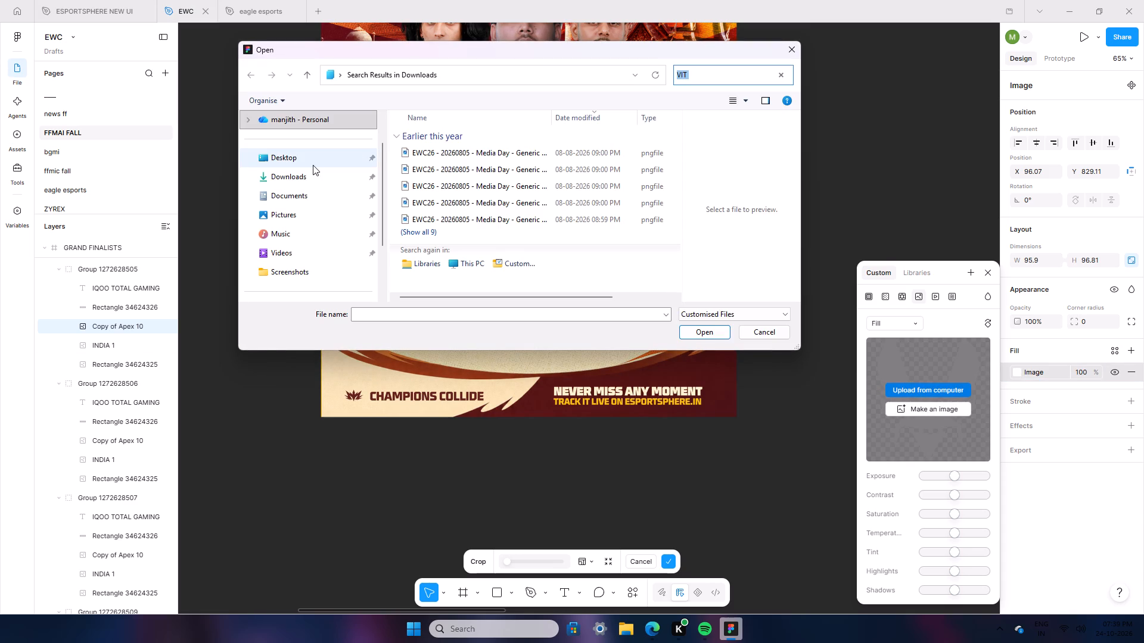
pyautogui.doubleClick(318, 182)
pyautogui.scroll(-5, 535, 154)
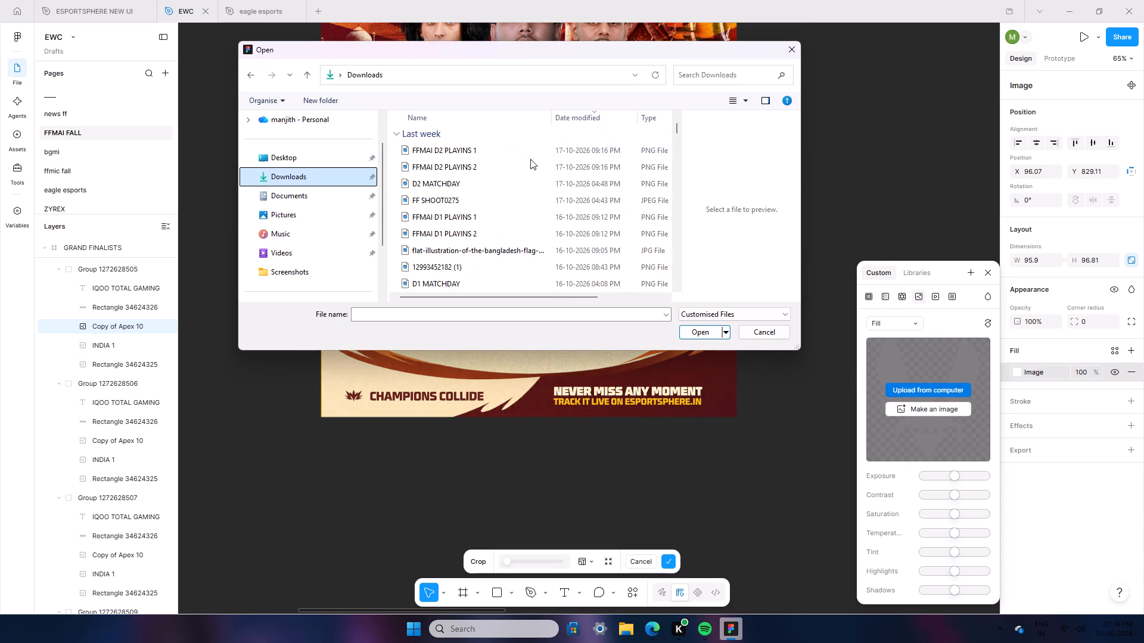
pyautogui.scroll(-12, 492, 235)
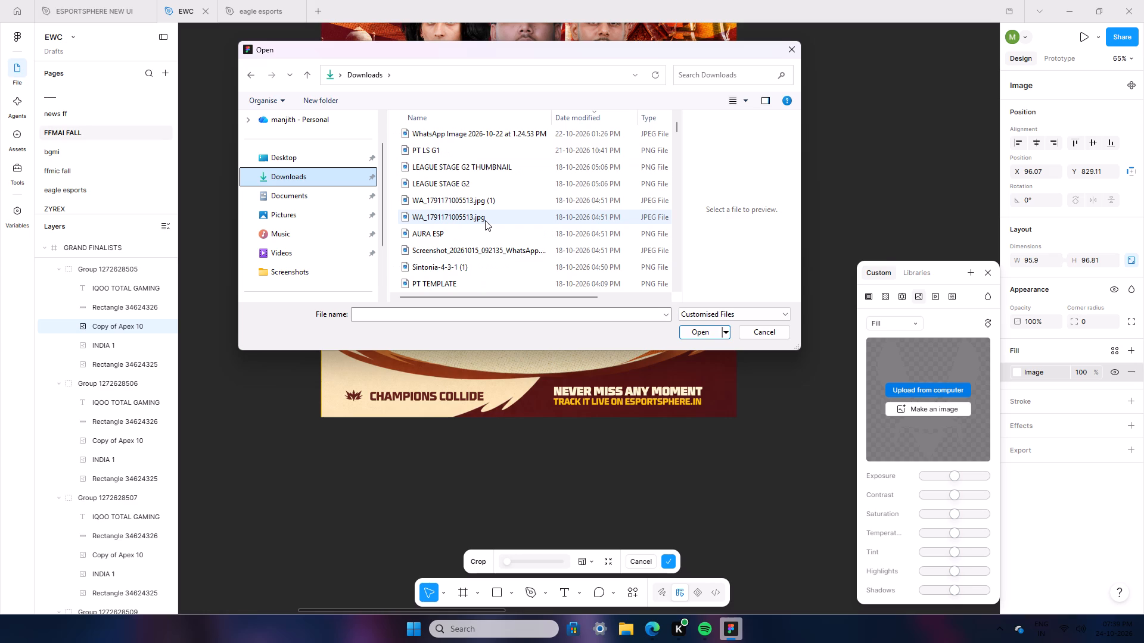
pyautogui.scroll(-9, 485, 220)
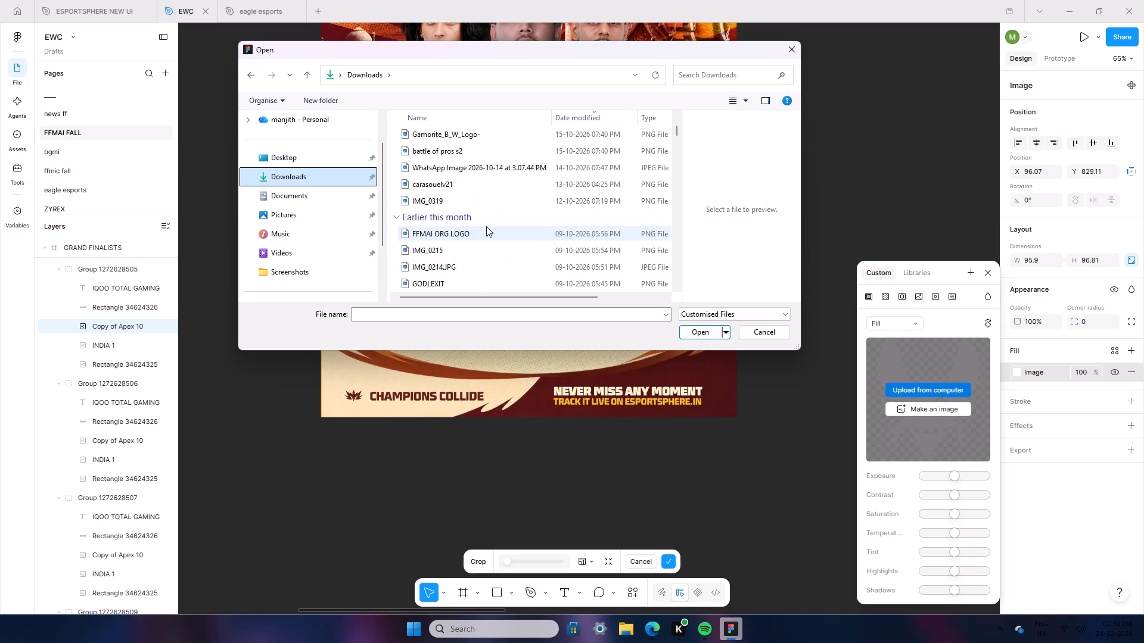
pyautogui.scroll(-9, 486, 226)
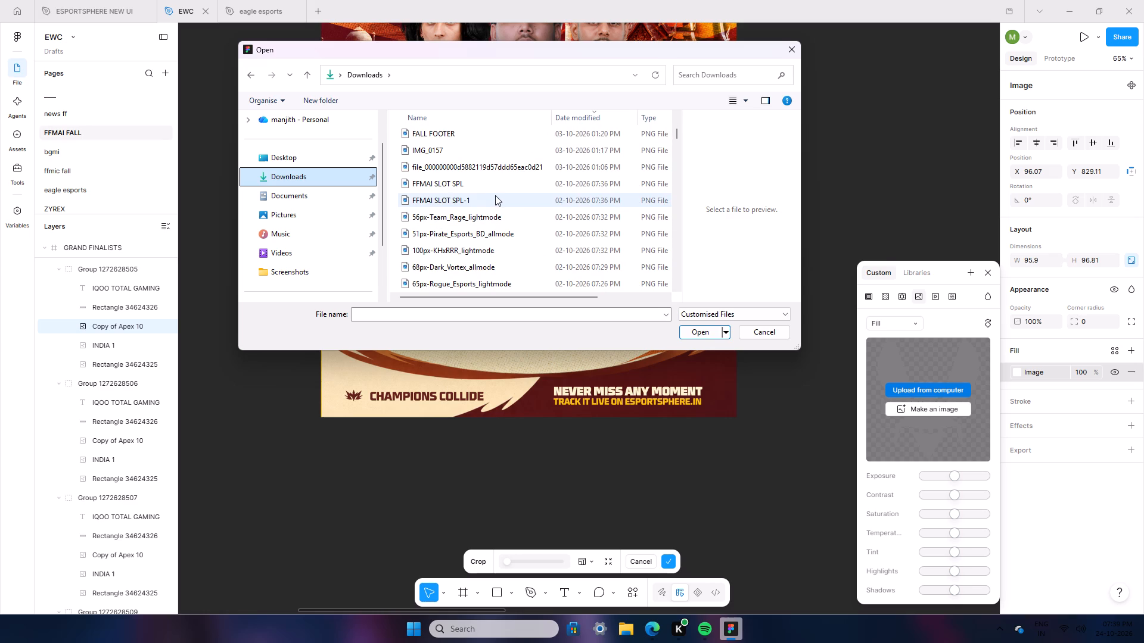
pyautogui.scroll(-2, 487, 225)
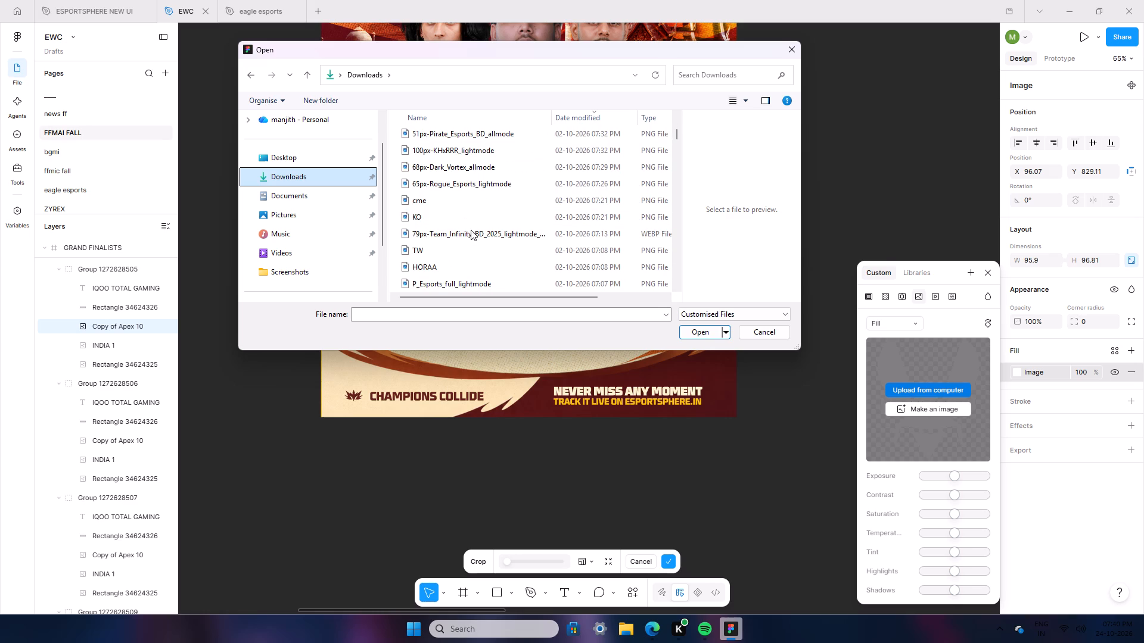
pyautogui.scroll(-2, 466, 271)
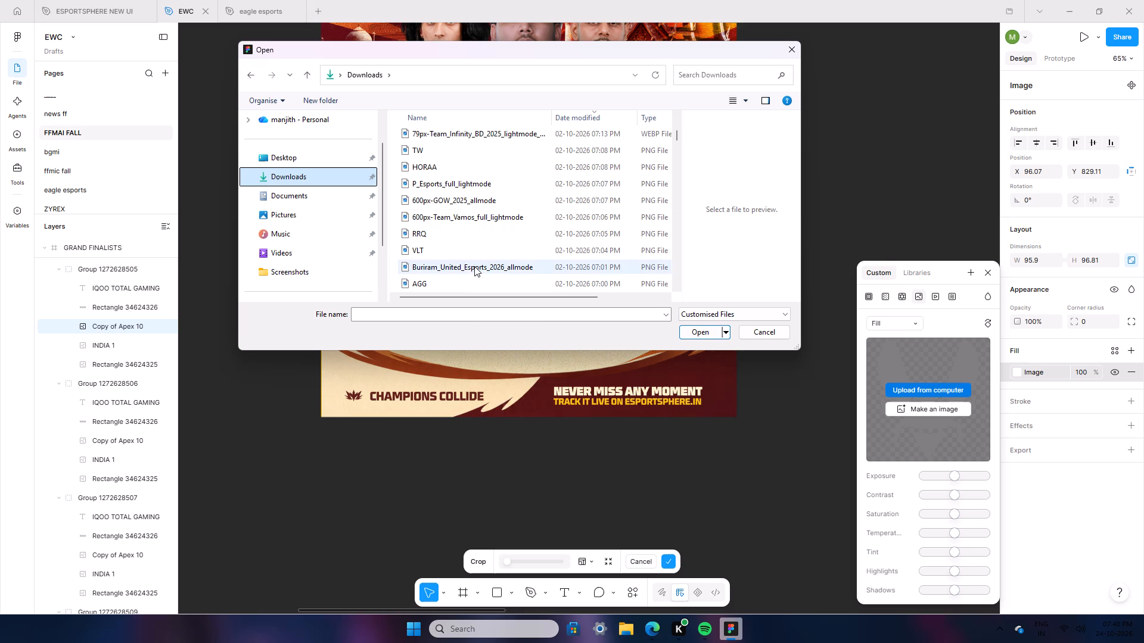
pyautogui.scroll(-5, 461, 223)
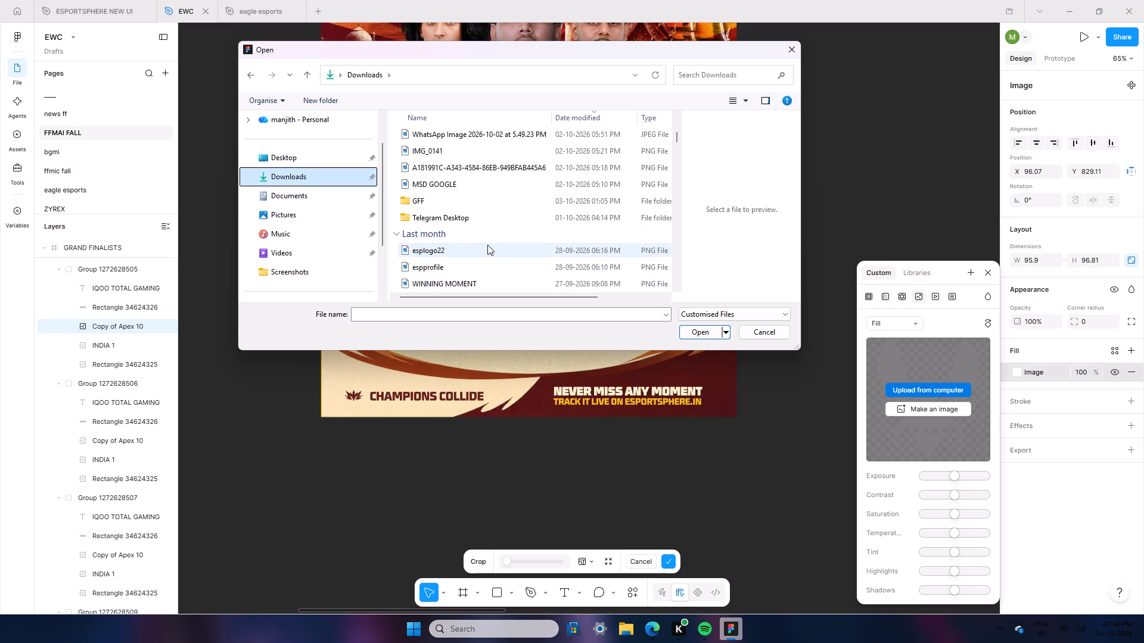
pyautogui.scroll(-12, 437, 231)
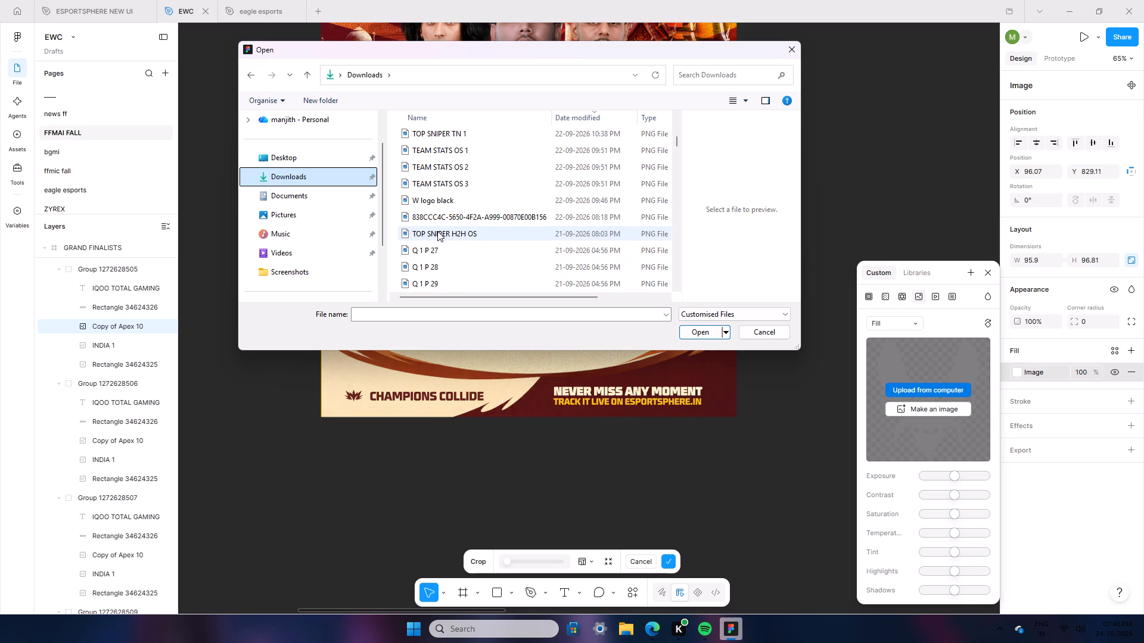
pyautogui.scroll(-12, 437, 231)
pyautogui.scroll(13, 440, 229)
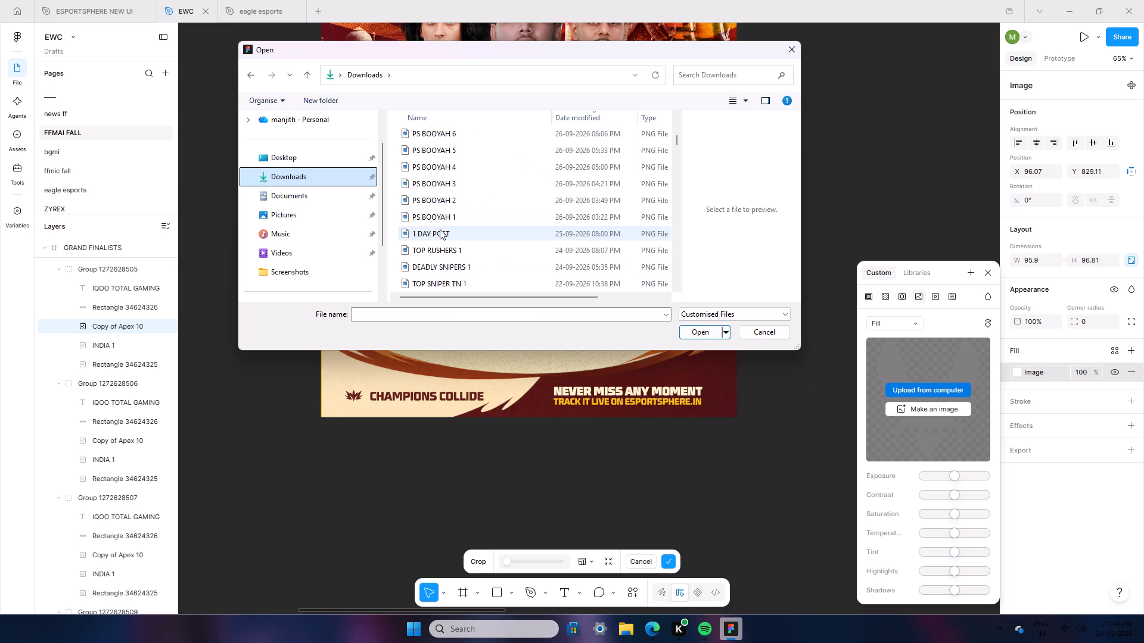
pyautogui.scroll(20, 440, 229)
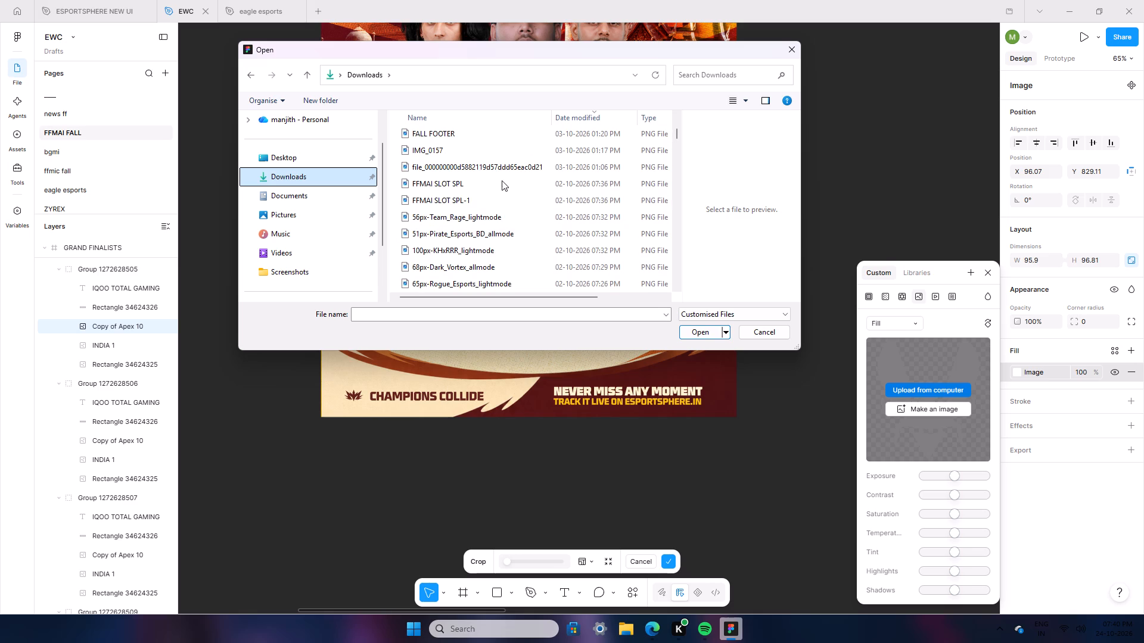
pyautogui.click(488, 171)
pyautogui.scroll(1, 472, 155)
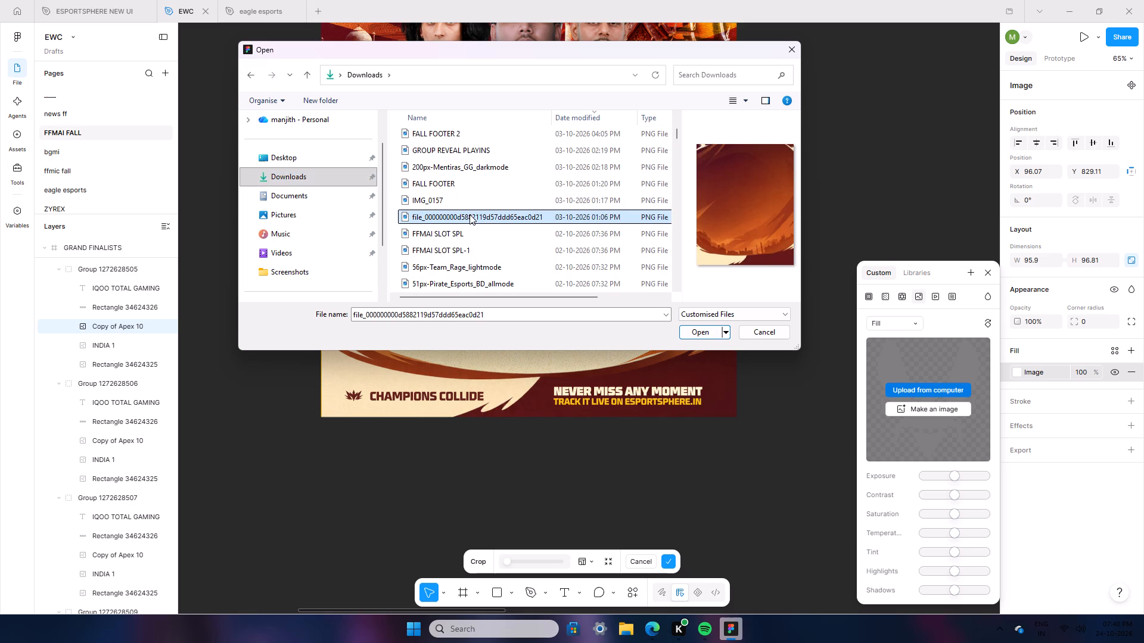
pyautogui.scroll(-1, 470, 214)
pyautogui.scroll(4, 467, 251)
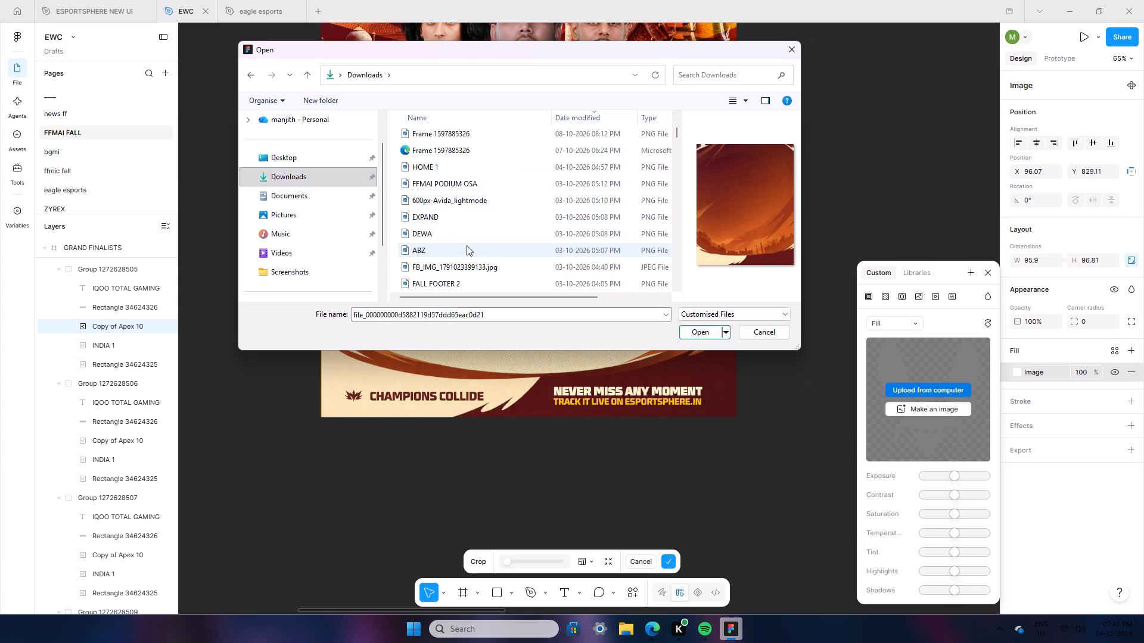
# Search the Downloads folder for BTR and VIT logo files for the first team card.
pyautogui.click(707, 80)
pyautogui.click(711, 70)
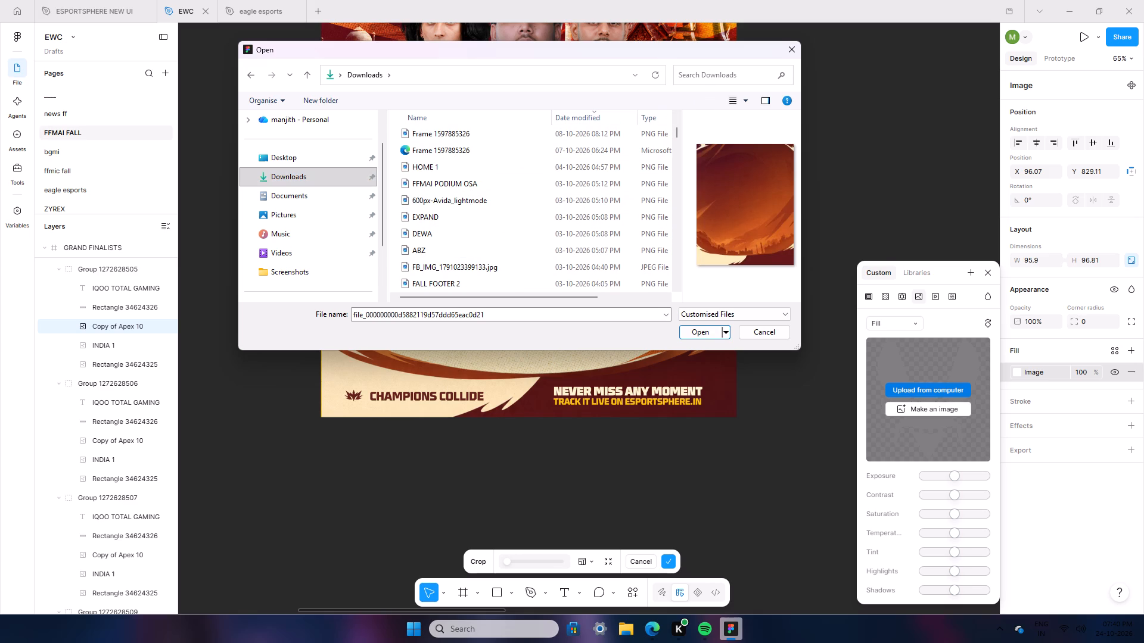
pyautogui.click(710, 74)
pyautogui.write('BI')
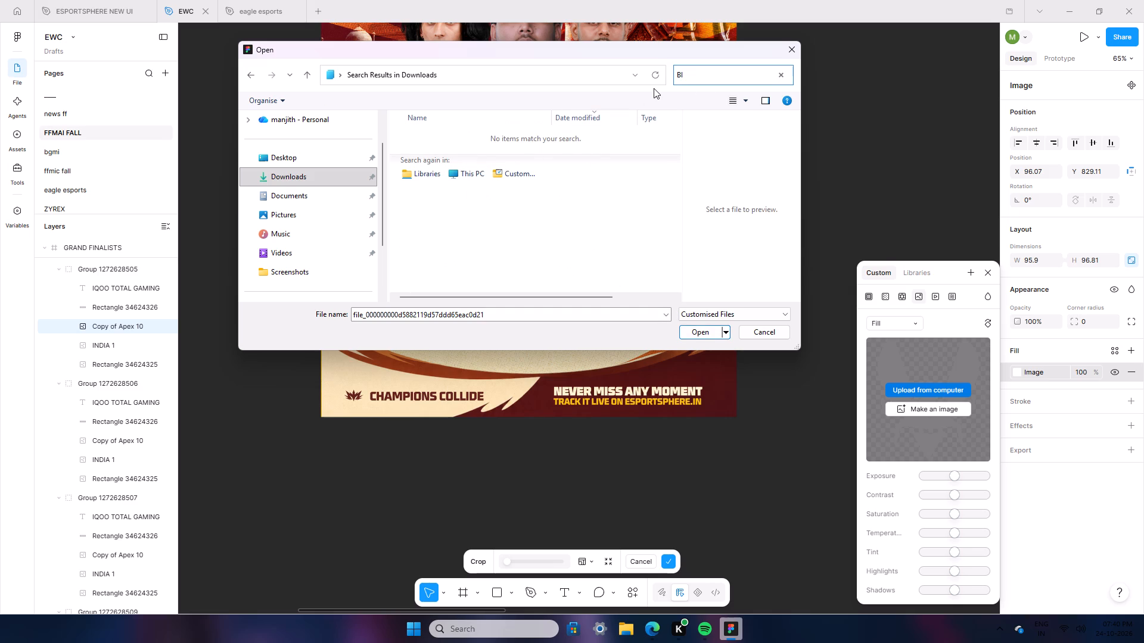
pyautogui.press('BackSpace')
pyautogui.press('t')
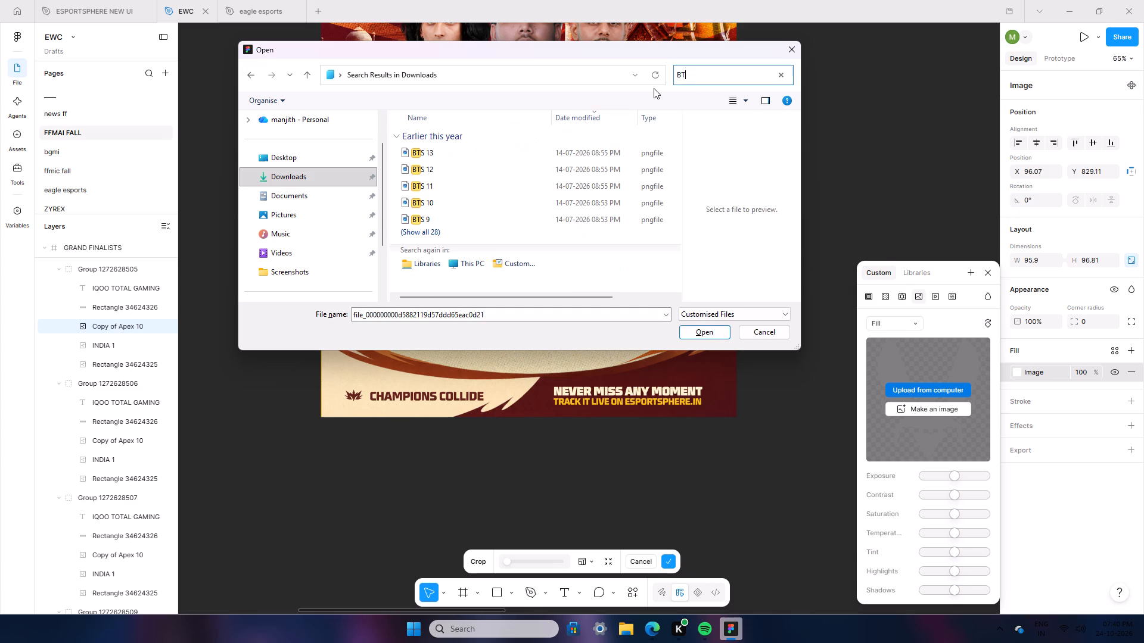
pyautogui.press('r')
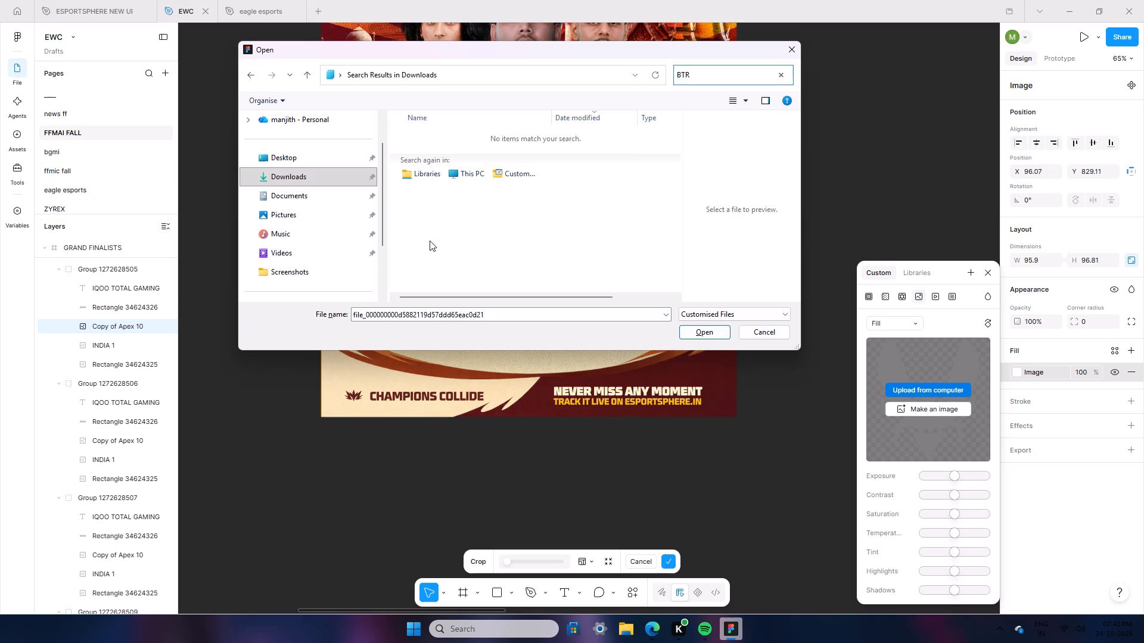
pyautogui.doubleClick(688, 70)
pyautogui.click(685, 82)
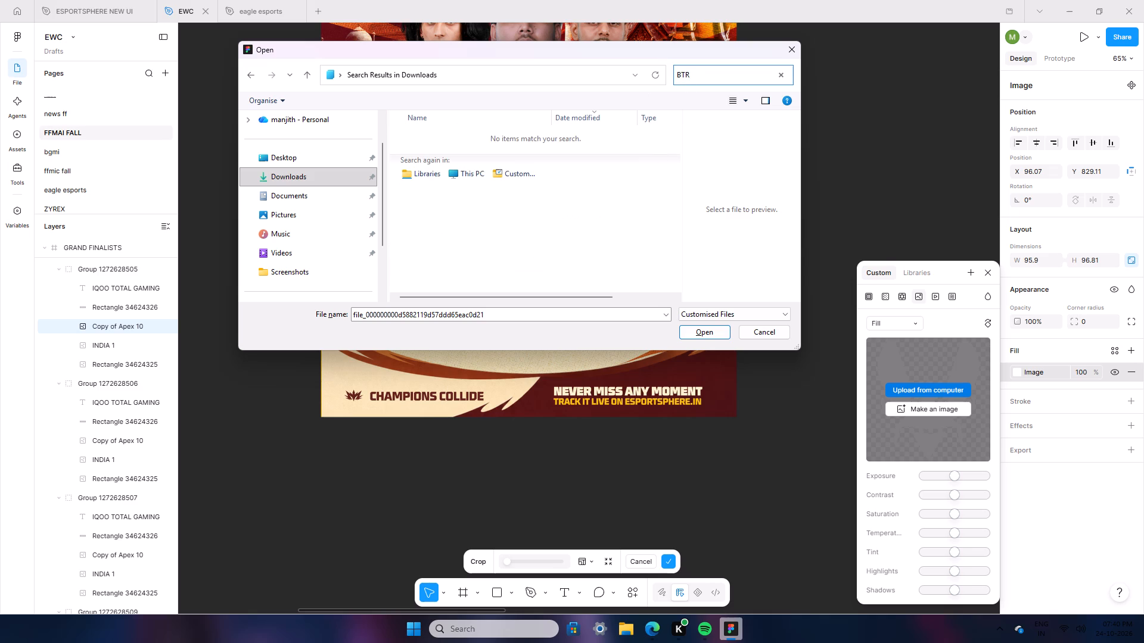
pyautogui.doubleClick(685, 74)
pyautogui.press('v')
pyautogui.press('i')
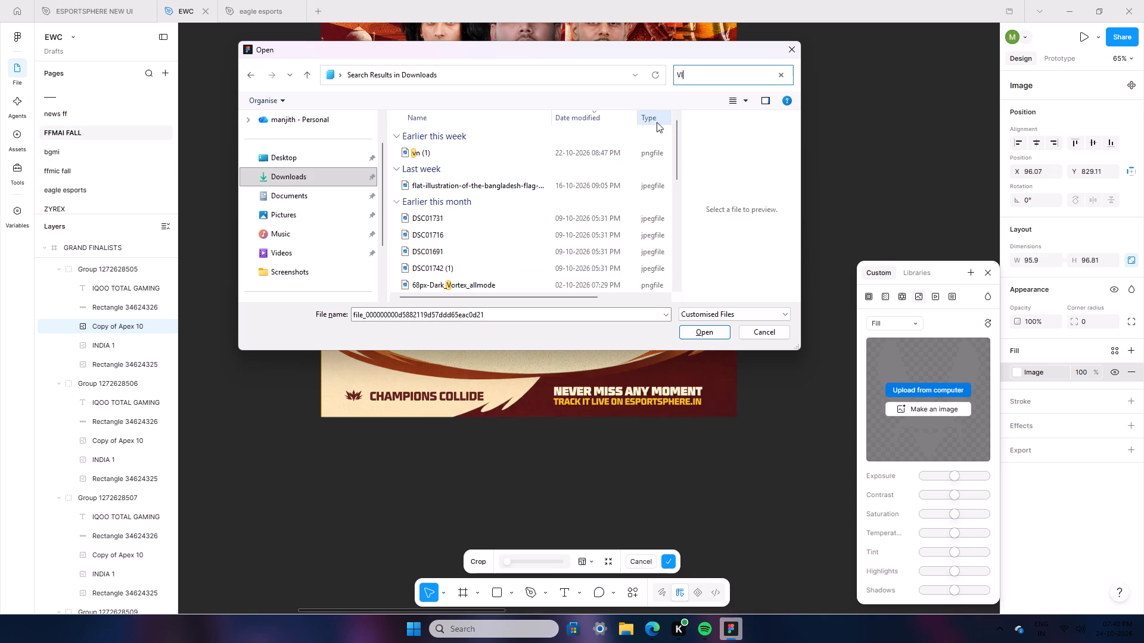
pyautogui.press('t')
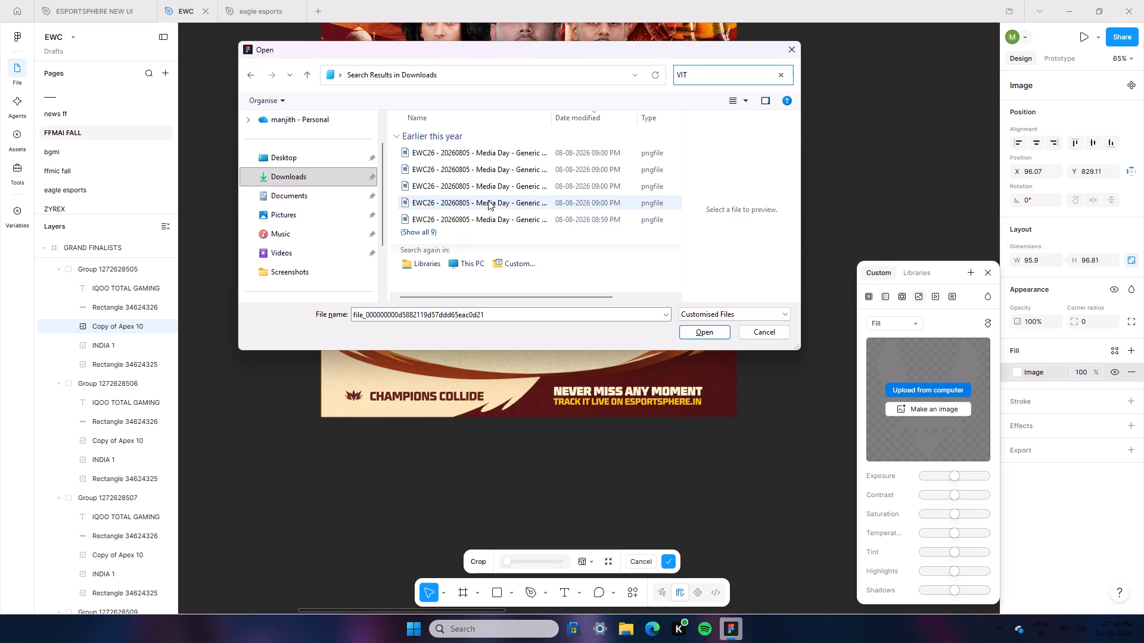
pyautogui.click(429, 230)
pyautogui.scroll(-4, 432, 229)
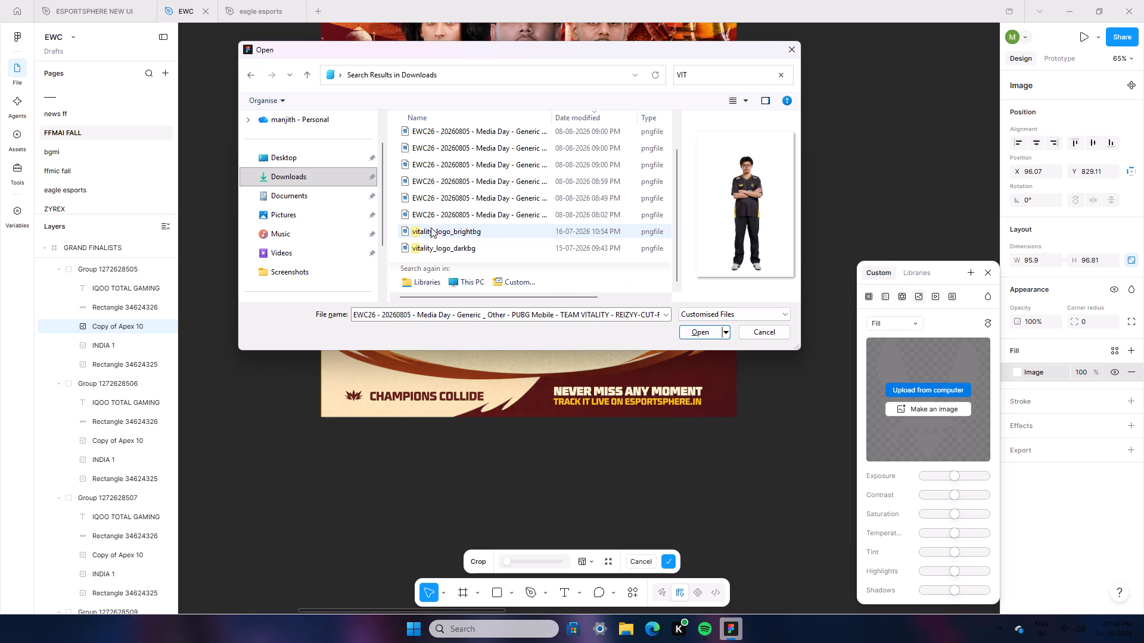
# Look through the Downloads folder, previewing its team logo files for the first team card, and leave without choosing a file.
pyautogui.doubleClick(316, 169)
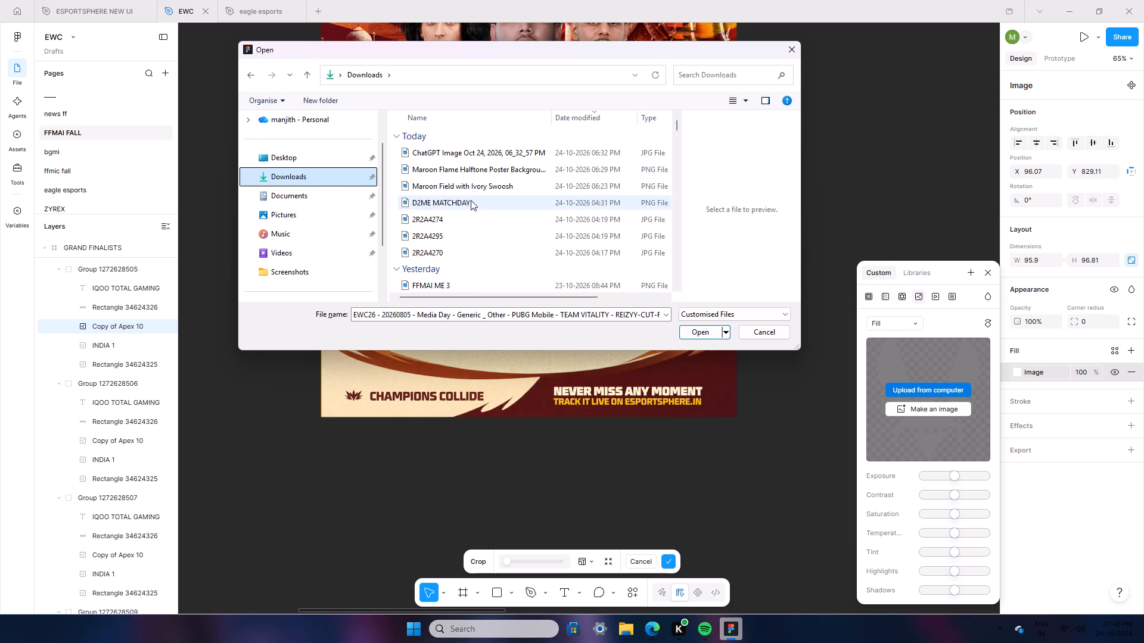
pyautogui.scroll(-8, 470, 201)
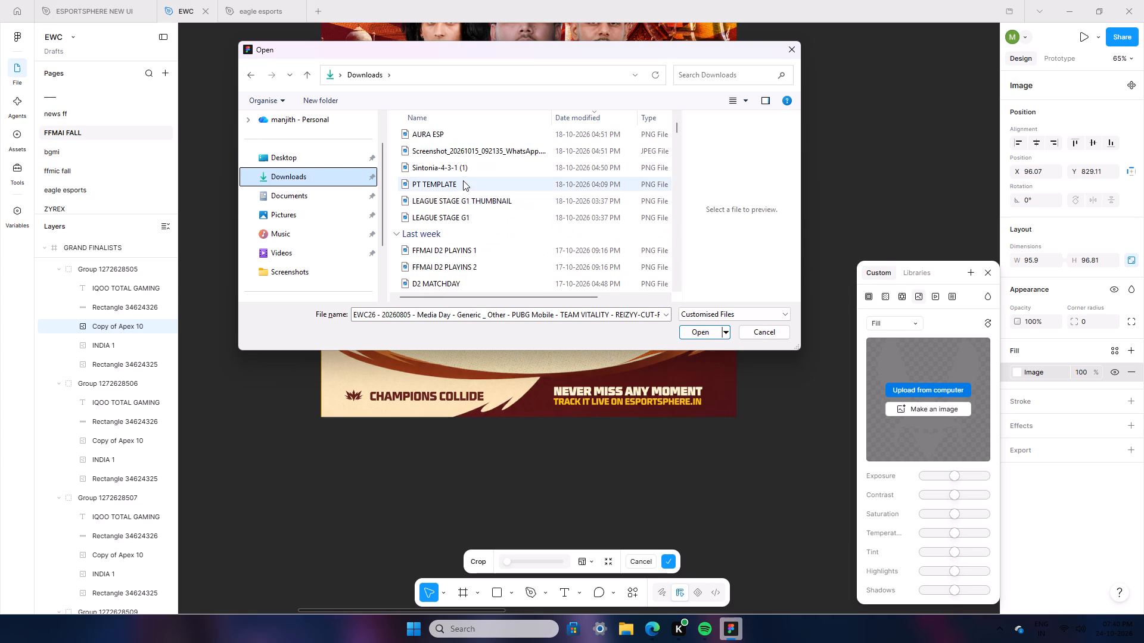
pyautogui.scroll(-7, 463, 188)
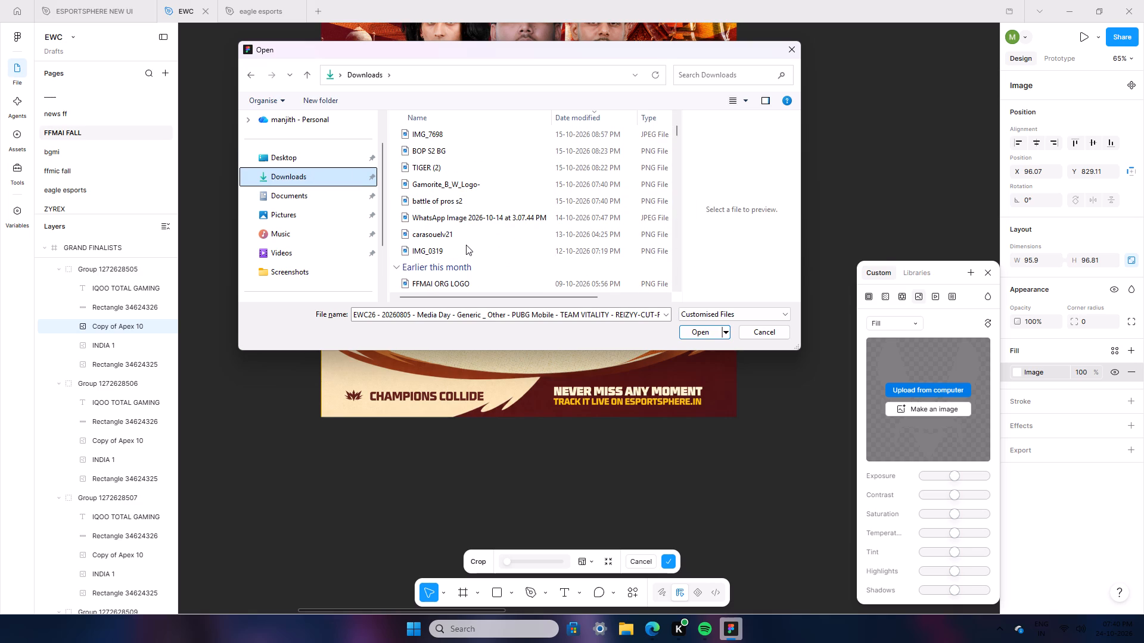
pyautogui.scroll(-3, 477, 204)
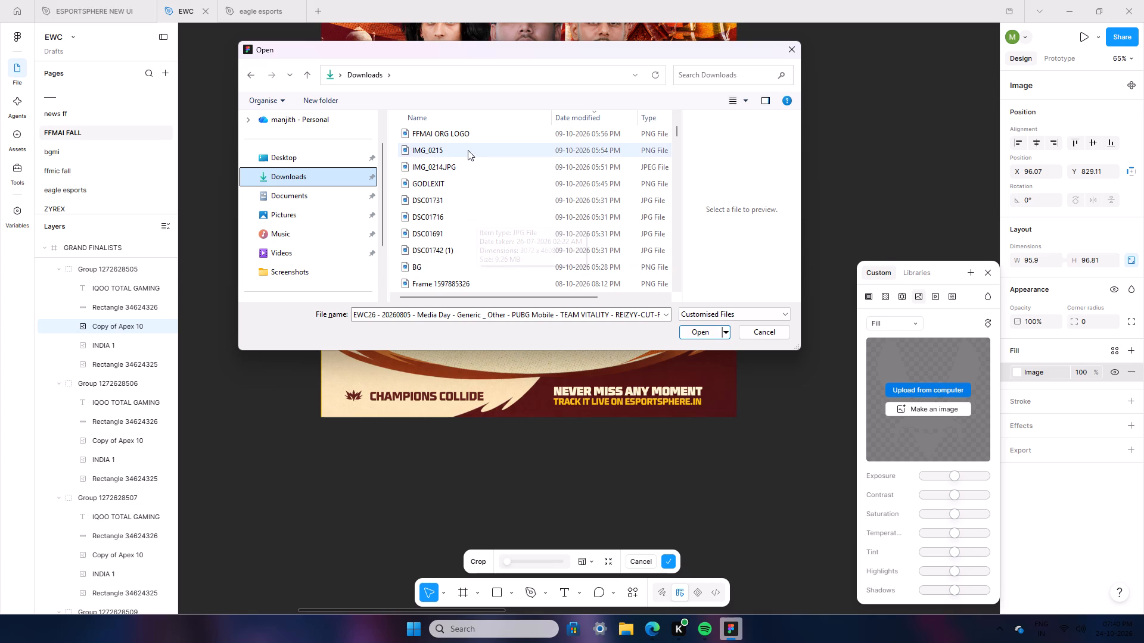
pyautogui.scroll(-3, 467, 198)
pyautogui.click(440, 214)
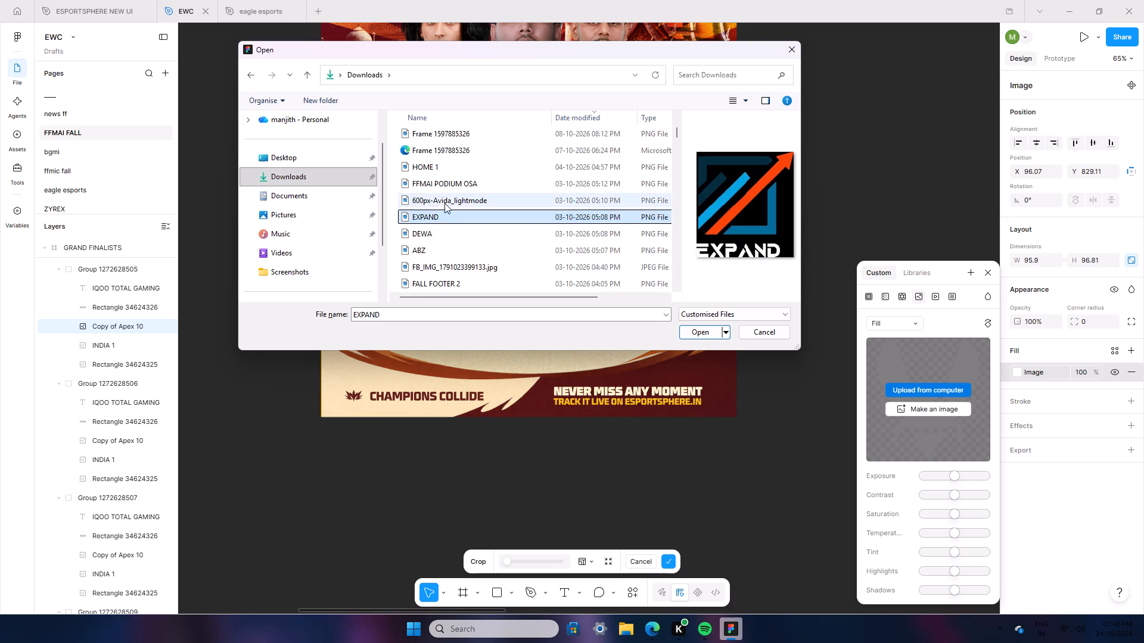
pyautogui.click(447, 188)
pyautogui.click(449, 203)
pyautogui.scroll(-1, 439, 269)
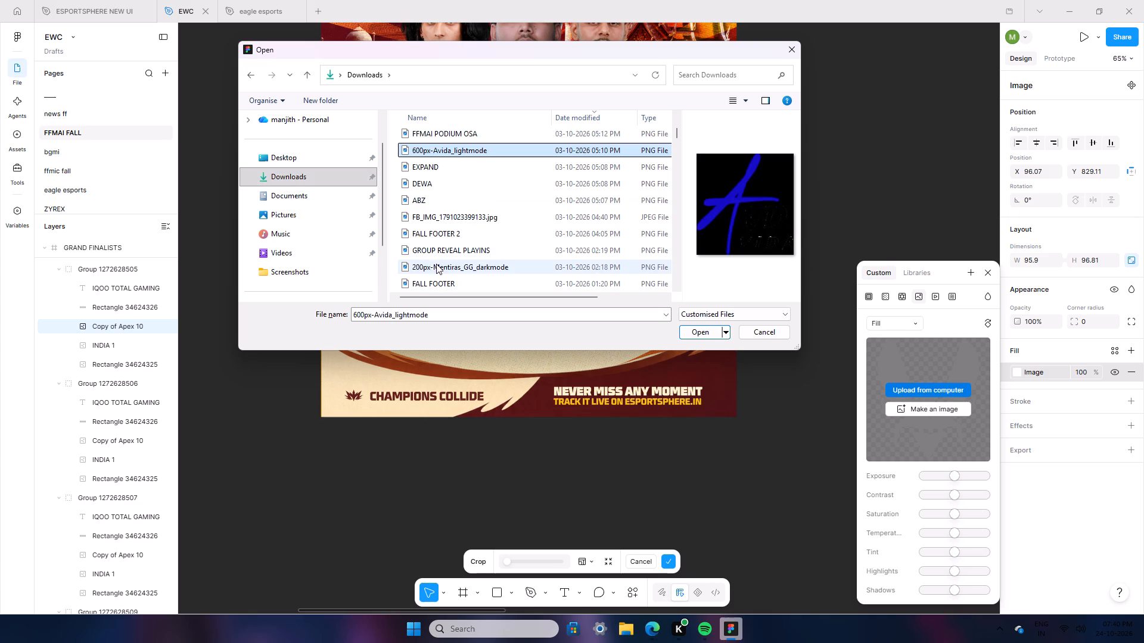
pyautogui.scroll(-1, 434, 267)
pyautogui.click(440, 266)
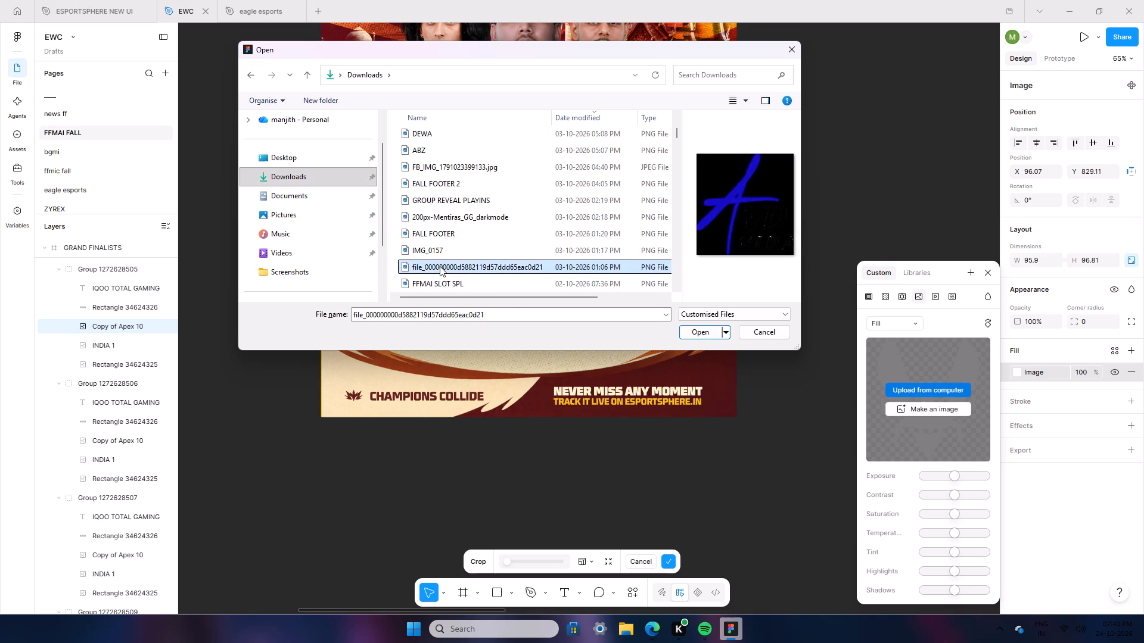
pyautogui.scroll(-2, 440, 266)
pyautogui.click(454, 214)
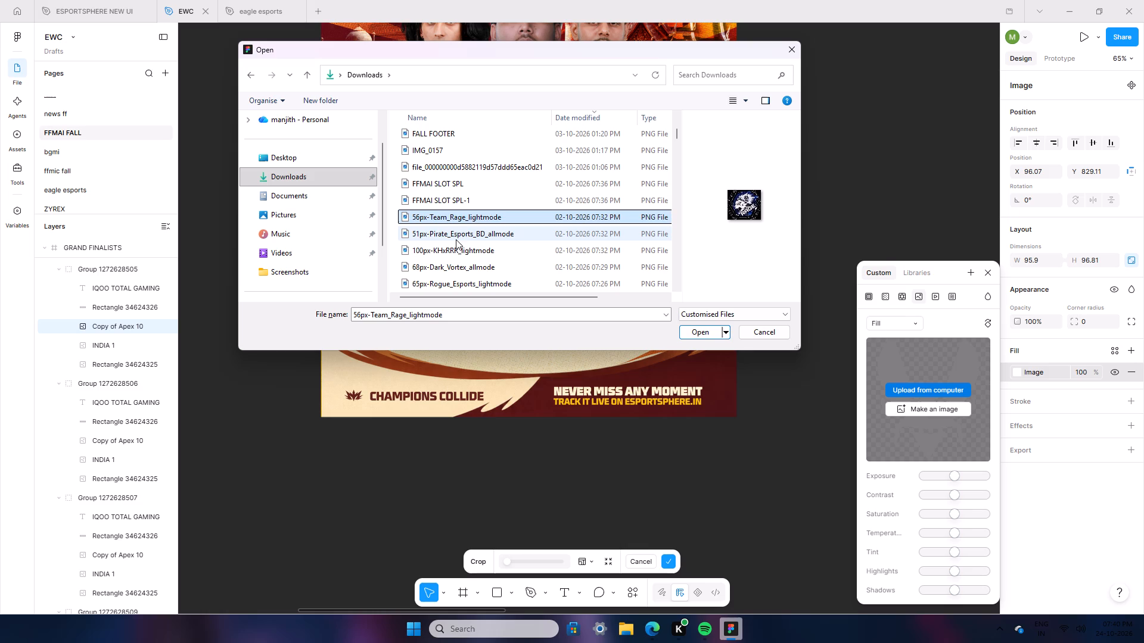
pyautogui.click(456, 227)
pyautogui.click(462, 252)
pyautogui.click(461, 270)
pyautogui.click(461, 279)
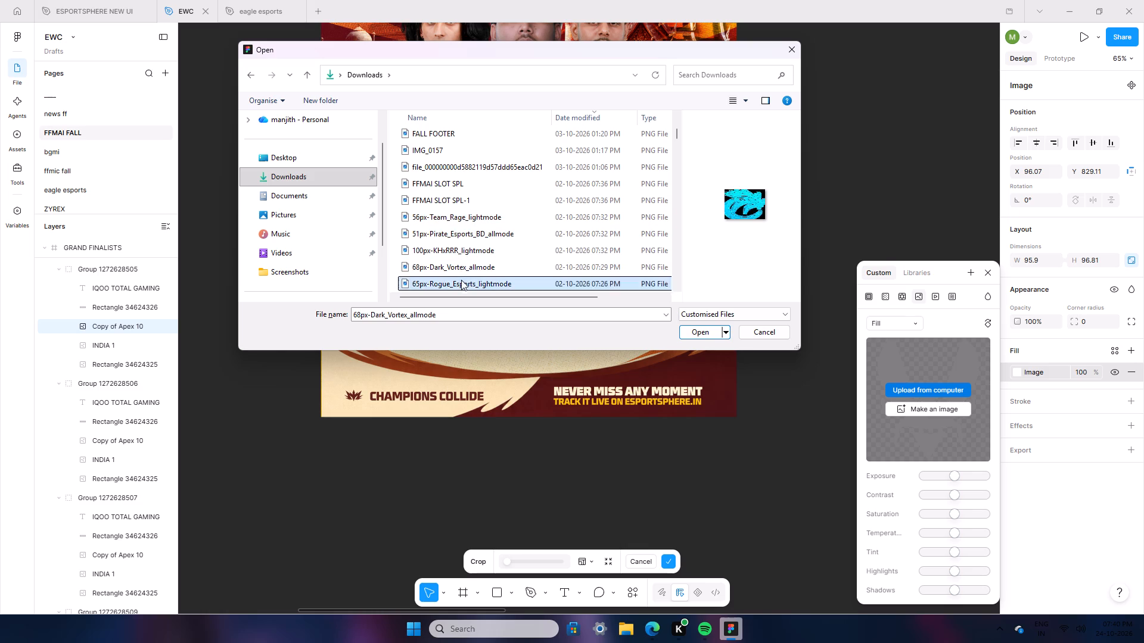
pyautogui.scroll(-4, 461, 275)
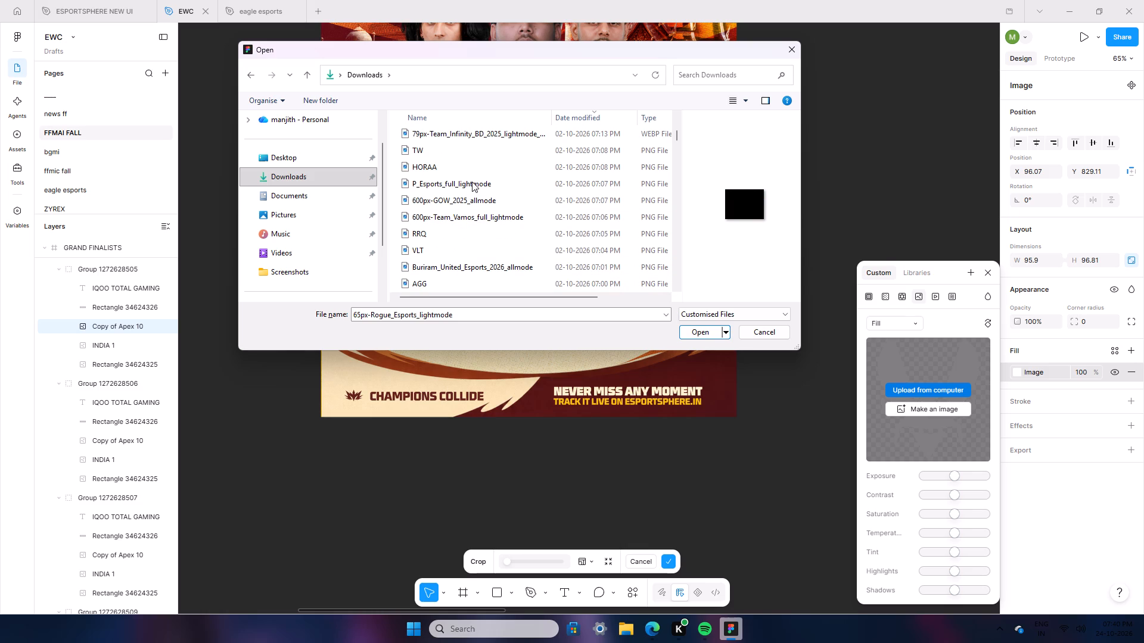
pyautogui.click(472, 182)
pyautogui.click(470, 135)
pyautogui.click(465, 151)
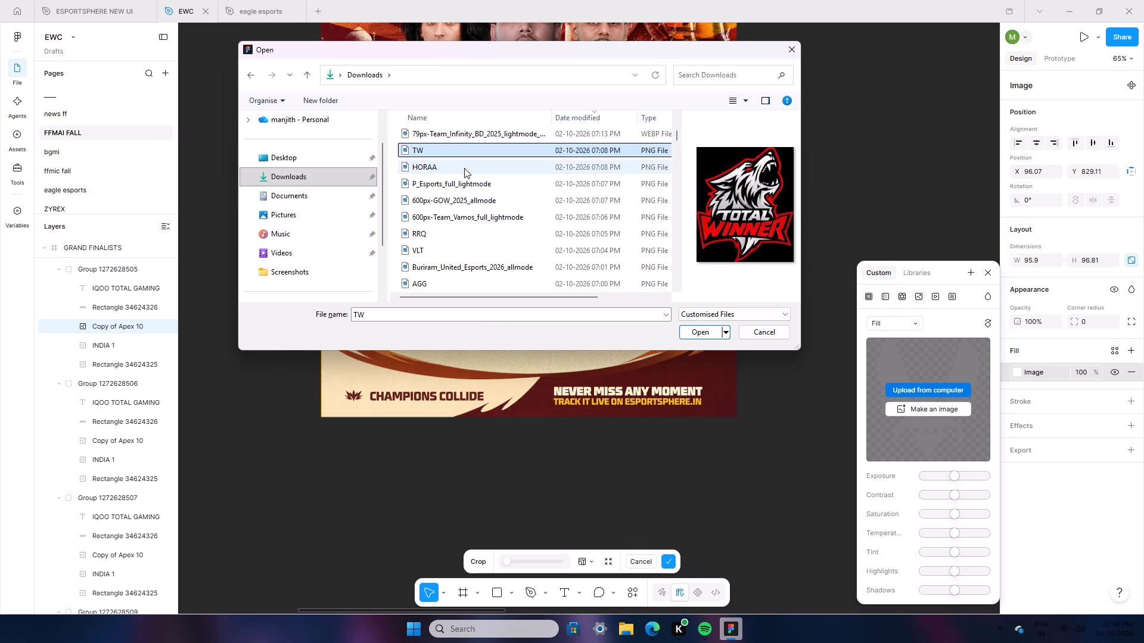
pyautogui.click(464, 168)
pyautogui.click(461, 245)
pyautogui.click(462, 264)
pyautogui.scroll(-2, 472, 271)
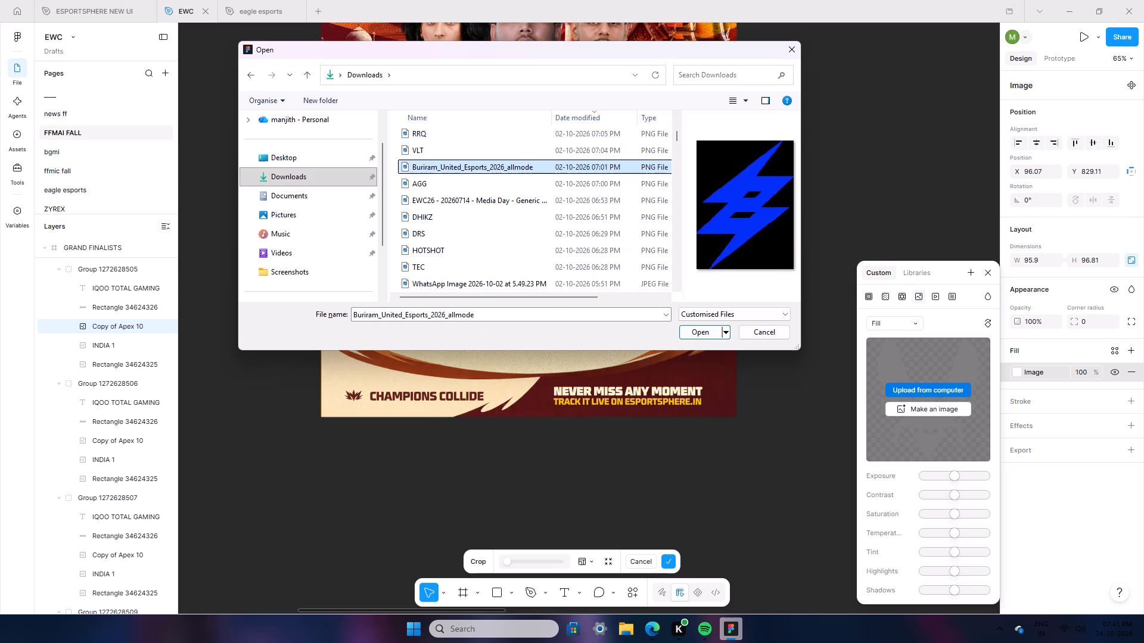
pyautogui.scroll(-3, 468, 260)
pyautogui.click(481, 130)
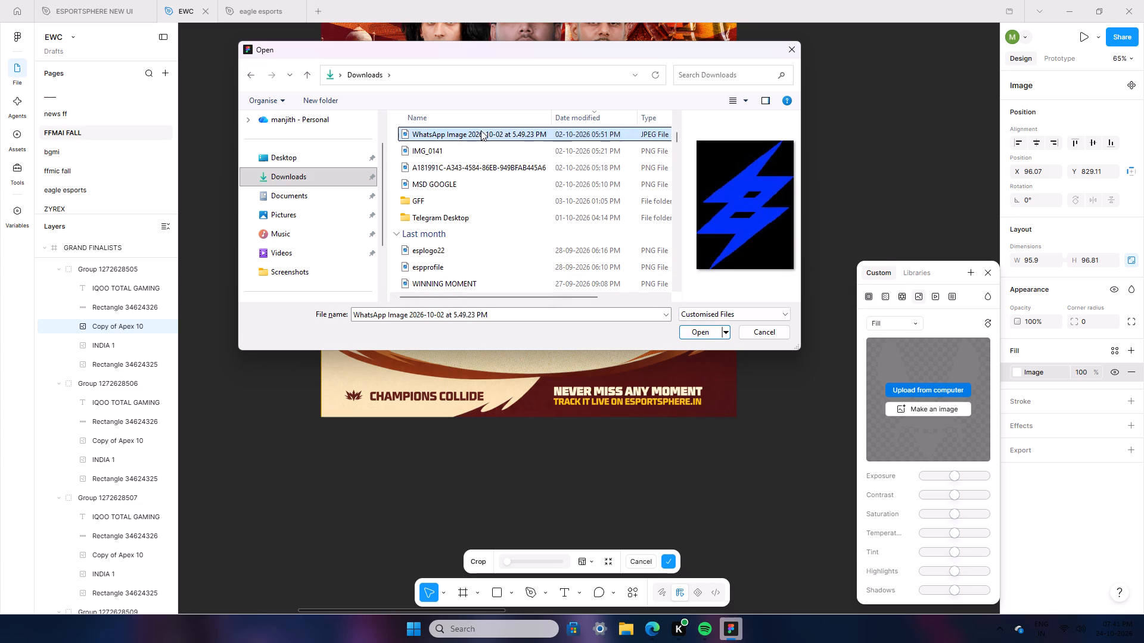
pyautogui.click(484, 142)
pyautogui.click(484, 151)
pyautogui.click(486, 171)
pyautogui.scroll(-3, 484, 195)
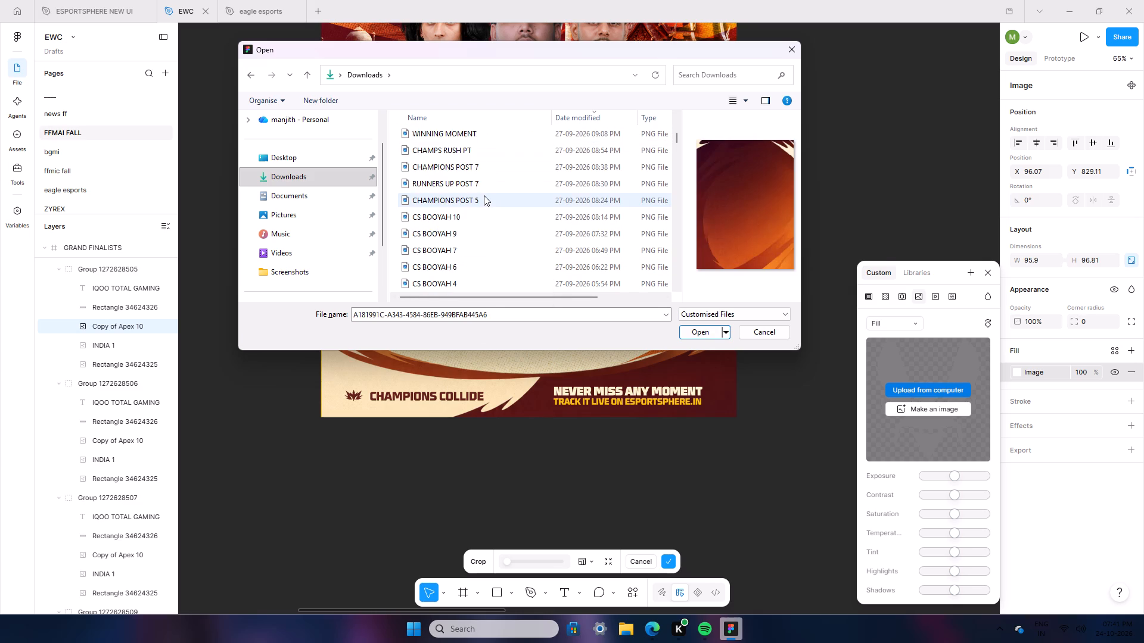
pyautogui.scroll(-4, 484, 195)
pyautogui.scroll(-20, 484, 195)
pyautogui.scroll(-11, 484, 195)
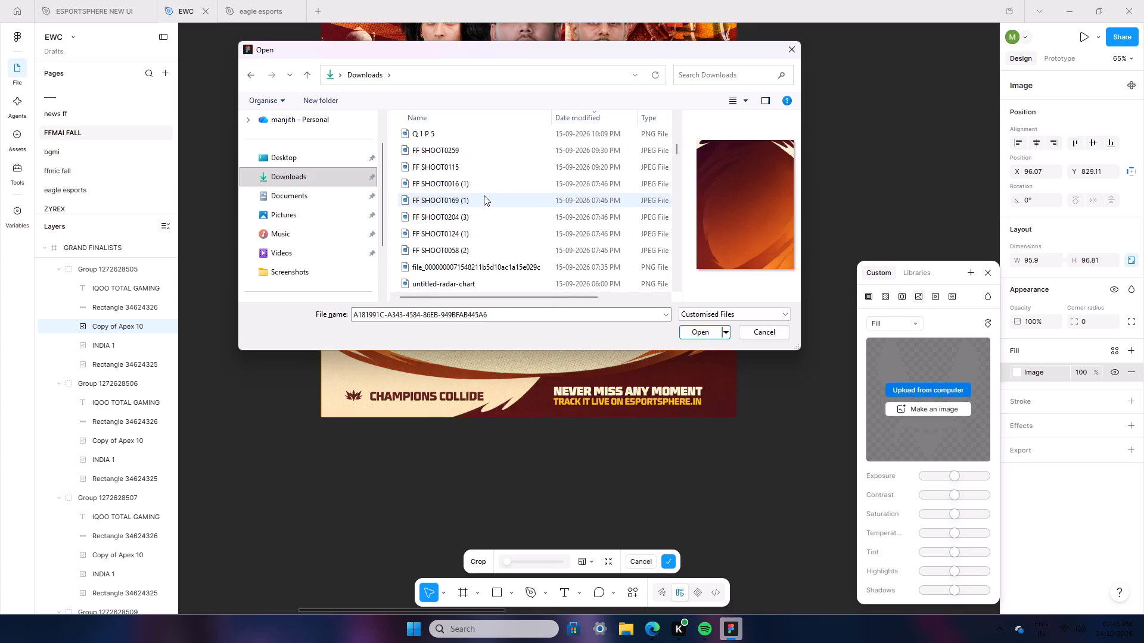
pyautogui.scroll(-4, 484, 195)
pyautogui.scroll(7, 484, 195)
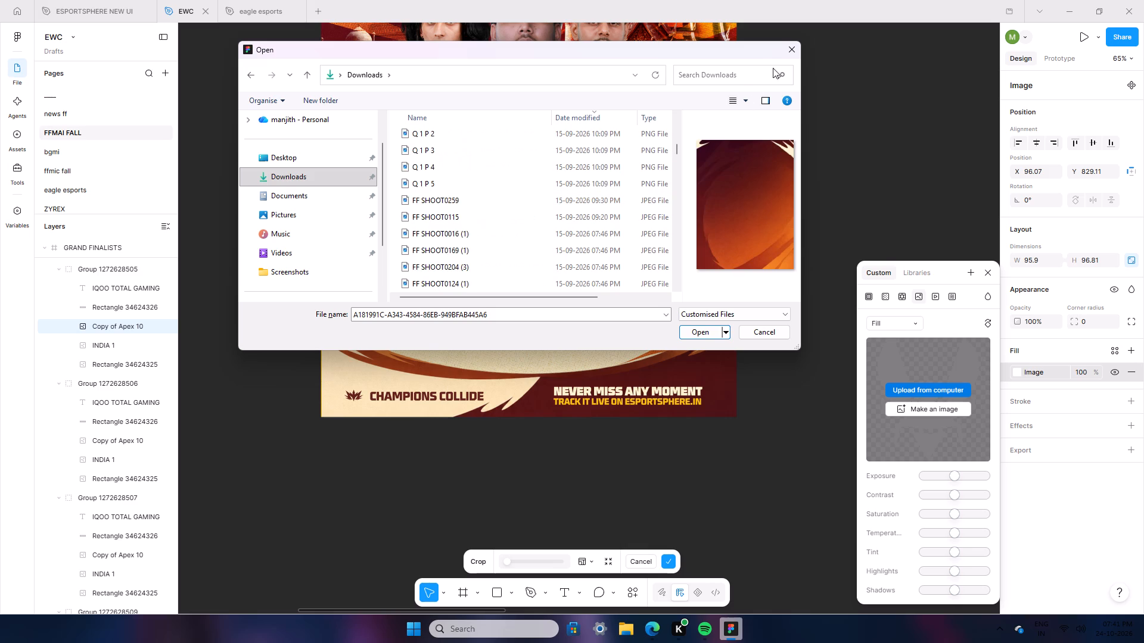
pyautogui.click(792, 55)
pyautogui.doubleClick(865, 161)
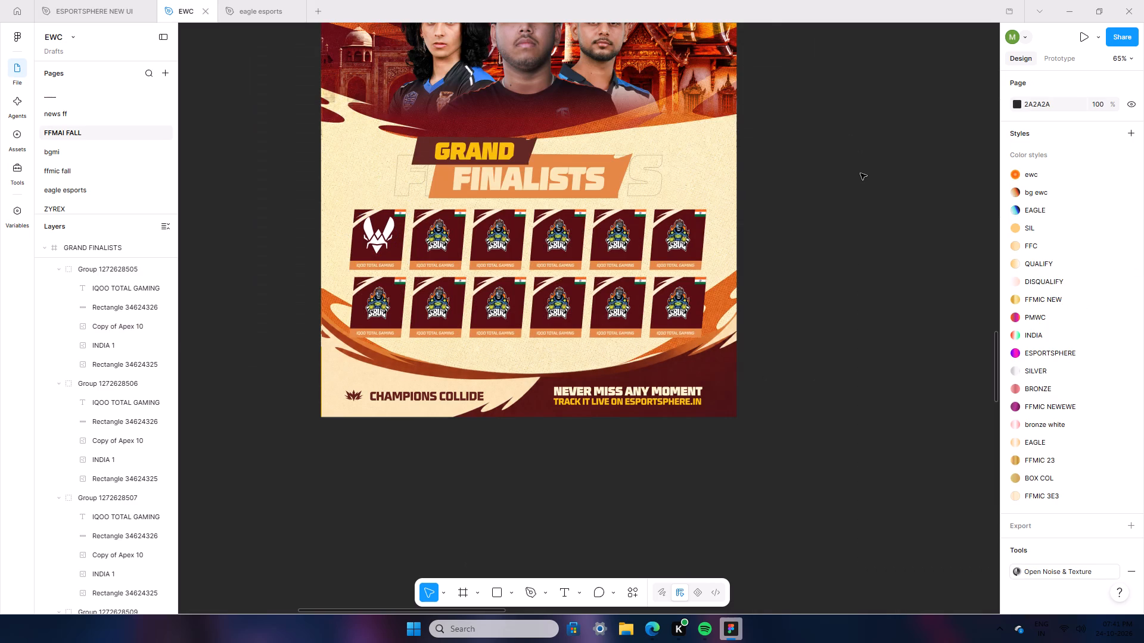
# Copy the BIGETRON BY VITALITY logo from the standings table on the FFMAI ME 1 poster.
pyautogui.scroll(-8, 860, 173)
pyautogui.keyDown('ctrl'); pyautogui.scroll(-5, 860, 174); pyautogui.keyUp('ctrl')
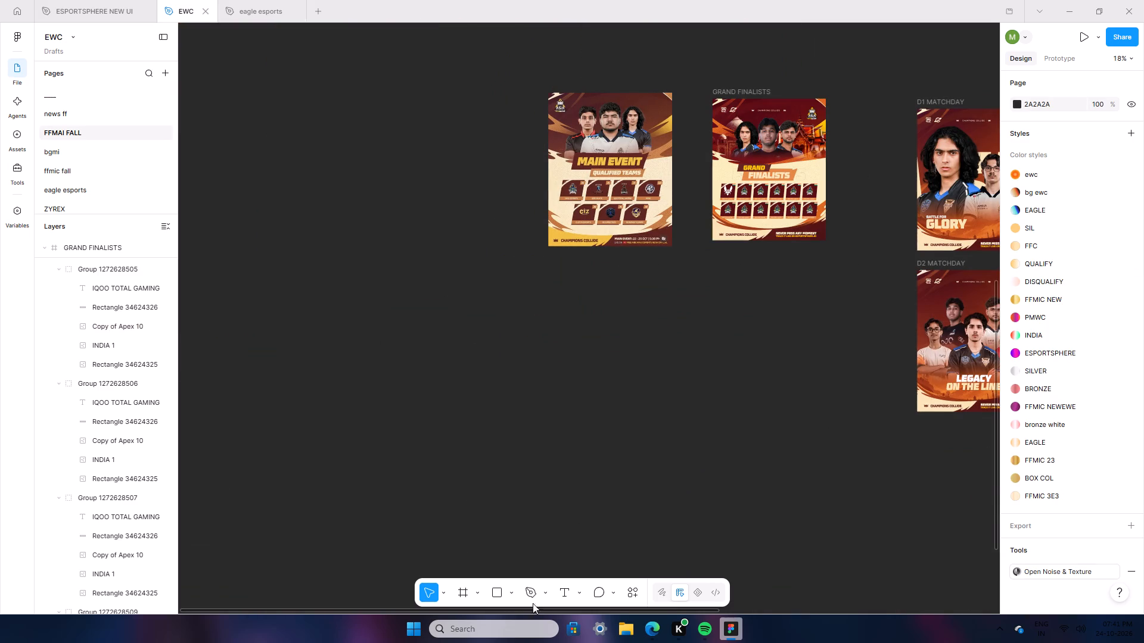
pyautogui.moveTo(539, 613); pyautogui.dragTo(772, 642)
pyautogui.keyDown('ctrl'); pyautogui.scroll(16, 697, 392); pyautogui.keyUp('ctrl')
pyautogui.keyDown('ctrl'); pyautogui.scroll(6, 790, 338); pyautogui.keyUp('ctrl')
pyautogui.keyDown('ctrl'); pyautogui.scroll(-3, 788, 343); pyautogui.keyUp('ctrl')
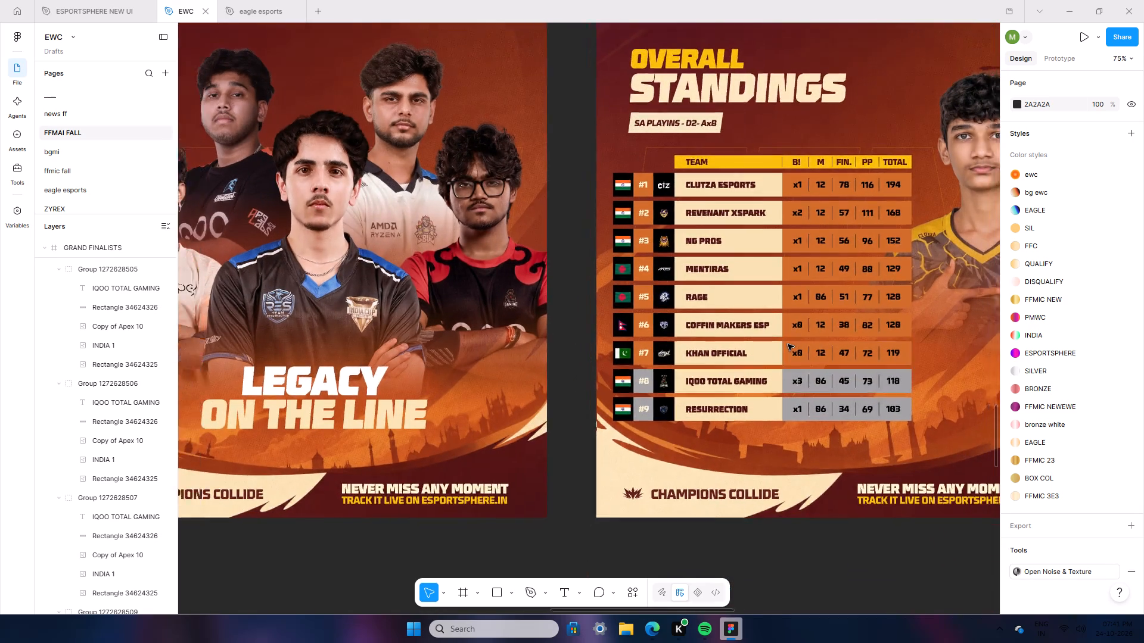
pyautogui.keyDown('ctrl'); pyautogui.scroll(-4, 788, 344); pyautogui.keyUp('ctrl')
pyautogui.scroll(-3, 927, 389)
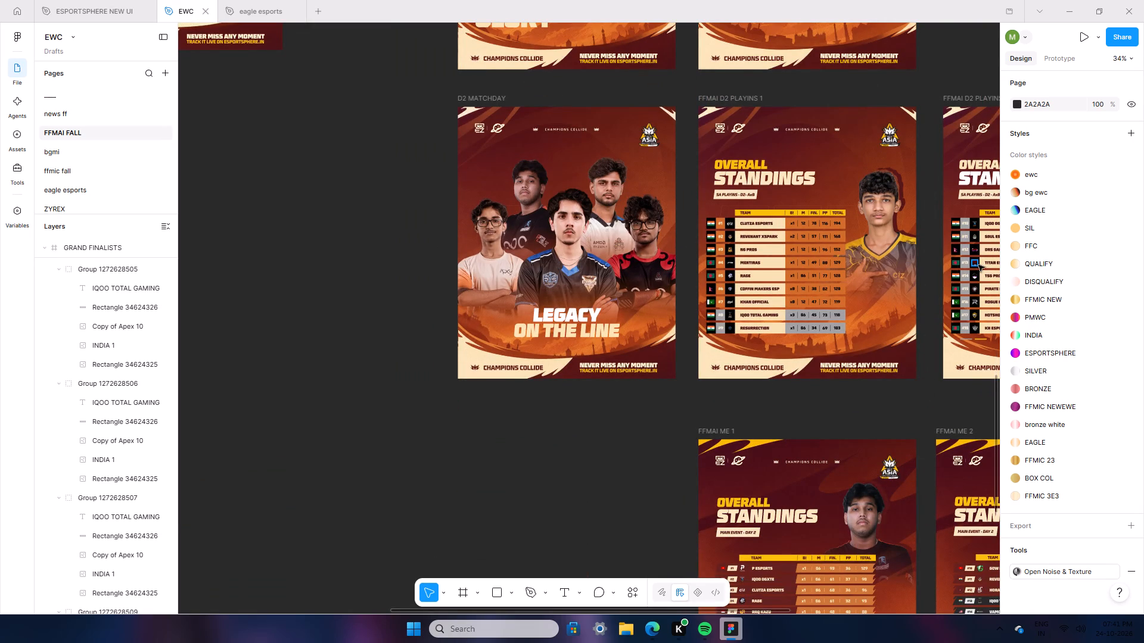
pyautogui.scroll(-1, 711, 344)
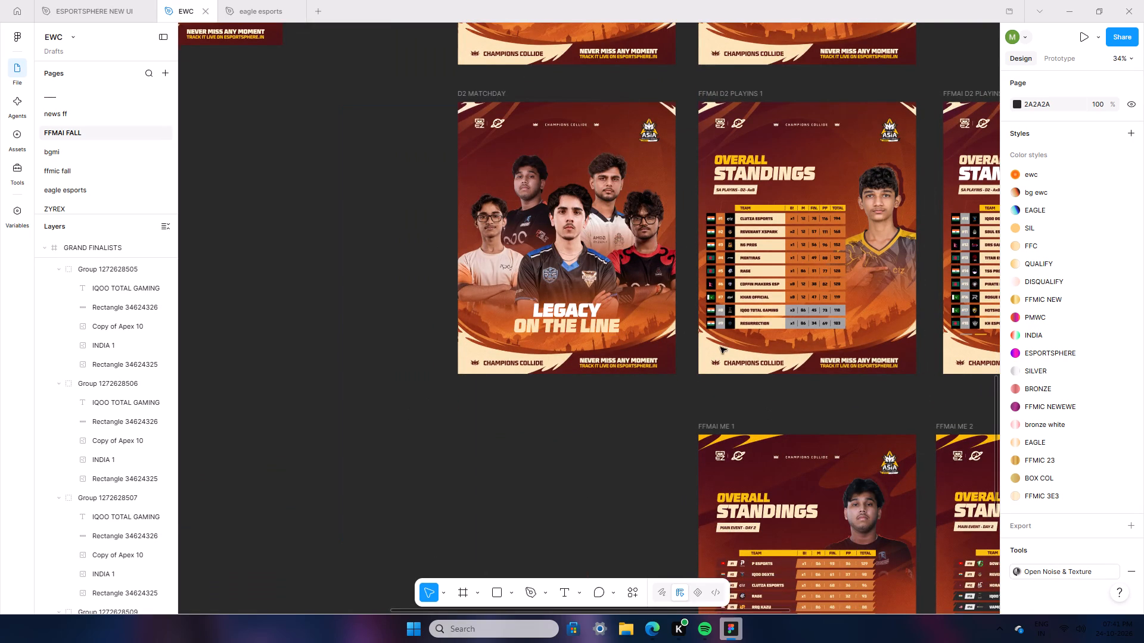
pyautogui.scroll(-7, 802, 361)
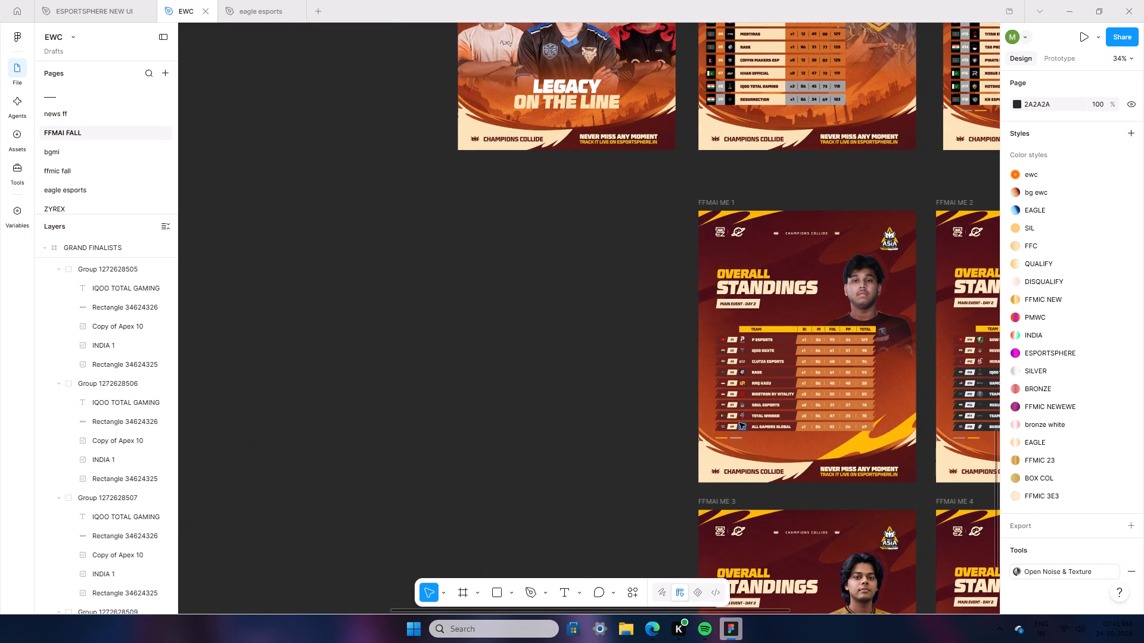
pyautogui.click(742, 394)
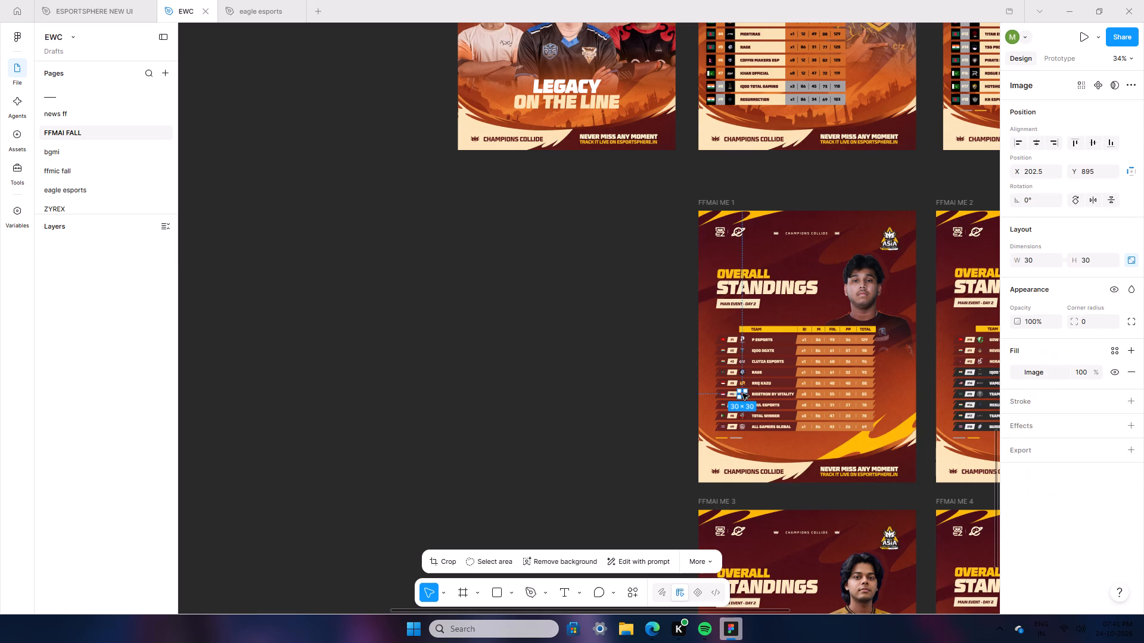
pyautogui.rightClick(742, 394)
pyautogui.click(785, 181)
# Paste the copied logo's properties onto the logo image in the first upper-row team card of the GRAND FINALISTS poster.
pyautogui.keyDown('ctrl'); pyautogui.scroll(-6, 375, 327); pyautogui.keyUp('ctrl')
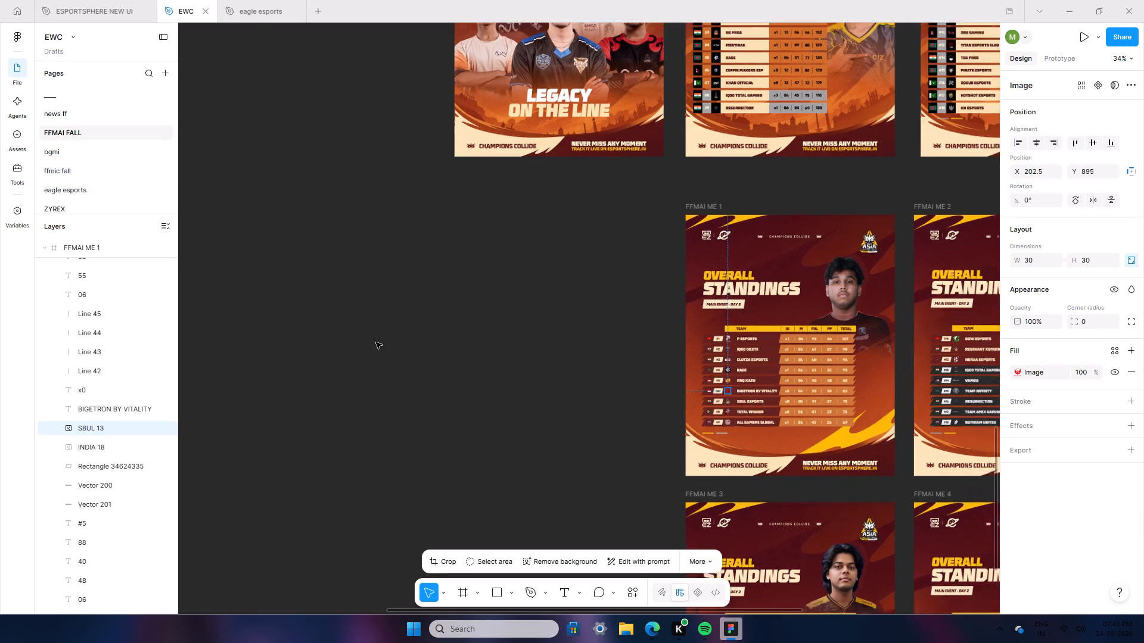
pyautogui.keyDown('ctrl'); pyautogui.scroll(-2, 376, 342); pyautogui.keyUp('ctrl')
pyautogui.scroll(10, 321, 323)
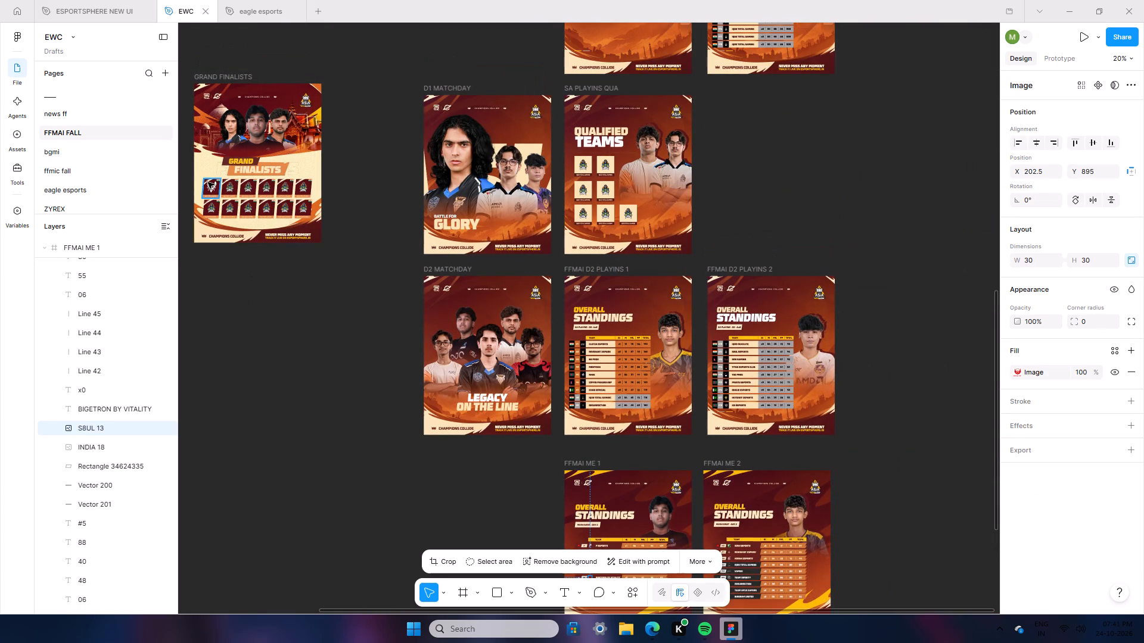
pyautogui.doubleClick(208, 183)
pyautogui.doubleClick(210, 190)
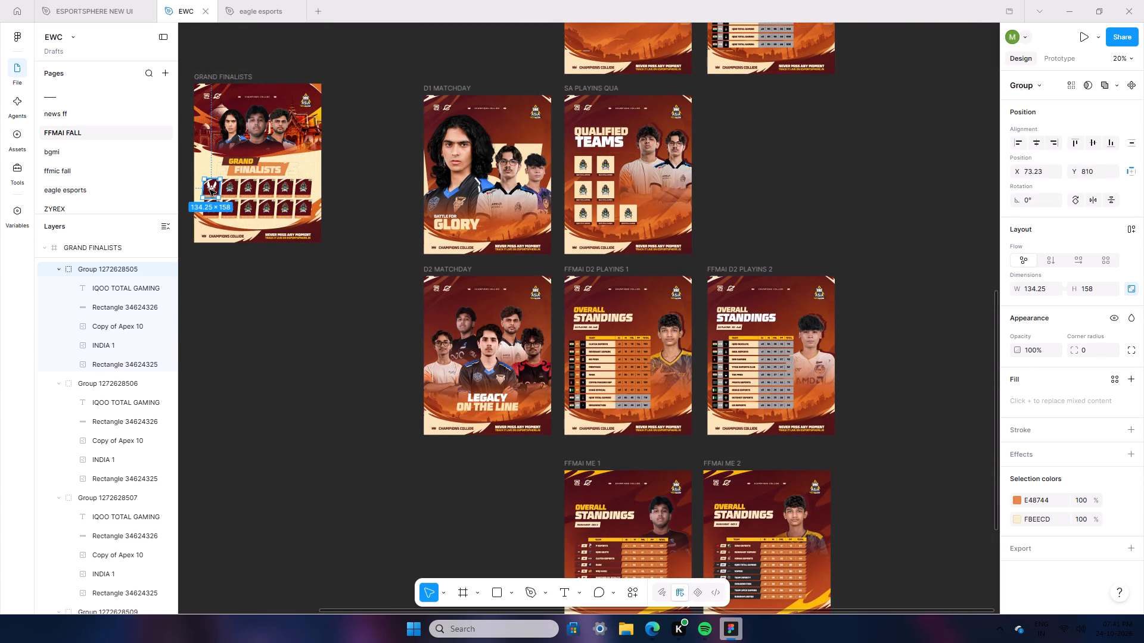
pyautogui.rightClick(210, 190)
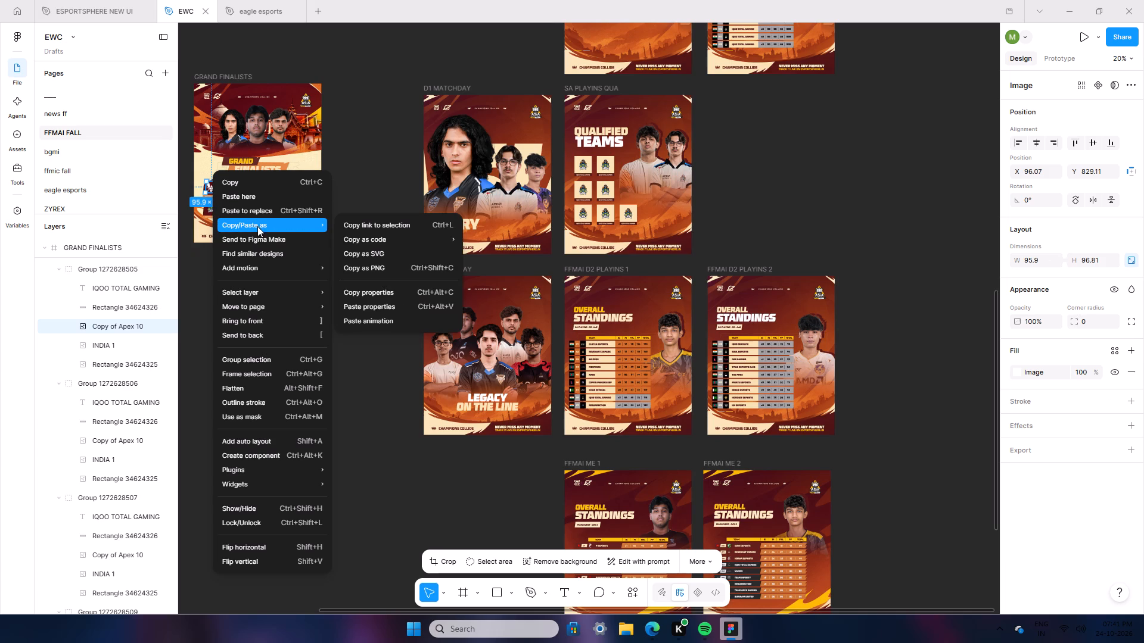
pyautogui.click(381, 311)
pyautogui.doubleClick(252, 294)
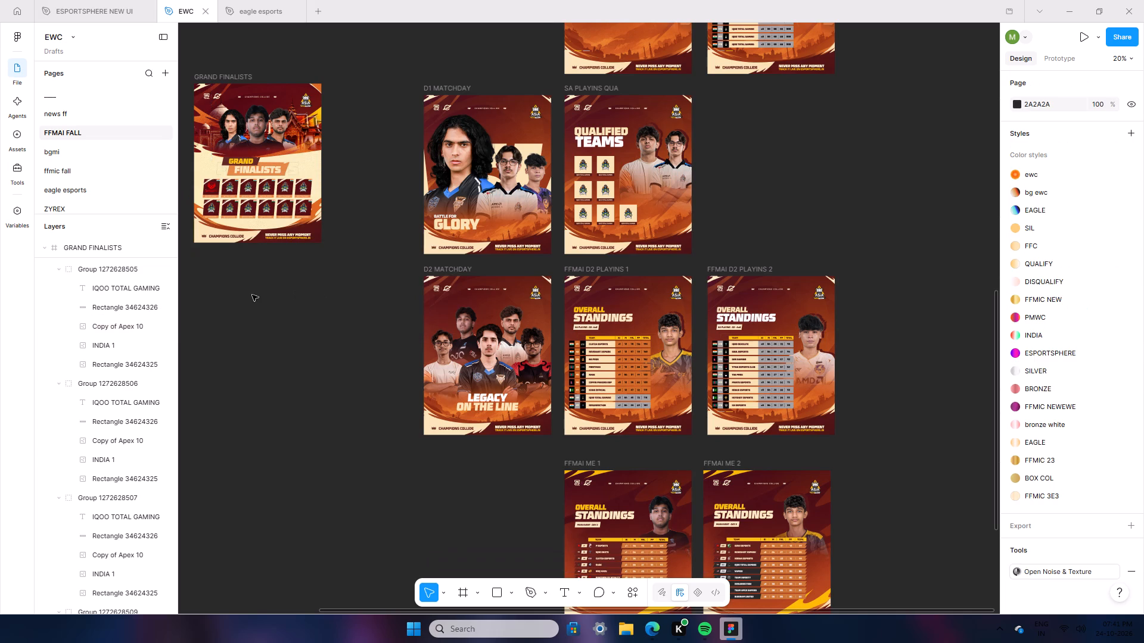
# Change the name on the first upper-row team card of the GRAND FINALISTS poster to BIGETRON BY VITALITY.
pyautogui.moveTo(503, 610); pyautogui.dragTo(332, 527)
pyautogui.keyDown('ctrl'); pyautogui.scroll(5, 313, 295); pyautogui.keyUp('ctrl')
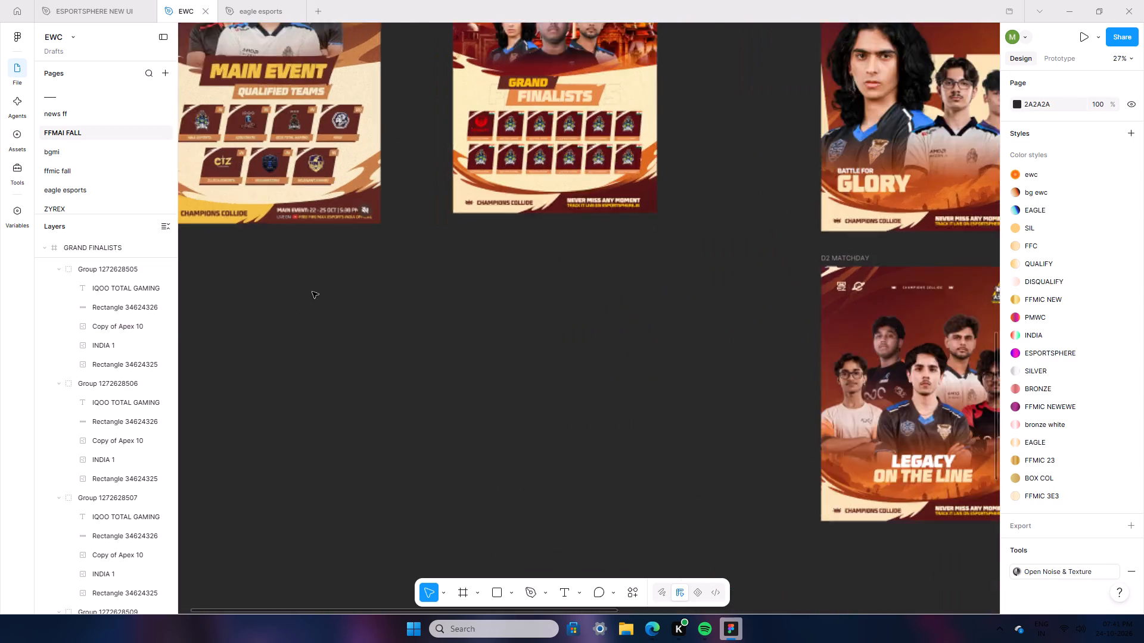
pyautogui.keyDown('ctrl'); pyautogui.scroll(16, 312, 292); pyautogui.keyUp('ctrl')
pyautogui.keyDown('ctrl'); pyautogui.scroll(15, 356, 482); pyautogui.keyUp('ctrl')
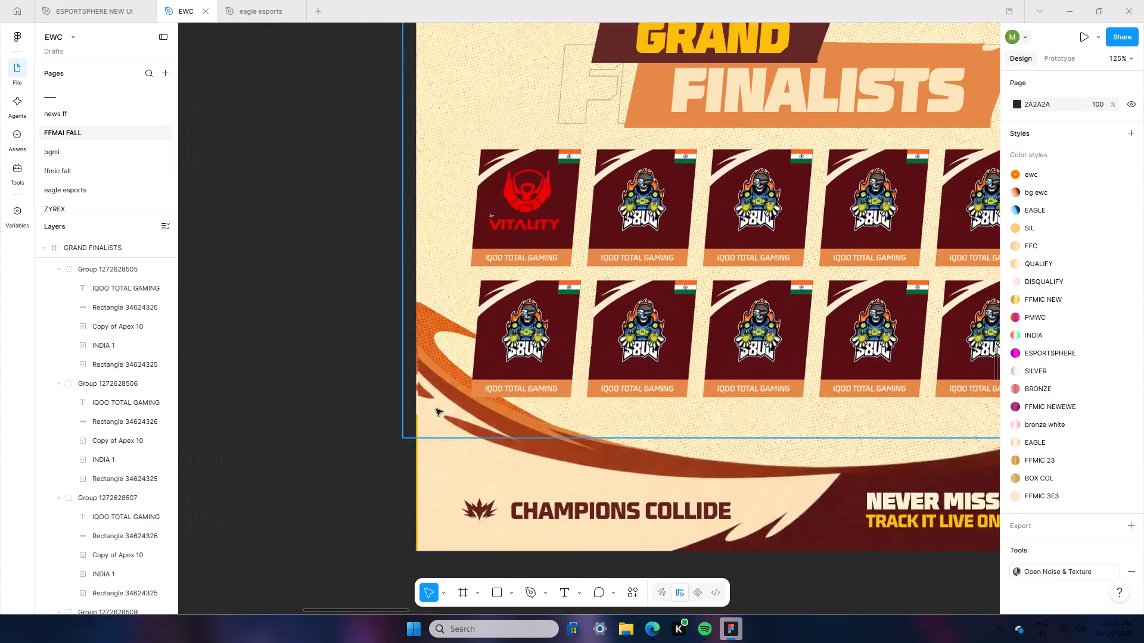
pyautogui.keyDown('ctrl'); pyautogui.scroll(4, 436, 409); pyautogui.keyUp('ctrl')
pyautogui.tripleClick(579, 171)
pyautogui.doubleClick(579, 171)
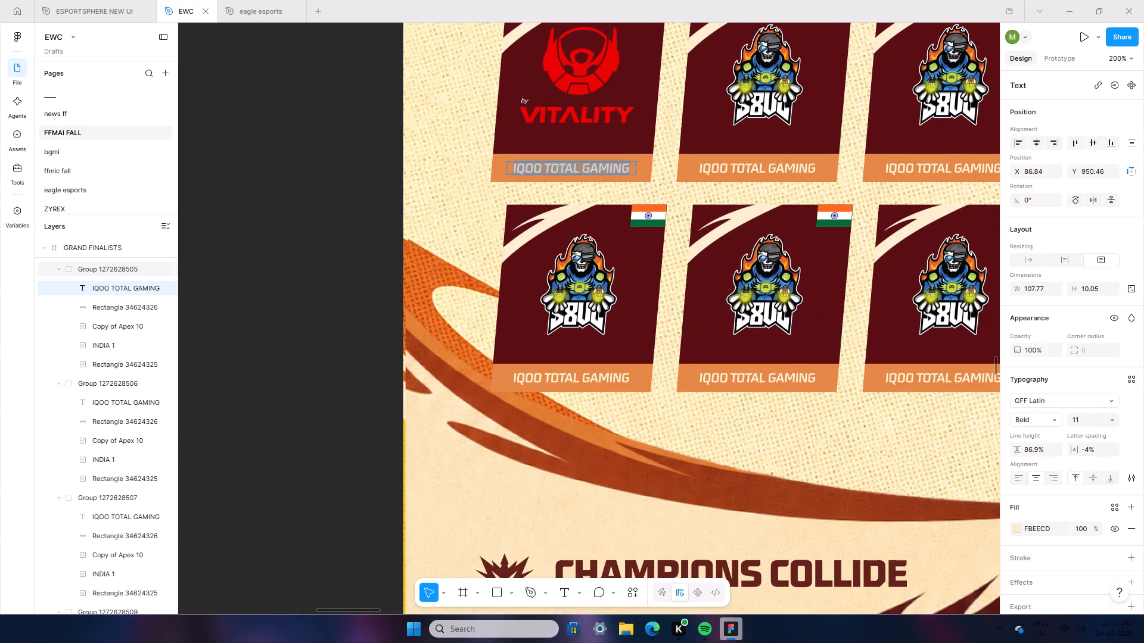
pyautogui.tripleClick(579, 171)
pyautogui.write('BIEG')
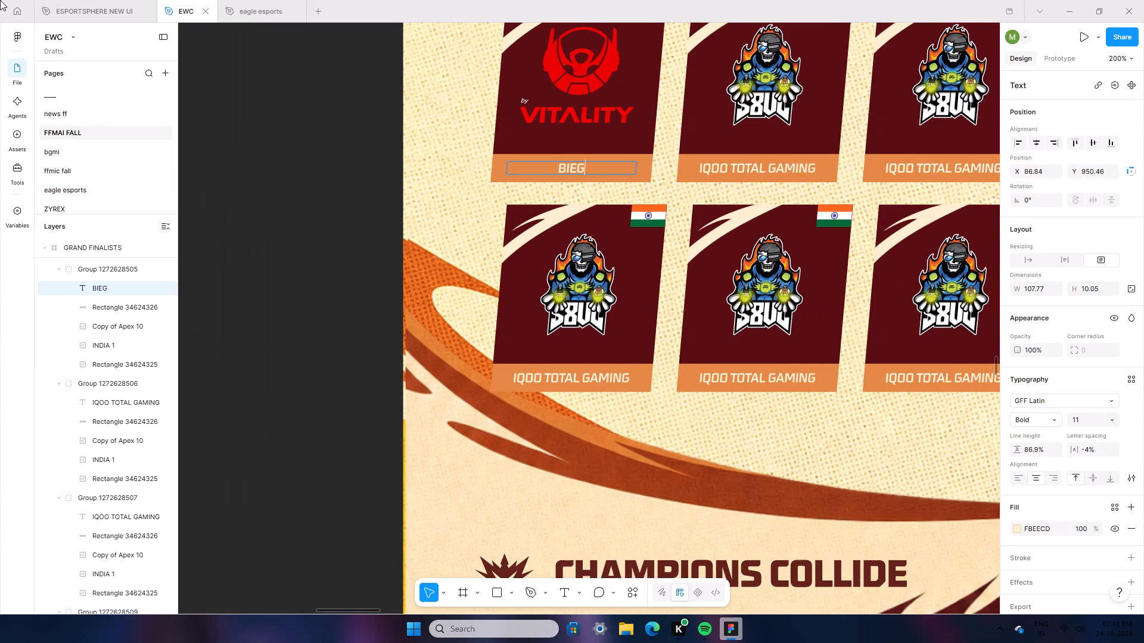
pyautogui.press('BackSpace')
pyautogui.press('BackSpace')
pyautogui.write('GETRON BY VUIT')
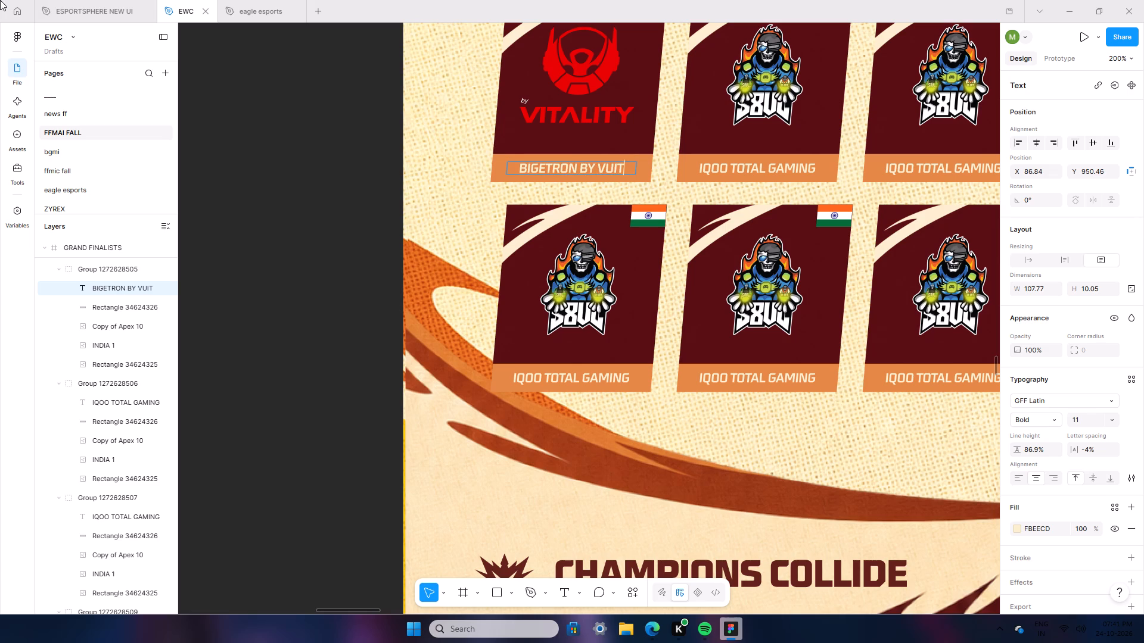
pyautogui.press('BackSpace')
pyautogui.press('BackSpace')
pyautogui.press('BackSpace')
pyautogui.write('ITALITY')
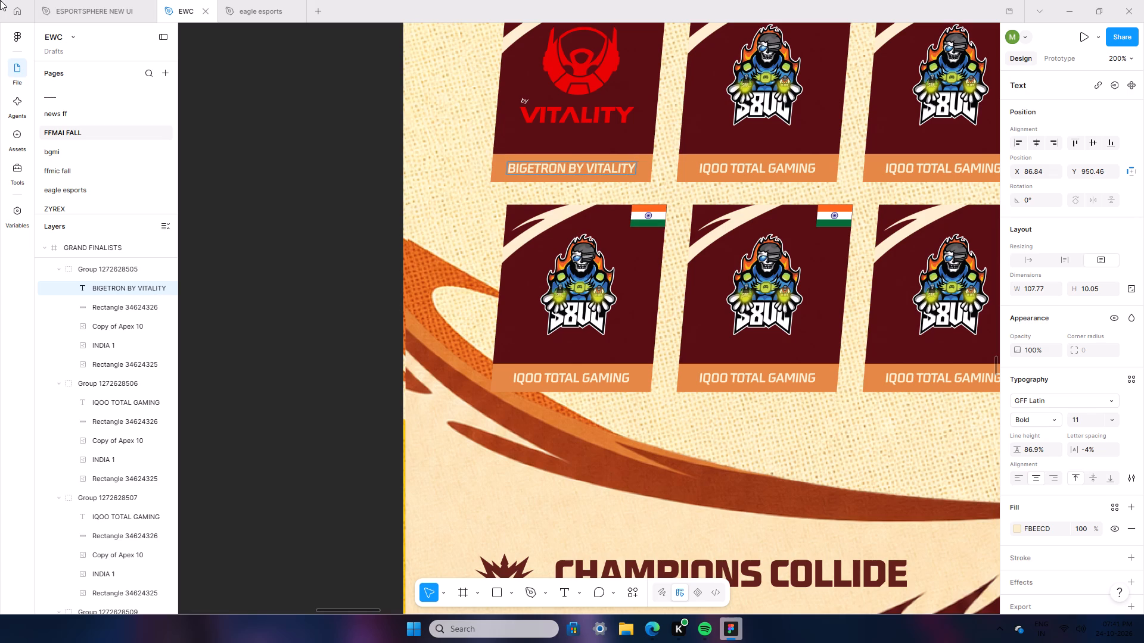
pyautogui.doubleClick(300, 198)
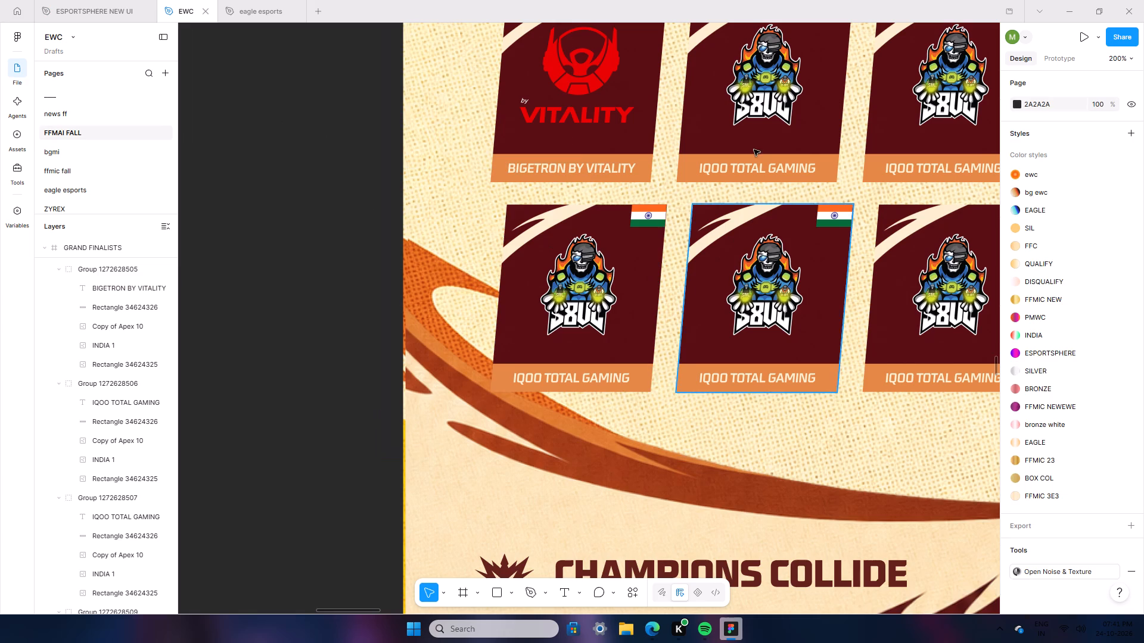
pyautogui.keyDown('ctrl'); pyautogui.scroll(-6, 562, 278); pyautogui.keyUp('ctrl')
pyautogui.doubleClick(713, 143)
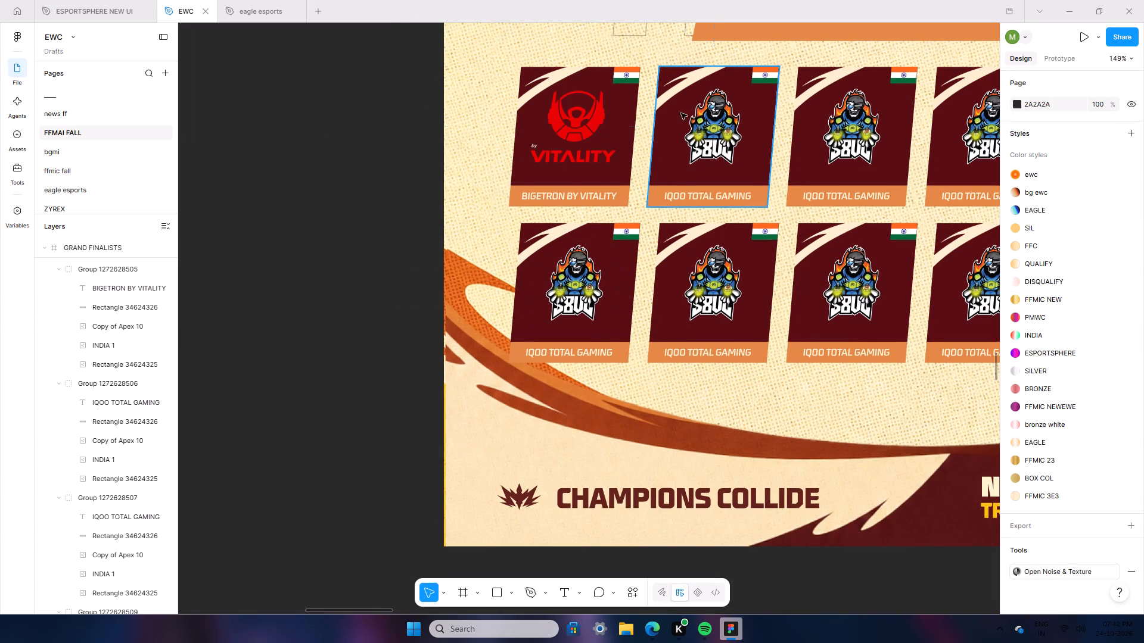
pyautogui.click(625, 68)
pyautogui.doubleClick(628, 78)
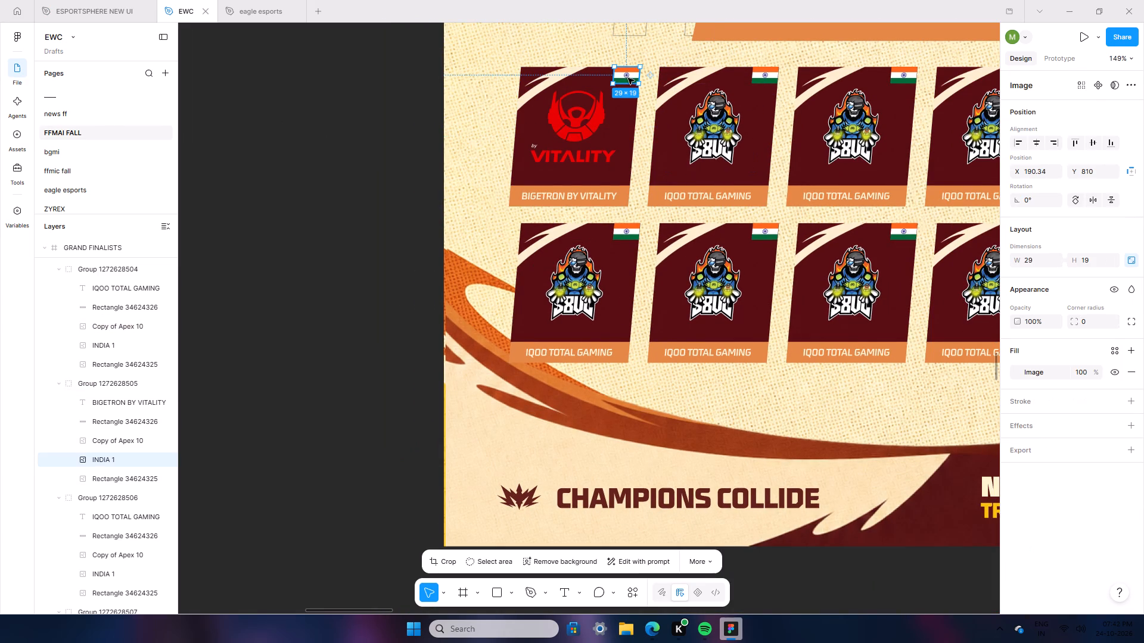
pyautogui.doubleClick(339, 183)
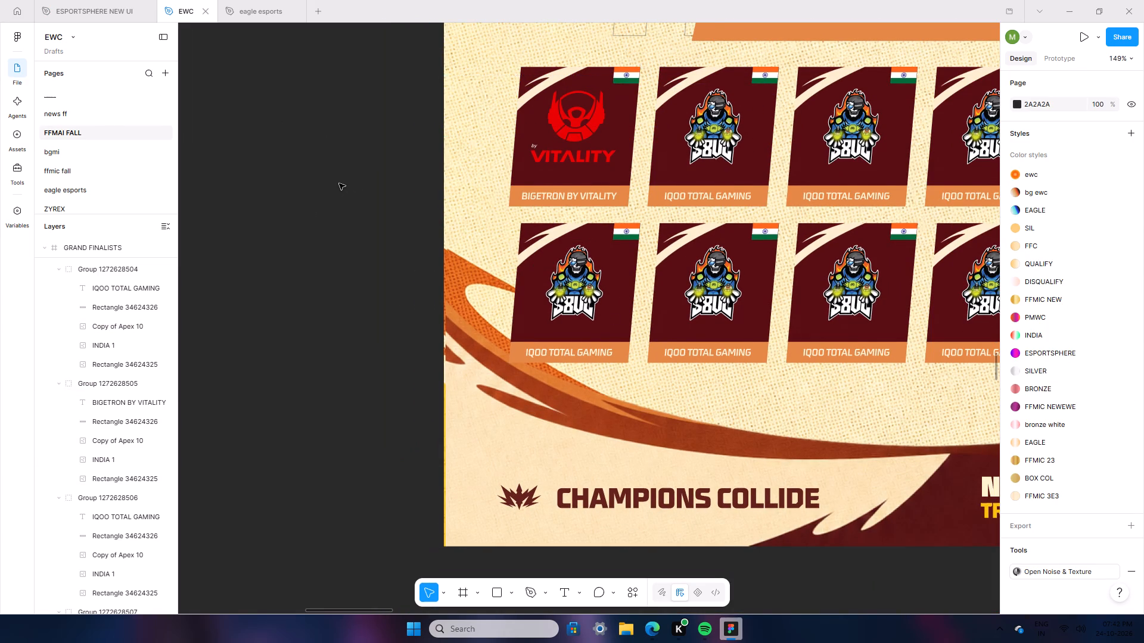
# Copy the flag image from the BIGETRON BY VITALITY row of the standings table on the FFMAI ME 1 poster.
pyautogui.scroll(-12, 339, 183)
pyautogui.keyDown('ctrl'); pyautogui.scroll(-6, 351, 204); pyautogui.keyUp('ctrl')
pyautogui.keyDown('ctrl'); pyautogui.scroll(-4, 548, 345); pyautogui.keyUp('ctrl')
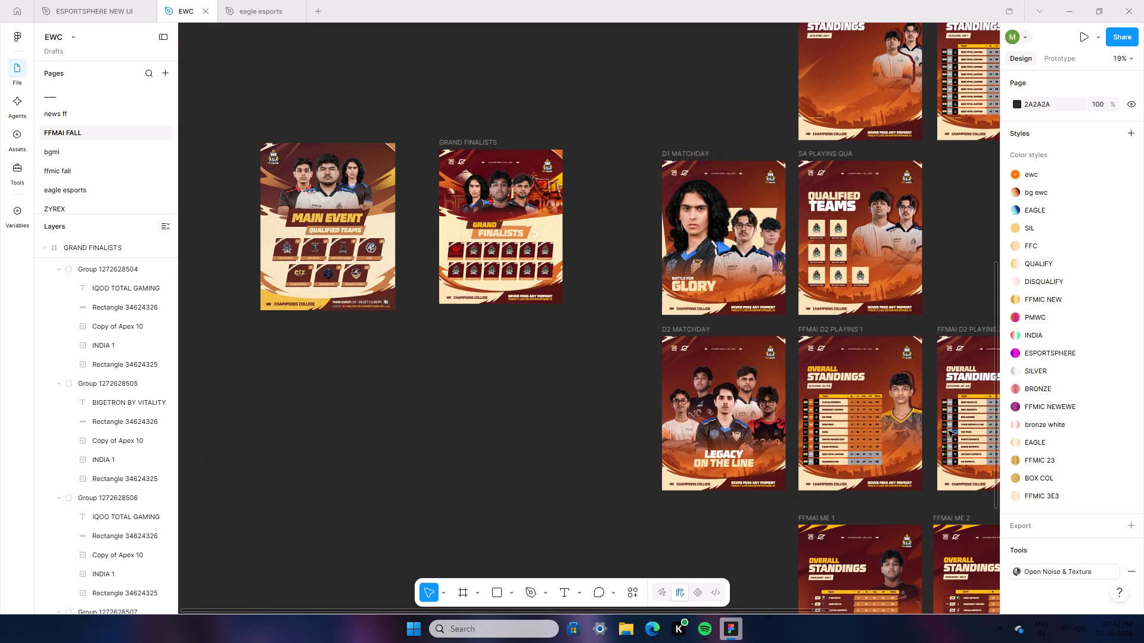
pyautogui.scroll(-5, 932, 401)
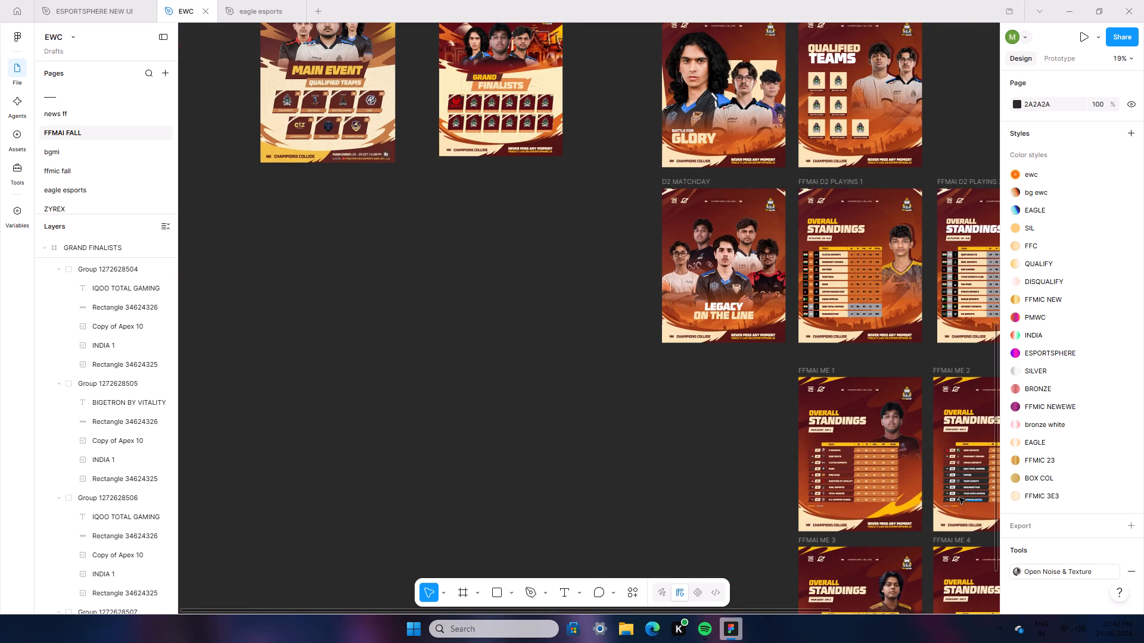
pyautogui.keyDown('ctrl'); pyautogui.scroll(6, 977, 510); pyautogui.keyUp('ctrl')
pyautogui.keyDown('ctrl'); pyautogui.scroll(6, 851, 498); pyautogui.keyUp('ctrl')
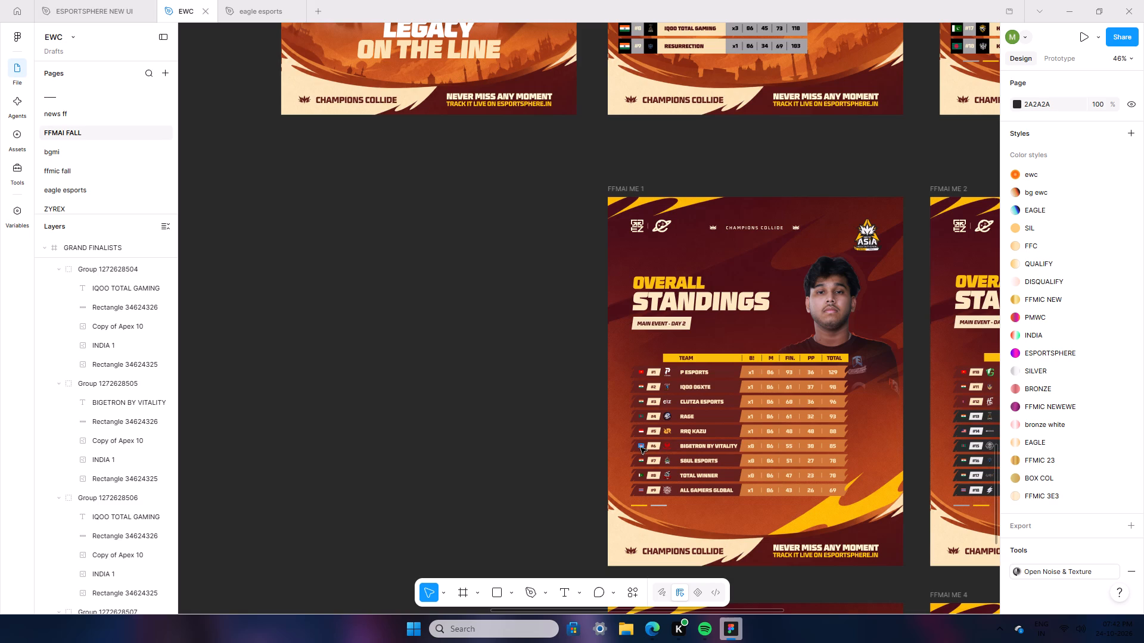
pyautogui.click(641, 447)
pyautogui.rightClick(641, 447)
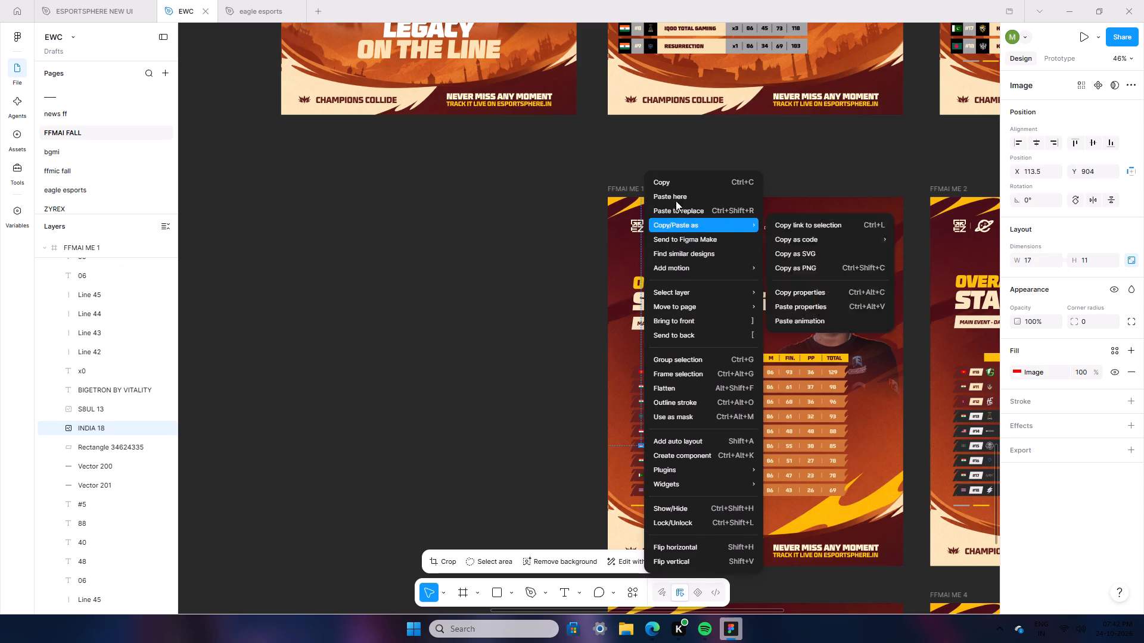
pyautogui.click(670, 179)
# Paste the copied flag's properties onto the flag image in the BIGETRON BY VITALITY card of the GRAND FINALISTS poster.
pyautogui.moveTo(524, 609); pyautogui.dragTo(503, 608)
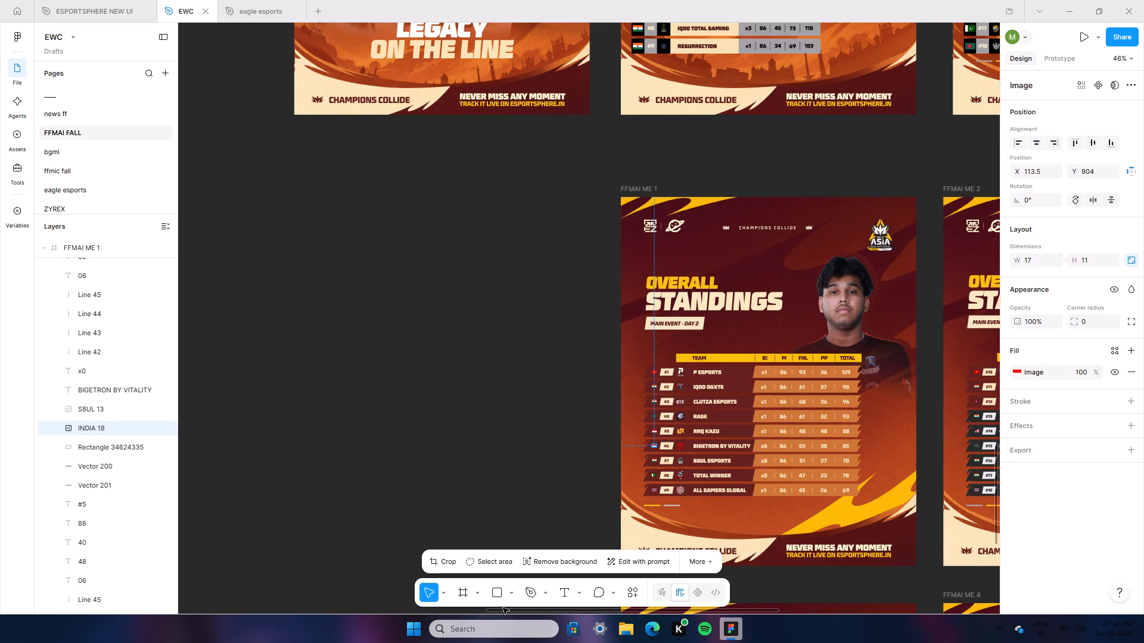
pyautogui.moveTo(503, 608); pyautogui.dragTo(329, 533)
pyautogui.scroll(8, 371, 354)
pyautogui.scroll(14, 511, 416)
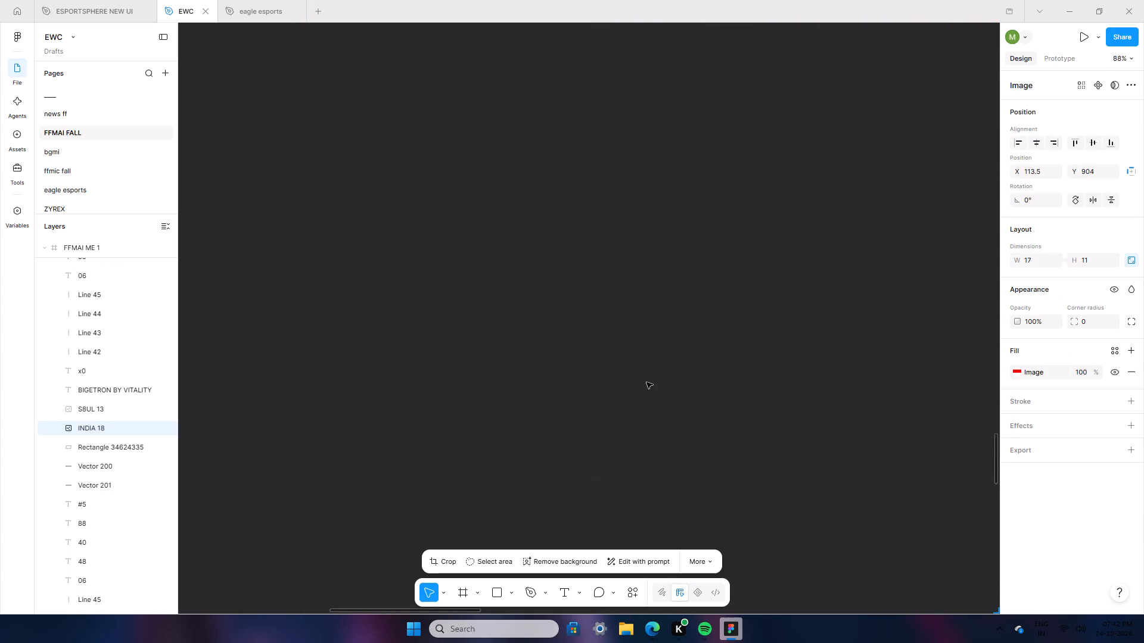
pyautogui.scroll(6, 646, 382)
pyautogui.keyDown('ctrl'); pyautogui.scroll(-17, 676, 351); pyautogui.keyUp('ctrl')
pyautogui.scroll(9, 425, 363)
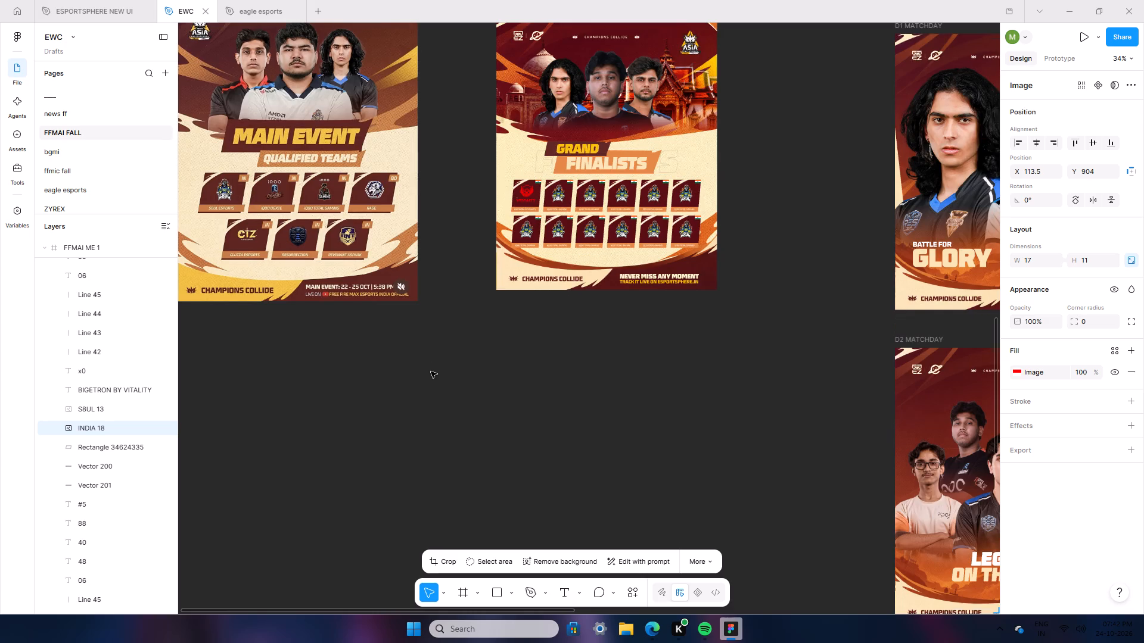
pyautogui.scroll(2, 431, 372)
pyautogui.keyDown('ctrl'); pyautogui.scroll(7, 464, 399); pyautogui.keyUp('ctrl')
pyautogui.keyDown('ctrl'); pyautogui.scroll(7, 564, 398); pyautogui.keyUp('ctrl')
pyautogui.keyDown('ctrl'); pyautogui.scroll(14, 608, 375); pyautogui.keyUp('ctrl')
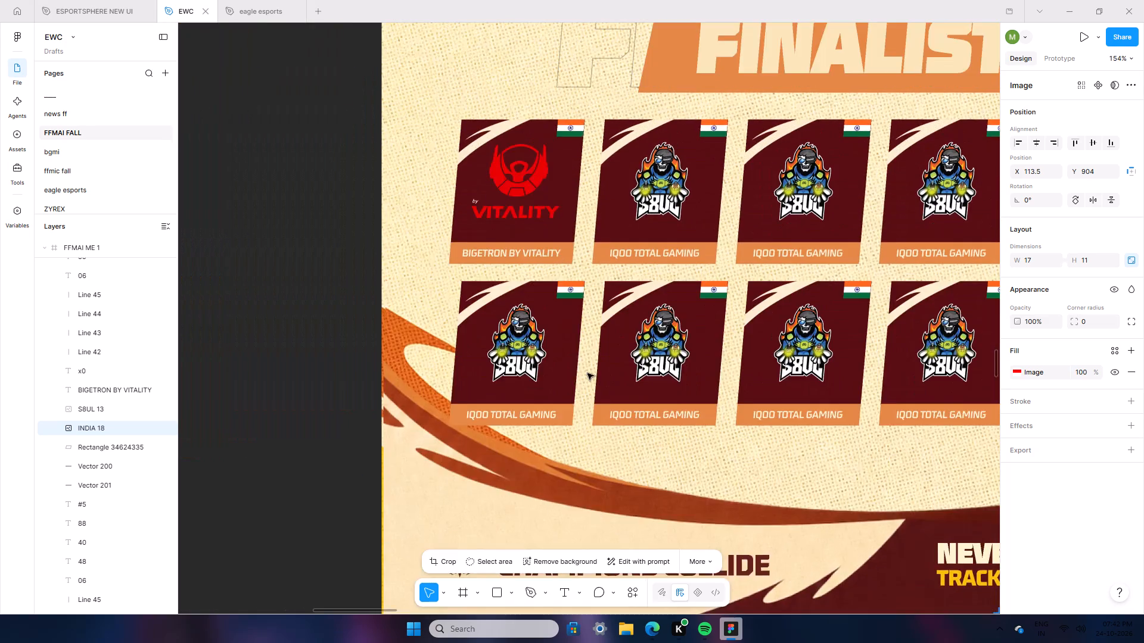
pyautogui.keyDown('ctrl'); pyautogui.scroll(5, 587, 373); pyautogui.keyUp('ctrl')
pyautogui.doubleClick(569, 317)
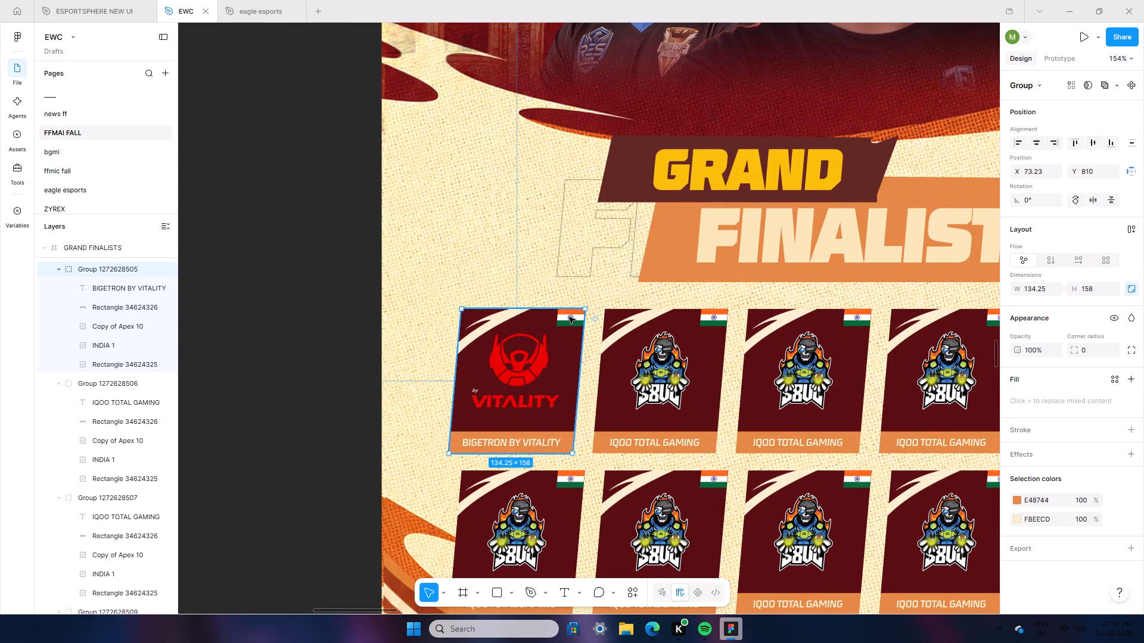
pyautogui.doubleClick(569, 317)
pyautogui.rightClick(569, 317)
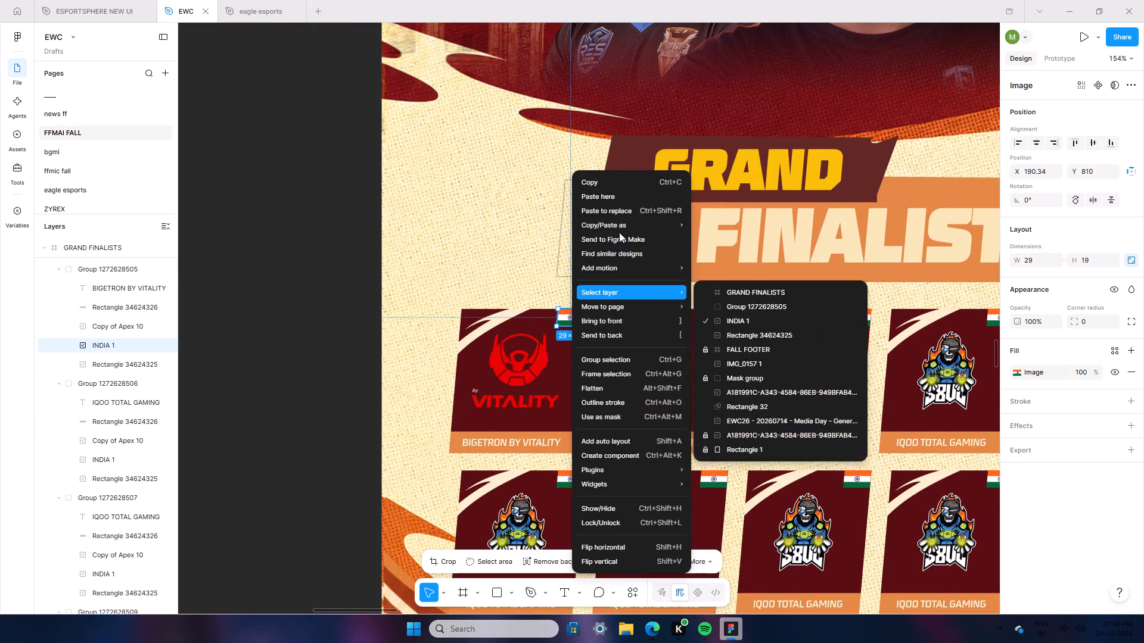
pyautogui.click(737, 301)
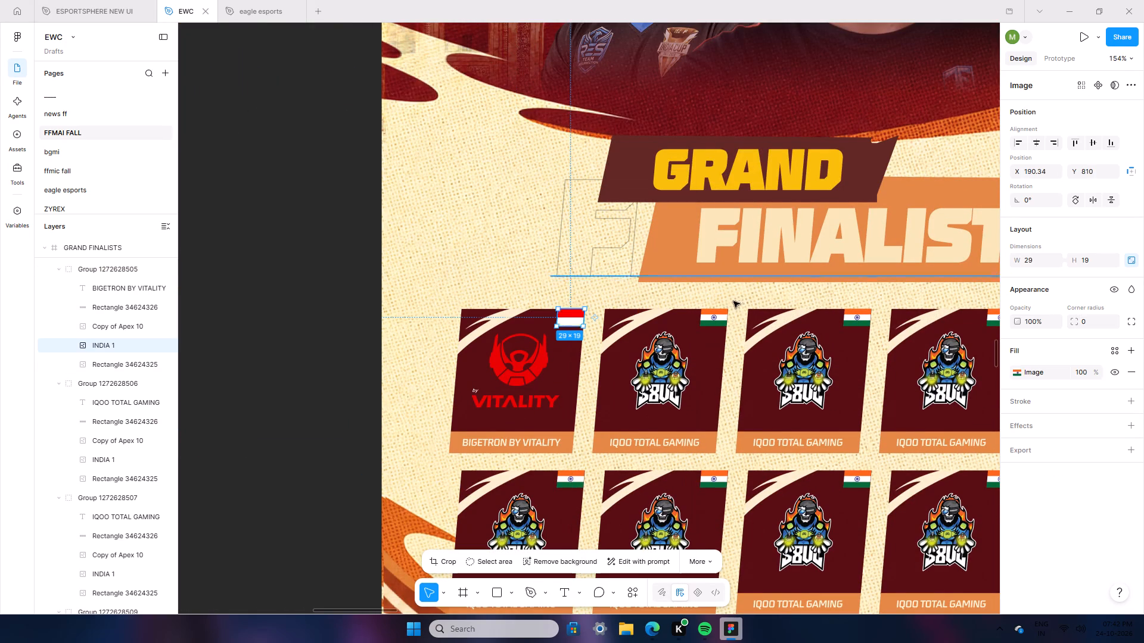
pyautogui.doubleClick(337, 299)
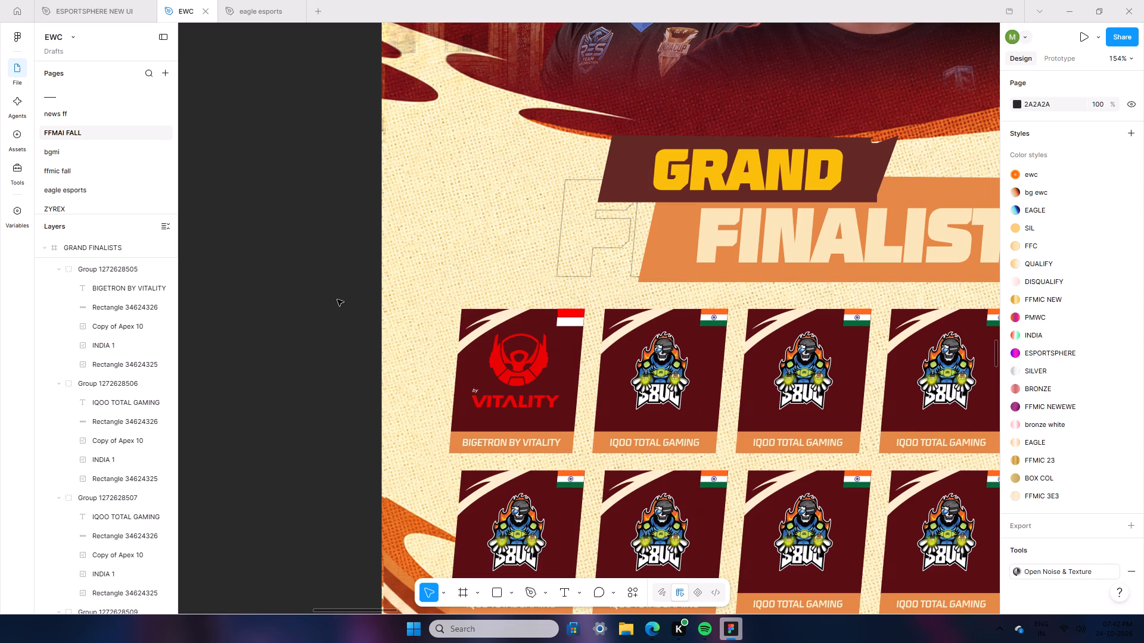
# Change the names on the second, third and fourth upper-row team cards to P ESPORTS, RAGE and IQOO OGXTE.
pyautogui.tripleClick(638, 441)
pyautogui.click(638, 441)
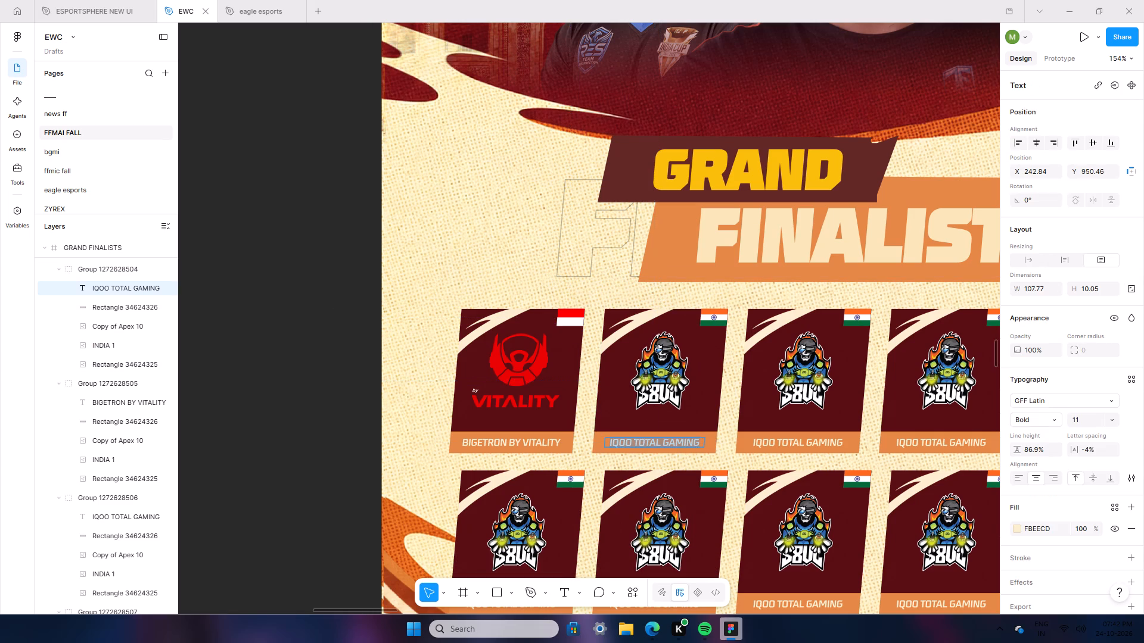
pyautogui.write('P ESPORTS')
pyautogui.tripleClick(819, 443)
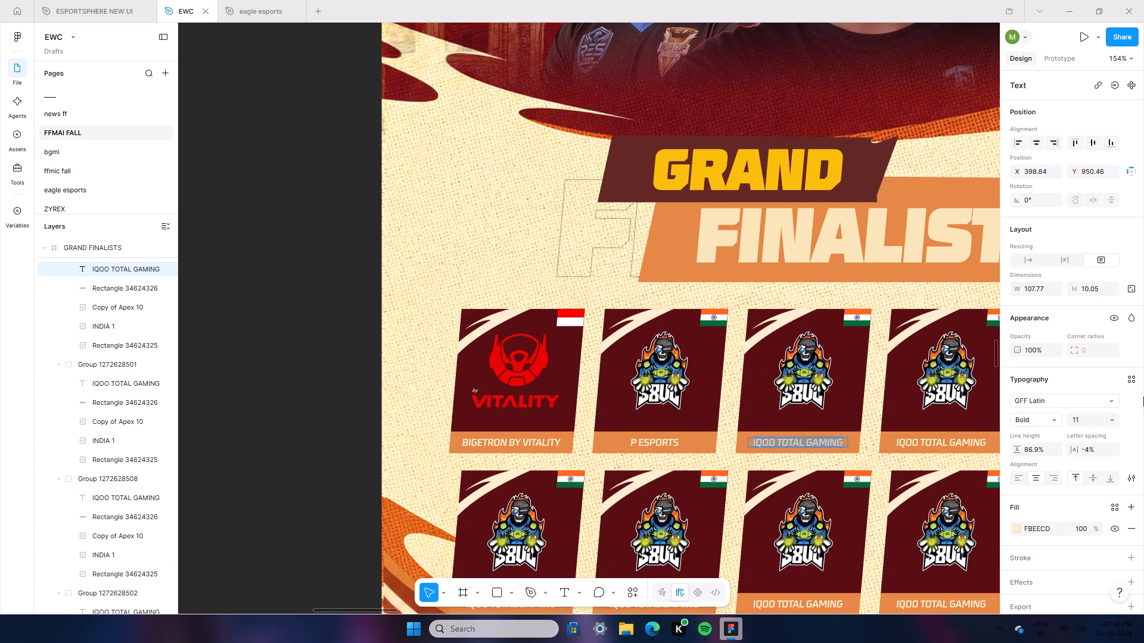
pyautogui.write('RAGE')
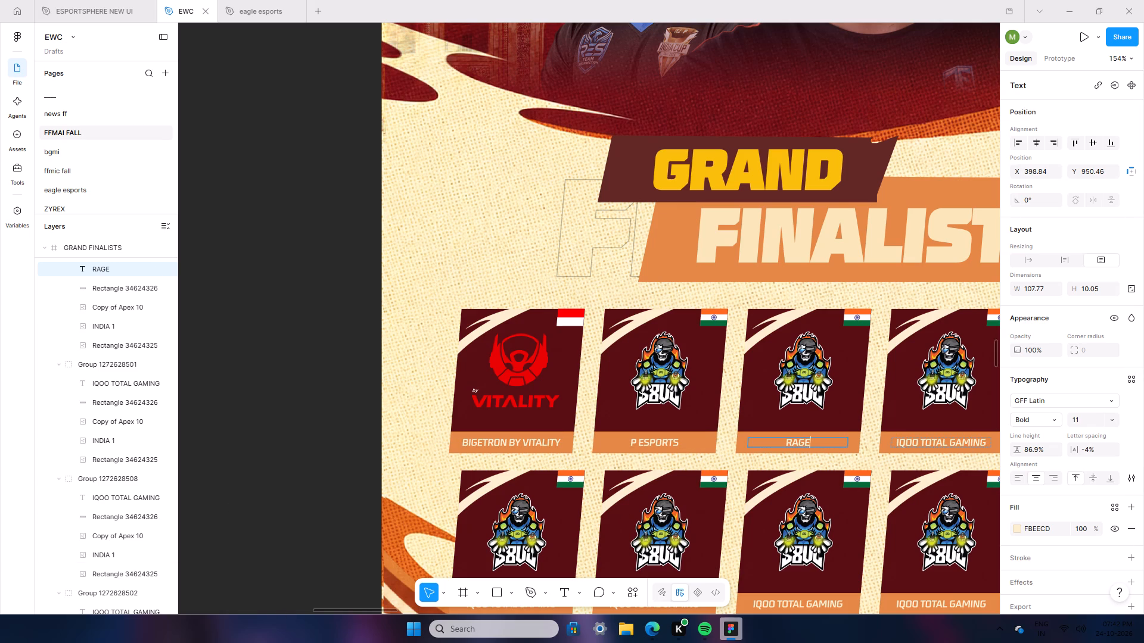
pyautogui.doubleClick(959, 442)
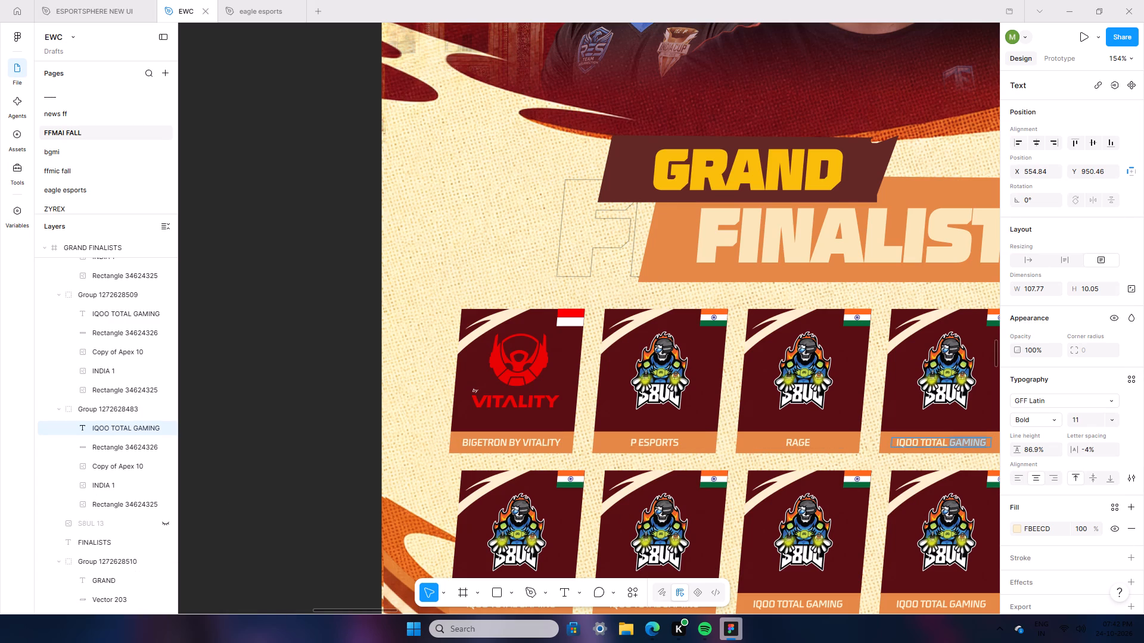
pyautogui.tripleClick(959, 442)
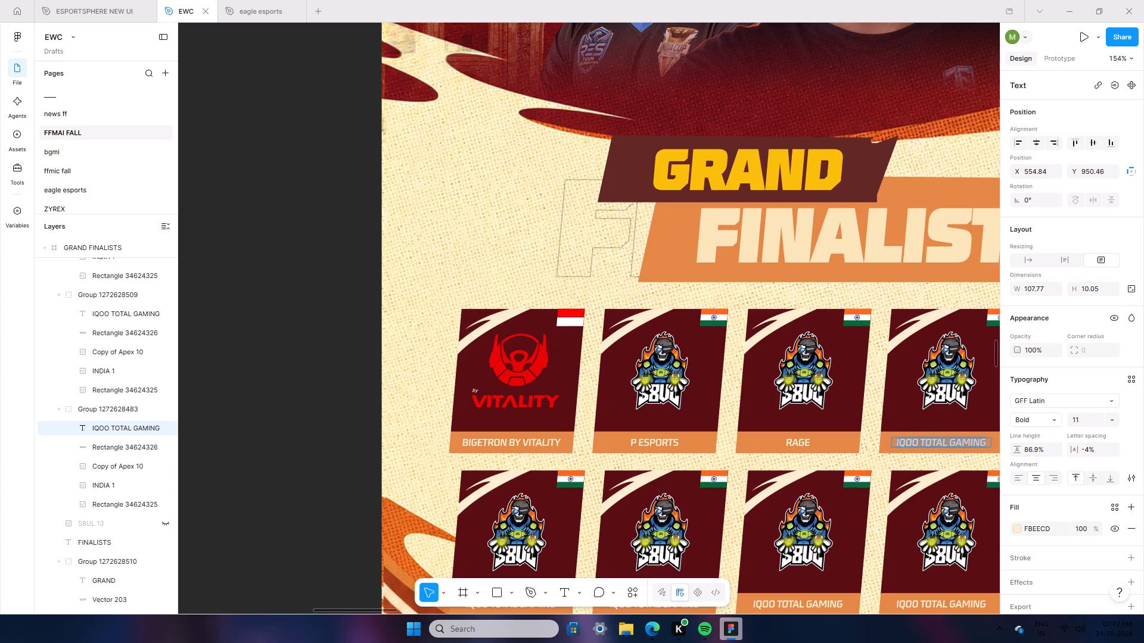
pyautogui.write('IQOO OGXTE')
pyautogui.click(346, 365)
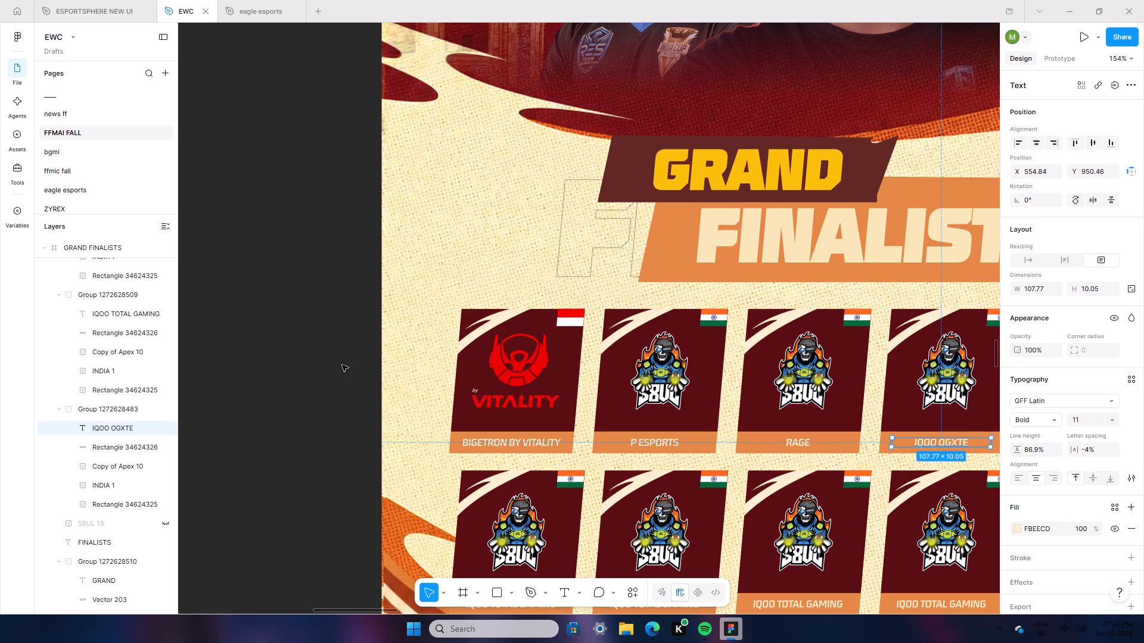
pyautogui.click(342, 365)
# Replace the placeholder logo on the P ESPORTS card with the P_Esports_full_lightmode image from Downloads, scaled to Fit.
pyautogui.doubleClick(647, 363)
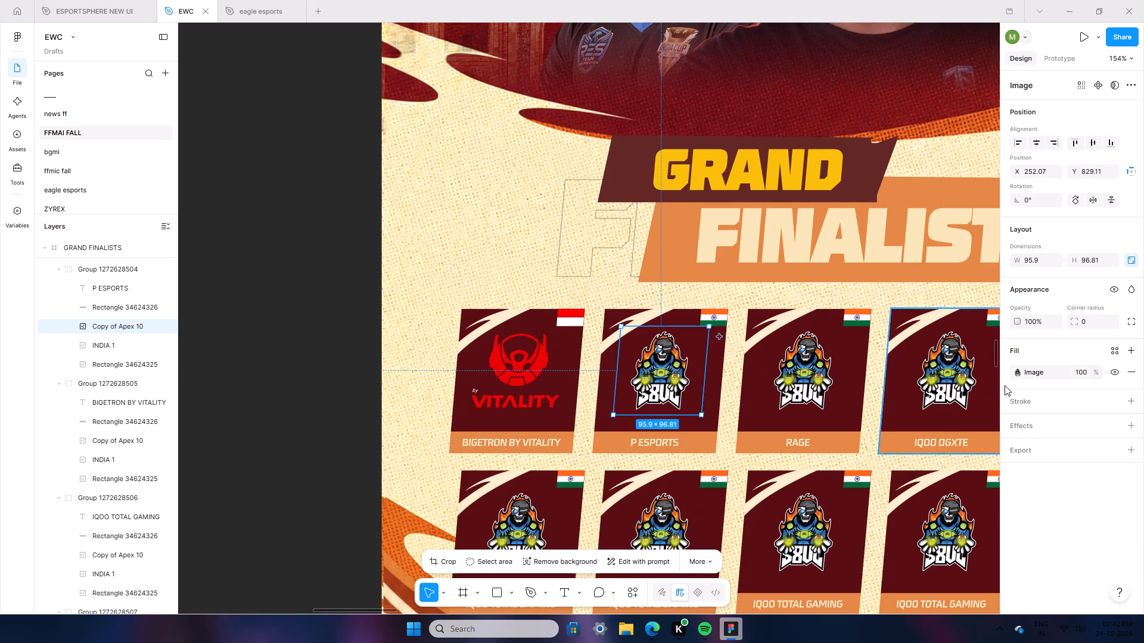
pyautogui.click(1041, 374)
pyautogui.click(929, 388)
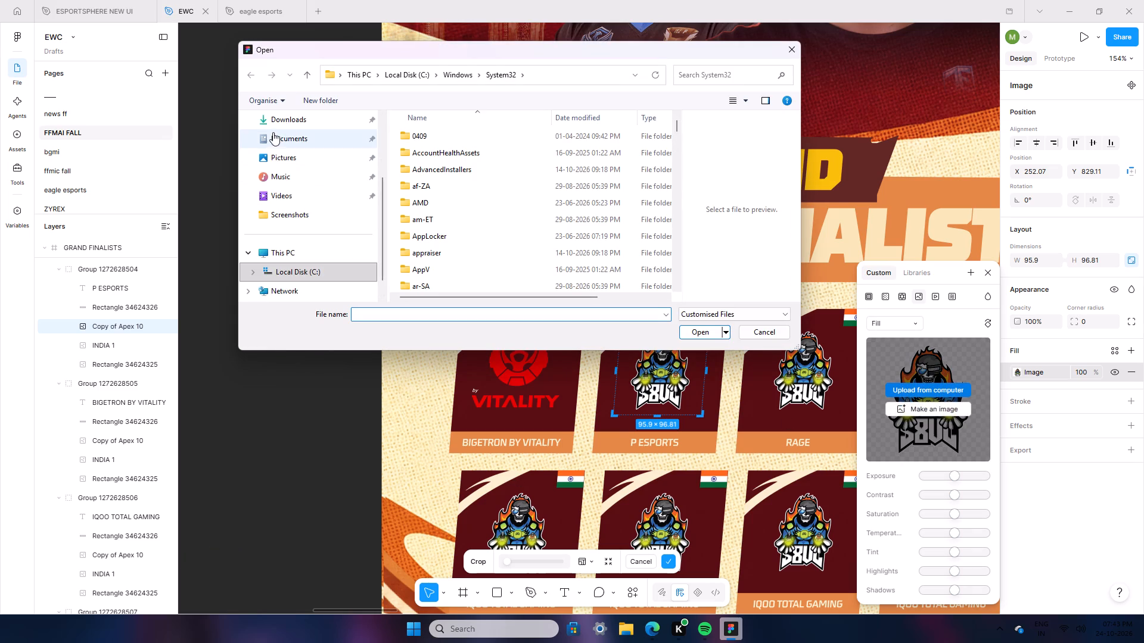
pyautogui.doubleClick(292, 117)
pyautogui.scroll(-6, 498, 226)
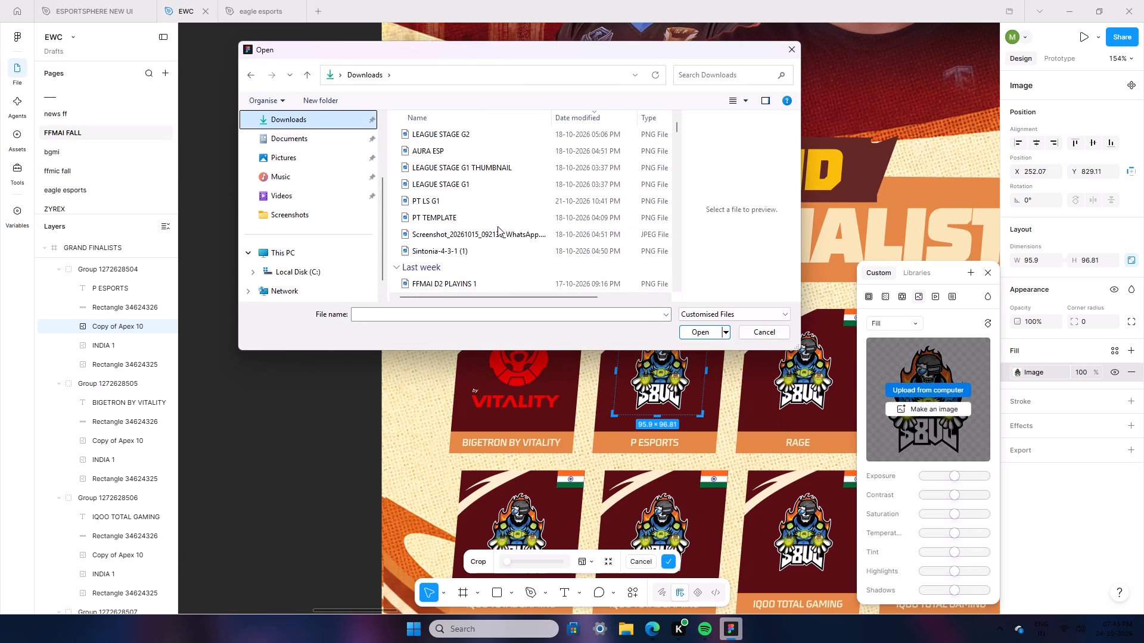
pyautogui.scroll(-13, 498, 226)
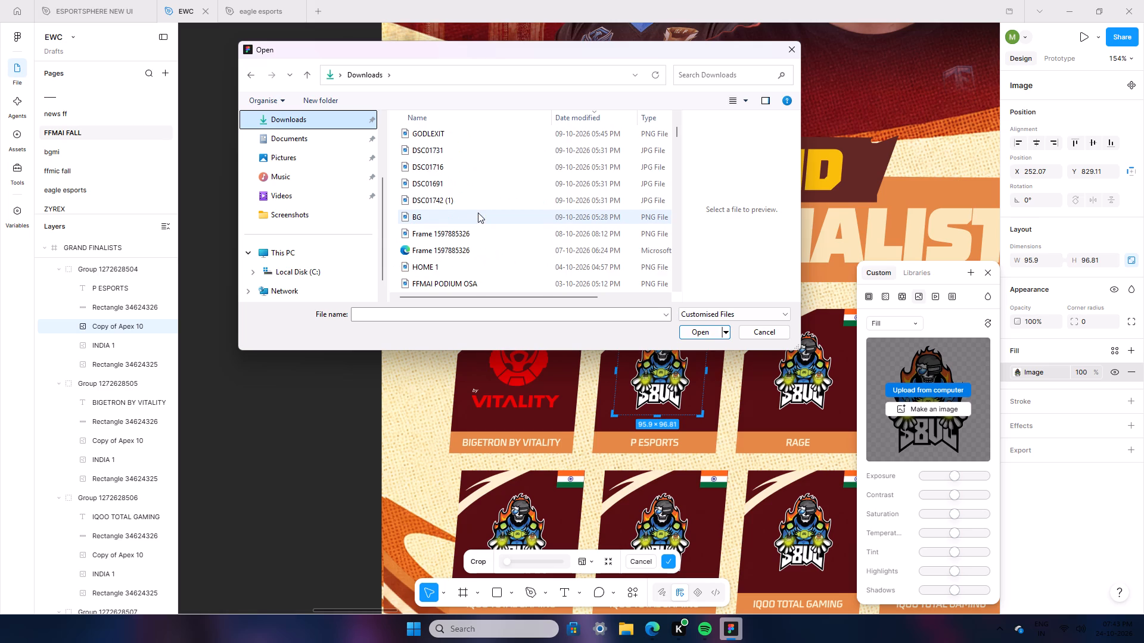
pyautogui.scroll(20, 478, 213)
pyautogui.scroll(8, 478, 213)
pyautogui.scroll(-6, 478, 213)
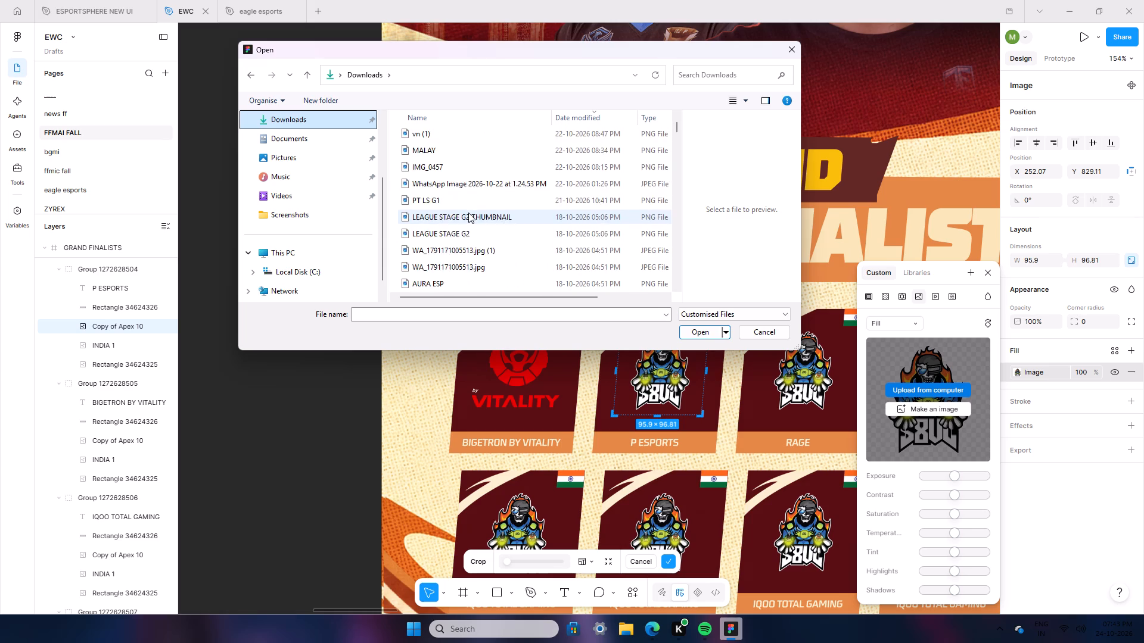
pyautogui.scroll(-10, 456, 203)
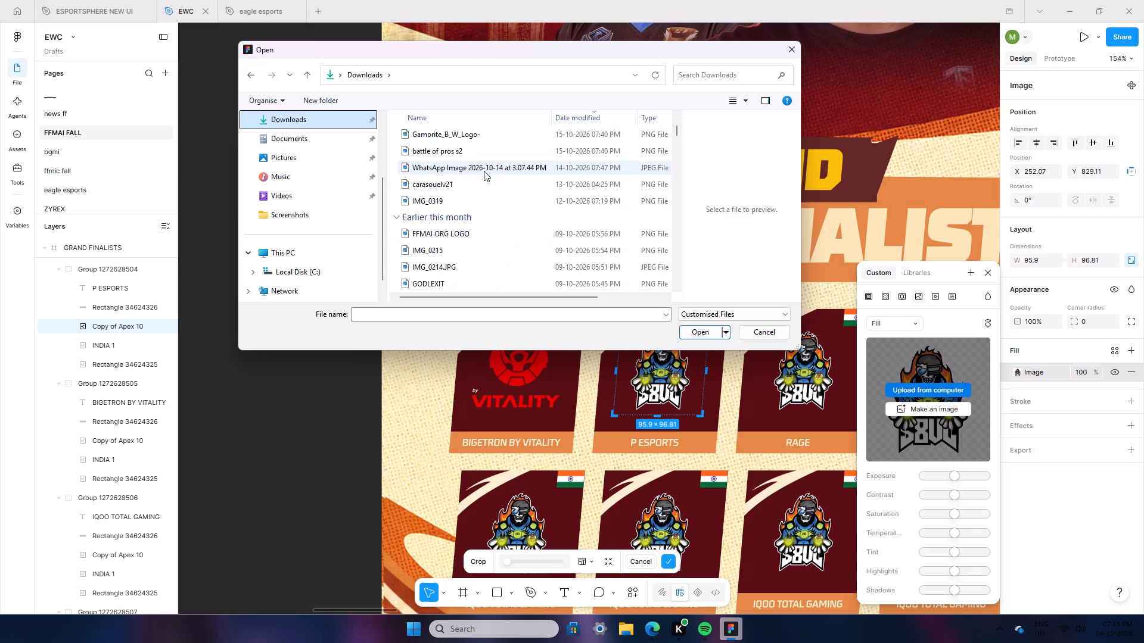
pyautogui.scroll(-10, 488, 187)
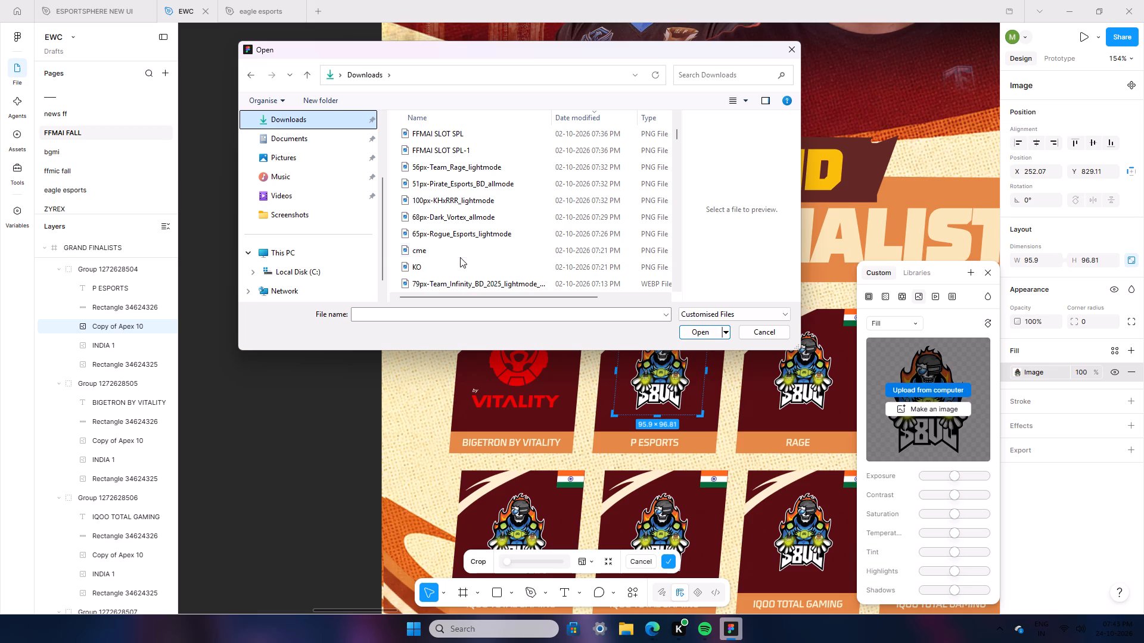
pyautogui.scroll(-4, 517, 209)
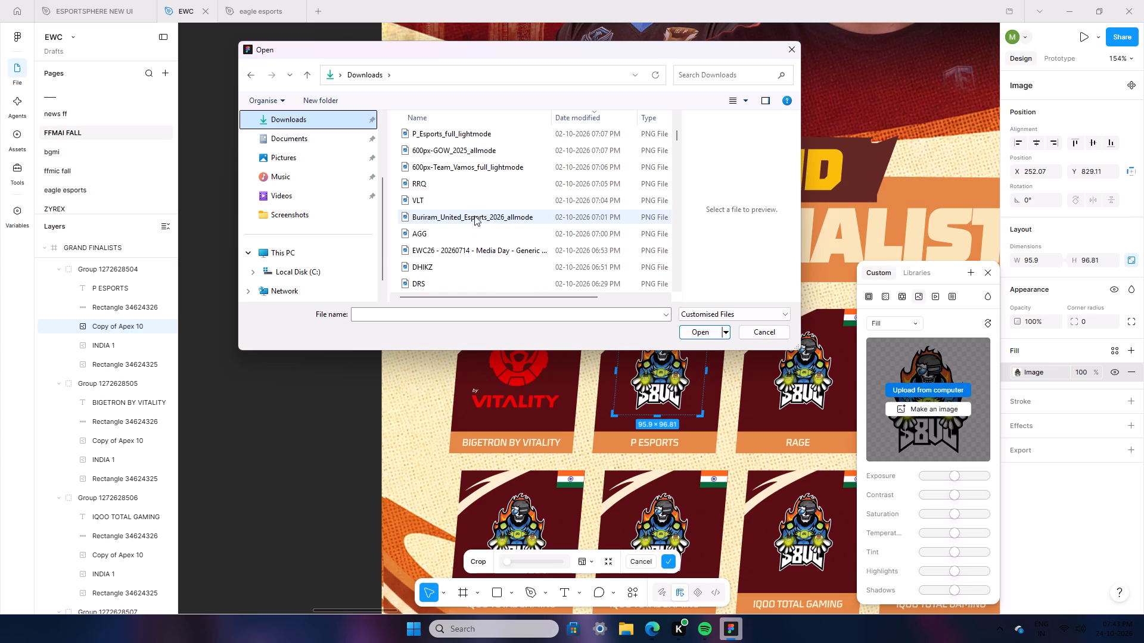
pyautogui.scroll(-2, 492, 237)
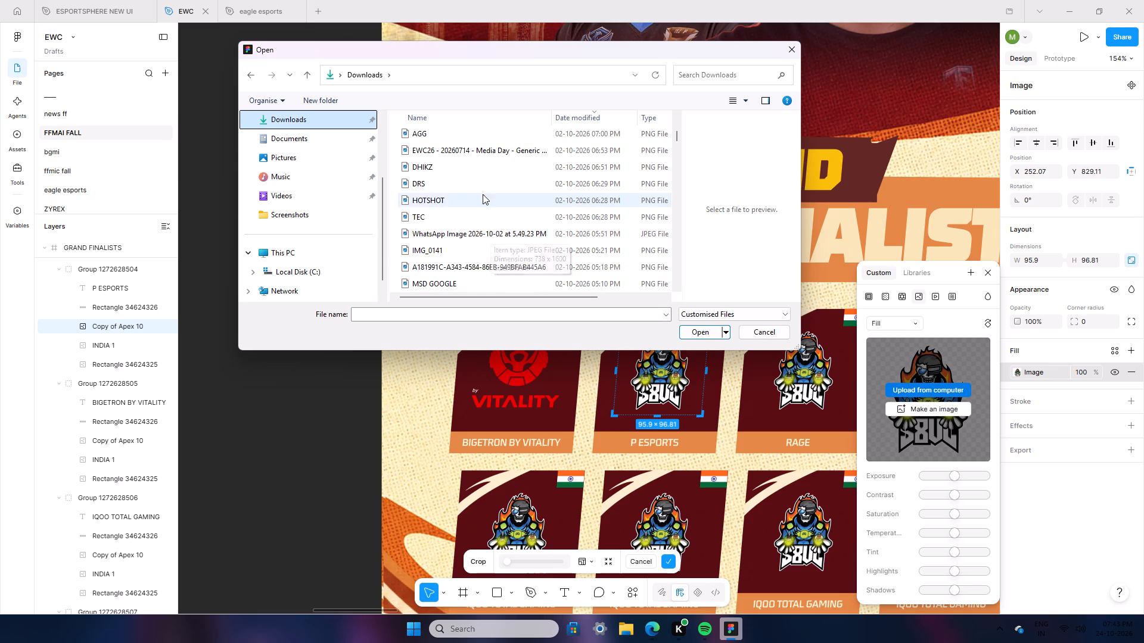
pyautogui.scroll(-3, 483, 214)
pyautogui.scroll(20, 439, 186)
pyautogui.scroll(8, 439, 186)
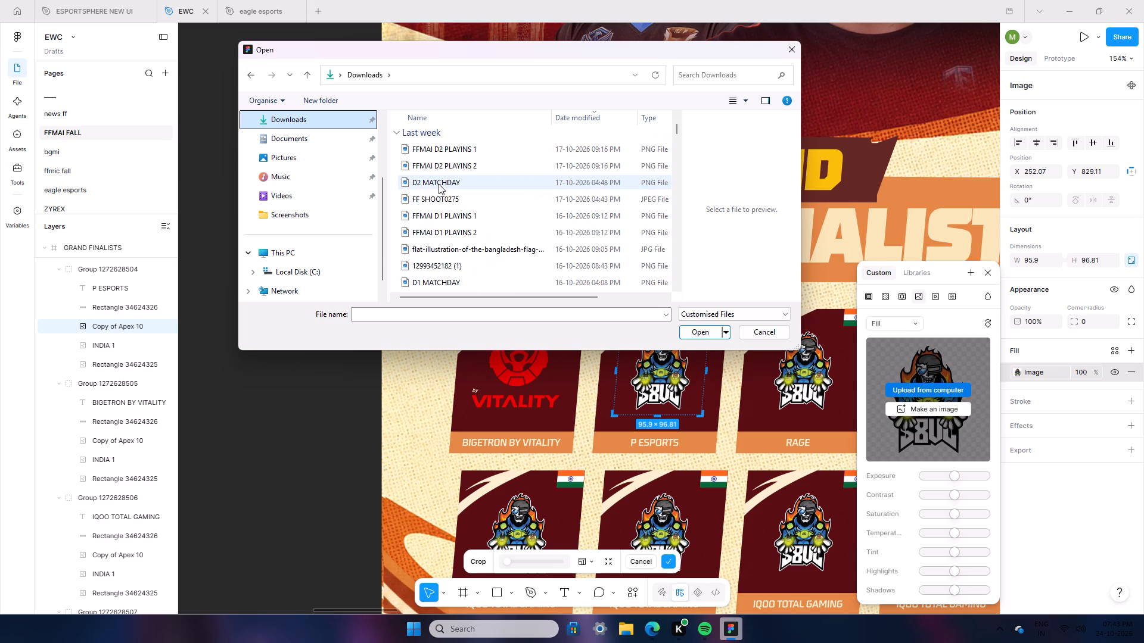
pyautogui.scroll(8, 439, 184)
pyautogui.scroll(-17, 439, 184)
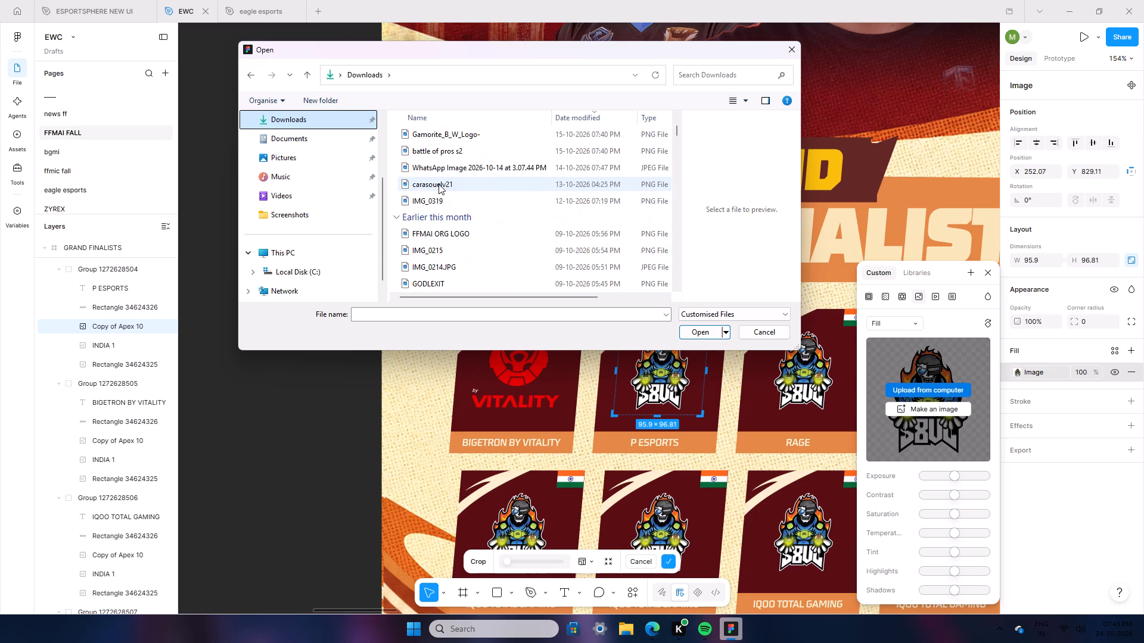
pyautogui.scroll(-6, 439, 184)
pyautogui.scroll(2, 458, 183)
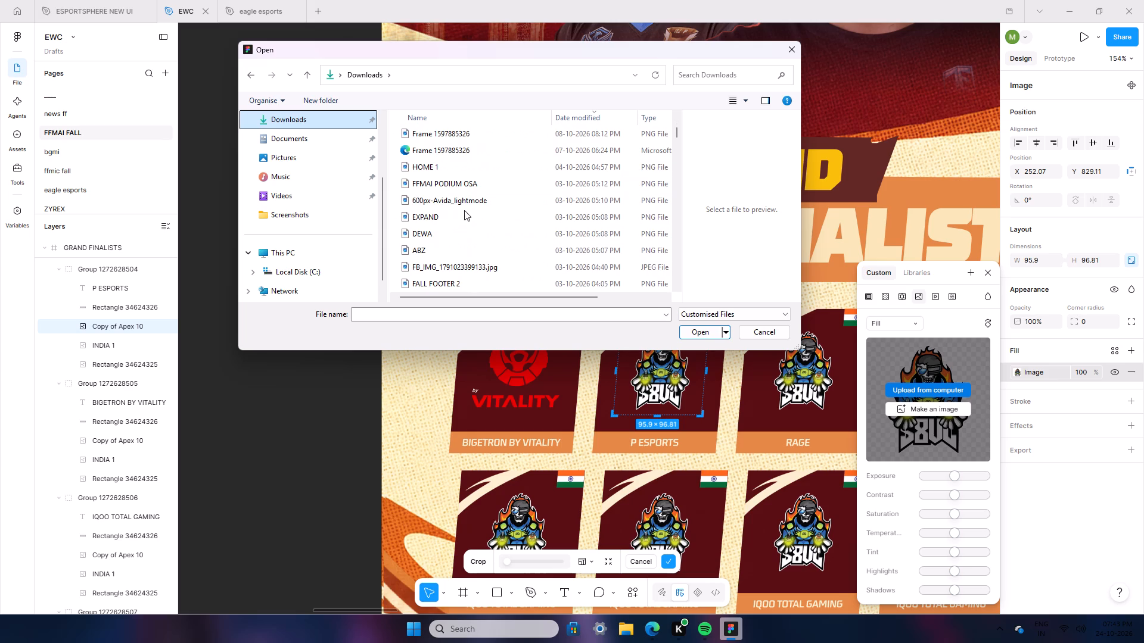
pyautogui.click(462, 201)
pyautogui.click(463, 224)
pyautogui.scroll(-1, 467, 263)
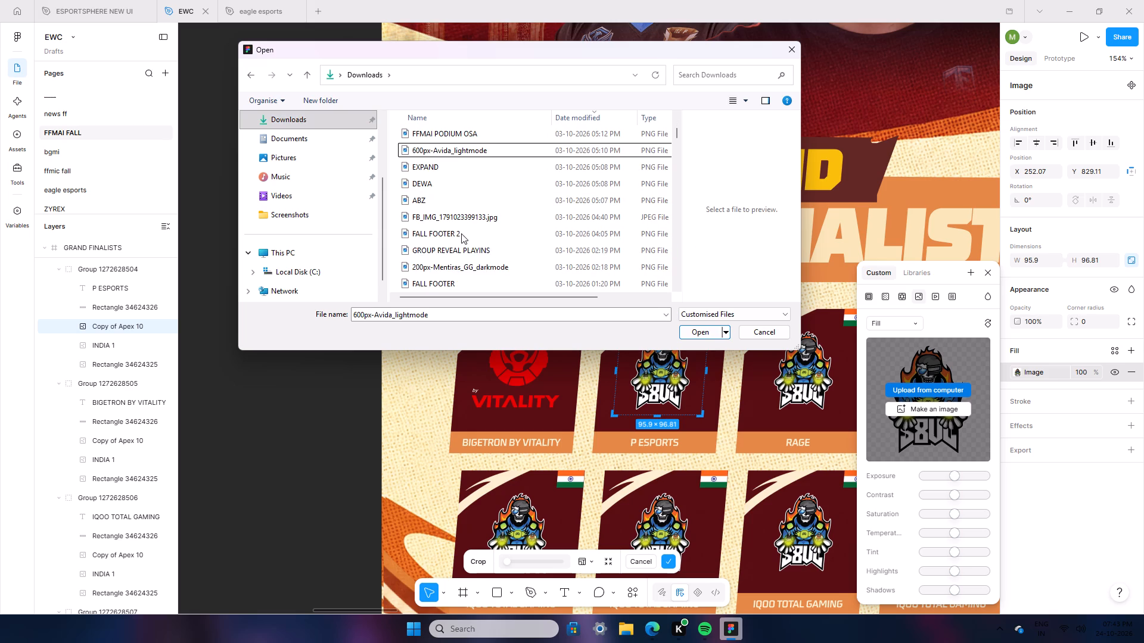
pyautogui.scroll(-2, 461, 242)
pyautogui.click(455, 211)
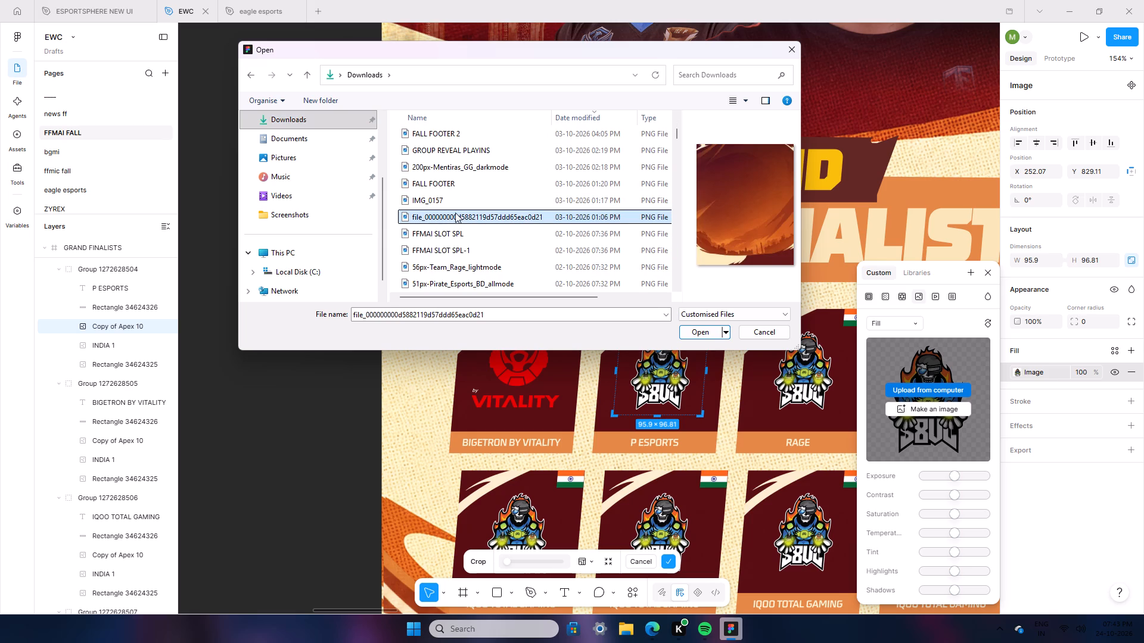
pyautogui.scroll(-1, 475, 277)
pyautogui.click(470, 236)
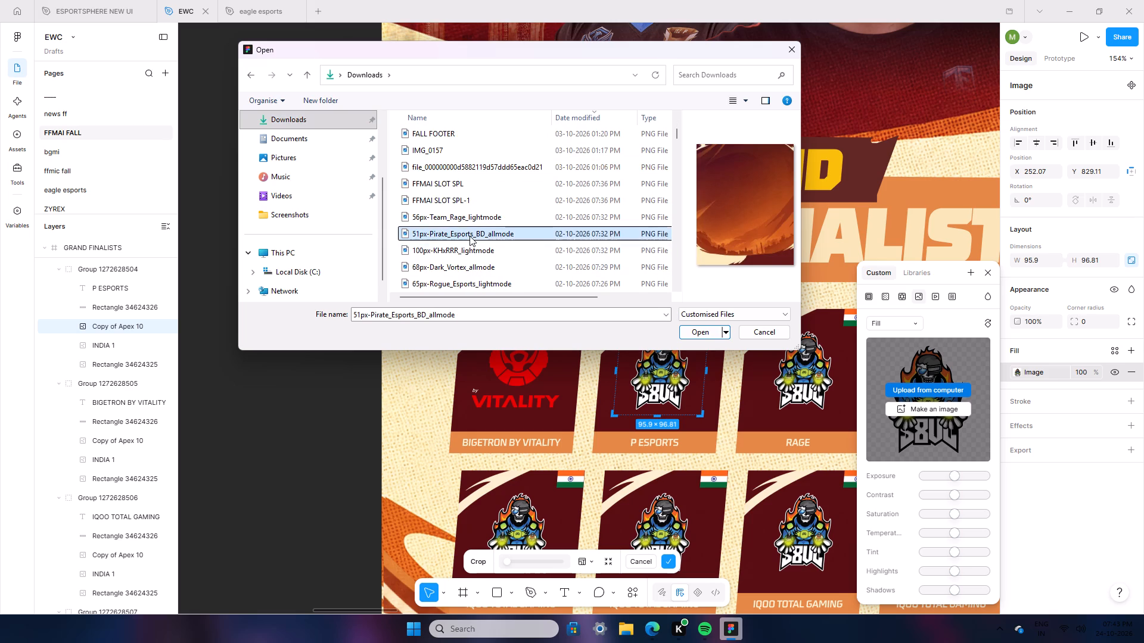
pyautogui.click(471, 254)
pyautogui.click(480, 286)
pyautogui.scroll(-3, 477, 269)
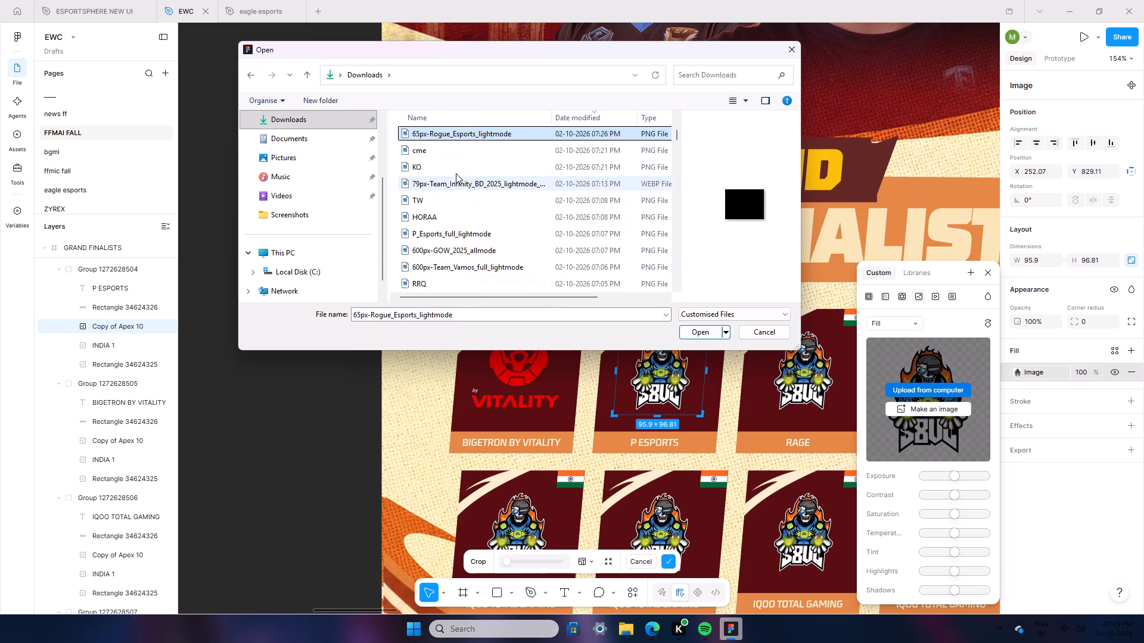
pyautogui.click(456, 180)
pyautogui.click(470, 235)
pyautogui.doubleClick(470, 235)
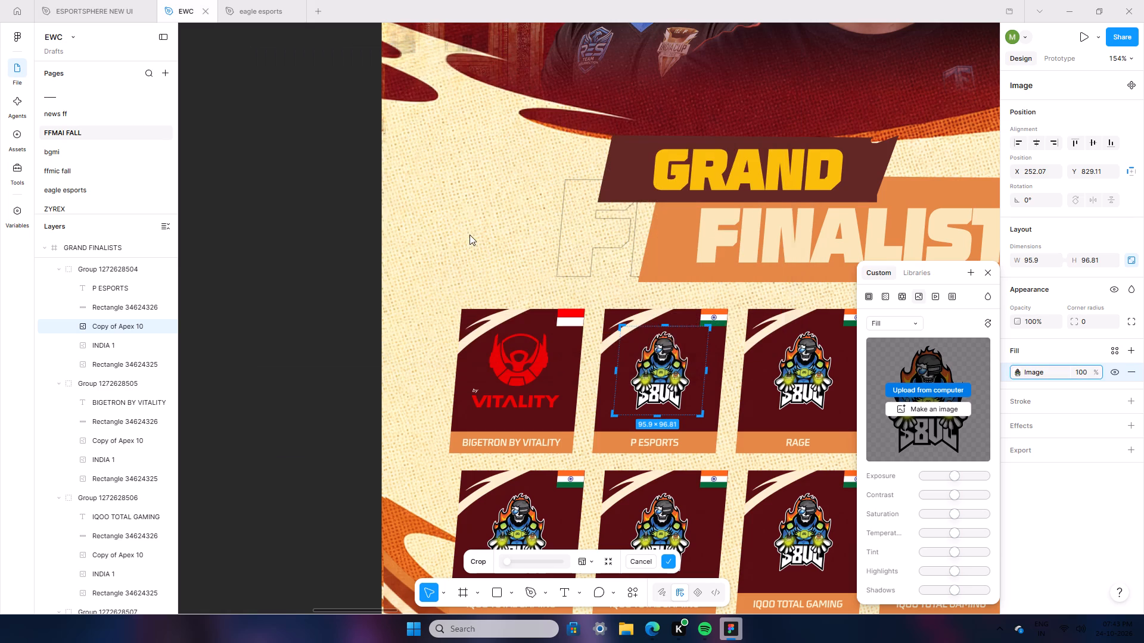
pyautogui.click(906, 320)
pyautogui.click(899, 333)
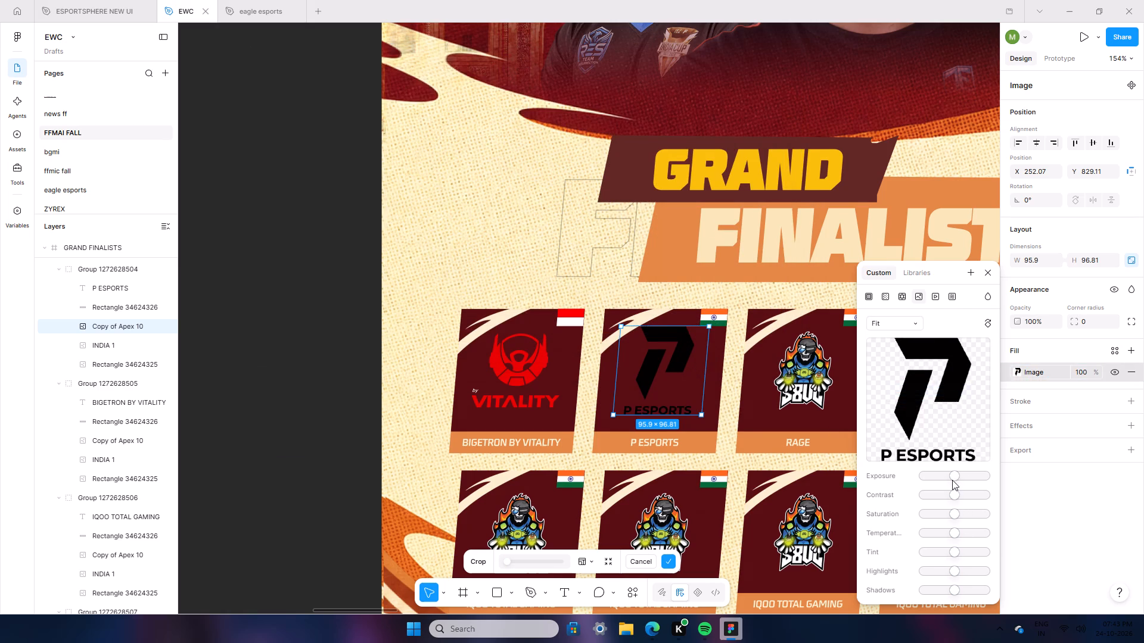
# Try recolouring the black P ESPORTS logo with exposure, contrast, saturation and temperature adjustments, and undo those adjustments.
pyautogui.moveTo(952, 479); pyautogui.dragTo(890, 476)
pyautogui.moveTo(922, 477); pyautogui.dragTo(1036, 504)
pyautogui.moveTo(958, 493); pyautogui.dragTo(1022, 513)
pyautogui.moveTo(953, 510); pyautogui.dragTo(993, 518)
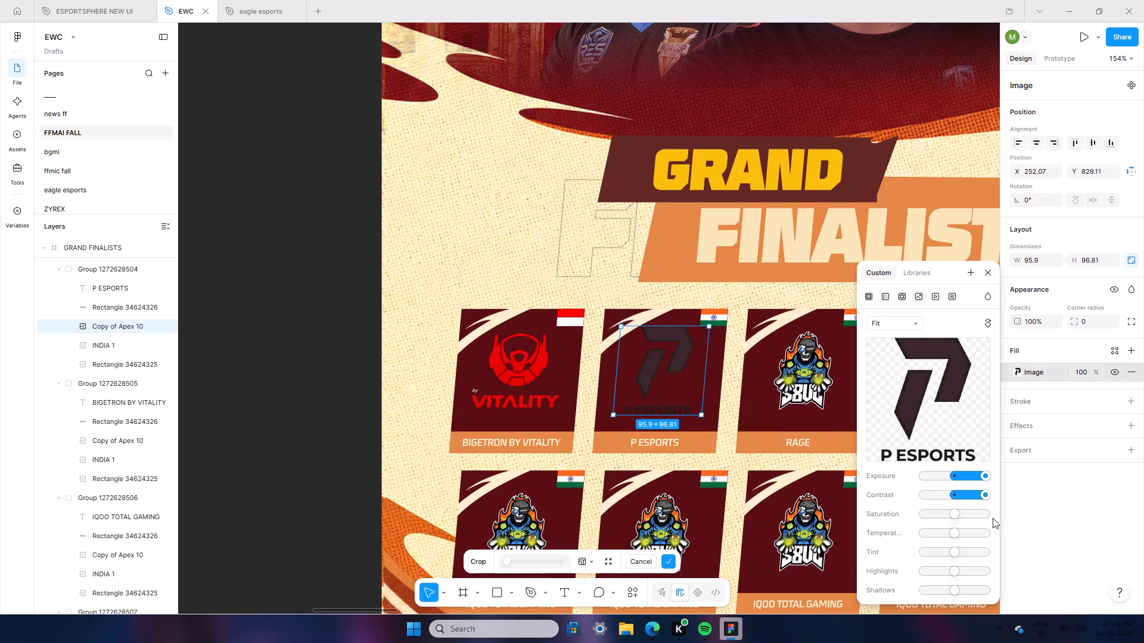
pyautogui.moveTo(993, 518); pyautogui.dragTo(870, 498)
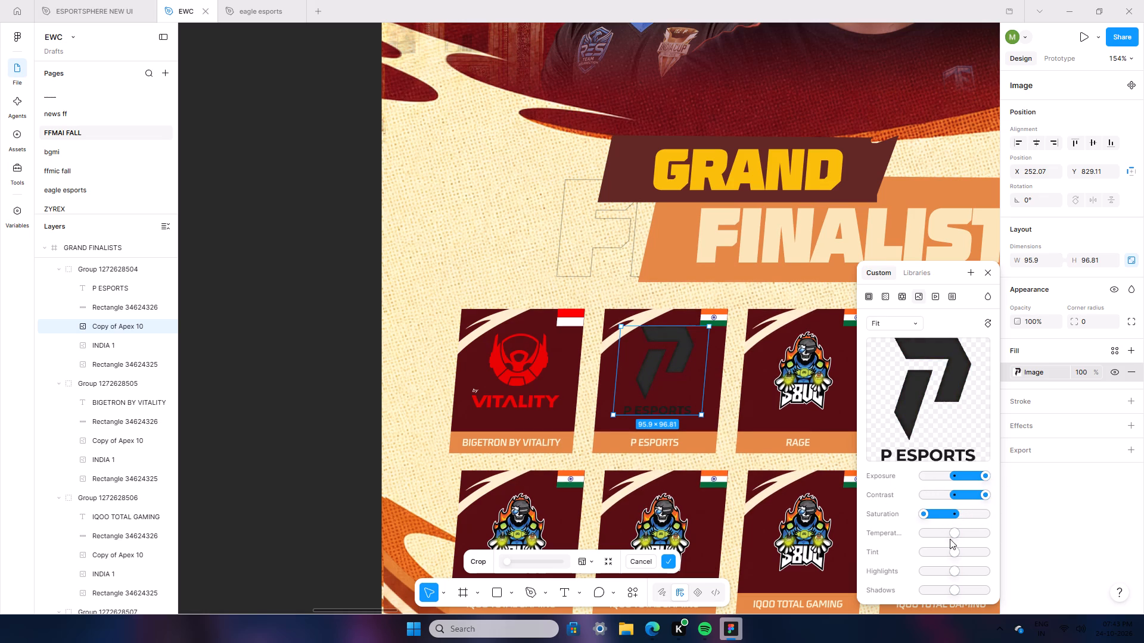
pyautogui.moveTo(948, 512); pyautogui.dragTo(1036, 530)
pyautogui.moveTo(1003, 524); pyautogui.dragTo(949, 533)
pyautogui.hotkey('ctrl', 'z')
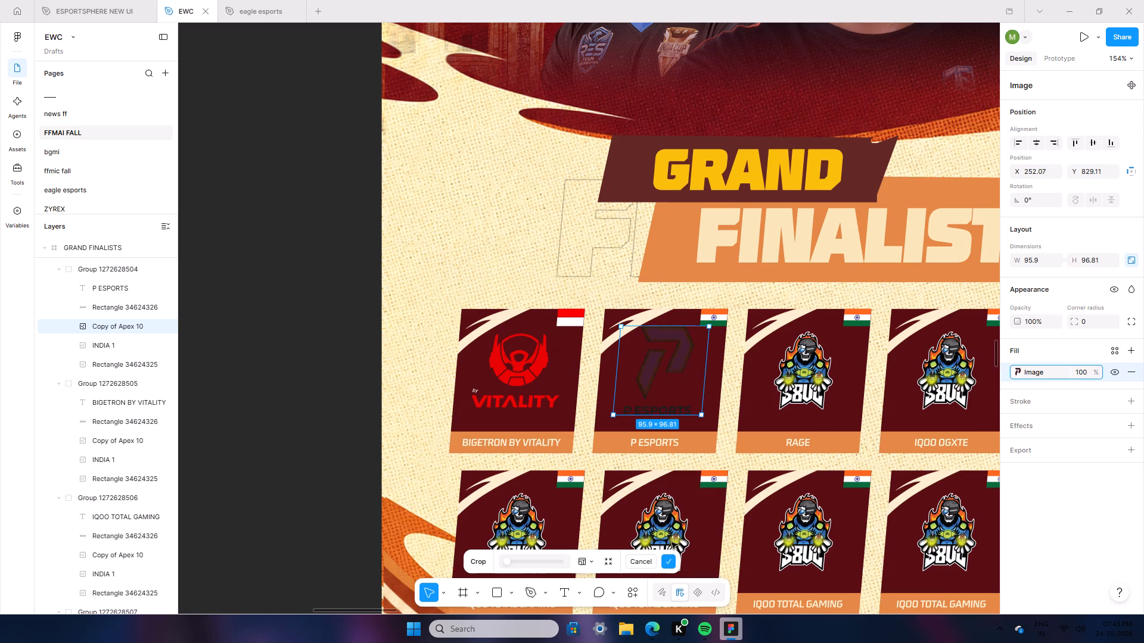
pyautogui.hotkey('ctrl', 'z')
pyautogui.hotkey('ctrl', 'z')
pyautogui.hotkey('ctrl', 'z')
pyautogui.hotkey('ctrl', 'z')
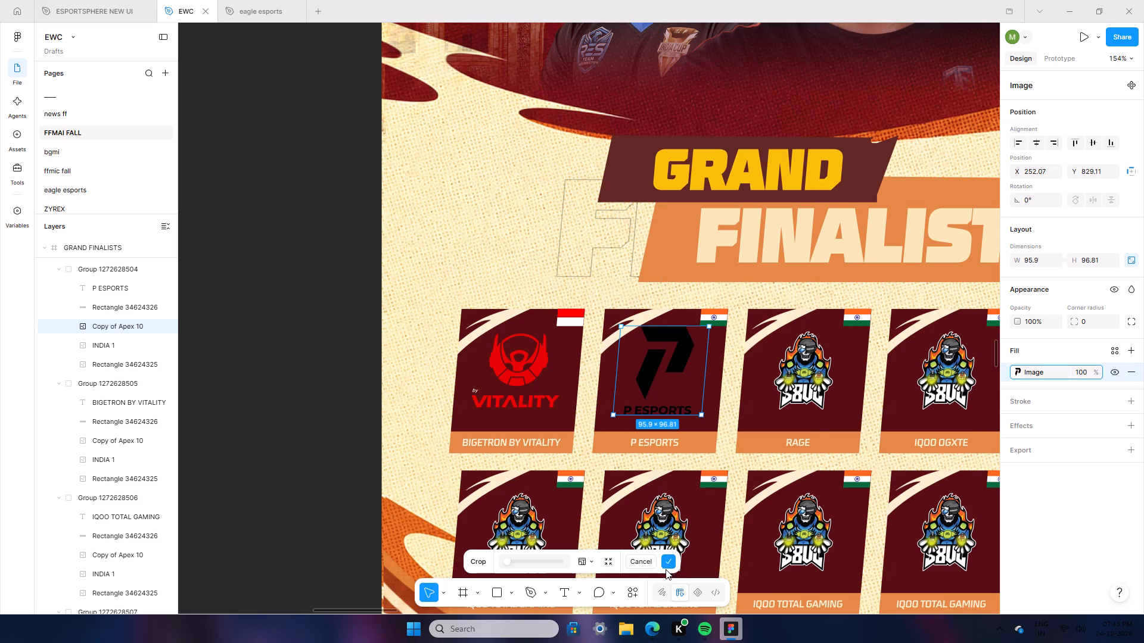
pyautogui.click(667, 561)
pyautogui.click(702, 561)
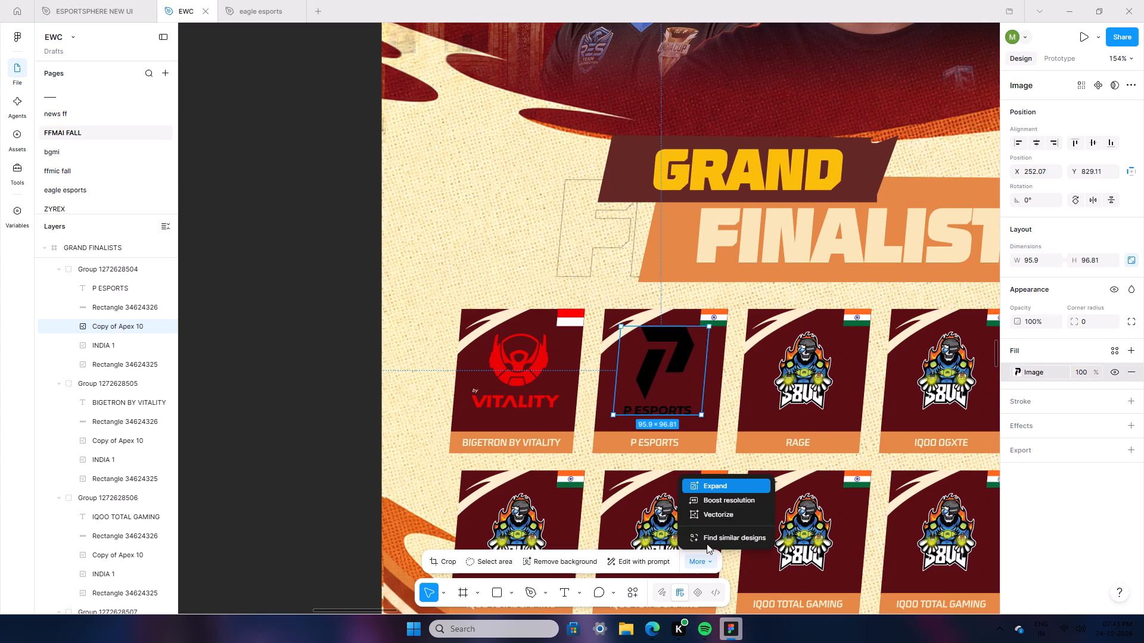
# Switch the P ESPORTS logo image to Crop and reposition and enlarge it so only the P symbol shows, without the wordmark.
pyautogui.click(1052, 364)
pyautogui.click(1047, 366)
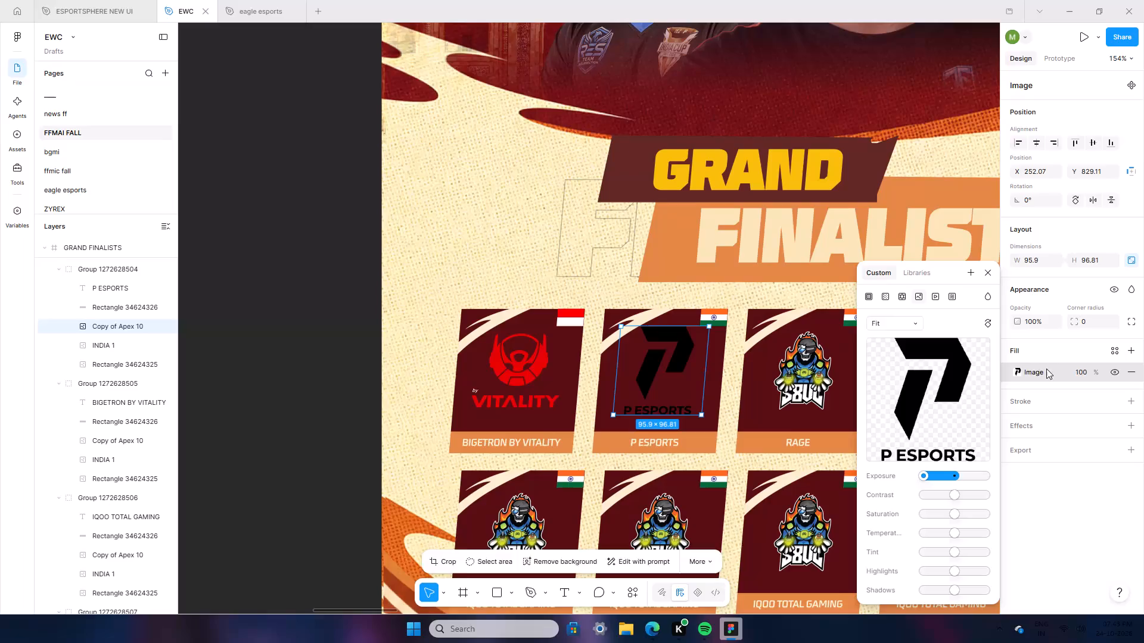
pyautogui.click(896, 324)
pyautogui.click(888, 339)
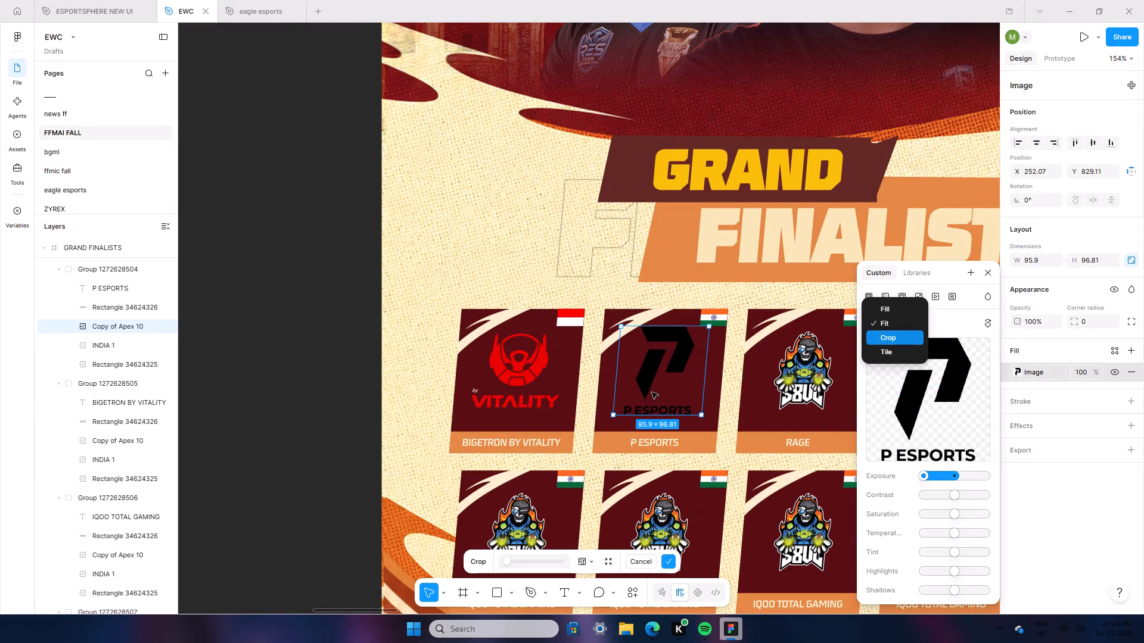
pyautogui.moveTo(671, 379); pyautogui.dragTo(673, 388)
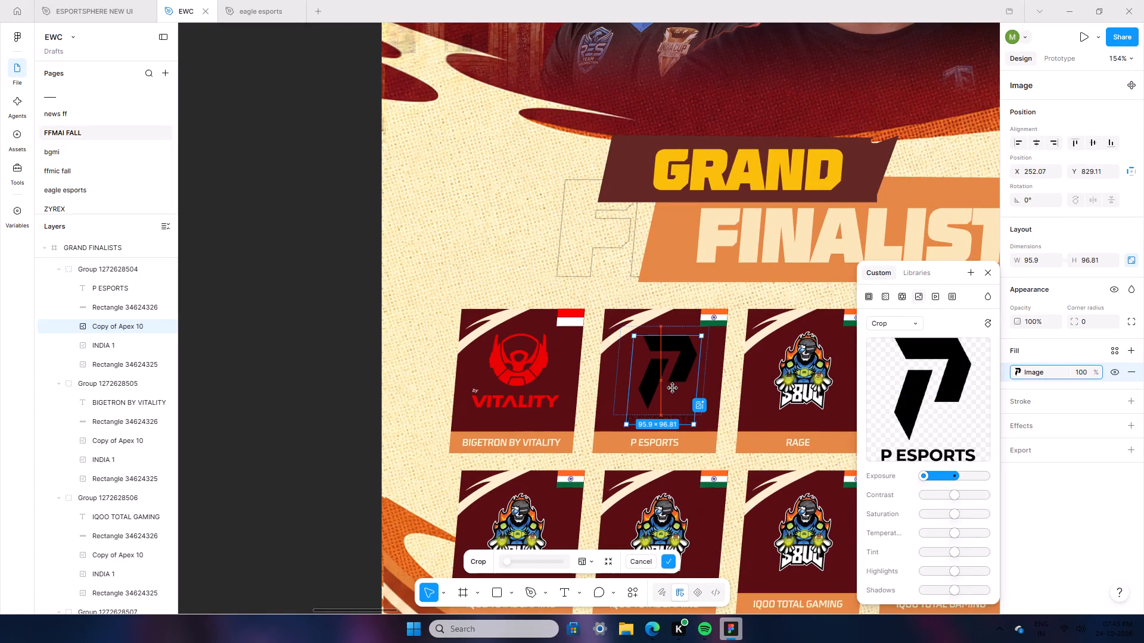
pyautogui.moveTo(673, 388); pyautogui.dragTo(672, 388)
pyautogui.moveTo(685, 425); pyautogui.dragTo(685, 430)
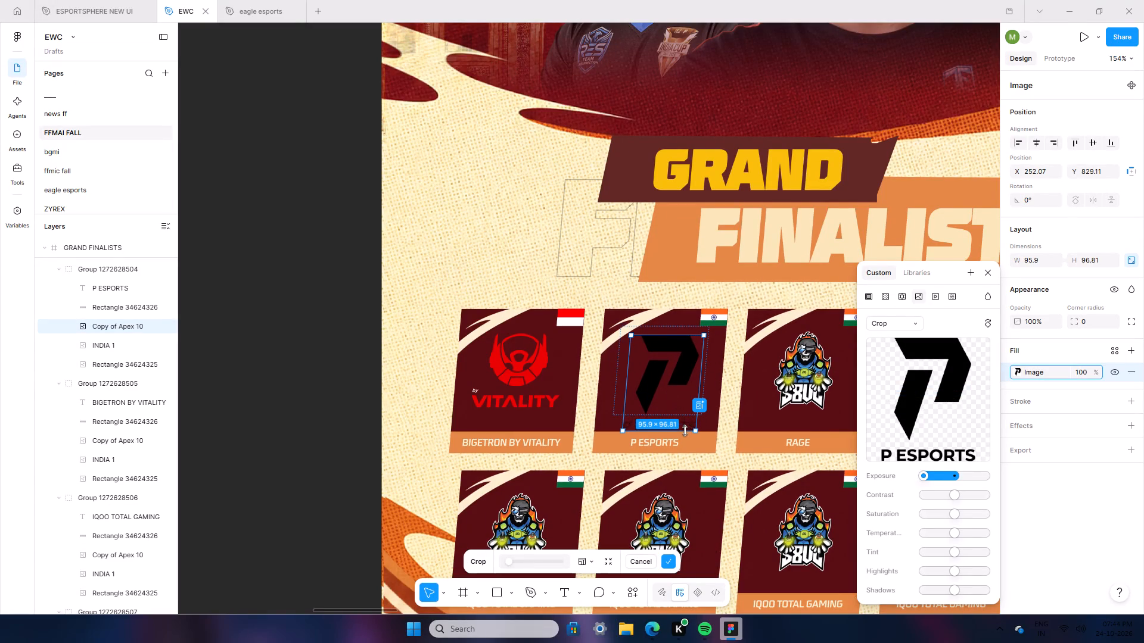
pyautogui.click(680, 424)
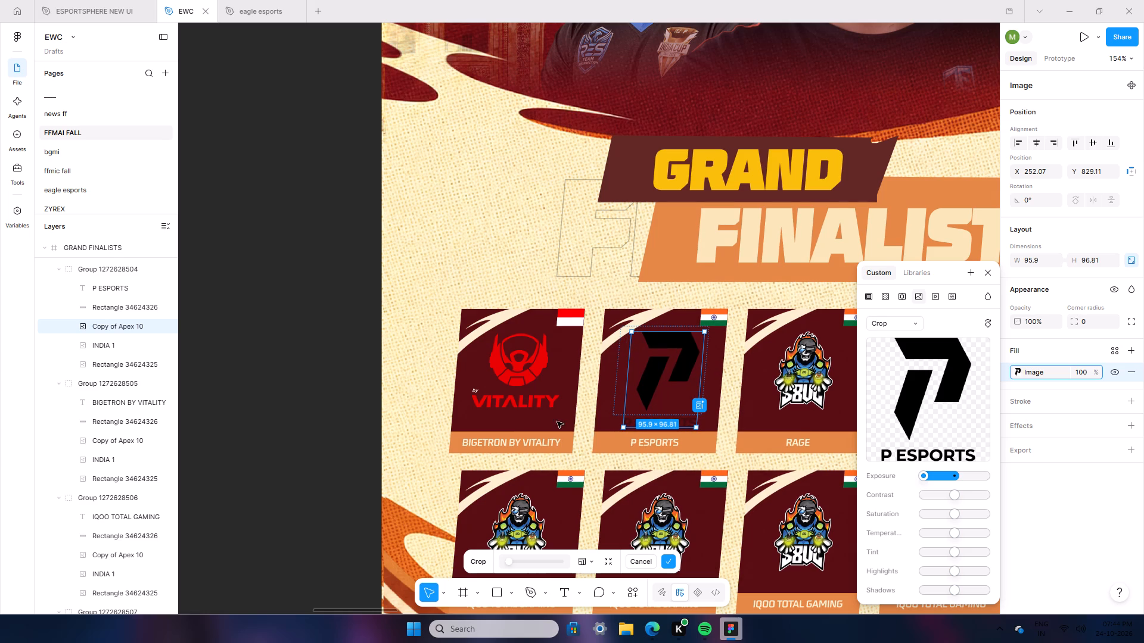
pyautogui.moveTo(256, 393); pyautogui.dragTo(262, 391)
# Vectorize the cropped P ESPORTS logo image.
pyautogui.click(699, 566)
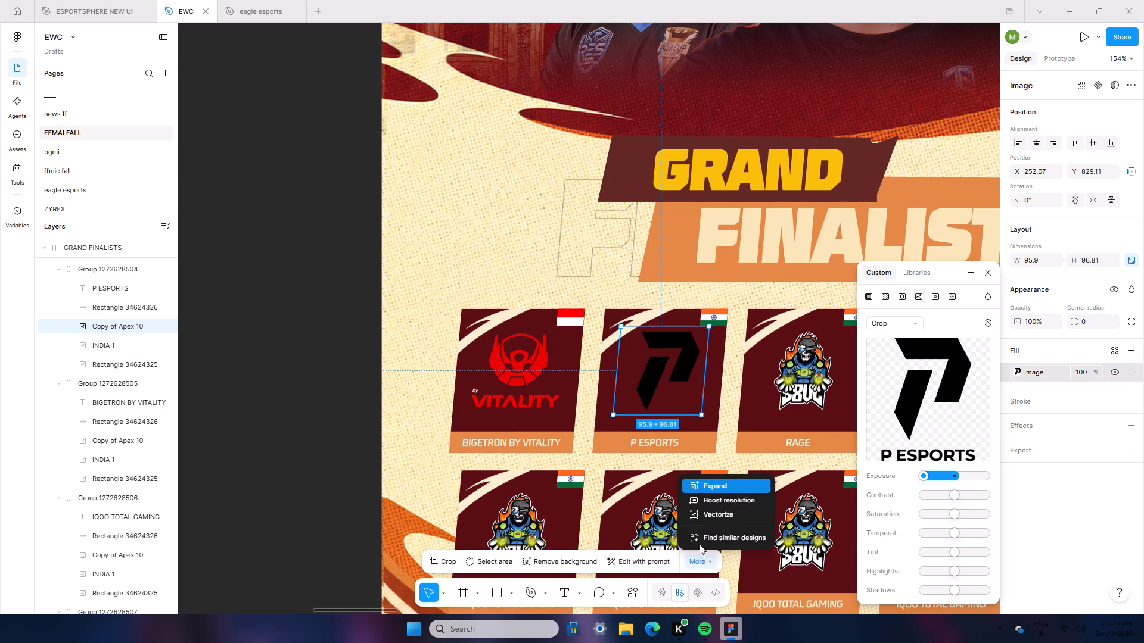
pyautogui.click(705, 514)
pyautogui.doubleClick(355, 252)
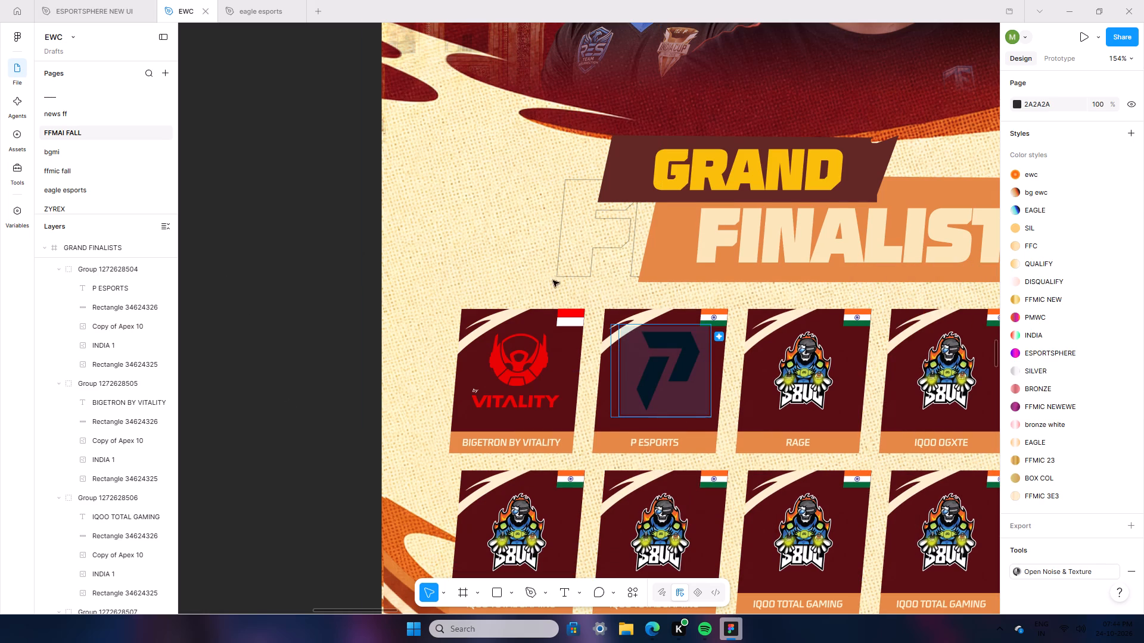
# Nudge the whole vectorized P logo frame 3 px to the left within its card.
pyautogui.click(682, 359)
pyautogui.doubleClick(682, 359)
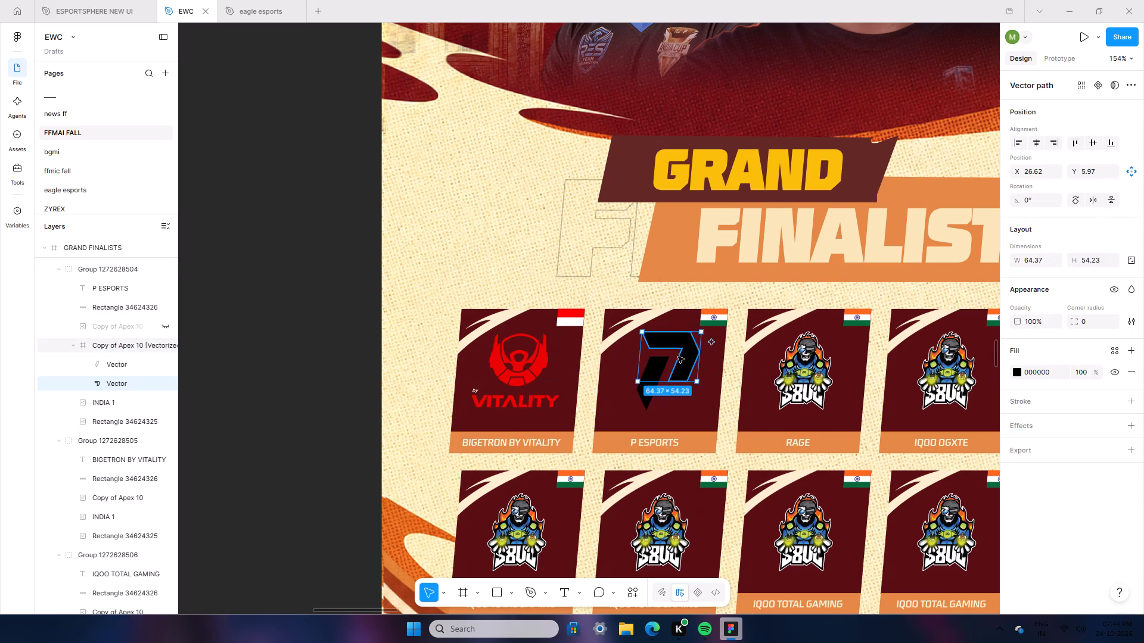
pyautogui.doubleClick(275, 232)
pyautogui.doubleClick(660, 385)
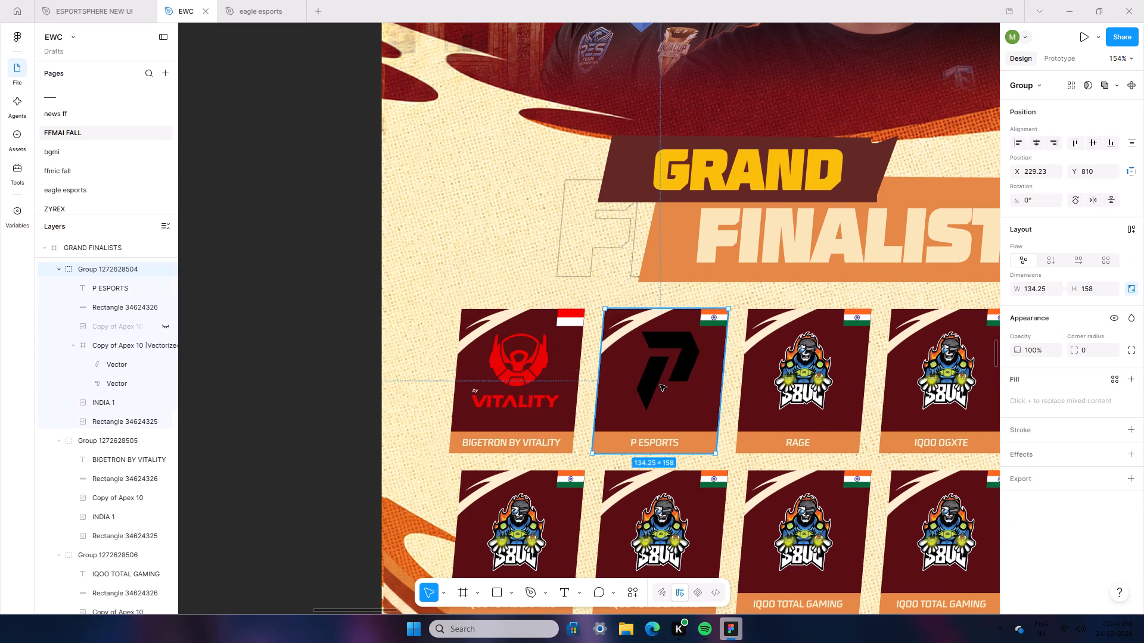
pyautogui.press('Left')
pyautogui.press('Left')
pyautogui.press('Left')
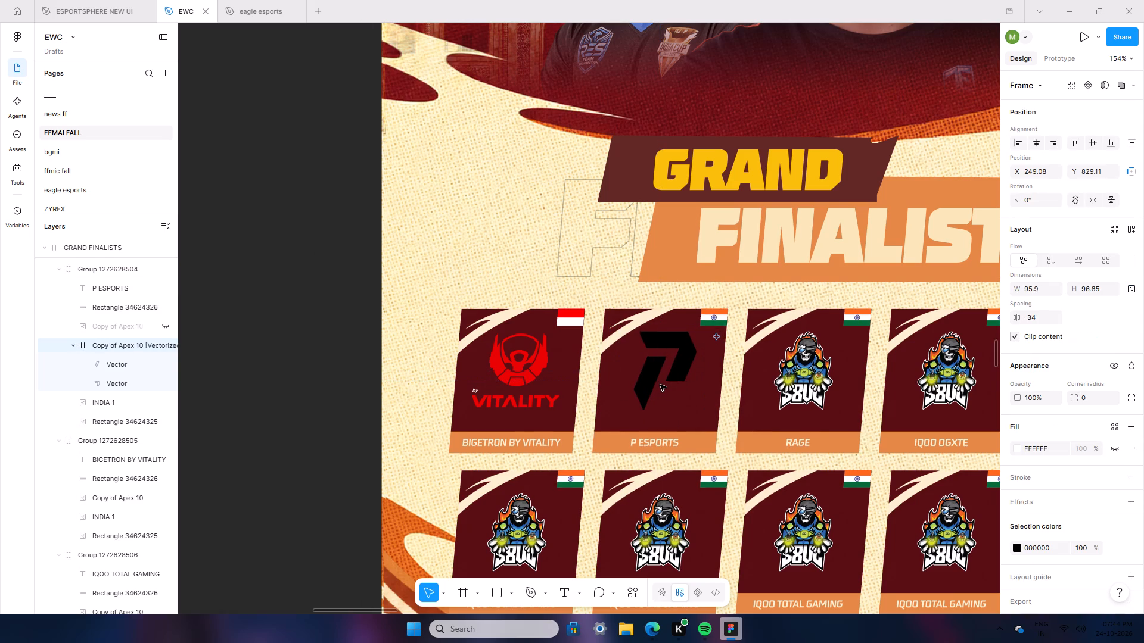
# Recolour the black vectorized P logo on the P ESPORTS card to white, FFFFFF.
pyautogui.click(1042, 550)
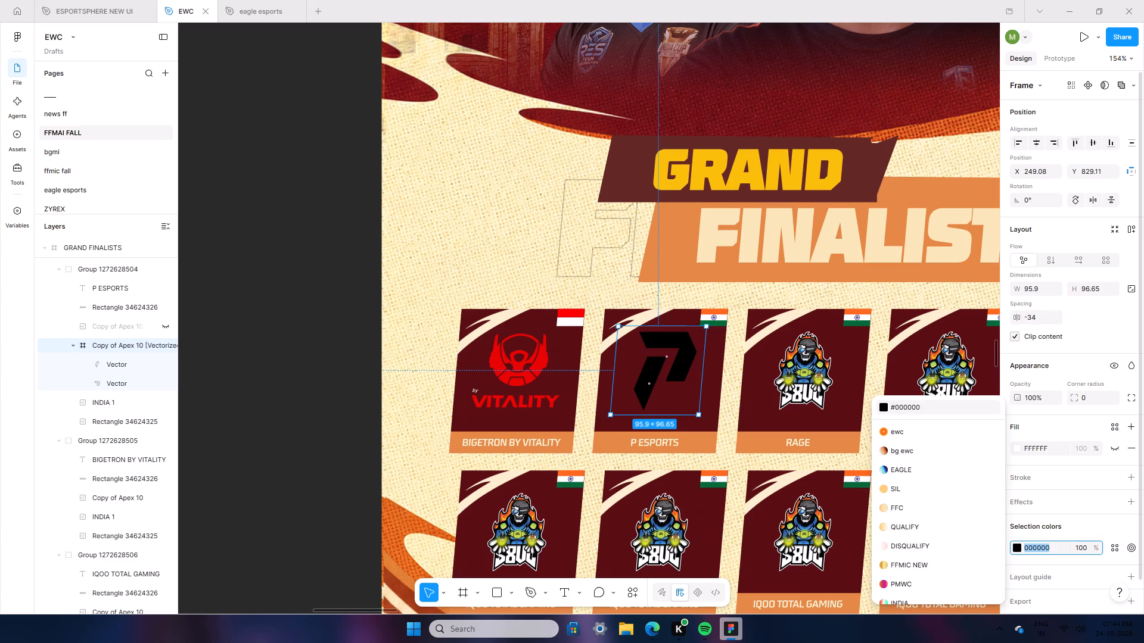
pyautogui.write('FF')
pyautogui.press('f')
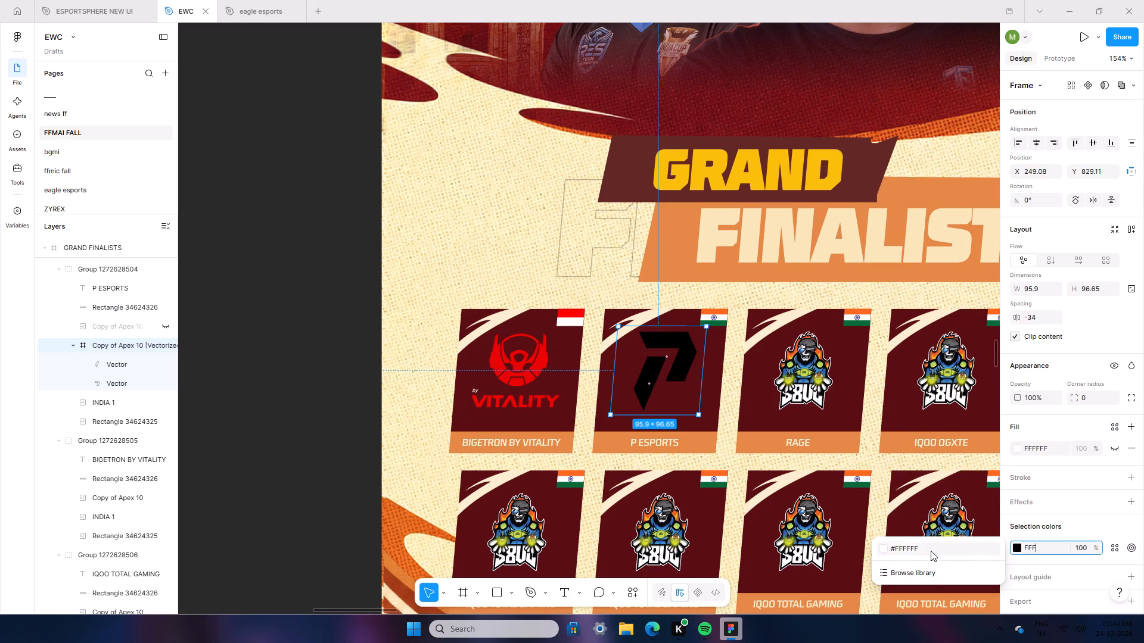
pyautogui.click(930, 550)
pyautogui.doubleClick(290, 196)
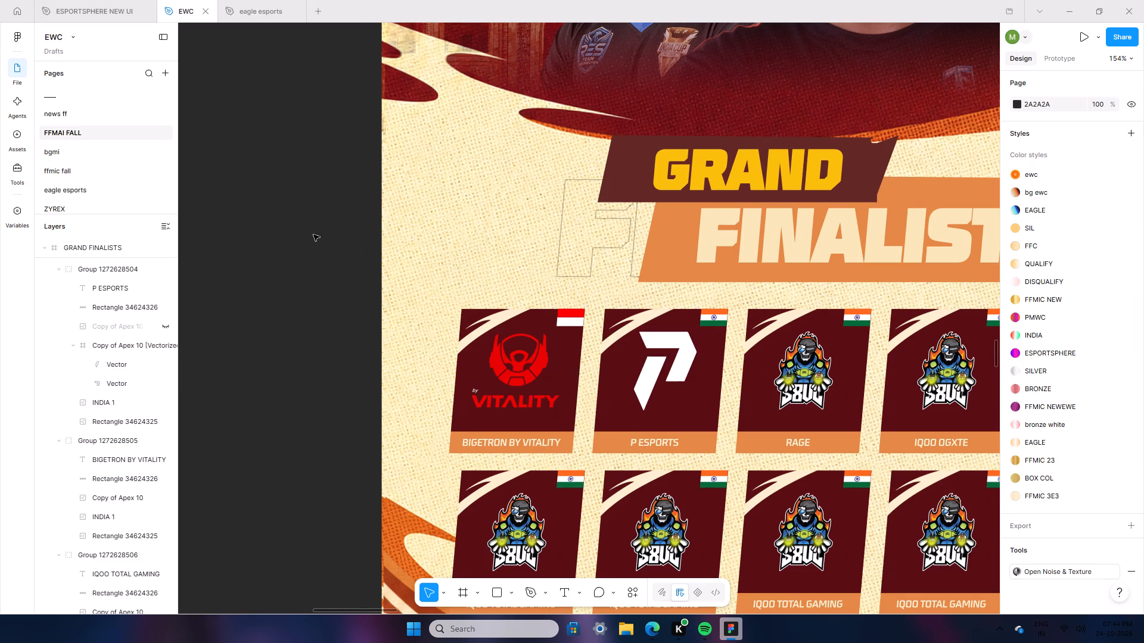
# Copy the RAGE logo image from the FFMAI D2 PLAYINS 1 standings onto the placeholder logo of the RAGE card.
pyautogui.keyDown('ctrl'); pyautogui.scroll(-6, 378, 351); pyautogui.keyUp('ctrl')
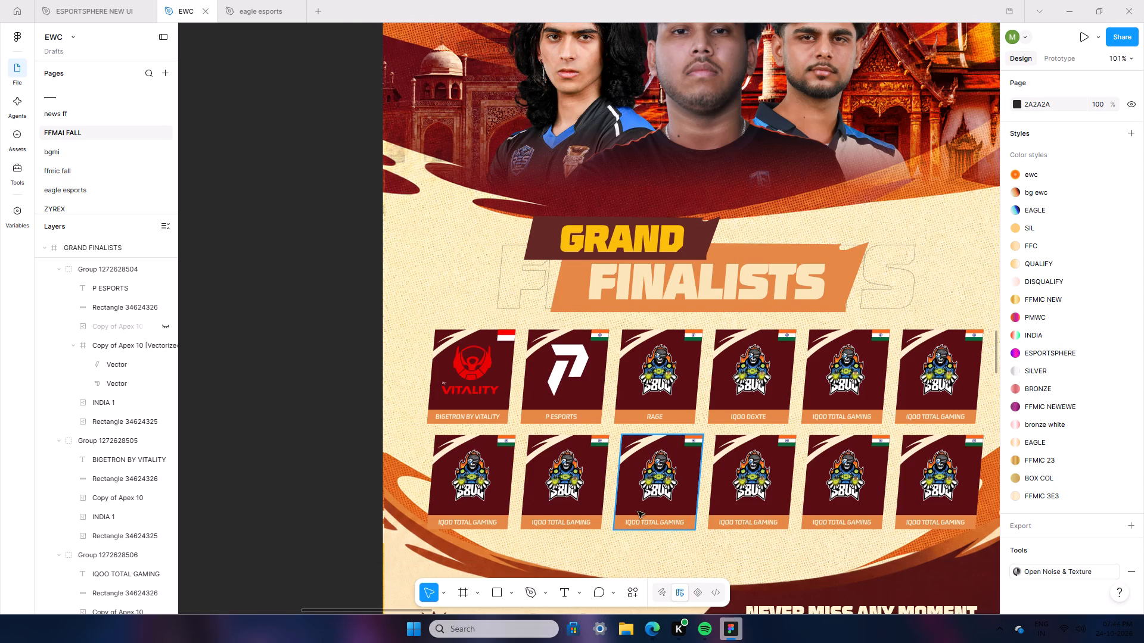
pyautogui.keyDown('ctrl'); pyautogui.scroll(3, 621, 488); pyautogui.keyUp('ctrl')
pyautogui.scroll(-13, 688, 333)
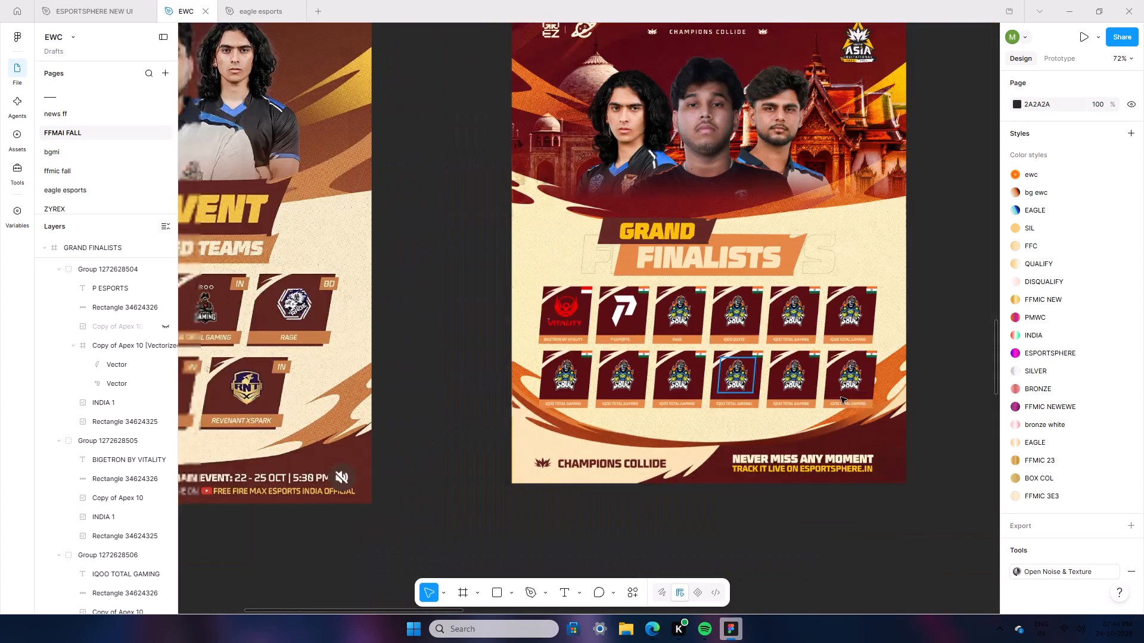
pyautogui.scroll(-14, 841, 397)
pyautogui.moveTo(552, 608); pyautogui.dragTo(809, 642)
pyautogui.scroll(-6, 763, 483)
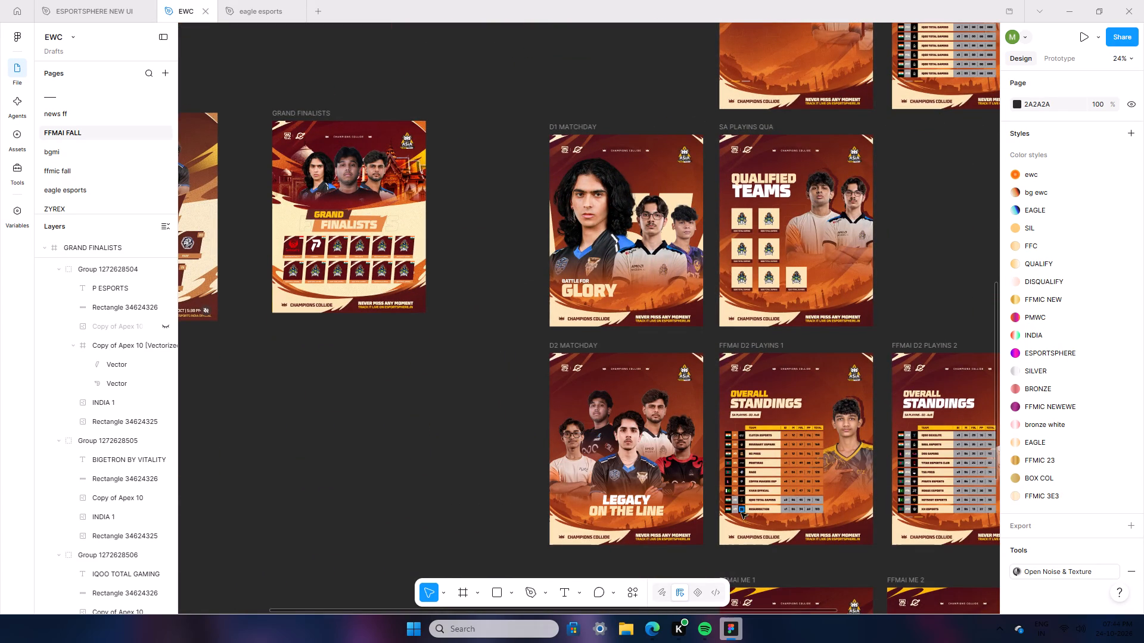
pyautogui.click(739, 471)
pyautogui.rightClick(739, 471)
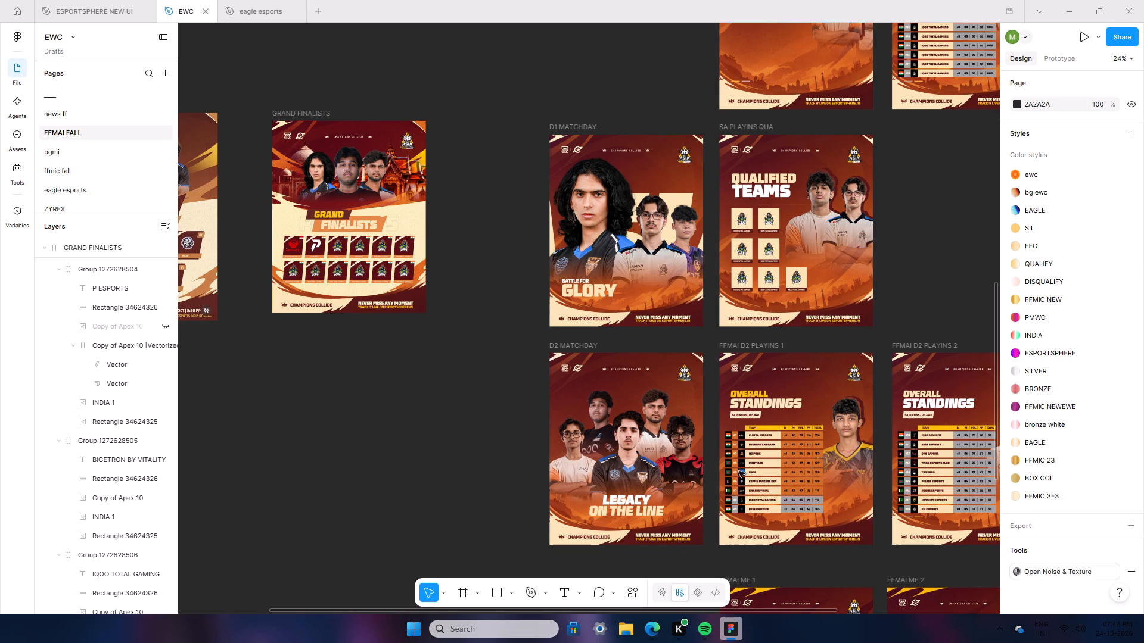
pyautogui.click(759, 176)
pyautogui.keyDown('ctrl'); pyautogui.scroll(3, 254, 450); pyautogui.keyUp('ctrl')
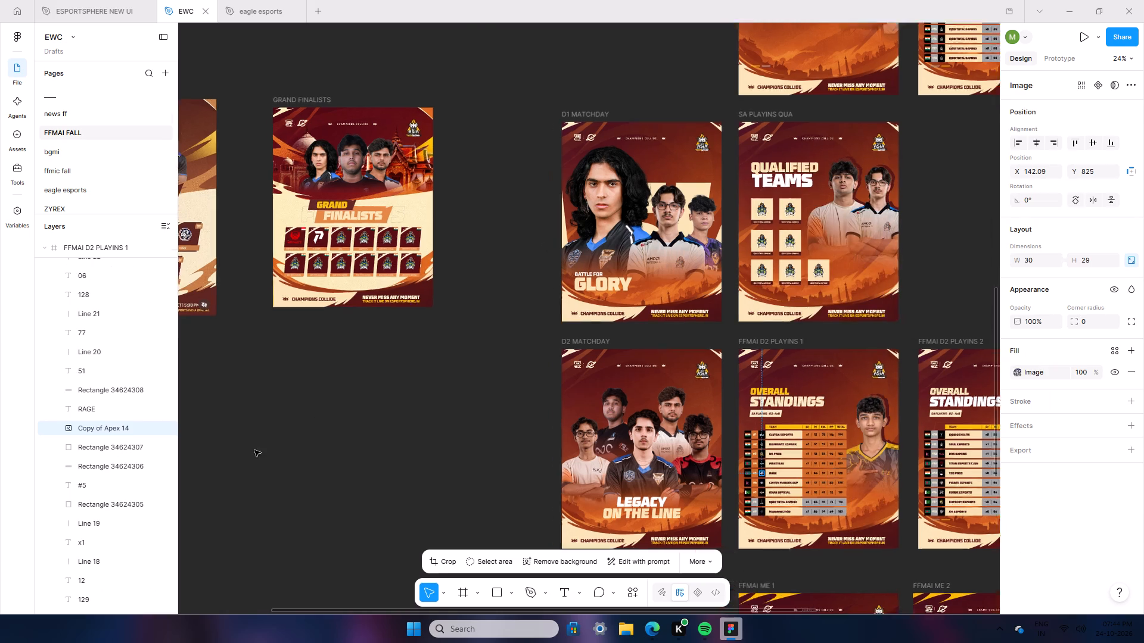
pyautogui.keyDown('ctrl'); pyautogui.scroll(18, 254, 450); pyautogui.keyUp('ctrl')
pyautogui.scroll(1, 319, 544)
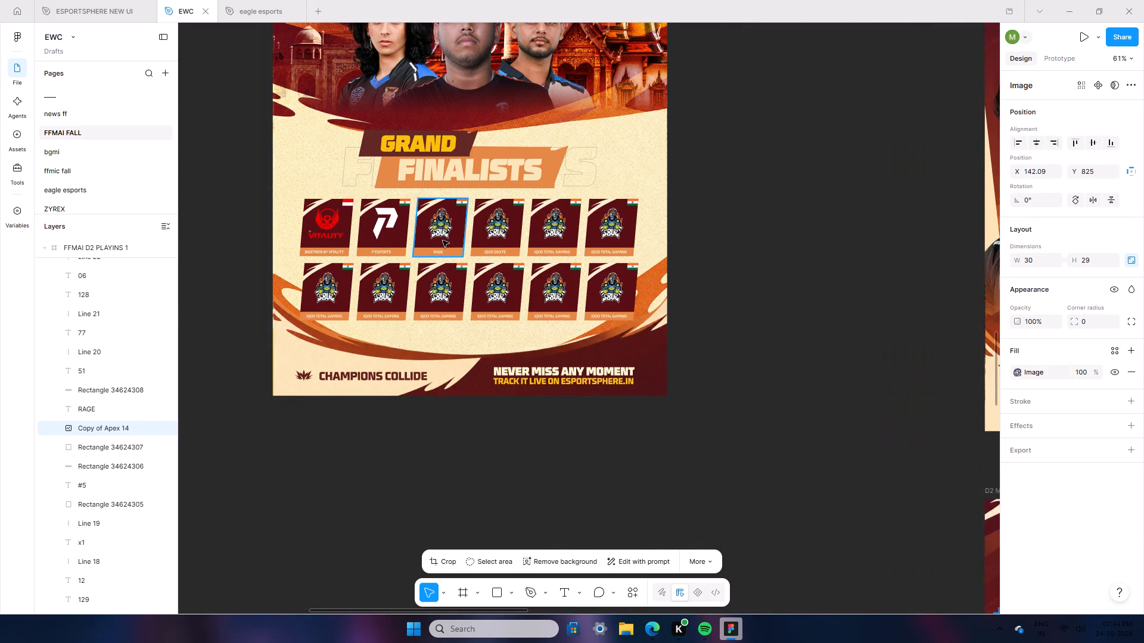
pyautogui.doubleClick(438, 236)
pyautogui.rightClick(438, 236)
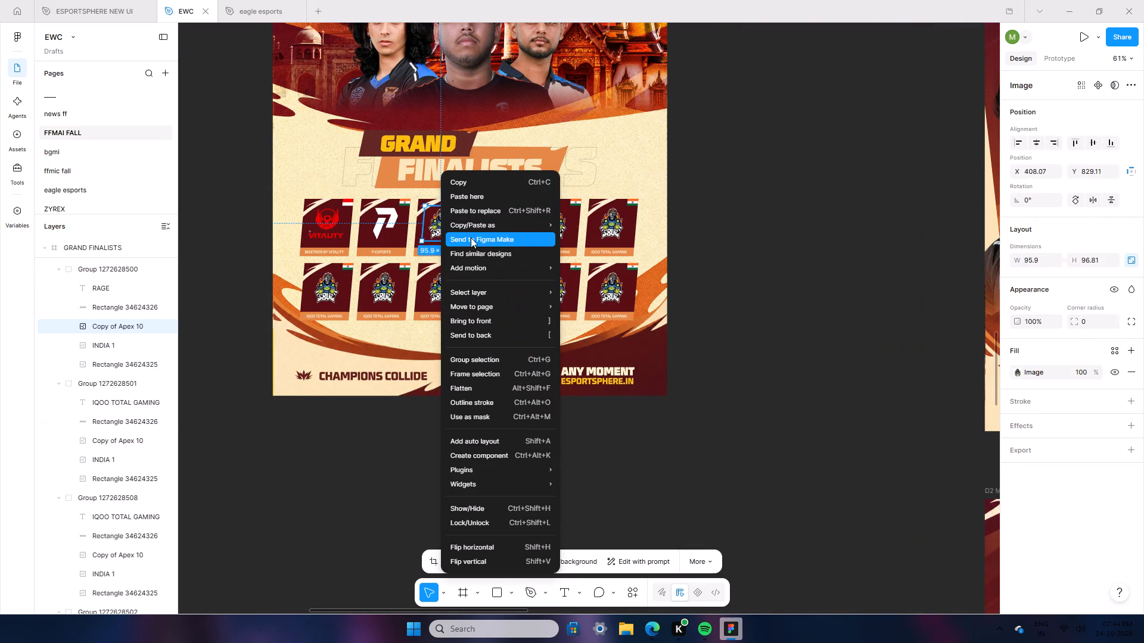
pyautogui.click(630, 304)
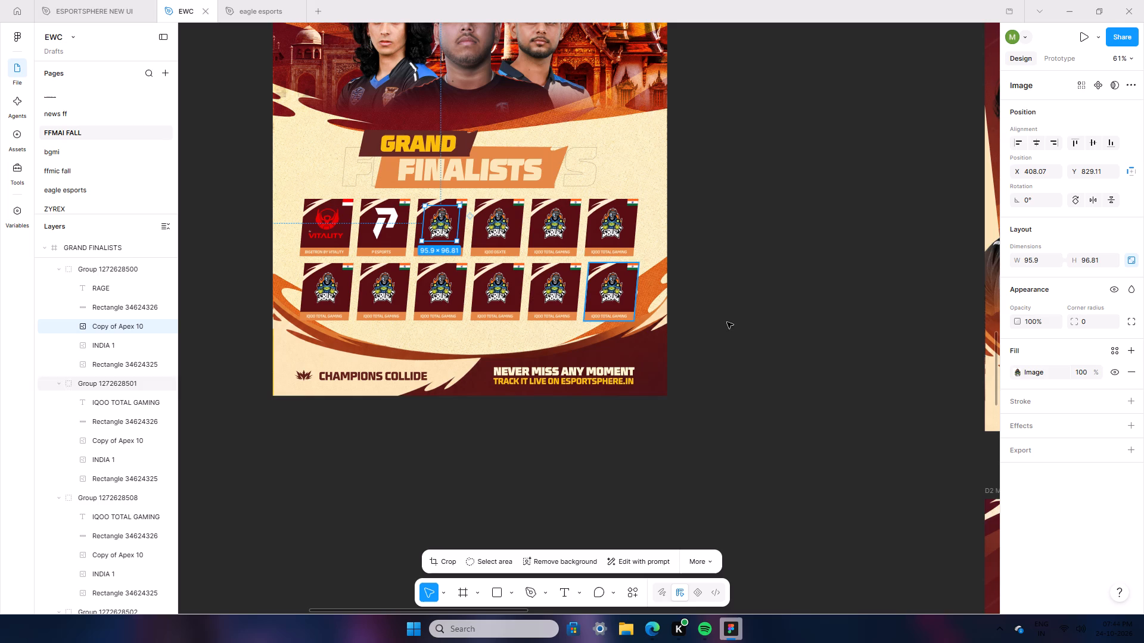
pyautogui.click(583, 461)
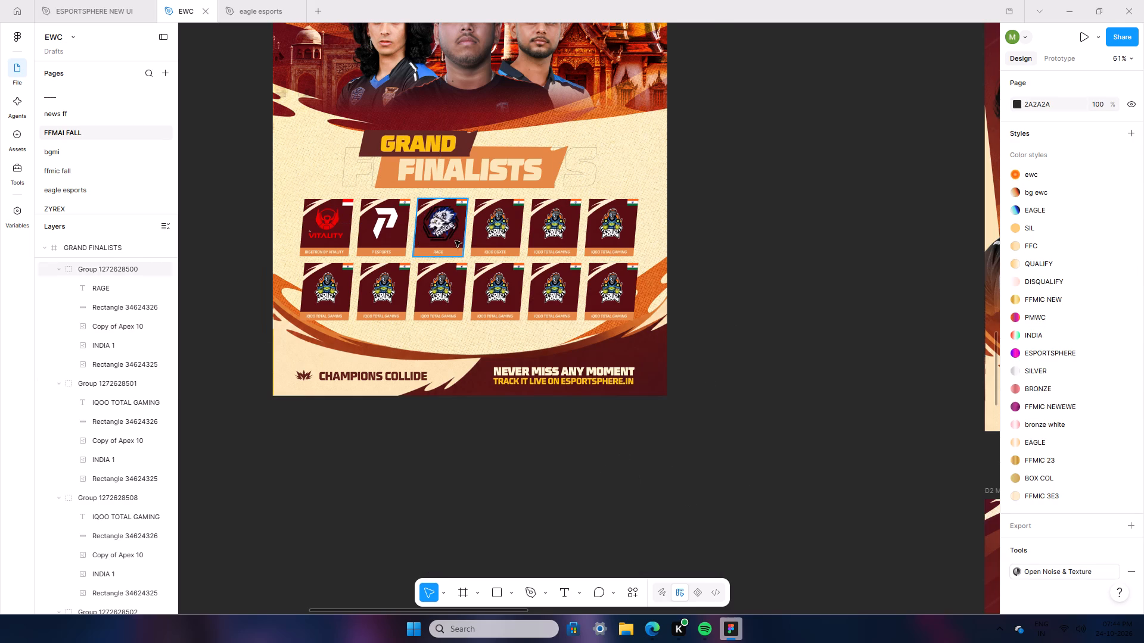
# Boost the resolution of the RAGE card's logo image and set its image scaling mode to Fill.
pyautogui.doubleClick(449, 230)
pyautogui.click(705, 566)
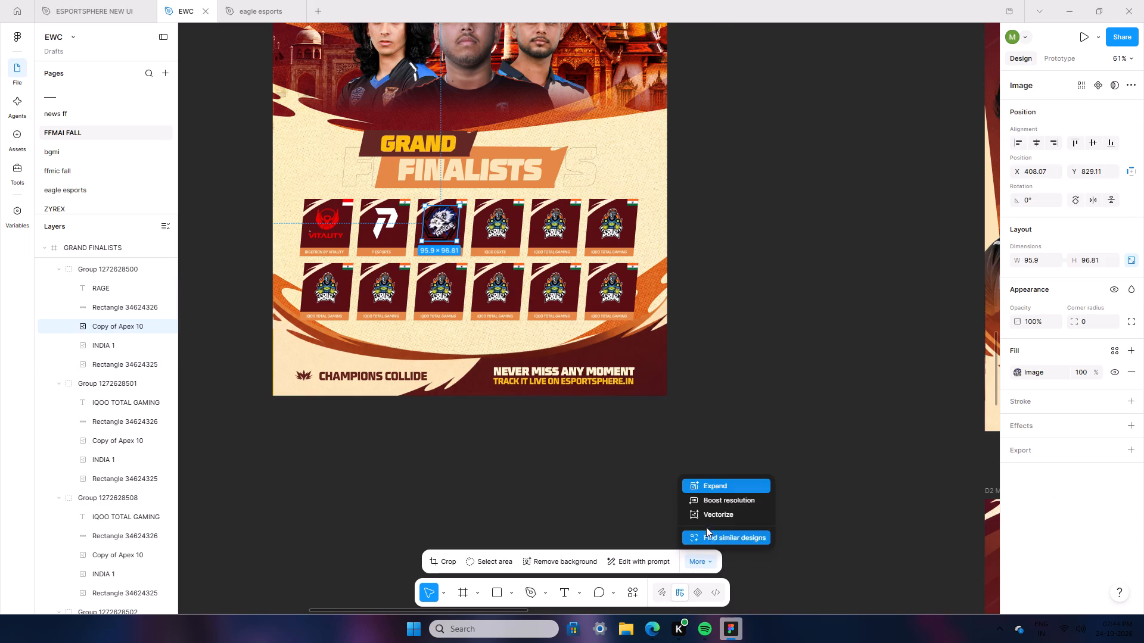
pyautogui.click(715, 497)
pyautogui.click(1036, 370)
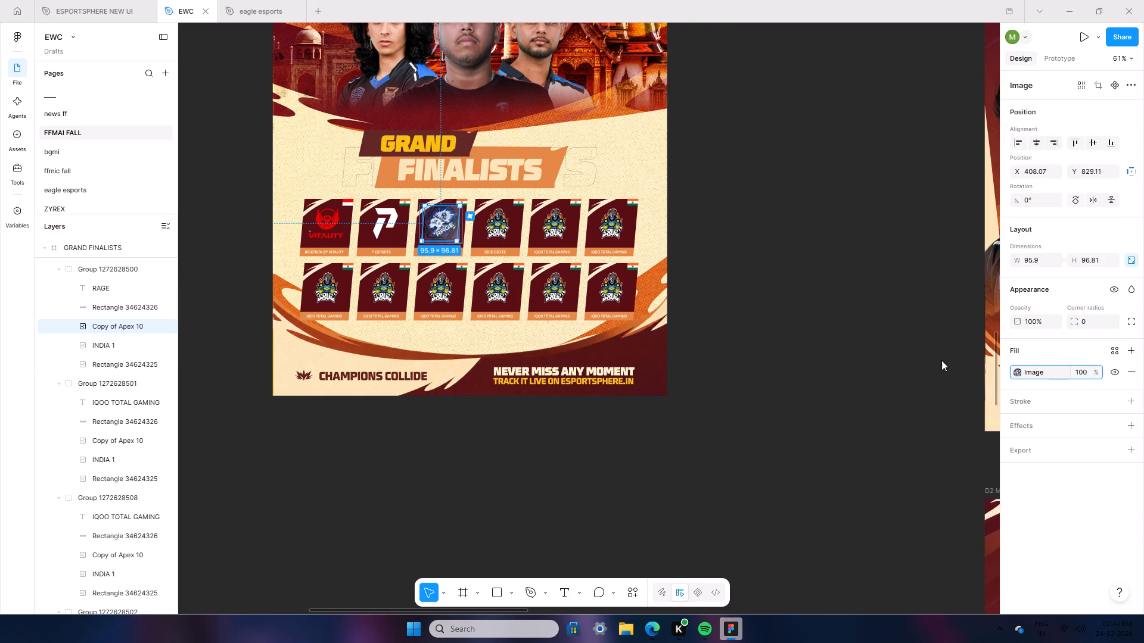
pyautogui.click(888, 314)
pyautogui.click(898, 326)
pyautogui.click(888, 339)
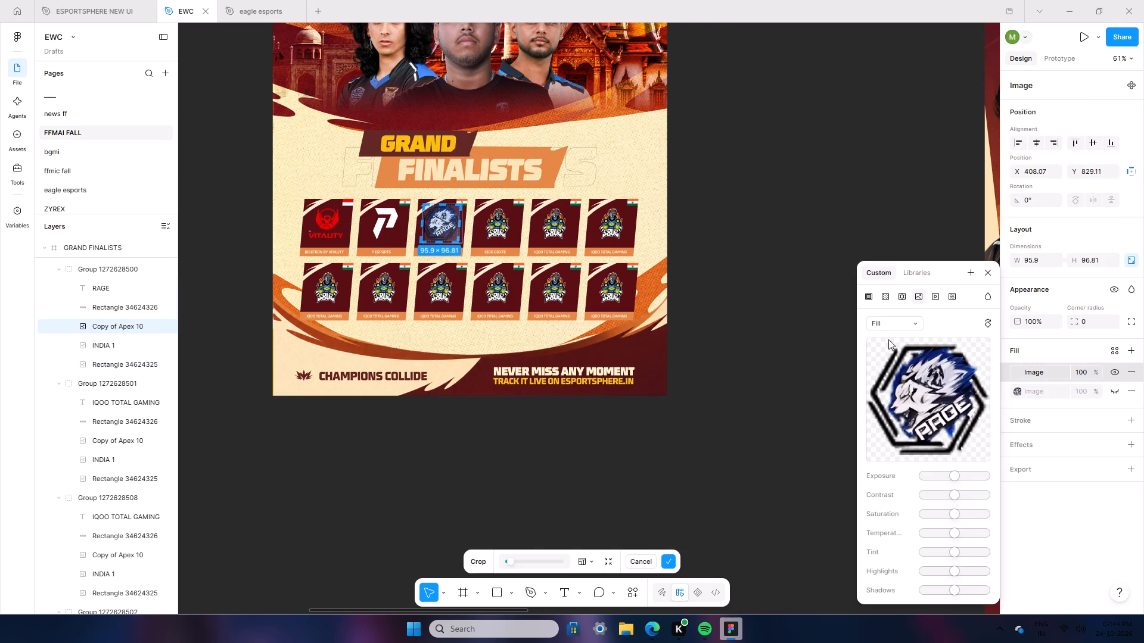
pyautogui.doubleClick(711, 433)
# Replace the RAGE card's India flag with the Bangladesh flag copied from the RAGE row of the FFMAI D2 PLAYINS 1 standings.
pyautogui.scroll(3, 266, 461)
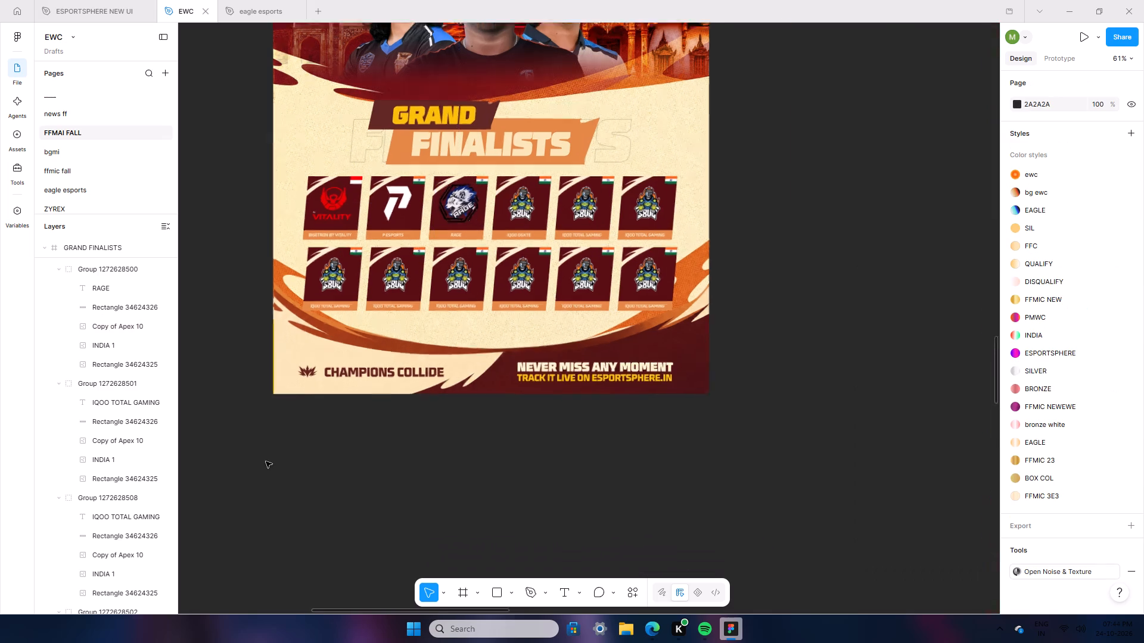
pyautogui.scroll(2, 266, 461)
pyautogui.scroll(6, 502, 455)
pyautogui.keyDown('ctrl'); pyautogui.scroll(-3, 523, 517); pyautogui.keyUp('ctrl')
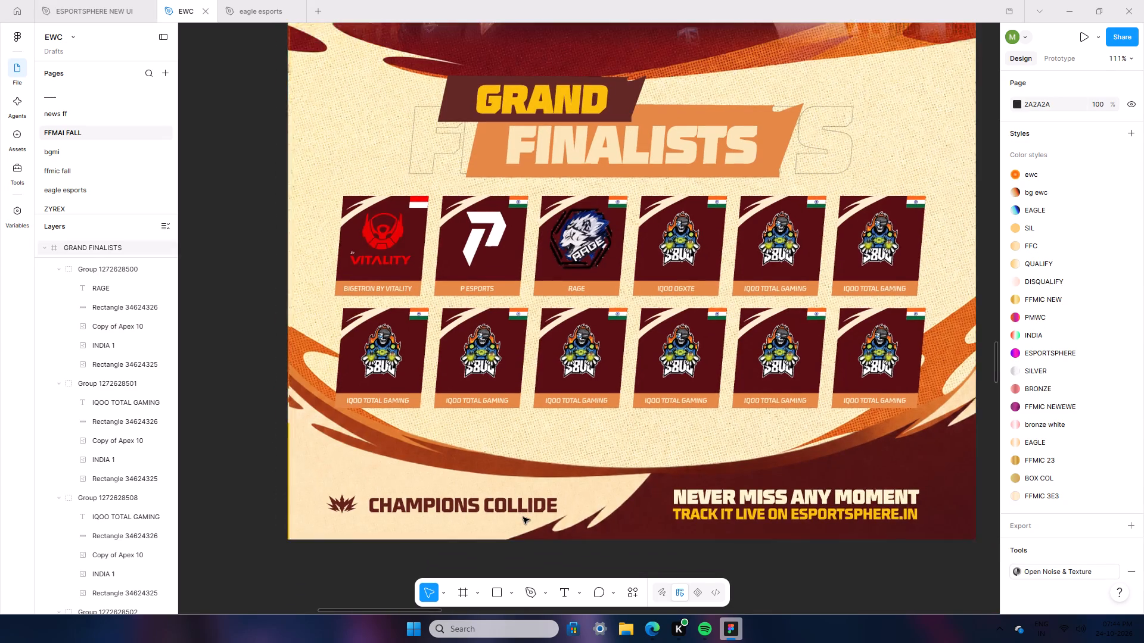
pyautogui.keyDown('ctrl'); pyautogui.scroll(-6, 523, 517); pyautogui.keyUp('ctrl')
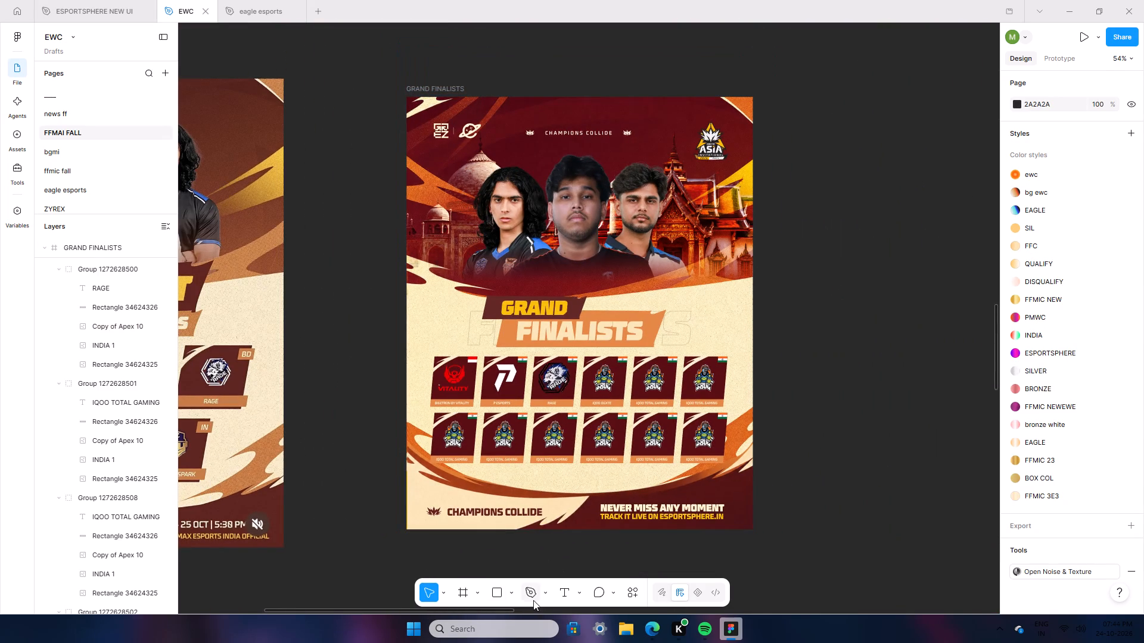
pyautogui.moveTo(508, 607); pyautogui.dragTo(667, 642)
pyautogui.keyDown('ctrl'); pyautogui.scroll(-6, 767, 539); pyautogui.keyUp('ctrl')
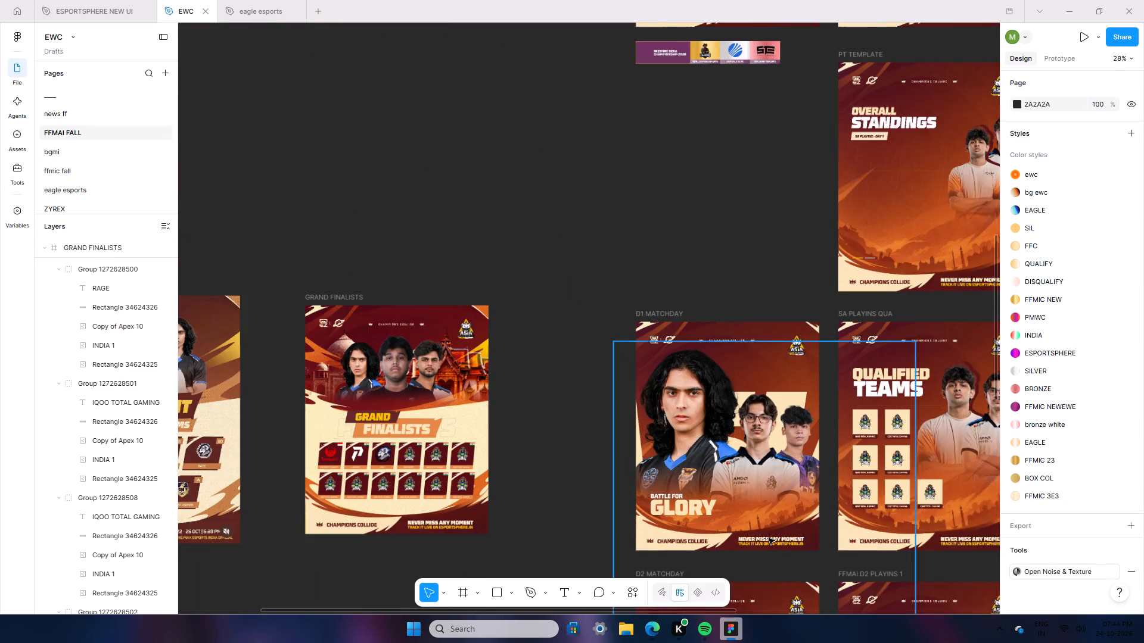
pyautogui.keyDown('ctrl'); pyautogui.scroll(-9, 769, 538); pyautogui.keyUp('ctrl')
pyautogui.click(845, 487)
pyautogui.rightClick(845, 487)
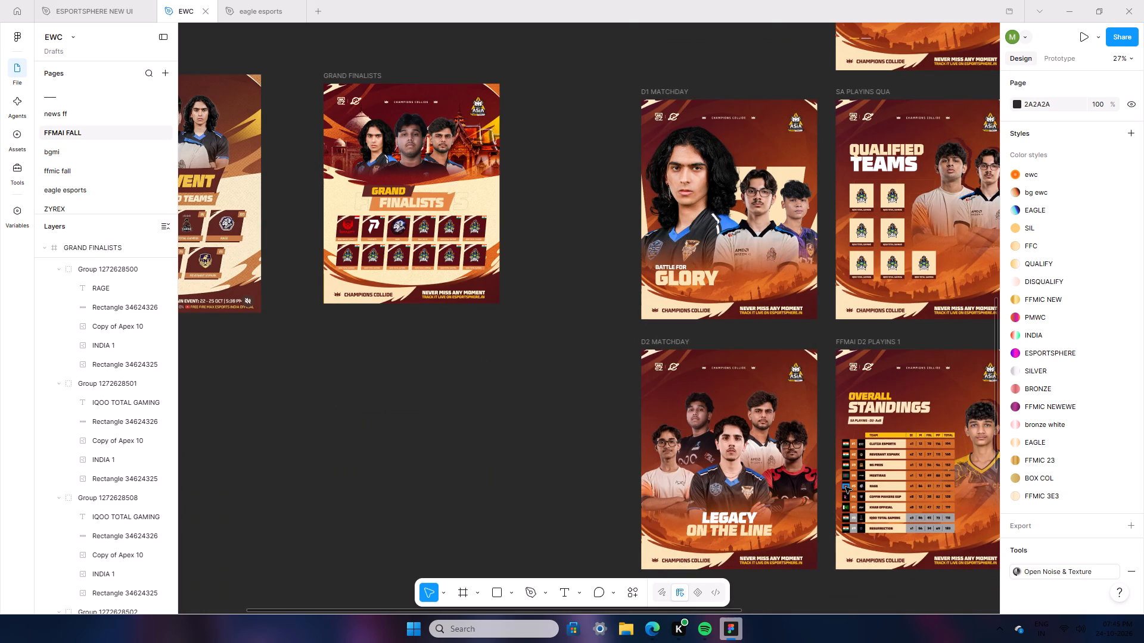
pyautogui.click(868, 180)
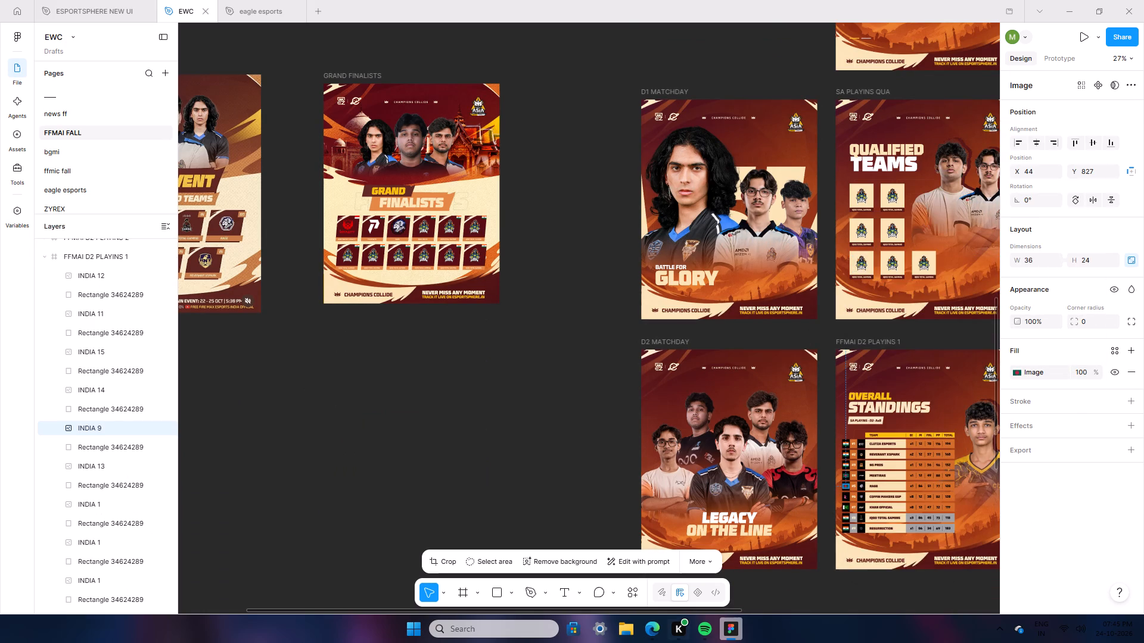
pyautogui.doubleClick(408, 218)
pyautogui.doubleClick(366, 359)
pyautogui.keyDown('ctrl'); pyautogui.scroll(7, 363, 317); pyautogui.keyUp('ctrl')
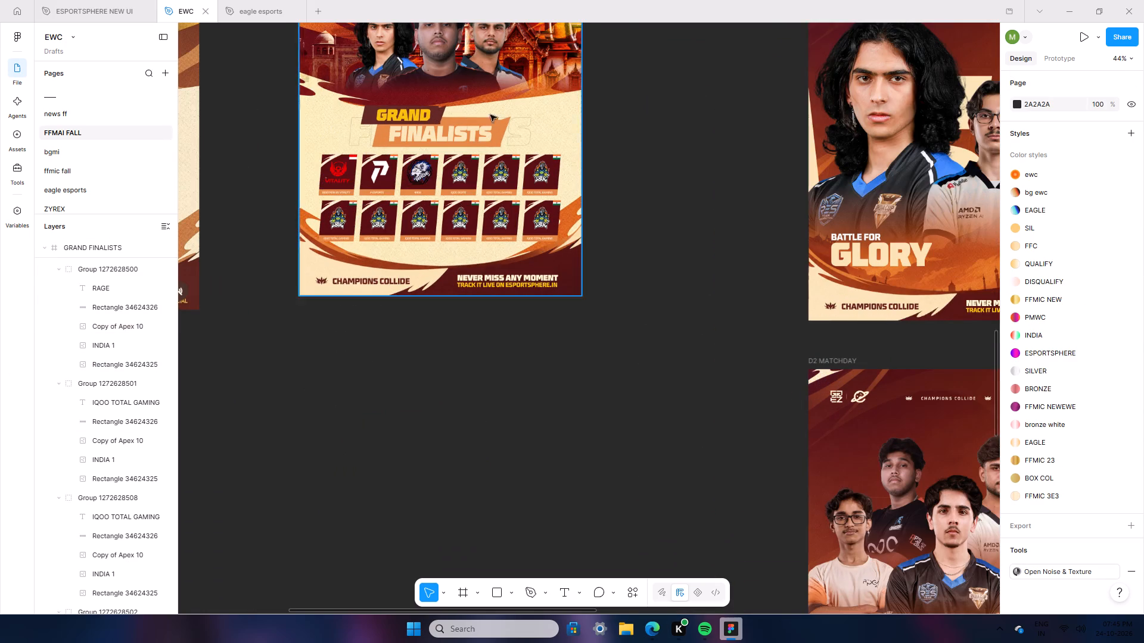
pyautogui.doubleClick(433, 157)
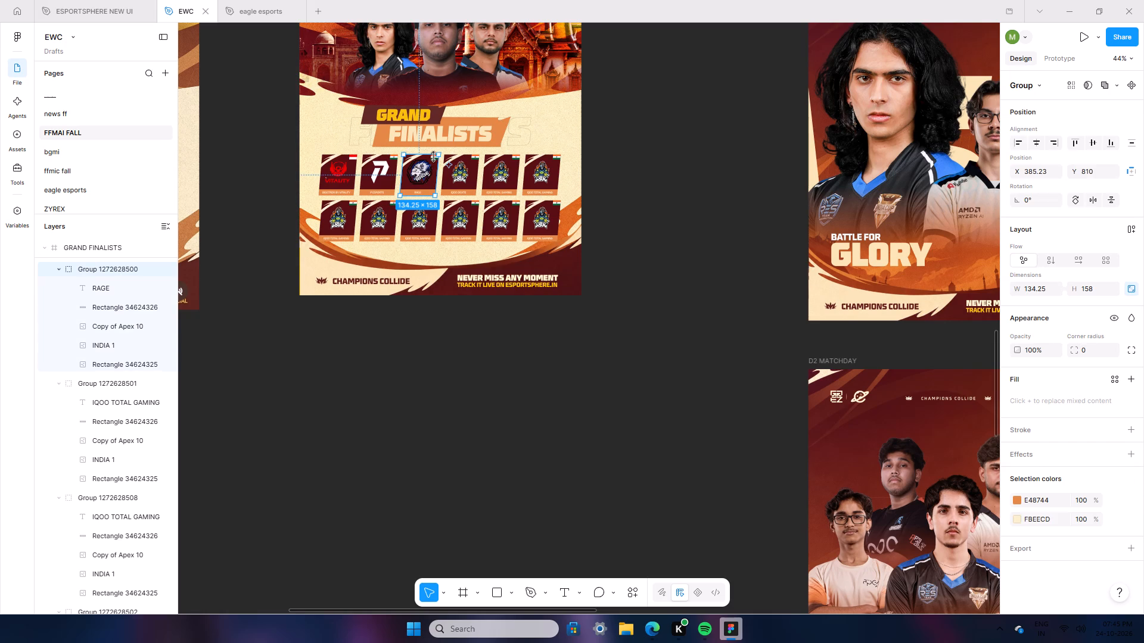
pyautogui.doubleClick(353, 341)
pyautogui.keyDown('ctrl'); pyautogui.scroll(8, 380, 211); pyautogui.keyUp('ctrl')
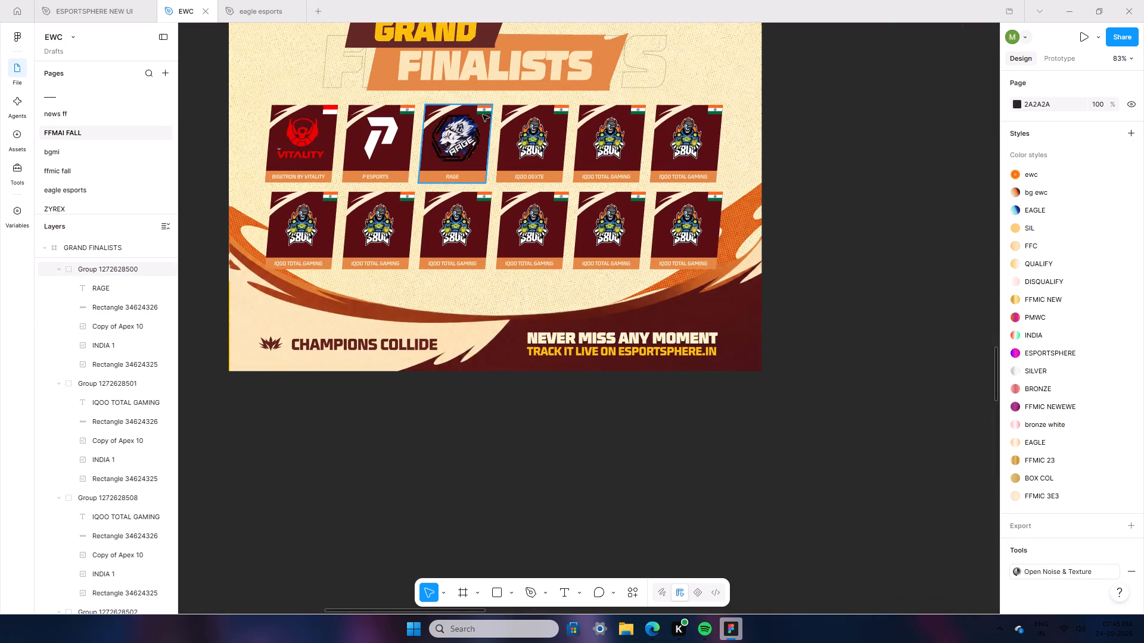
pyautogui.doubleClick(486, 111)
pyautogui.rightClick(486, 111)
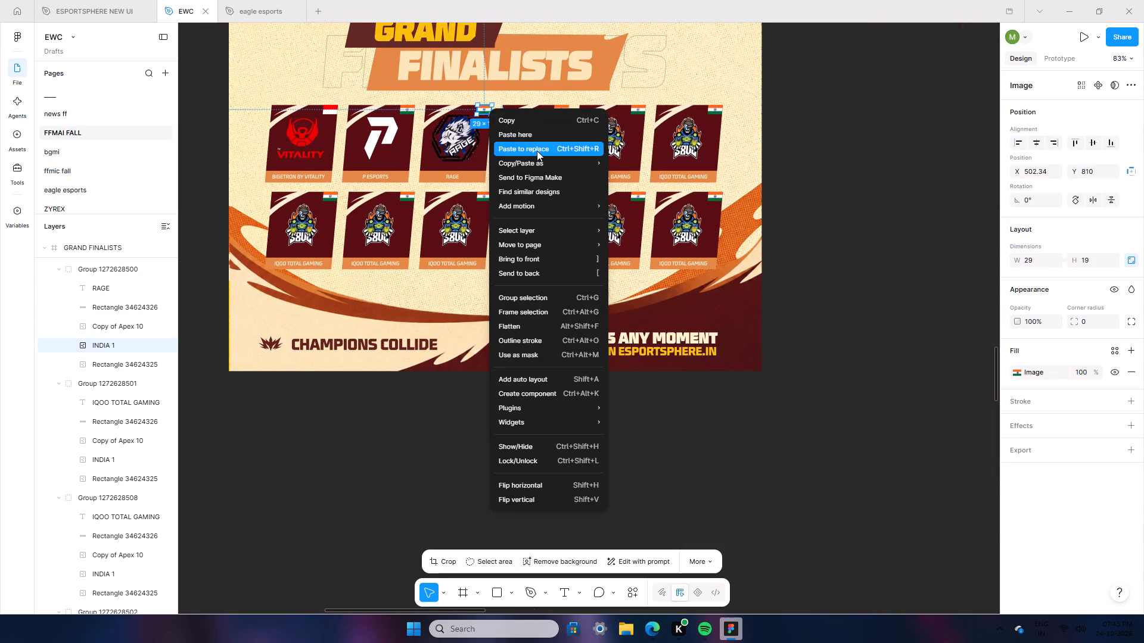
pyautogui.click(665, 238)
pyautogui.click(804, 289)
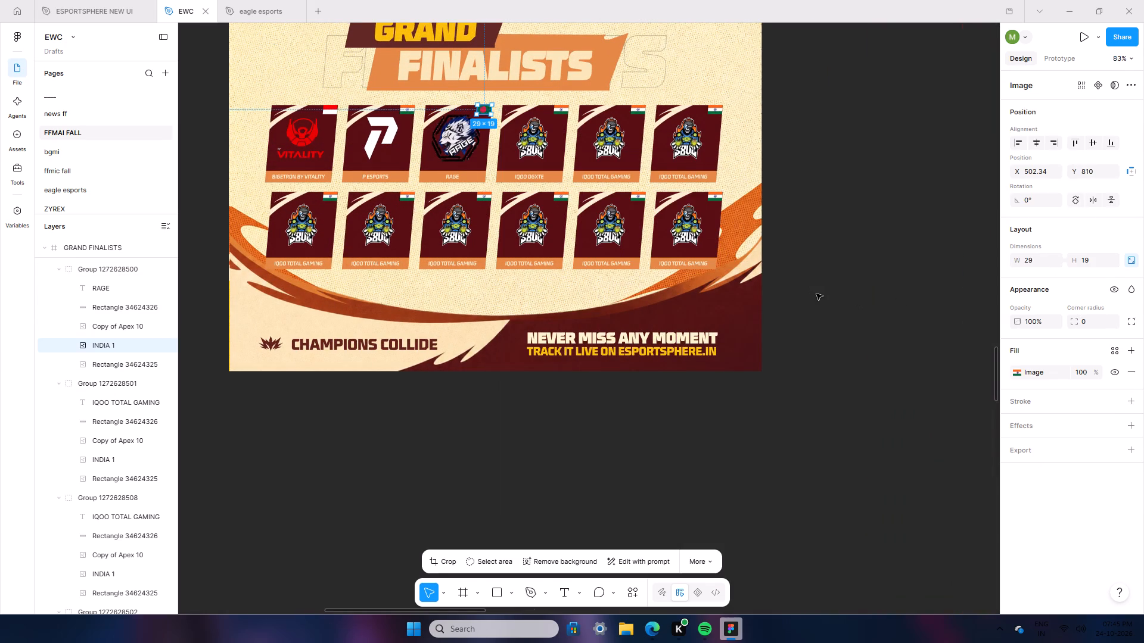
pyautogui.click(816, 294)
# Replace the P ESPORTS card's India flag with the Vietnam flag copied from the P ESPORTS row of the FFMAI ME 1 standings.
pyautogui.keyDown('ctrl'); pyautogui.scroll(-7, 816, 294); pyautogui.keyUp('ctrl')
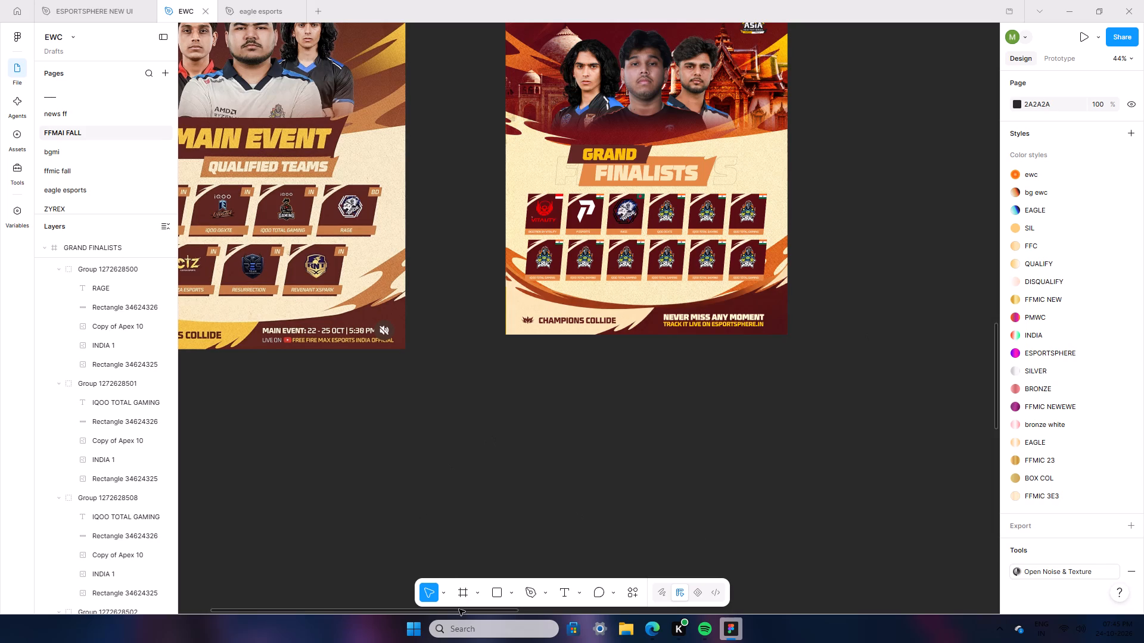
pyautogui.moveTo(459, 609); pyautogui.dragTo(641, 642)
pyautogui.scroll(-7, 782, 426)
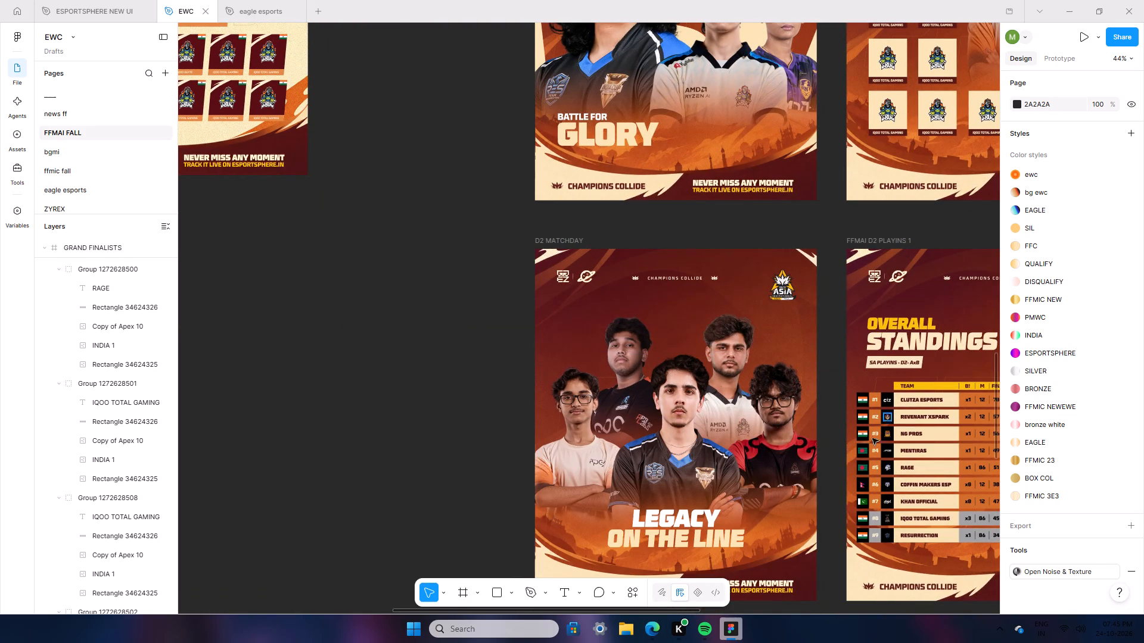
pyautogui.scroll(-16, 819, 469)
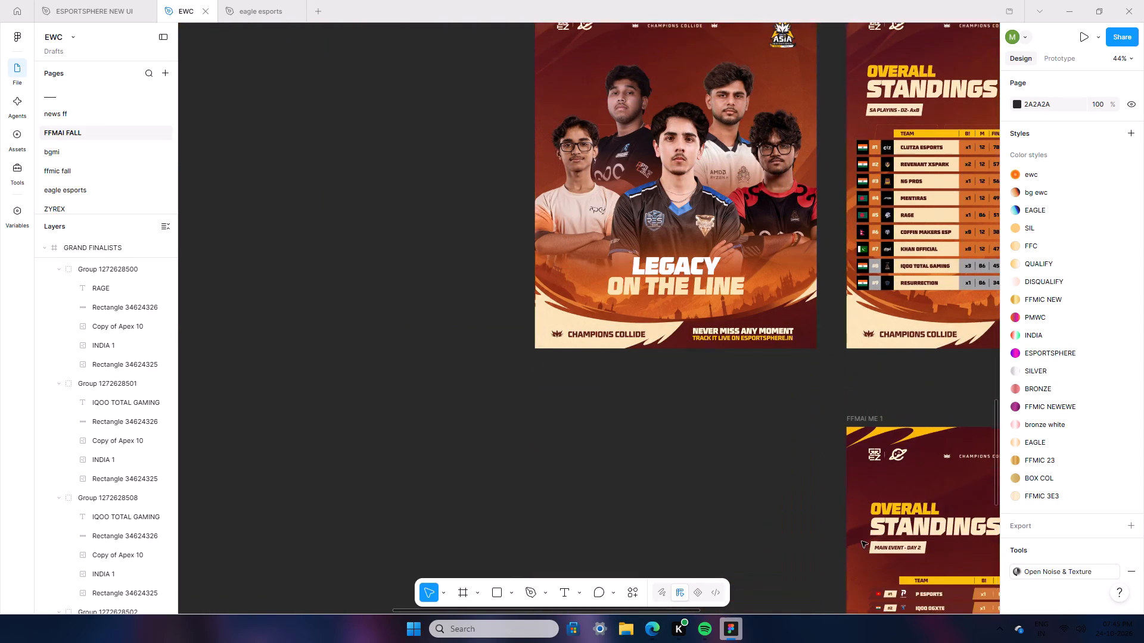
pyautogui.scroll(-6, 854, 520)
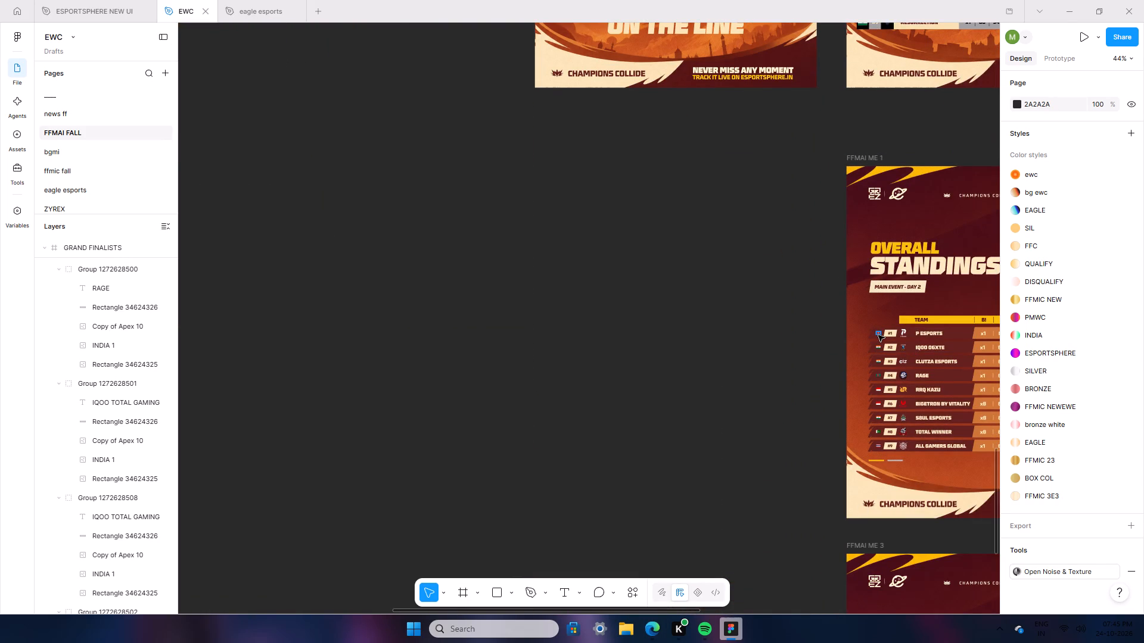
pyautogui.click(878, 335)
pyautogui.rightClick(878, 335)
pyautogui.click(897, 182)
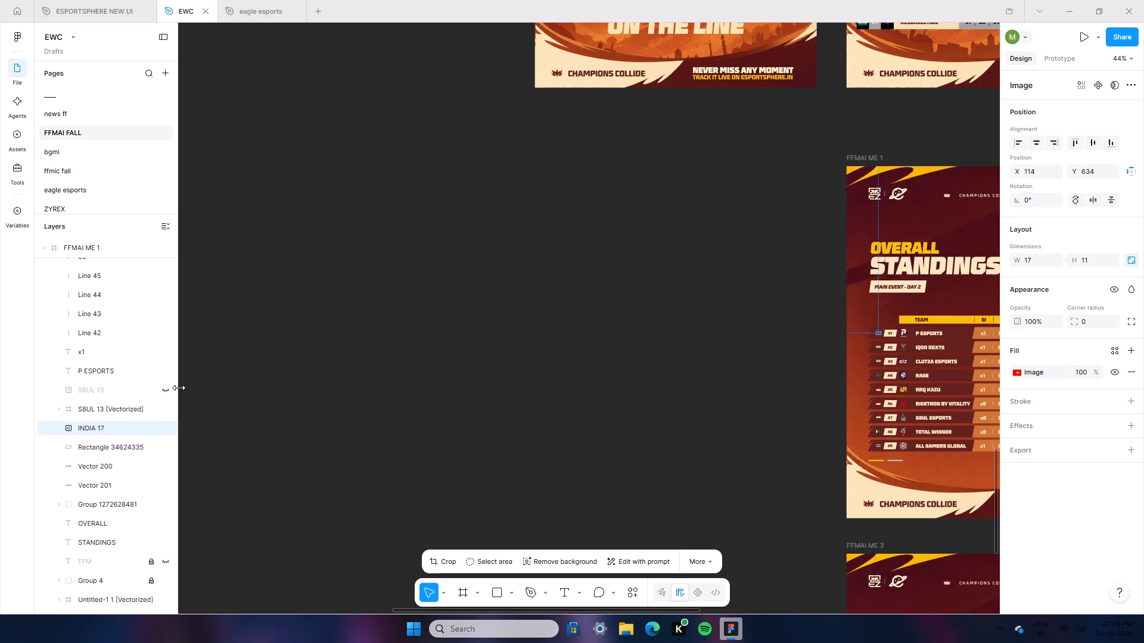
pyautogui.keyDown('ctrl'); pyautogui.scroll(-6, 178, 388); pyautogui.keyUp('ctrl')
pyautogui.scroll(20, 290, 382)
pyautogui.scroll(3, 290, 382)
pyautogui.keyDown('ctrl'); pyautogui.click(275, 397); pyautogui.keyUp('ctrl')
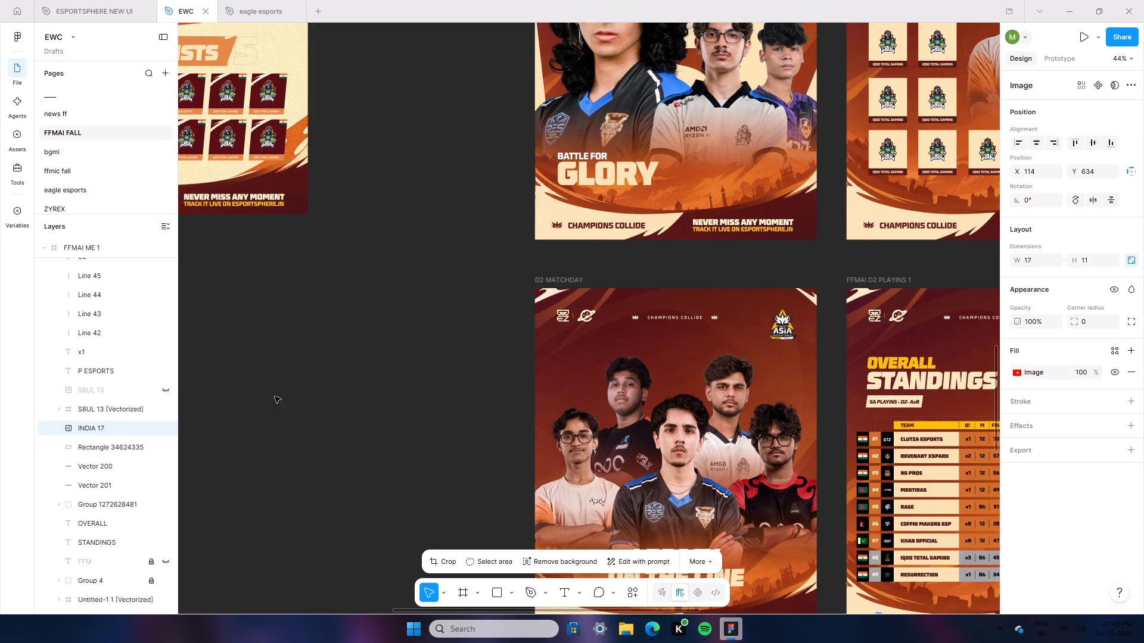
pyautogui.moveTo(409, 608); pyautogui.dragTo(275, 609)
pyautogui.scroll(8, 302, 527)
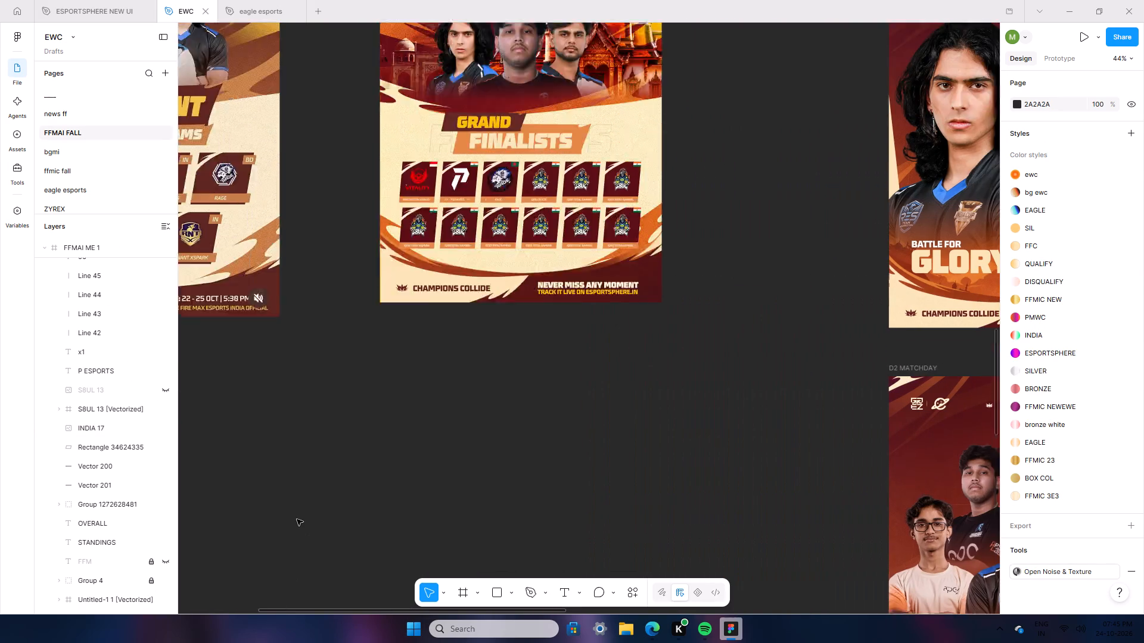
pyautogui.keyDown('ctrl'); pyautogui.scroll(8, 299, 520); pyautogui.keyUp('ctrl')
pyautogui.scroll(6, 558, 218)
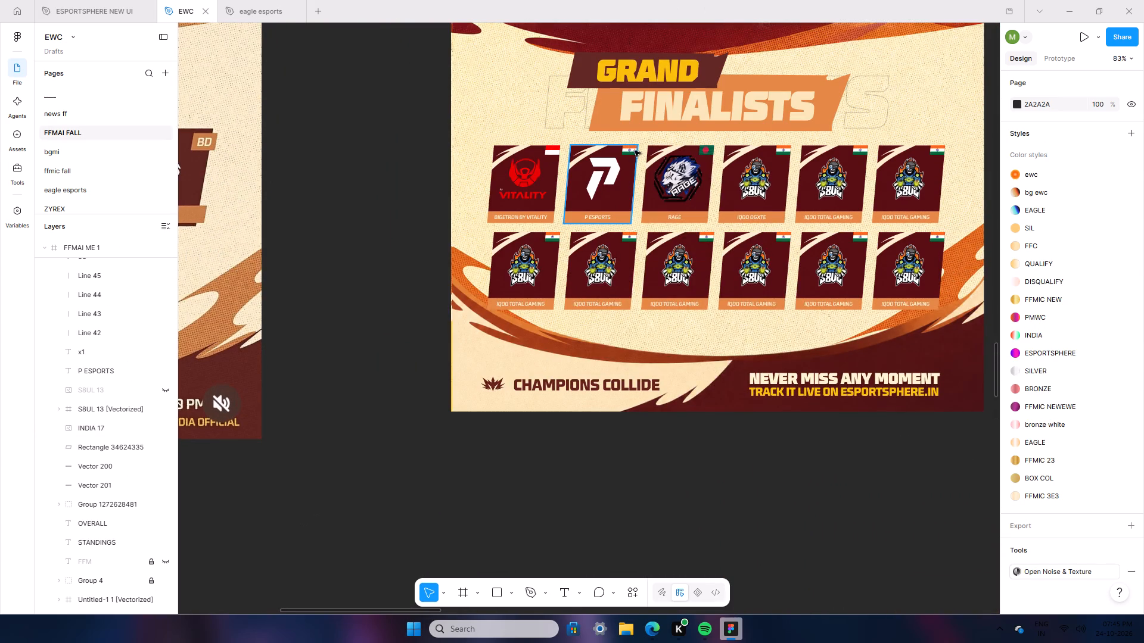
pyautogui.doubleClick(630, 151)
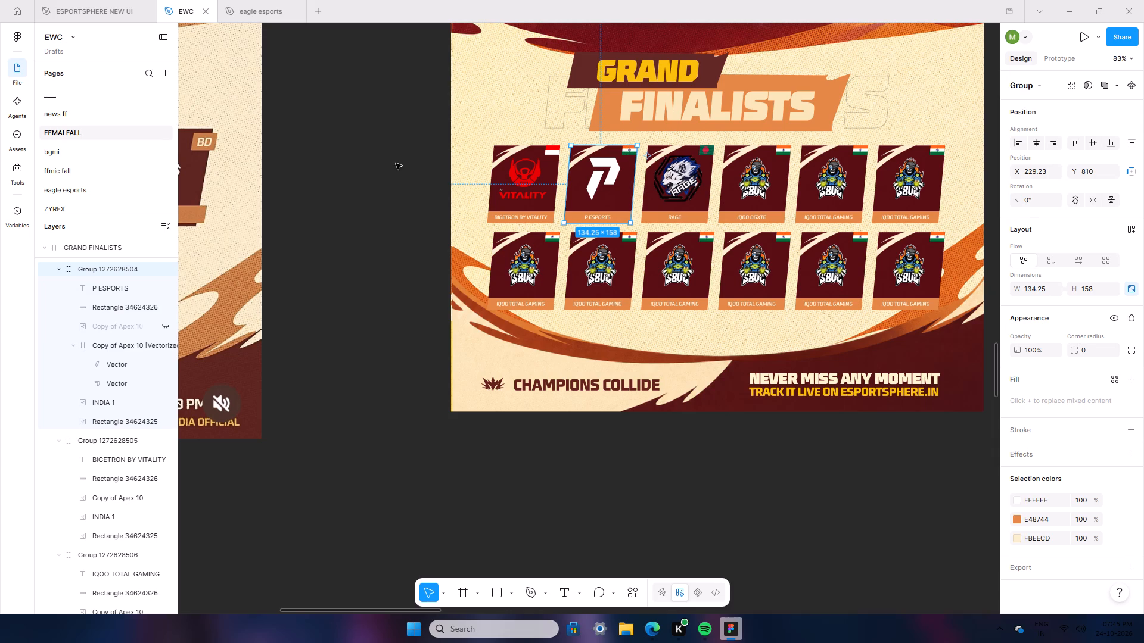
pyautogui.doubleClick(396, 163)
pyautogui.doubleClick(628, 151)
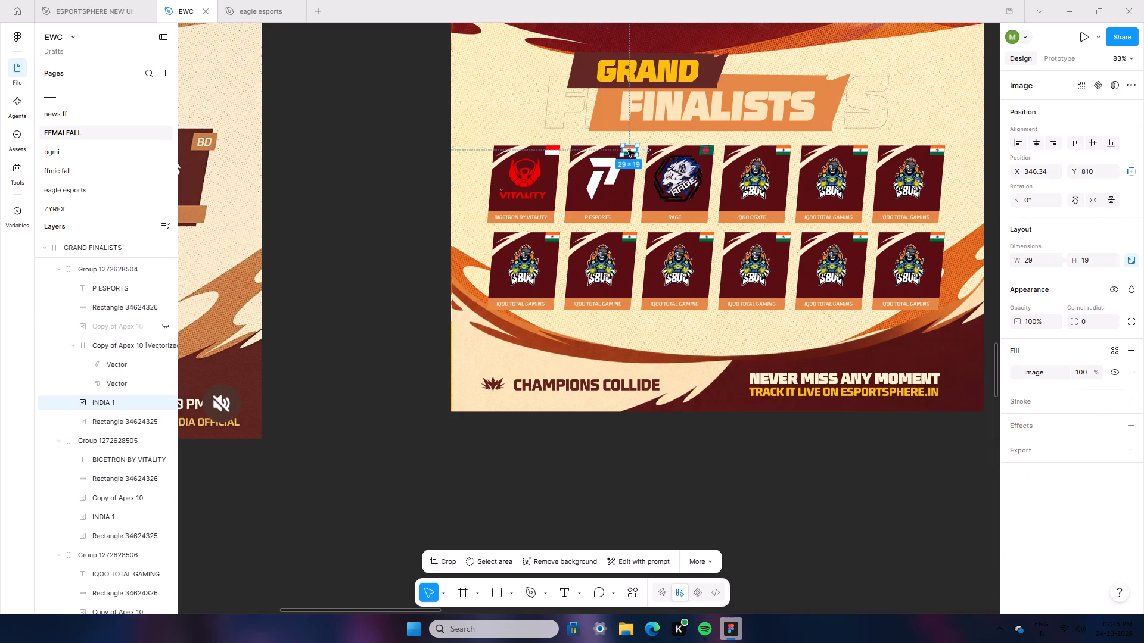
pyautogui.rightClick(628, 151)
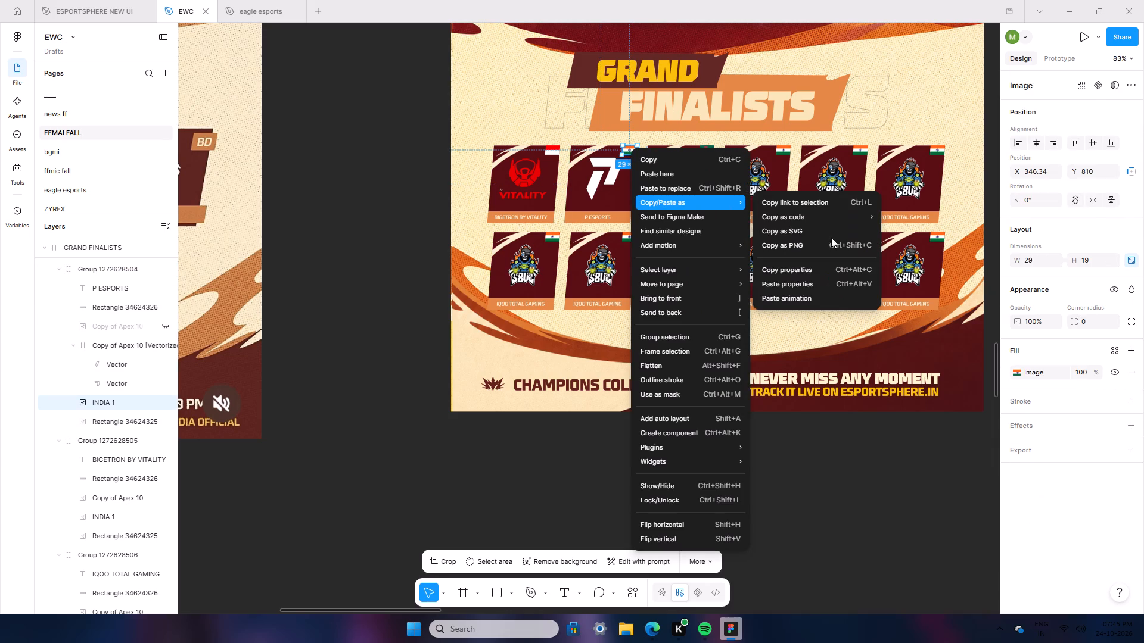
pyautogui.click(844, 286)
pyautogui.doubleClick(739, 494)
# Replace the placeholder logo on the IQOO OGXTE card with the image IQOO OGXTE WHITE (1) from the Downloads folder.
pyautogui.scroll(7, 739, 494)
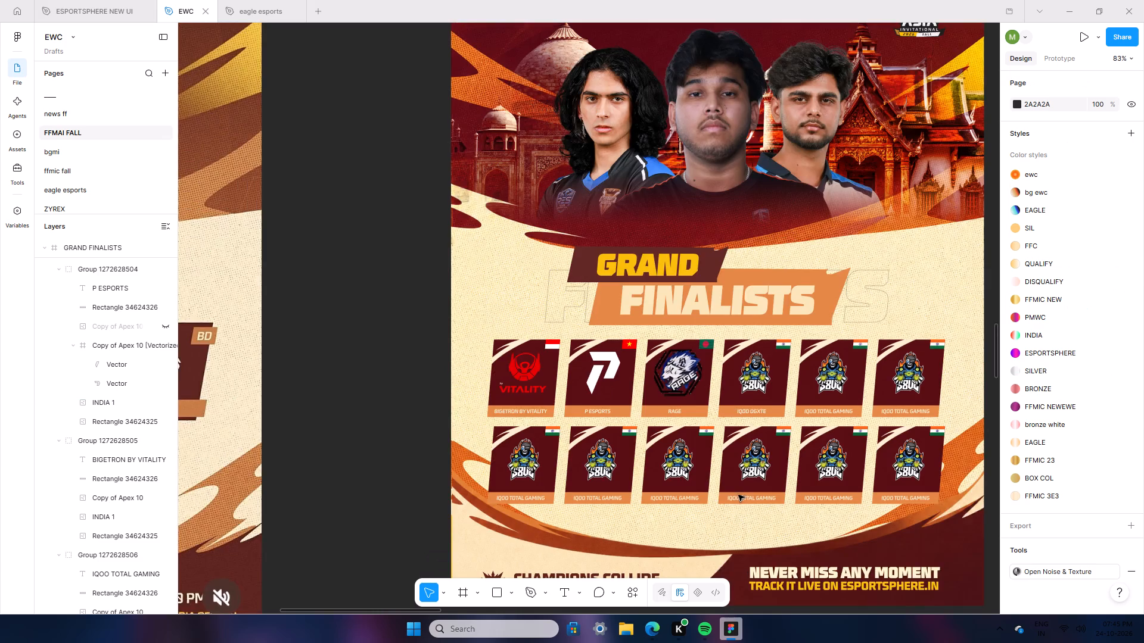
pyautogui.keyDown('ctrl'); pyautogui.scroll(-7, 738, 495); pyautogui.keyUp('ctrl')
pyautogui.scroll(-6, 772, 521)
pyautogui.scroll(-2, 708, 452)
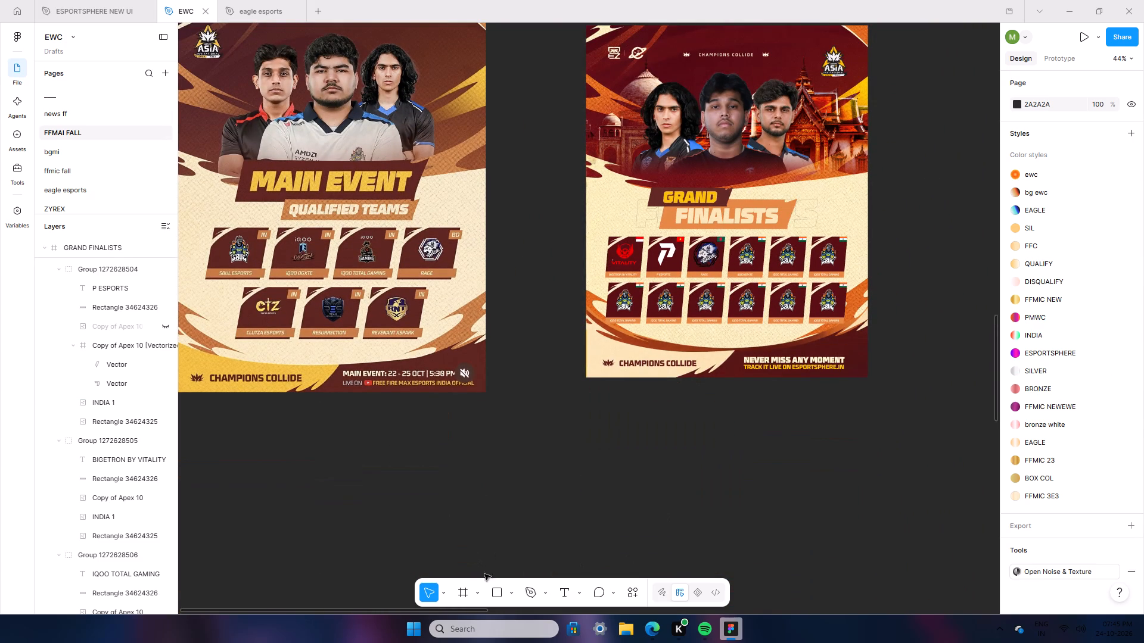
pyautogui.moveTo(471, 611); pyautogui.dragTo(504, 628)
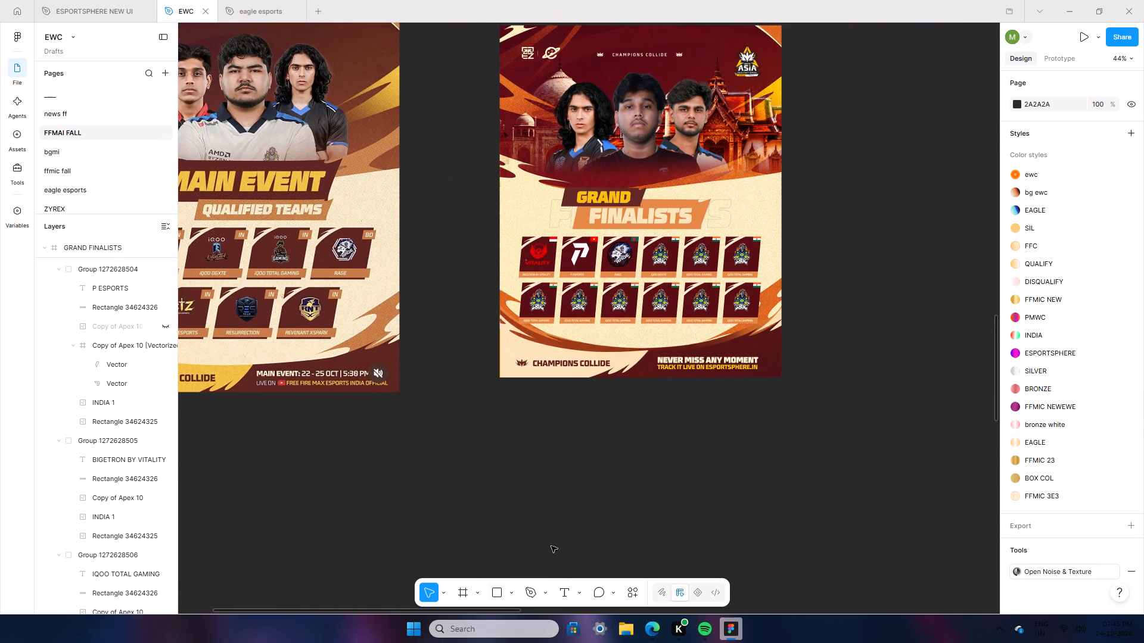
pyautogui.keyDown('ctrl'); pyautogui.scroll(9, 698, 491); pyautogui.keyUp('ctrl')
pyautogui.scroll(5, 627, 75)
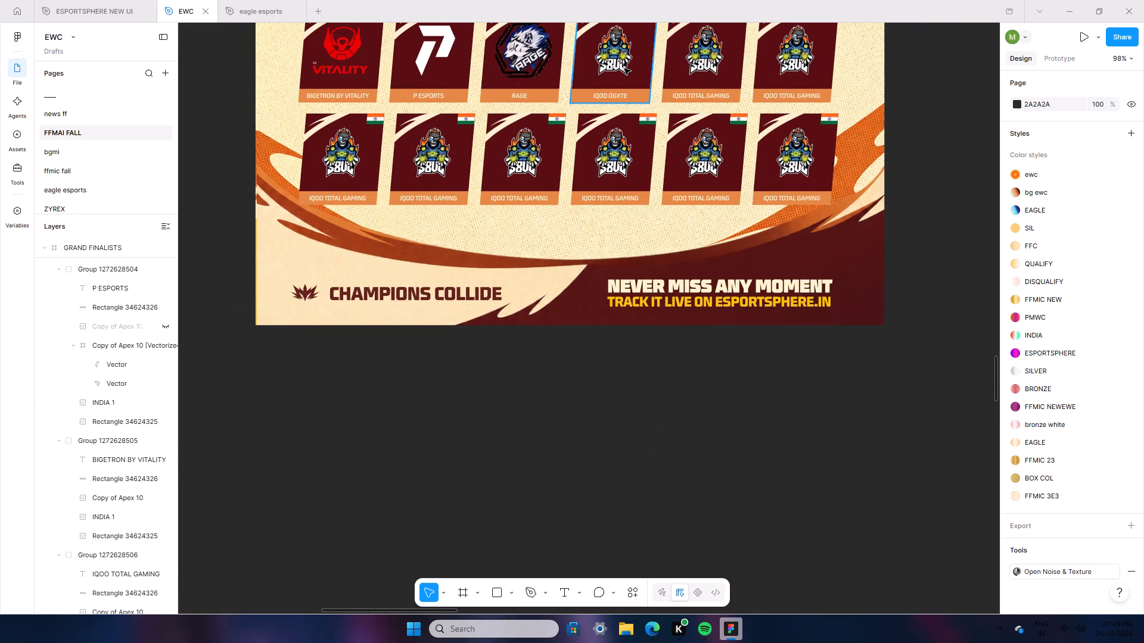
pyautogui.doubleClick(624, 68)
pyautogui.doubleClick(619, 53)
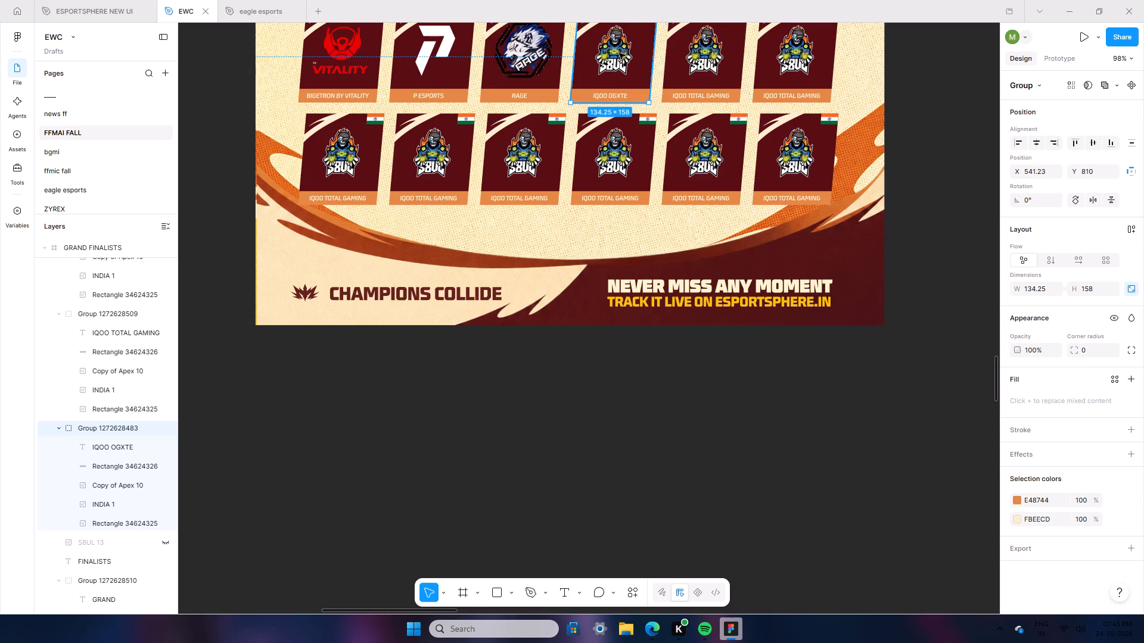
pyautogui.click(1038, 371)
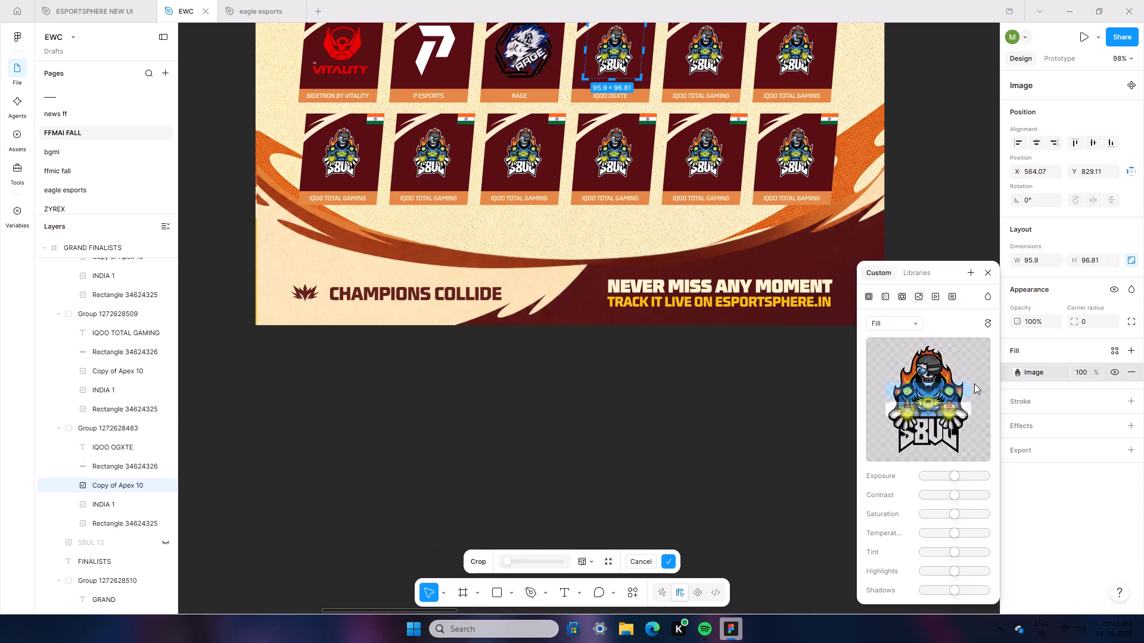
pyautogui.click(958, 388)
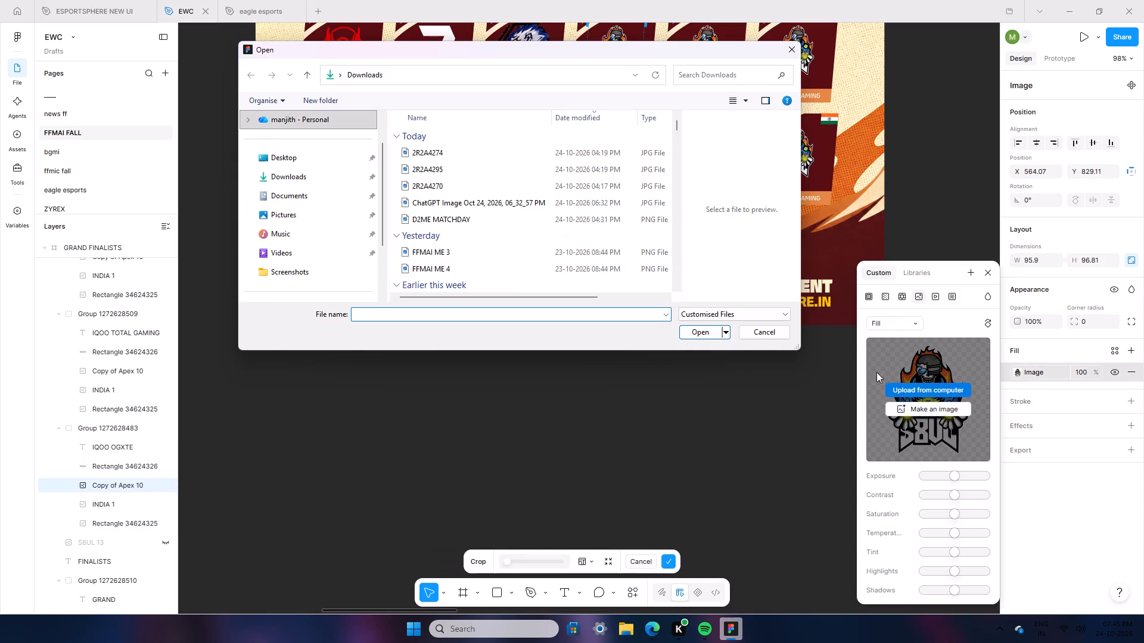
pyautogui.doubleClick(300, 181)
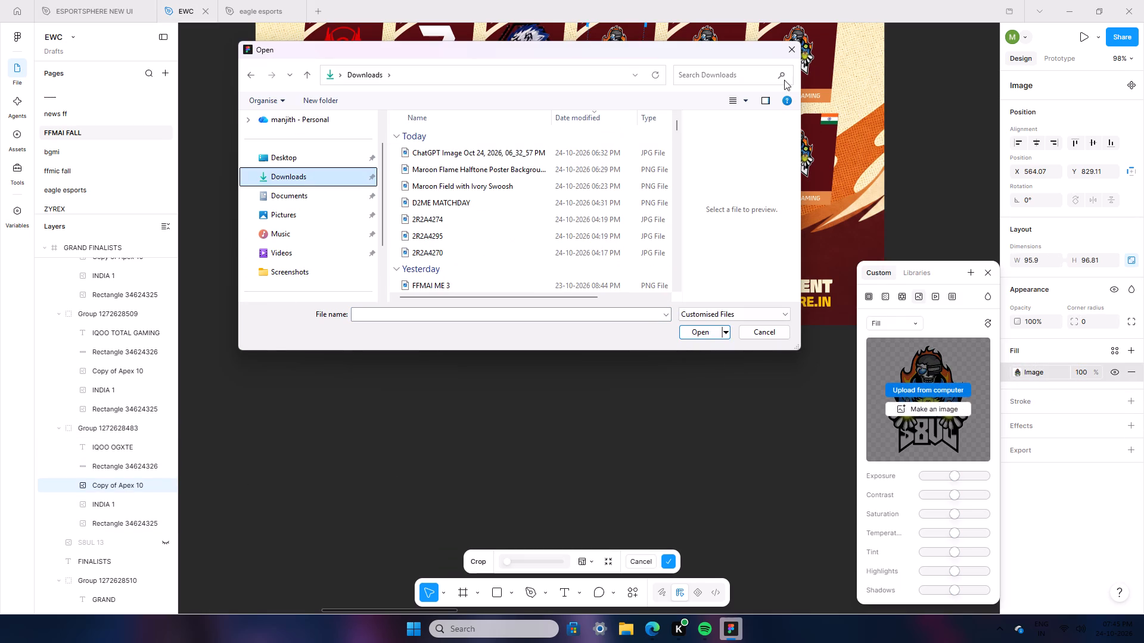
pyautogui.click(710, 78)
pyautogui.write('IQOO')
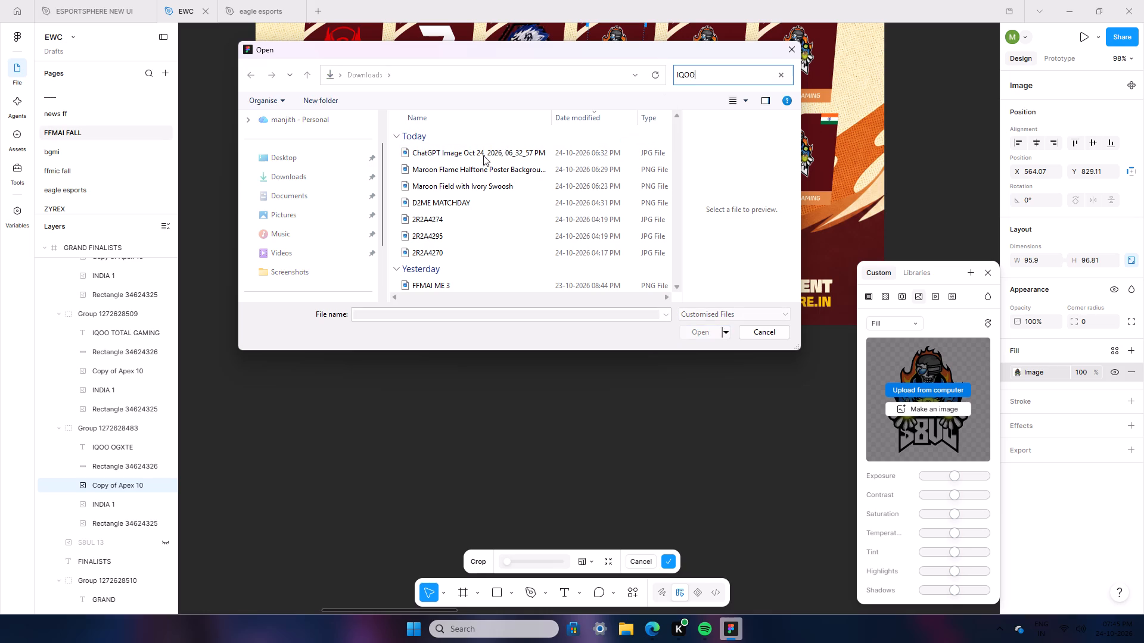
pyautogui.click(460, 151)
pyautogui.doubleClick(468, 168)
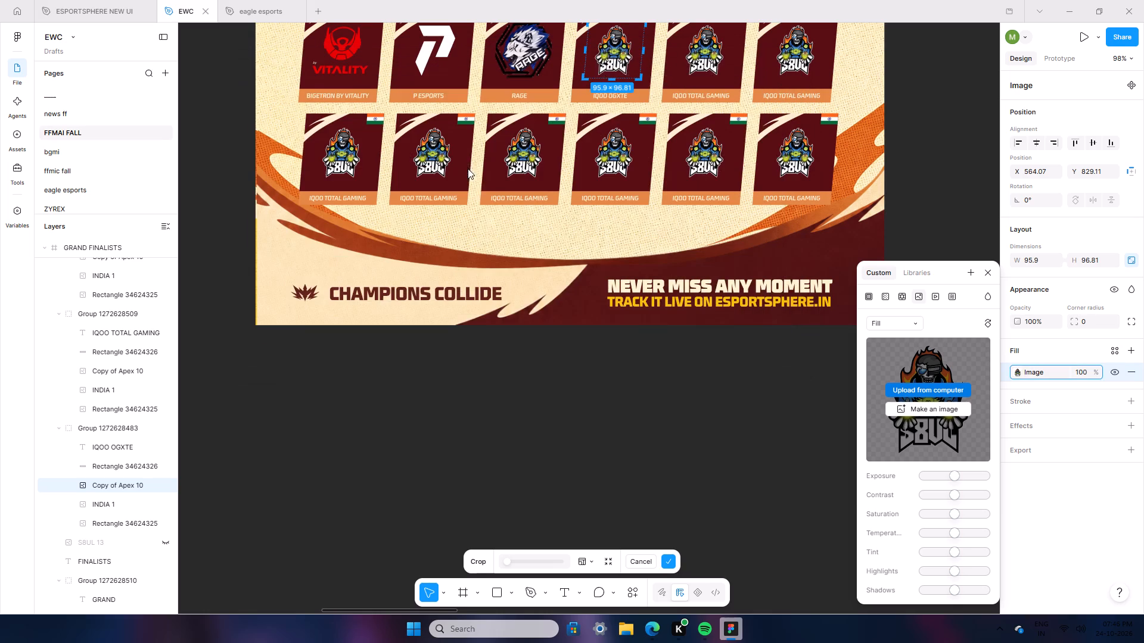
pyautogui.doubleClick(624, 373)
# Rename the fifth card in the top row, labelled IQOO TOTAL GAMING, as CLUTZA ESPORTS.
pyautogui.scroll(3, 629, 392)
pyautogui.scroll(4, 592, 432)
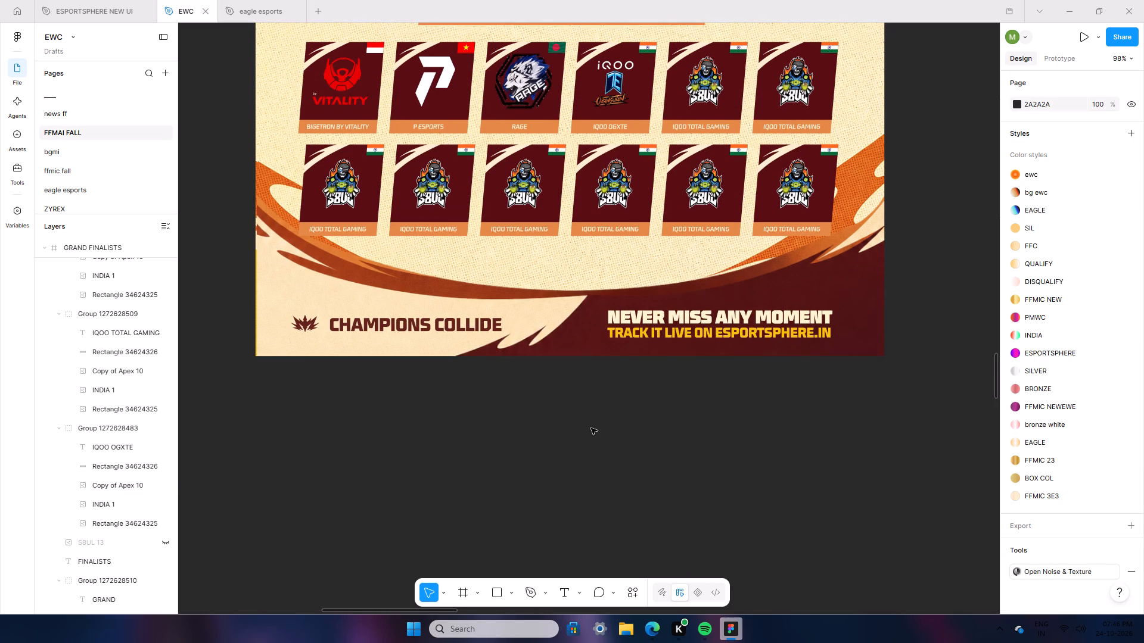
pyautogui.tripleClick(705, 138)
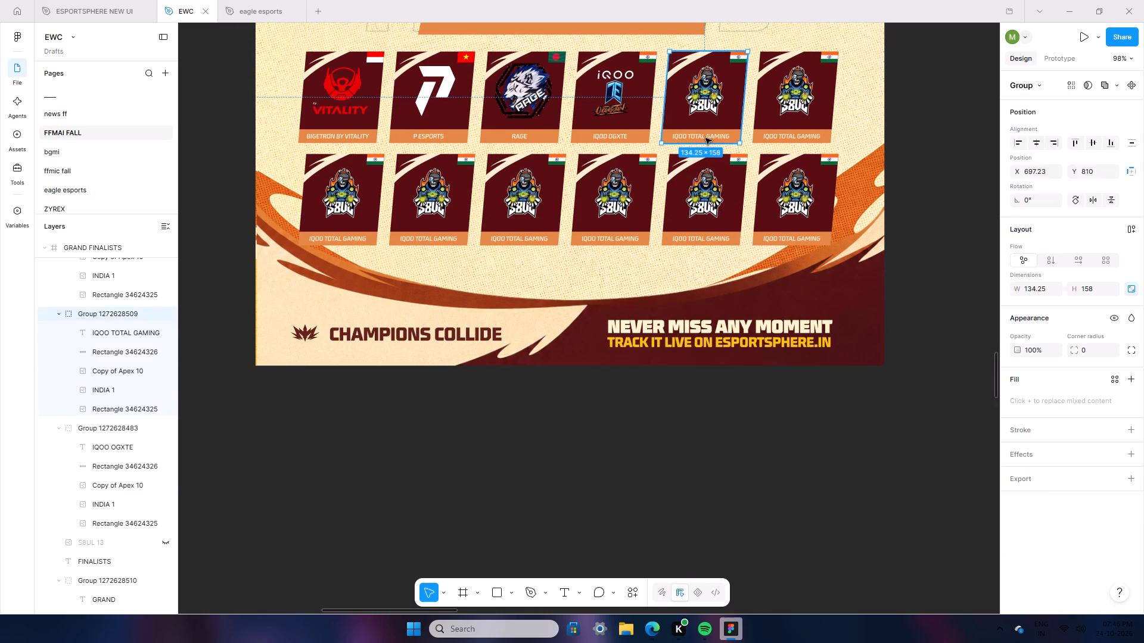
pyautogui.click(705, 138)
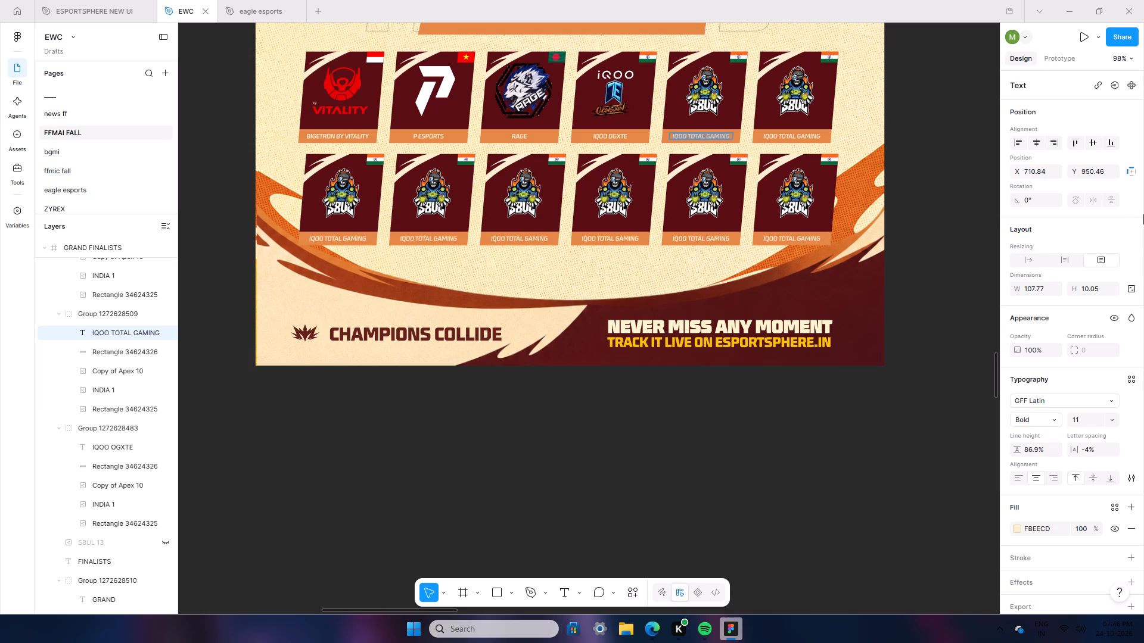
pyautogui.write('CLUTZ')
pyautogui.write('A ESPORTSD')
pyautogui.press('BackSpace')
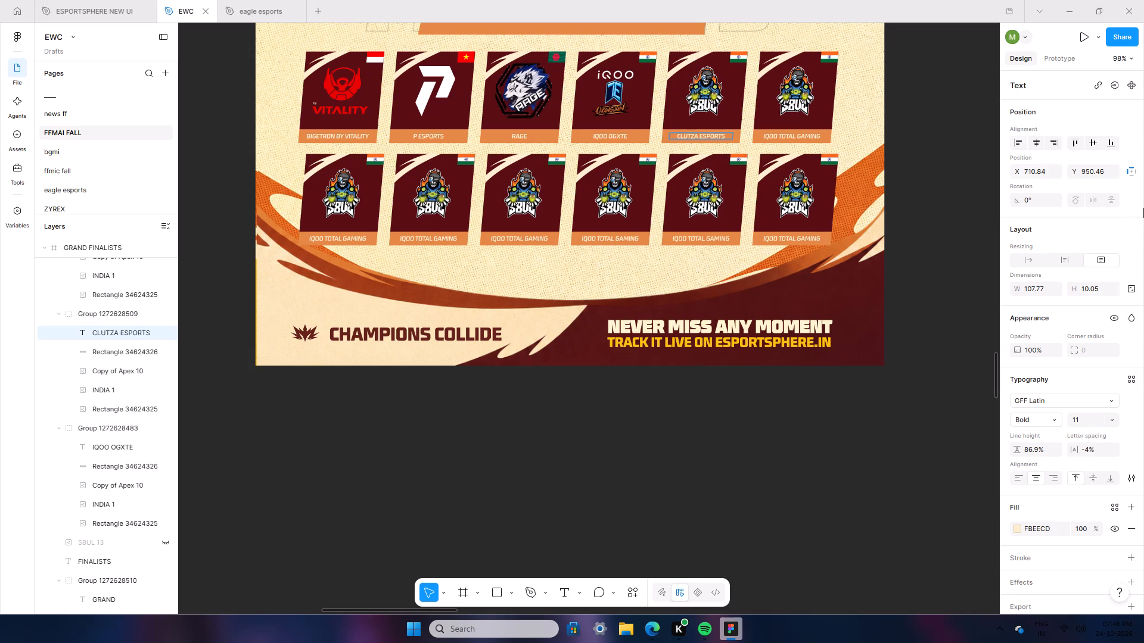
pyautogui.tripleClick(857, 420)
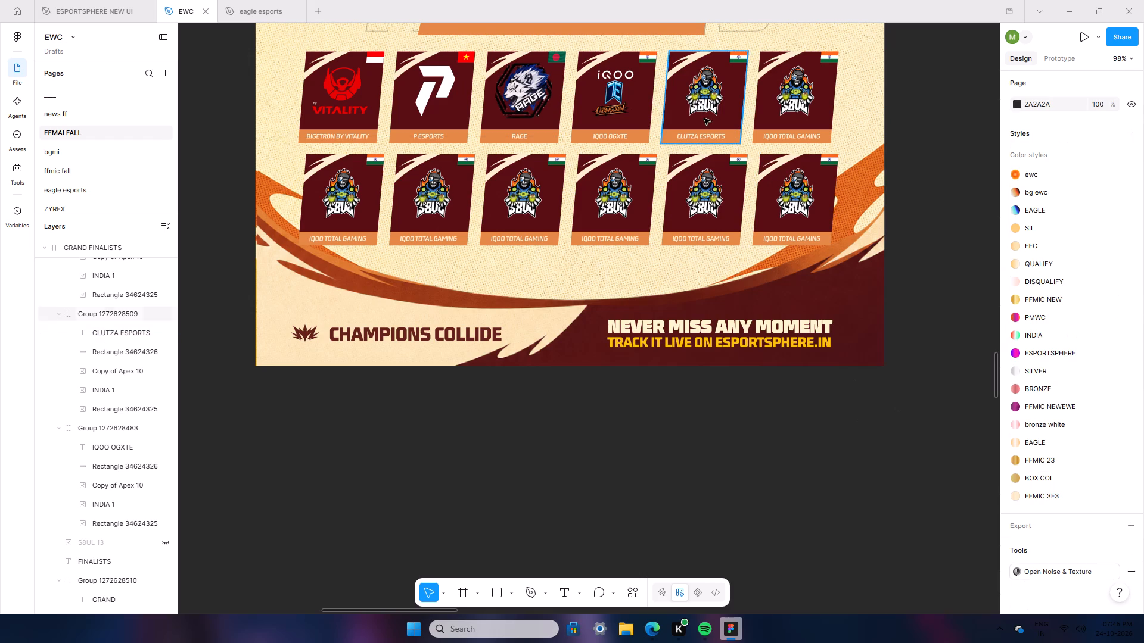
# Replace the CLUTZA ESPORTS card's placeholder logo with the image LOGO (1) from Downloads and set its scaling mode to Fit.
pyautogui.tripleClick(700, 106)
pyautogui.click(1056, 370)
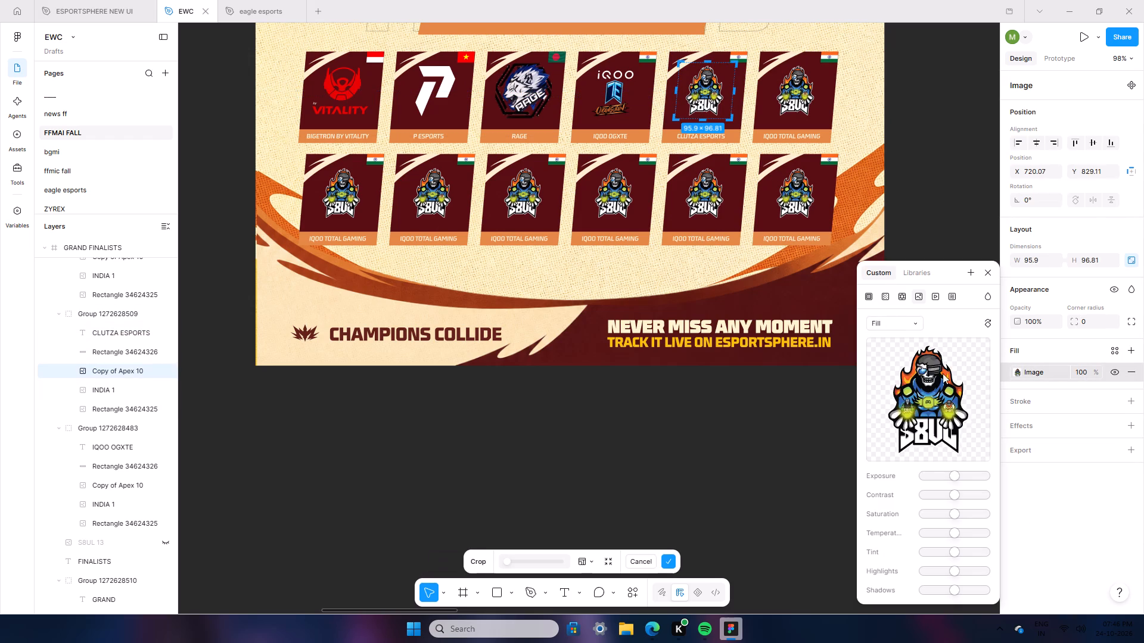
pyautogui.click(933, 378)
pyautogui.click(940, 392)
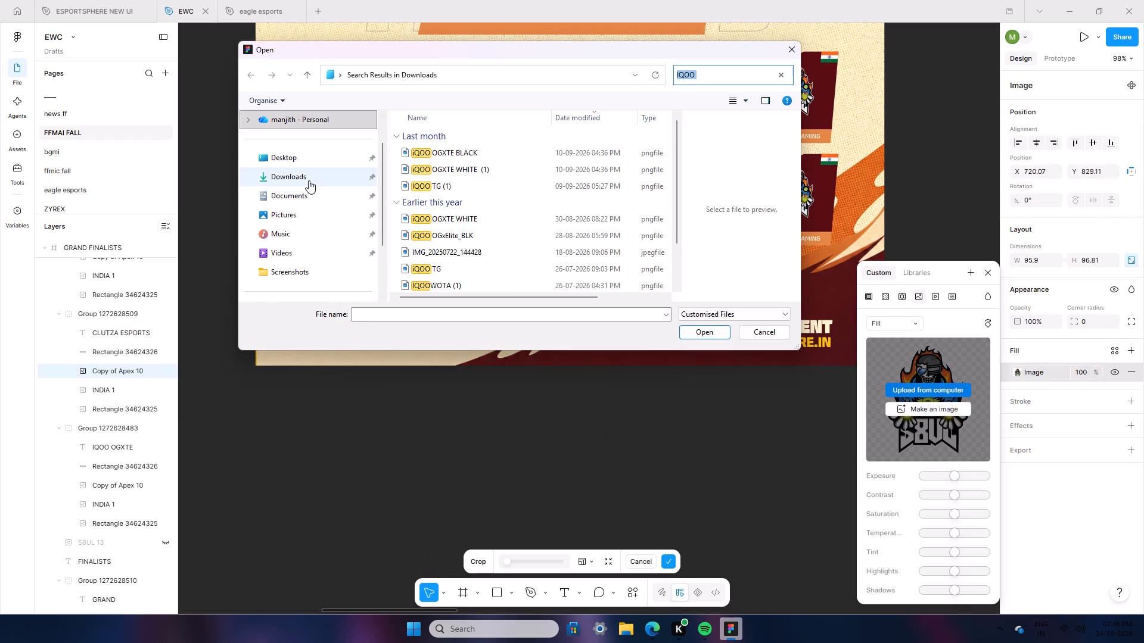
pyautogui.doubleClick(309, 180)
pyautogui.click(738, 76)
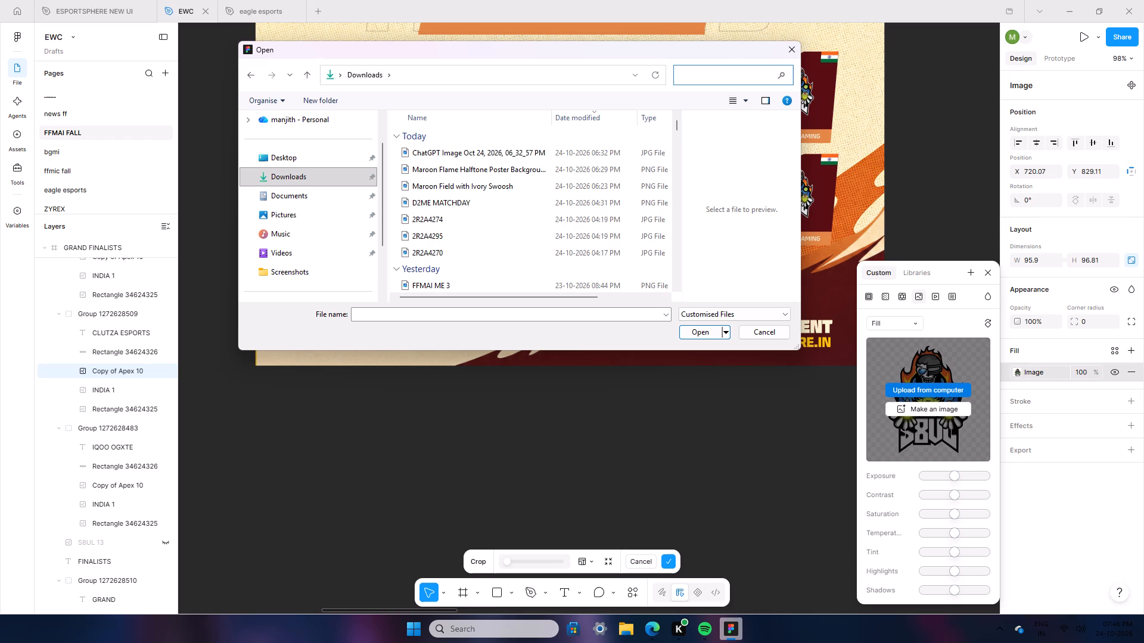
pyautogui.write('LOGO')
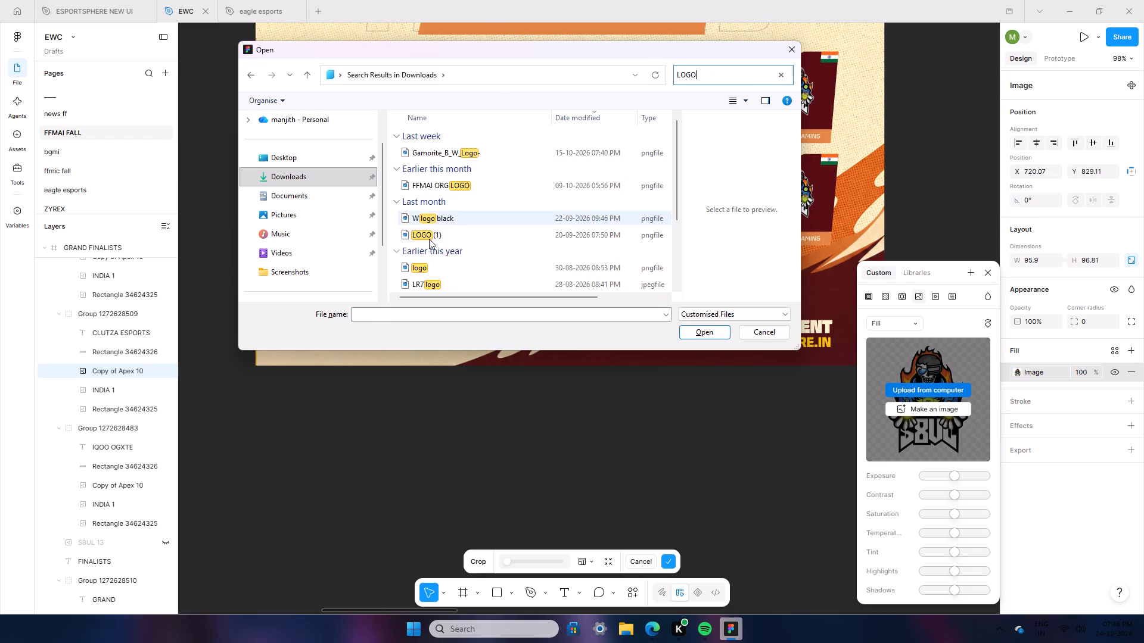
pyautogui.click(429, 239)
pyautogui.doubleClick(442, 233)
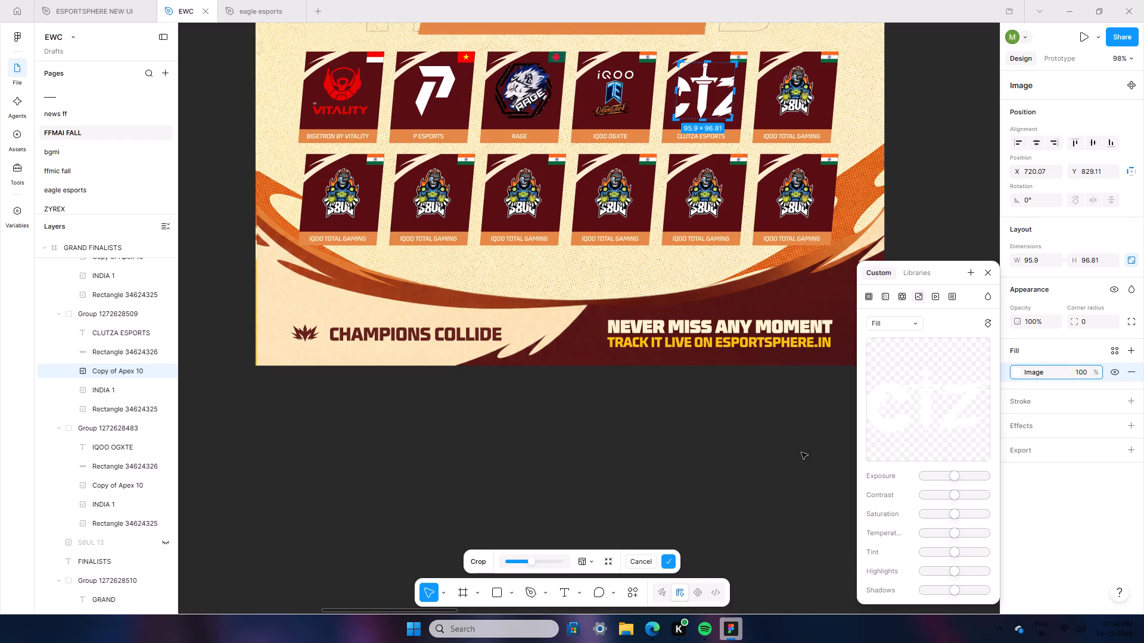
pyautogui.click(909, 320)
pyautogui.click(905, 332)
pyautogui.doubleClick(629, 420)
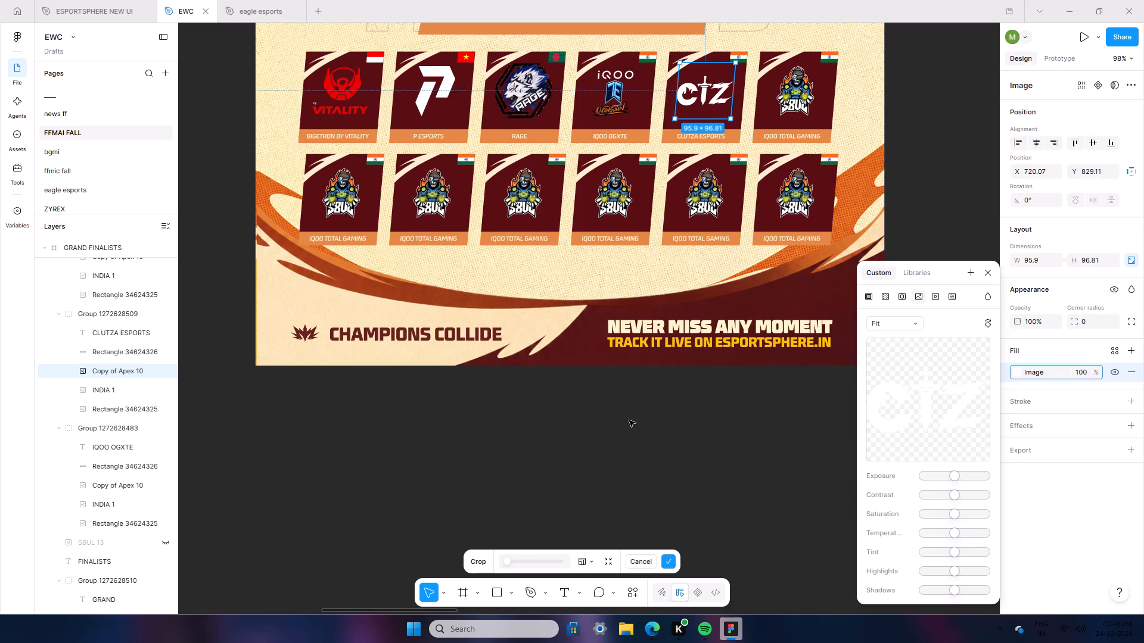
# Rename the sixth card in the top row, labelled IQOO TOTAL GAMING, as BURIRAM UNITED ESP.
pyautogui.keyDown('ctrl'); pyautogui.scroll(-4, 627, 424); pyautogui.keyUp('ctrl')
pyautogui.scroll(4, 471, 457)
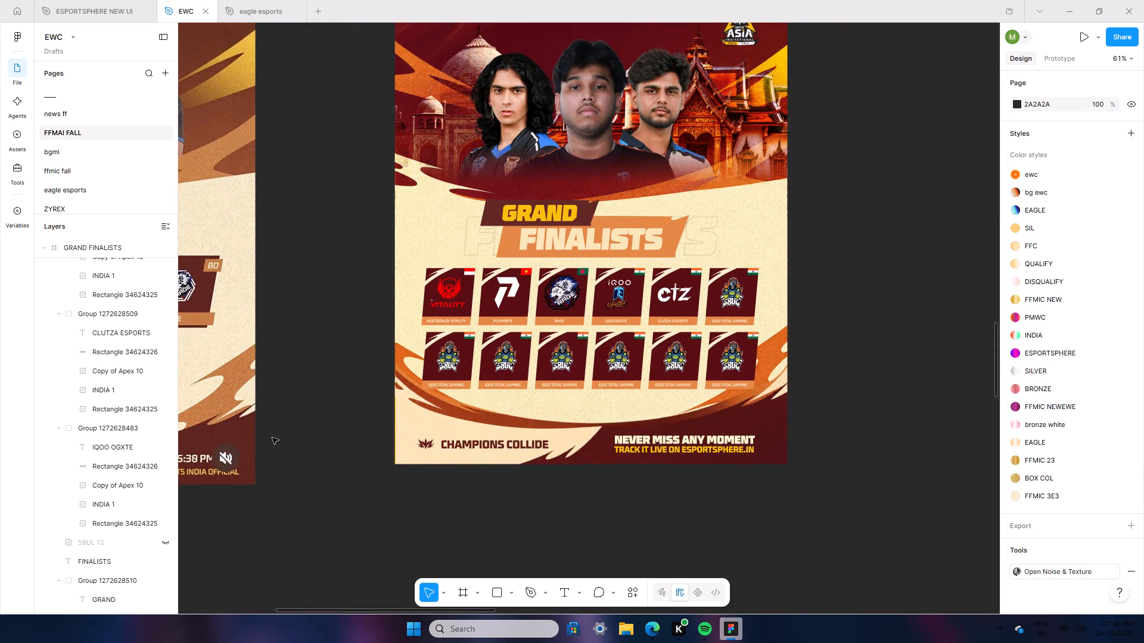
pyautogui.scroll(1, 367, 452)
pyautogui.keyDown('ctrl'); pyautogui.scroll(6, 319, 459); pyautogui.keyUp('ctrl')
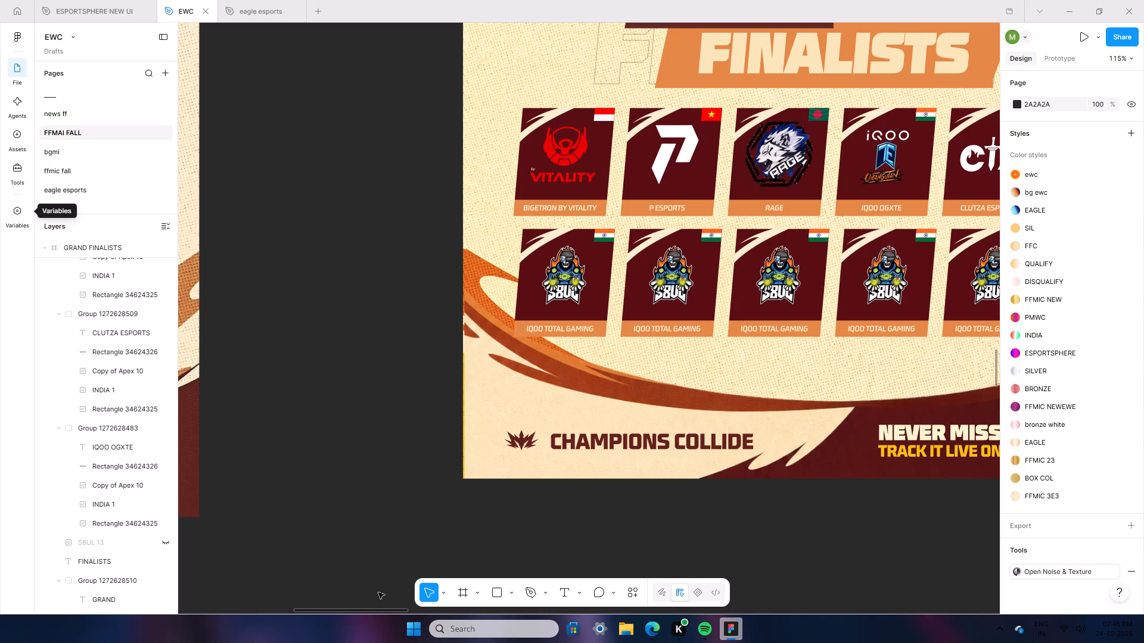
pyautogui.moveTo(377, 610); pyautogui.dragTo(505, 642)
pyautogui.moveTo(505, 642); pyautogui.dragTo(452, 623)
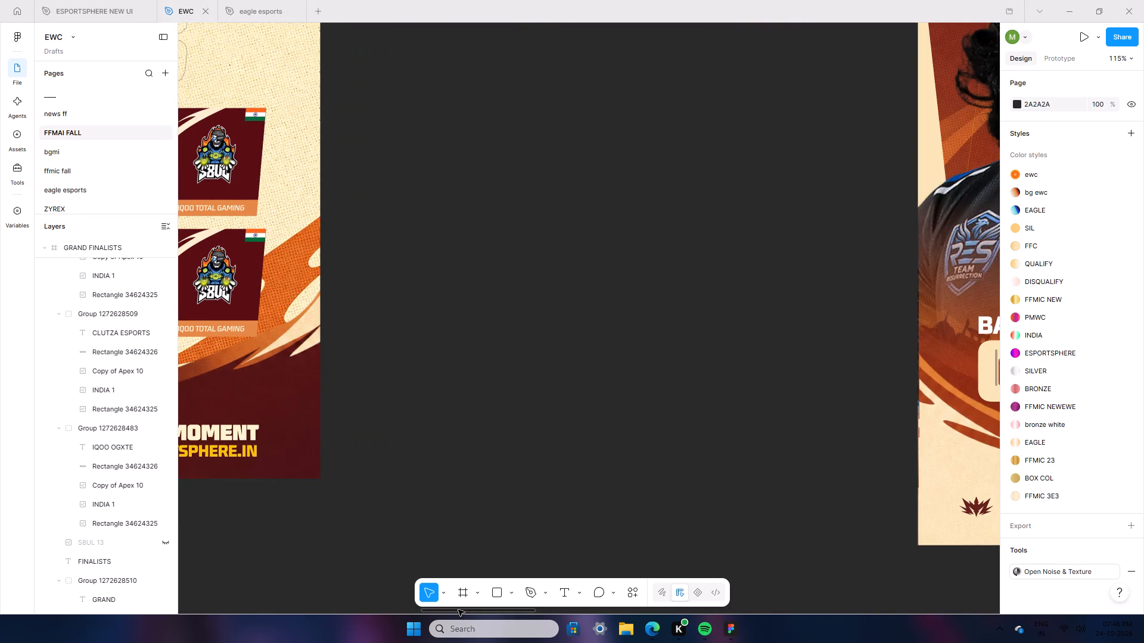
pyautogui.moveTo(458, 610); pyautogui.dragTo(383, 566)
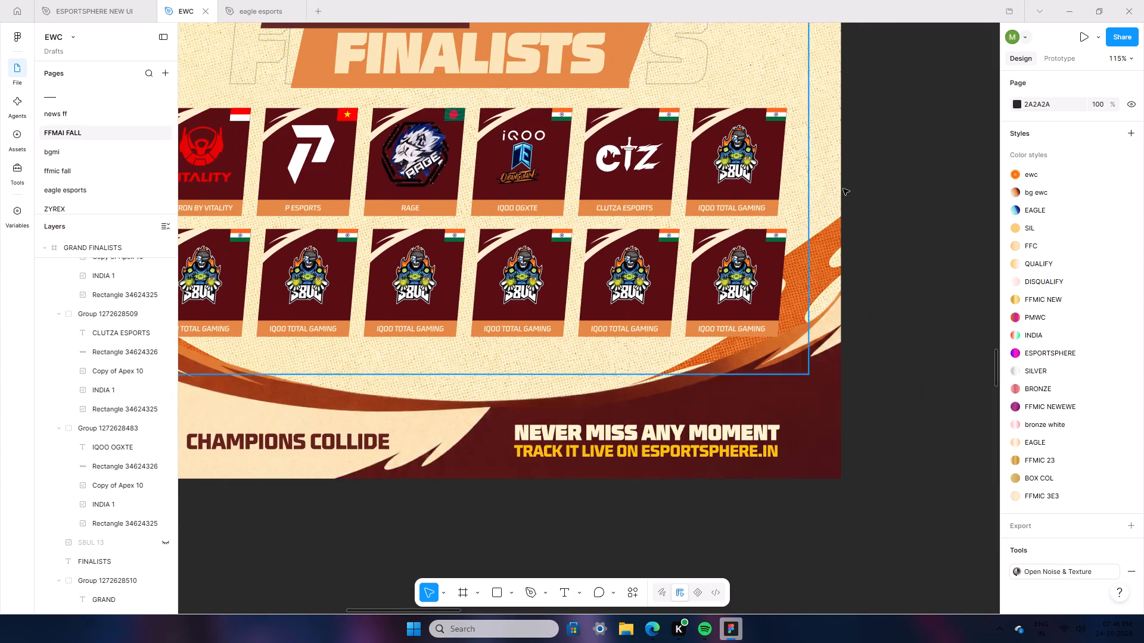
pyautogui.tripleClick(747, 173)
pyautogui.tripleClick(742, 209)
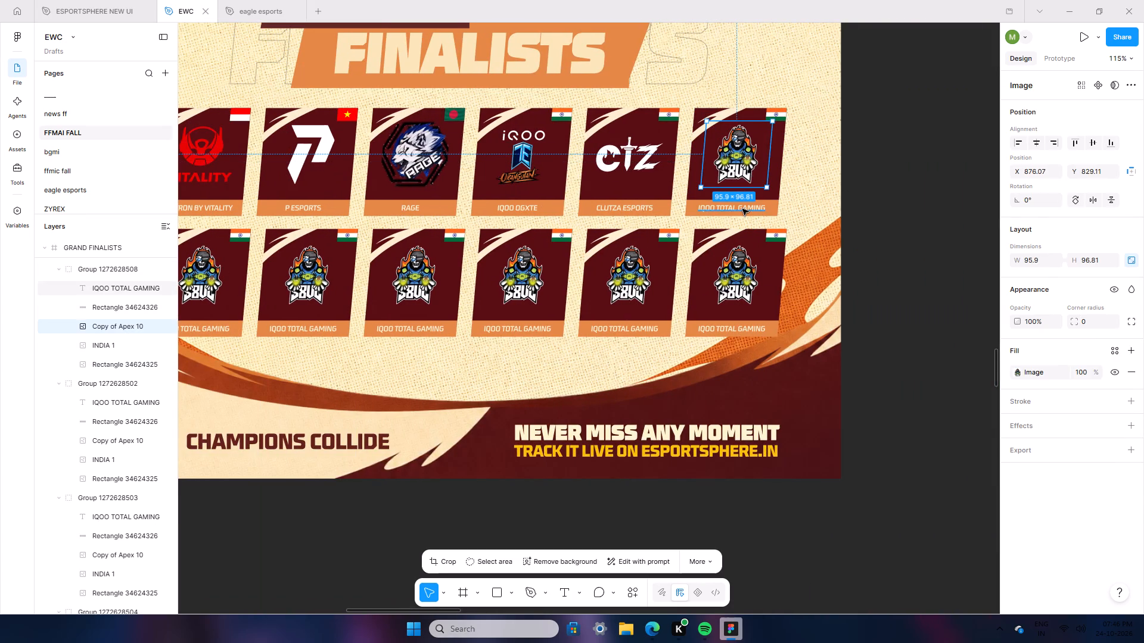
pyautogui.write('BURIR')
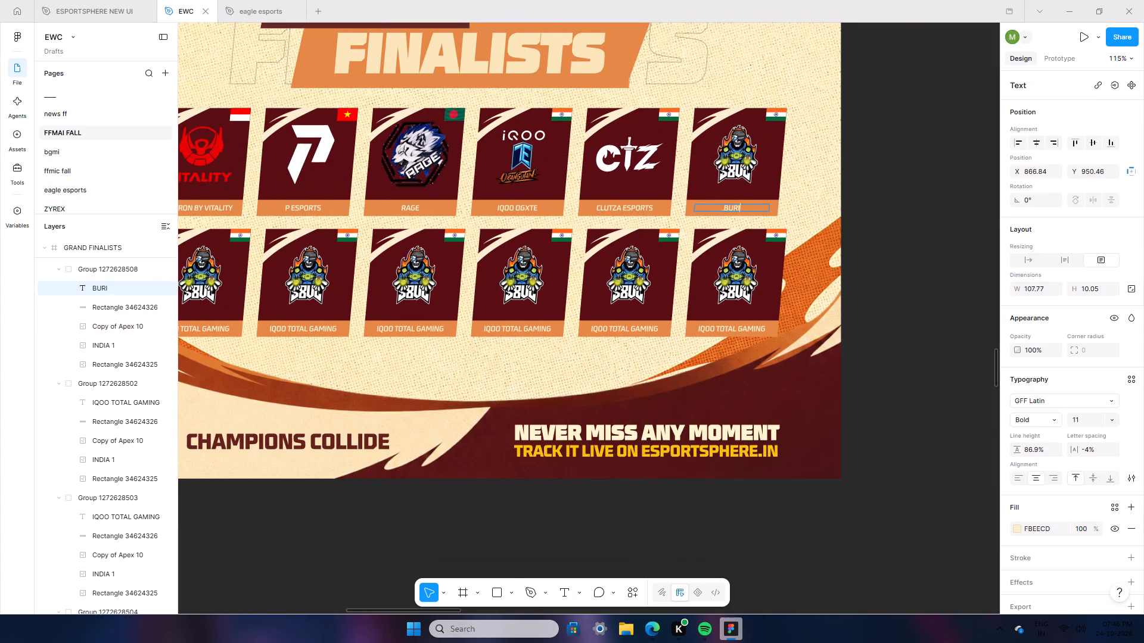
pyautogui.write('AM UNITED ES')
pyautogui.press('o')
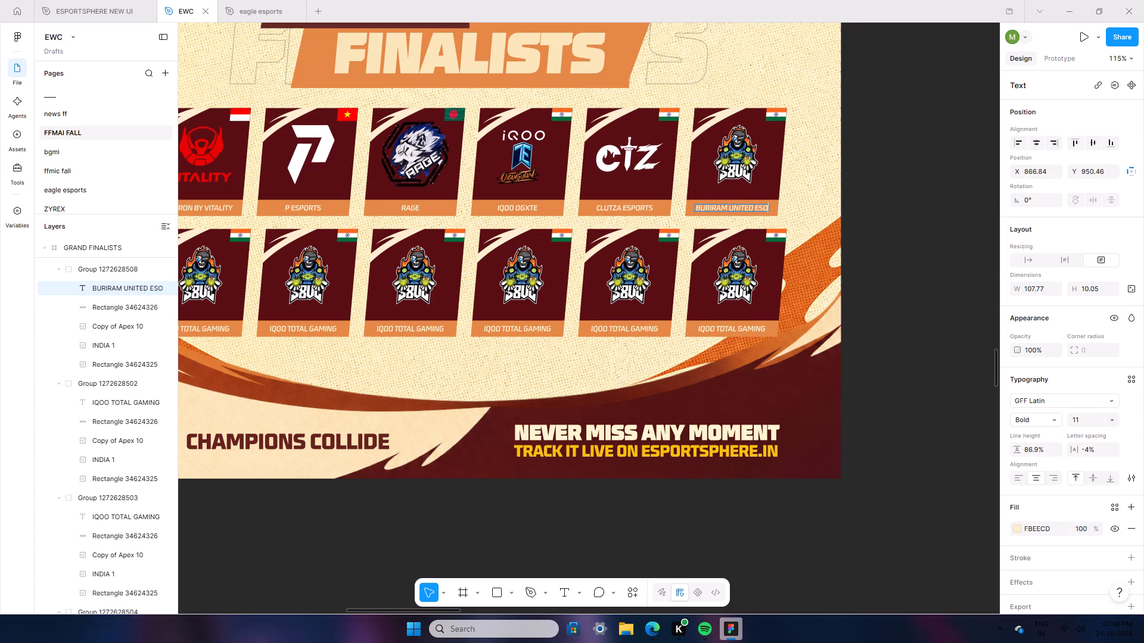
pyautogui.press('BackSpace')
pyautogui.press('p')
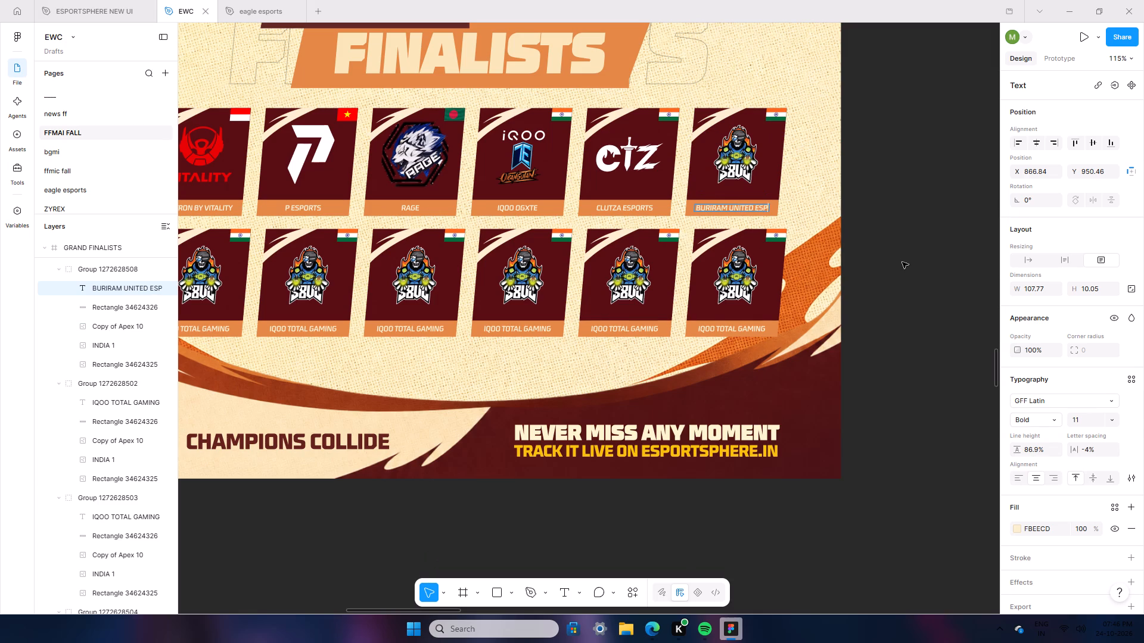
pyautogui.doubleClick(902, 262)
# Replace the BURIRAM UNITED ESP card's placeholder logo with the image Buriram_United_Esports_2026_allmode from Downloads and set its scaling mode to Fit.
pyautogui.doubleClick(751, 155)
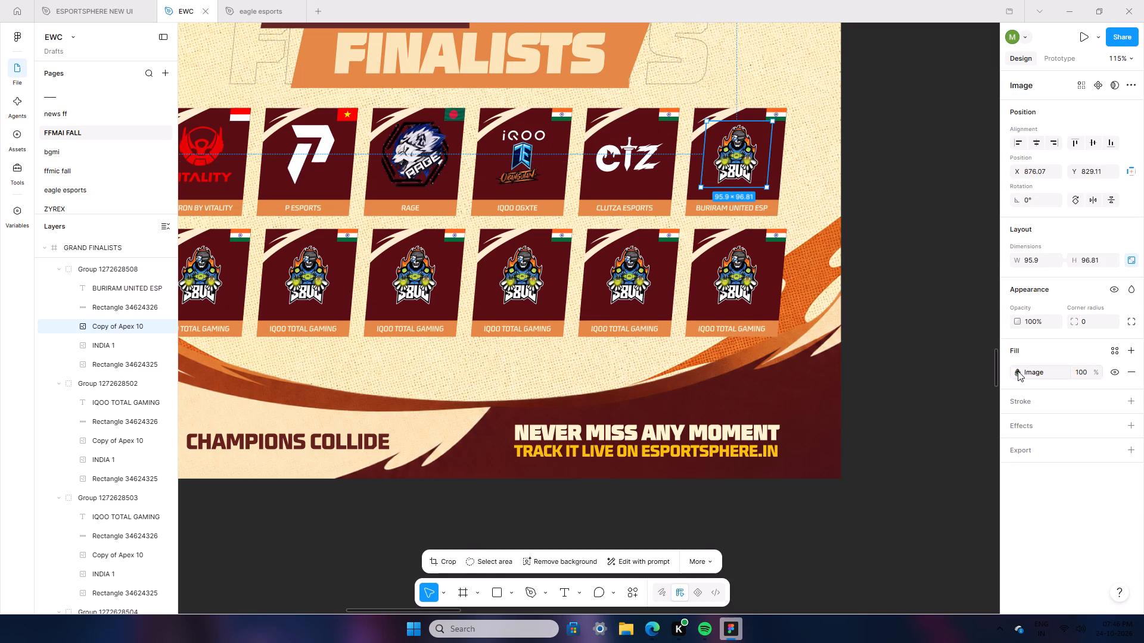
pyautogui.click(1018, 371)
pyautogui.click(924, 389)
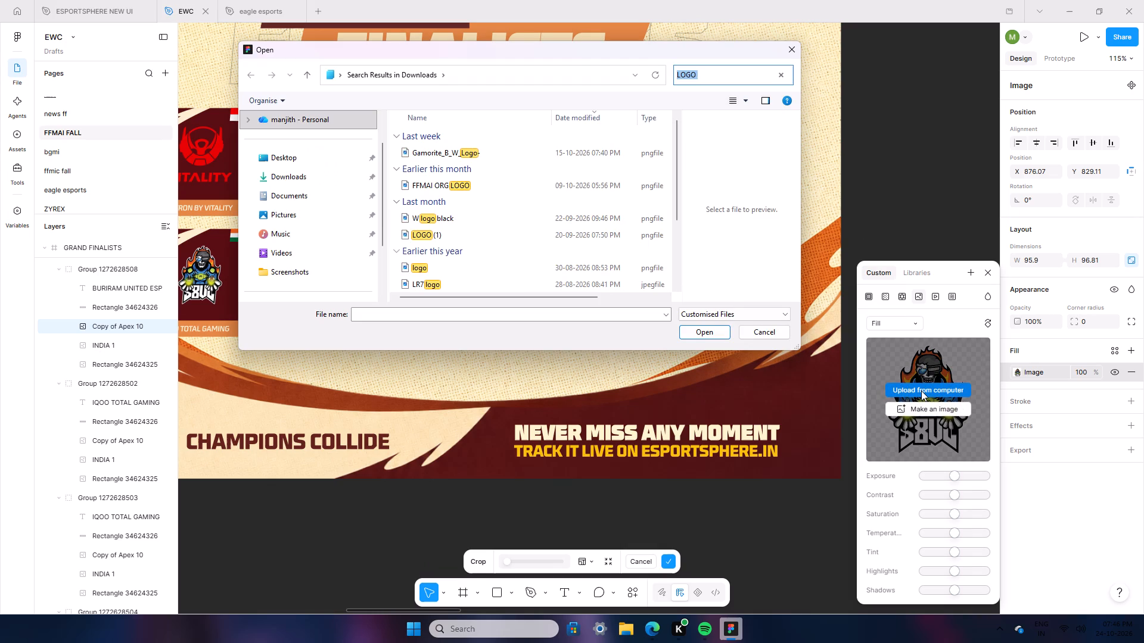
pyautogui.write('BR')
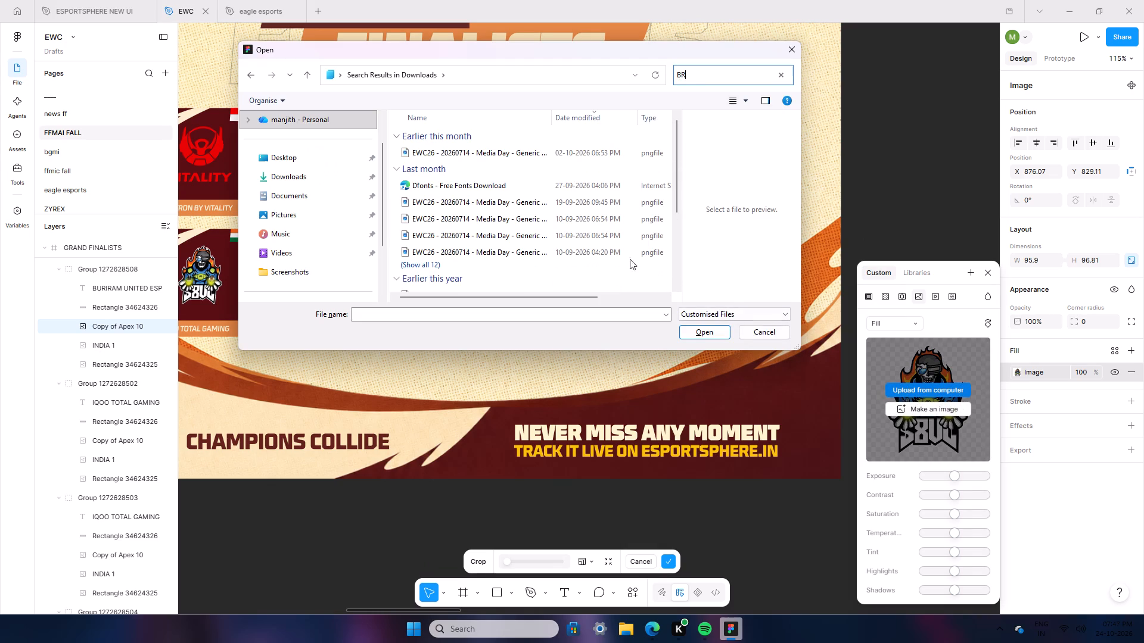
pyautogui.press('BackSpace')
pyautogui.write('UR')
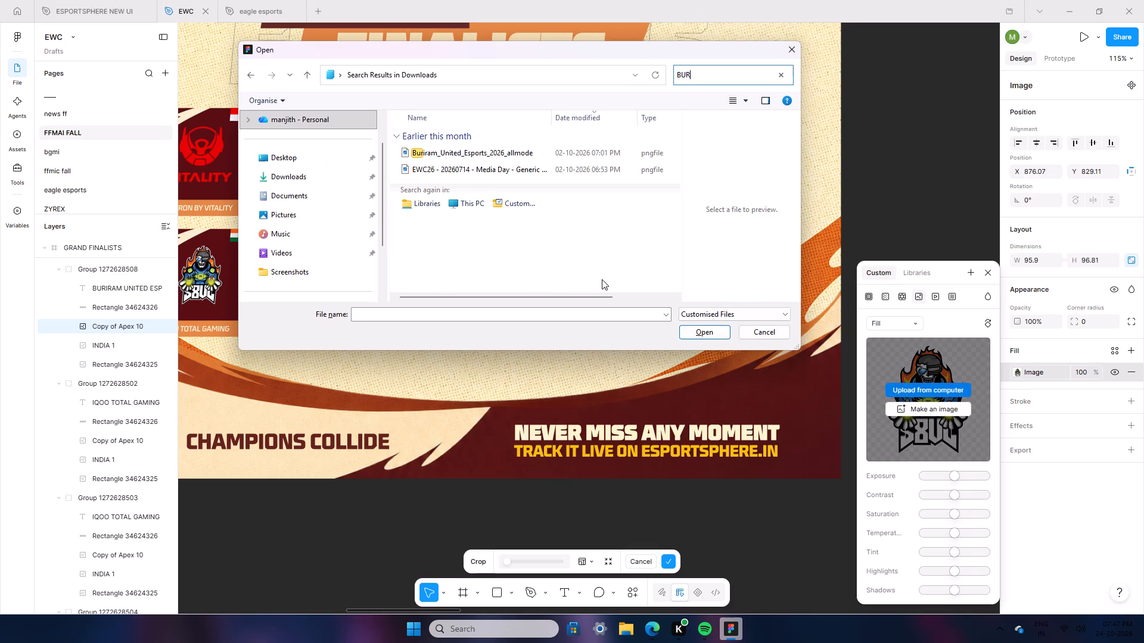
pyautogui.click(487, 160)
pyautogui.doubleClick(490, 152)
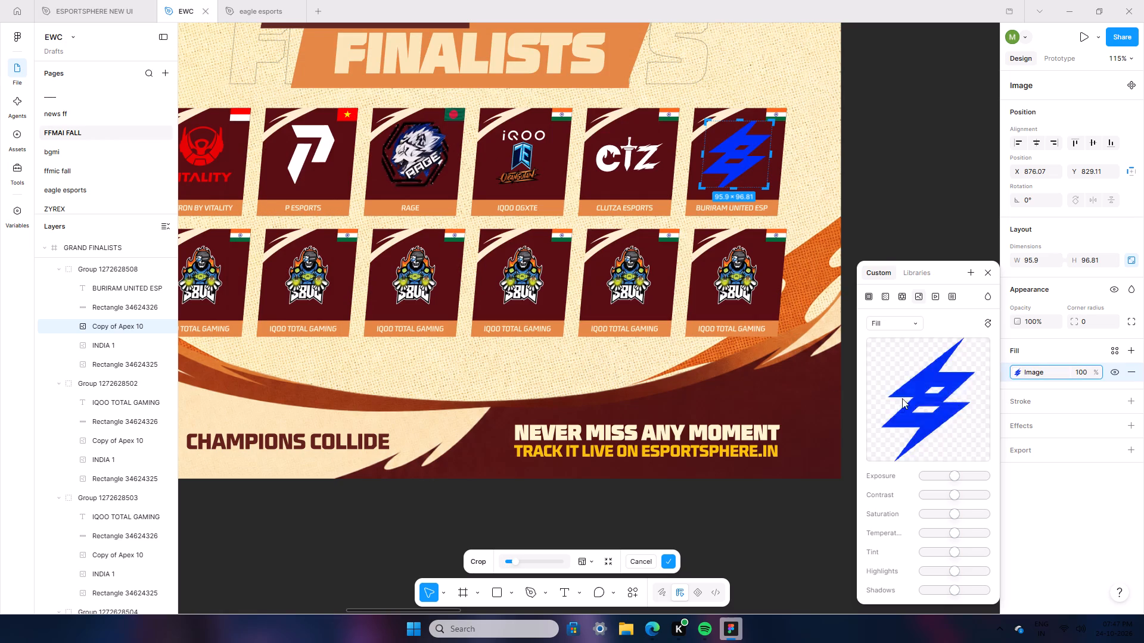
pyautogui.click(904, 324)
pyautogui.click(900, 334)
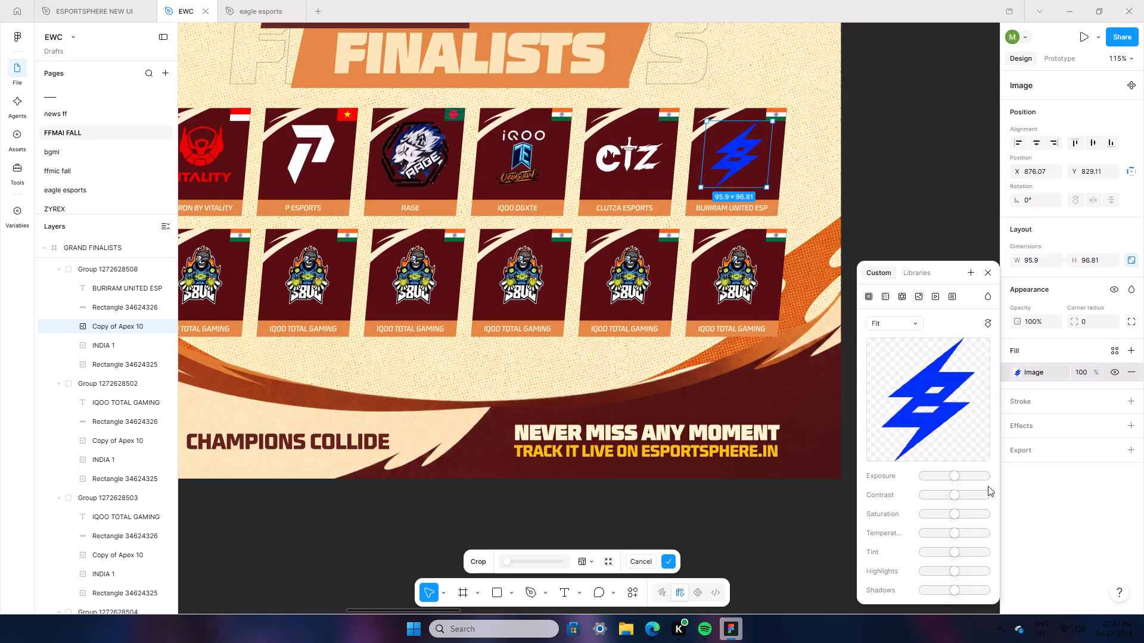
# Turn the blue Buriram logo white by setting its image exposure to maximum and its contrast and saturation to minimum.
pyautogui.moveTo(952, 474); pyautogui.dragTo(1002, 507)
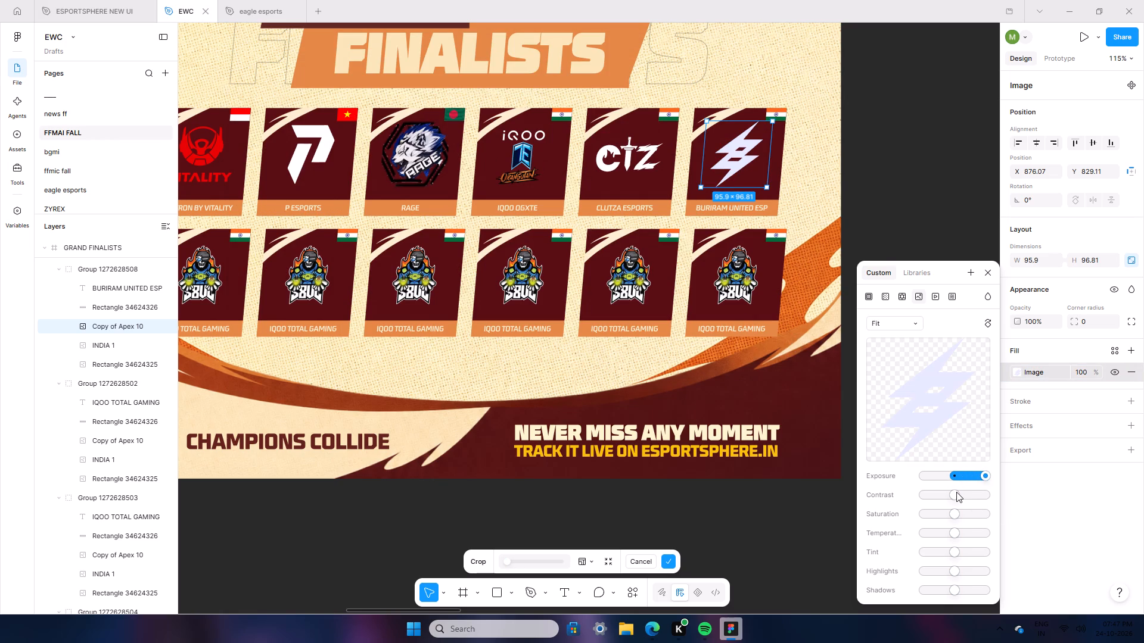
pyautogui.moveTo(956, 492); pyautogui.dragTo(848, 522)
pyautogui.moveTo(952, 512); pyautogui.dragTo(871, 530)
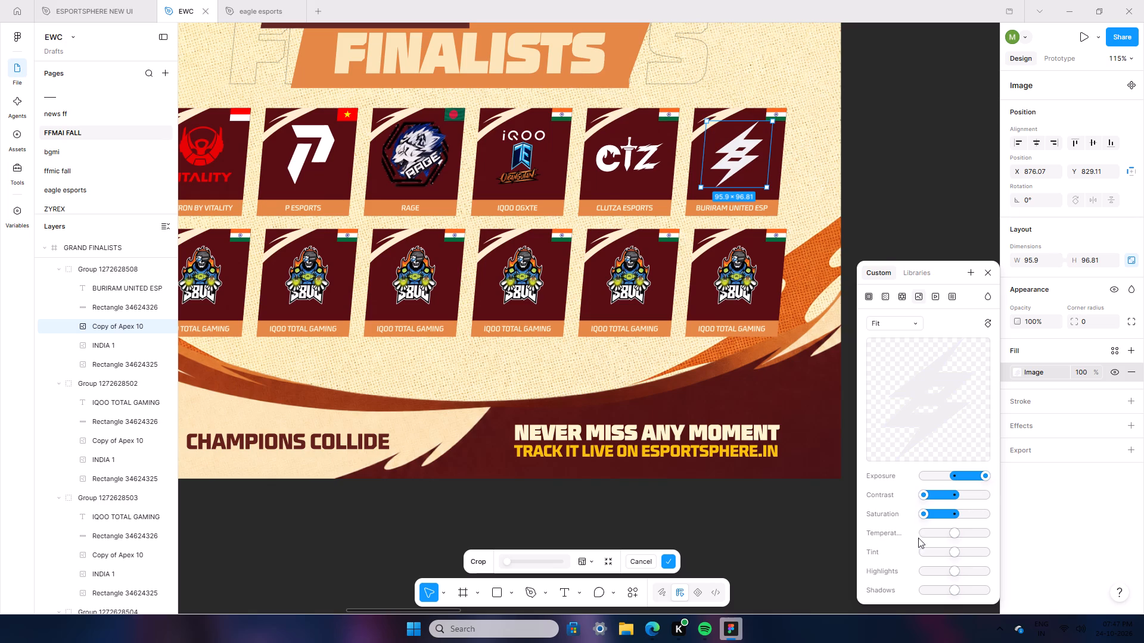
pyautogui.doubleClick(960, 216)
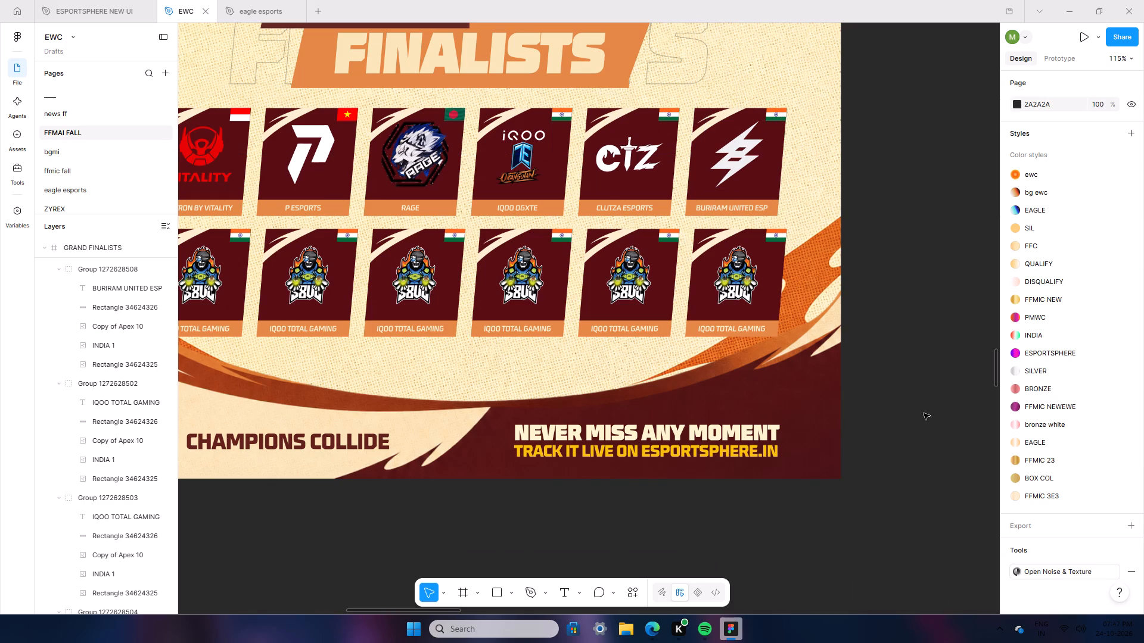
# Replace the BURIRAM UNITED ESP card's India flag with the Thailand flag by pasting properties copied from the BURIRAM UNITED row of FFMAI ME 2.
pyautogui.keyDown('ctrl'); pyautogui.scroll(-7, 924, 413); pyautogui.keyUp('ctrl')
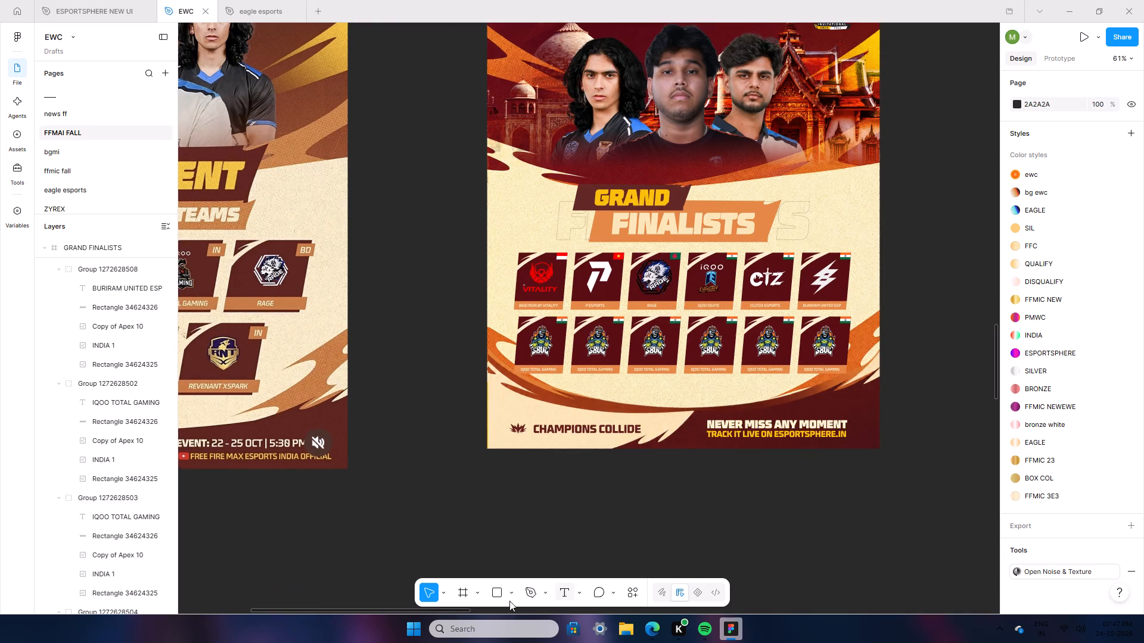
pyautogui.moveTo(425, 609); pyautogui.dragTo(627, 642)
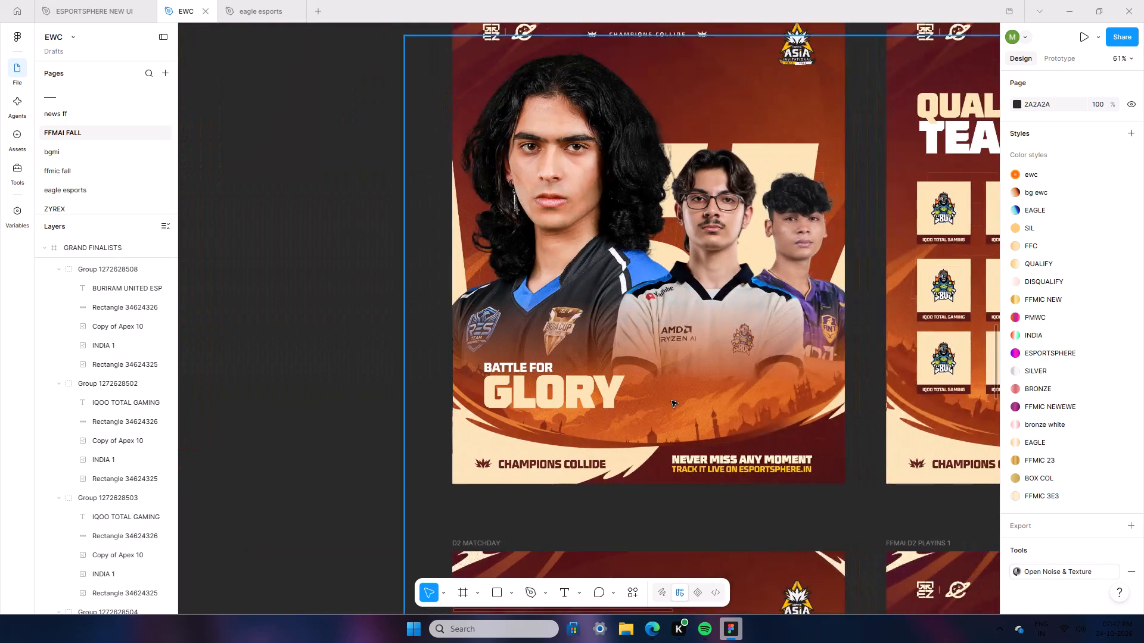
pyautogui.scroll(-20, 672, 401)
pyautogui.scroll(-5, 672, 401)
pyautogui.scroll(-20, 674, 358)
pyautogui.scroll(-5, 674, 358)
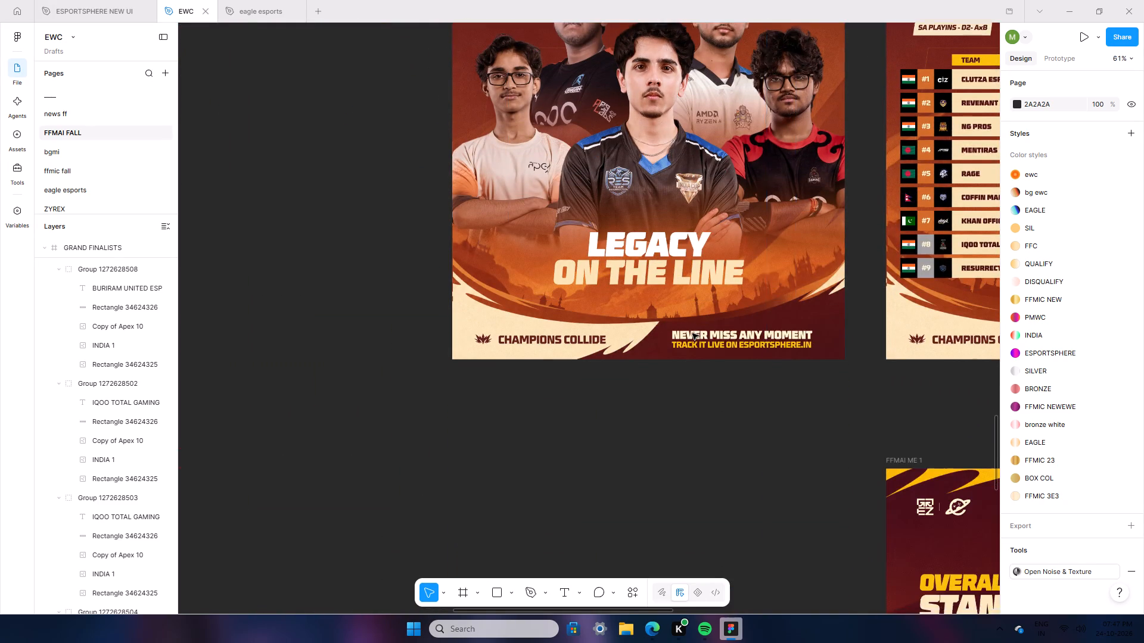
pyautogui.scroll(-4, 692, 333)
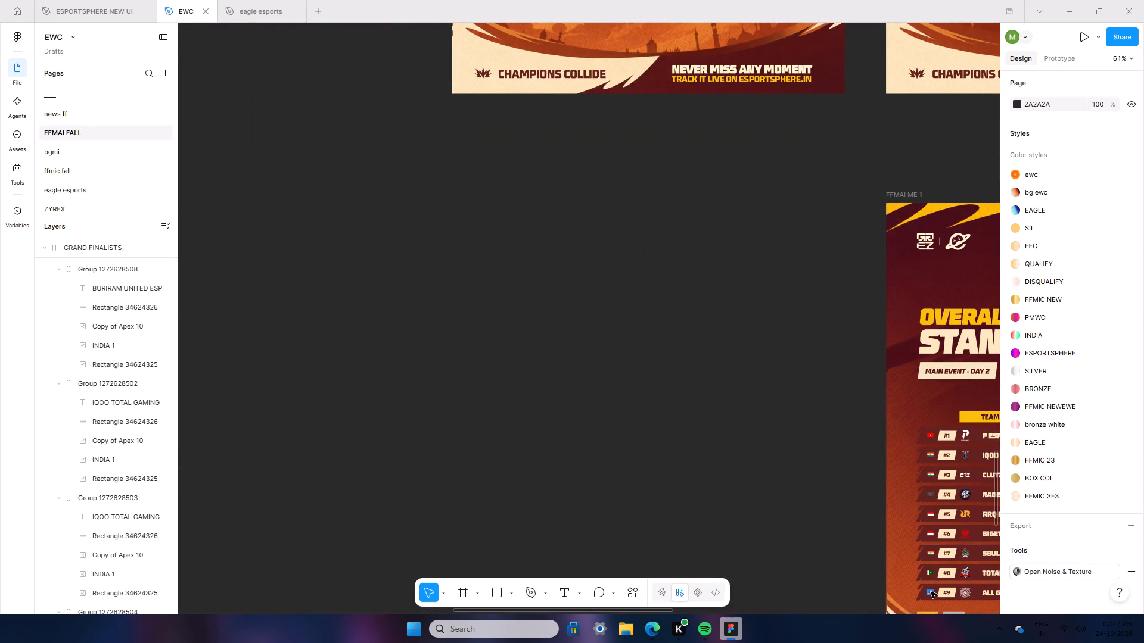
pyautogui.click(931, 592)
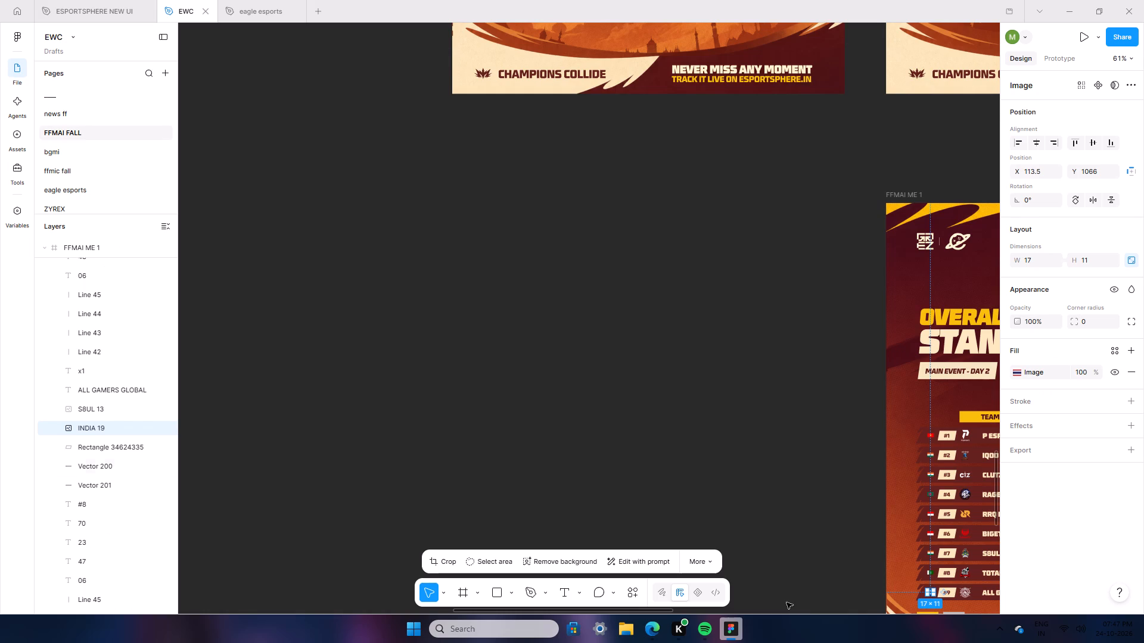
pyautogui.click(801, 573)
pyautogui.moveTo(658, 608); pyautogui.dragTo(785, 641)
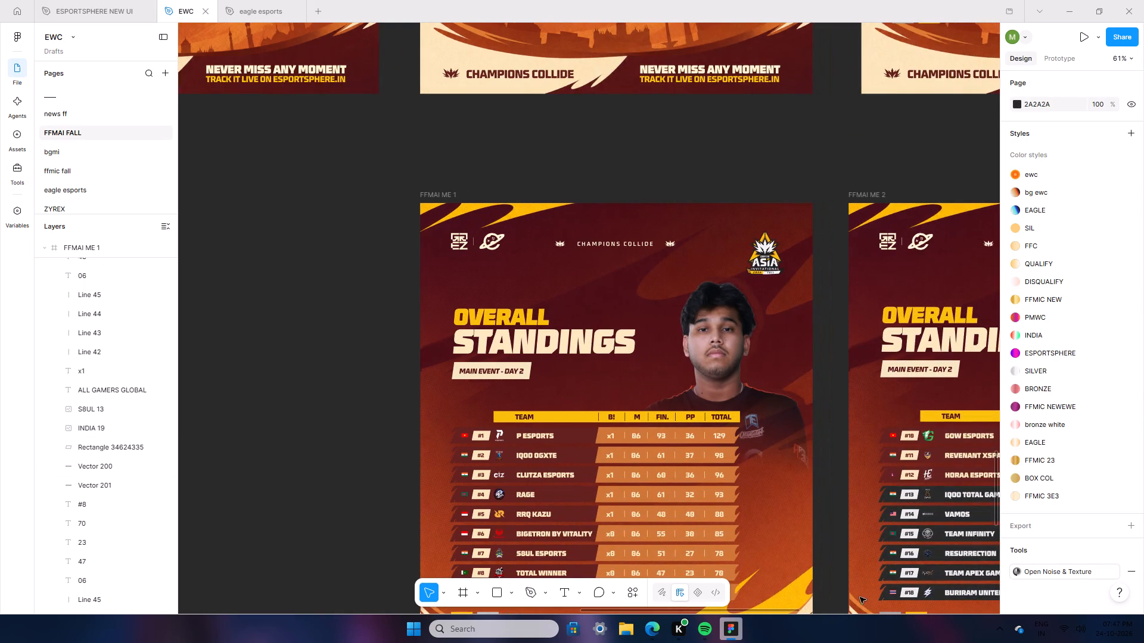
pyautogui.click(894, 593)
pyautogui.rightClick(894, 593)
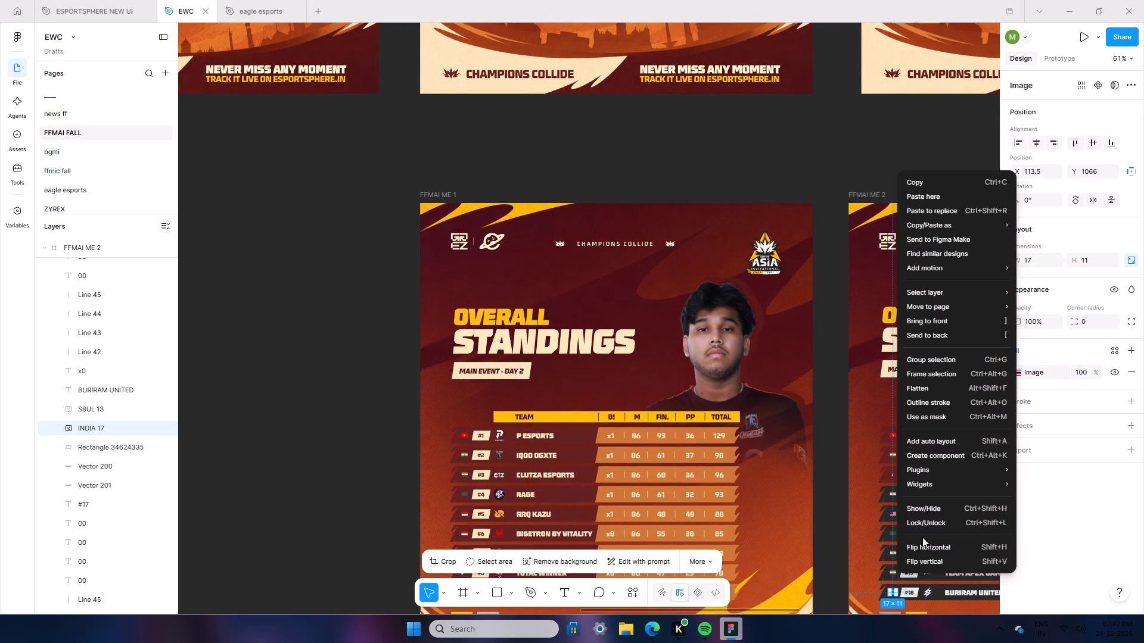
pyautogui.click(919, 183)
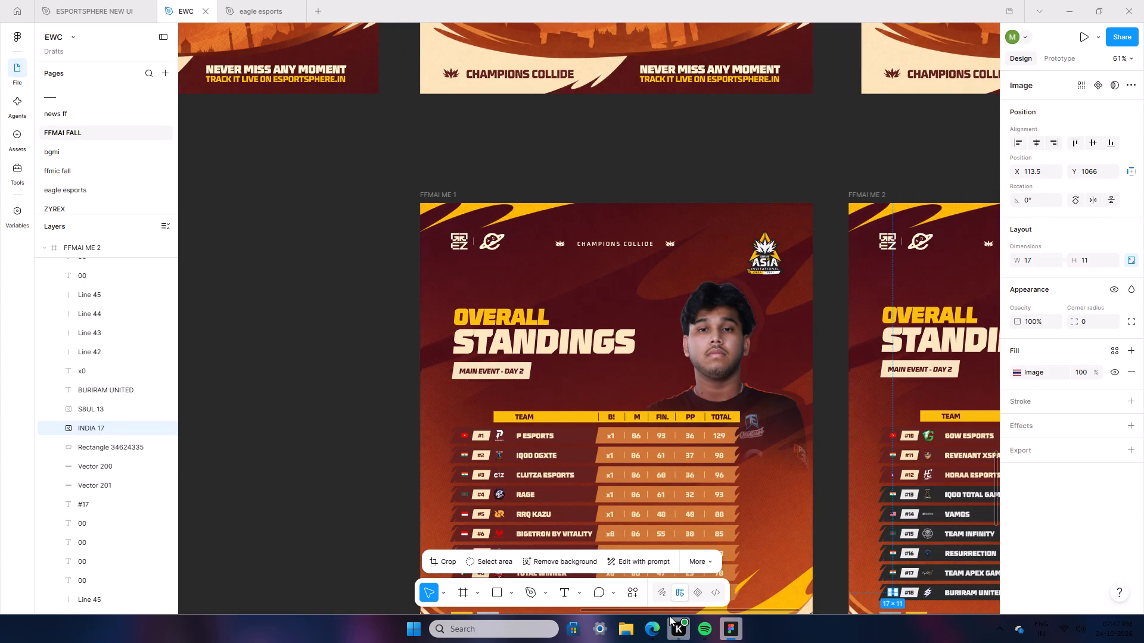
pyautogui.moveTo(672, 610); pyautogui.dragTo(377, 554)
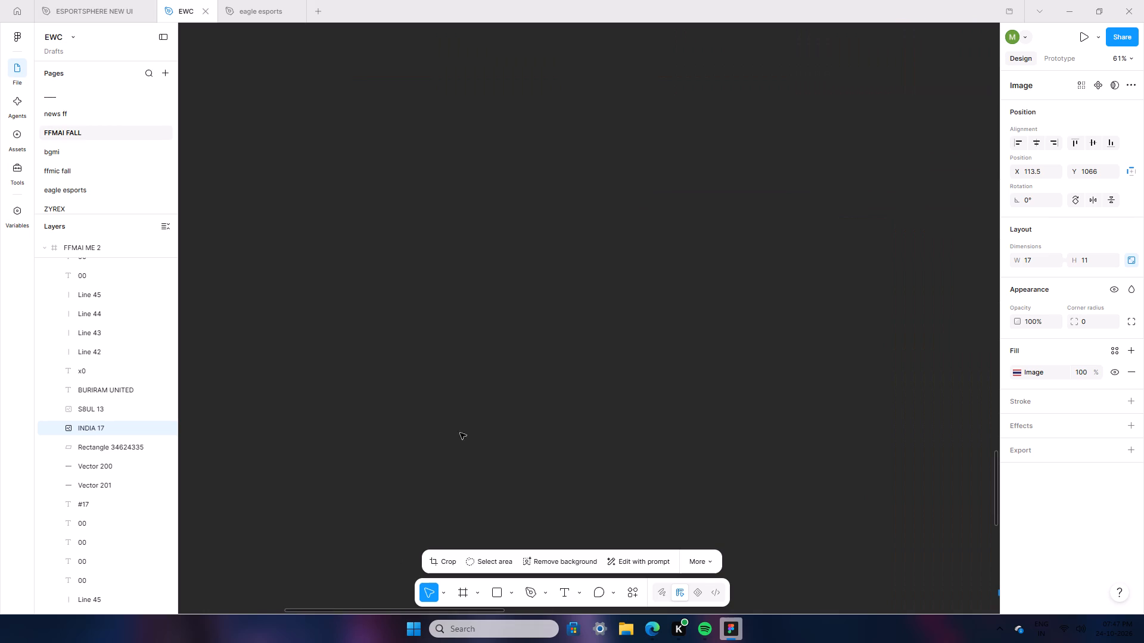
pyautogui.scroll(-7, 422, 345)
pyautogui.scroll(15, 341, 377)
pyautogui.keyDown('ctrl'); pyautogui.scroll(-10, 337, 397); pyautogui.keyUp('ctrl')
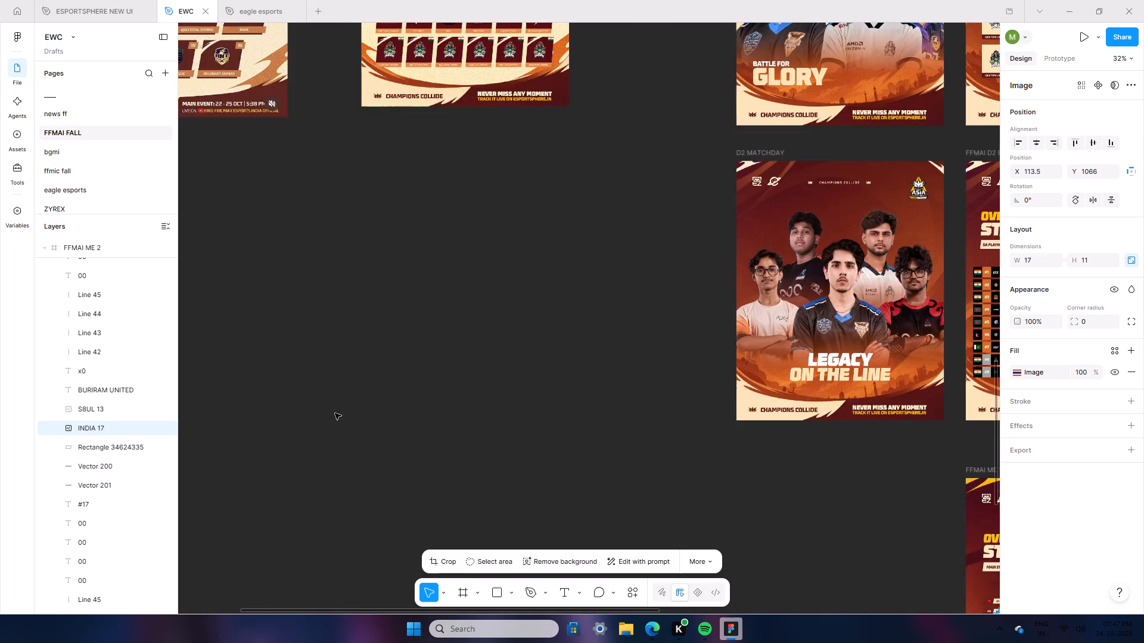
pyautogui.keyDown('ctrl'); pyautogui.scroll(-5, 318, 411); pyautogui.keyUp('ctrl')
pyautogui.scroll(7, 304, 355)
pyautogui.keyDown('ctrl'); pyautogui.scroll(8, 344, 427); pyautogui.keyUp('ctrl')
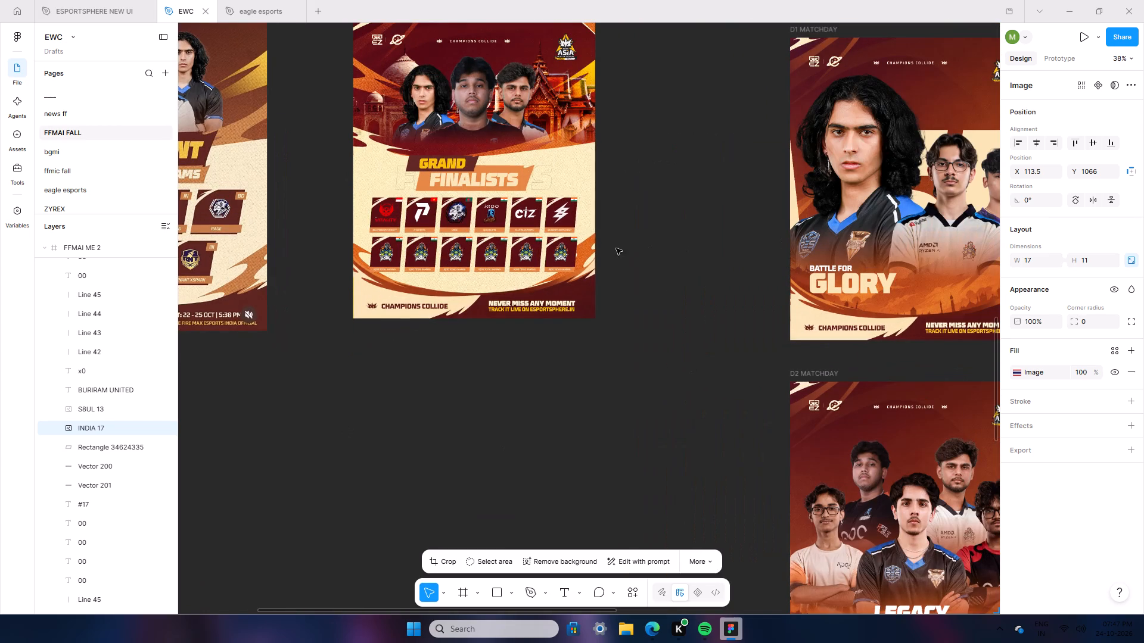
pyautogui.doubleClick(573, 198)
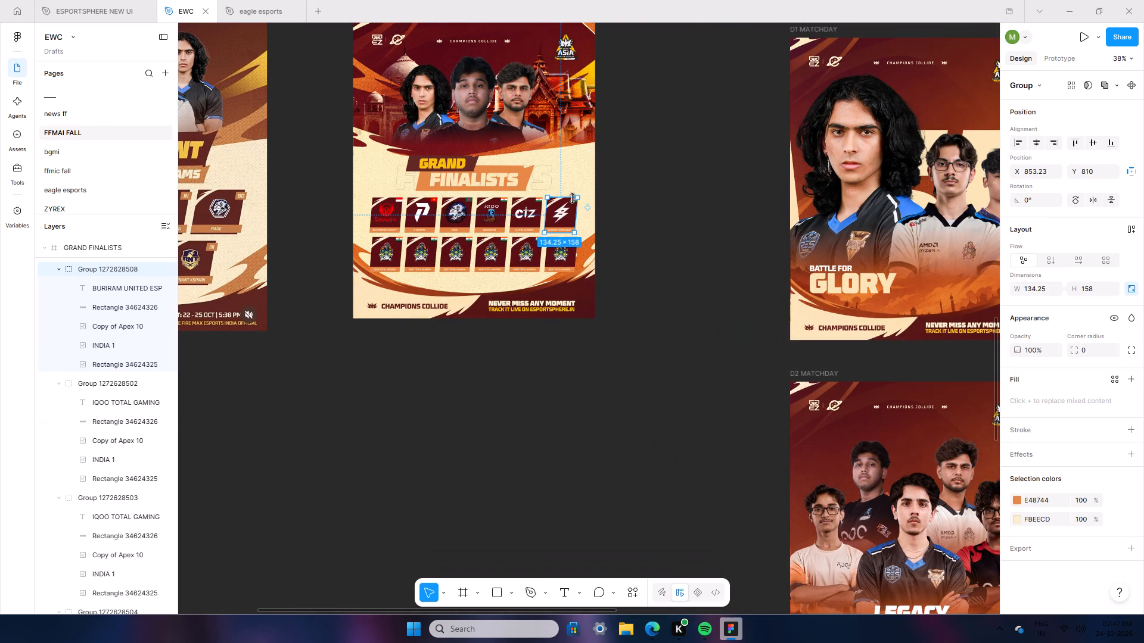
pyautogui.click(585, 399)
pyautogui.scroll(7, 574, 399)
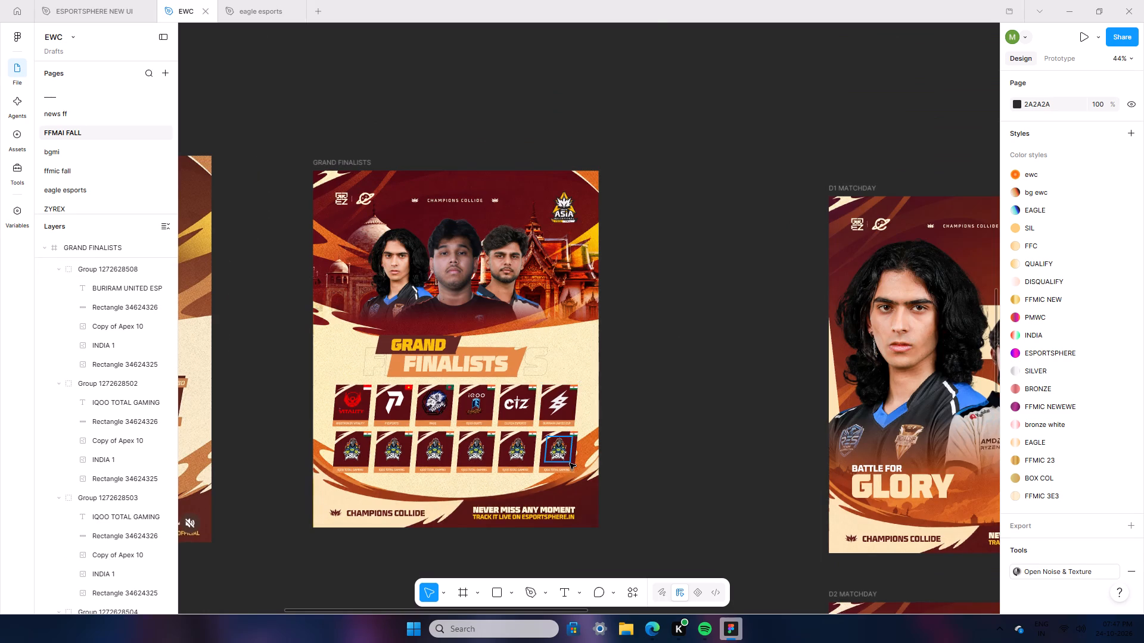
pyautogui.keyDown('ctrl'); pyautogui.scroll(13, 570, 463); pyautogui.keyUp('ctrl')
pyautogui.doubleClick(580, 233)
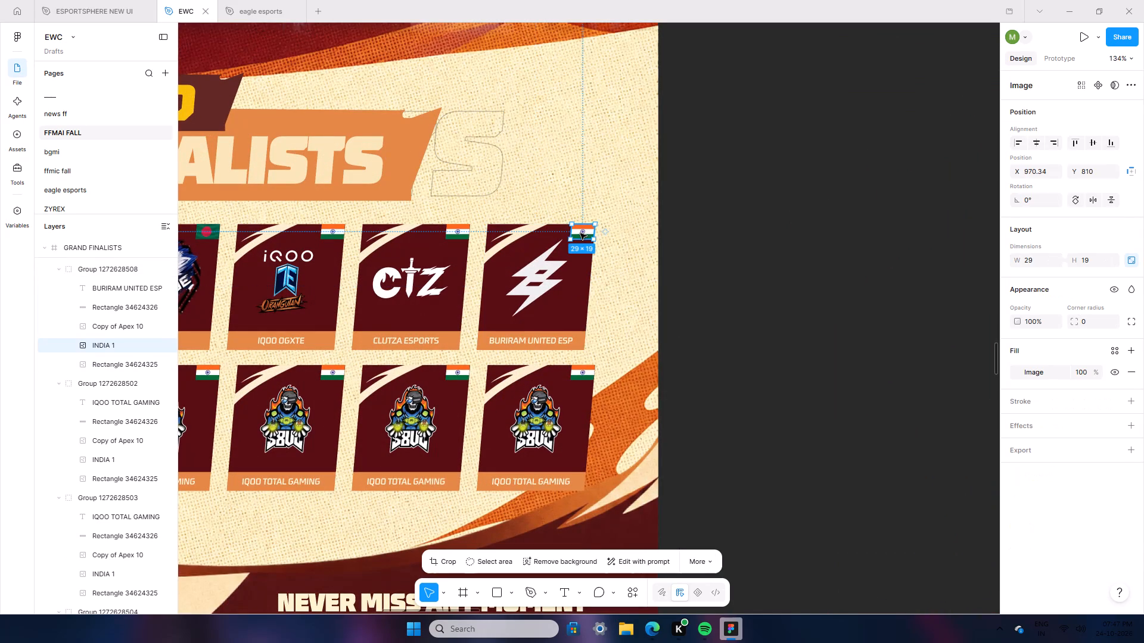
pyautogui.rightClick(580, 233)
pyautogui.click(772, 302)
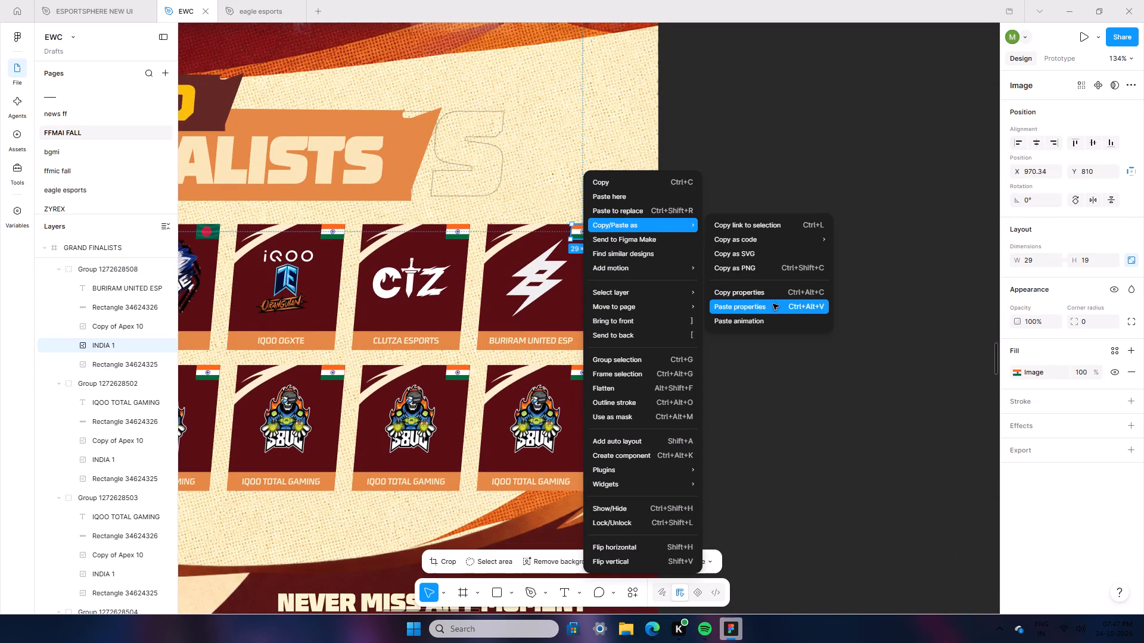
pyautogui.doubleClick(702, 390)
pyautogui.keyDown('ctrl'); pyautogui.scroll(-6, 437, 471); pyautogui.keyUp('ctrl')
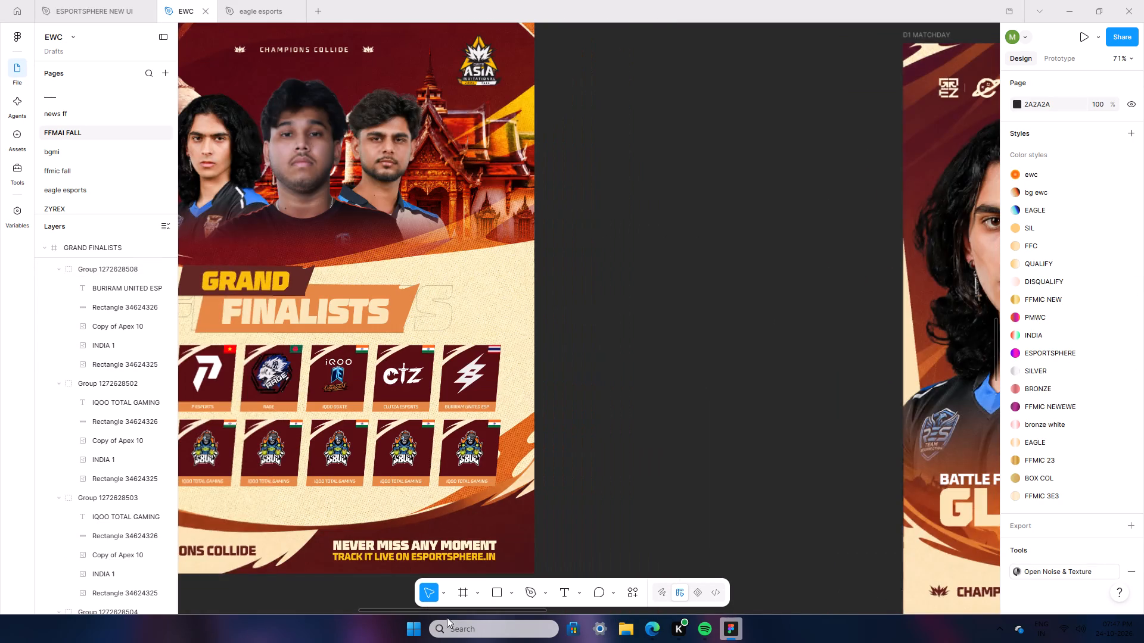
pyautogui.moveTo(530, 610); pyautogui.dragTo(474, 589)
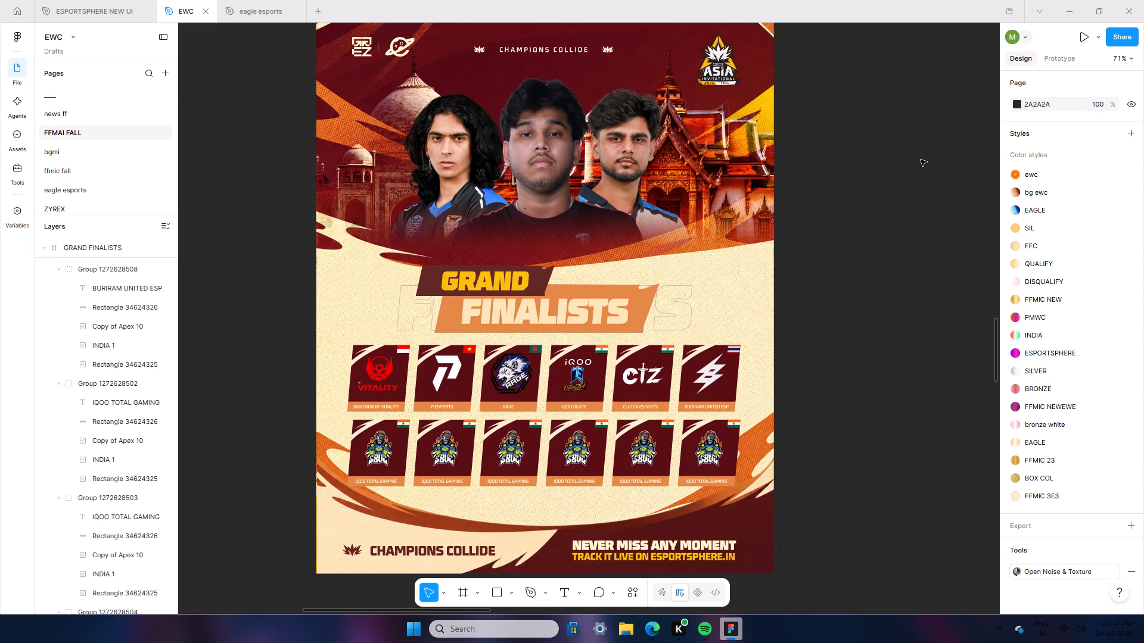
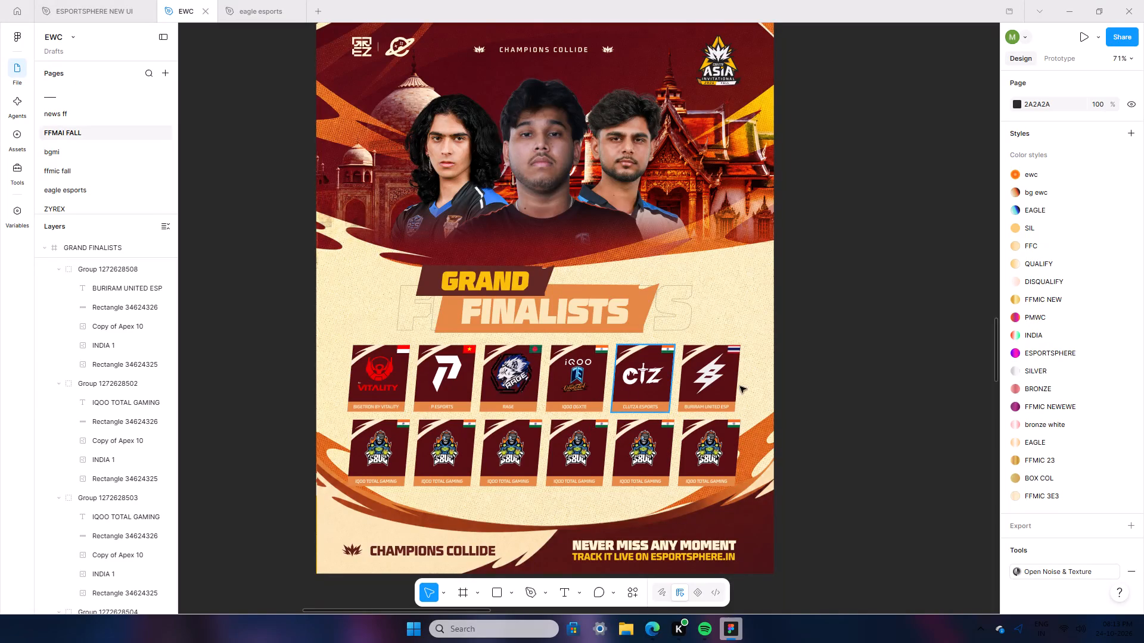
# Rename the first card in the bottom row, labelled IQOO TOTAL GAMING, as S8UL ESPORTS.
pyautogui.keyDown('ctrl'); pyautogui.scroll(7, 362, 476); pyautogui.keyUp('ctrl')
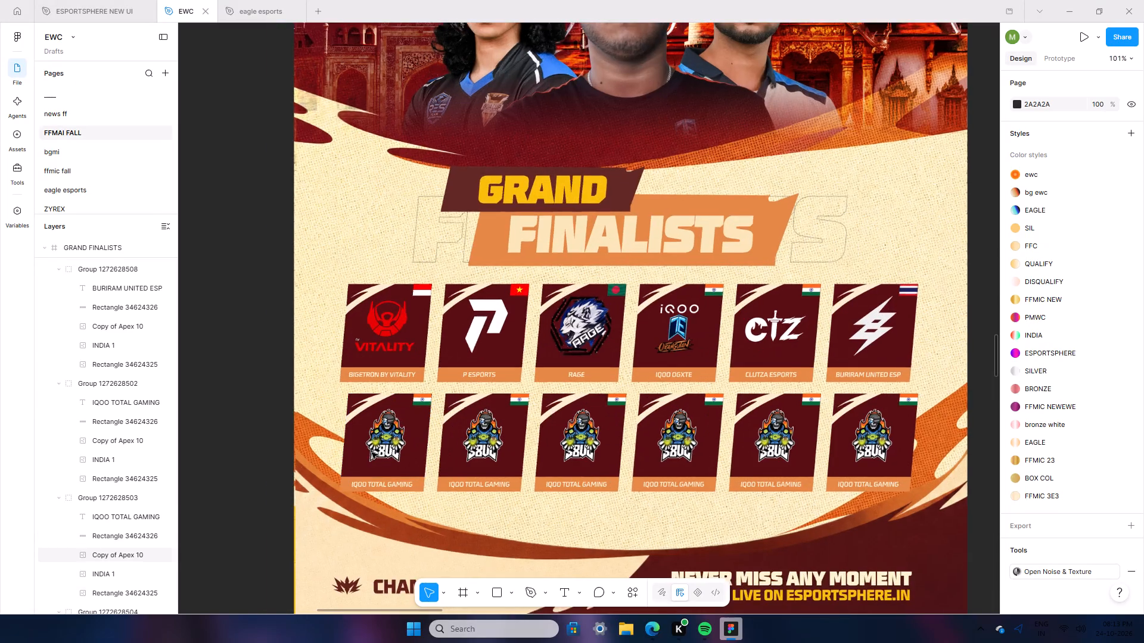
pyautogui.click(390, 495)
pyautogui.tripleClick(386, 495)
pyautogui.doubleClick(386, 495)
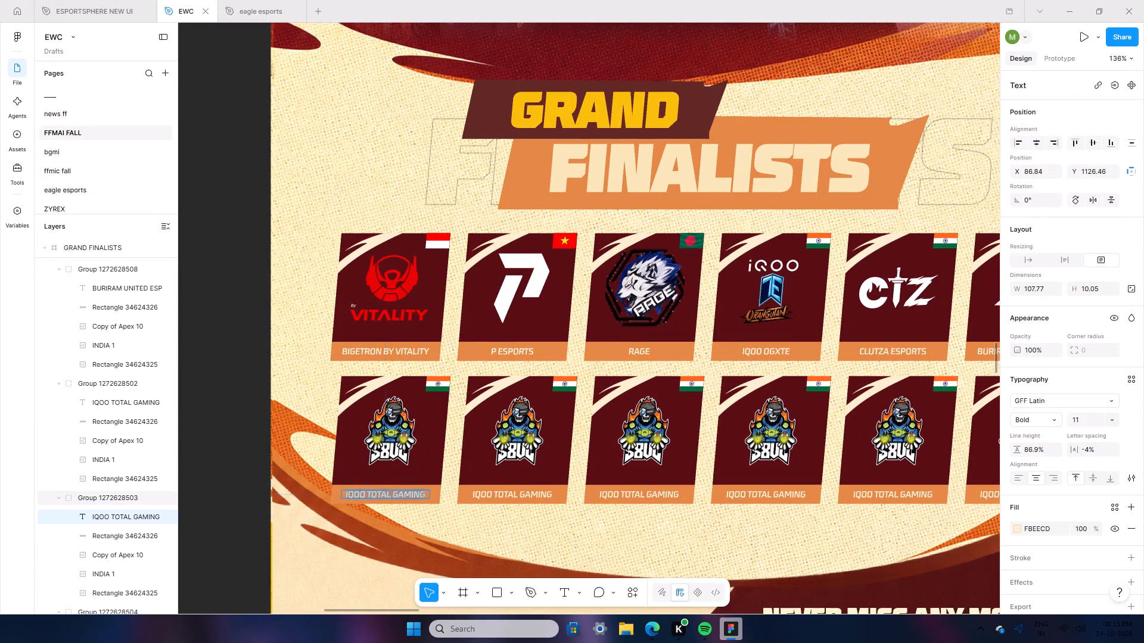
pyautogui.tripleClick(386, 495)
pyautogui.write('S8UL ESPORTS')
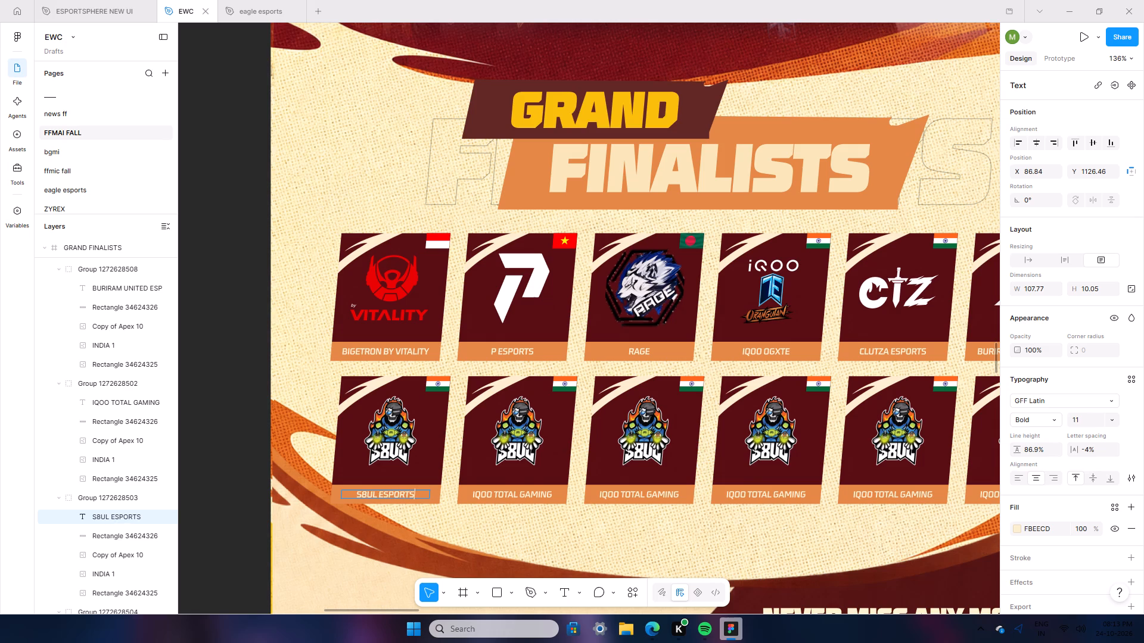
# Rename the second card in the bottom row, labelled IQOO TOTAL GAMING, as TEAM APEX GAMING.
pyautogui.tripleClick(514, 489)
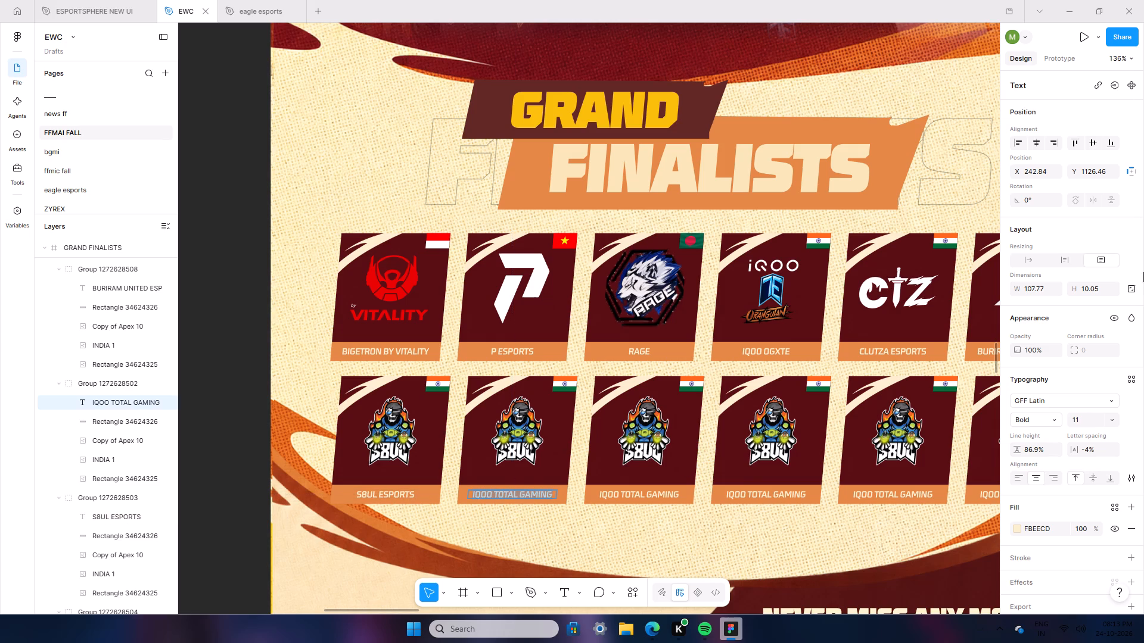
pyautogui.write('TEAM APEX GAMING')
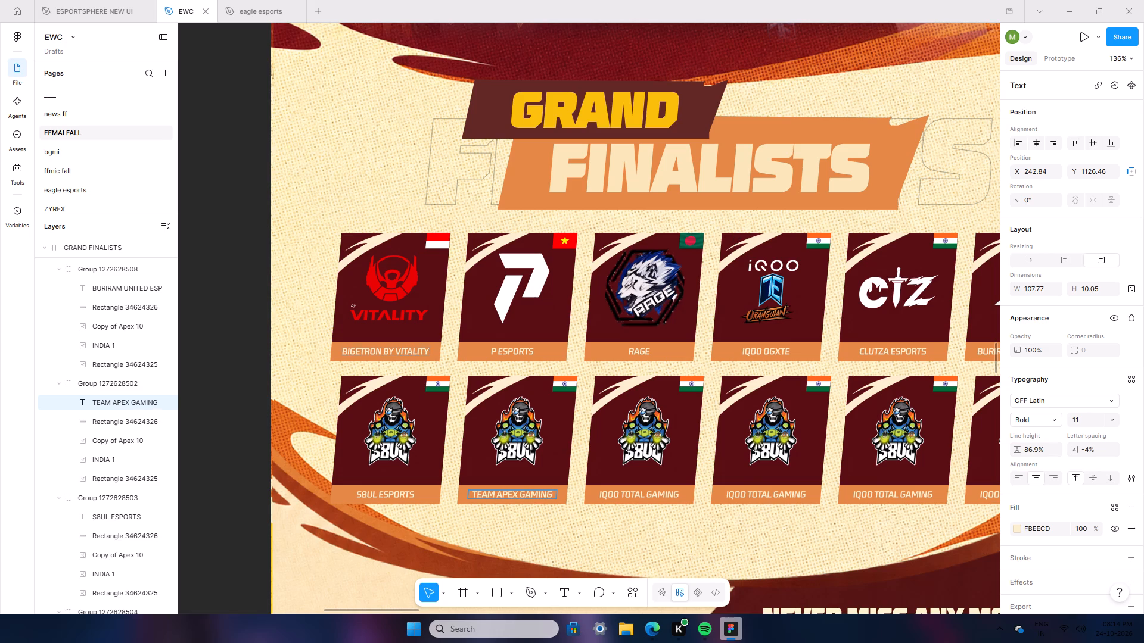
pyautogui.doubleClick(210, 357)
# Replace the TEAM APEX GAMING card's placeholder logo with the image Copy of Apex, found by searching Downloads for APEX.
pyautogui.doubleClick(523, 451)
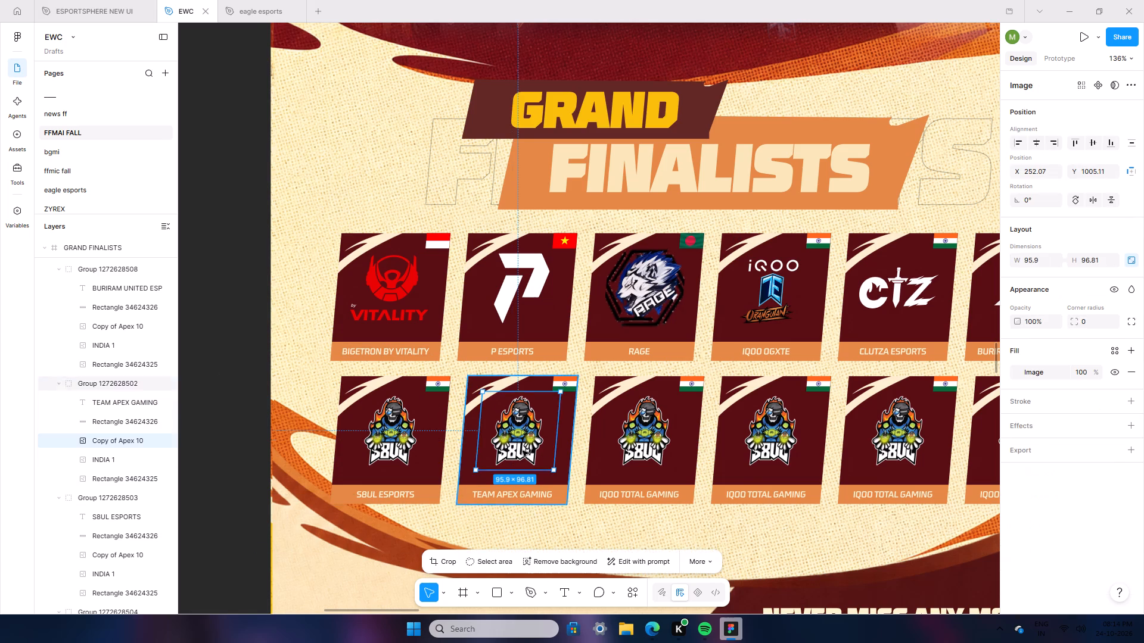
pyautogui.click(1034, 370)
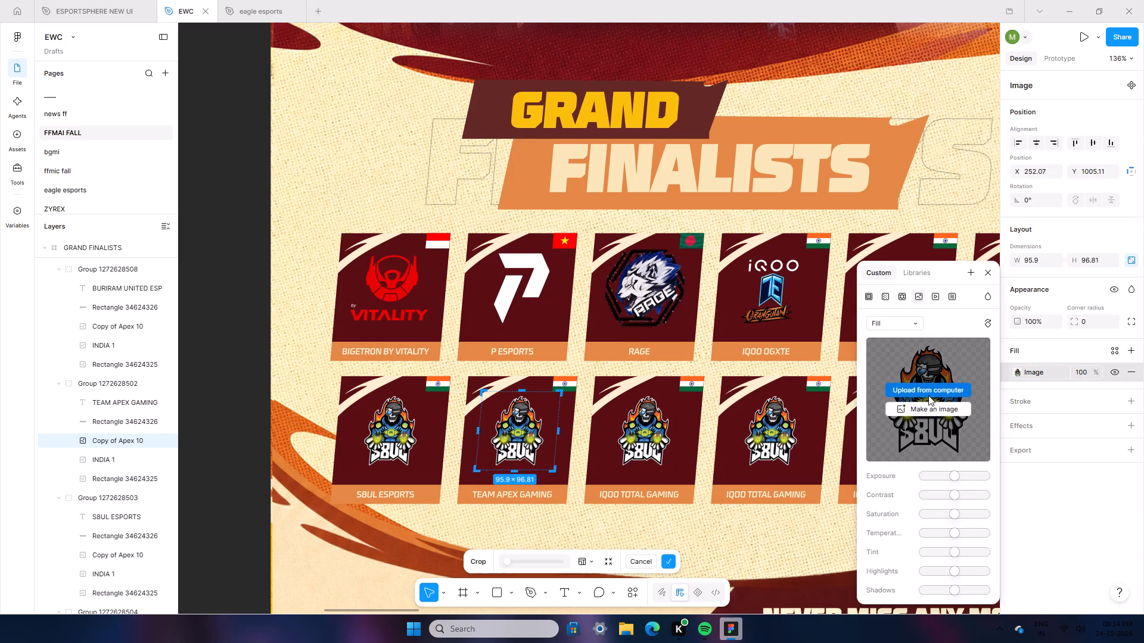
pyautogui.click(927, 392)
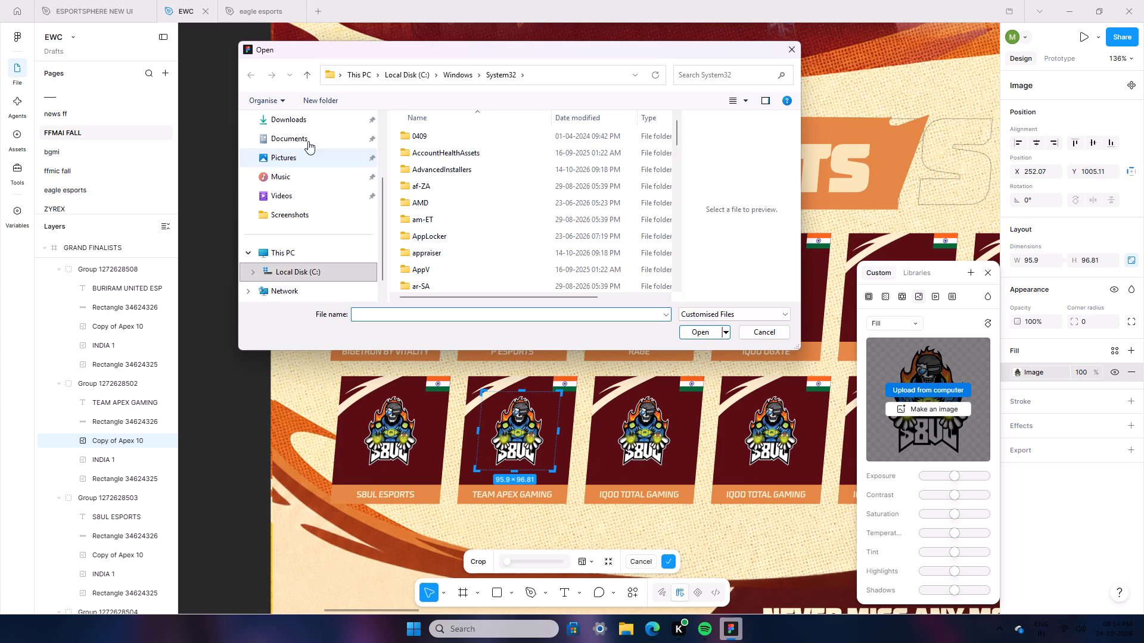
pyautogui.doubleClick(303, 123)
pyautogui.click(702, 77)
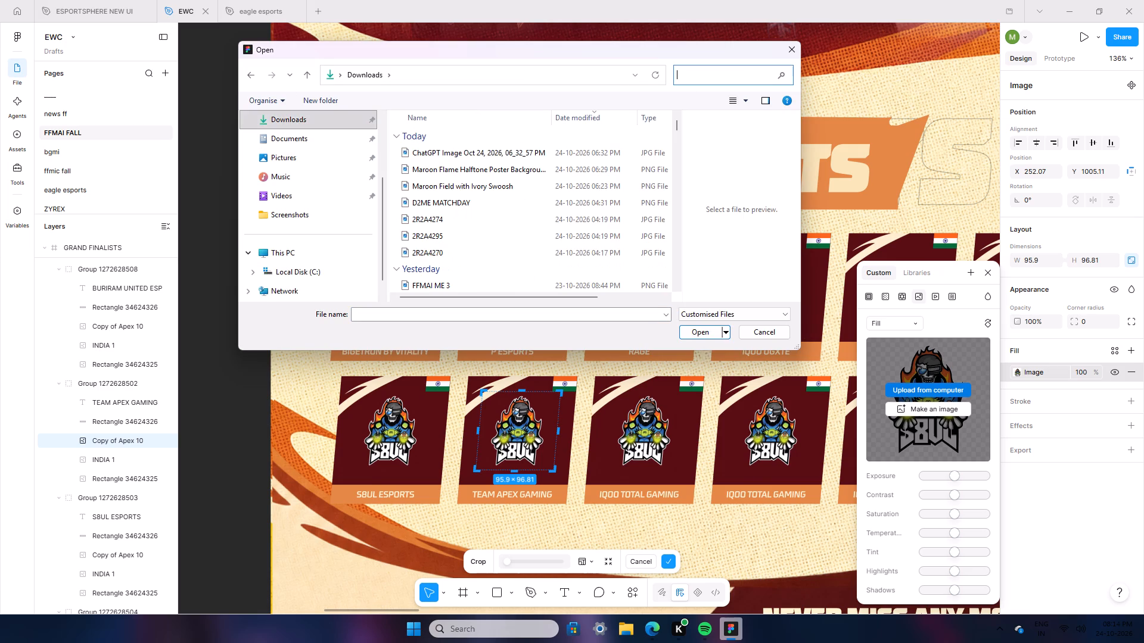
pyautogui.write('TE')
pyautogui.press('BackSpace')
pyautogui.press('BackSpace')
pyautogui.write('APEX')
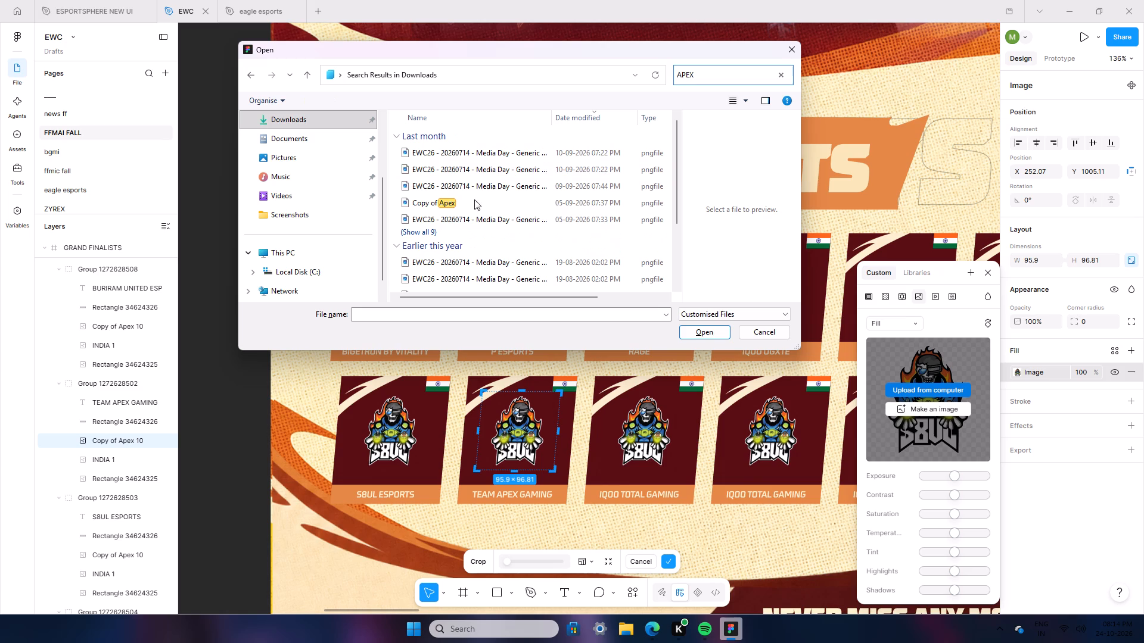
pyautogui.doubleClick(462, 202)
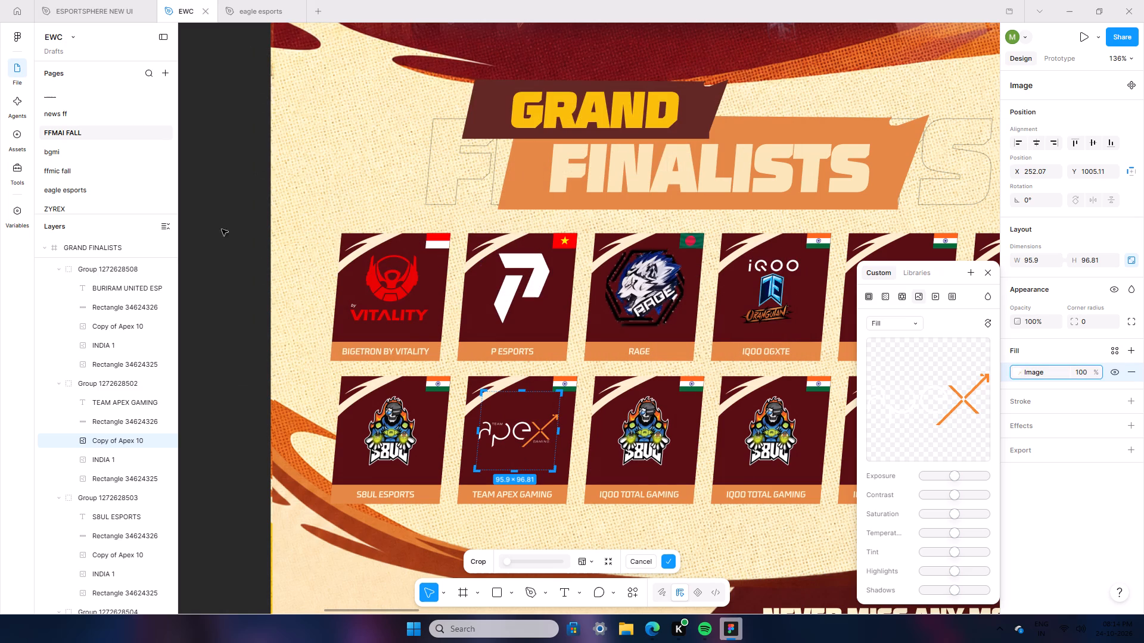
pyautogui.doubleClick(192, 217)
# Rename the third card in the bottom row, labelled IQOO TOTAL GAMING, as ALL GAMERS GLOBAL.
pyautogui.scroll(-1, 542, 432)
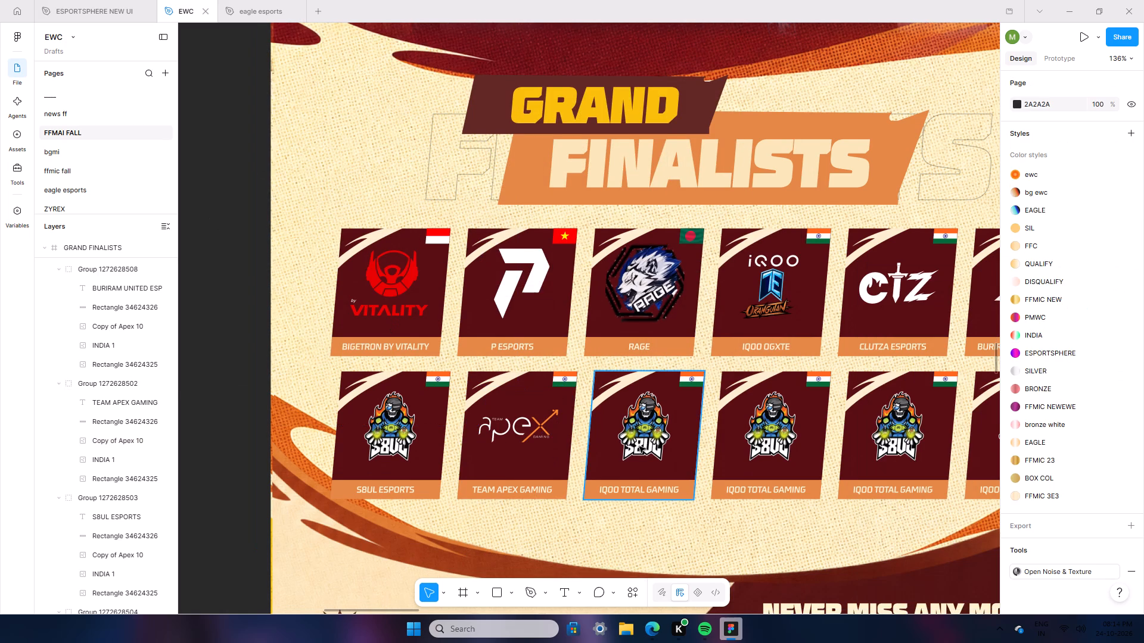
pyautogui.doubleClick(642, 447)
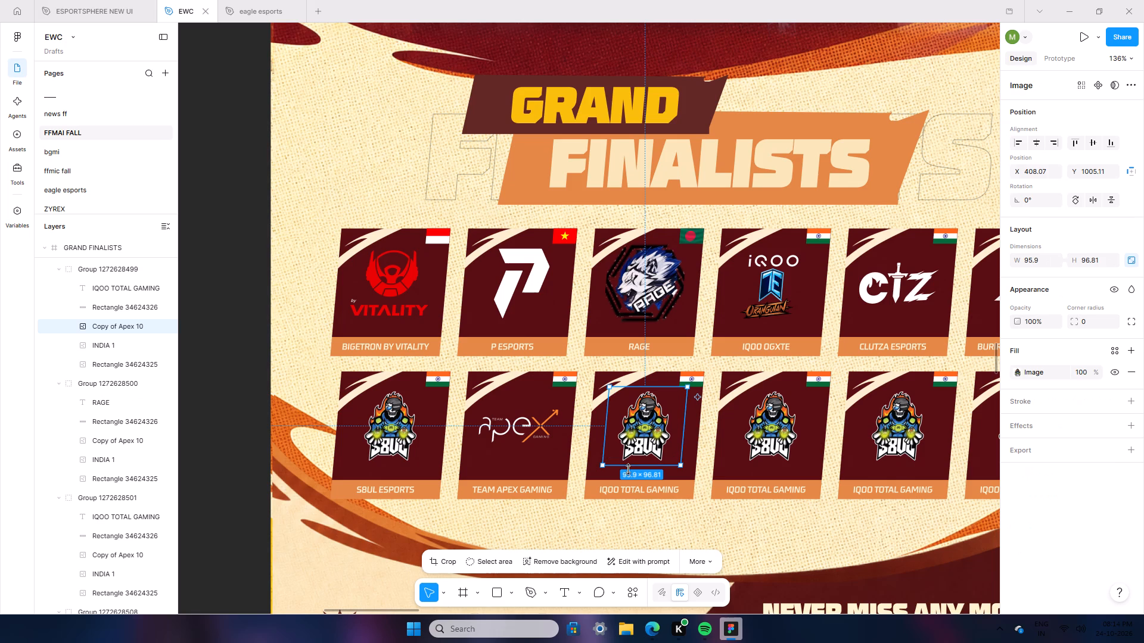
pyautogui.tripleClick(648, 491)
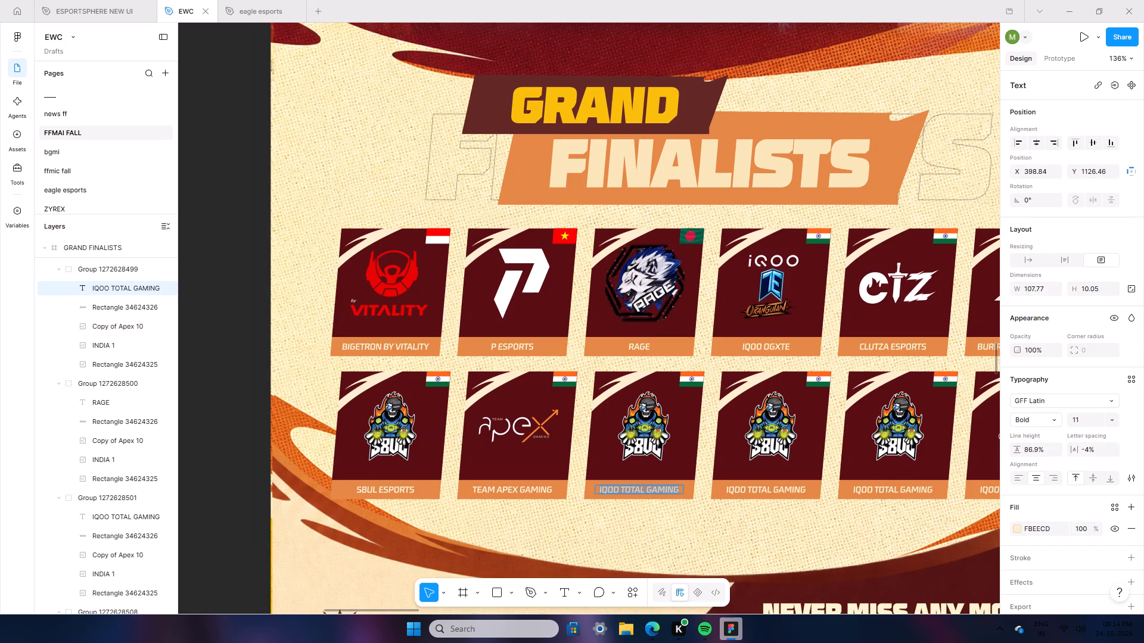
pyautogui.write('AG')
pyautogui.write('.ALL')
pyautogui.press('BackSpace')
pyautogui.press('BackSpace')
pyautogui.press('BackSpace')
pyautogui.press('BackSpace')
pyautogui.press('BackSpace')
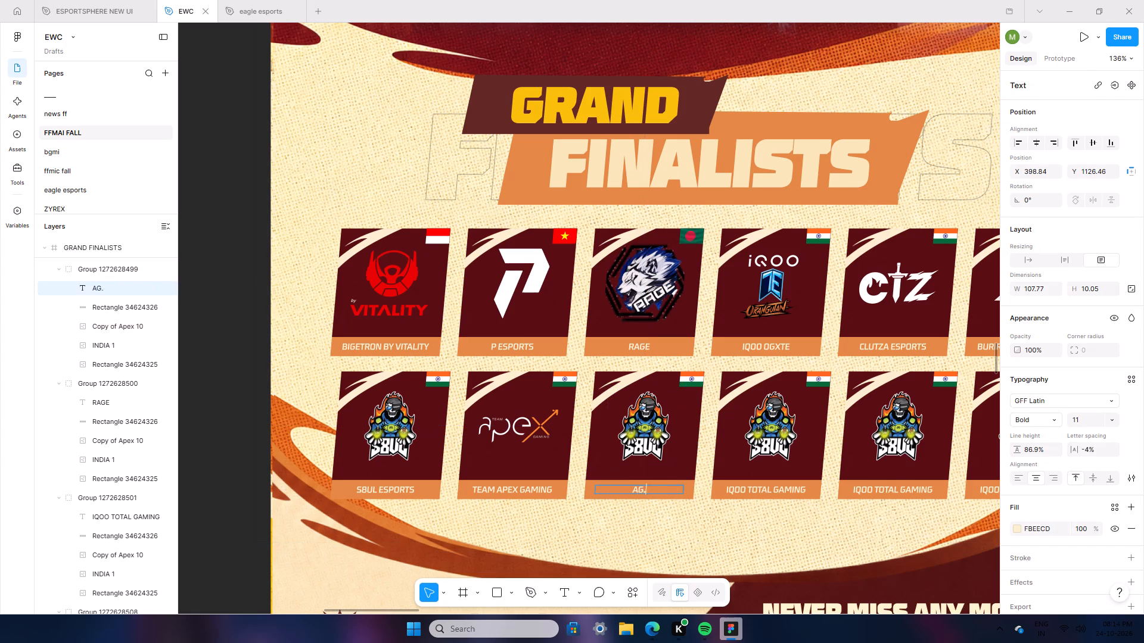
pyautogui.press('BackSpace')
pyautogui.write('ALL')
pyautogui.press('space')
pyautogui.write('GAMER')
pyautogui.write('S GLO')
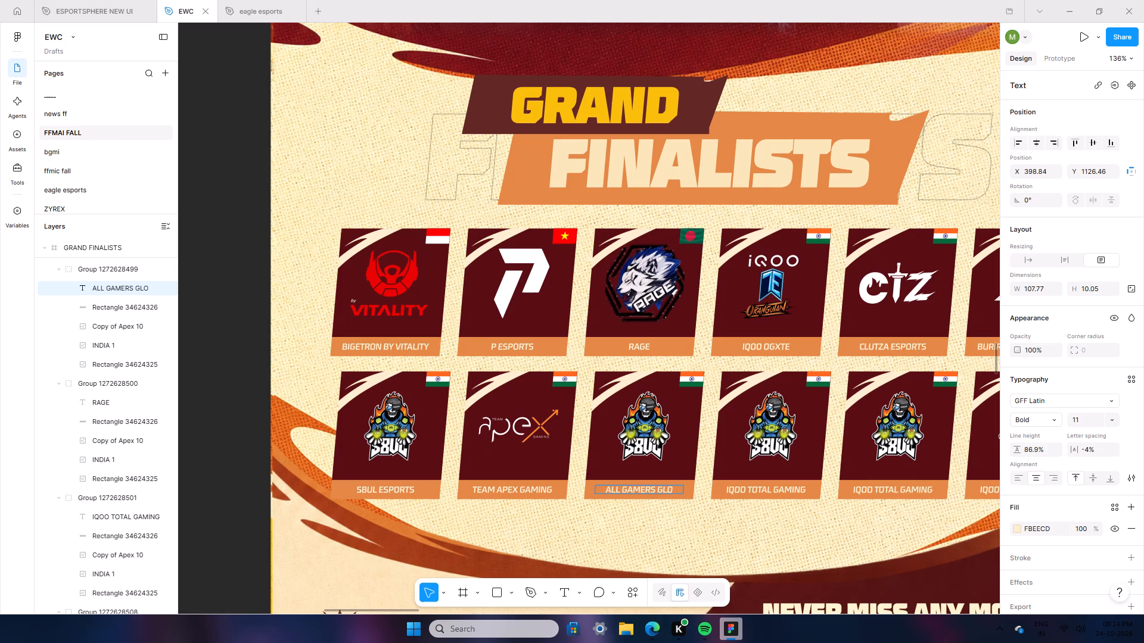
pyautogui.write('BAL')
# Rename the fourth card in the bottom row, labelled IQOO TOTAL GAMING, as RRQ KAZU.
pyautogui.tripleClick(771, 488)
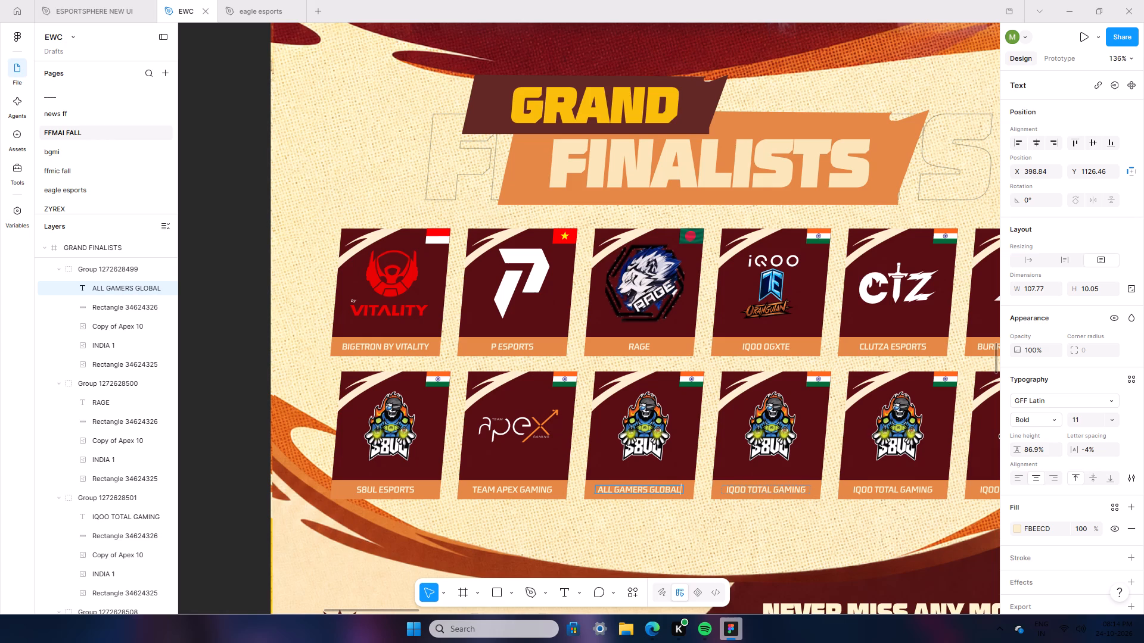
pyautogui.click(771, 488)
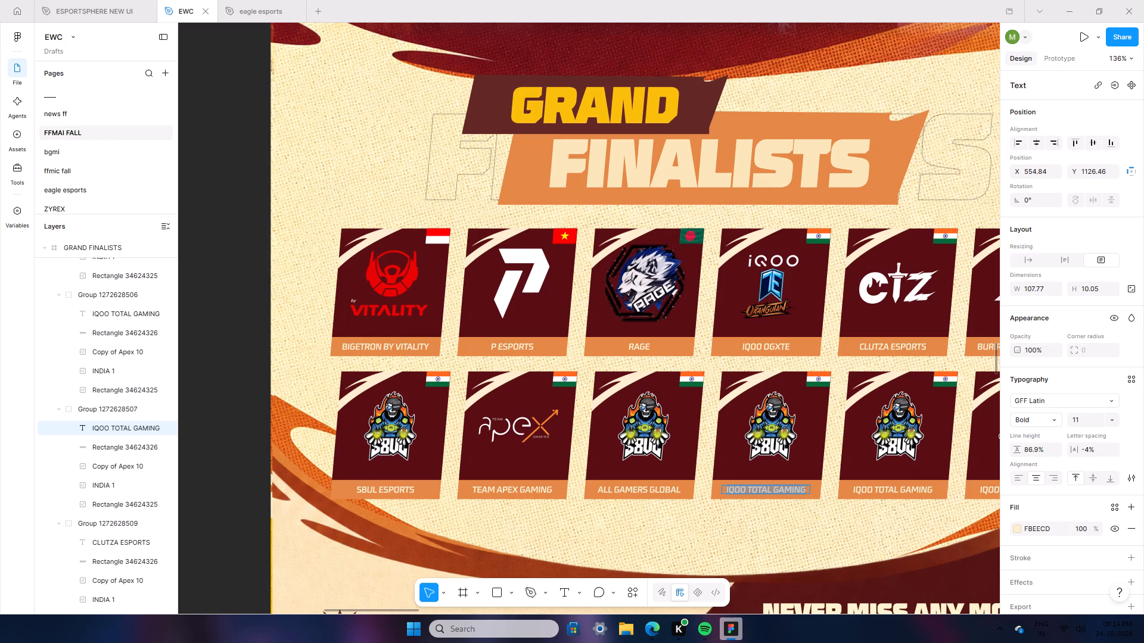
pyautogui.write('RRQ KAZU')
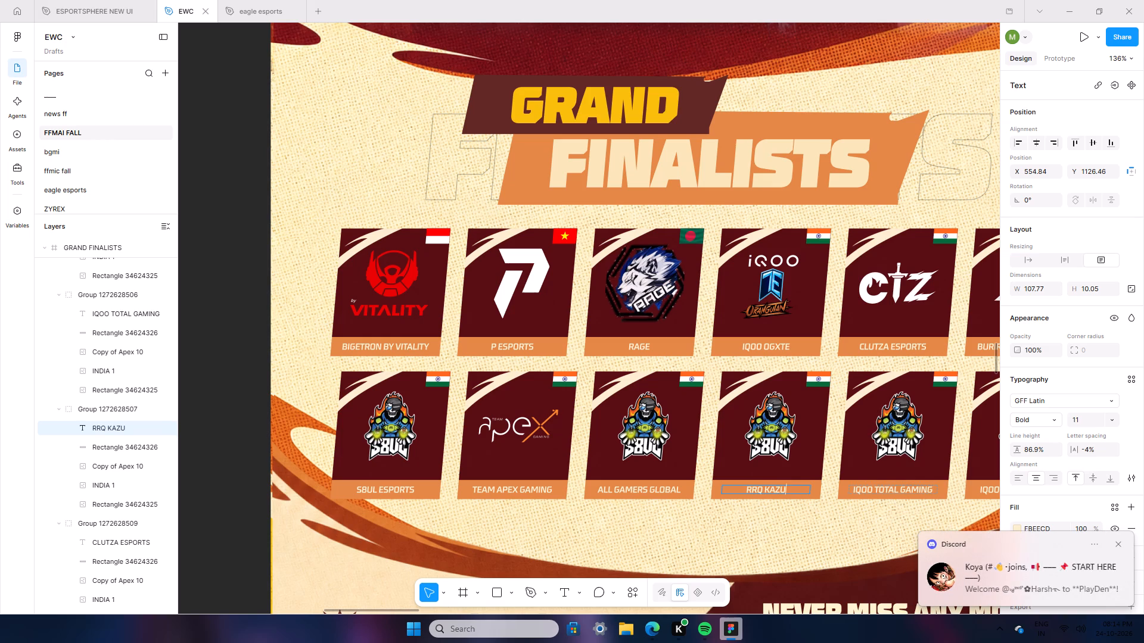
# Rename the fifth card in the bottom row, labelled IQOO TOTAL GAMING, as GOW ESPORTS.
pyautogui.tripleClick(897, 487)
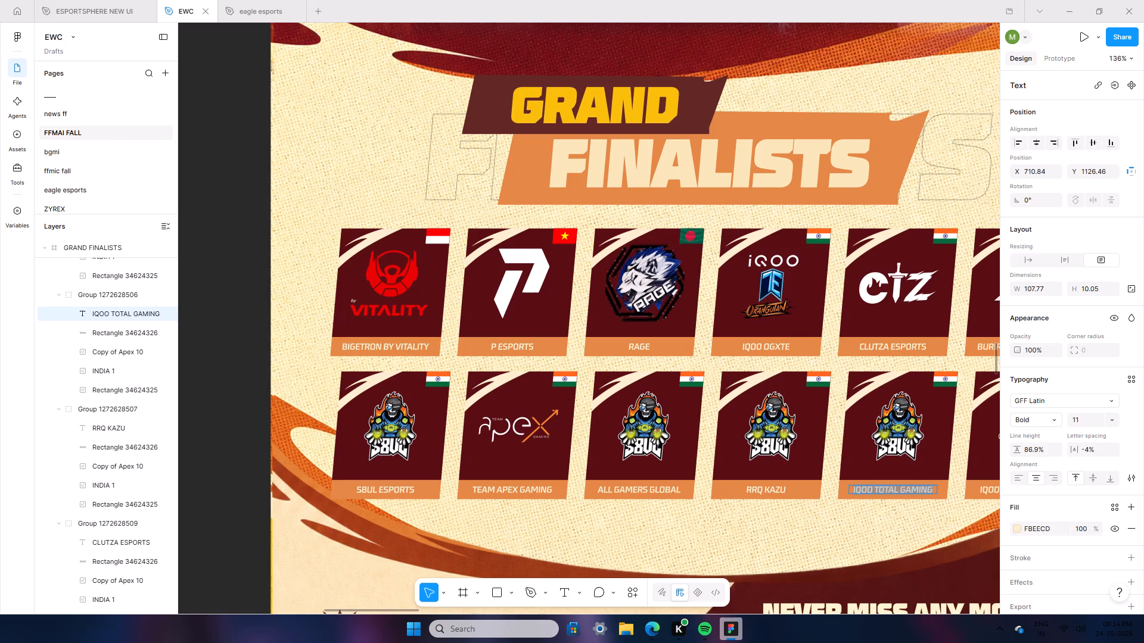
pyautogui.write('GOW ESPORTS')
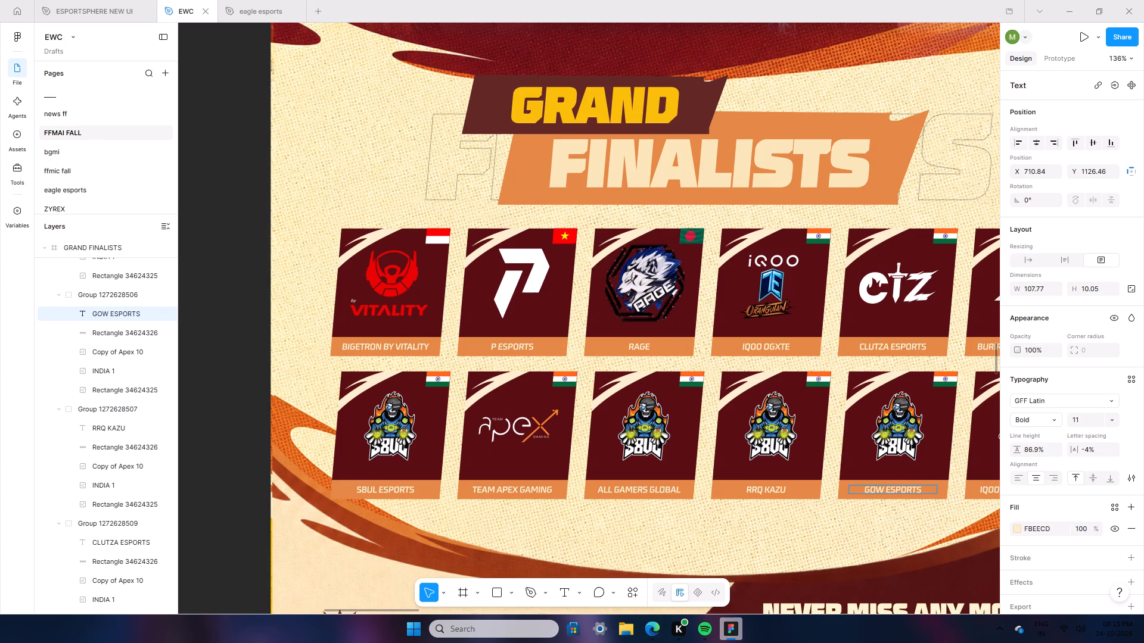
pyautogui.click(403, 607)
pyautogui.moveTo(405, 611); pyautogui.dragTo(439, 624)
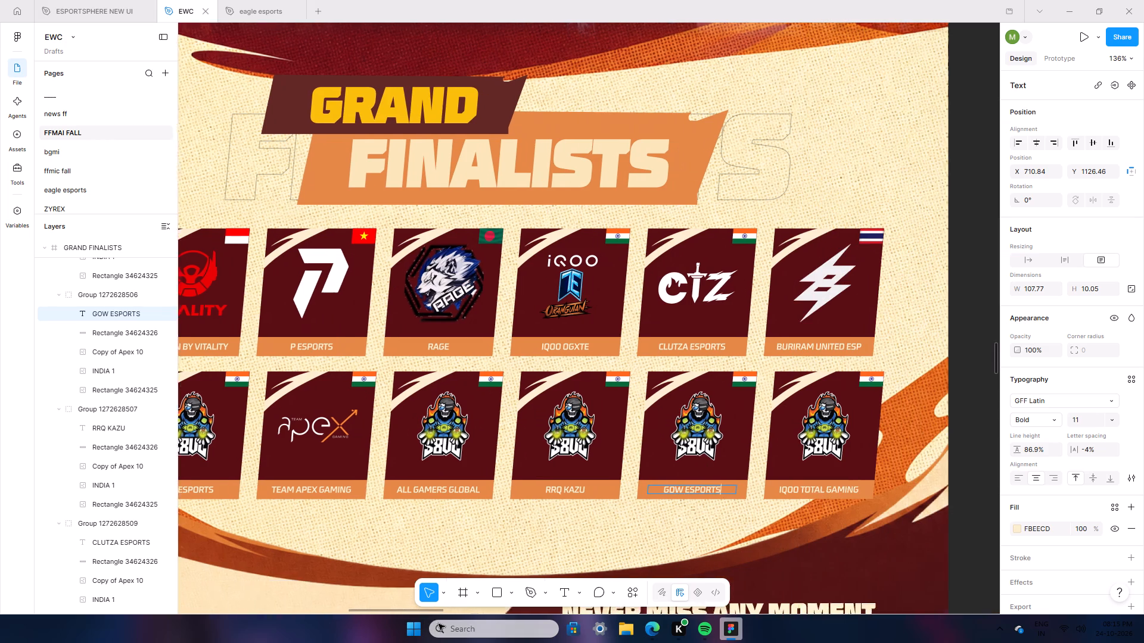
pyautogui.moveTo(439, 624); pyautogui.dragTo(445, 625)
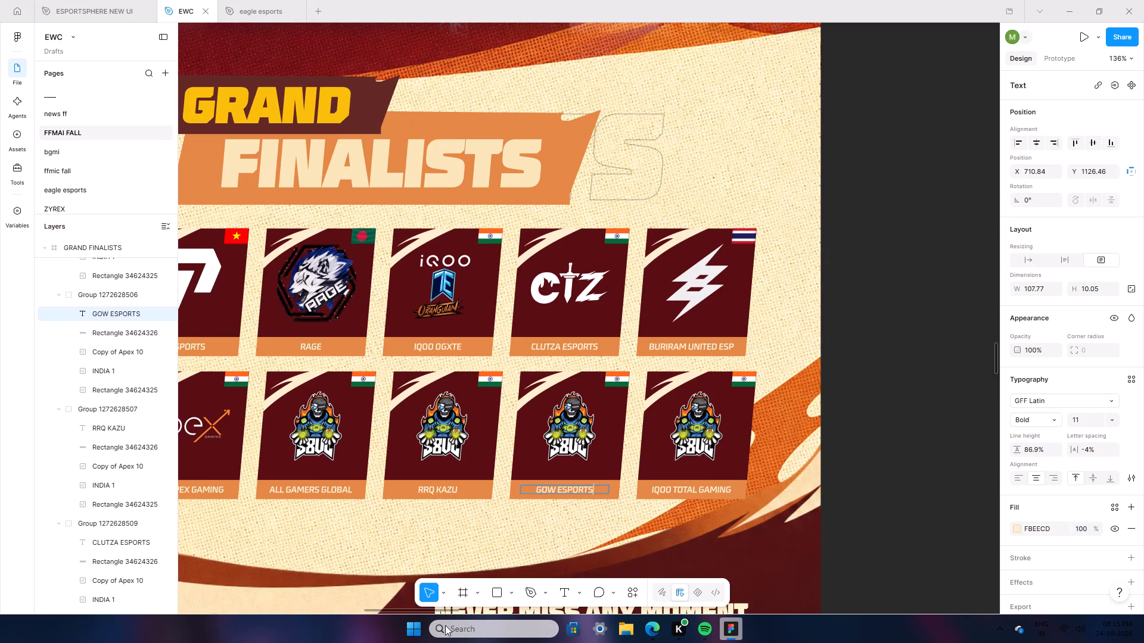
pyautogui.doubleClick(878, 499)
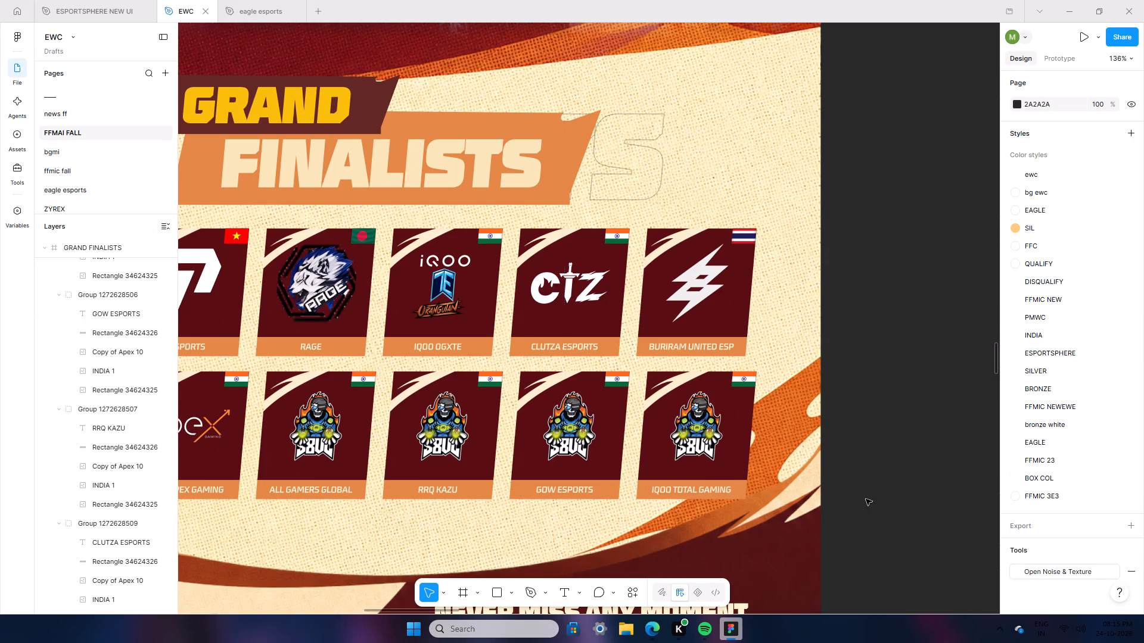
# Copy the ALL GAMERS GLOBAL logo from the last row of the FFMAI ME 1 overall standings table.
pyautogui.keyDown('ctrl'); pyautogui.scroll(-9, 296, 525); pyautogui.keyUp('ctrl')
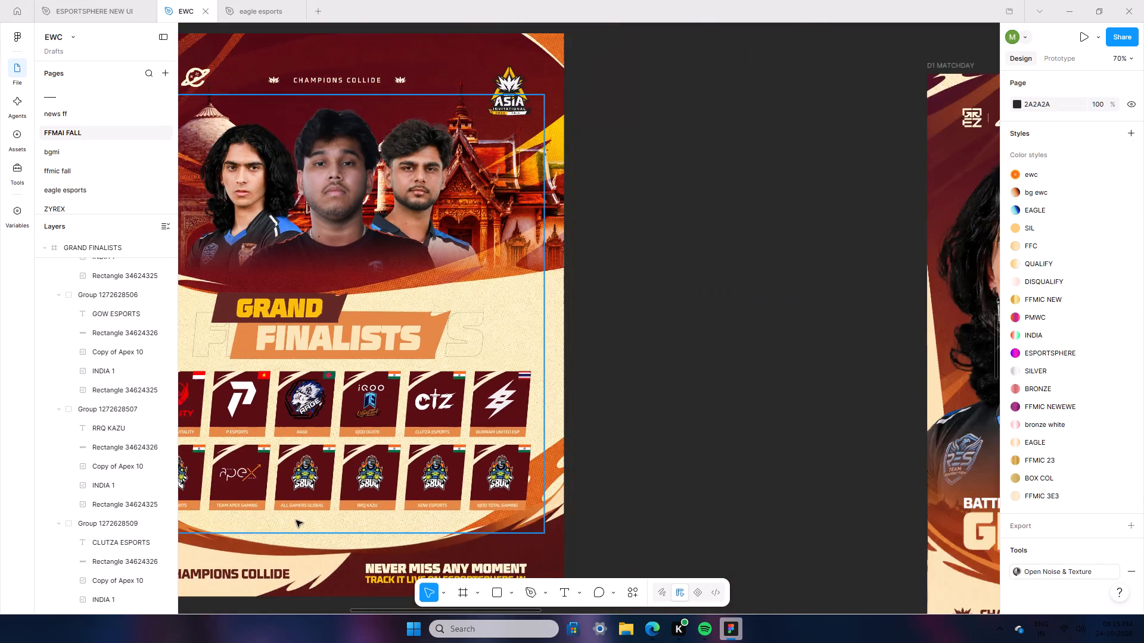
pyautogui.keyDown('ctrl'); pyautogui.scroll(-4, 399, 517); pyautogui.keyUp('ctrl')
pyautogui.keyDown('ctrl'); pyautogui.scroll(-5, 487, 501); pyautogui.keyUp('ctrl')
pyautogui.scroll(-9, 666, 486)
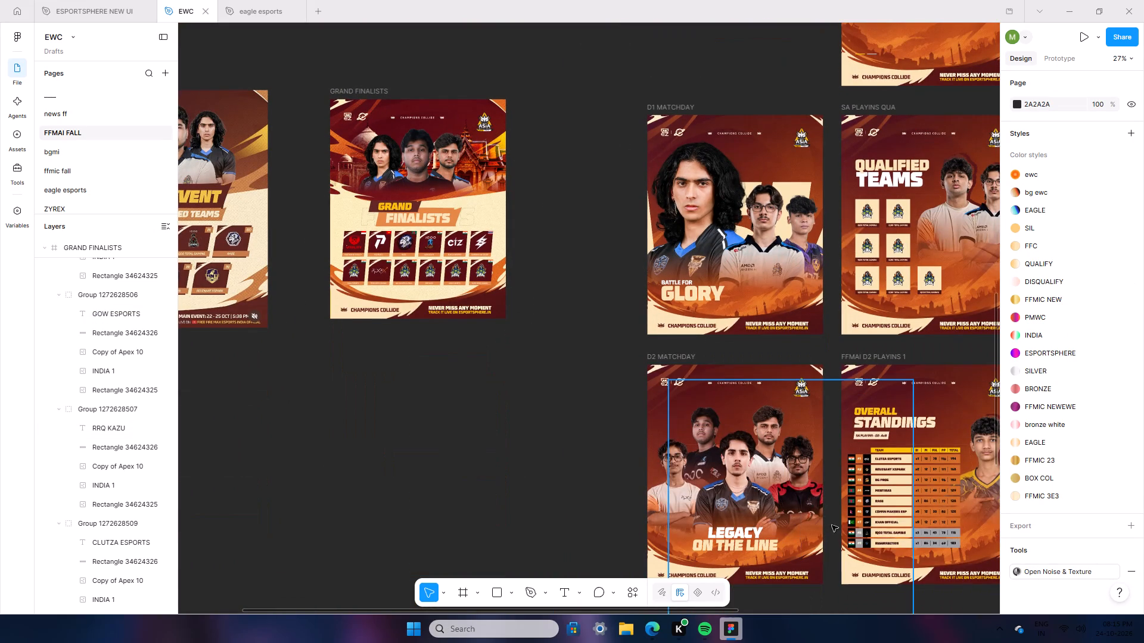
pyautogui.scroll(-7, 885, 544)
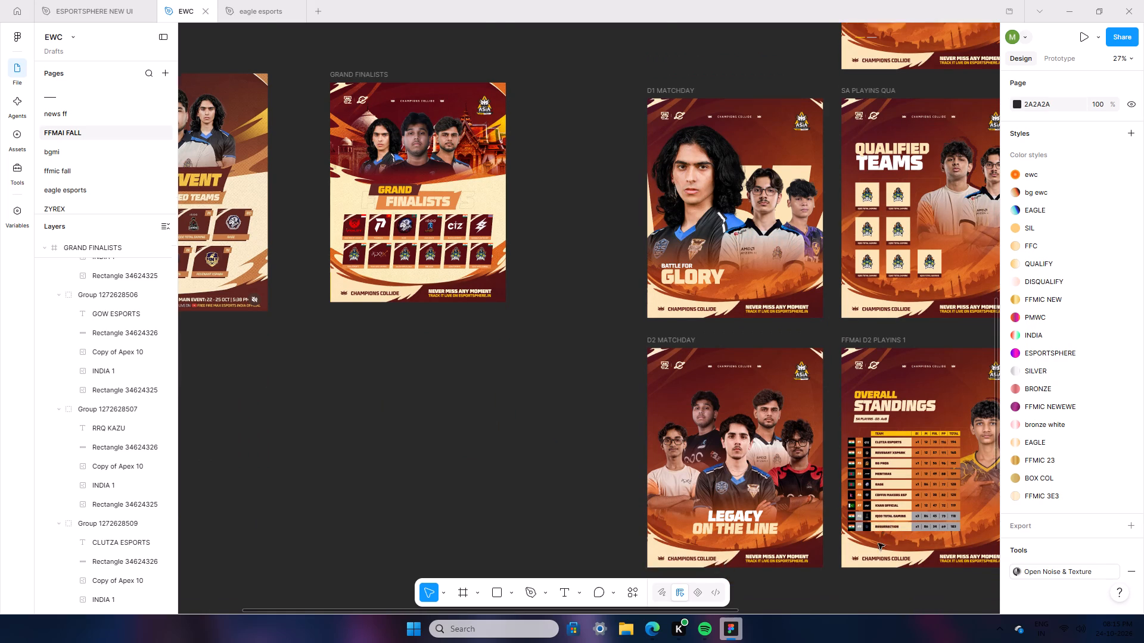
pyautogui.scroll(-5, 879, 567)
pyautogui.click(874, 501)
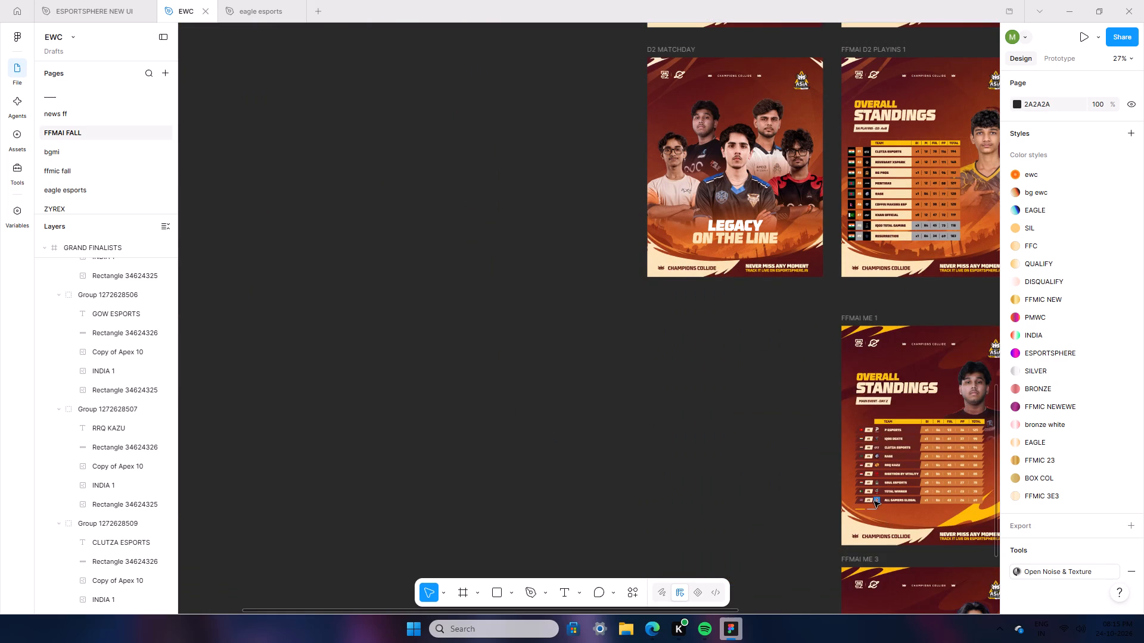
pyautogui.rightClick(874, 501)
pyautogui.click(895, 185)
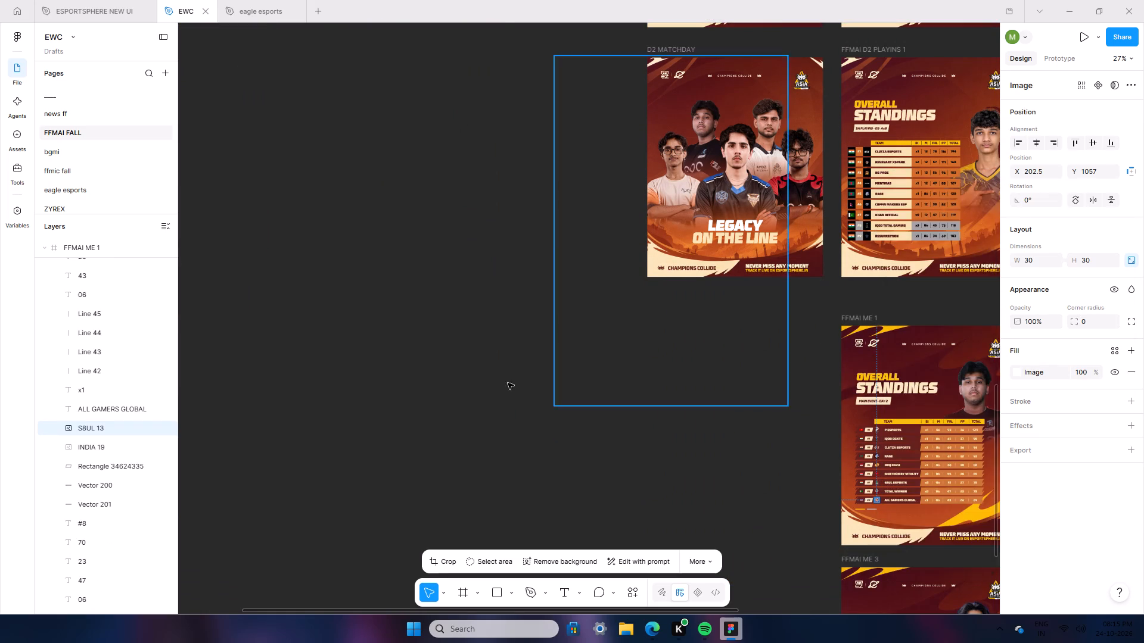
# Paste the copied logo's properties onto the placeholder logo of the ALL GAMERS GLOBAL card in the GRAND FINALISTS poster.
pyautogui.scroll(14, 505, 410)
pyautogui.doubleClick(431, 385)
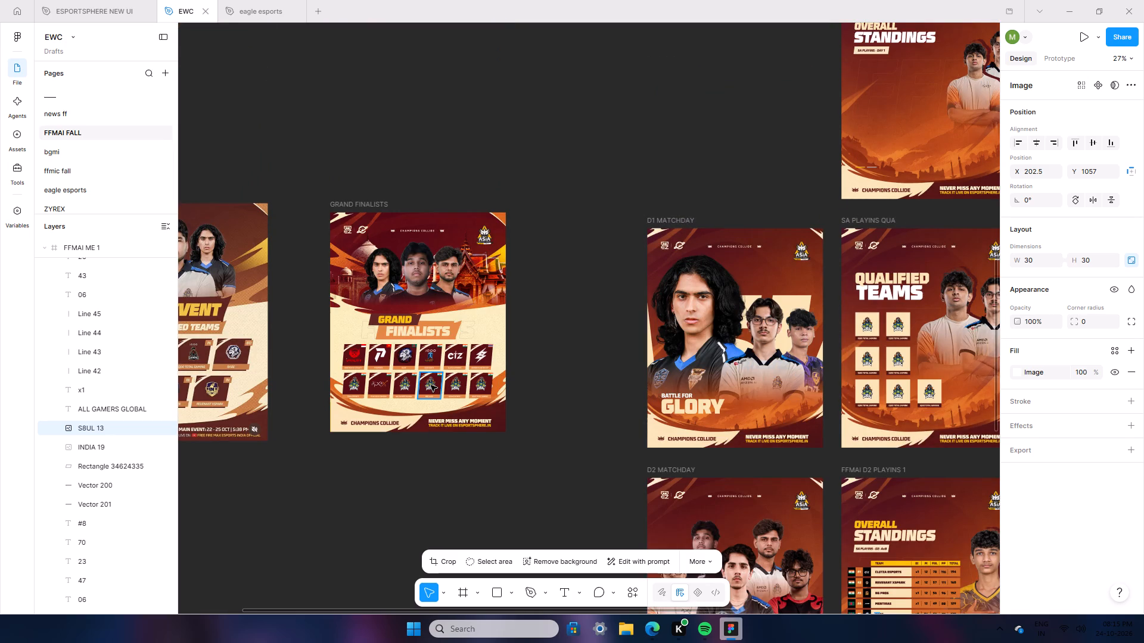
pyautogui.scroll(8, 299, 517)
pyautogui.keyDown('ctrl'); pyautogui.scroll(2, 321, 508); pyautogui.keyUp('ctrl')
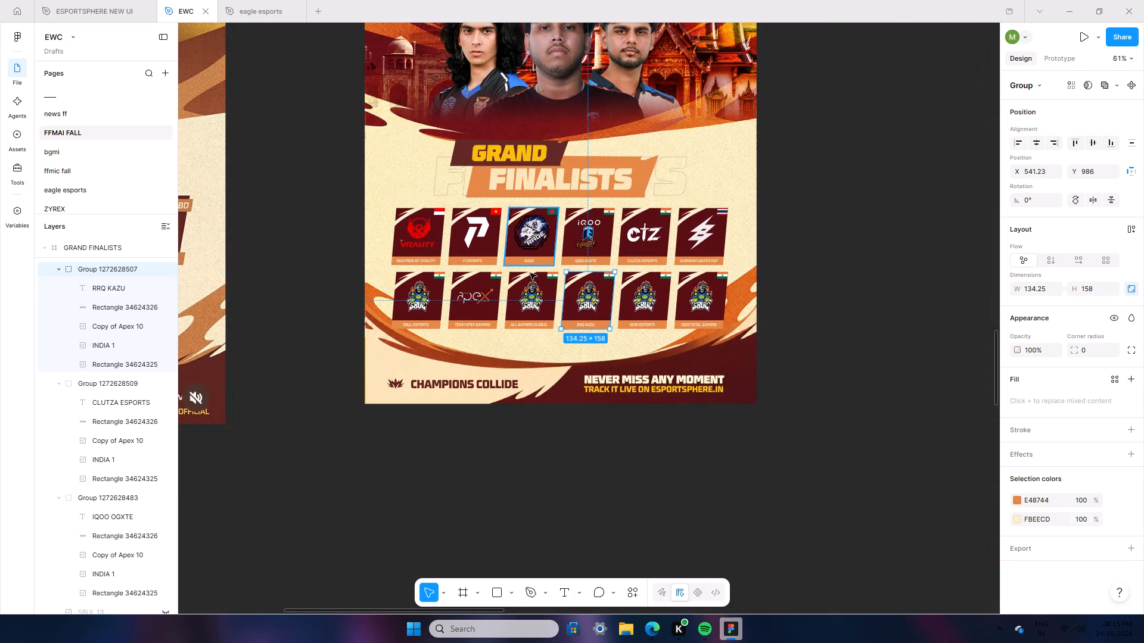
pyautogui.tripleClick(537, 302)
pyautogui.rightClick(537, 302)
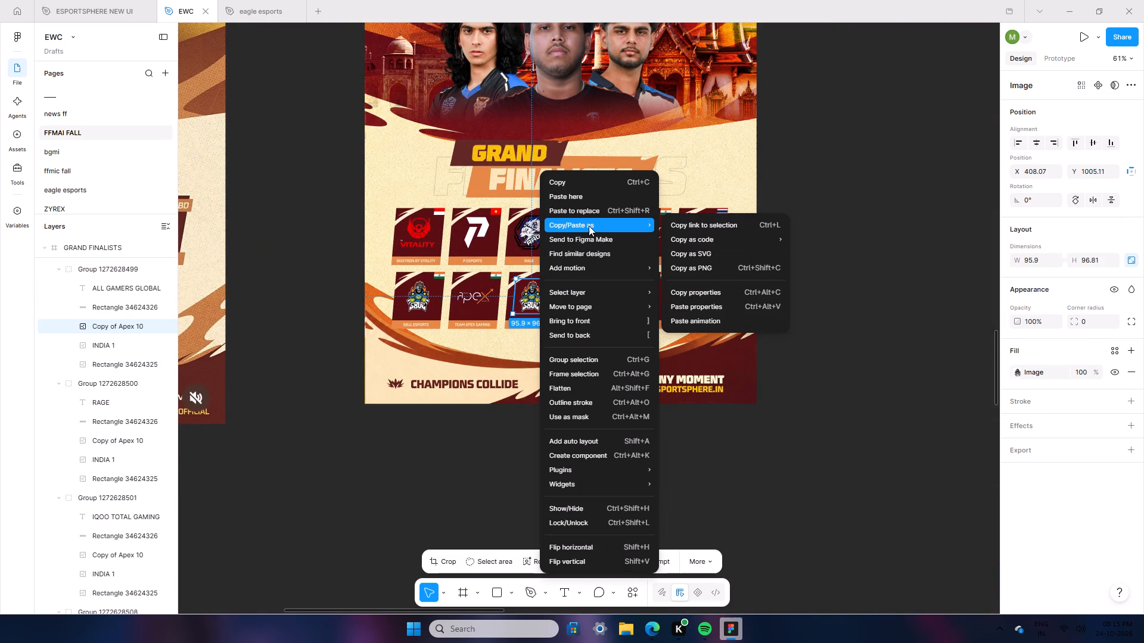
pyautogui.click(699, 308)
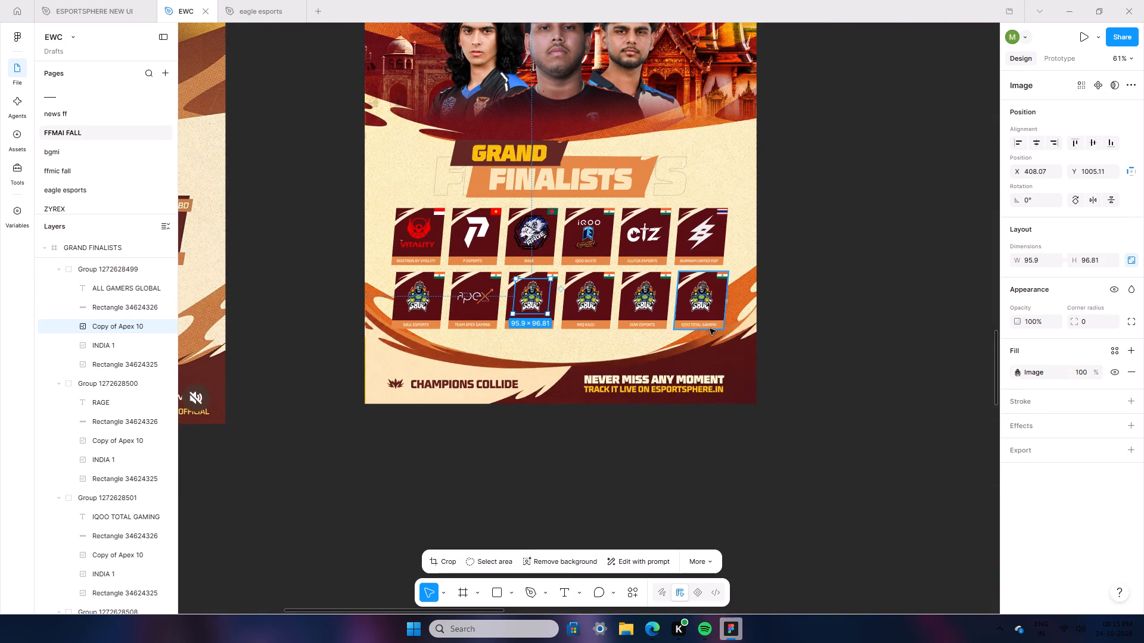
pyautogui.doubleClick(608, 504)
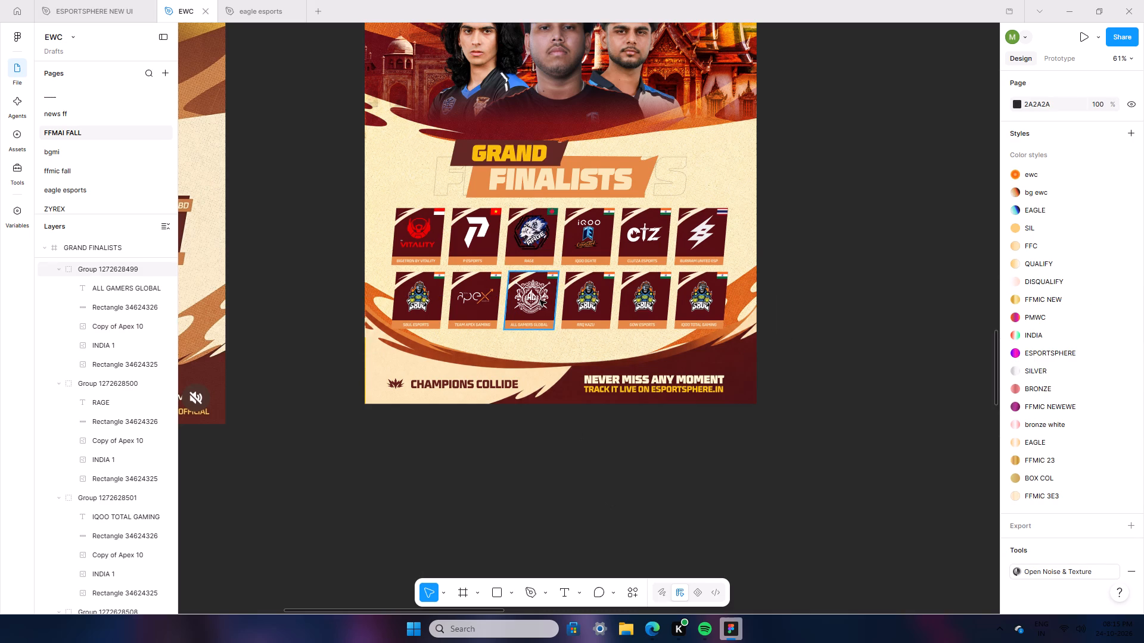
# Set the image fill of the ALL GAMERS GLOBAL card's logo to Fit.
pyautogui.doubleClick(540, 300)
pyautogui.click(1039, 372)
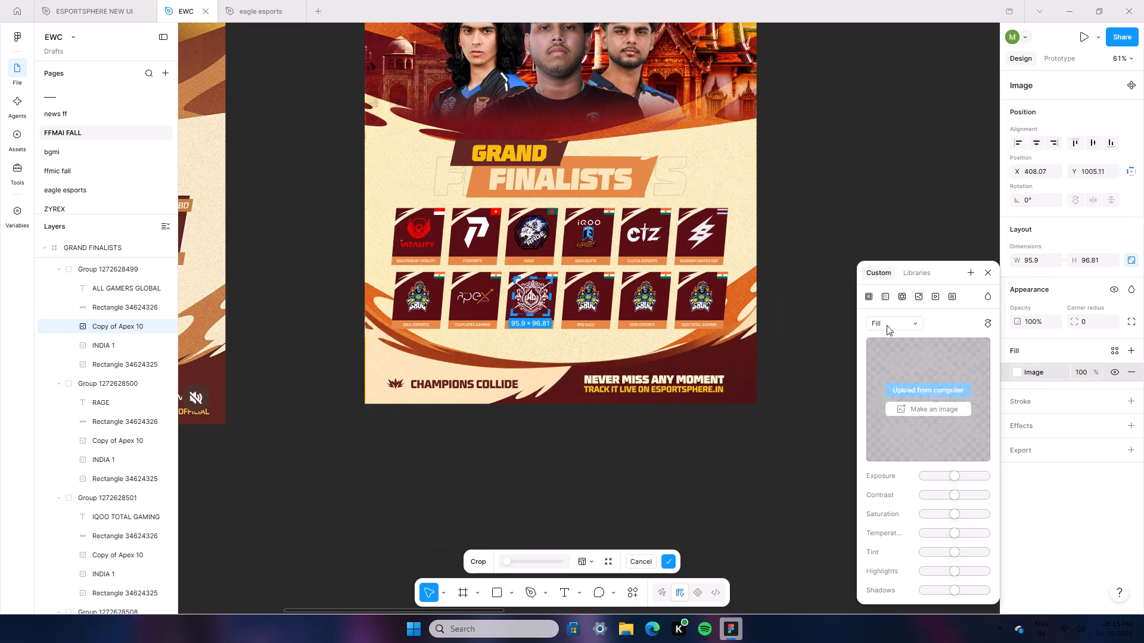
pyautogui.click(891, 327)
pyautogui.click(887, 333)
pyautogui.doubleClick(778, 442)
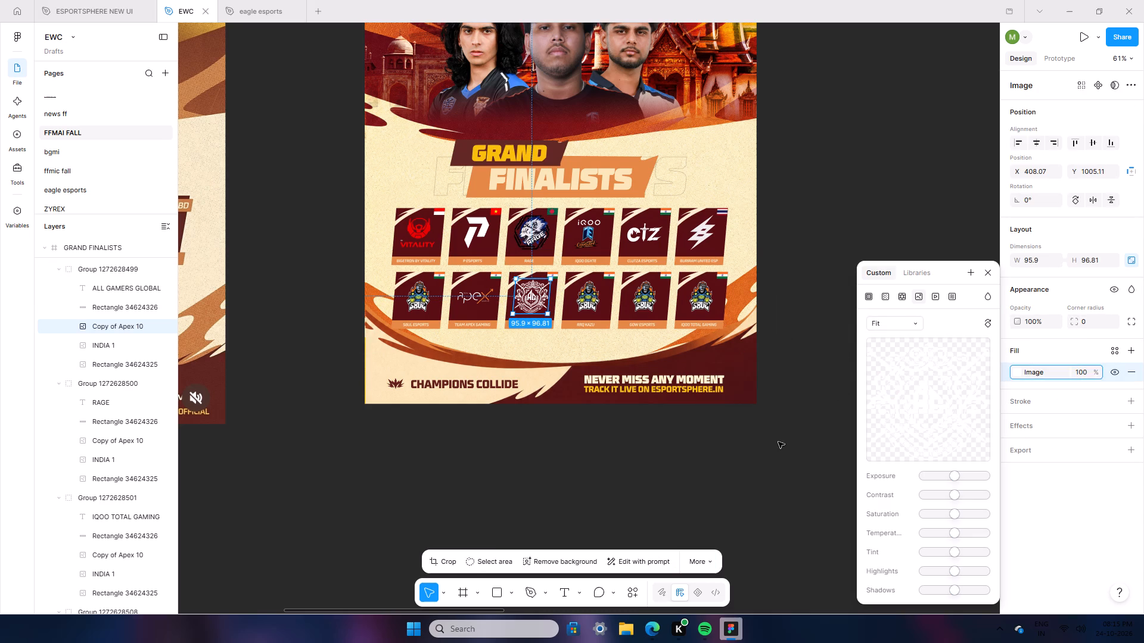
# Scale the ALL GAMERS GLOBAL card's logo down to about 86 by 87 and reposition it within the card.
pyautogui.keyDown('ctrl'); pyautogui.scroll(6, 429, 514); pyautogui.keyUp('ctrl')
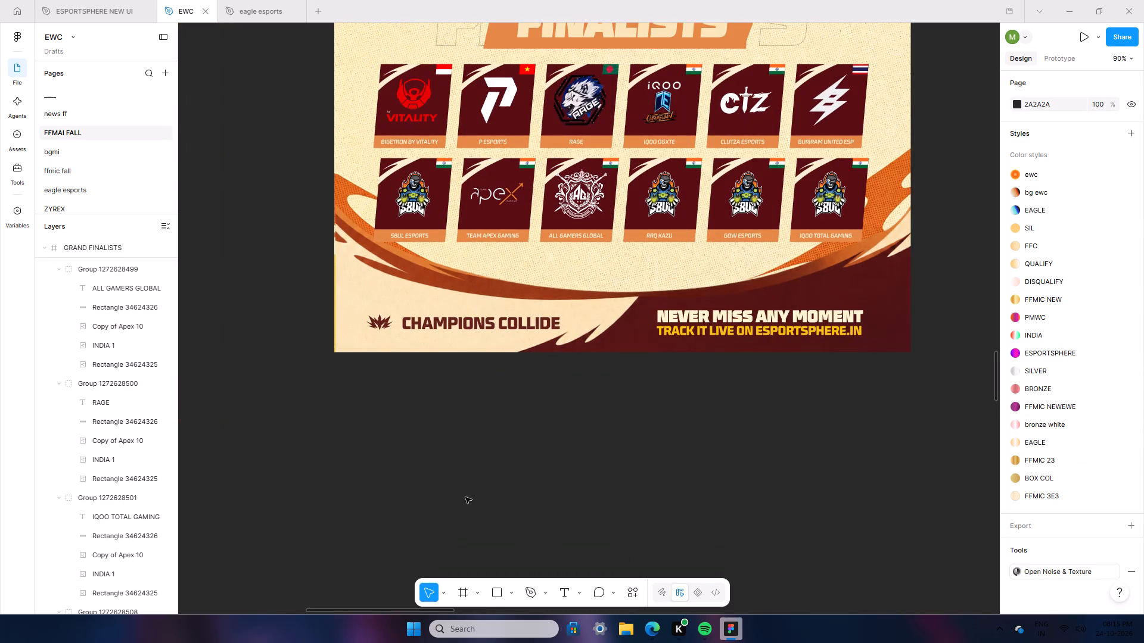
pyautogui.doubleClick(583, 215)
pyautogui.moveTo(604, 222); pyautogui.dragTo(598, 216)
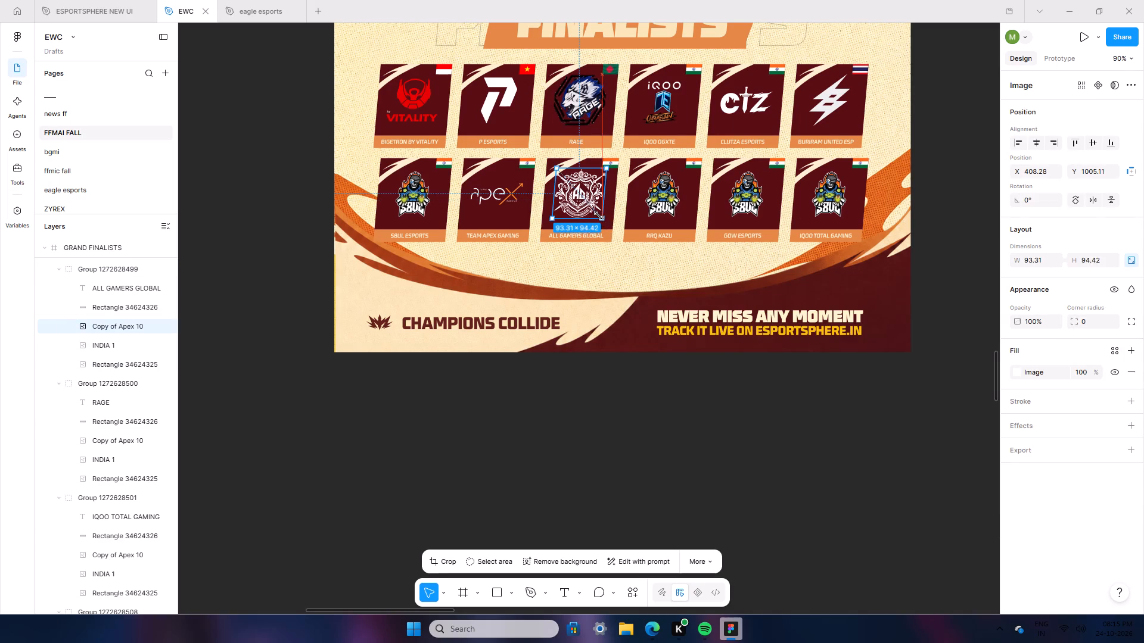
pyautogui.moveTo(598, 216); pyautogui.dragTo(596, 214)
pyautogui.click(581, 196)
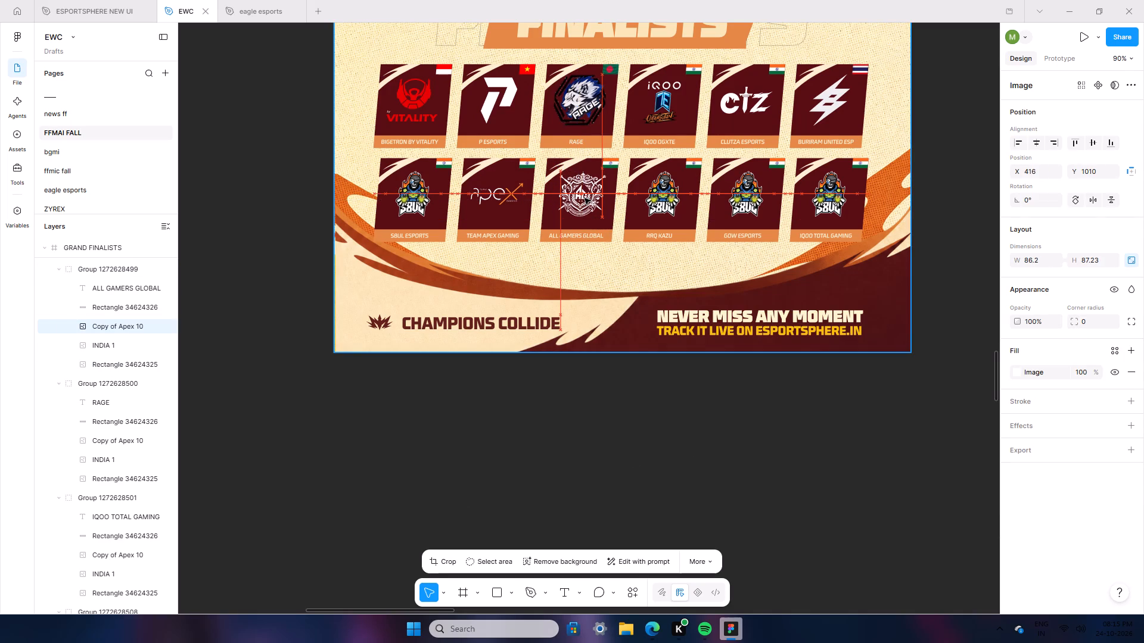
pyautogui.click(579, 384)
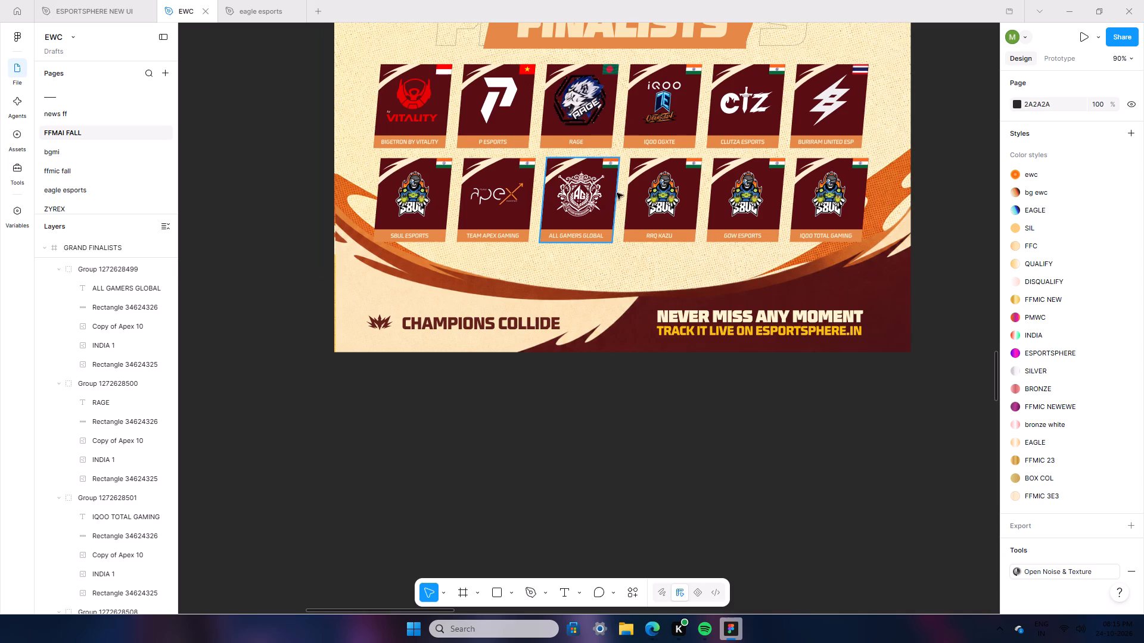
# Nudge the ALL GAMERS GLOBAL logo slightly down within its card.
pyautogui.doubleClick(574, 200)
pyautogui.press('Down')
pyautogui.press('Down')
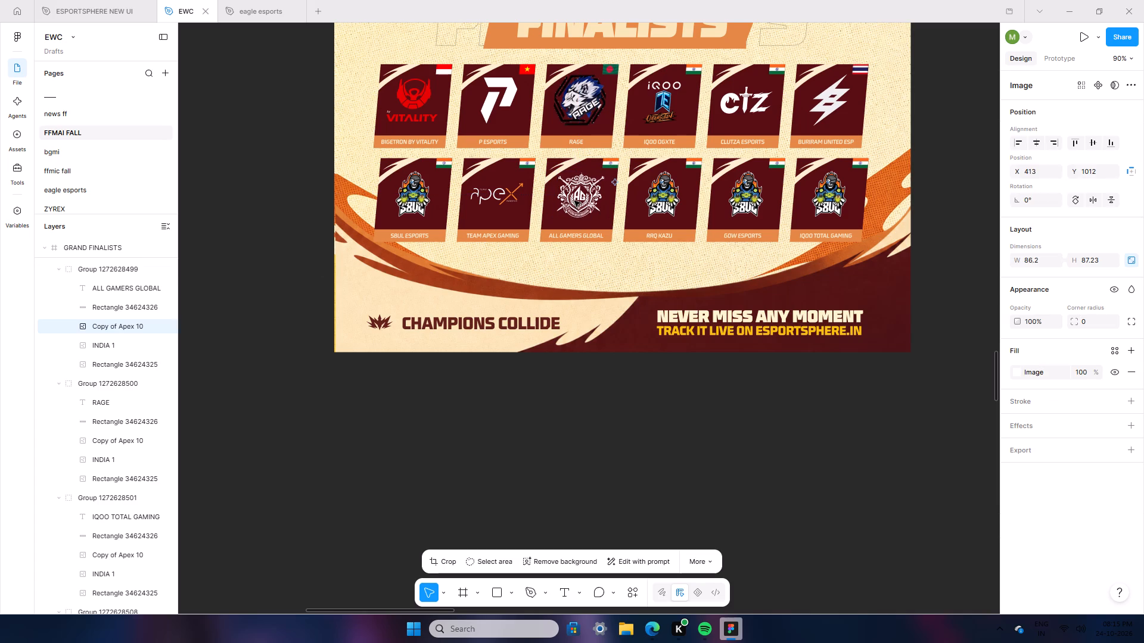
pyautogui.press('Down')
pyautogui.press('Down')
pyautogui.click(708, 411)
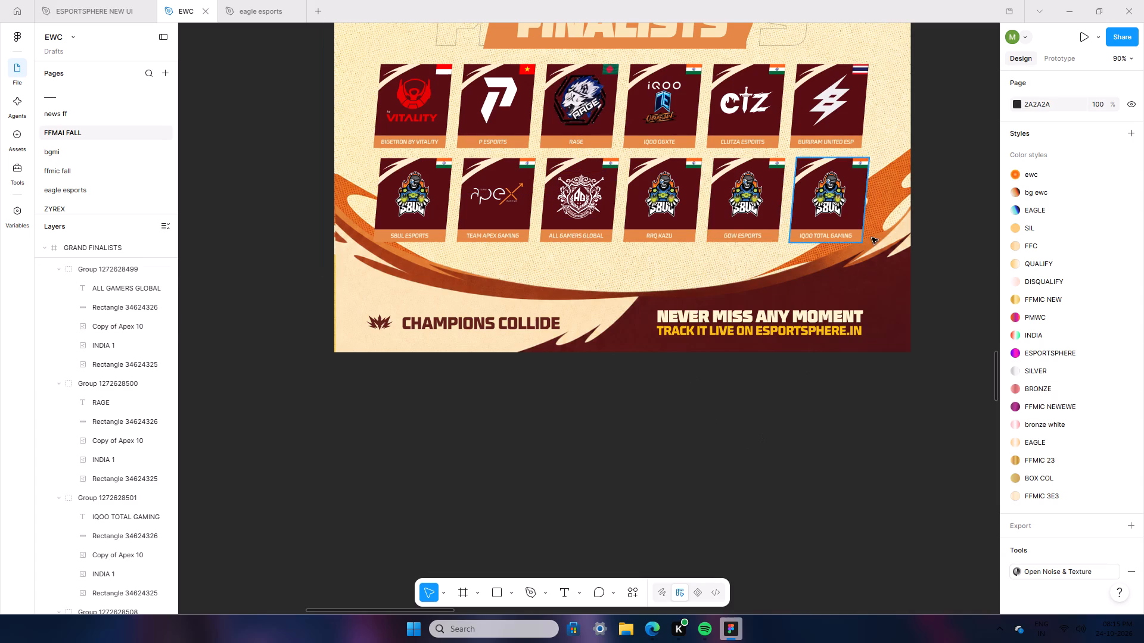
# Replace the RRQ KAZU card's placeholder logo with the image RRQ, found by searching Downloads for RRQ.
pyautogui.doubleClick(676, 204)
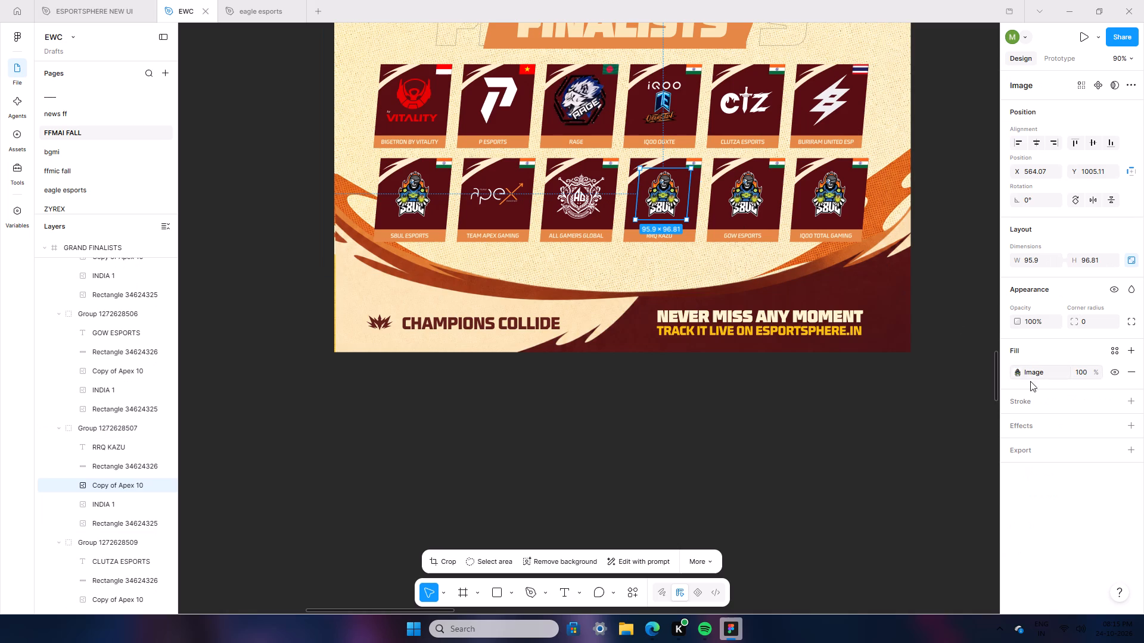
pyautogui.click(1038, 374)
pyautogui.click(949, 389)
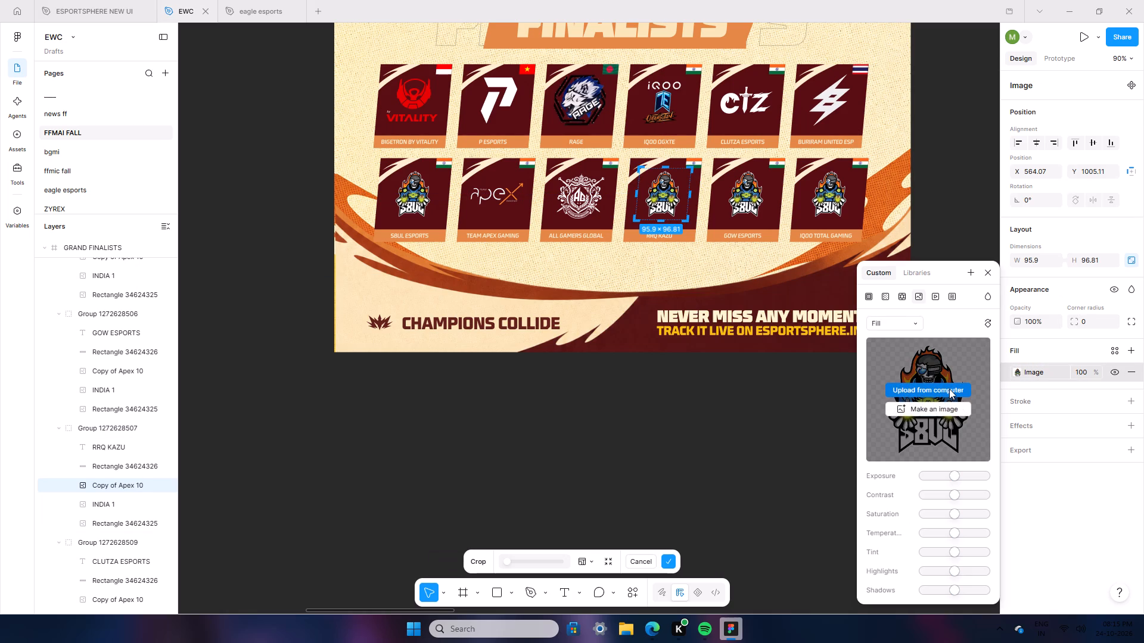
pyautogui.write('RRQ')
pyautogui.doubleClick(509, 152)
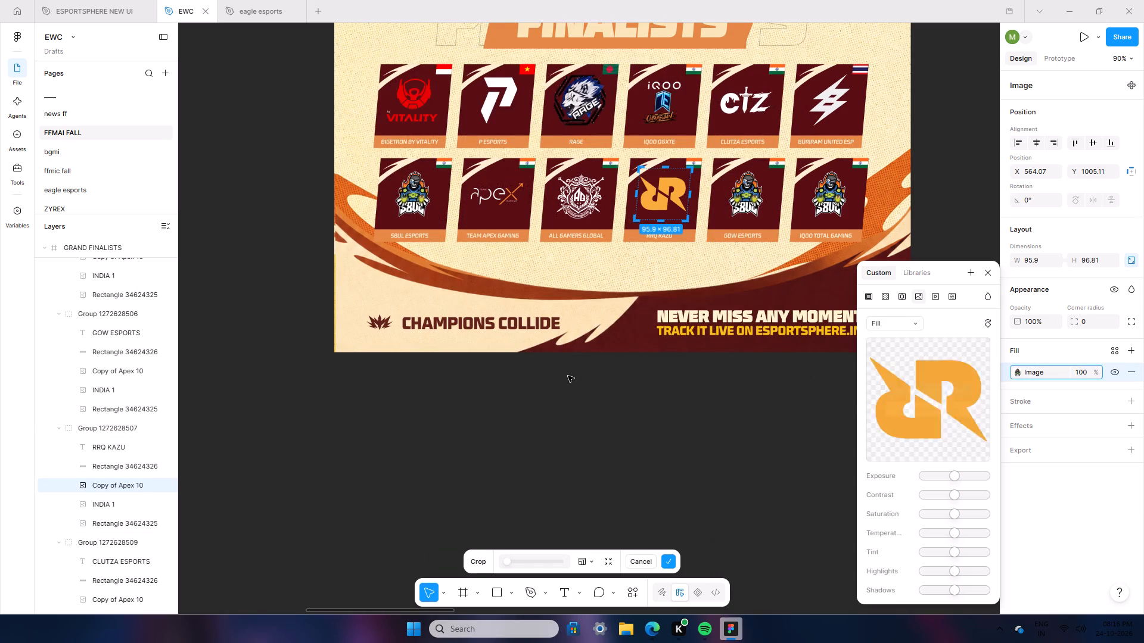
pyautogui.doubleClick(598, 386)
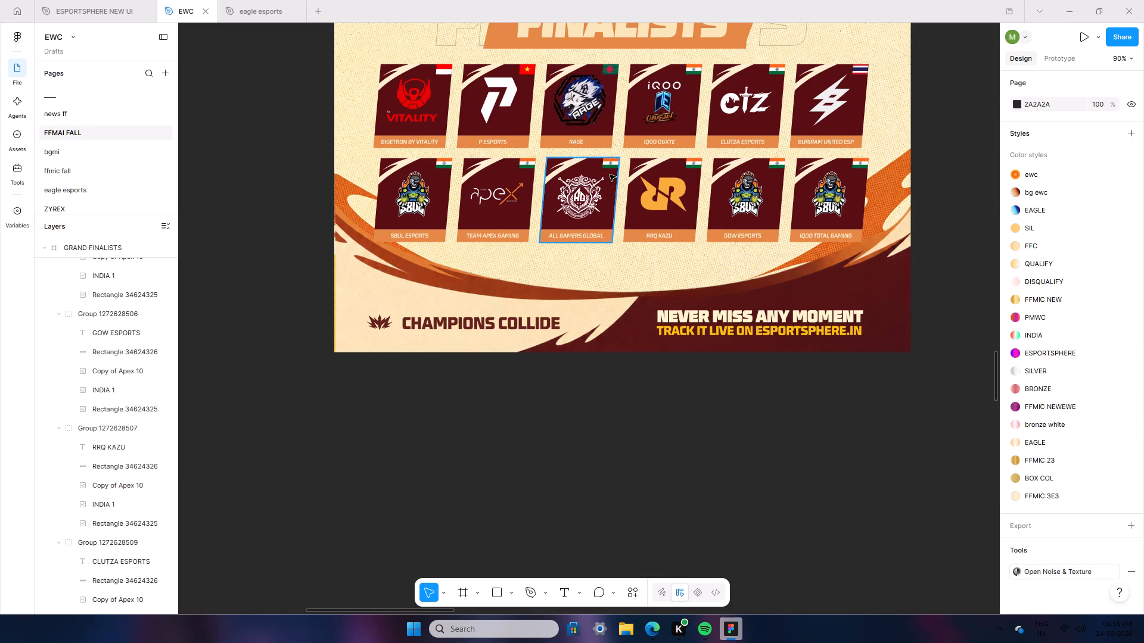
# Replace the India flag on the ALL GAMERS GLOBAL card with a copy of the Thailand flag from the BURIRAM UNITED ESP card.
pyautogui.scroll(4, 553, 257)
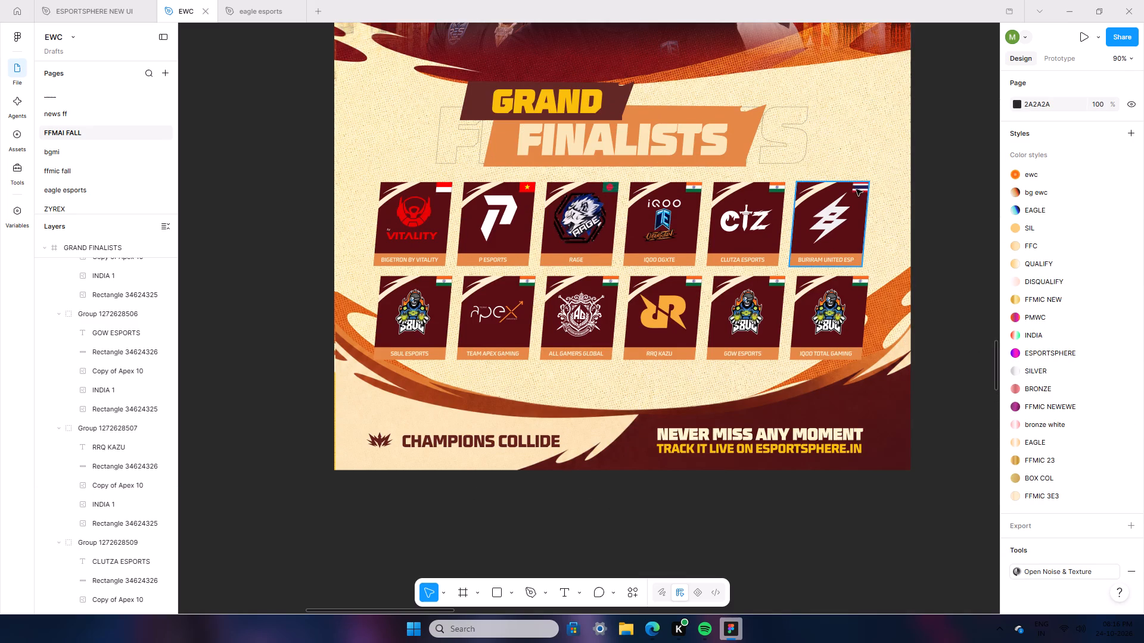
pyautogui.doubleClick(857, 190)
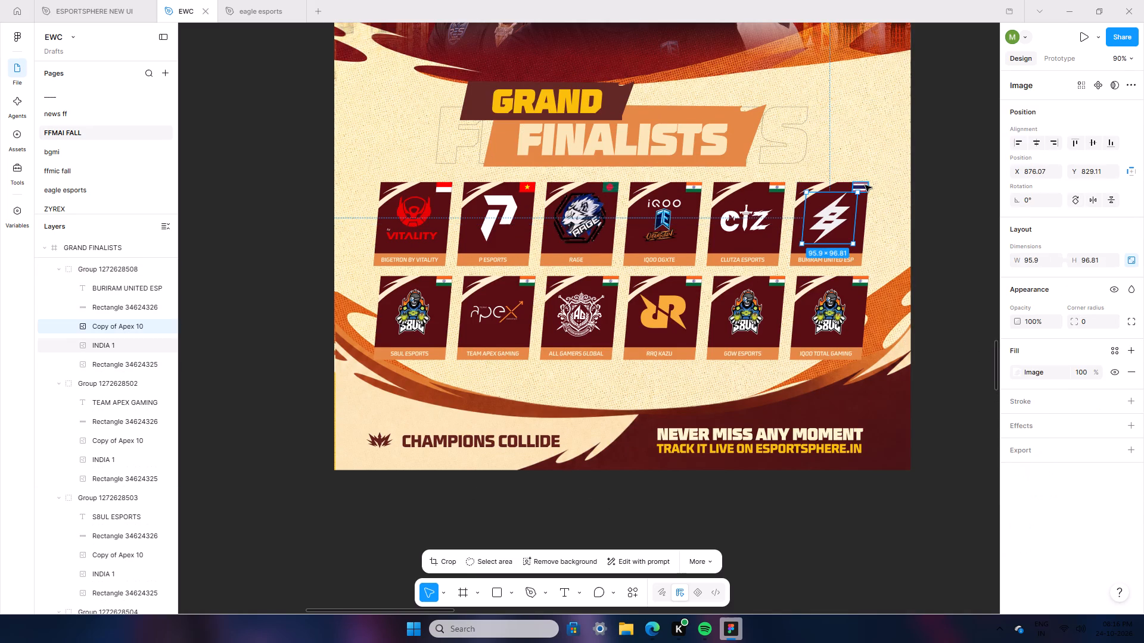
pyautogui.click(865, 185)
pyautogui.rightClick(865, 185)
pyautogui.click(891, 180)
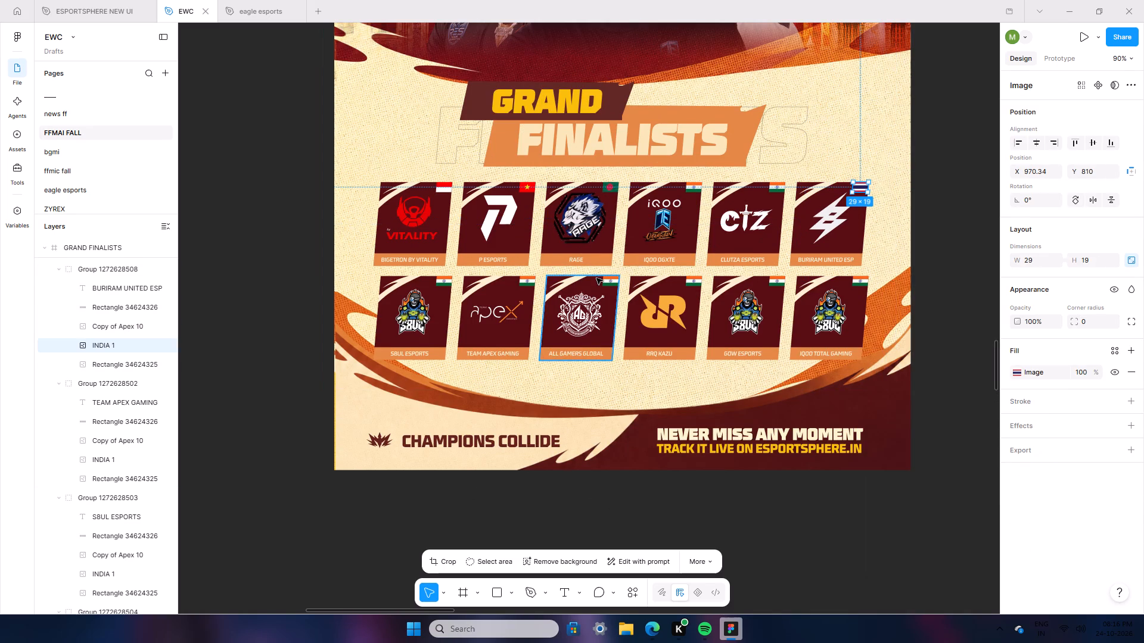
pyautogui.doubleClick(615, 279)
pyautogui.rightClick(614, 279)
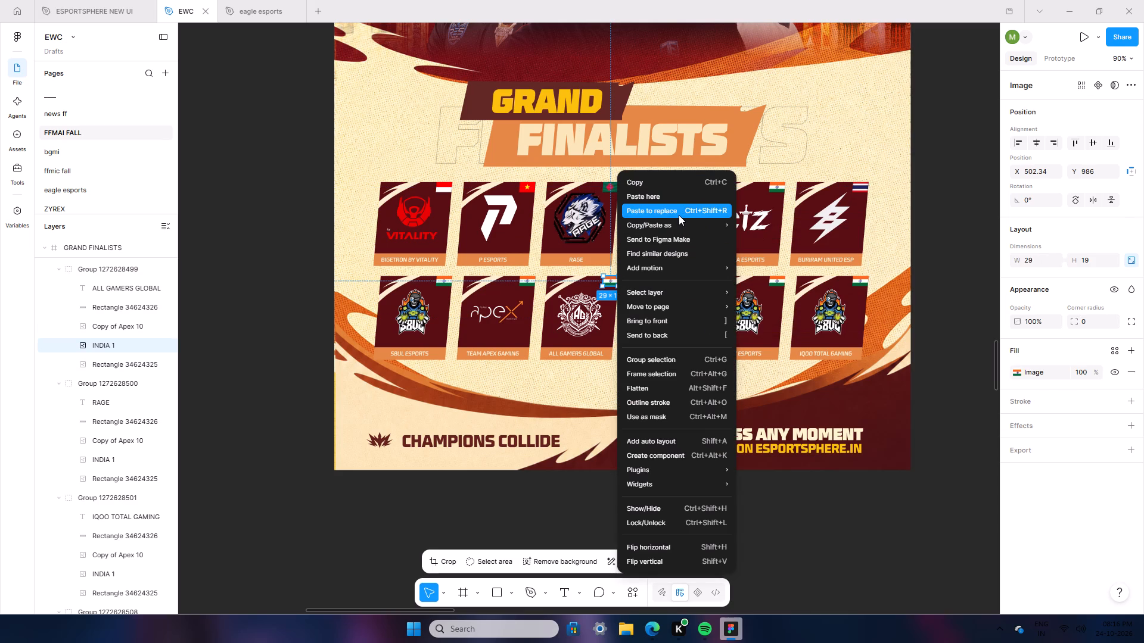
pyautogui.click(679, 215)
pyautogui.doubleClick(744, 489)
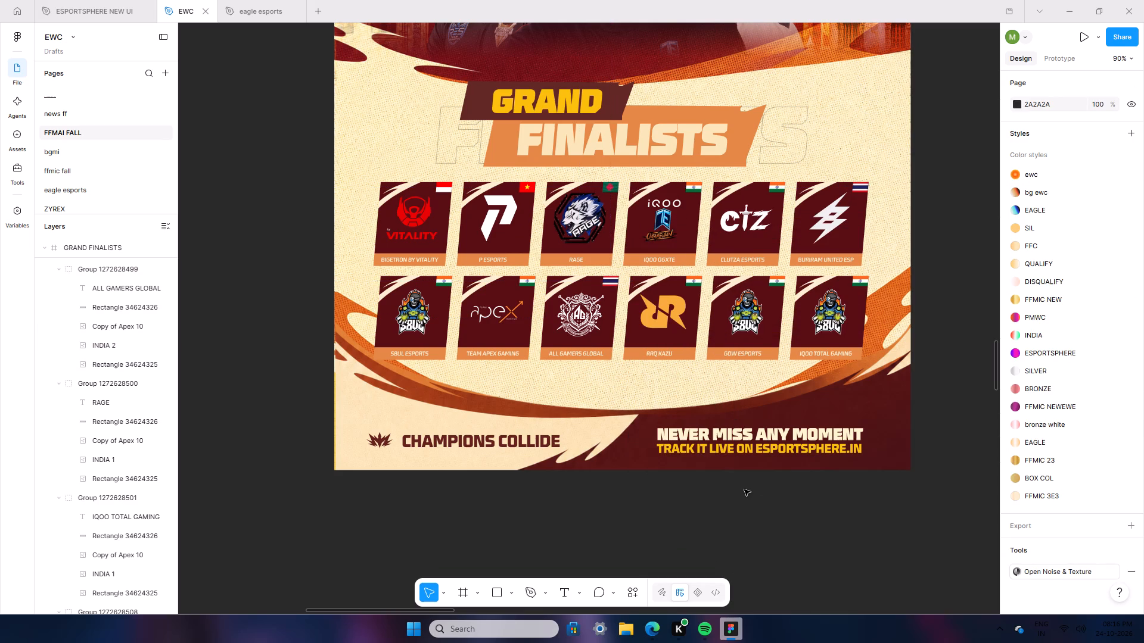
# Replace the India flag on the RRQ KAZU card with a copy of the red-and-white flag from the BIGETRON BY VITALITY card.
pyautogui.doubleClick(695, 280)
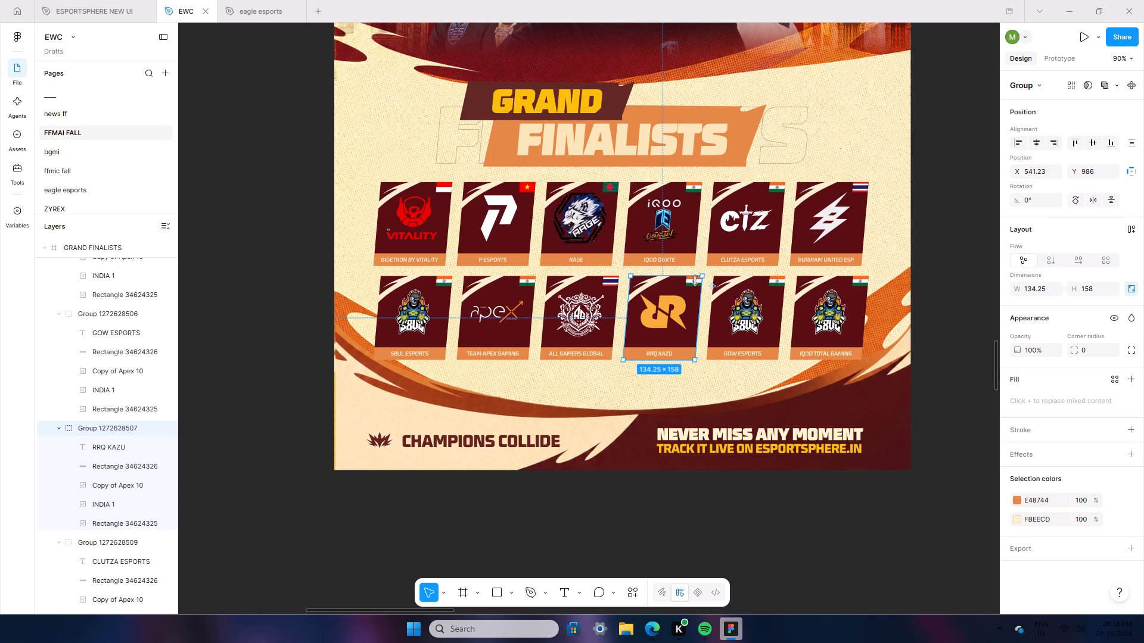
pyautogui.doubleClick(446, 189)
pyautogui.rightClick(446, 189)
pyautogui.click(500, 175)
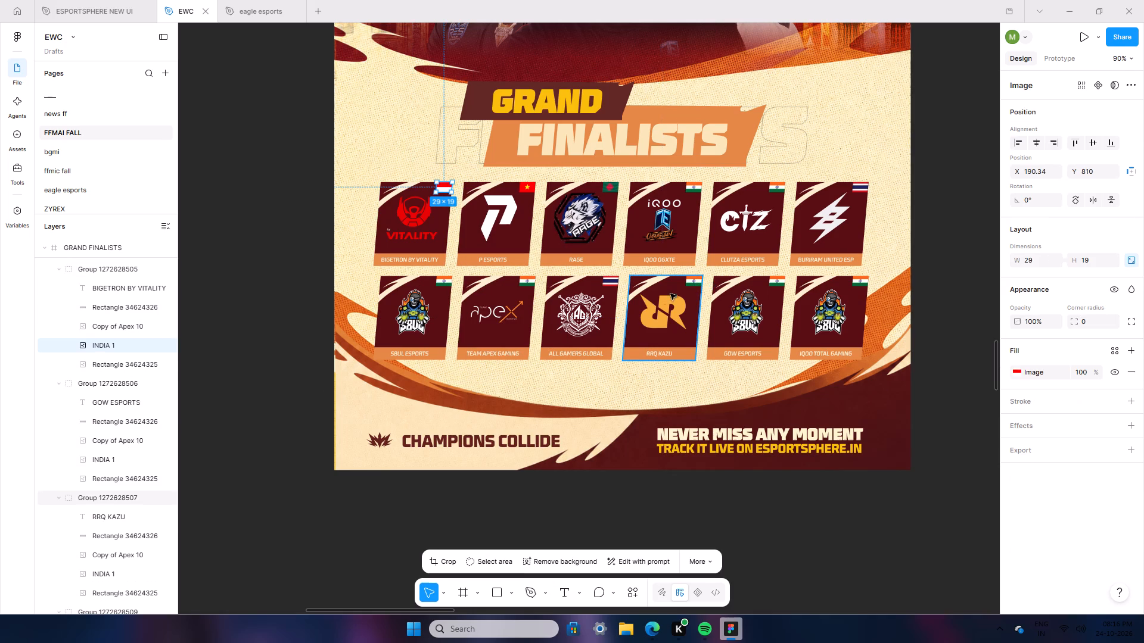
pyautogui.doubleClick(695, 283)
pyautogui.rightClick(695, 282)
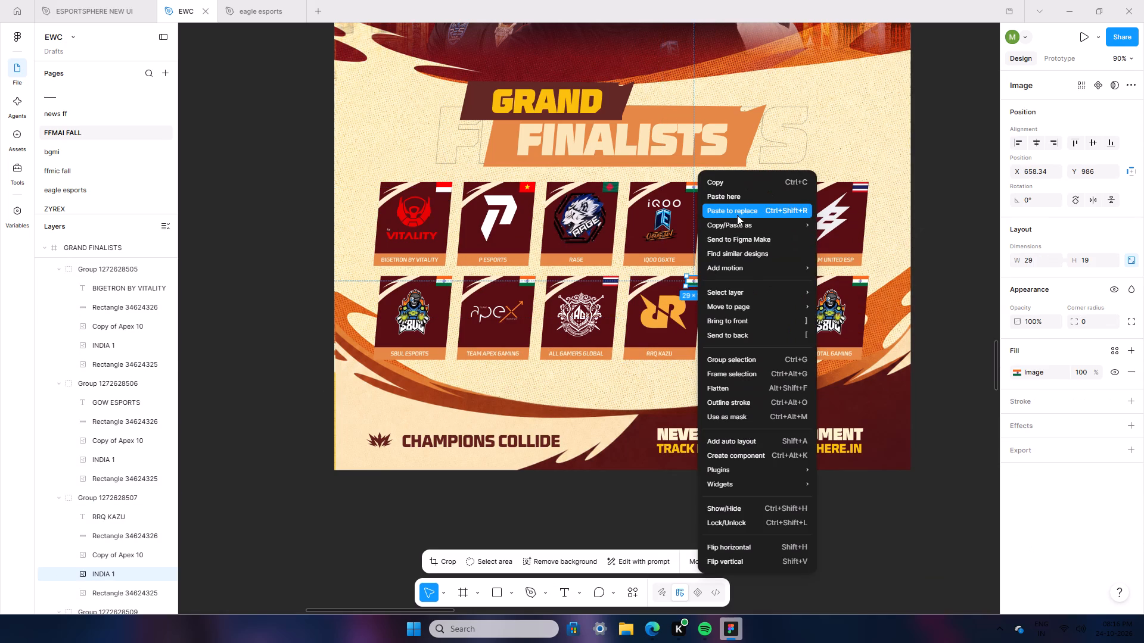
pyautogui.click(737, 215)
# Replace the GOW ESPORTS card's placeholder logo with the green wolf G image, found by searching Downloads for GOW.
pyautogui.doubleClick(744, 324)
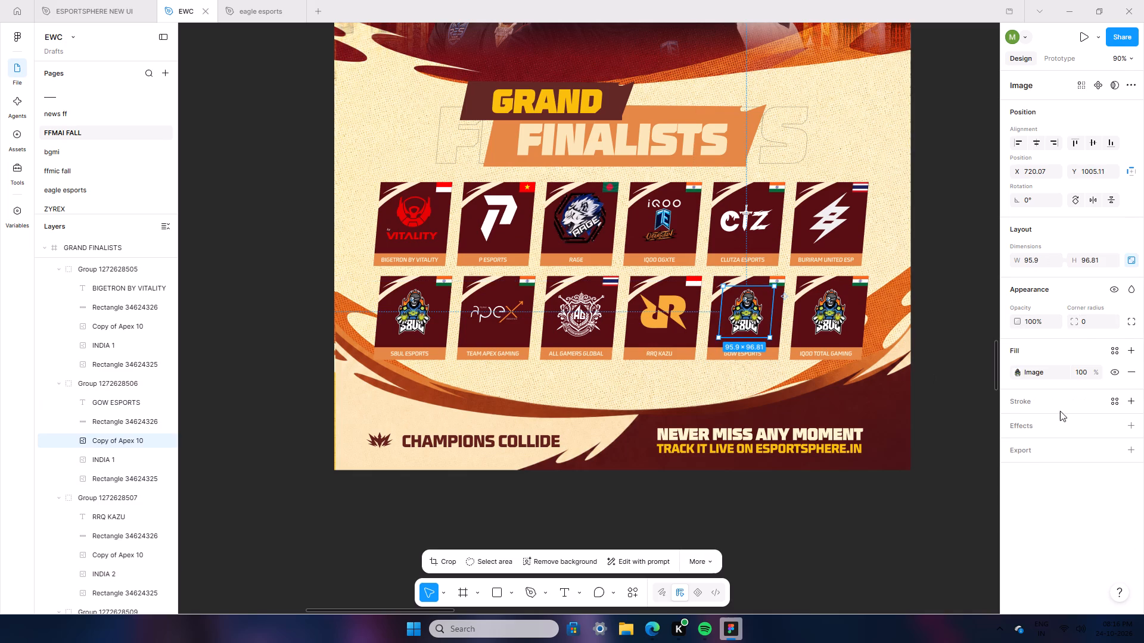
pyautogui.click(1033, 373)
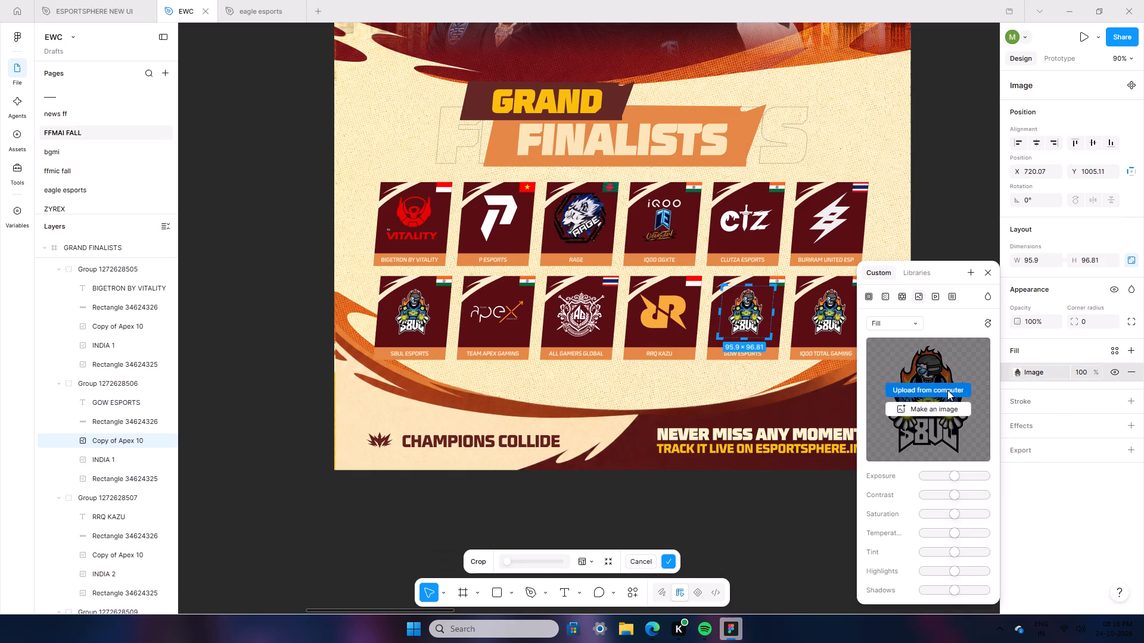
pyautogui.click(947, 390)
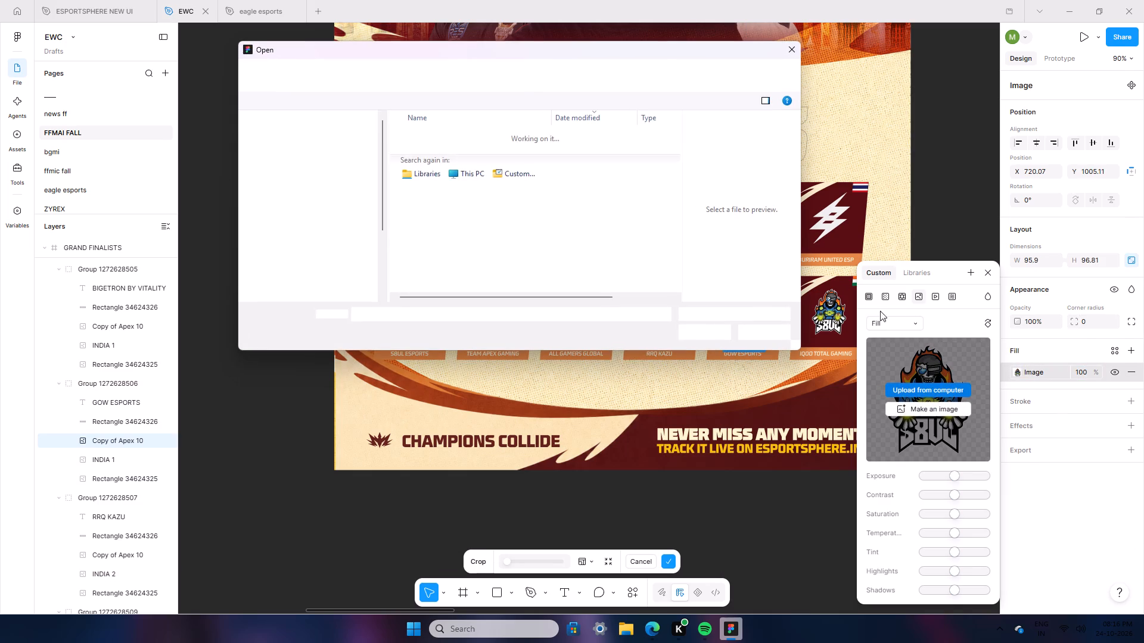
pyautogui.write('GOW')
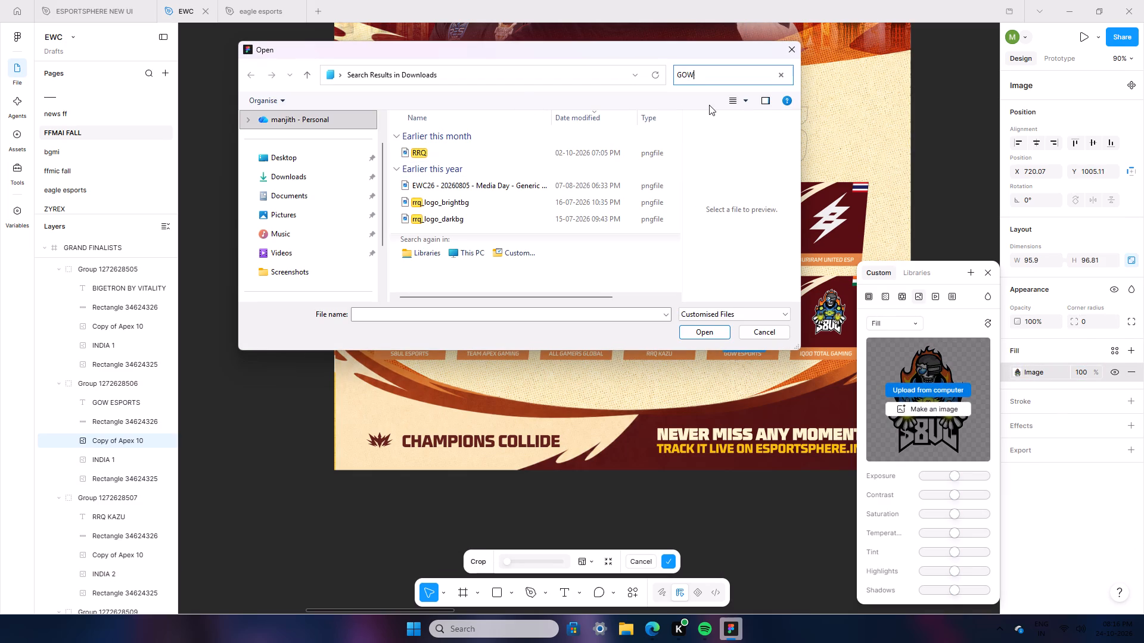
pyautogui.click(512, 163)
pyautogui.doubleClick(505, 151)
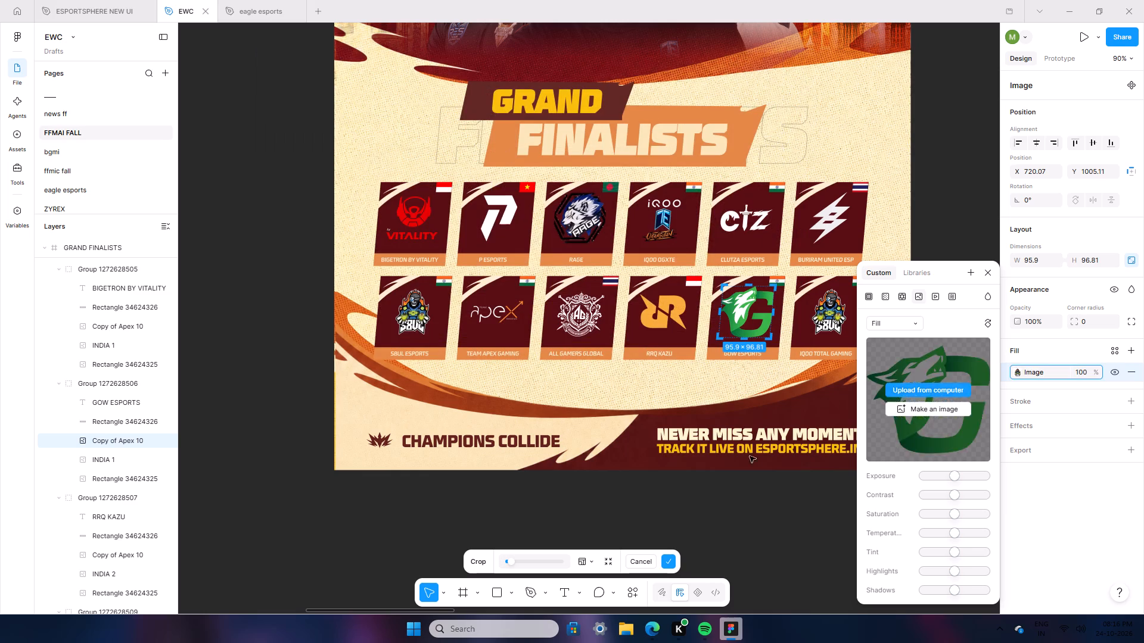
# Set the GOW ESPORTS card's logo image to the Fit scaling mode.
pyautogui.click(882, 323)
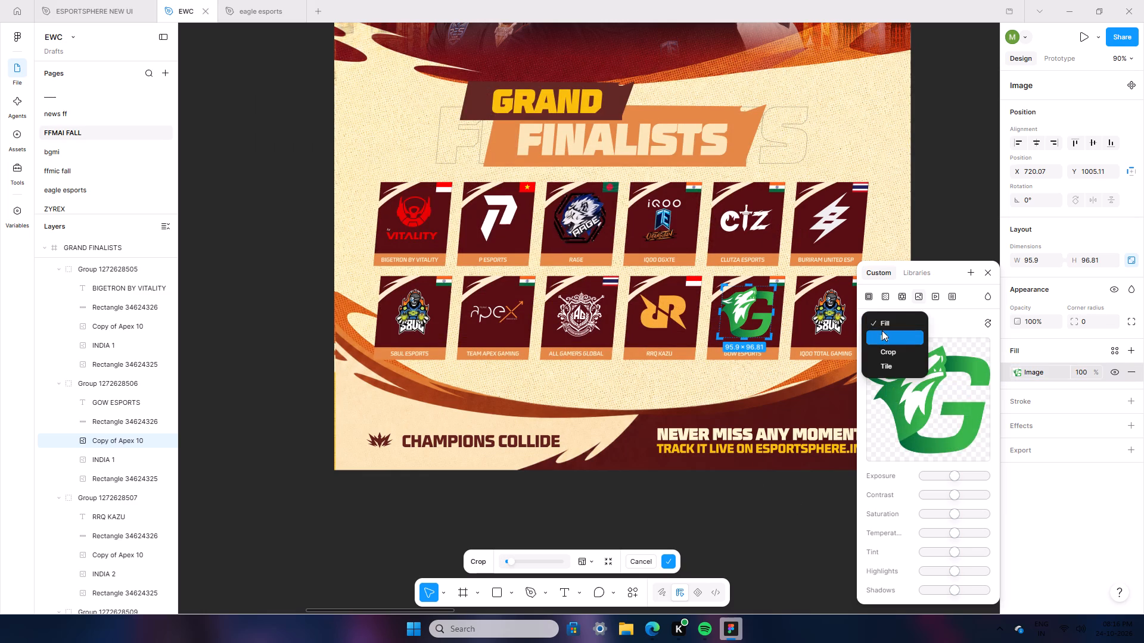
pyautogui.click(882, 332)
pyautogui.doubleClick(769, 533)
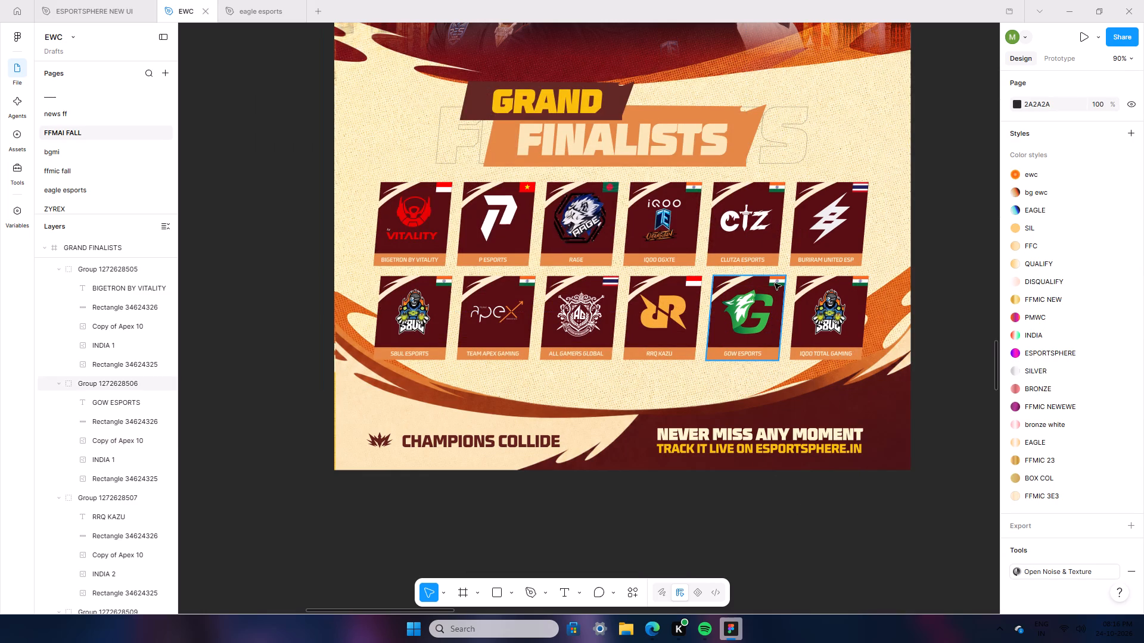
# Replace the India flag on the GOW ESPORTS card with a copy of the red star flag from the P ESPORTS card.
pyautogui.doubleClick(527, 188)
pyautogui.rightClick(527, 188)
pyautogui.click(568, 181)
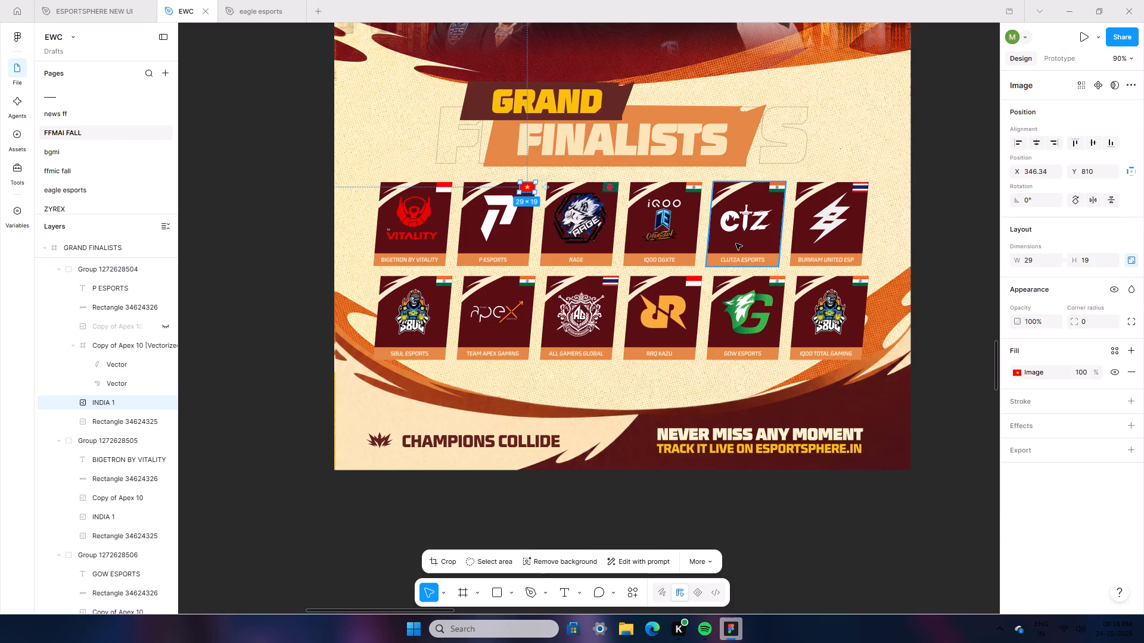
pyautogui.doubleClick(779, 282)
pyautogui.rightClick(779, 282)
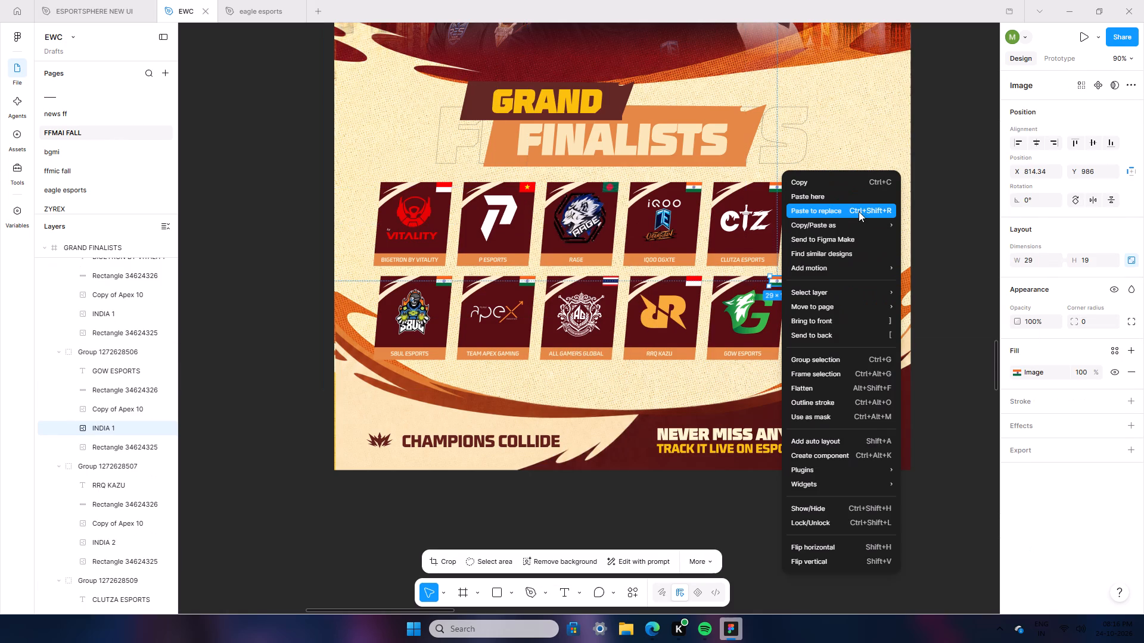
pyautogui.click(854, 213)
pyautogui.doubleClick(937, 319)
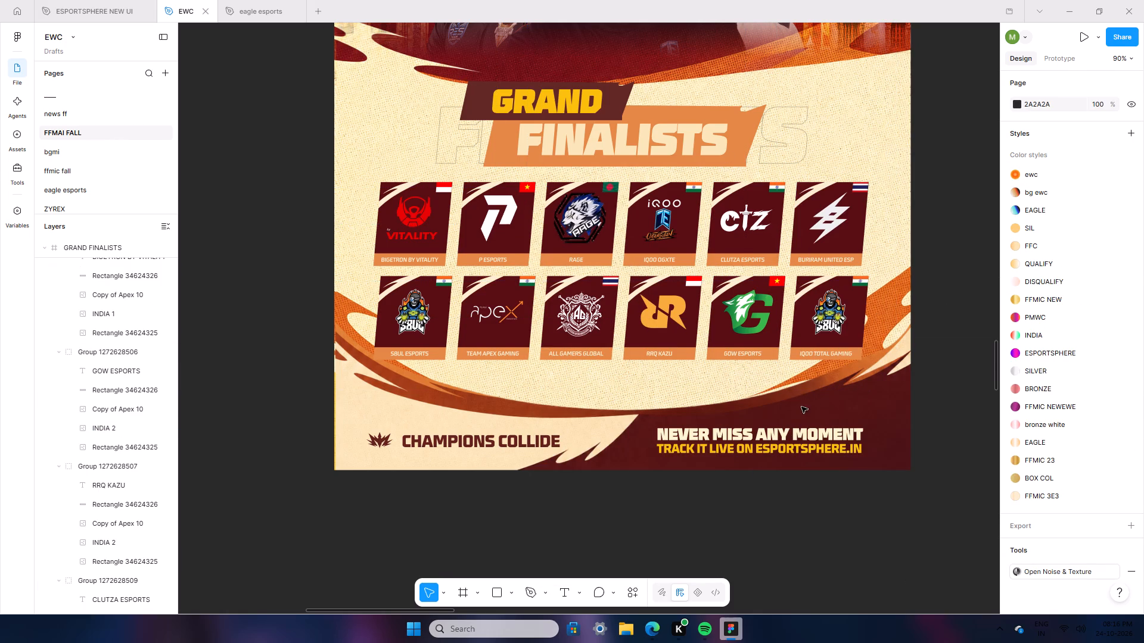
# Replace the middle player's visible image fill with the Team Apex Gaming Media Day photo, found by searching Downloads for SHOTO.
pyautogui.scroll(2, 541, 510)
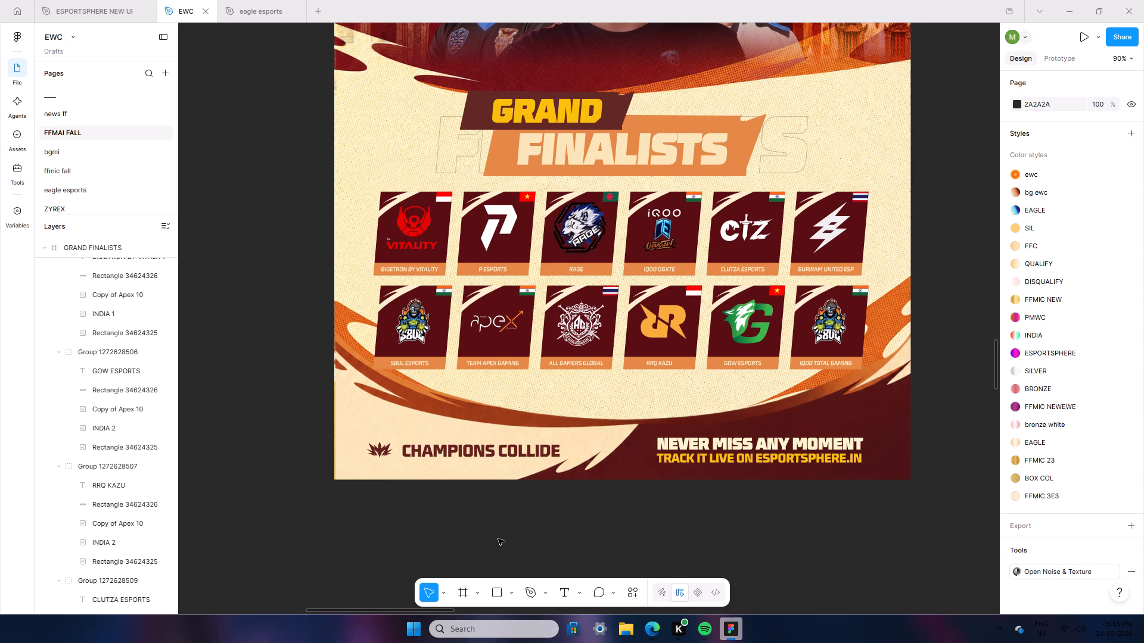
pyautogui.scroll(6, 482, 553)
pyautogui.scroll(-6, 482, 551)
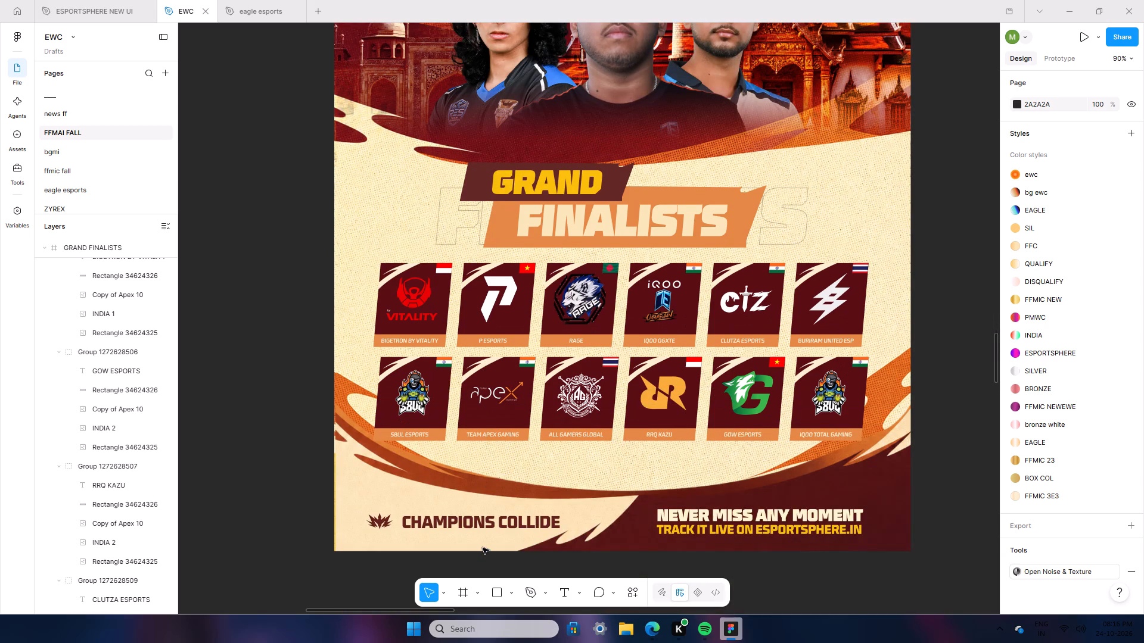
pyautogui.scroll(-4, 435, 369)
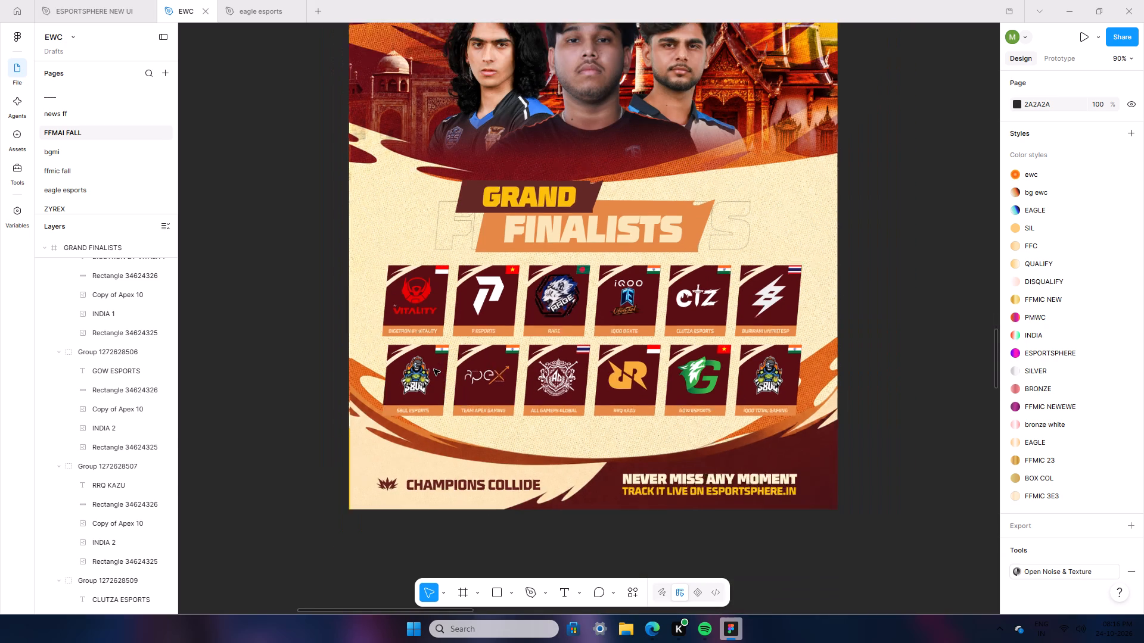
pyautogui.doubleClick(449, 109)
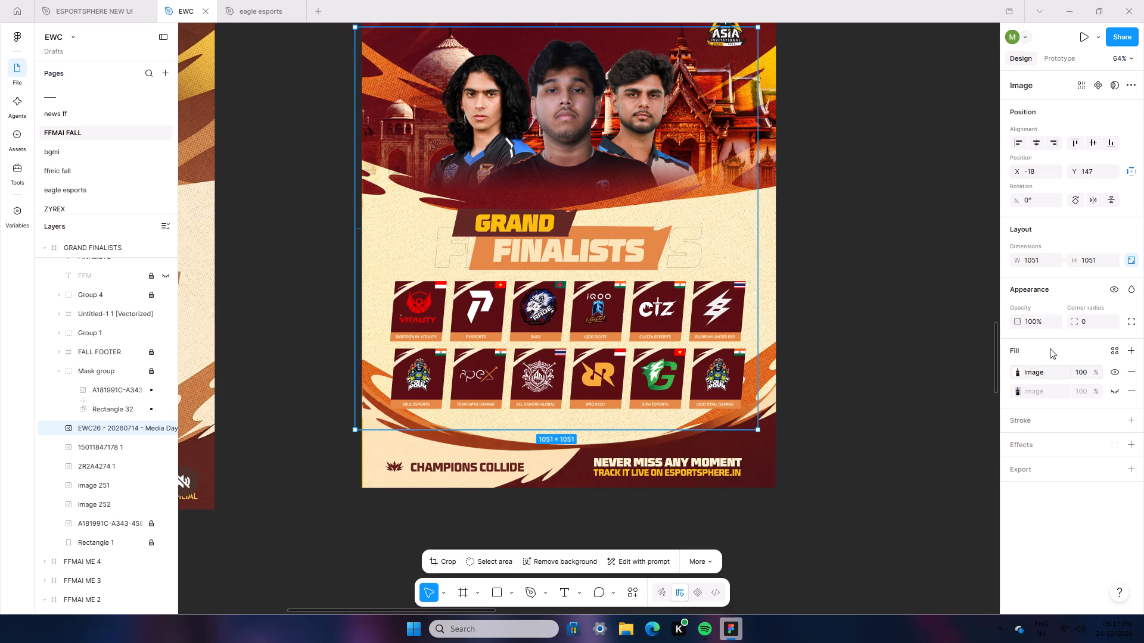
pyautogui.click(1036, 374)
pyautogui.click(918, 394)
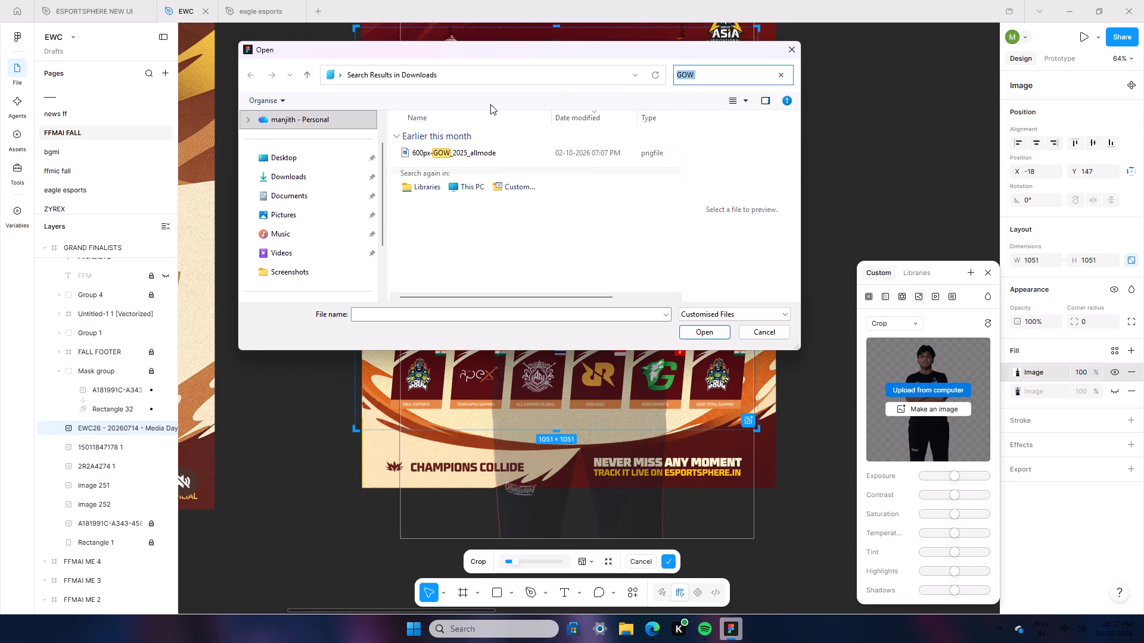
pyautogui.write('SHOTO')
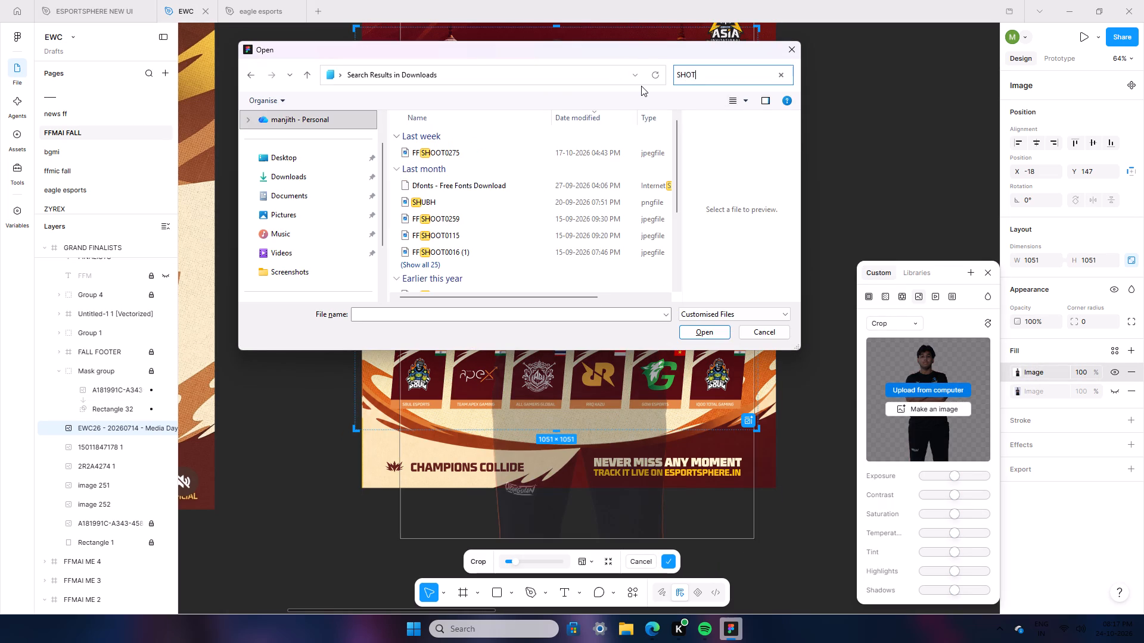
pyautogui.click(504, 152)
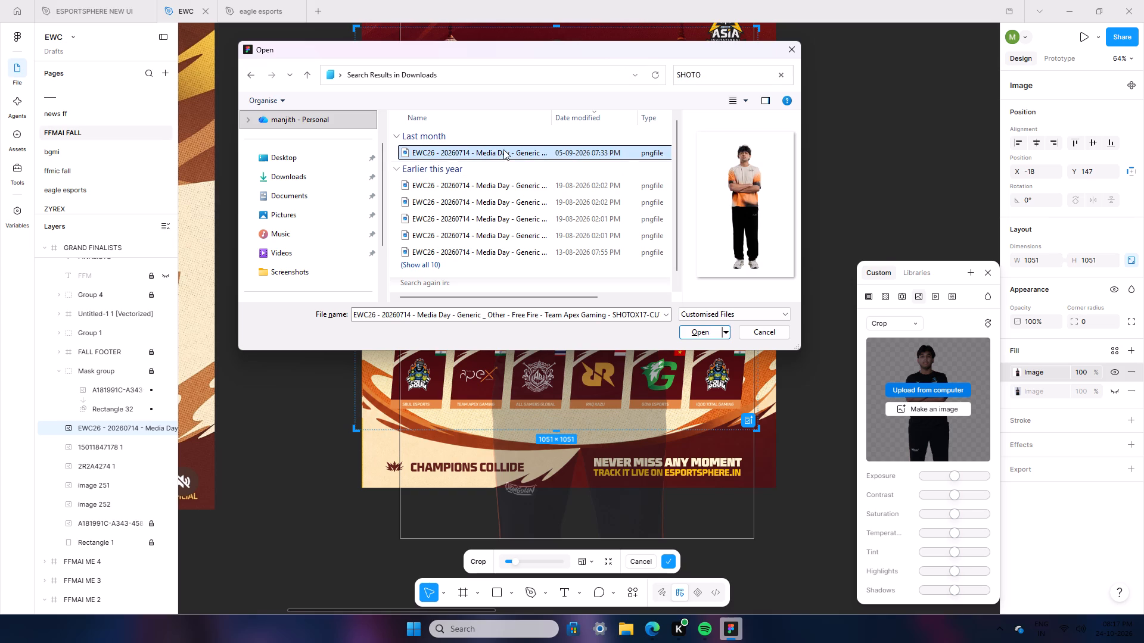
pyautogui.doubleClick(503, 149)
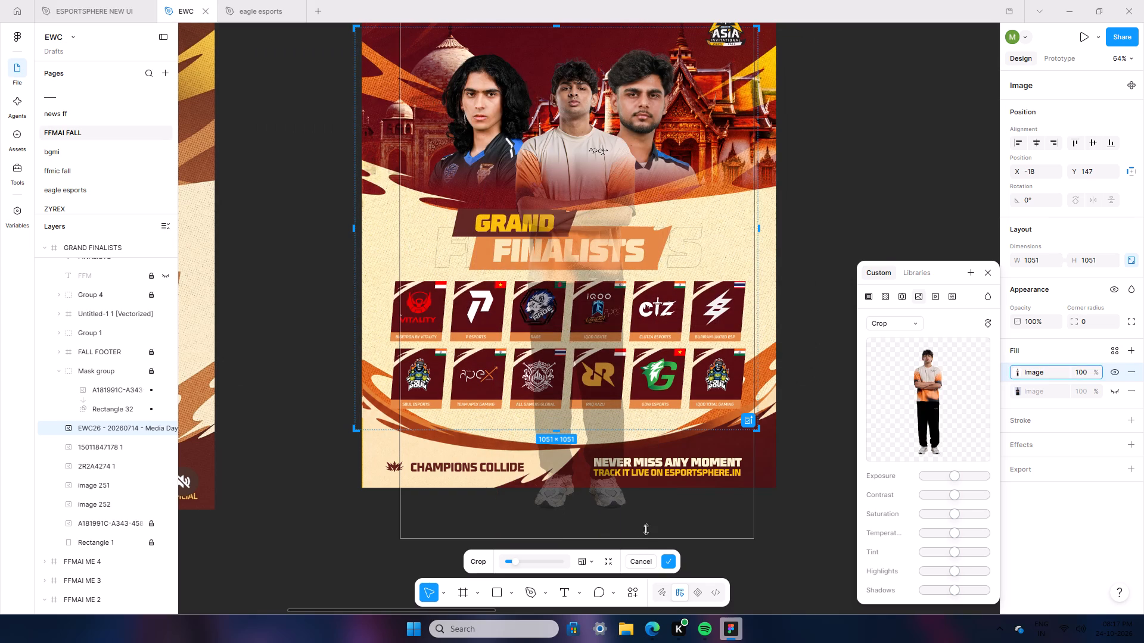
# Enlarge the middle player's photo within its crop and reposition it so his head and shoulders sit between the two side players.
pyautogui.moveTo(652, 538); pyautogui.dragTo(670, 625)
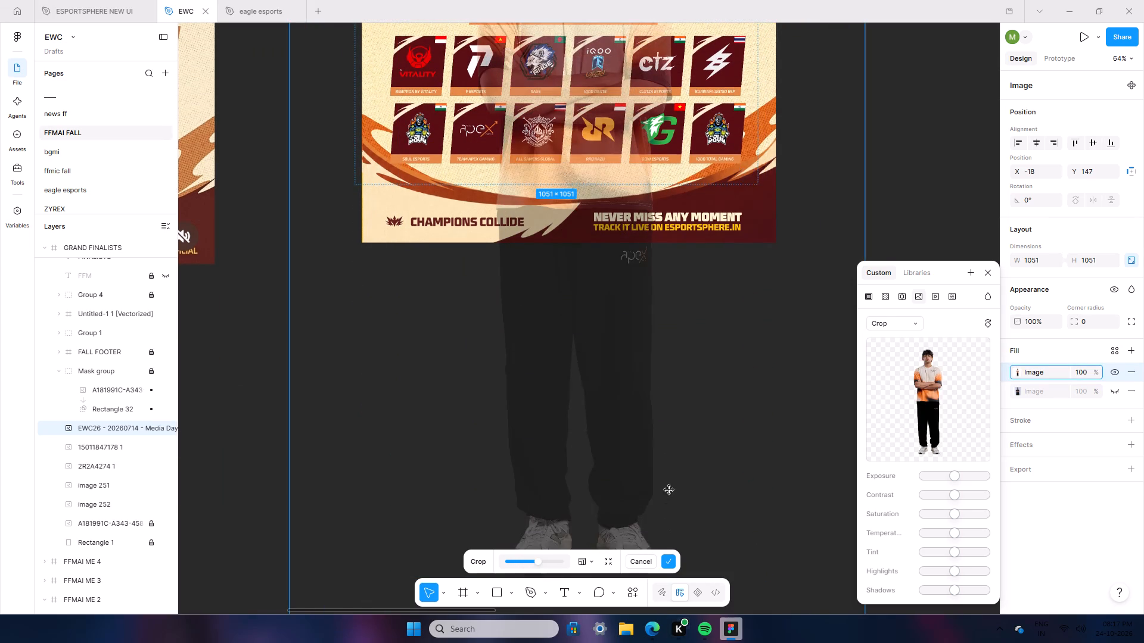
pyautogui.scroll(19, 668, 488)
pyautogui.moveTo(564, 297); pyautogui.dragTo(557, 269)
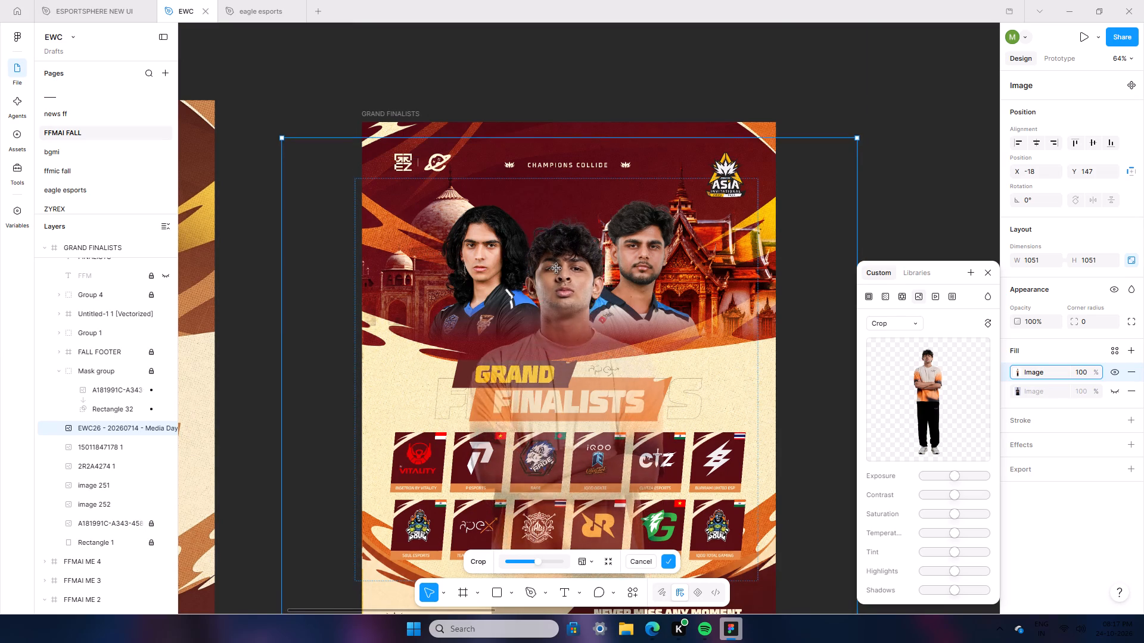
pyautogui.moveTo(557, 269); pyautogui.dragTo(555, 249)
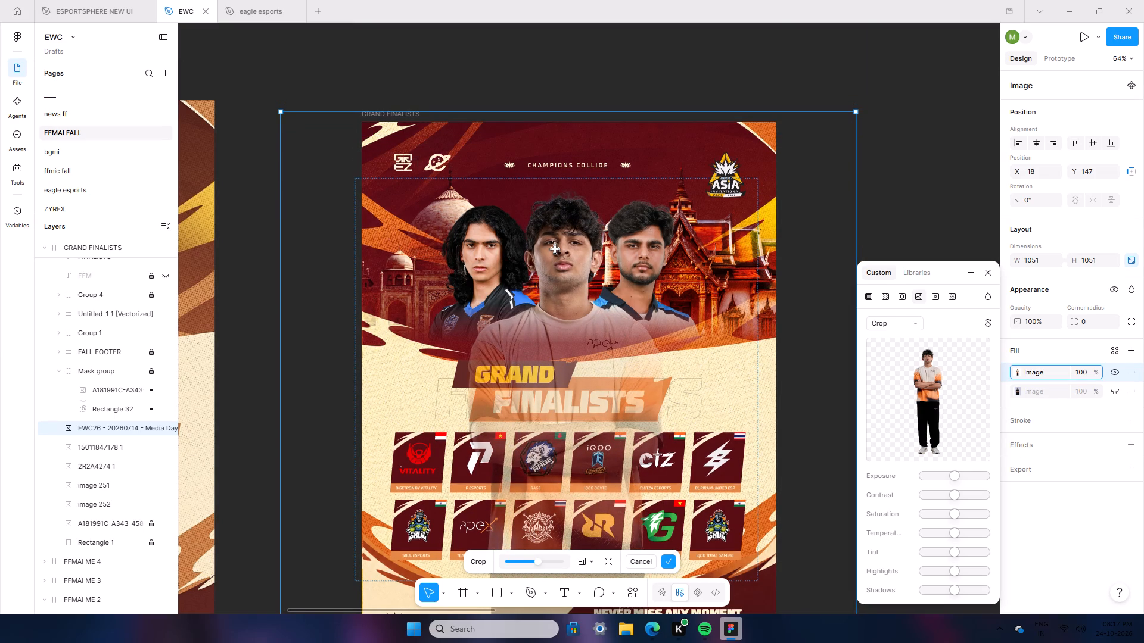
pyautogui.moveTo(555, 249); pyautogui.dragTo(559, 243)
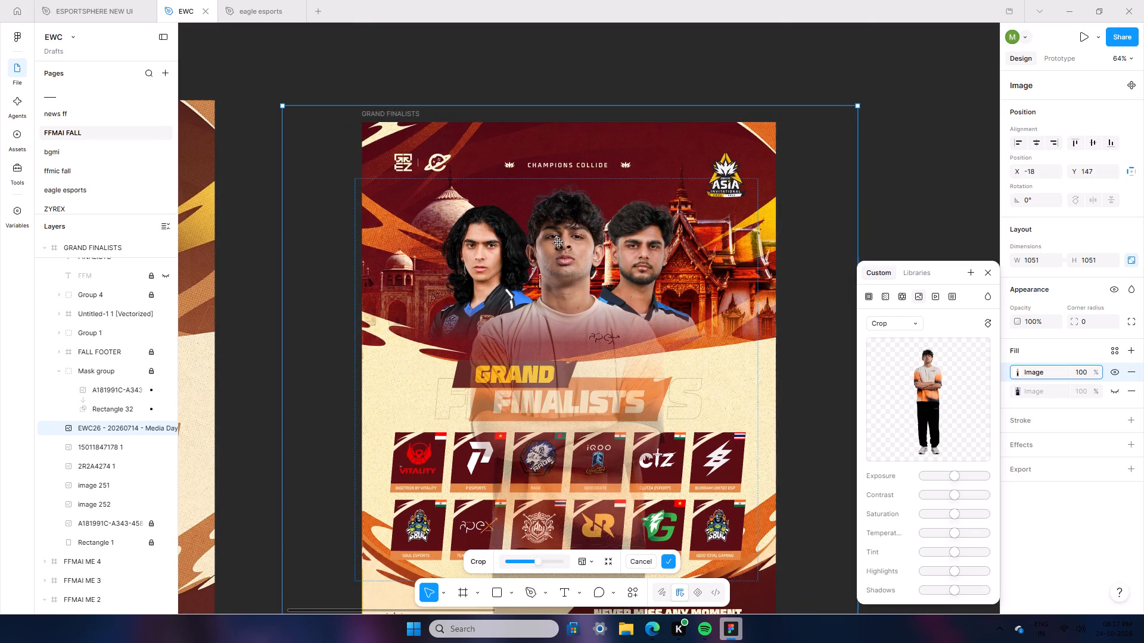
pyautogui.moveTo(559, 243); pyautogui.dragTo(559, 239)
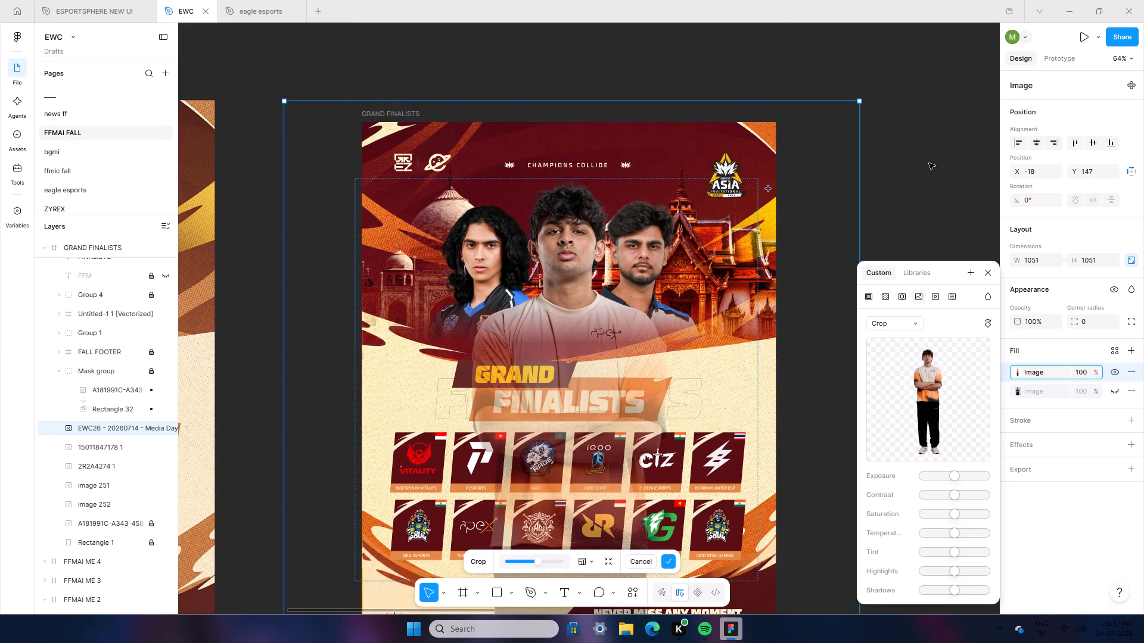
pyautogui.doubleClick(888, 167)
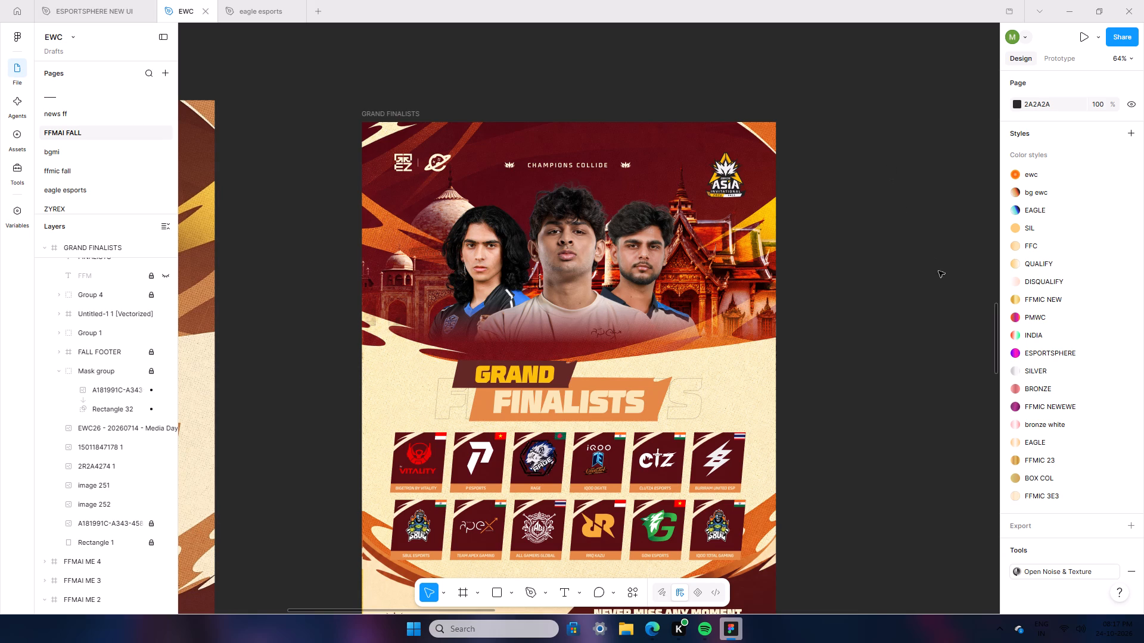
# Scale the middle player's image down to about 1012 × 1012 and move it to about X 6, Y 161.
pyautogui.click(538, 292)
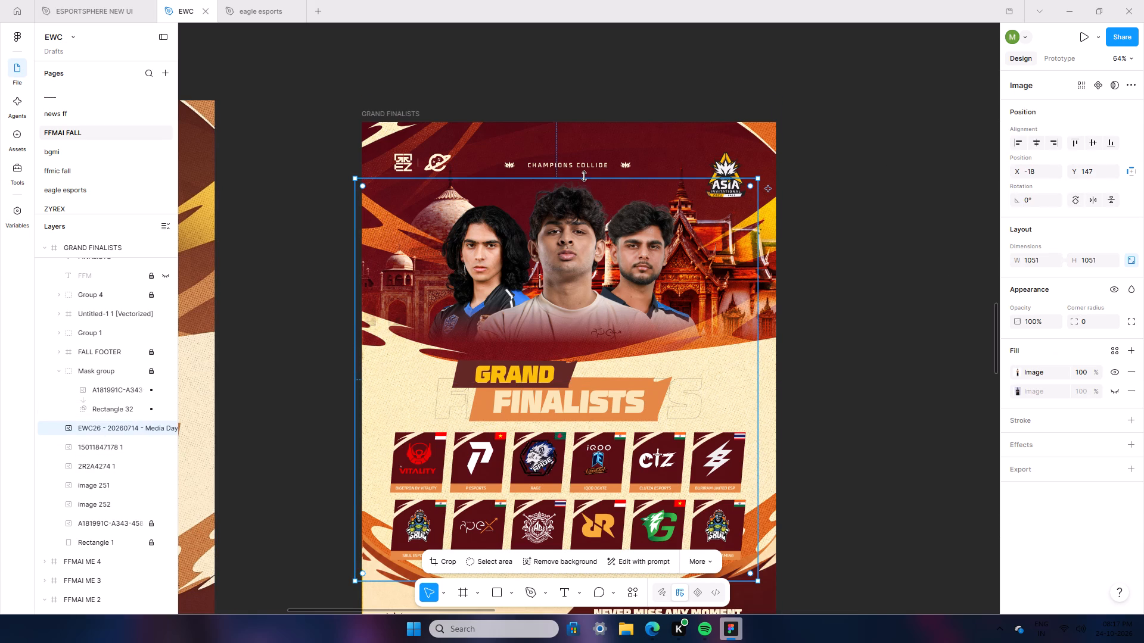
pyautogui.moveTo(585, 176); pyautogui.dragTo(584, 193)
pyautogui.moveTo(557, 295); pyautogui.dragTo(558, 289)
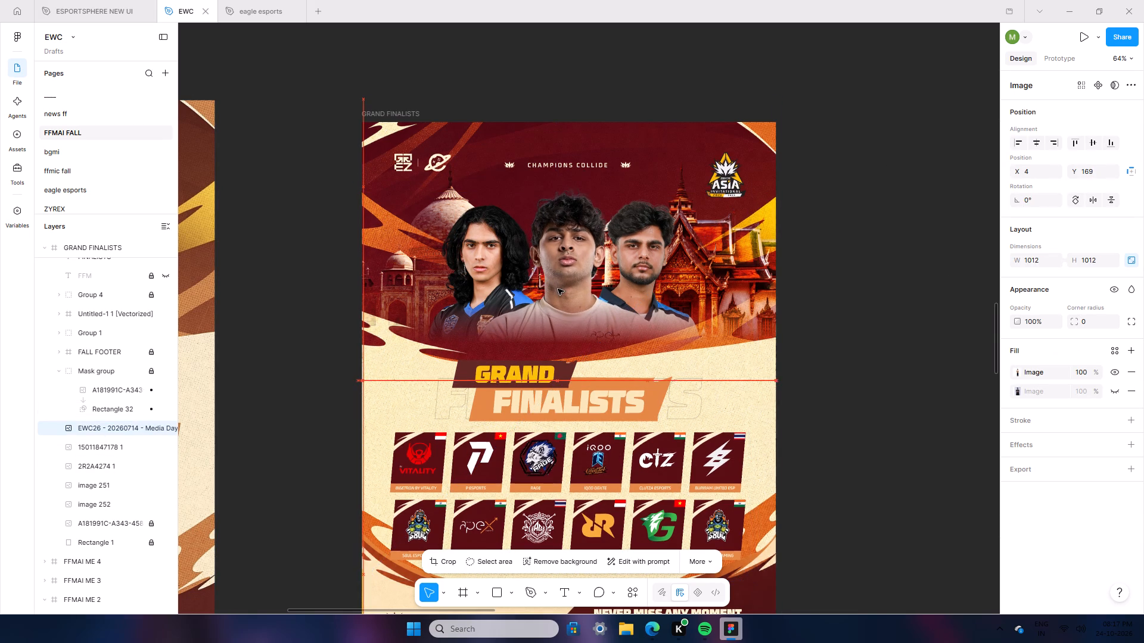
pyautogui.moveTo(558, 289); pyautogui.dragTo(559, 286)
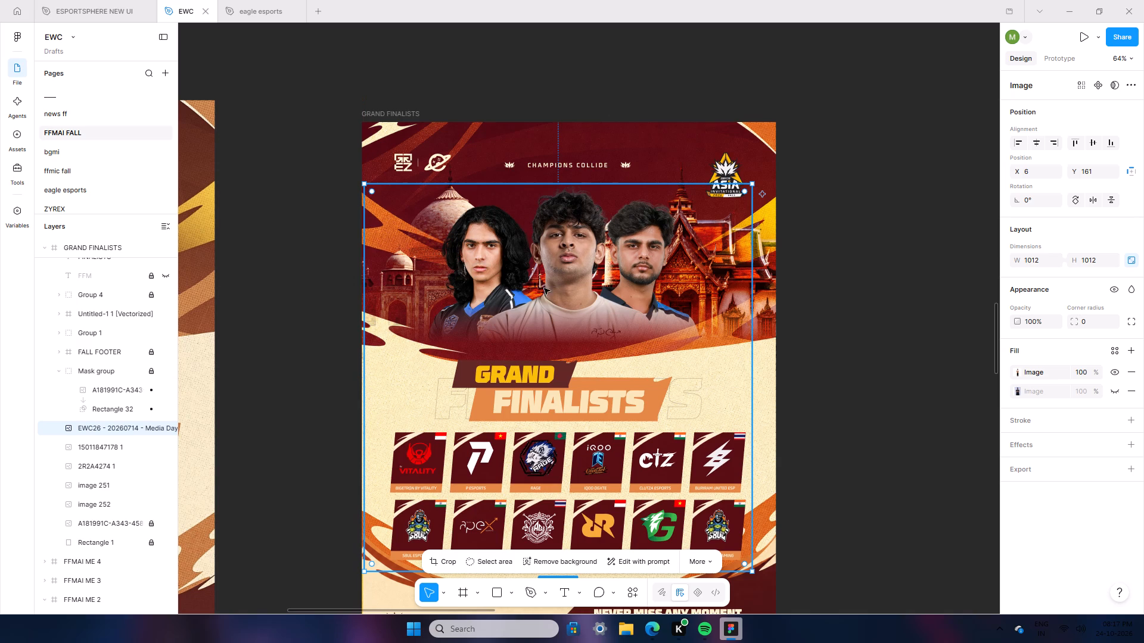
pyautogui.click(101, 462)
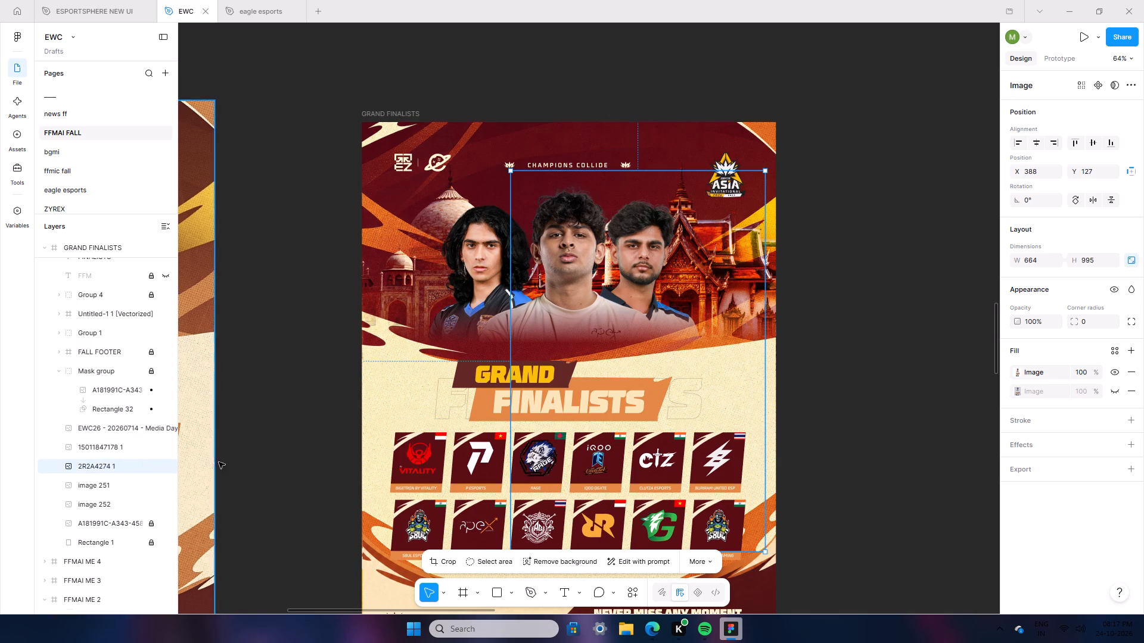
pyautogui.click(110, 451)
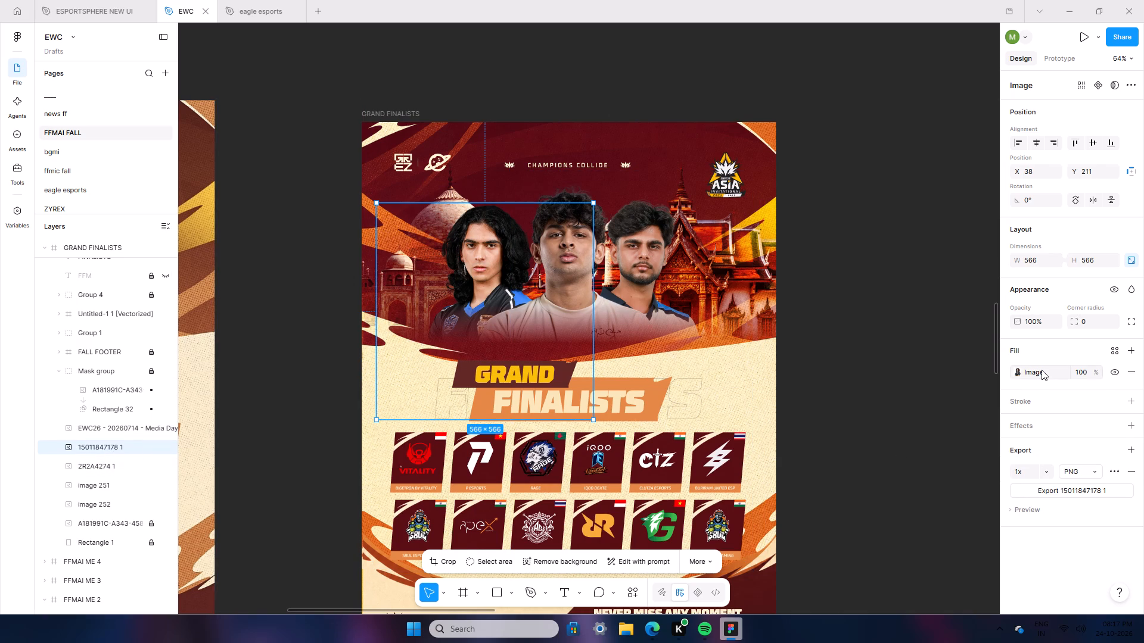
pyautogui.click(1042, 370)
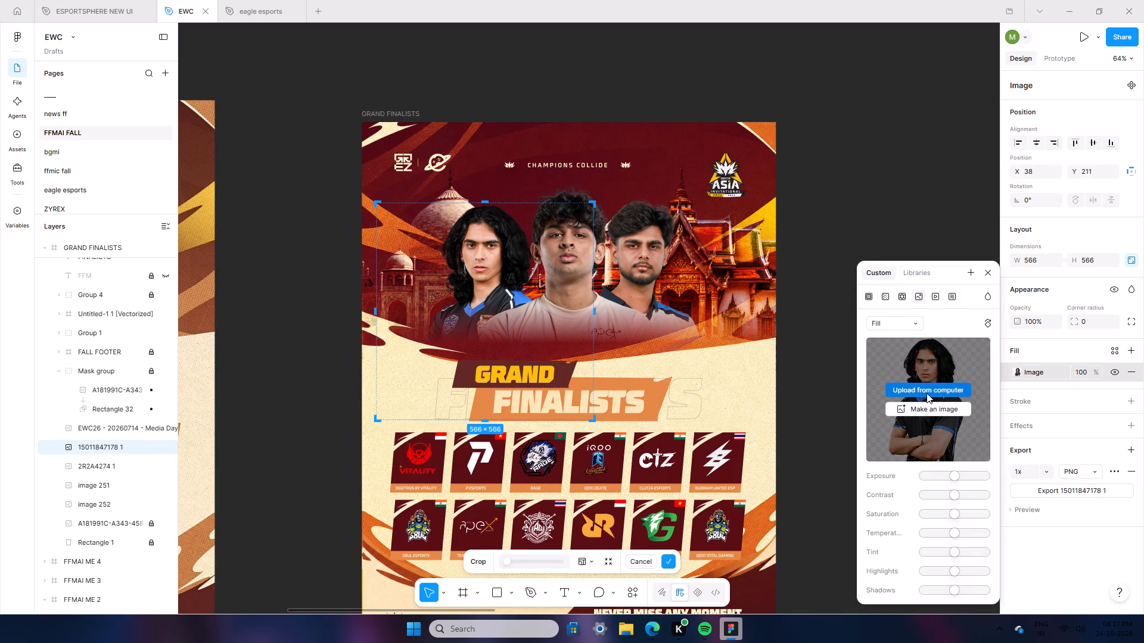
pyautogui.click(927, 393)
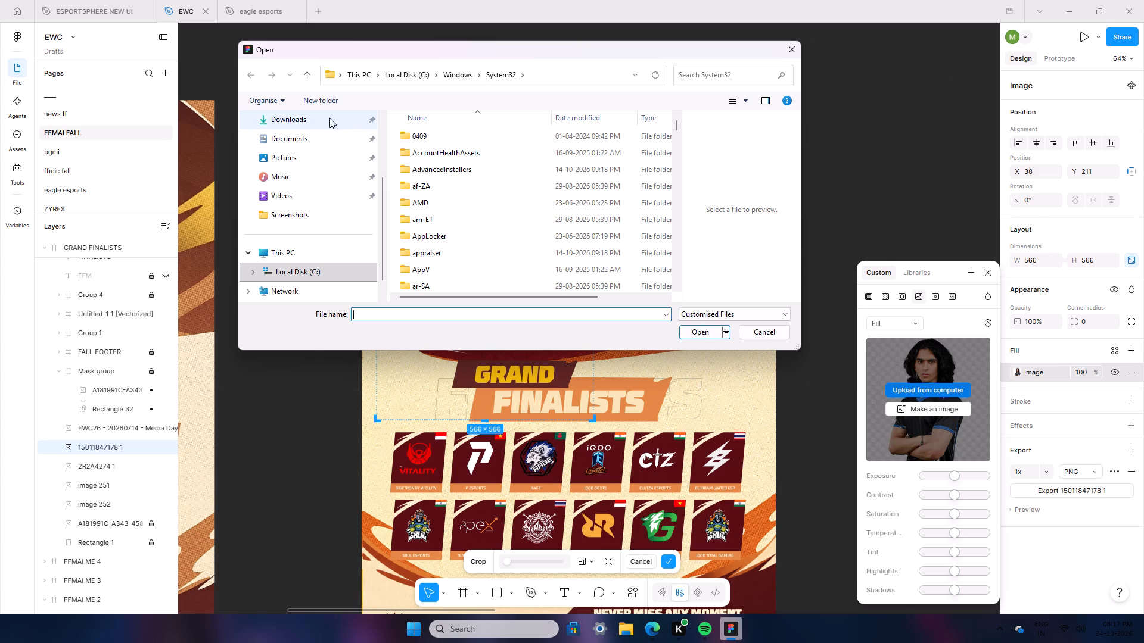
pyautogui.doubleClick(306, 123)
pyautogui.click(697, 85)
pyautogui.click(698, 77)
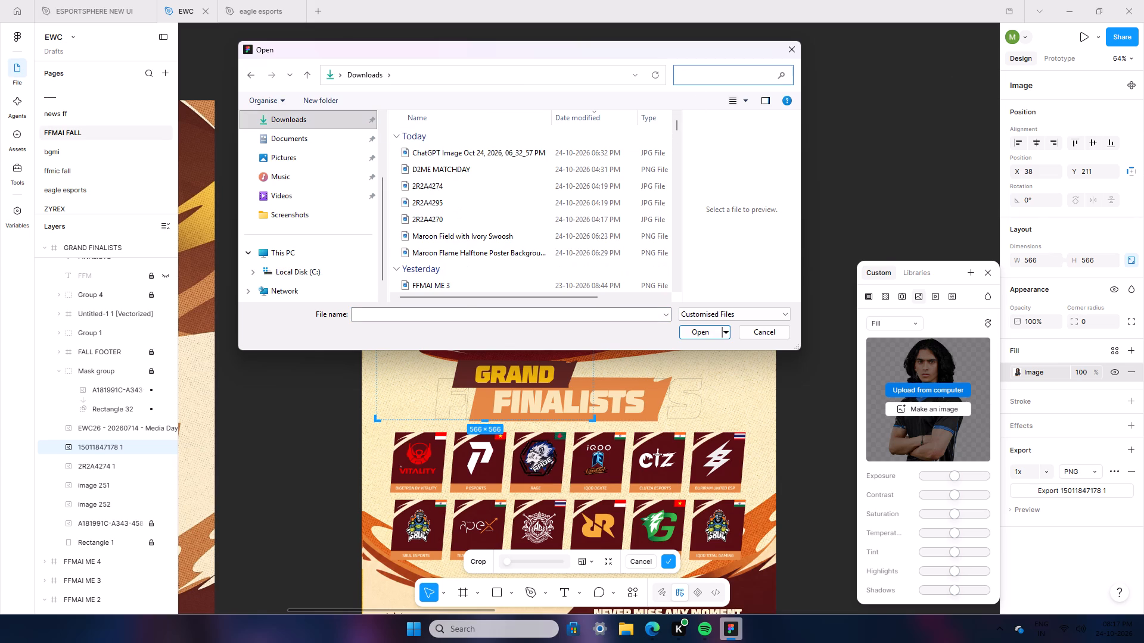
pyautogui.write('FF')
pyautogui.click(459, 163)
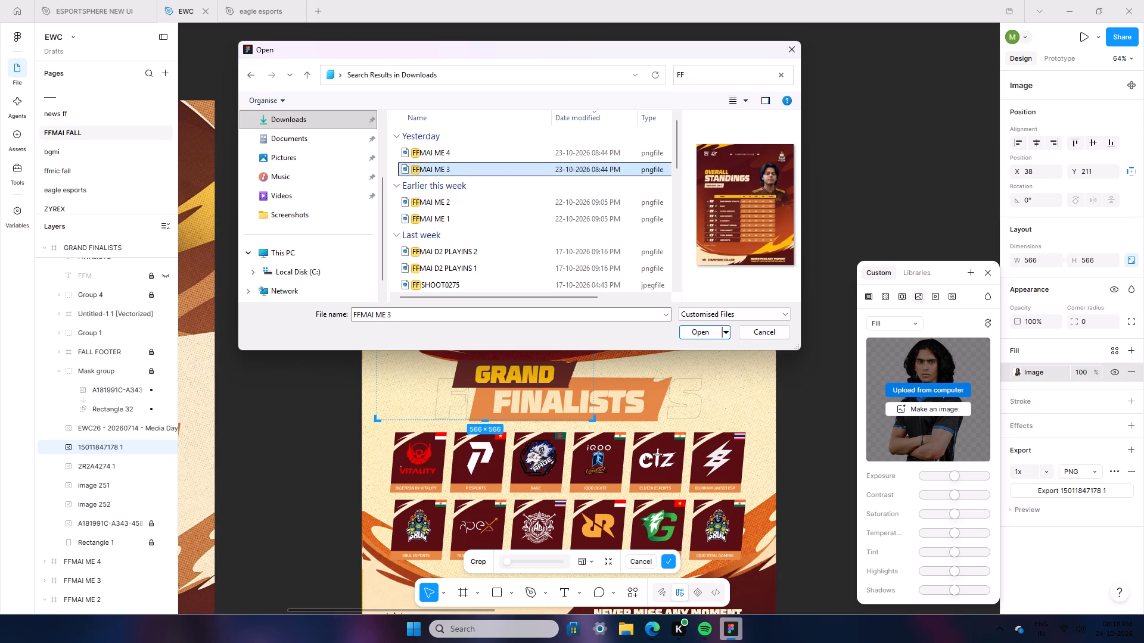
pyautogui.scroll(-6, 571, 244)
pyautogui.click(449, 221)
pyautogui.click(434, 233)
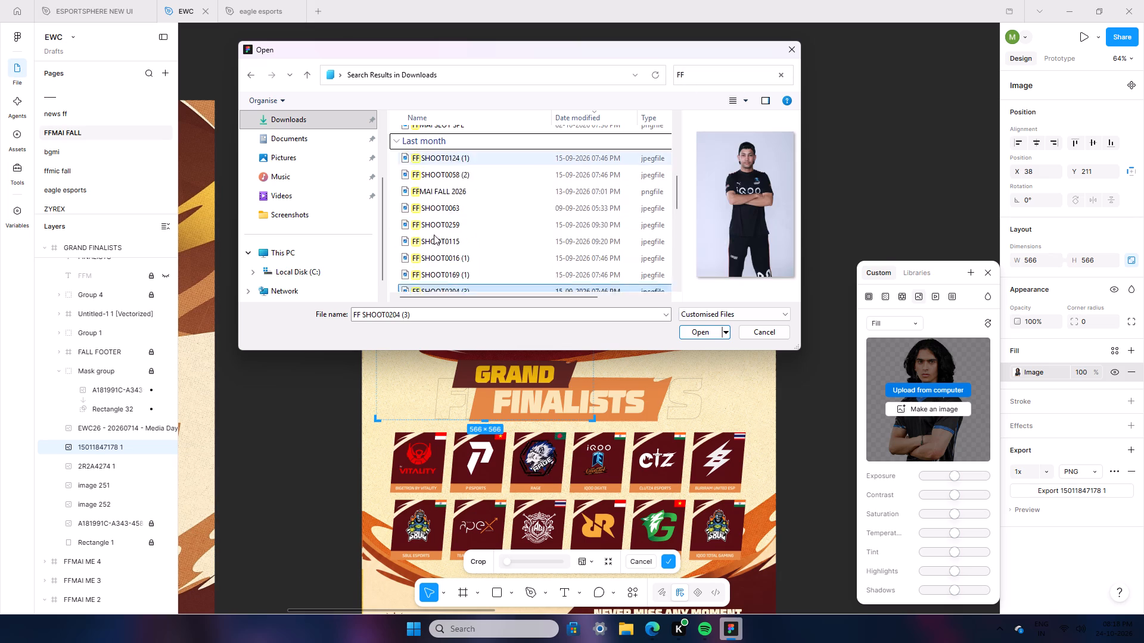
pyautogui.scroll(-5, 445, 242)
pyautogui.scroll(2, 457, 217)
pyautogui.click(452, 214)
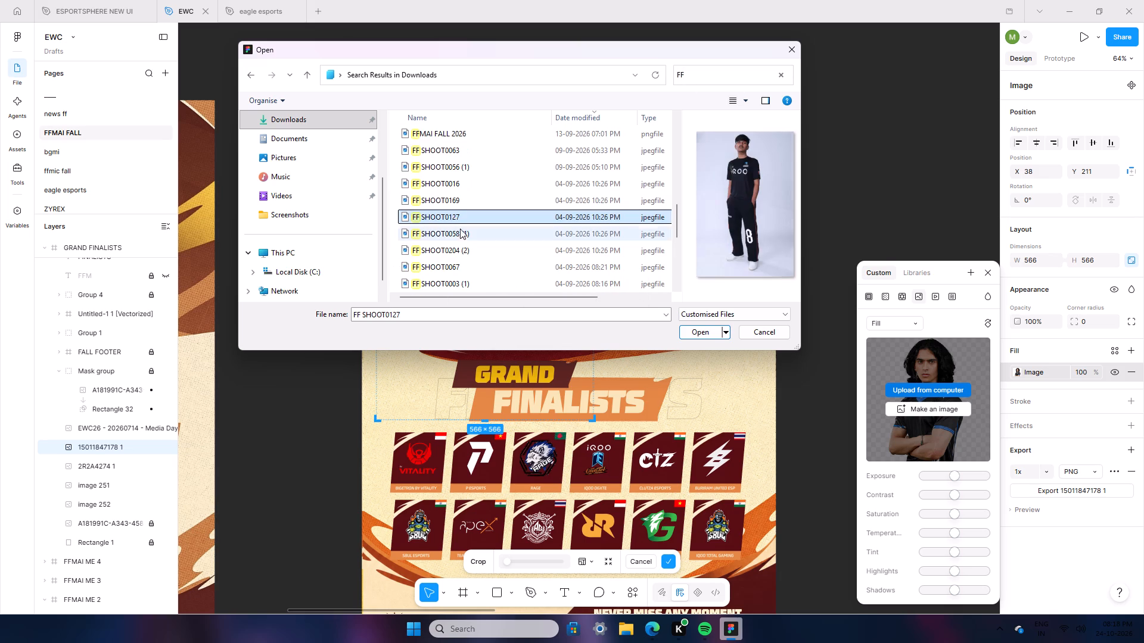
pyautogui.click(461, 233)
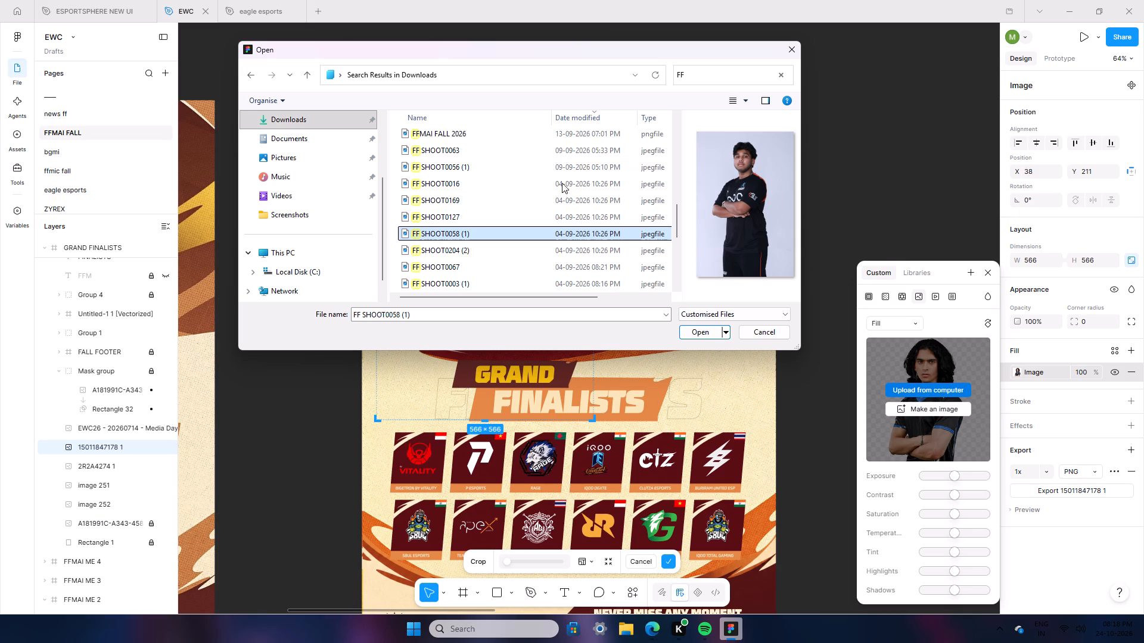
pyautogui.click(462, 245)
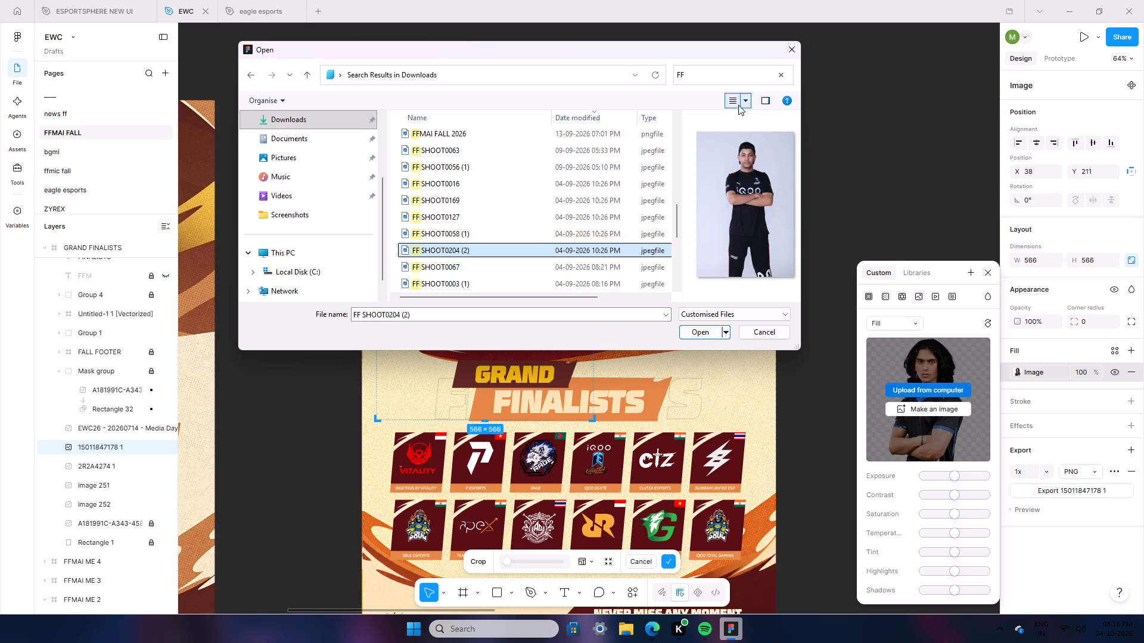
pyautogui.click(786, 53)
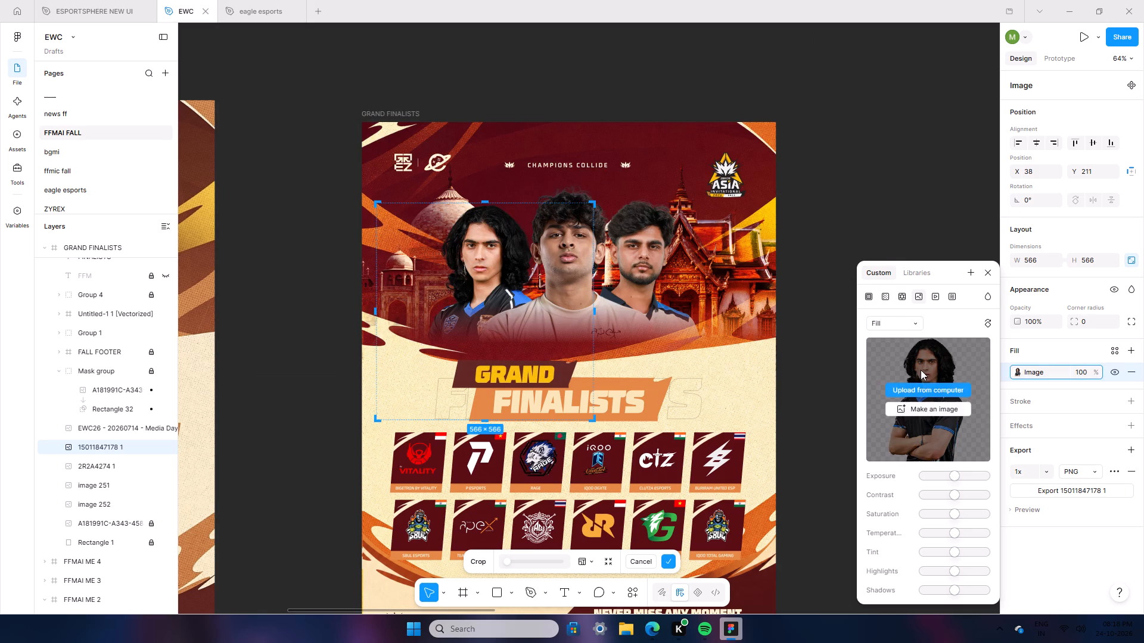
# Replace the long-haired player's image fill with FF SHOOT0124 (1), found by searching Downloads for FF and previewing the shoot photos.
pyautogui.click(935, 383)
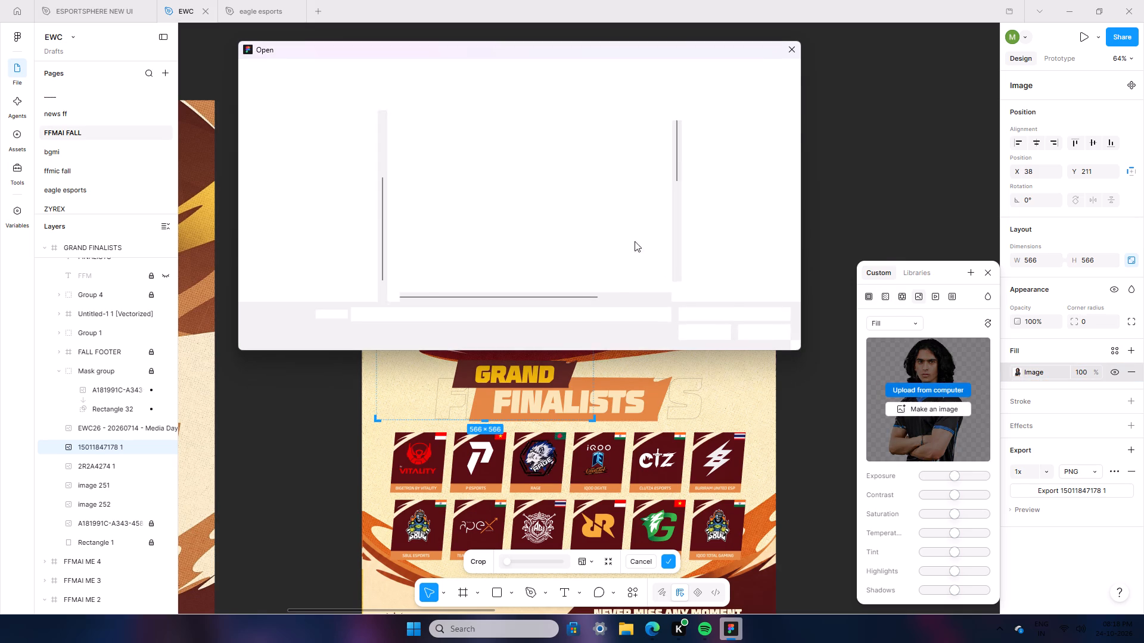
pyautogui.doubleClick(314, 124)
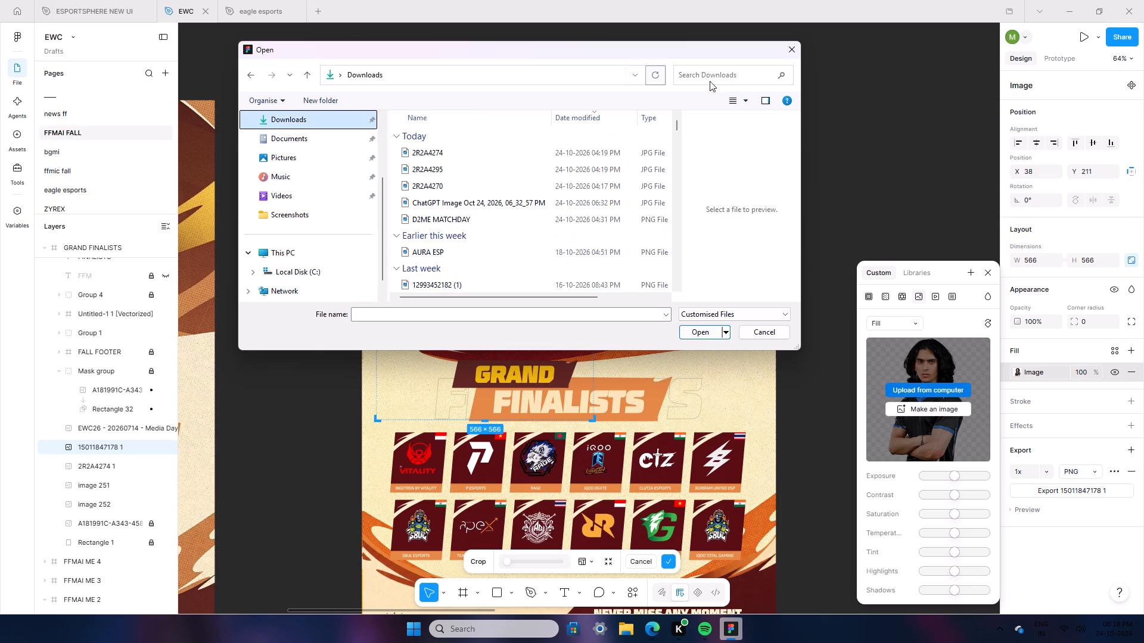
pyautogui.click(729, 70)
pyautogui.write('FF')
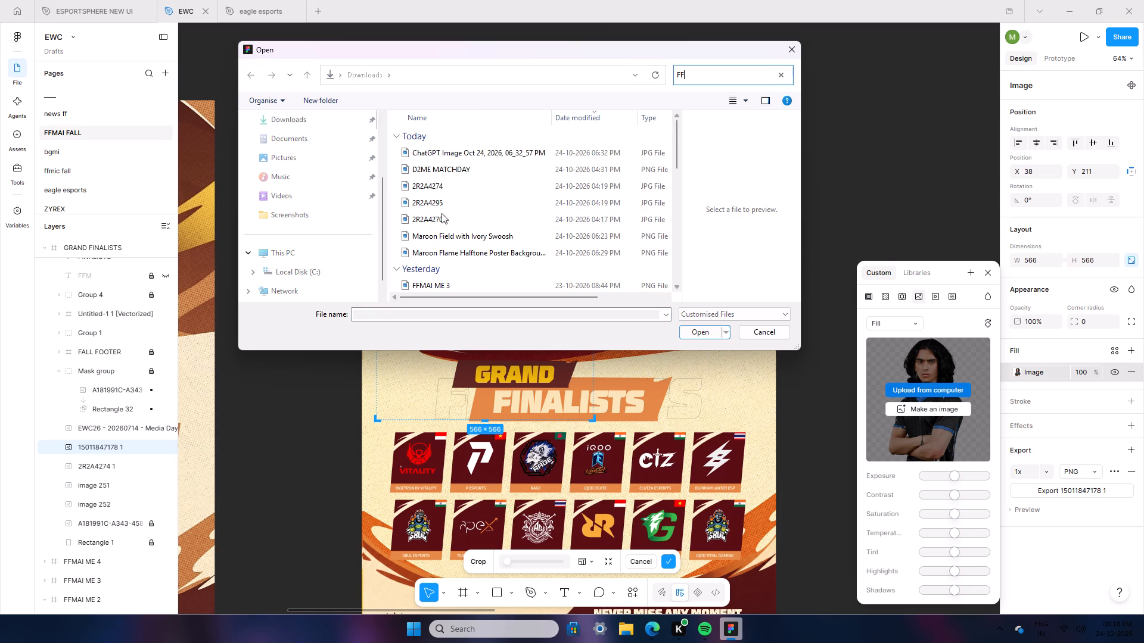
pyautogui.scroll(-8, 442, 213)
pyautogui.click(446, 197)
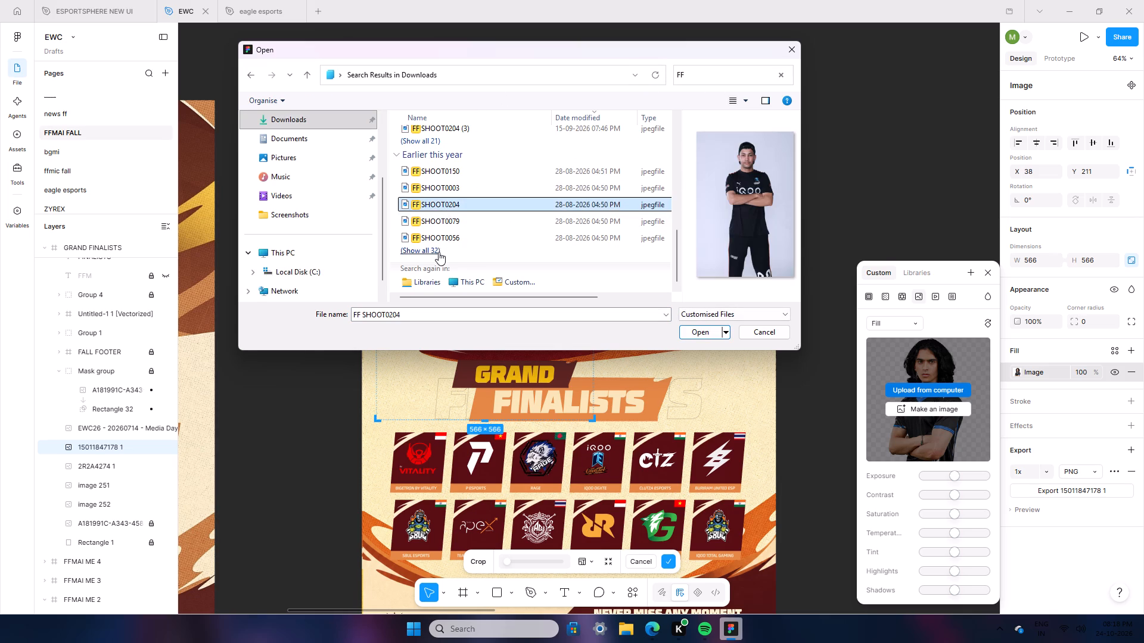
pyautogui.click(439, 252)
pyautogui.scroll(-4, 438, 252)
pyautogui.click(448, 213)
pyautogui.scroll(5, 455, 219)
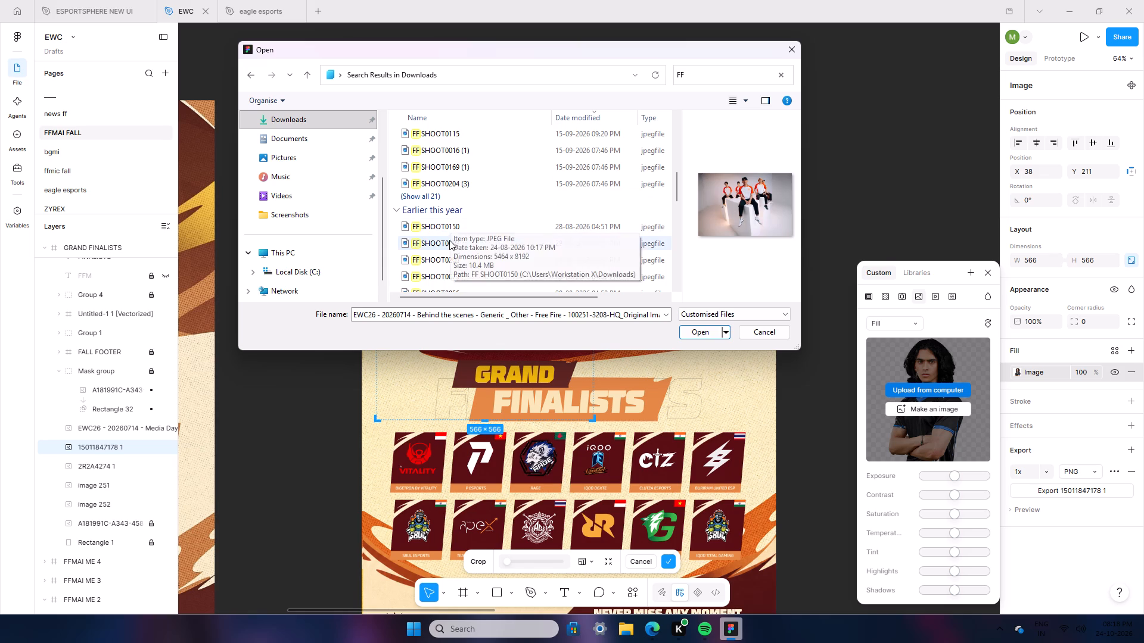
pyautogui.click(461, 180)
pyautogui.scroll(1, 457, 169)
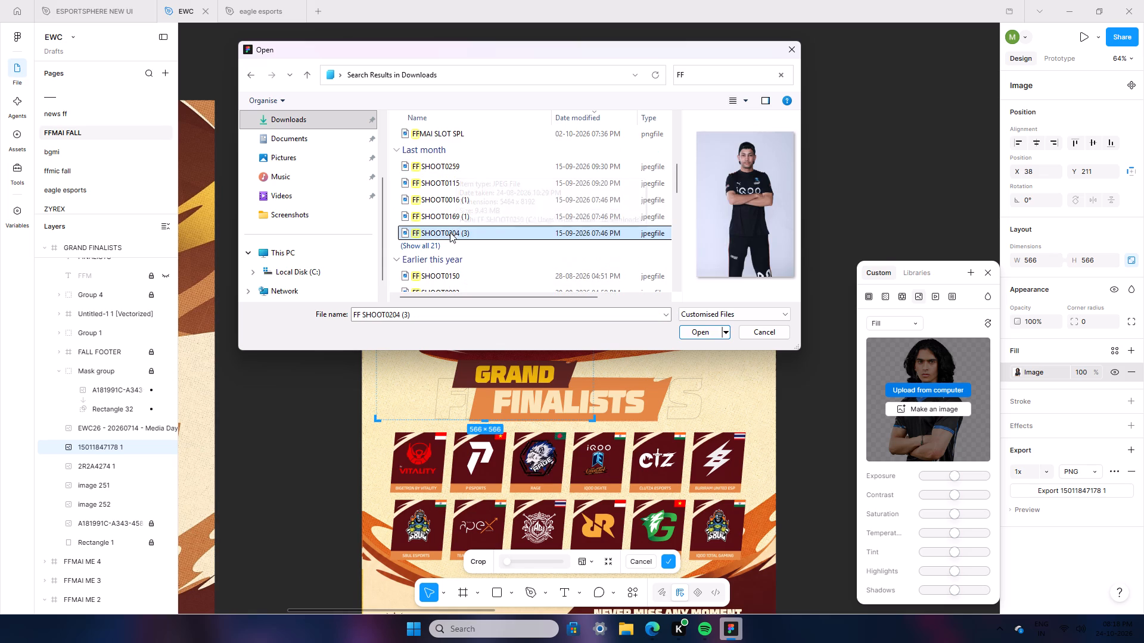
pyautogui.click(431, 243)
pyautogui.click(451, 252)
pyautogui.scroll(-4, 452, 263)
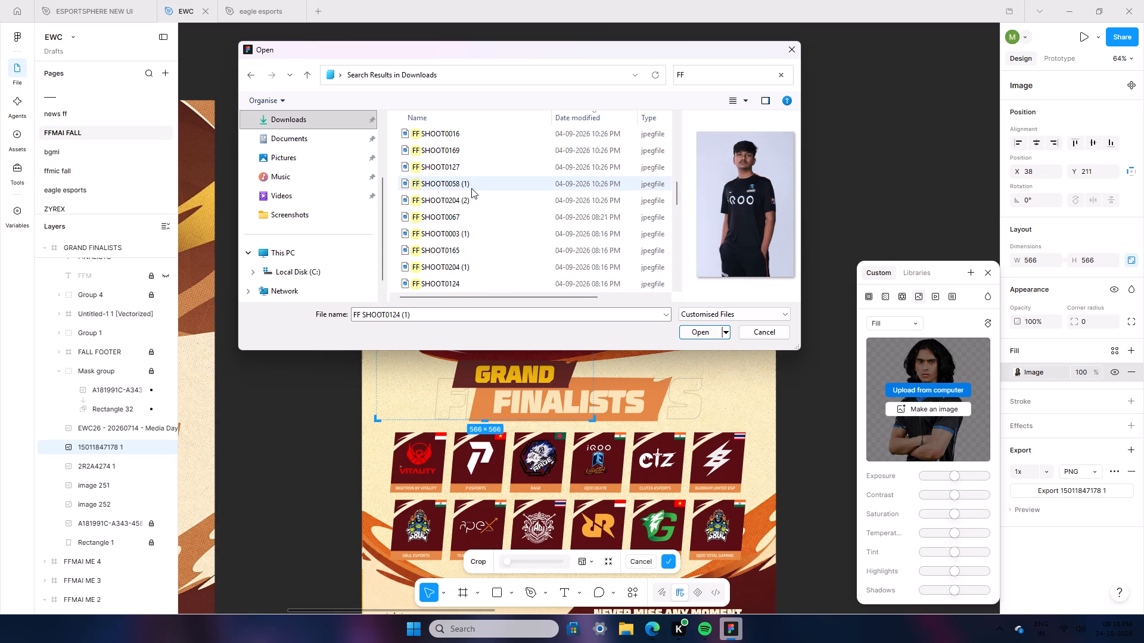
pyautogui.click(454, 160)
pyautogui.click(456, 152)
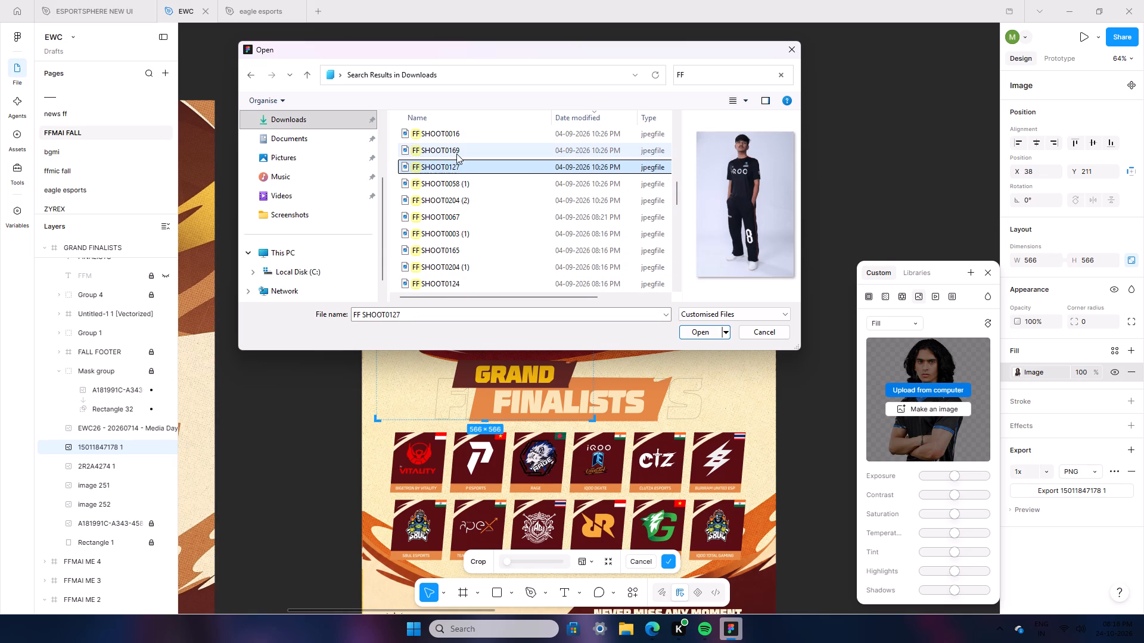
pyautogui.scroll(2, 456, 154)
pyautogui.click(443, 210)
pyautogui.click(444, 200)
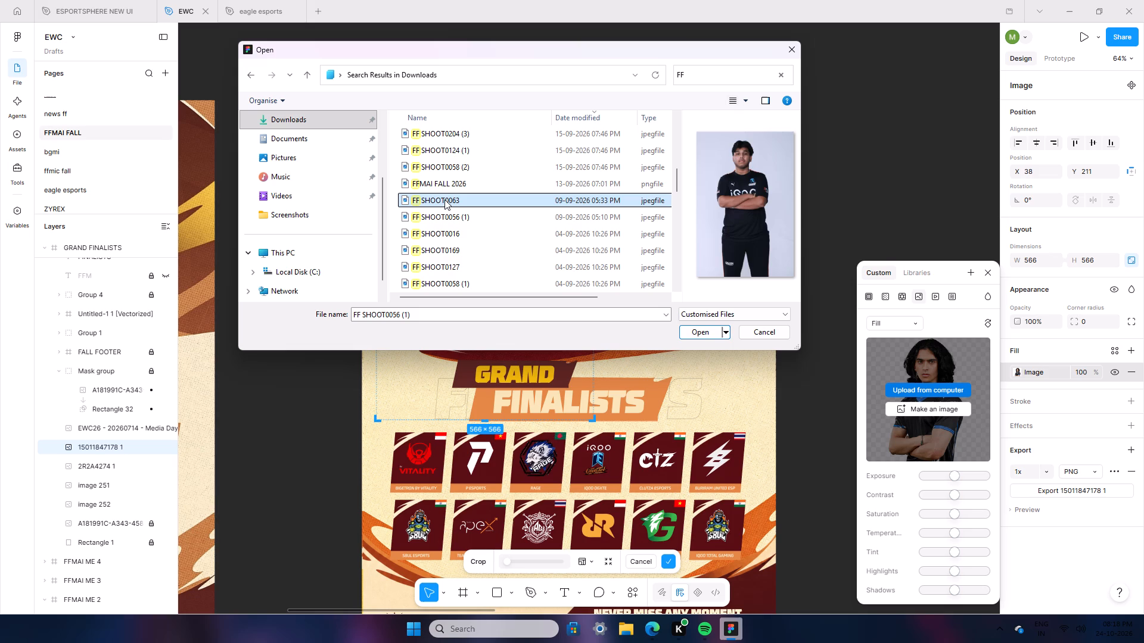
pyautogui.click(453, 185)
pyautogui.click(461, 164)
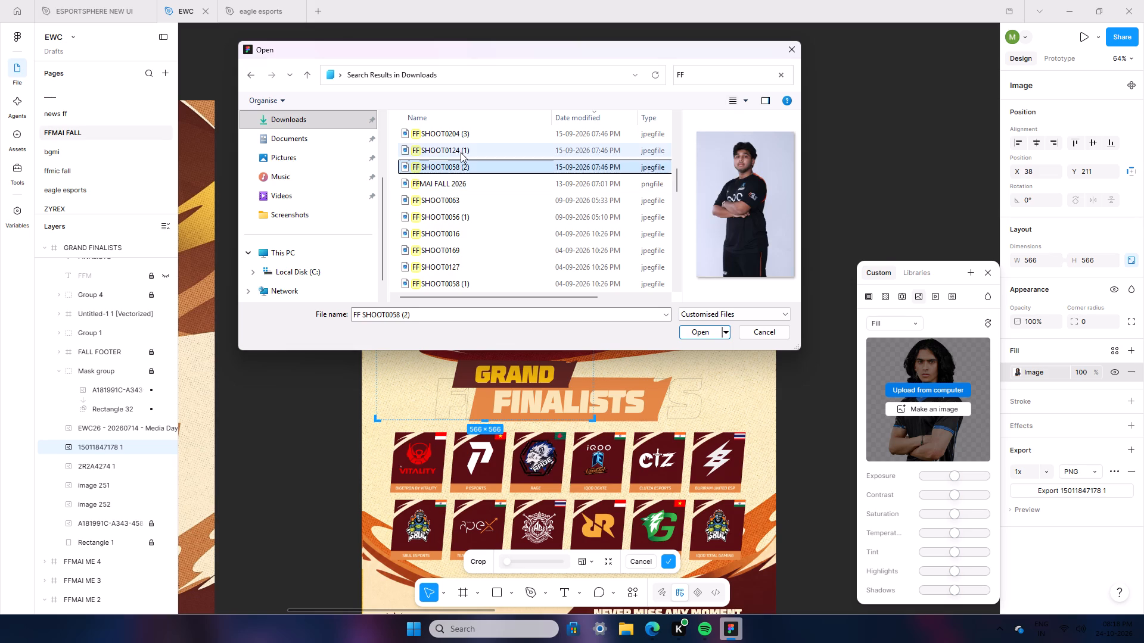
pyautogui.click(461, 151)
pyautogui.doubleClick(462, 147)
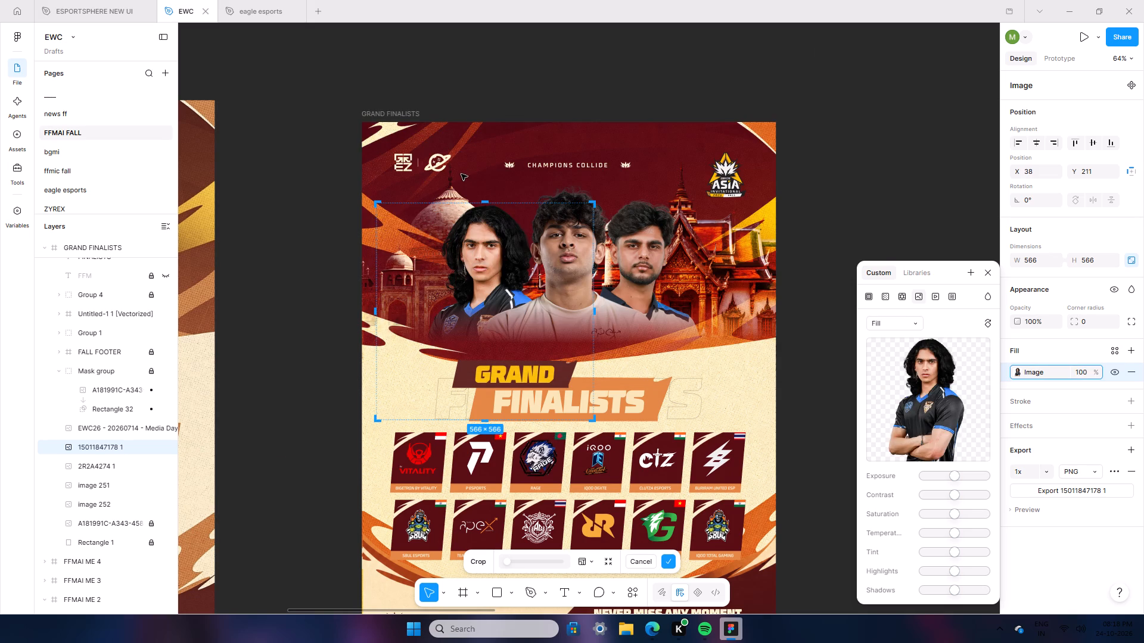
# Reposition and slightly enlarge the new photo within its crop so the player's head and shoulders sit beside the middle player.
pyautogui.moveTo(461, 263); pyautogui.dragTo(459, 306)
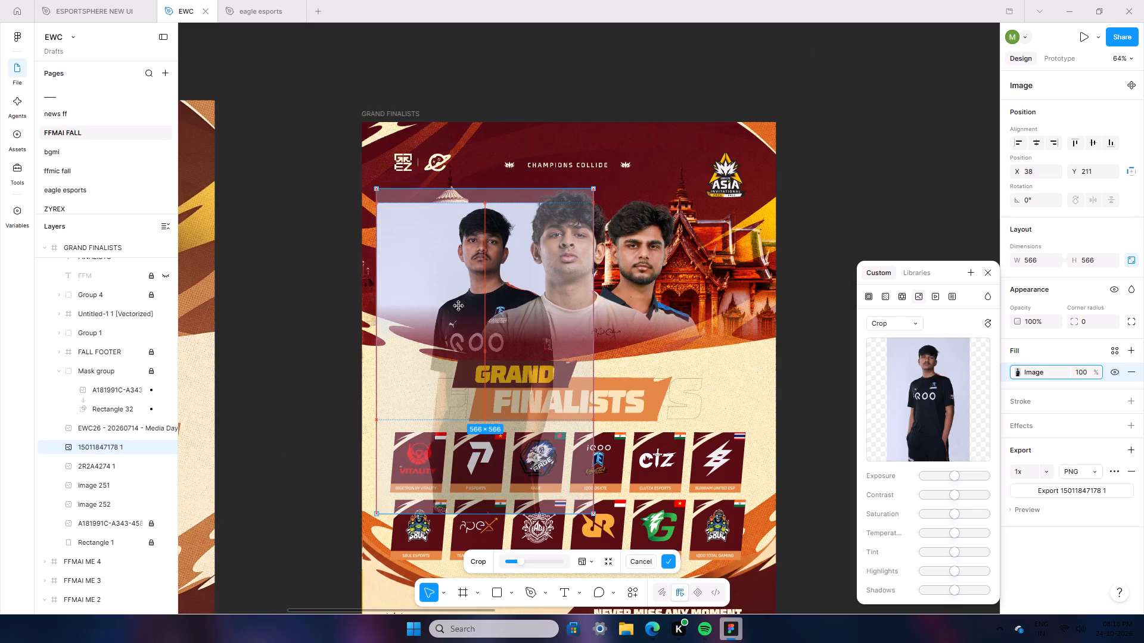
pyautogui.moveTo(459, 306); pyautogui.dragTo(458, 305)
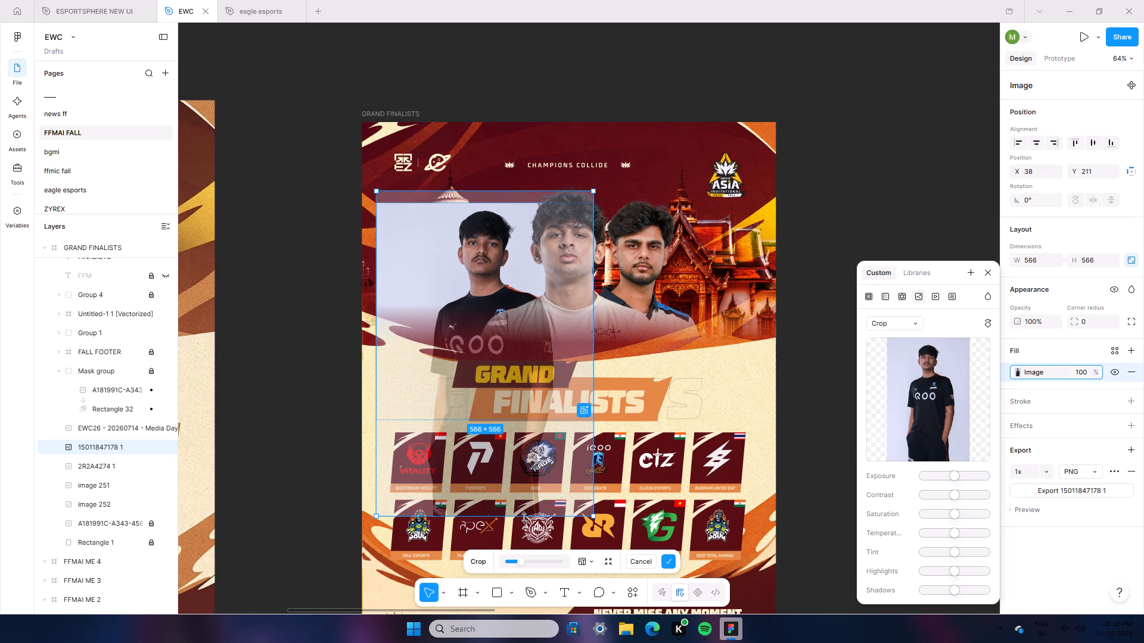
pyautogui.moveTo(523, 517); pyautogui.dragTo(517, 560)
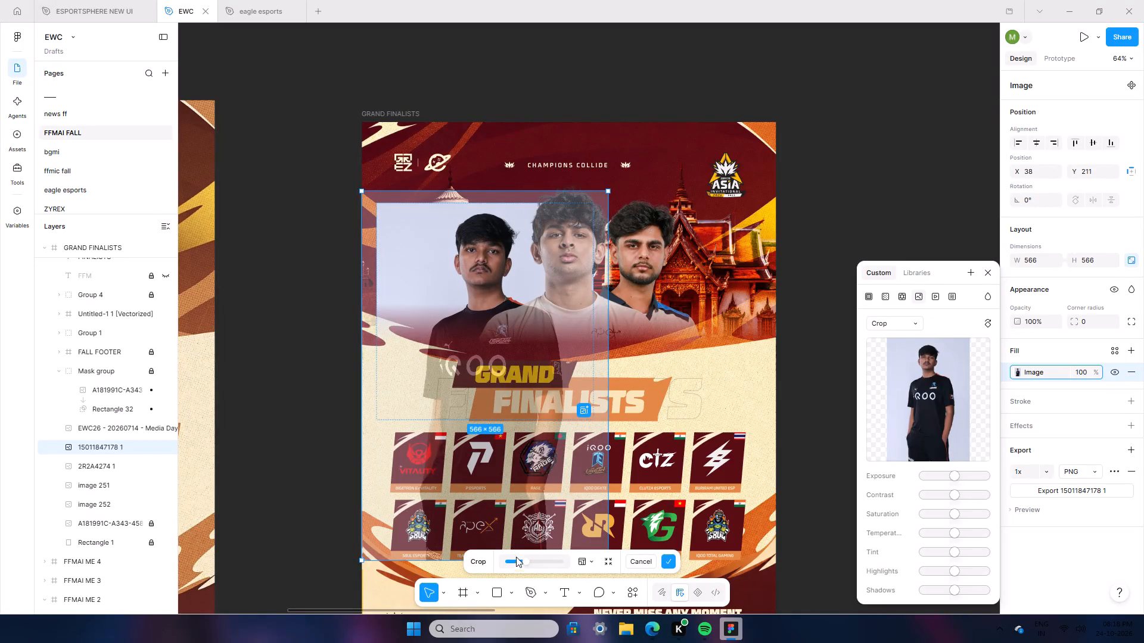
pyautogui.moveTo(531, 502); pyautogui.dragTo(540, 500)
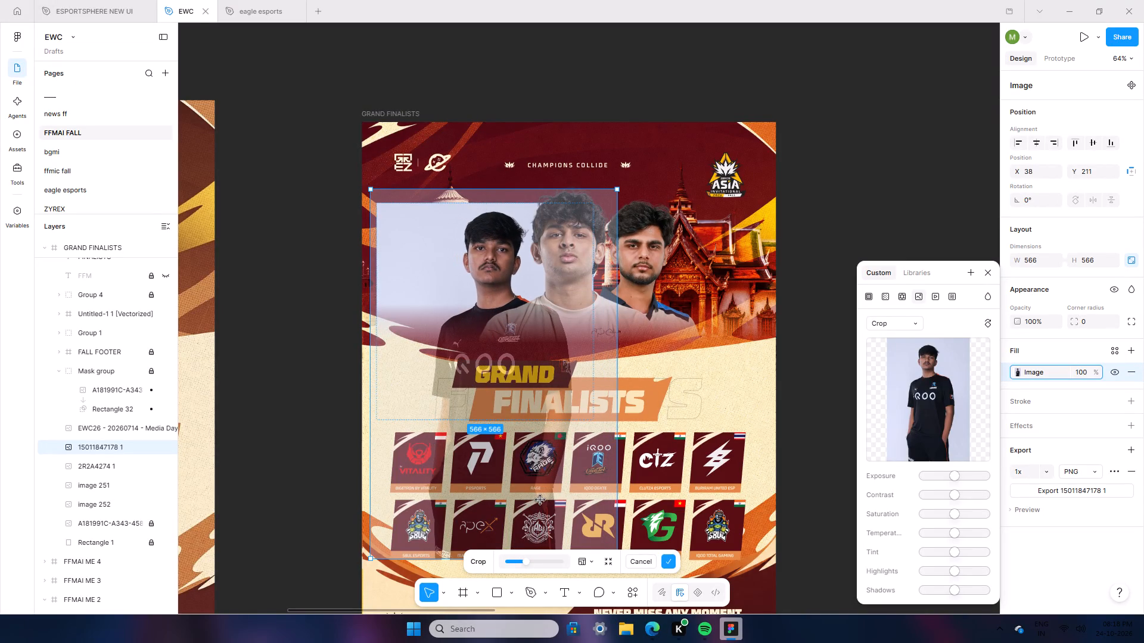
pyautogui.moveTo(540, 500); pyautogui.dragTo(539, 492)
pyautogui.click(876, 134)
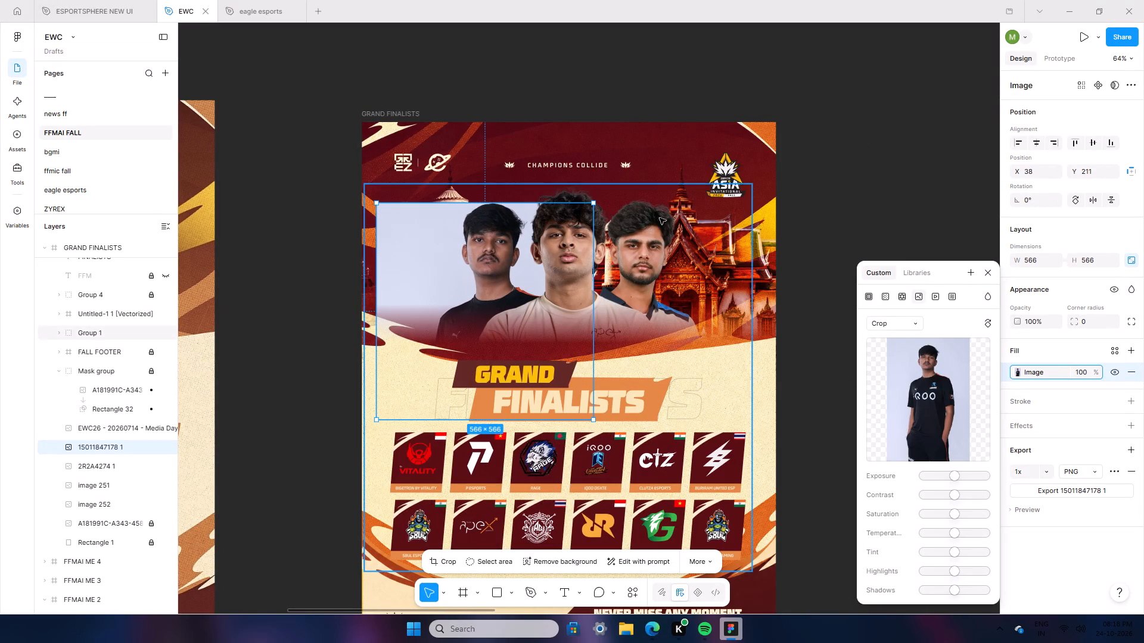
# Remove the background from the new player photo, shift the image to X 41, and give the background removal positive feedback.
pyautogui.click(583, 557)
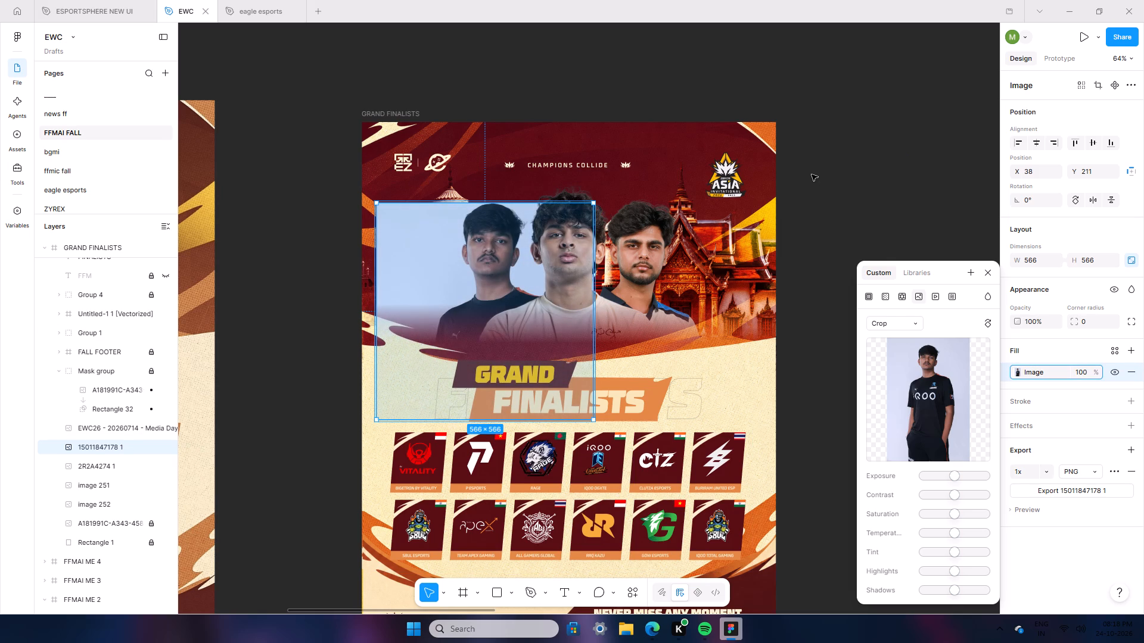
pyautogui.press('Right')
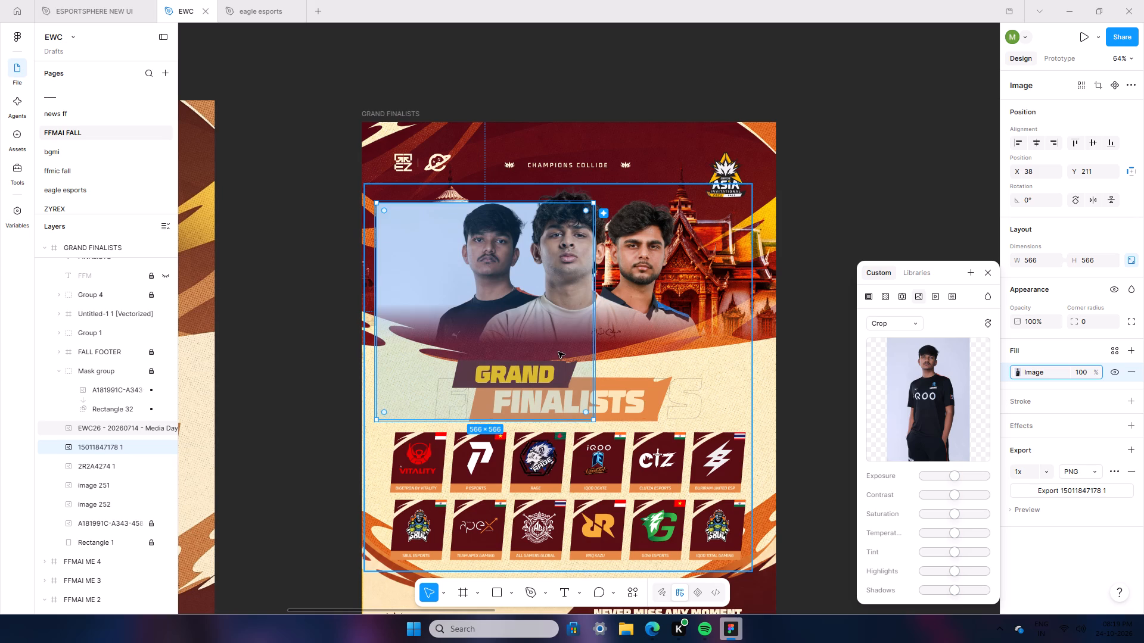
pyautogui.press('Right')
pyautogui.press('Right')
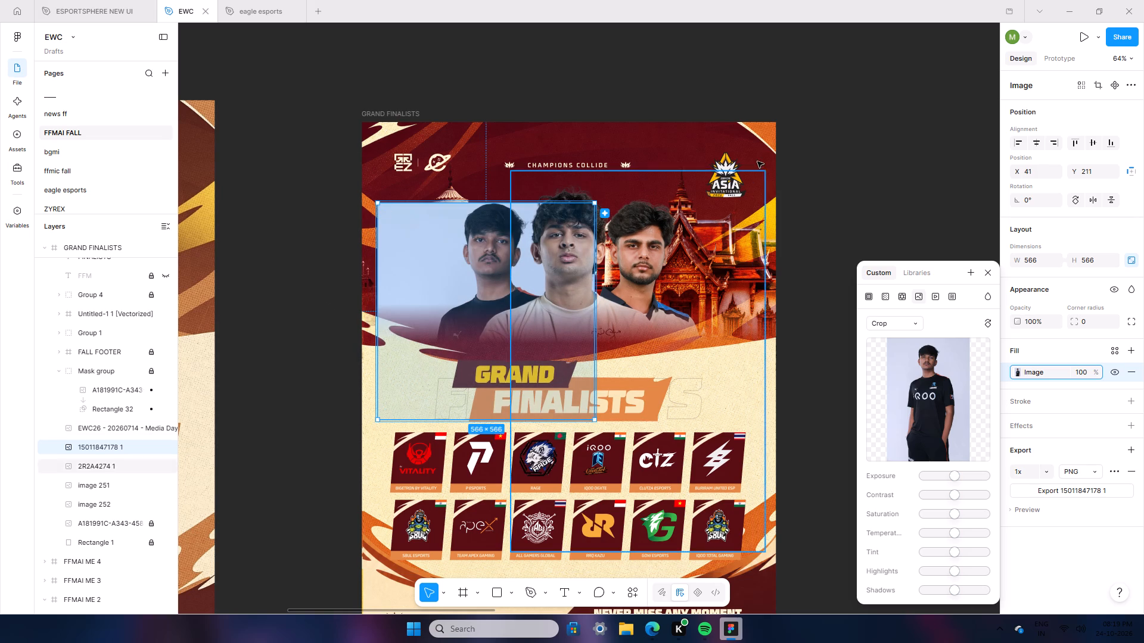
pyautogui.doubleClick(803, 161)
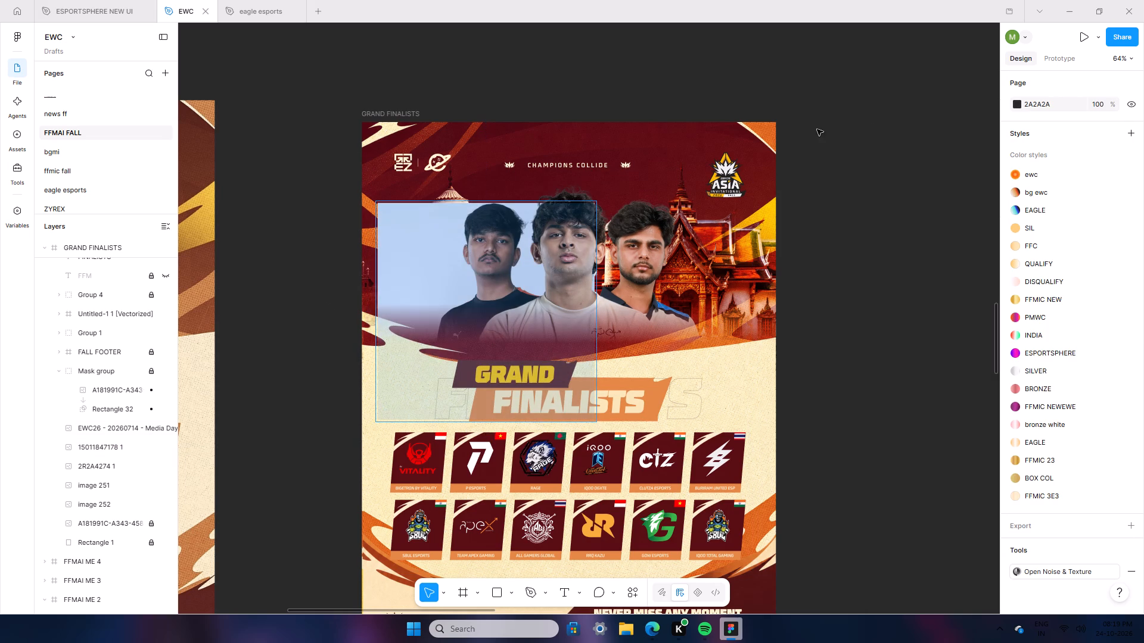
pyautogui.doubleClick(863, 295)
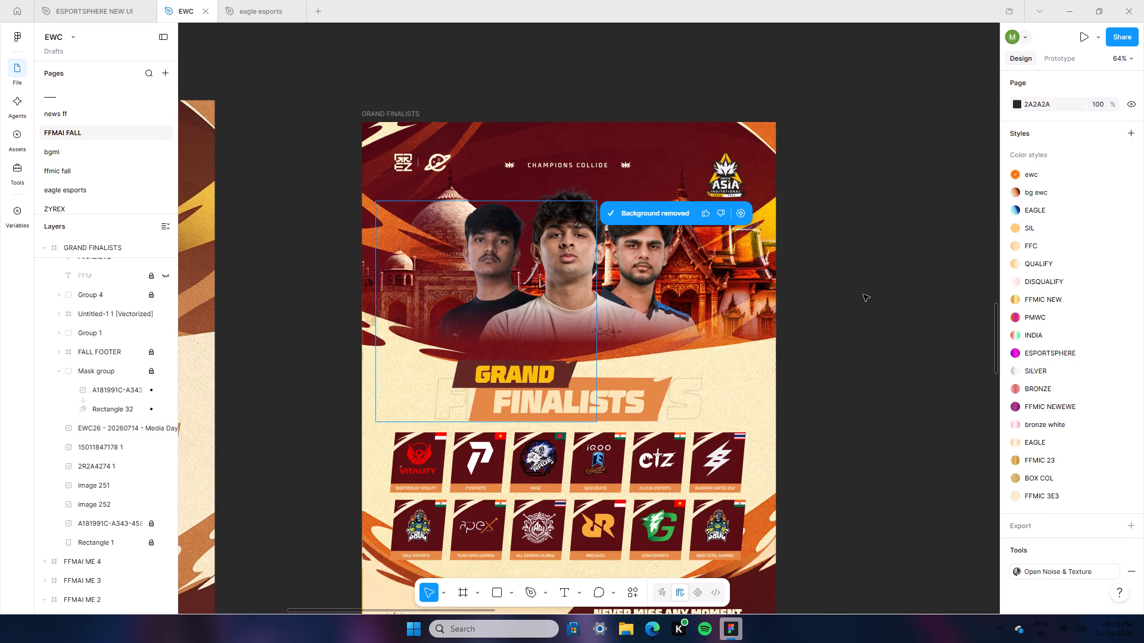
pyautogui.click(708, 211)
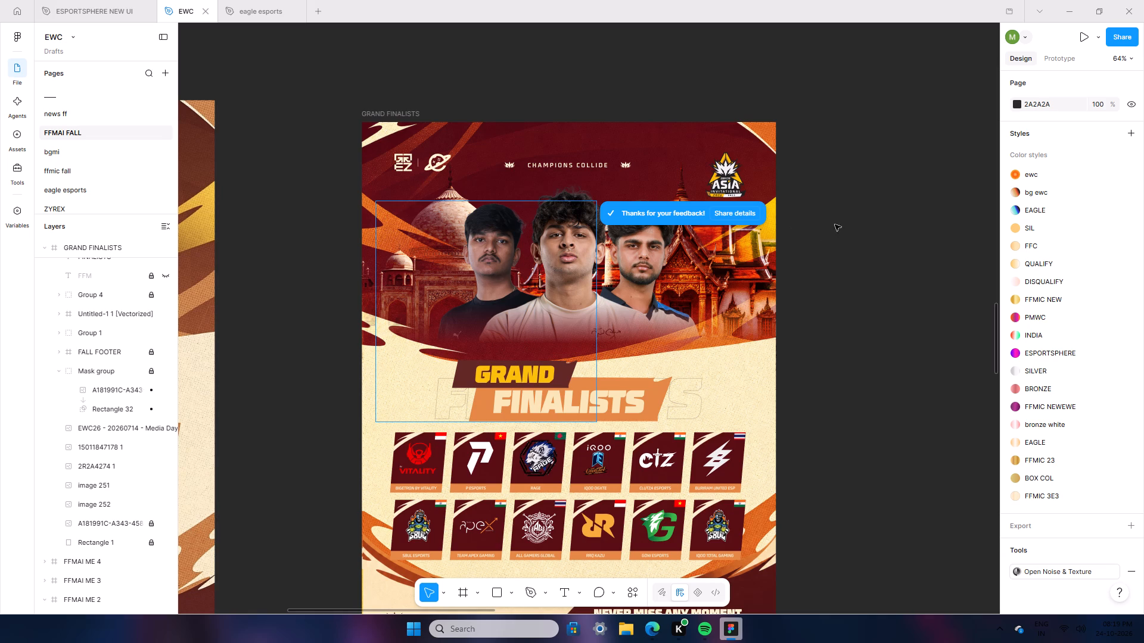
pyautogui.doubleClick(847, 221)
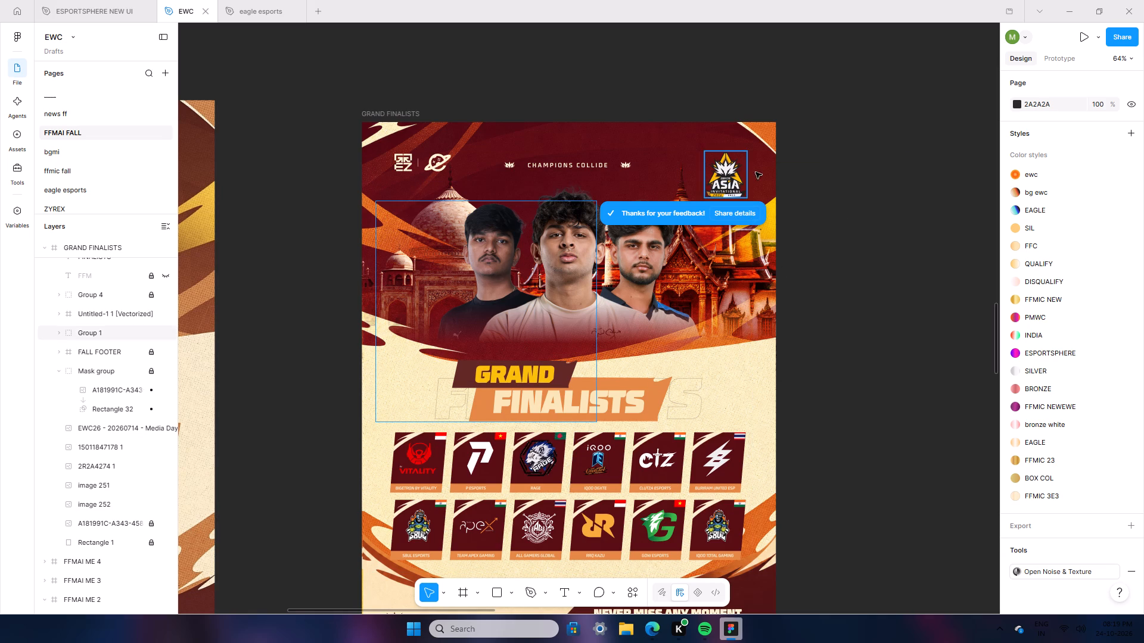
pyautogui.doubleClick(850, 283)
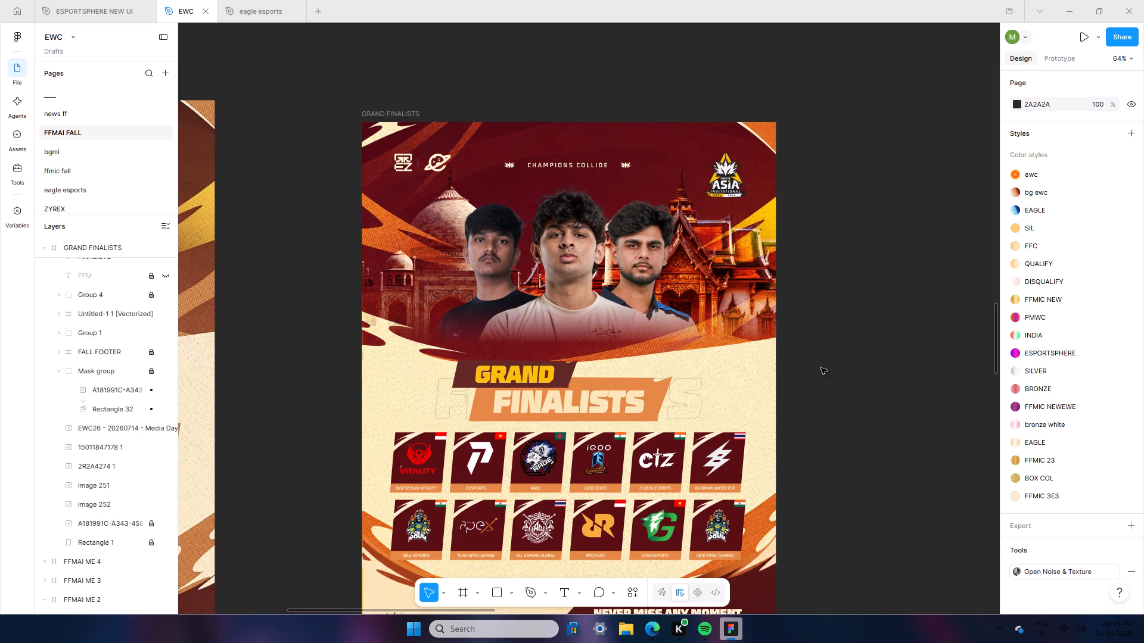
# Copy the D2 MATCHDAY frame and paste the duplicate into the empty canvas area beside the FFMAI ME standings posters.
pyautogui.keyDown('ctrl'); pyautogui.scroll(-10, 887, 399); pyautogui.keyUp('ctrl')
pyautogui.scroll(-8, 925, 475)
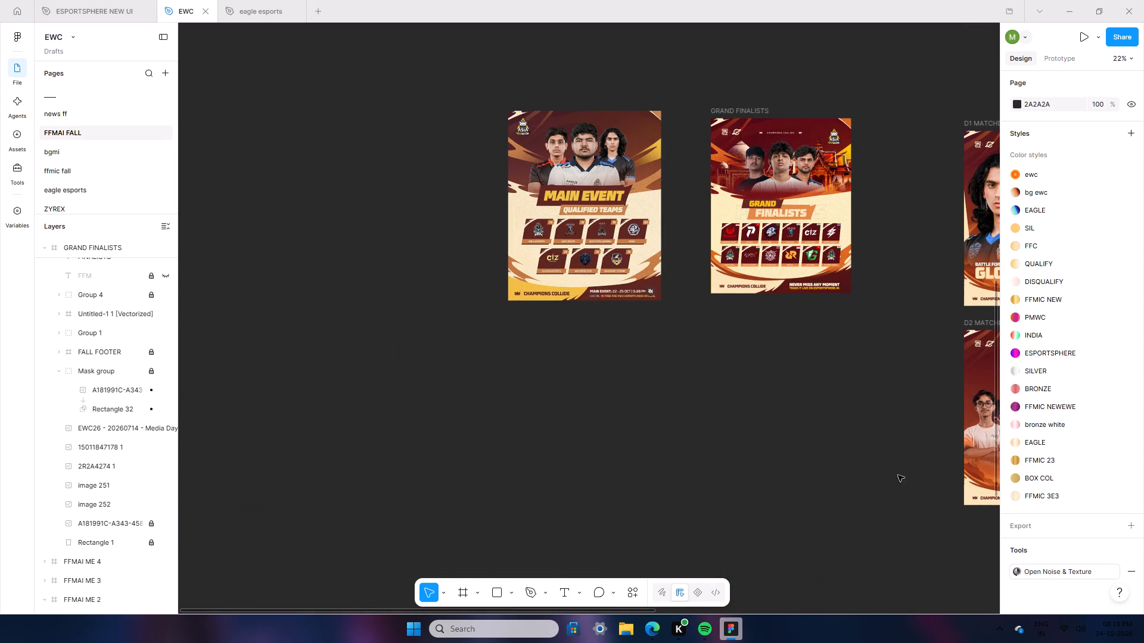
pyautogui.moveTo(626, 608); pyautogui.dragTo(794, 640)
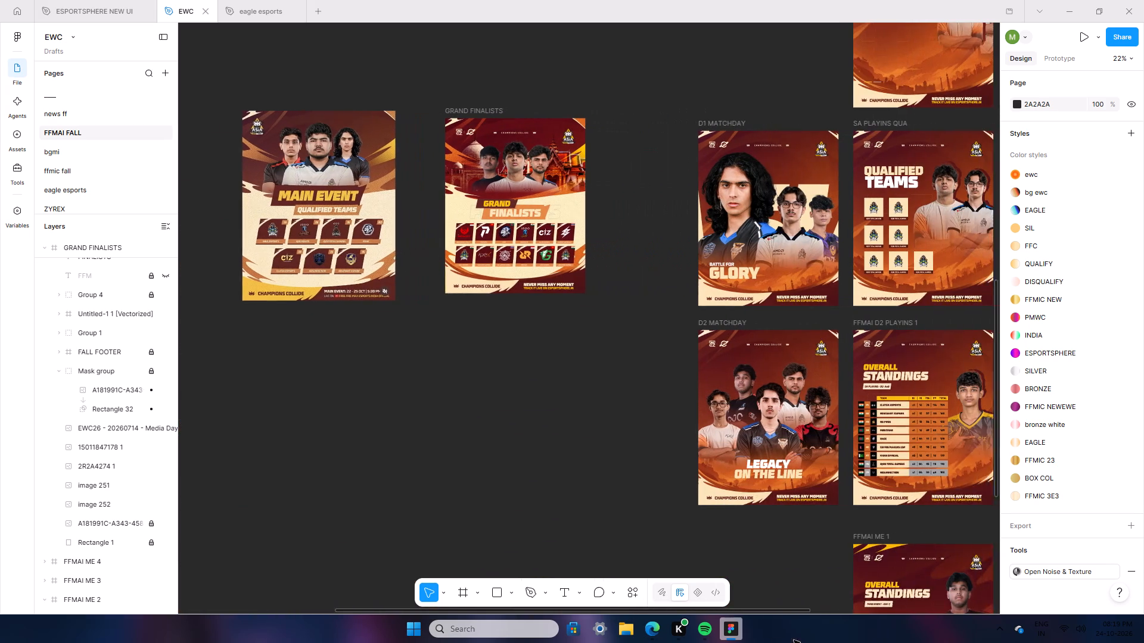
pyautogui.moveTo(794, 640); pyautogui.dragTo(906, 642)
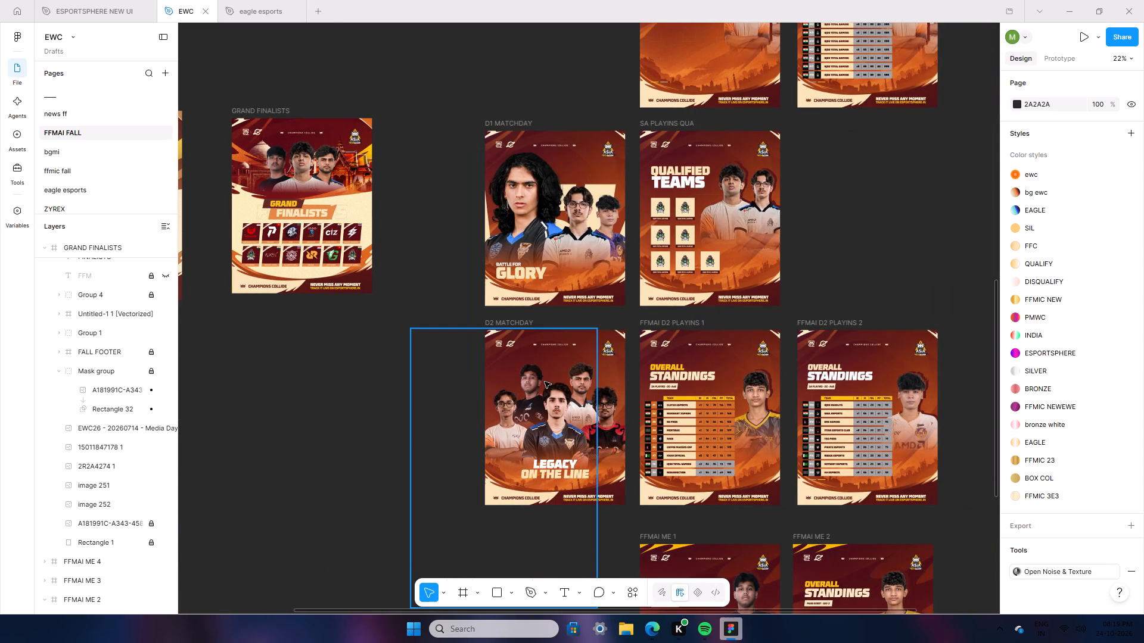
pyautogui.click(509, 324)
pyautogui.rightClick(509, 324)
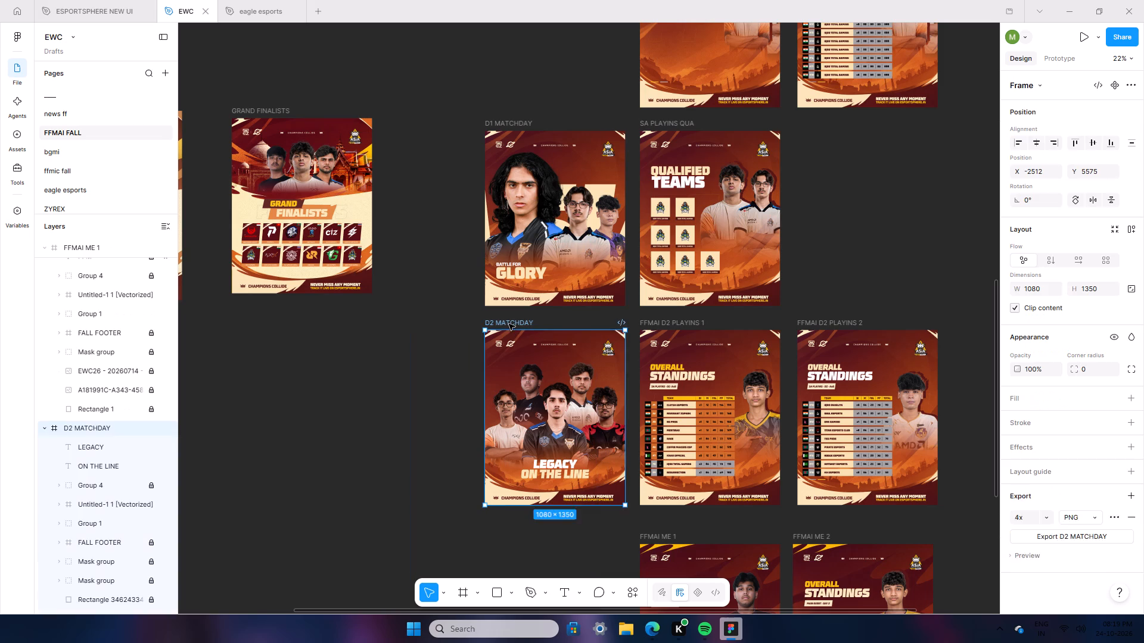
pyautogui.click(539, 137)
pyautogui.scroll(-11, 554, 289)
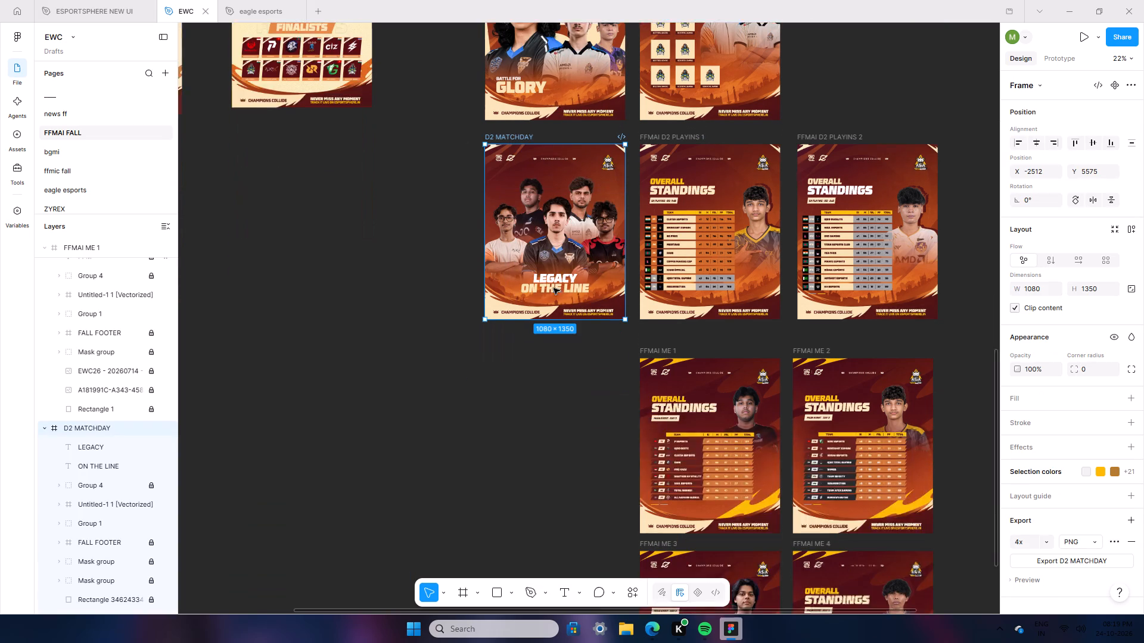
pyautogui.scroll(-6, 554, 288)
pyautogui.rightClick(456, 271)
pyautogui.click(471, 277)
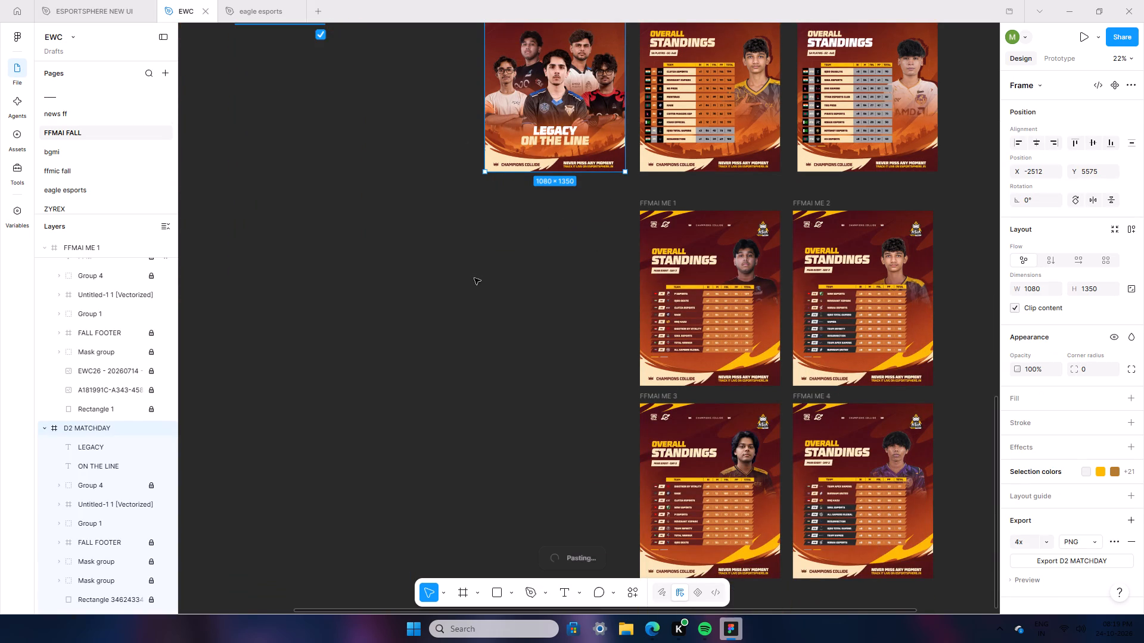
# Rename the pasted D2 MATCHDAY frame as RES ELIM.
pyautogui.doubleClick(484, 262)
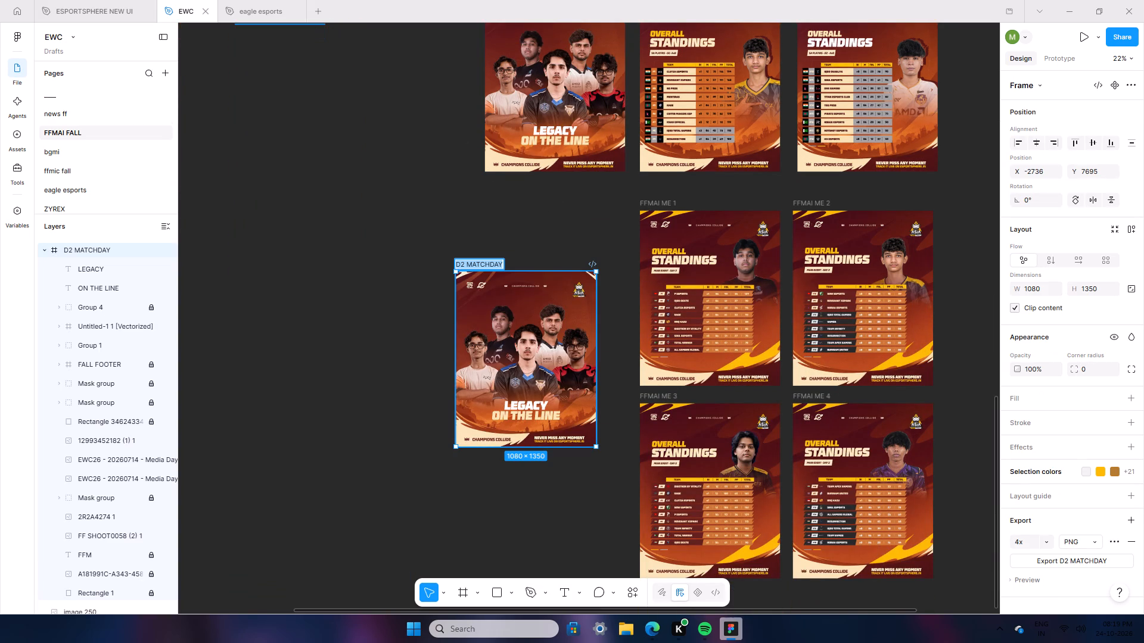
pyautogui.write('RES ELIM')
pyautogui.click(532, 255)
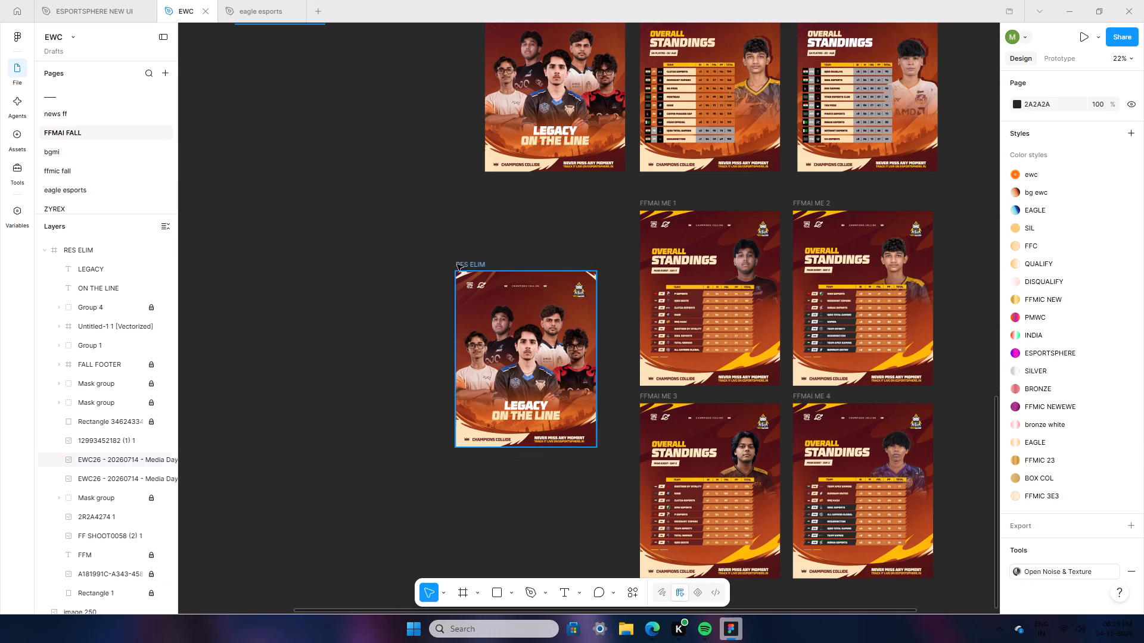
# Move the RES ELIM frame to X -2512, directly below D2 MATCHDAY and level with FFMAI ME 1.
pyautogui.click(459, 263)
pyautogui.moveTo(464, 260); pyautogui.dragTo(491, 205)
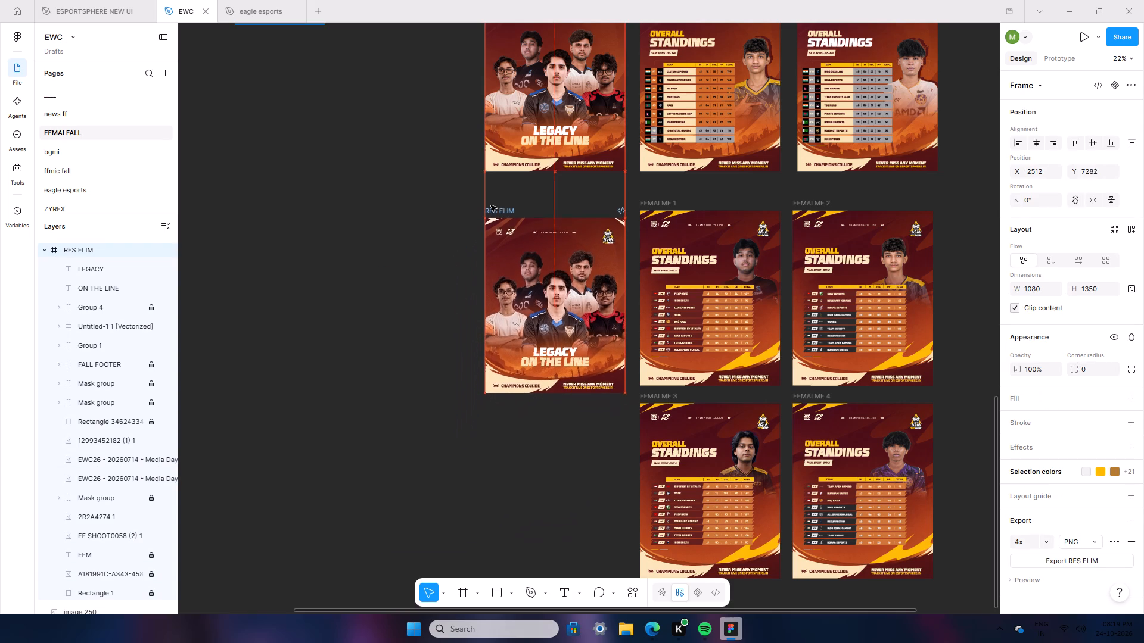
pyautogui.moveTo(491, 205); pyautogui.dragTo(492, 198)
pyautogui.doubleClick(401, 261)
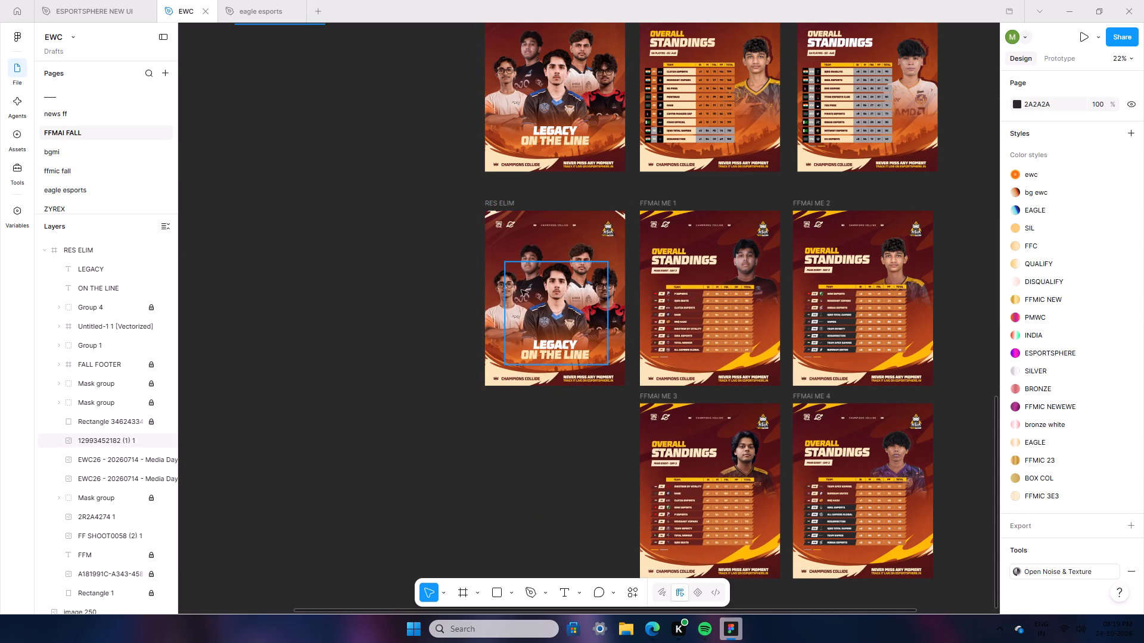
# Delete all five player photos from the RES ELIM poster.
pyautogui.click(489, 292)
pyautogui.press('BackSpace')
pyautogui.click(572, 301)
pyautogui.press('BackSpace')
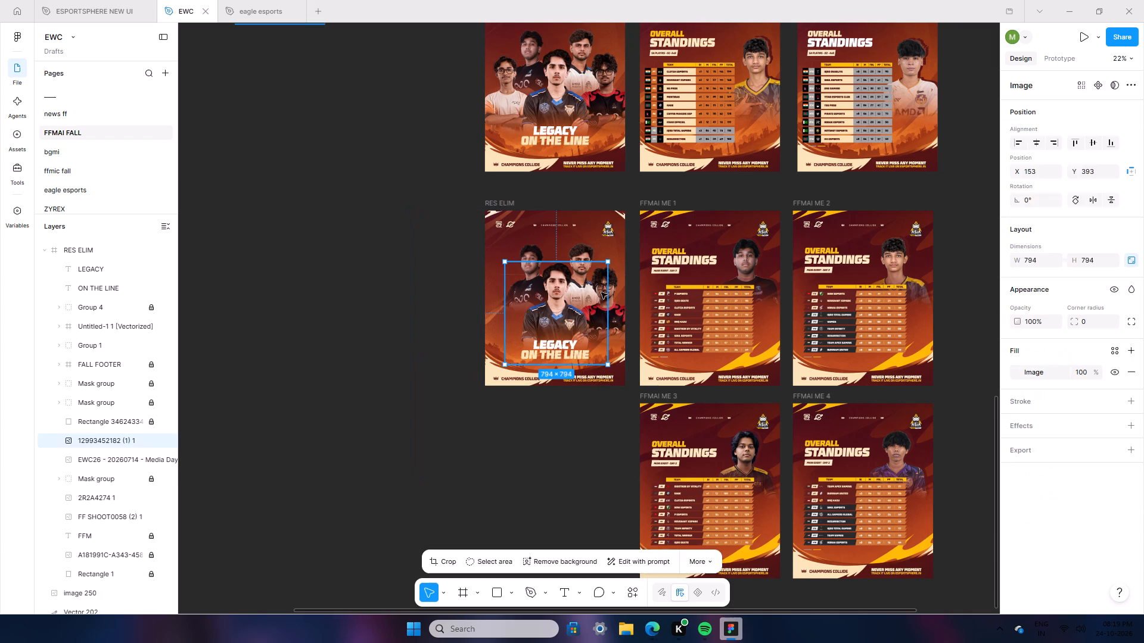
pyautogui.click(603, 292)
pyautogui.press('BackSpace')
pyautogui.click(564, 272)
pyautogui.press('BackSpace')
pyautogui.click(531, 270)
pyautogui.press('BackSpace')
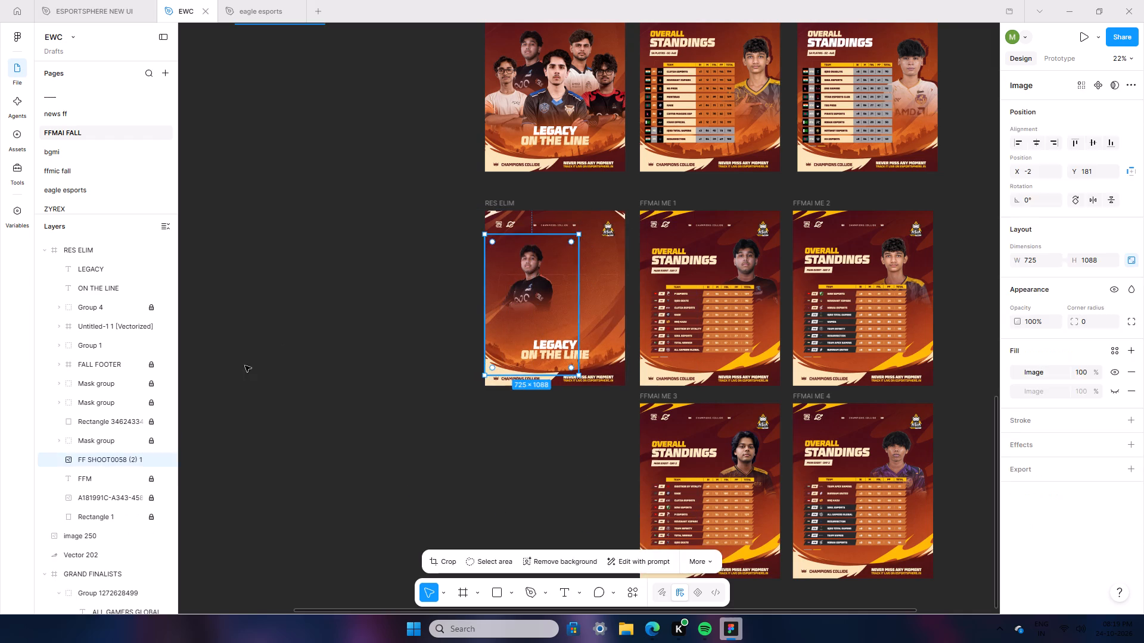
# Delete the two upper locked mask groups from the RES ELIM frame, keeping the mask group above the FFM text layer.
pyautogui.click(98, 441)
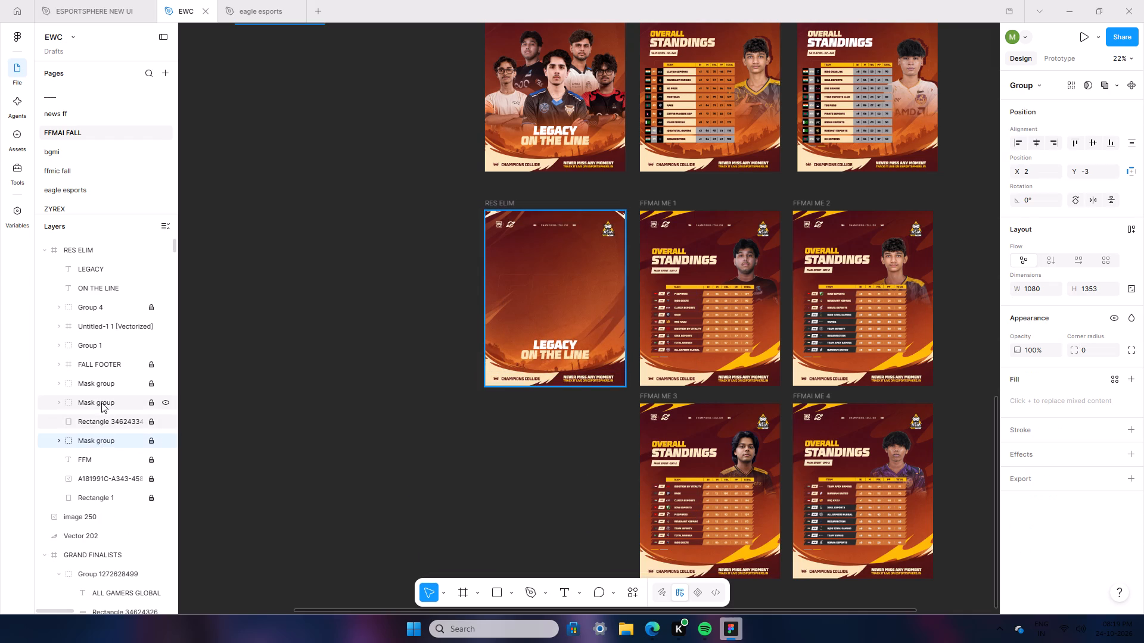
pyautogui.click(101, 402)
pyautogui.press('BackSpace')
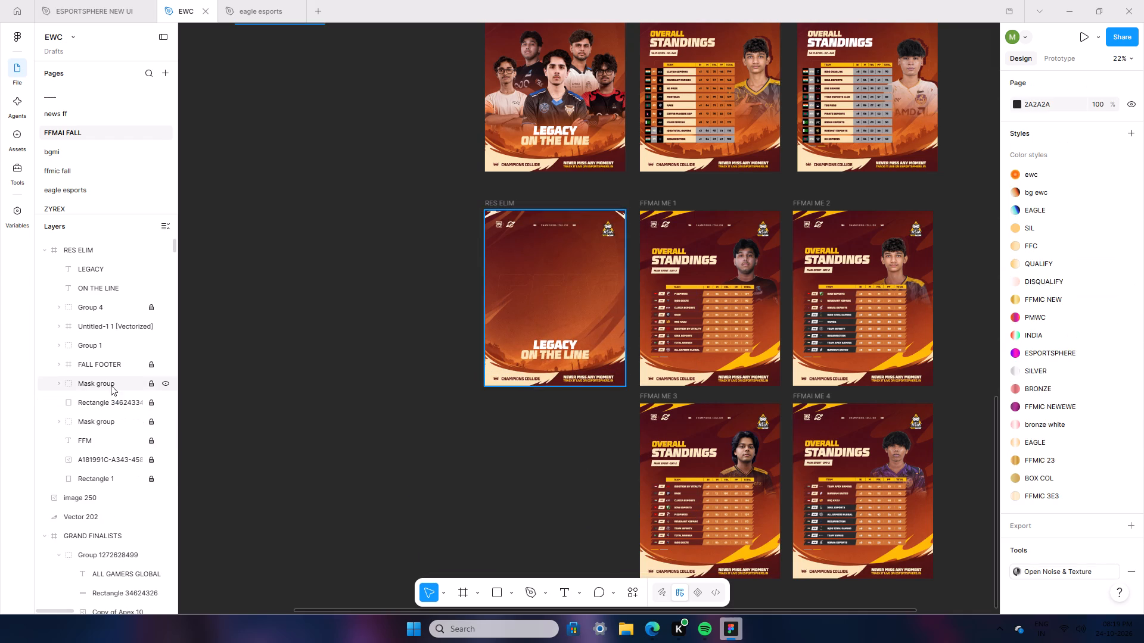
pyautogui.click(111, 385)
pyautogui.press('BackSpace')
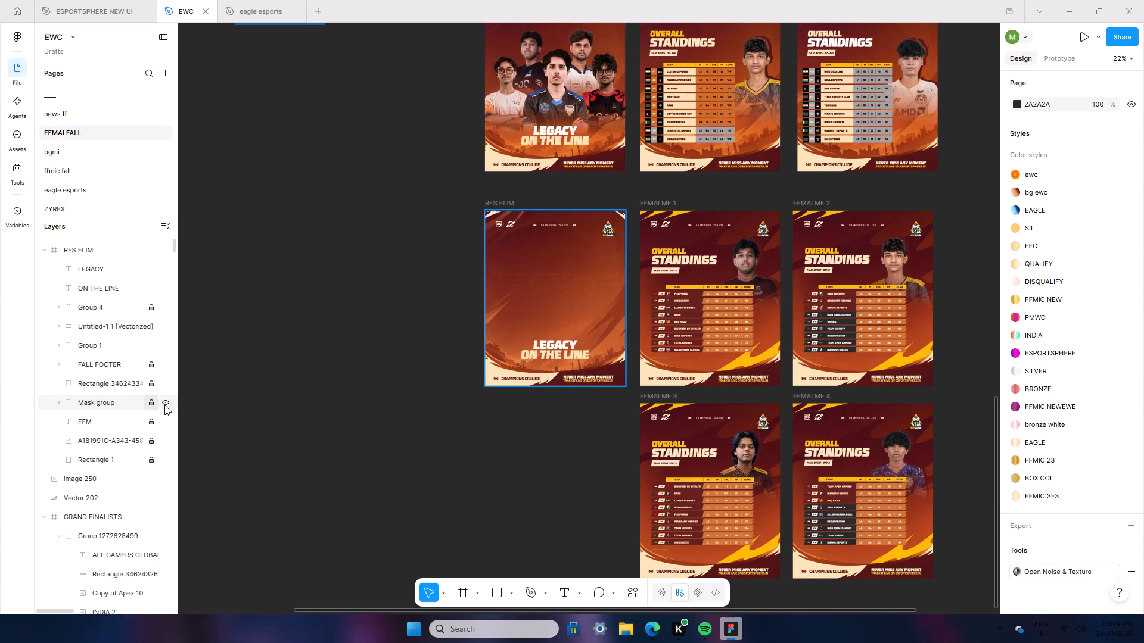
# Toggle the remaining RES ELIM mask group's visibility to examine what it adds to the background.
pyautogui.doubleClick(164, 405)
pyautogui.click(164, 404)
pyautogui.click(164, 404)
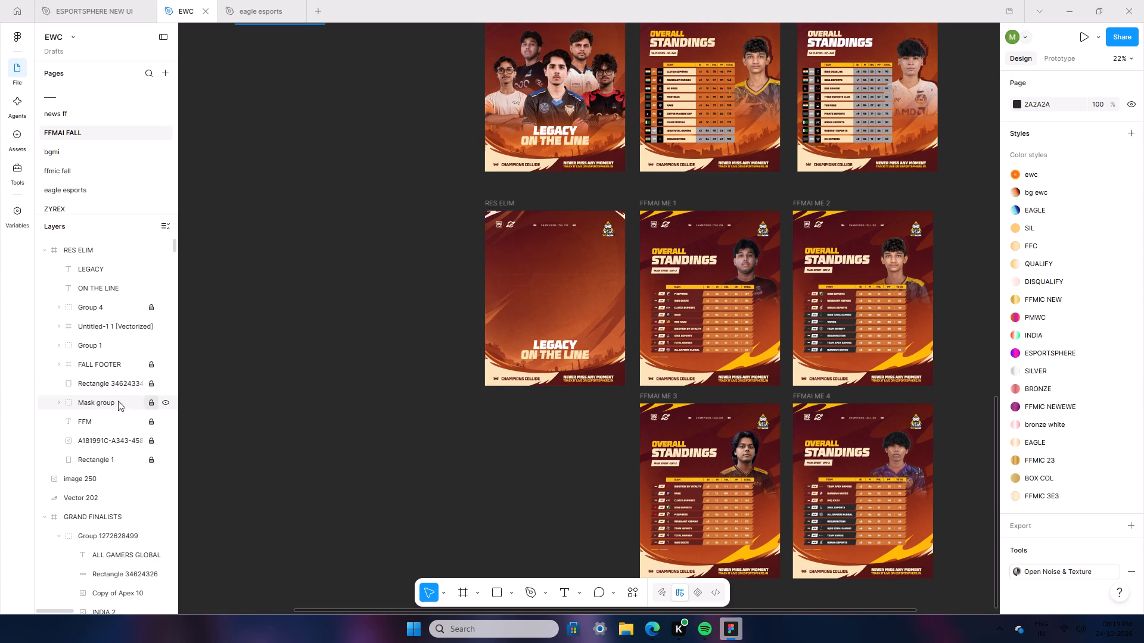
pyautogui.click(96, 400)
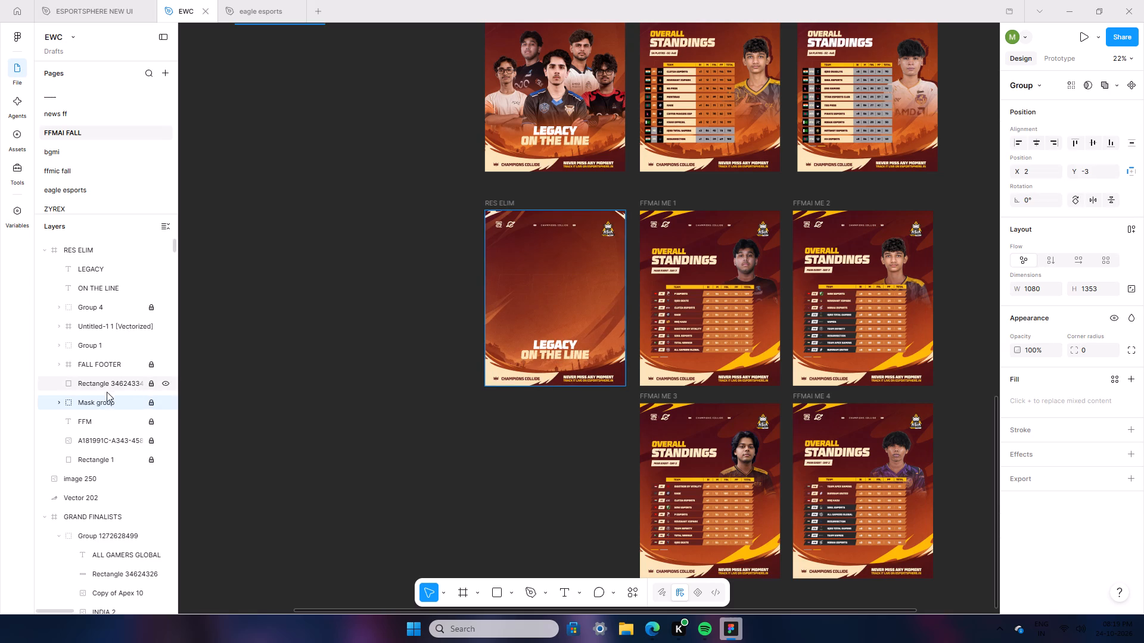
pyautogui.click(167, 402)
pyautogui.click(167, 402)
pyautogui.click(167, 402)
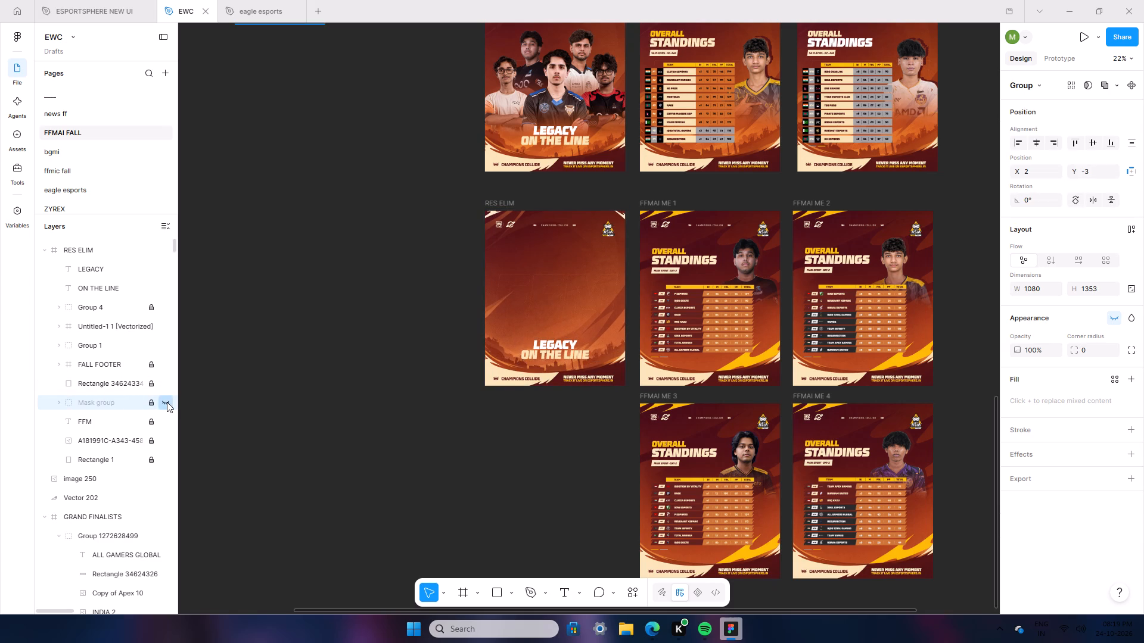
pyautogui.click(167, 402)
# Unlock the remaining RES ELIM mask group and move the background image inside it to X 21, Y -63.
pyautogui.click(90, 404)
pyautogui.click(151, 401)
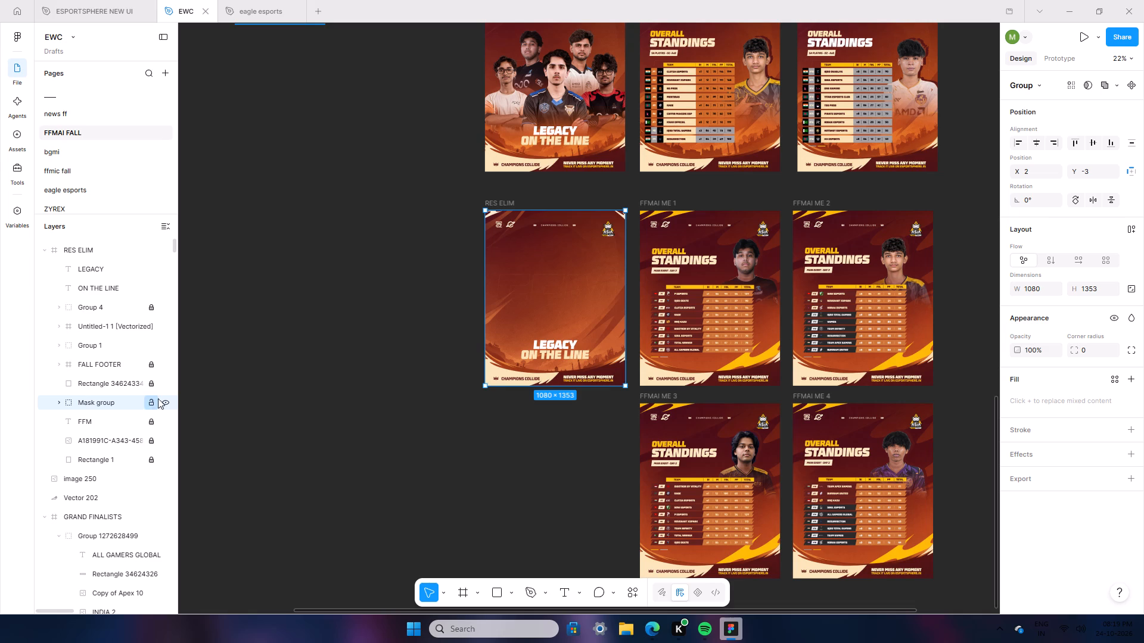
pyautogui.click(112, 404)
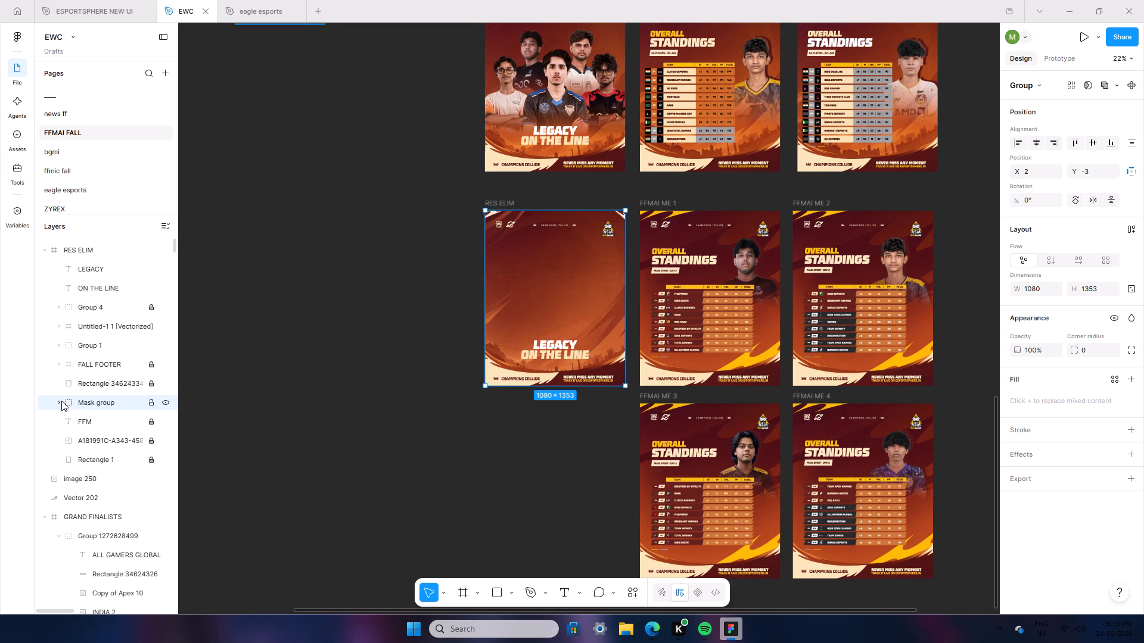
pyautogui.click(61, 401)
pyautogui.click(93, 416)
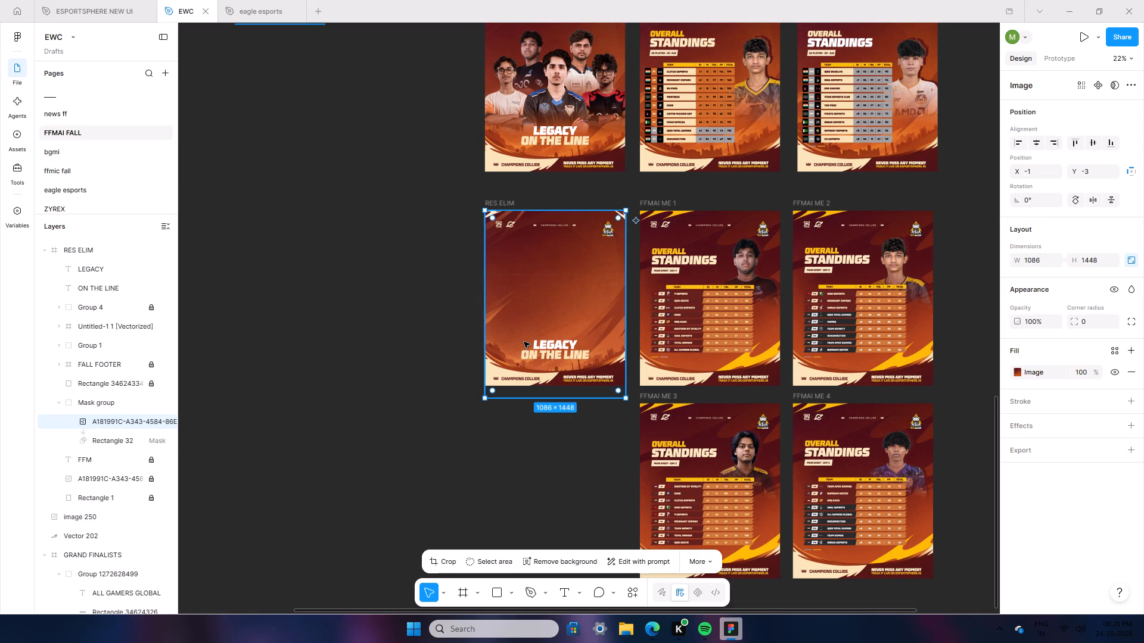
pyautogui.moveTo(522, 341); pyautogui.dragTo(528, 338)
pyautogui.moveTo(527, 336); pyautogui.dragTo(523, 333)
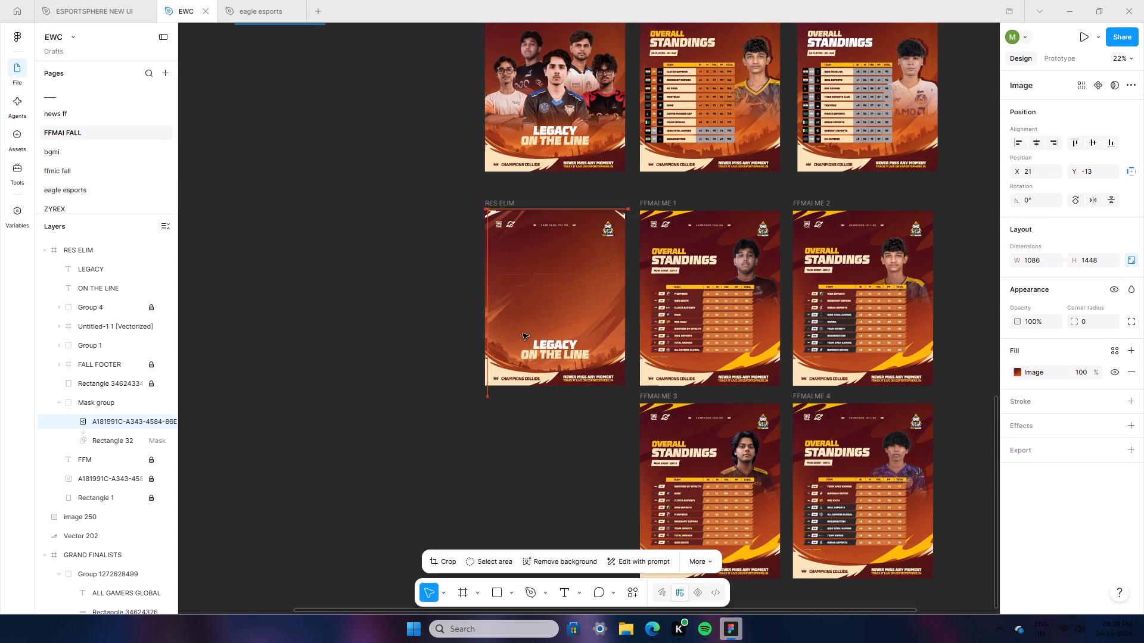
pyautogui.moveTo(523, 333); pyautogui.dragTo(522, 333)
pyautogui.press('Up')
pyautogui.press('Up')
pyautogui.press('Up')
pyautogui.press('Up')
pyautogui.press('Up')
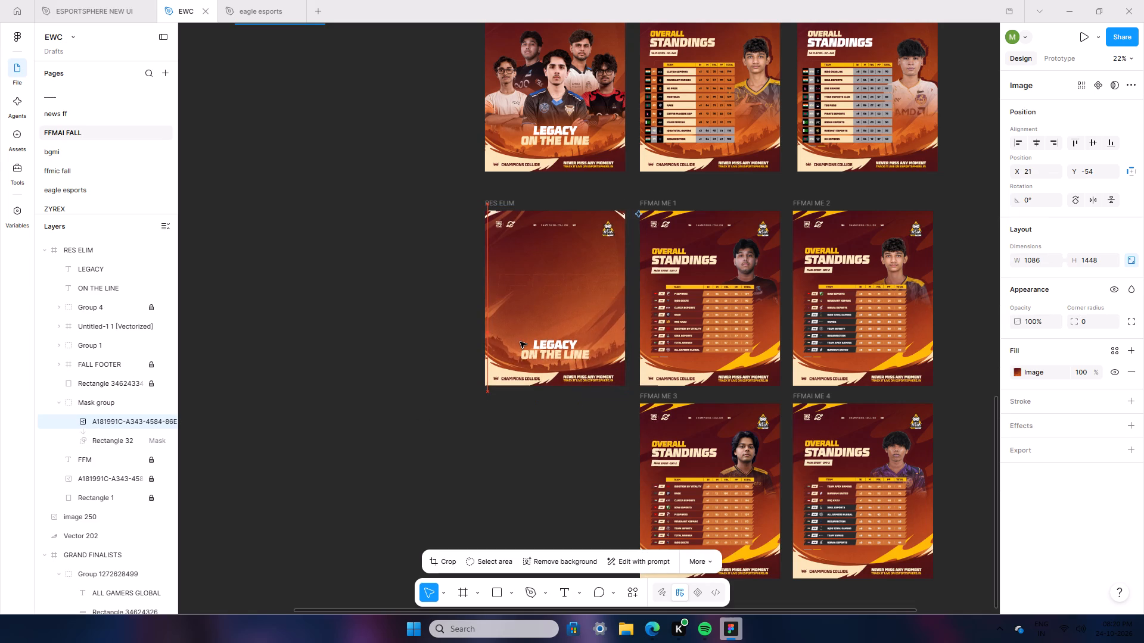
pyautogui.press('Up')
pyautogui.press('Up')
pyautogui.press('Up')
pyautogui.press('Up')
pyautogui.press('Up')
pyautogui.press('Up')
pyautogui.press('Up')
pyautogui.press('Up')
pyautogui.press('Up')
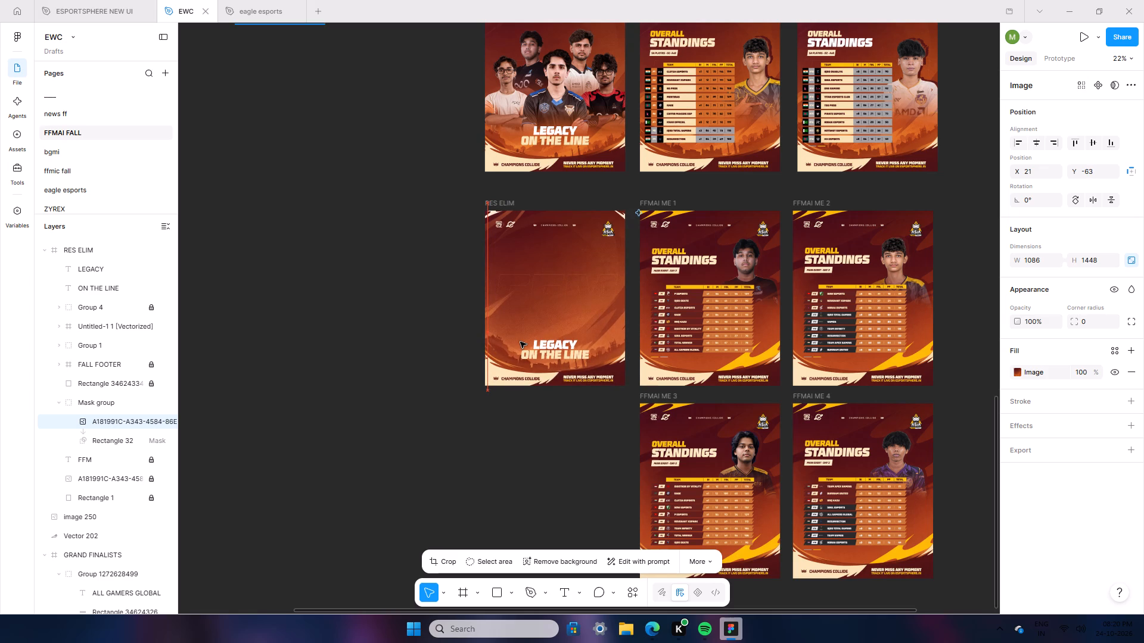
# Nudge the masked background image to X 2, Y -65 in the RES ELIM frame.
pyautogui.press('Left')
pyautogui.press('Left')
pyautogui.press('Left')
pyautogui.press('Left')
pyautogui.press('Left')
pyautogui.press('Left')
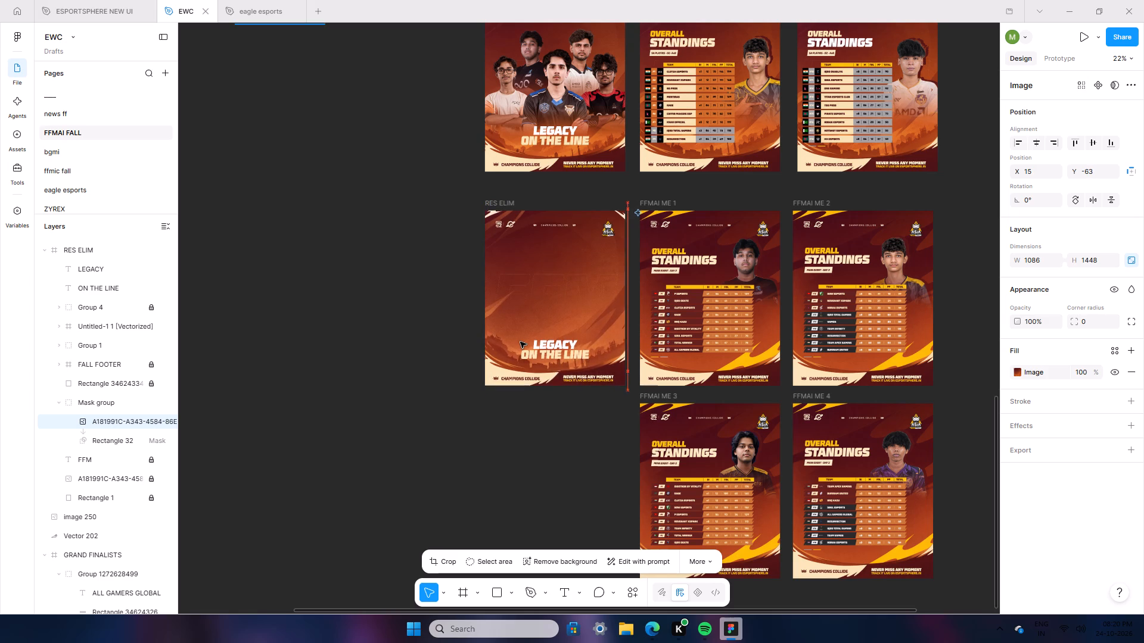
pyautogui.press('Left')
pyautogui.press('Left')
pyautogui.press('Left')
pyautogui.press('Left')
pyautogui.press('Left')
pyautogui.press('Up')
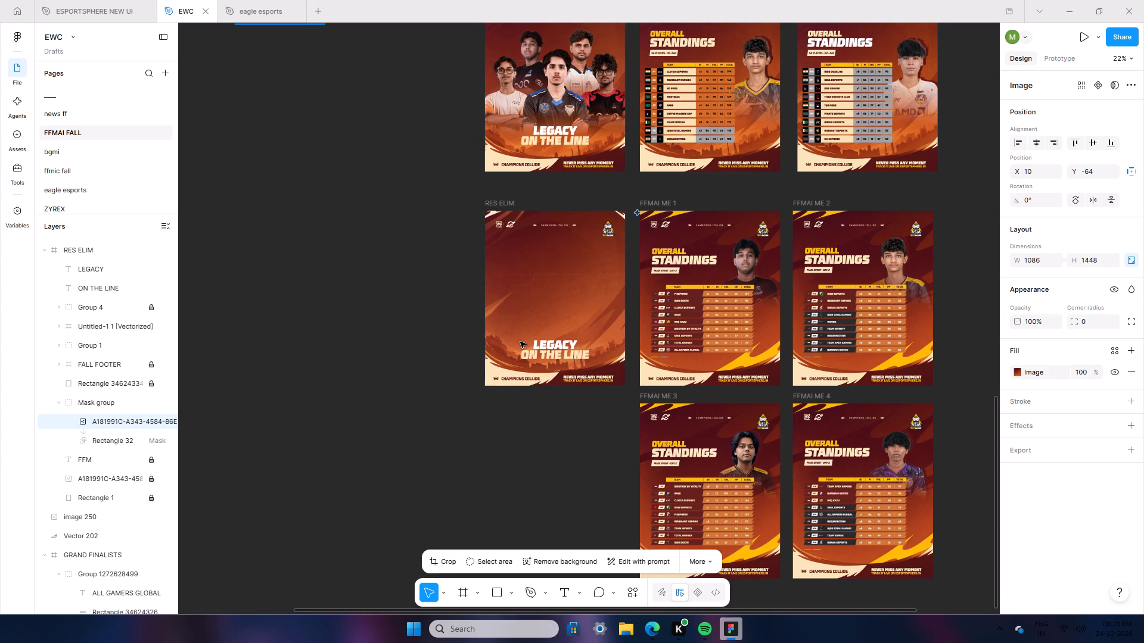
pyautogui.press('Up')
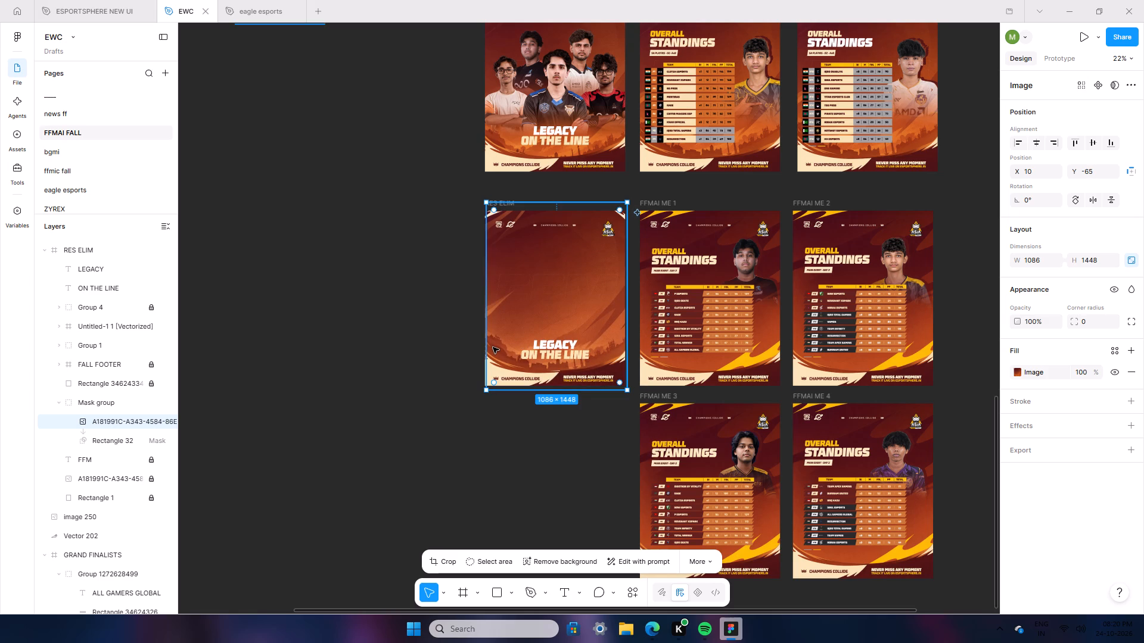
pyautogui.press('Left')
pyautogui.press('Left')
pyautogui.press('Left')
pyautogui.press('Left')
pyautogui.press('Left')
pyautogui.press('Left')
pyautogui.press('Left')
pyautogui.press('Left')
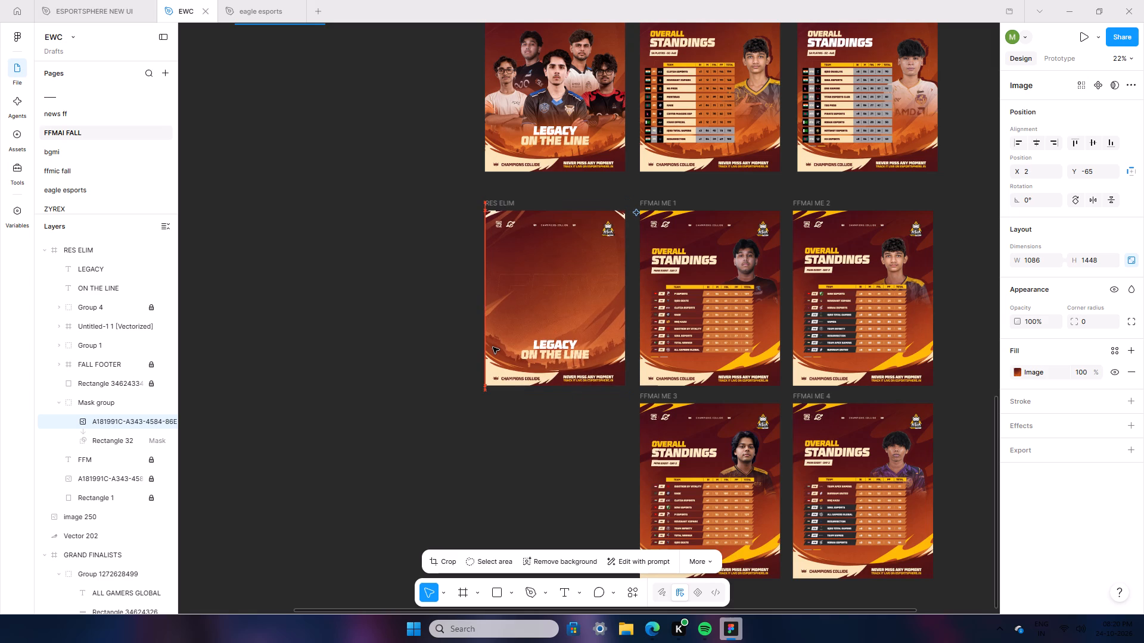
# Lock the RES ELIM mask group again and clear the selection.
pyautogui.click(152, 400)
pyautogui.click(273, 451)
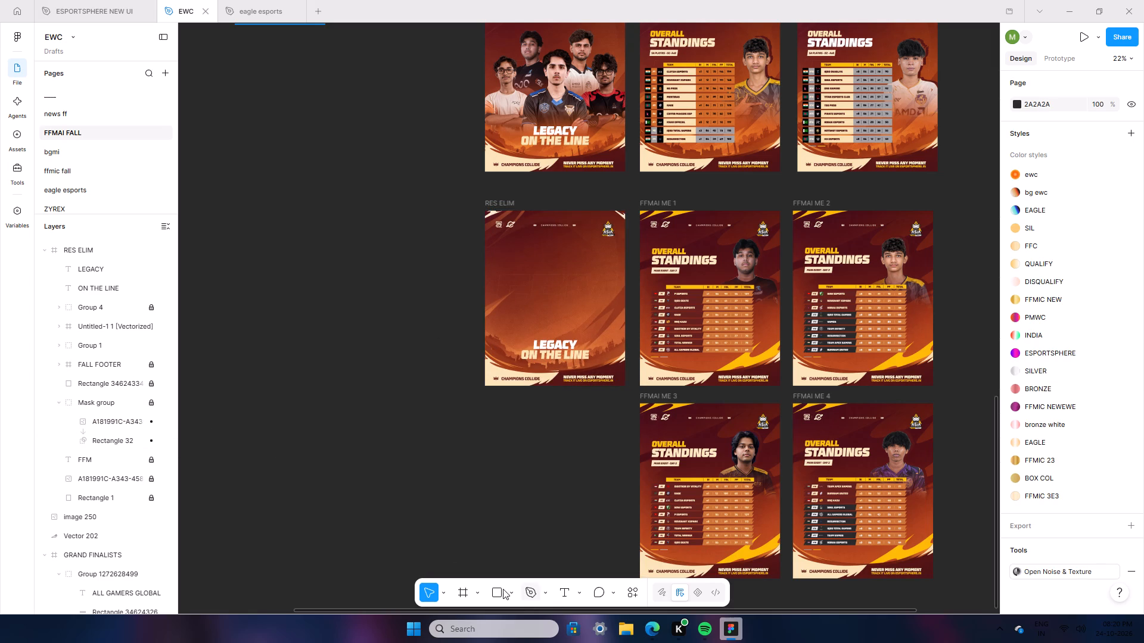
# Start placing an image from file for the RES ELIM poster.
pyautogui.click(514, 595)
pyautogui.click(551, 568)
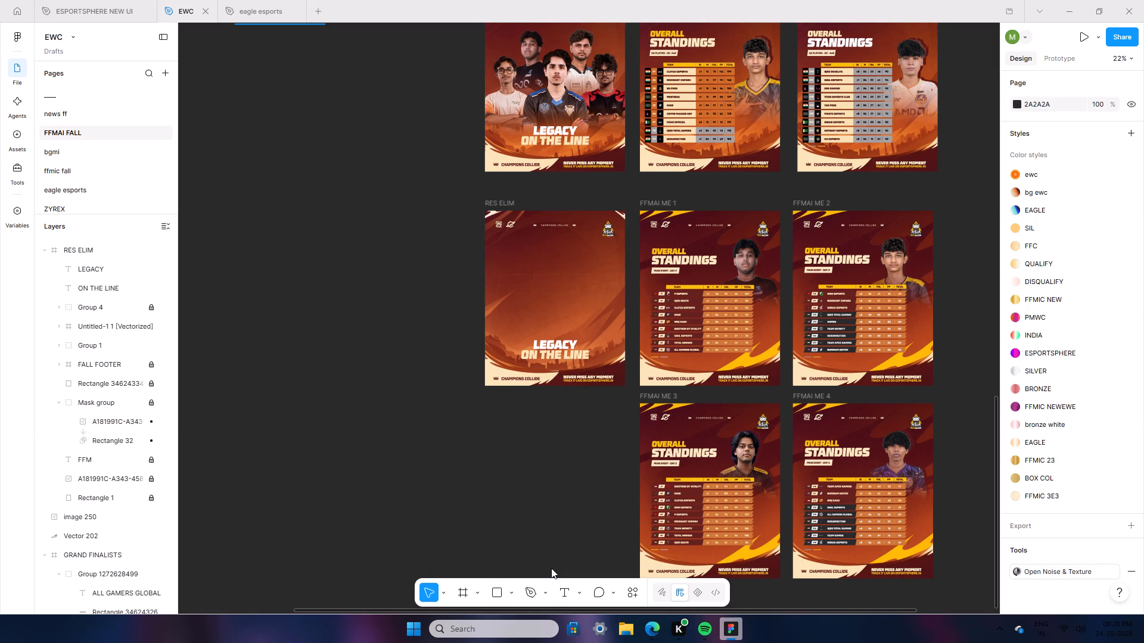
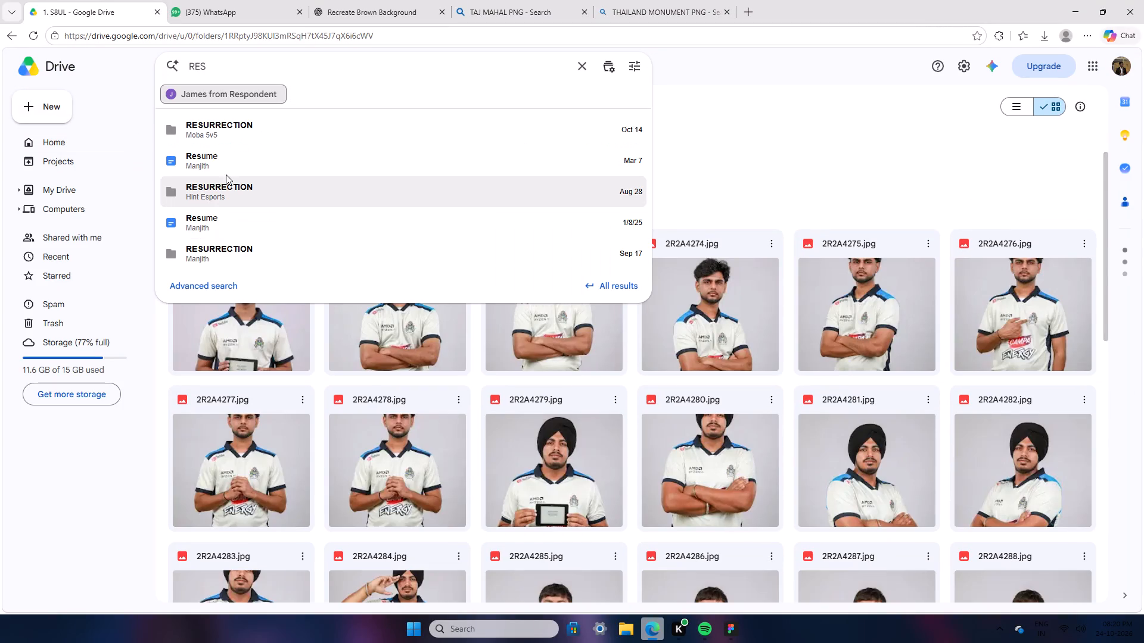
pyautogui.click(229, 142)
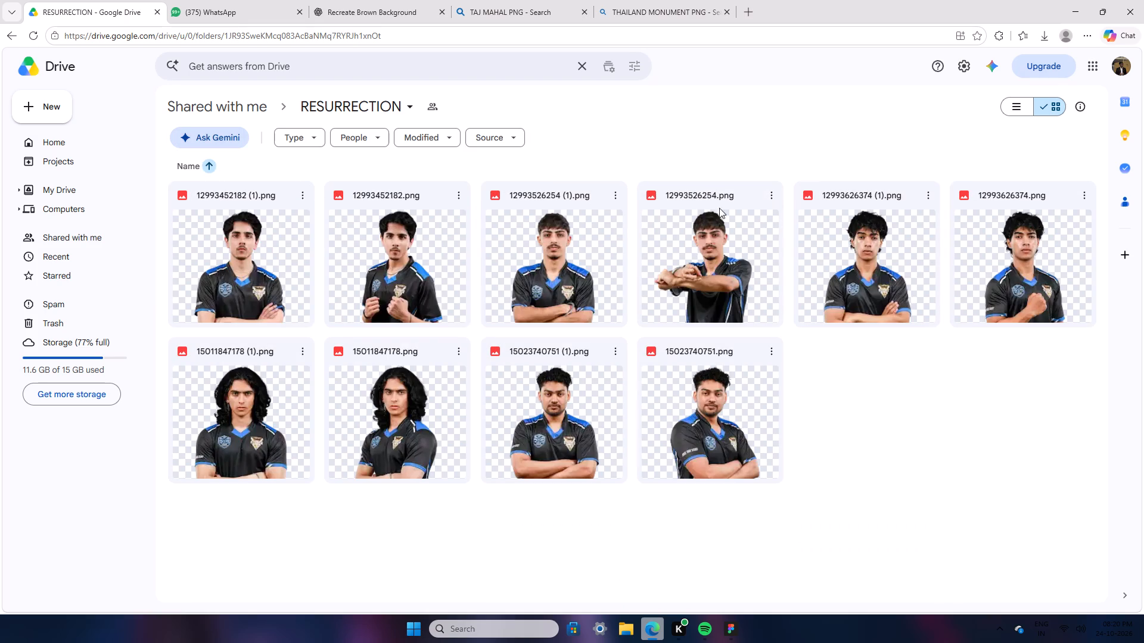
pyautogui.click(457, 200)
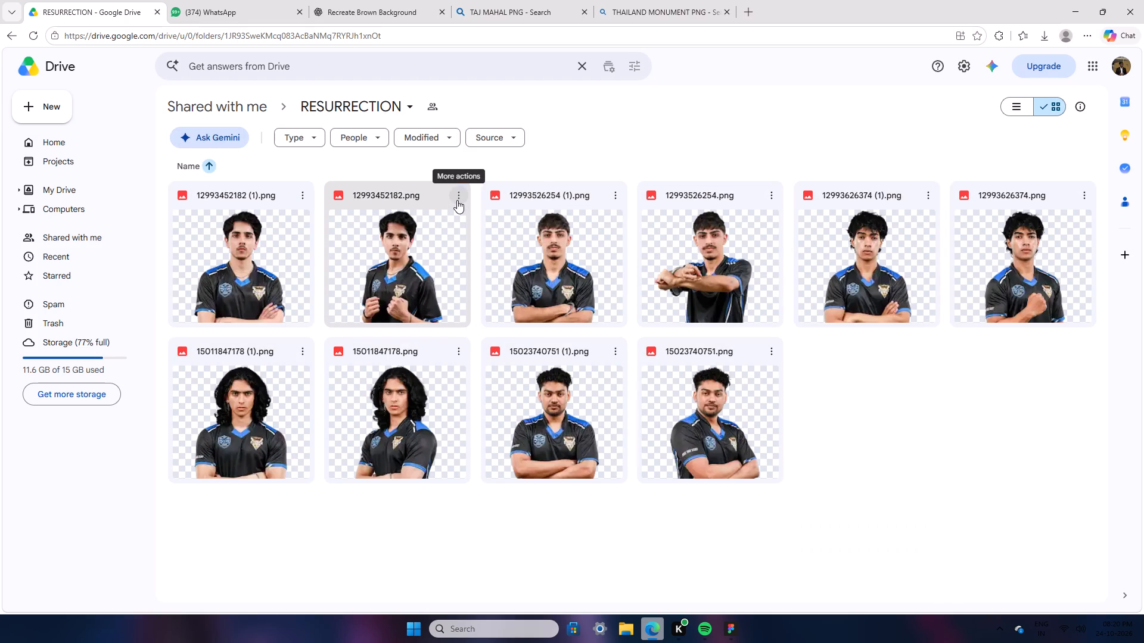
pyautogui.click(502, 253)
pyautogui.click(618, 189)
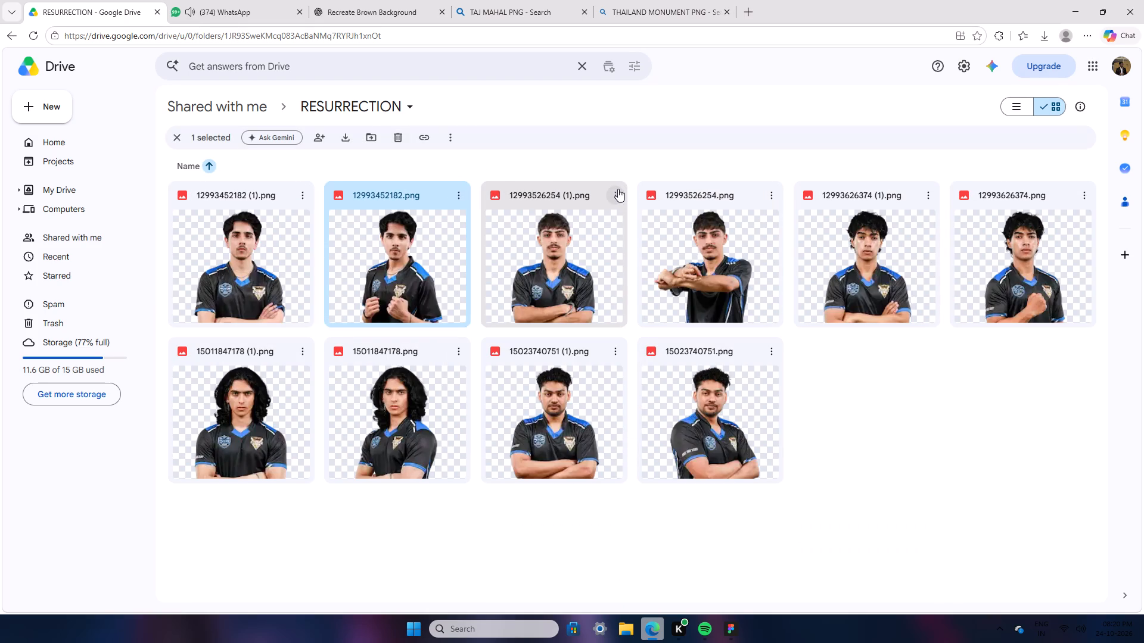
pyautogui.click(676, 249)
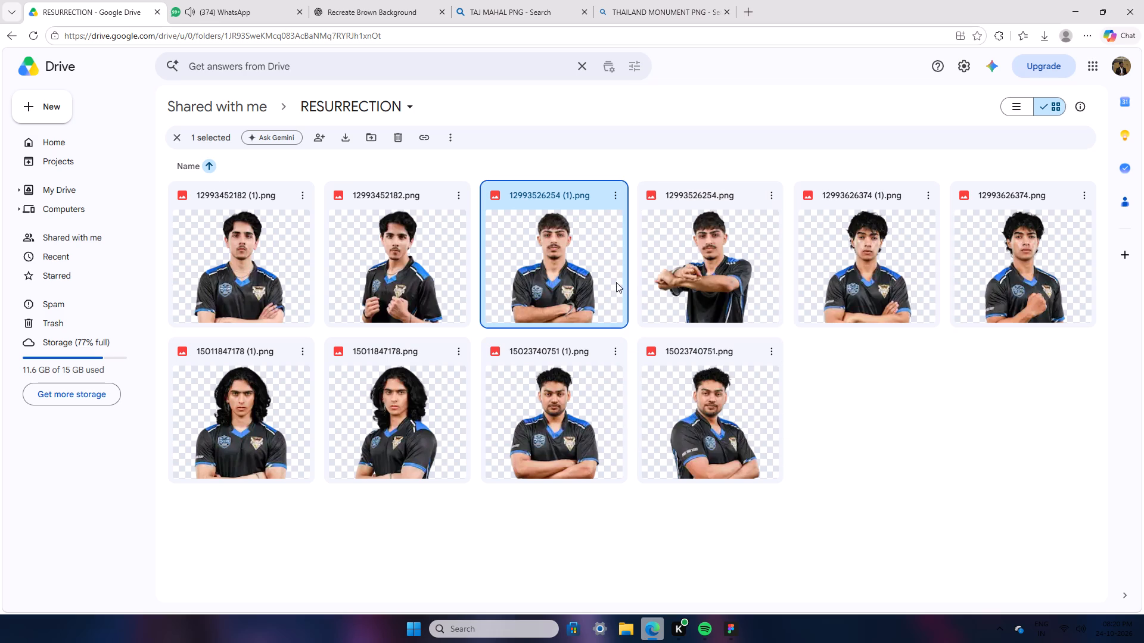
pyautogui.click(1078, 189)
pyautogui.click(991, 247)
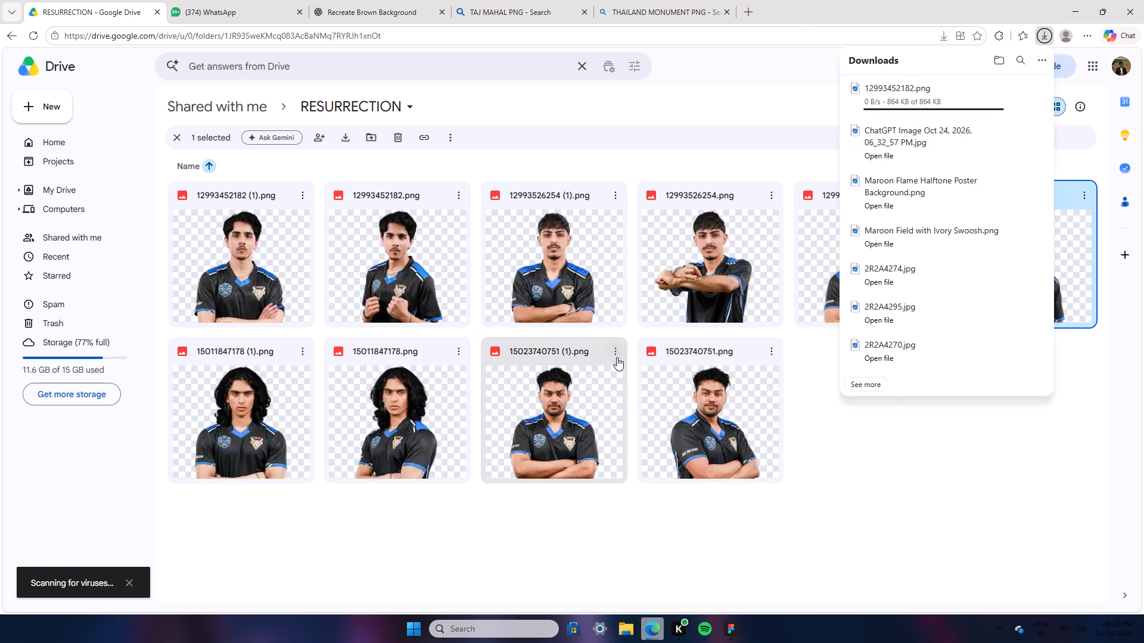
pyautogui.click(770, 352)
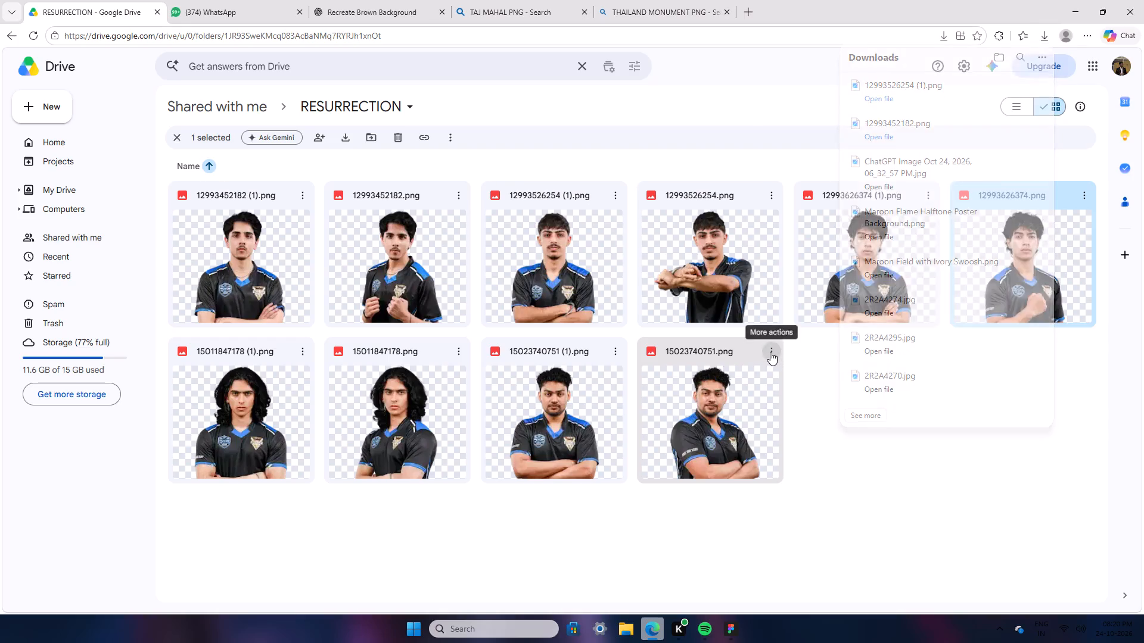
pyautogui.click(807, 164)
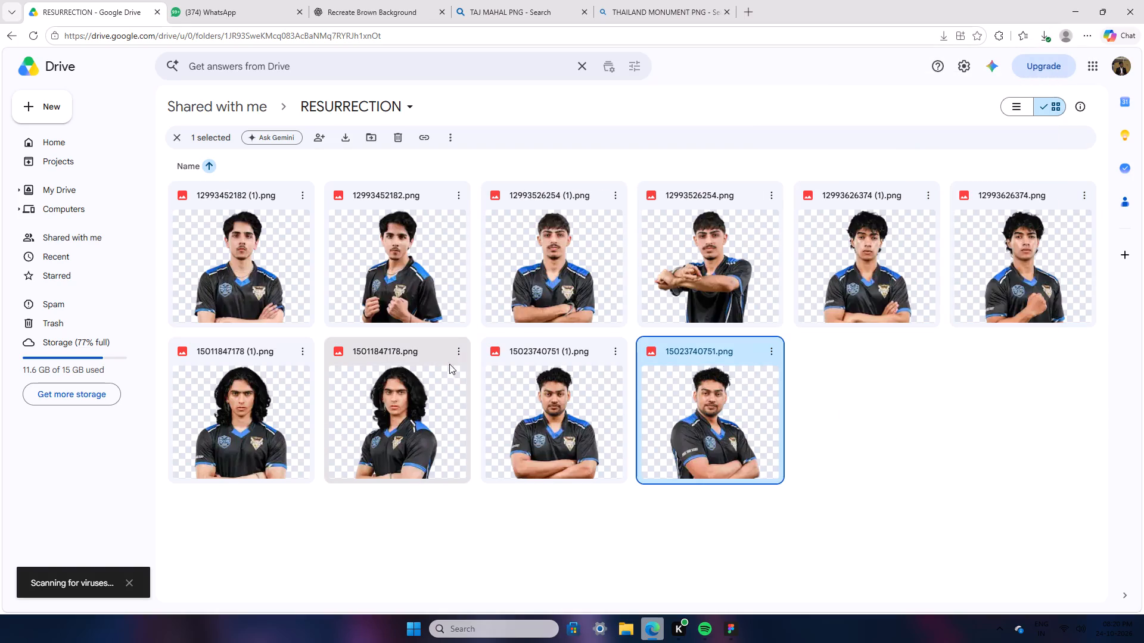
pyautogui.click(456, 353)
pyautogui.click(545, 166)
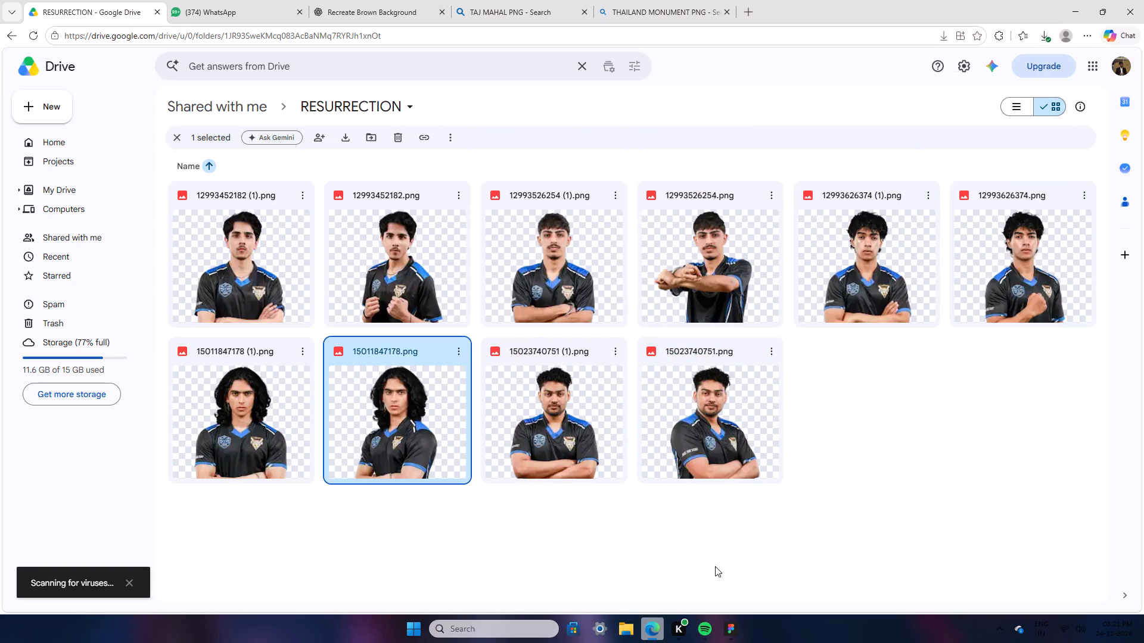
# Switch to Figma and place the five newly downloaded player PNGs from Downloads on the empty canvas near the RES ELIM frame.
pyautogui.click(731, 618)
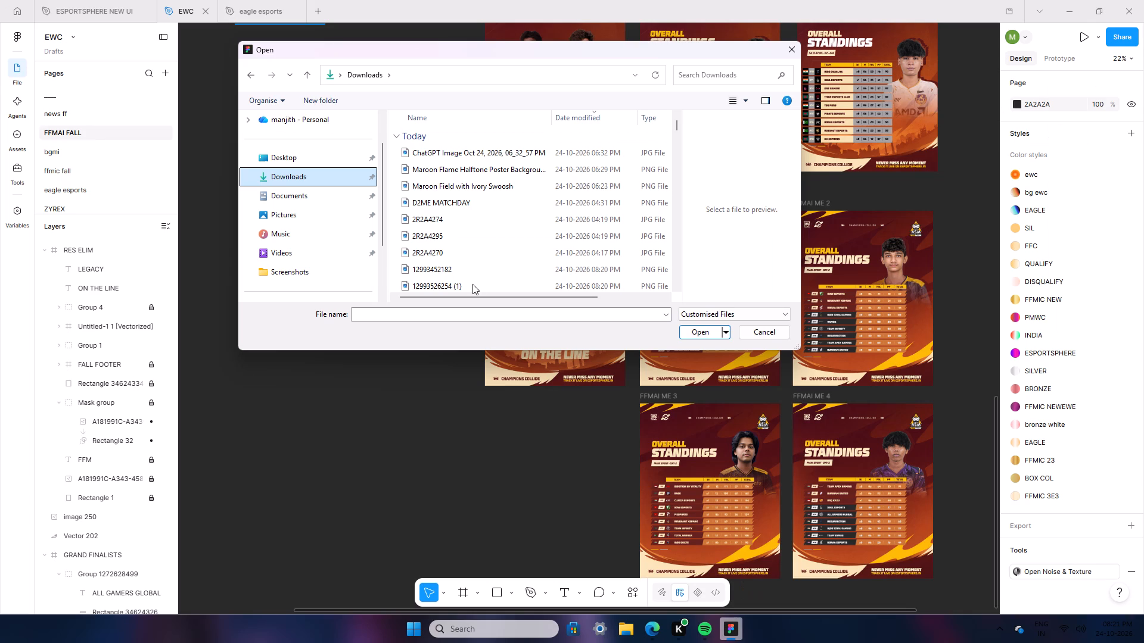
pyautogui.doubleClick(300, 174)
pyautogui.click(651, 76)
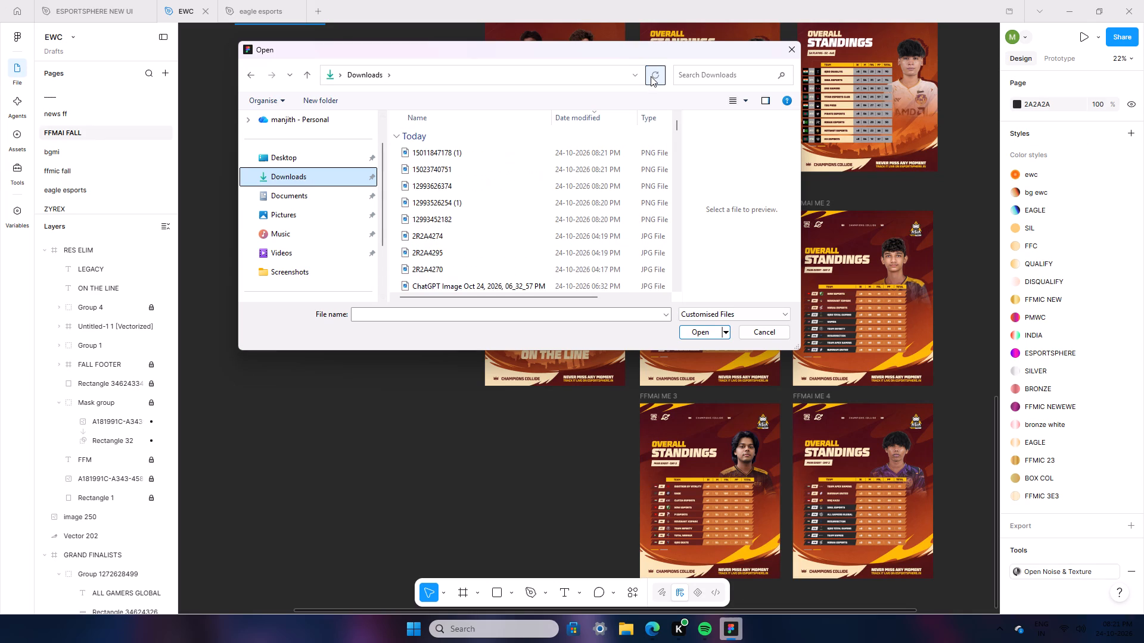
pyautogui.moveTo(394, 148); pyautogui.dragTo(455, 199)
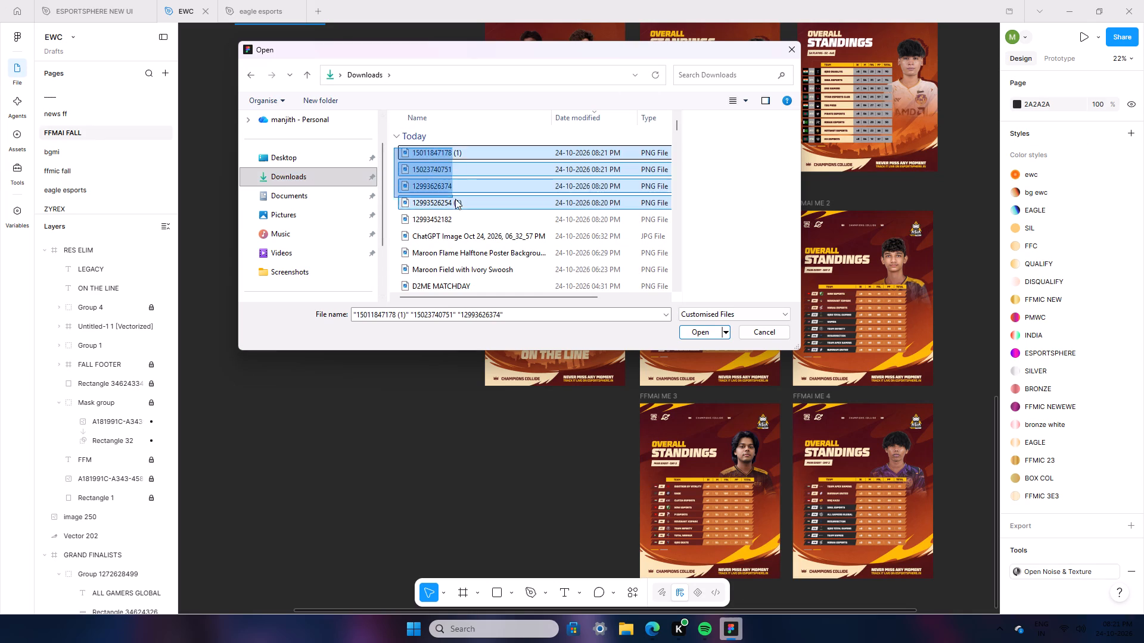
pyautogui.moveTo(455, 199); pyautogui.dragTo(474, 218)
pyautogui.click(692, 333)
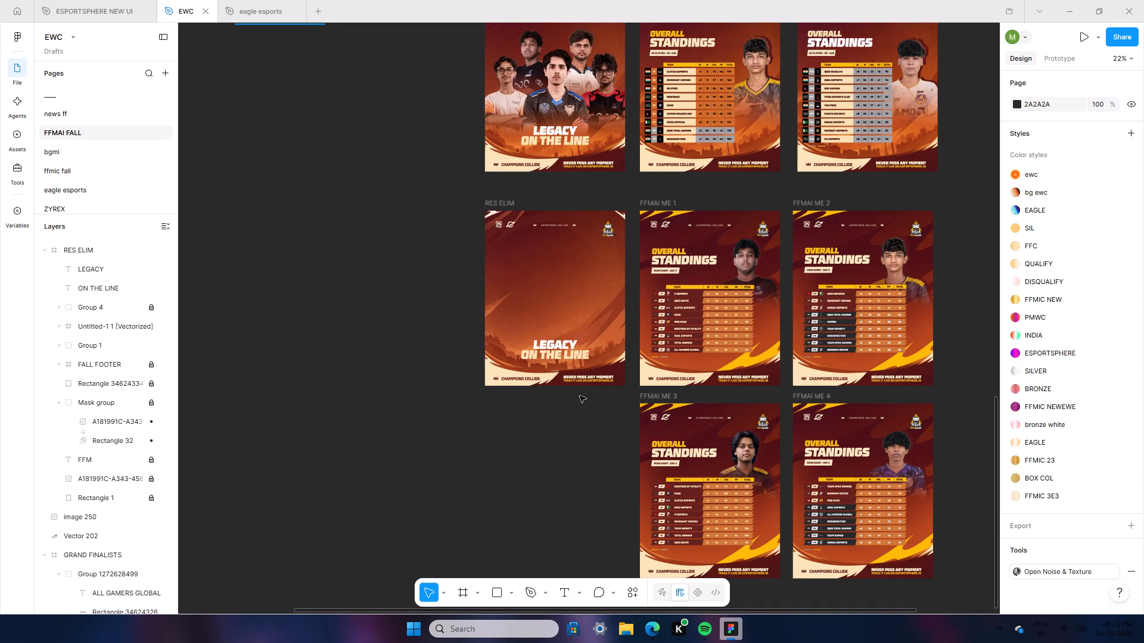
pyautogui.scroll(-7, 568, 404)
pyautogui.click(323, 232)
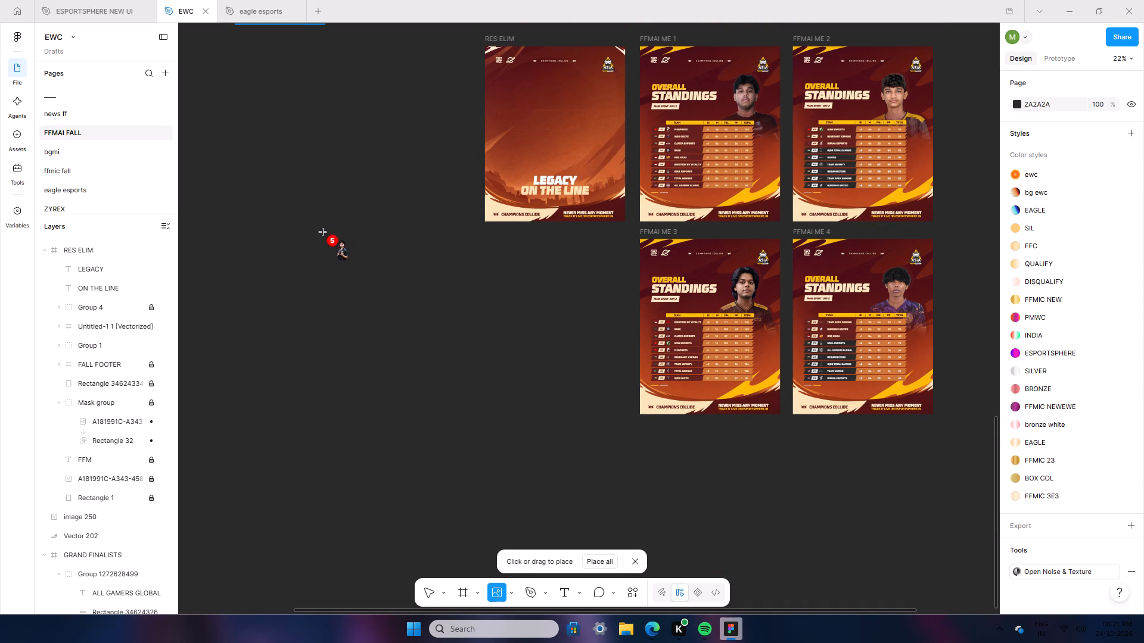
pyautogui.click(374, 394)
pyautogui.click(514, 372)
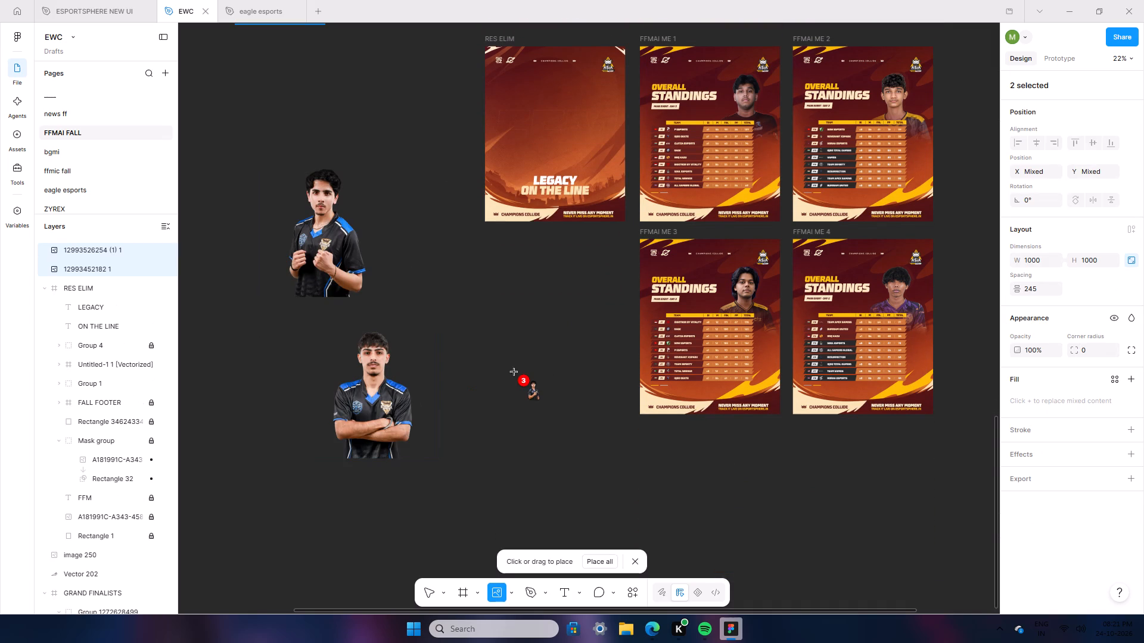
pyautogui.click(311, 69)
pyautogui.click(216, 379)
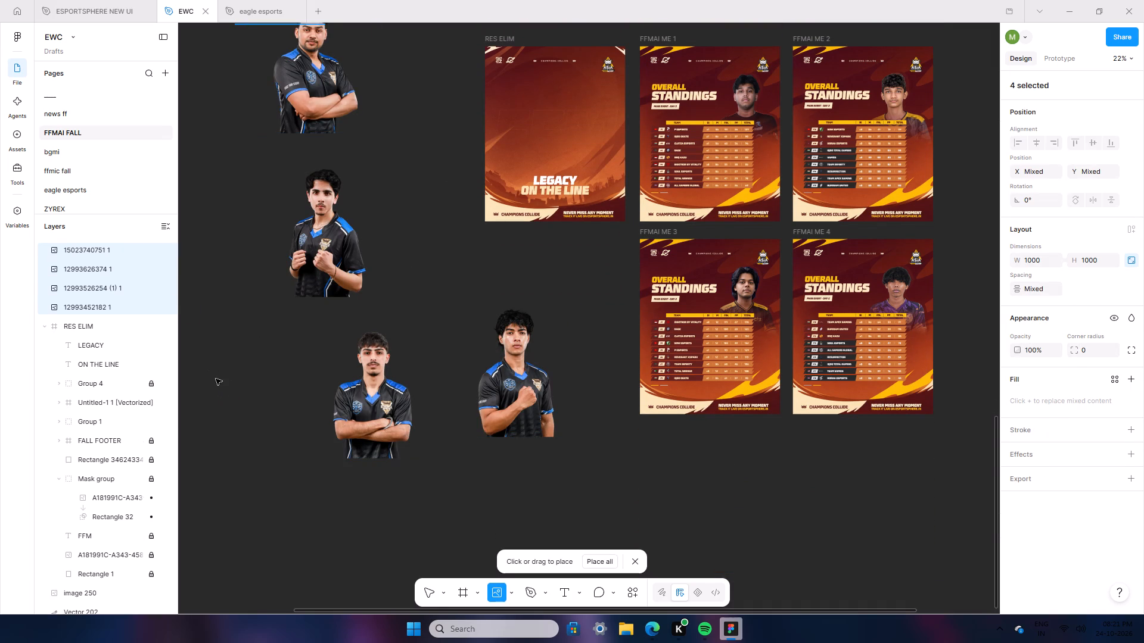
pyautogui.click(439, 508)
pyautogui.click(396, 440)
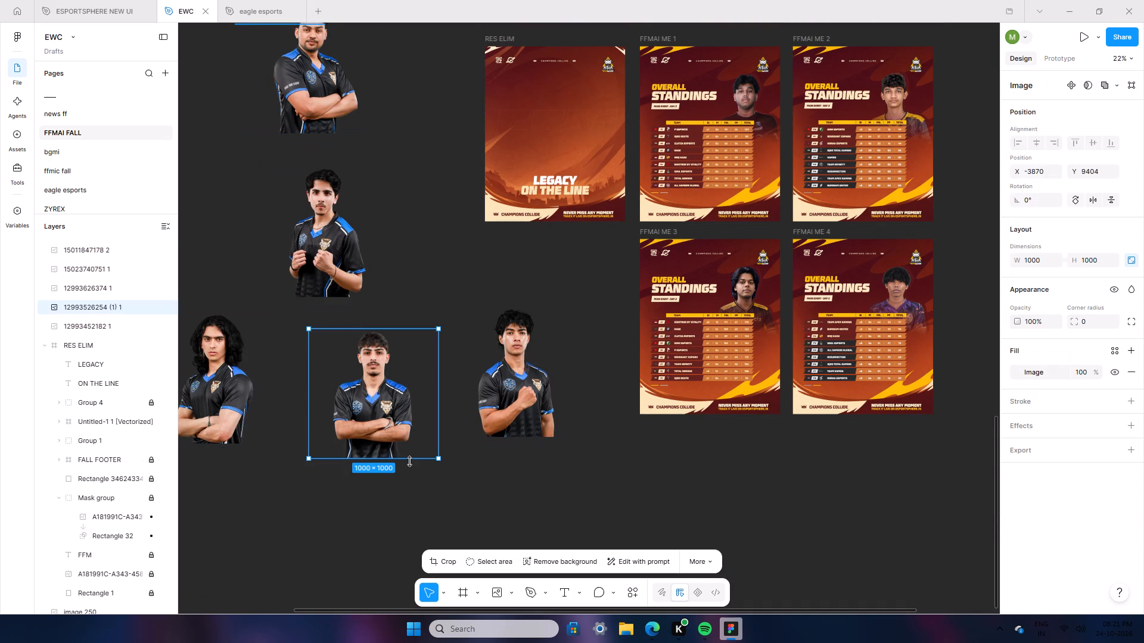
pyautogui.moveTo(409, 461); pyautogui.dragTo(411, 484)
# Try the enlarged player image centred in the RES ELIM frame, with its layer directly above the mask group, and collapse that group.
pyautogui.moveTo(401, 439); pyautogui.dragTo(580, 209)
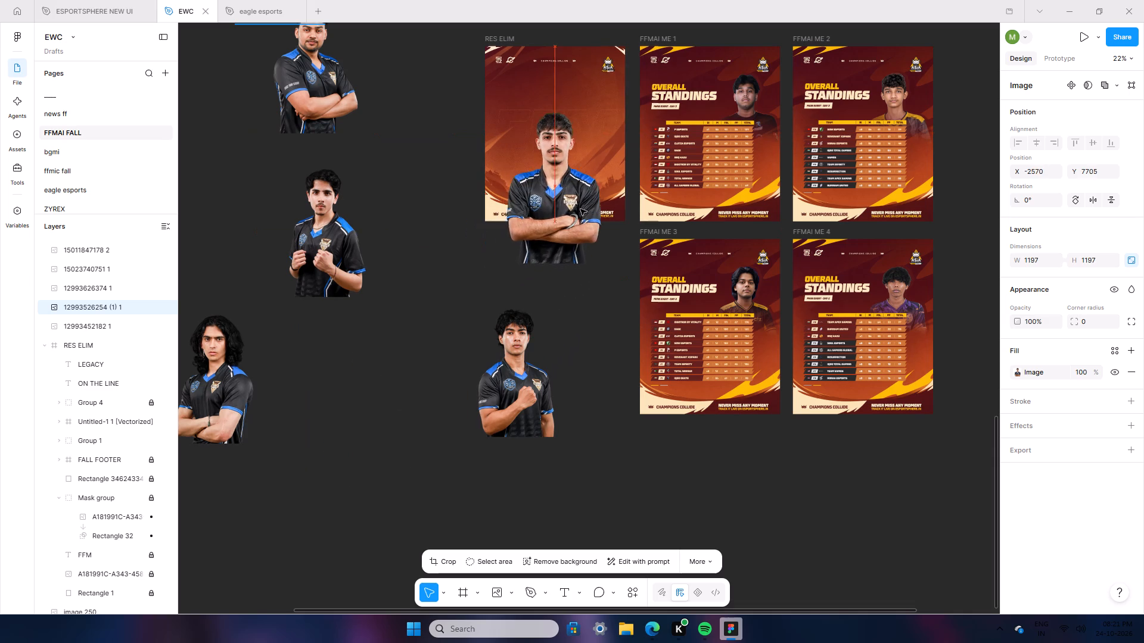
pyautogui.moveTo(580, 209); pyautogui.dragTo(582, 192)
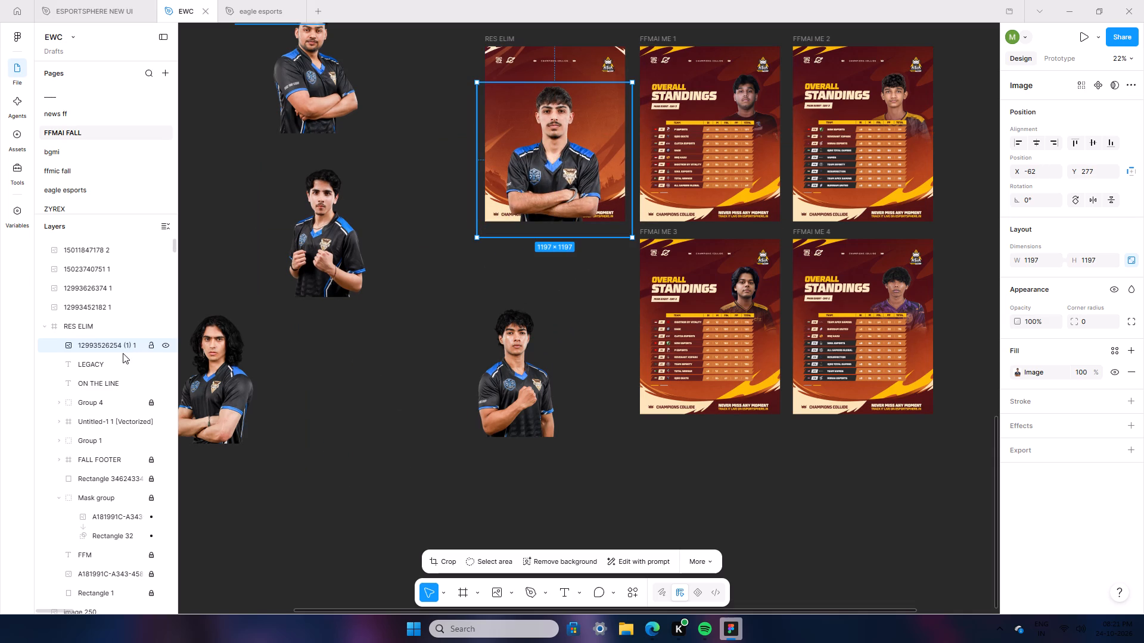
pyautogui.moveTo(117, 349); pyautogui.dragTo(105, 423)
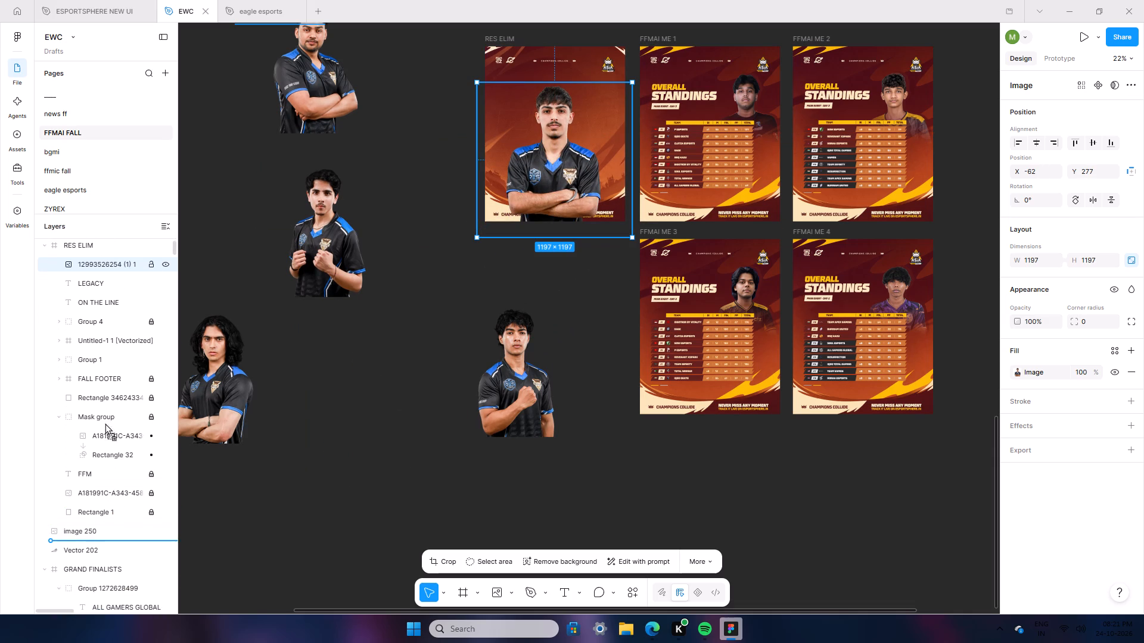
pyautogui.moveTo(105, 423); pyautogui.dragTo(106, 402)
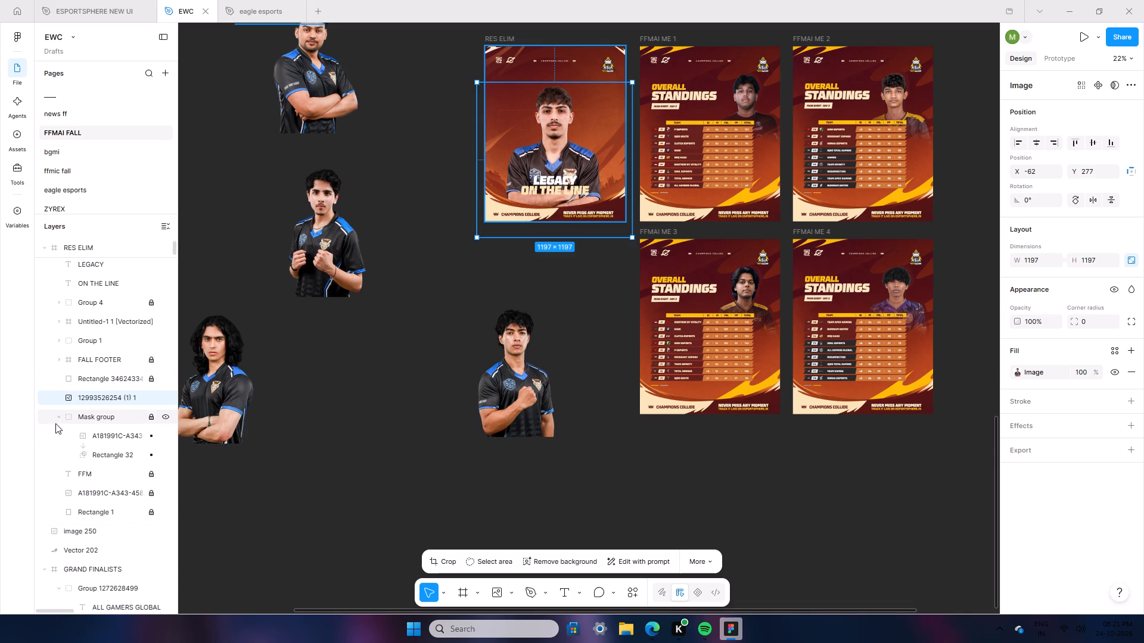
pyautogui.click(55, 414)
pyautogui.moveTo(564, 121); pyautogui.dragTo(437, 376)
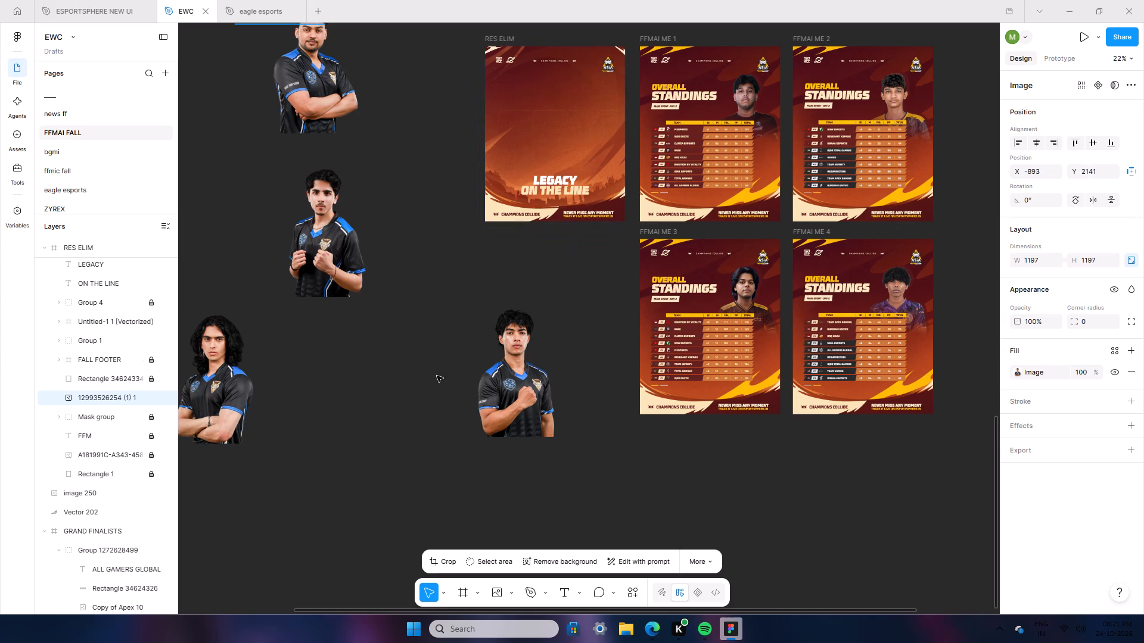
pyautogui.moveTo(437, 376); pyautogui.dragTo(421, 384)
pyautogui.click(534, 403)
pyautogui.moveTo(526, 407); pyautogui.dragTo(456, 477)
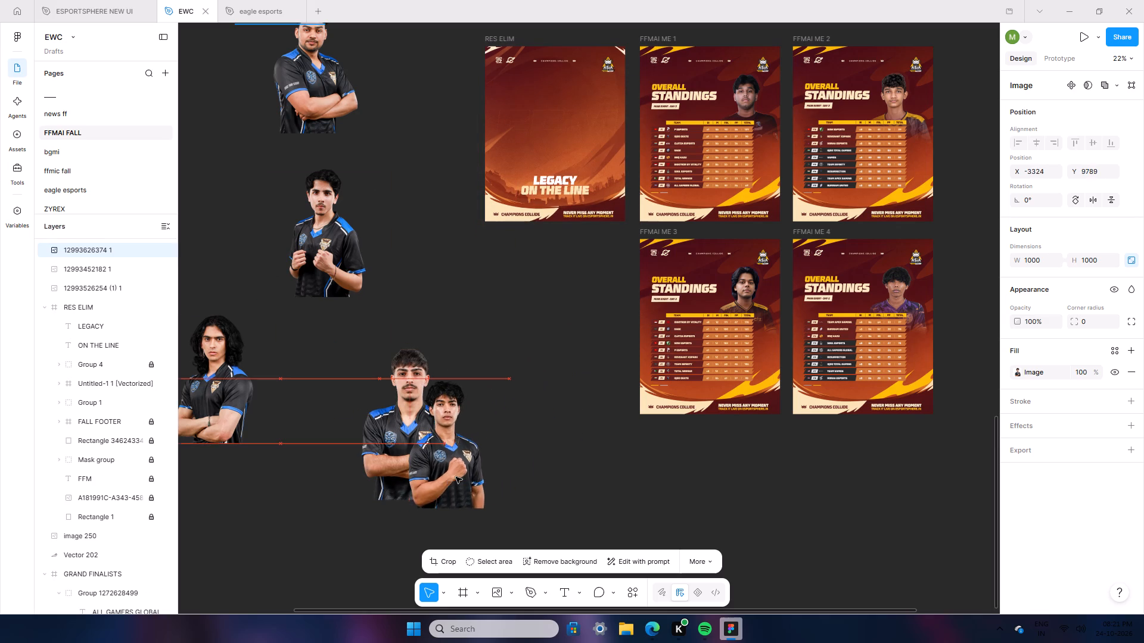
pyautogui.moveTo(456, 477); pyautogui.dragTo(468, 468)
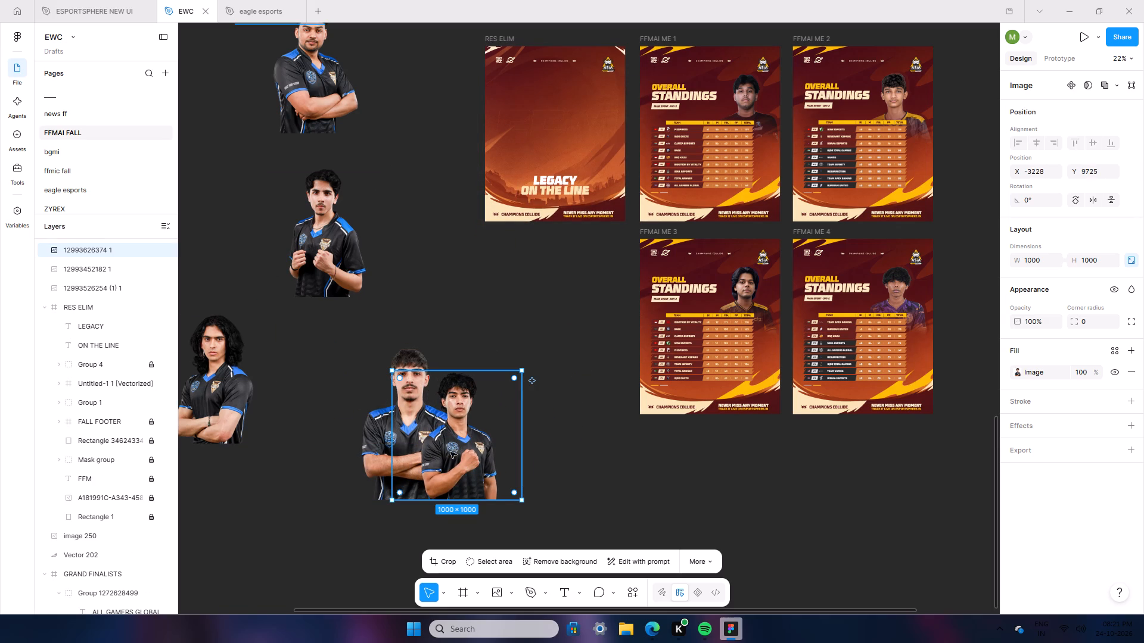
# Move the long-haired player image to the enlarged player's left side at X -4017, Y 9725, with bottom edges aligned.
pyautogui.click(232, 395)
pyautogui.moveTo(243, 405); pyautogui.dragTo(290, 444)
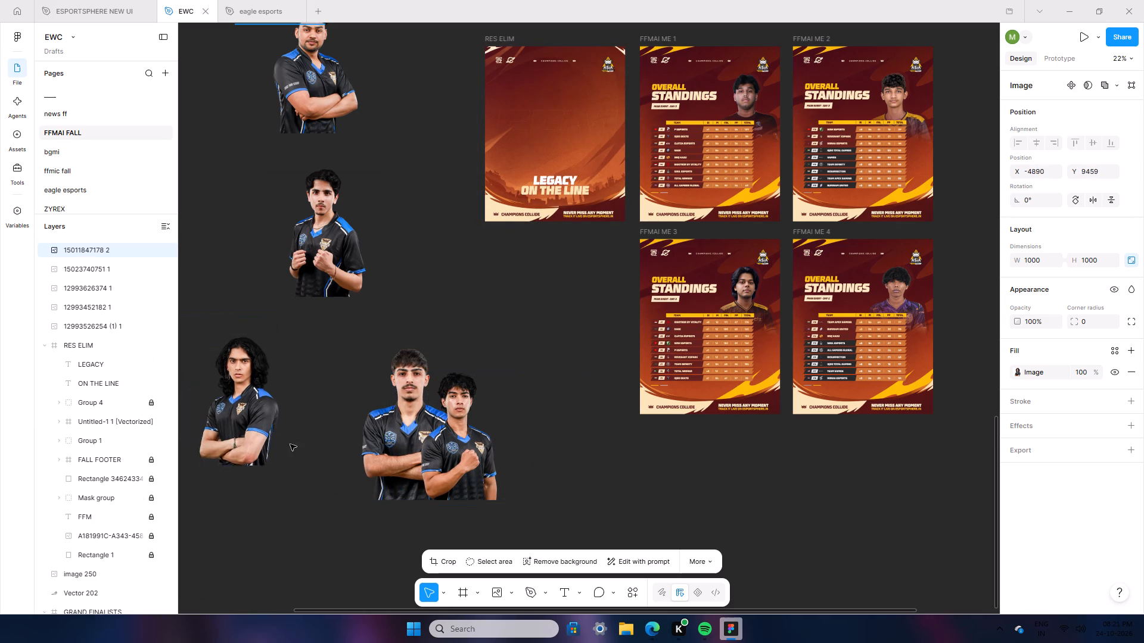
pyautogui.moveTo(290, 444); pyautogui.dragTo(383, 463)
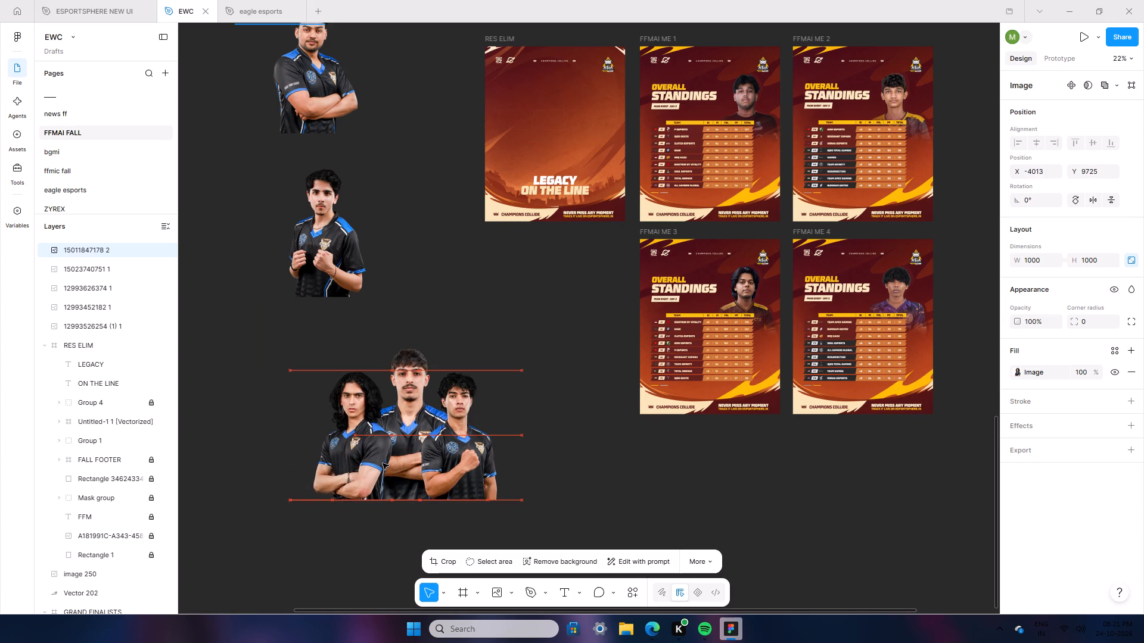
pyautogui.moveTo(383, 463); pyautogui.dragTo(382, 463)
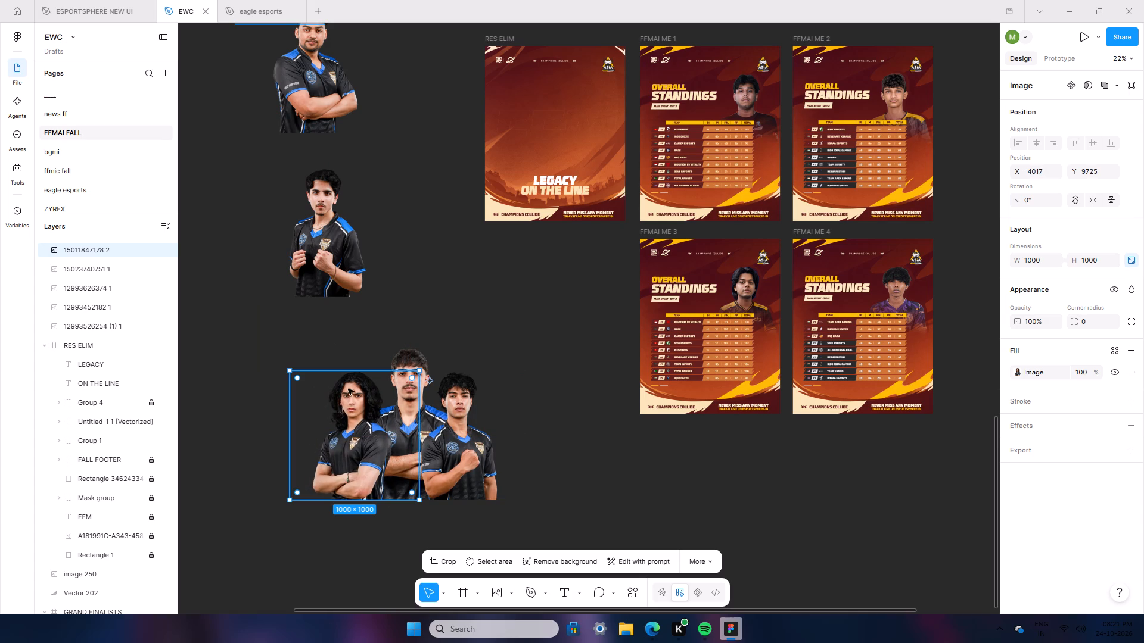
# Resize the long-haired player image until it is slightly smaller than the raised-fist player, keeping its bottom edge in line.
pyautogui.click(350, 374)
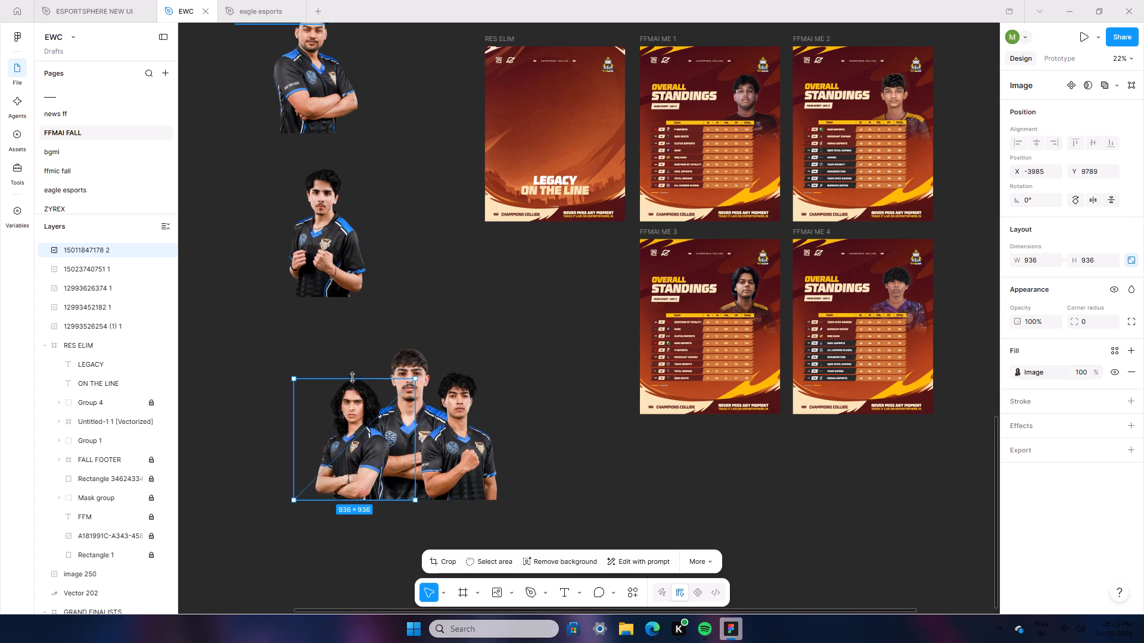
pyautogui.click(611, 467)
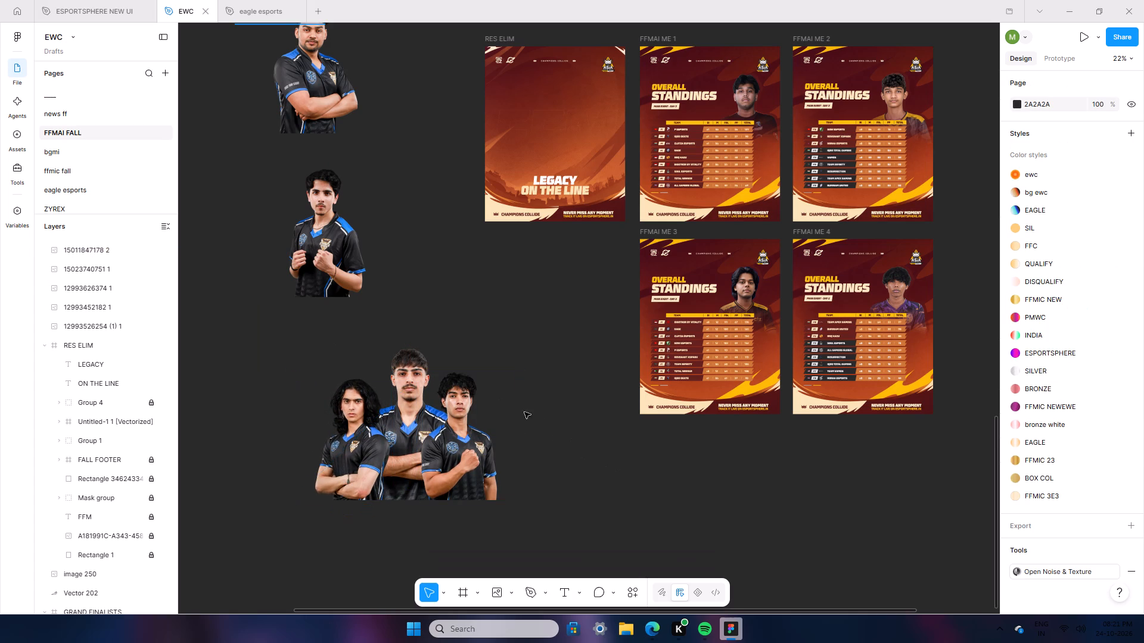
pyautogui.click(355, 399)
pyautogui.click(351, 374)
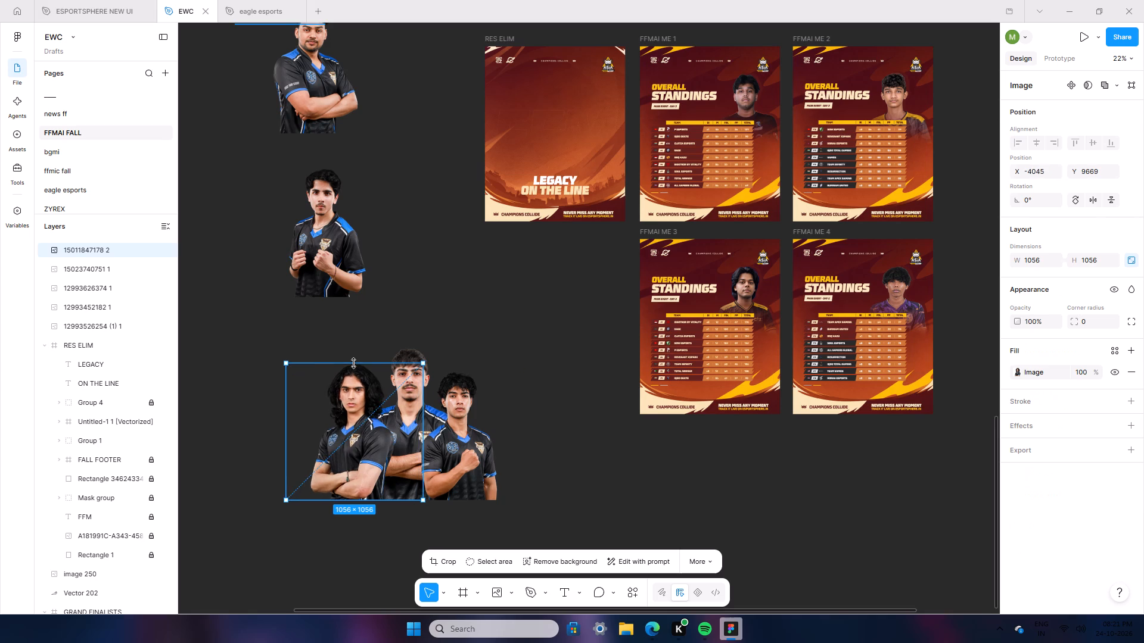
pyautogui.click(559, 439)
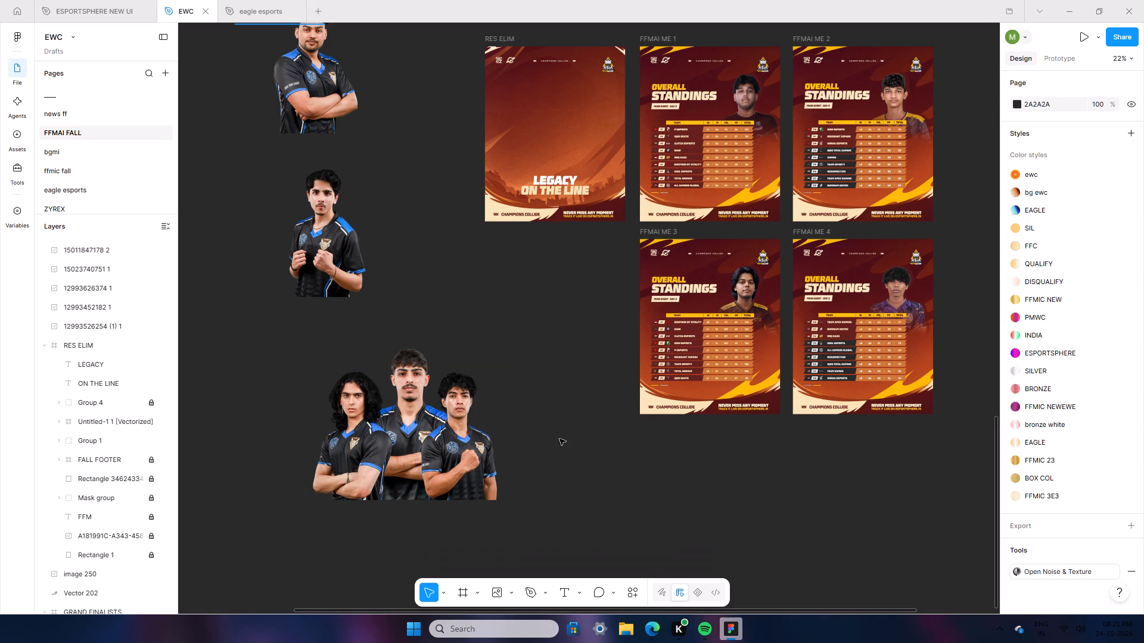
pyautogui.click(377, 389)
pyautogui.moveTo(370, 368); pyautogui.dragTo(370, 369)
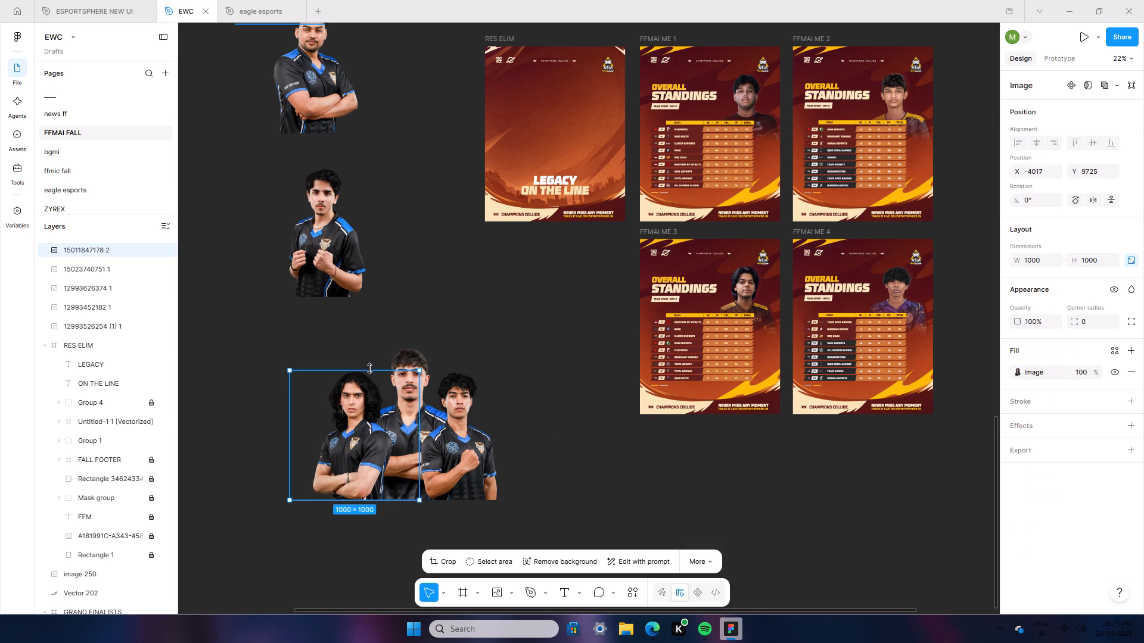
pyautogui.moveTo(370, 369); pyautogui.dragTo(369, 374)
pyautogui.click(554, 370)
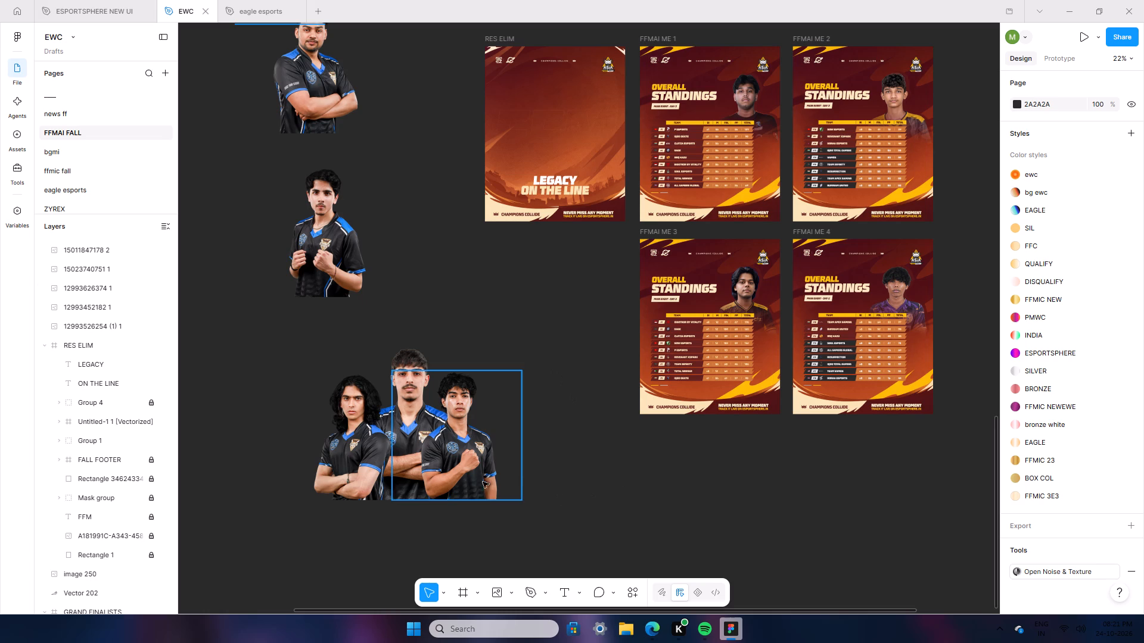
pyautogui.click(468, 476)
pyautogui.press('Right')
pyautogui.press('Right')
pyautogui.press('Right')
pyautogui.press('Right')
pyautogui.press('Right')
pyautogui.press('Right')
pyautogui.press('Right')
pyautogui.press('Right')
pyautogui.press('Right')
pyautogui.press('Right')
pyautogui.press('Right')
pyautogui.press('Right')
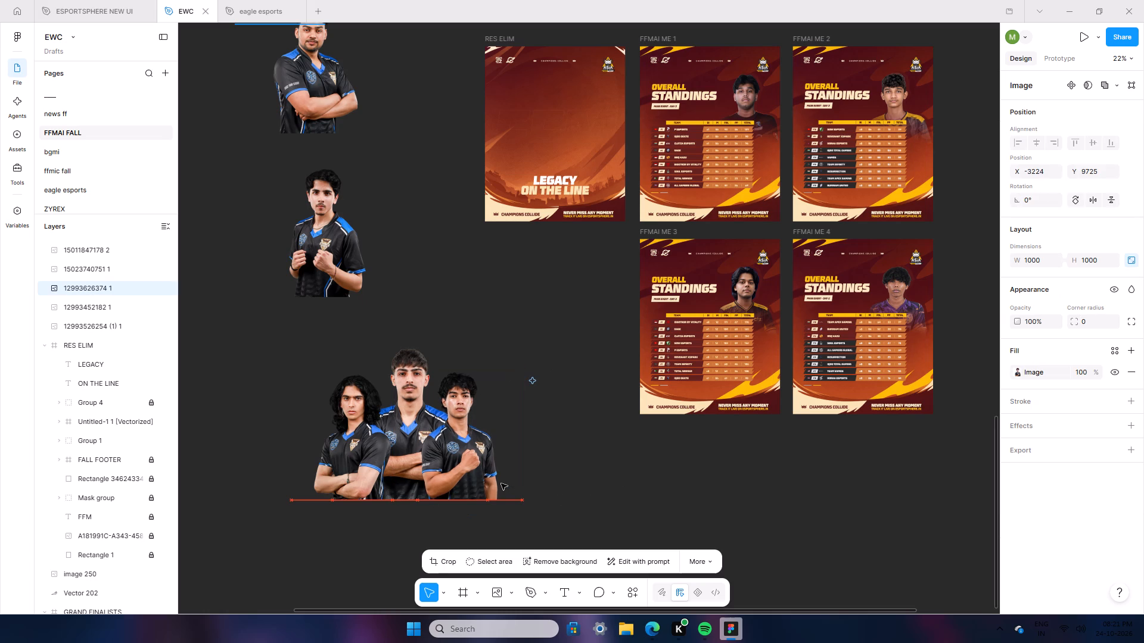
pyautogui.press('Right')
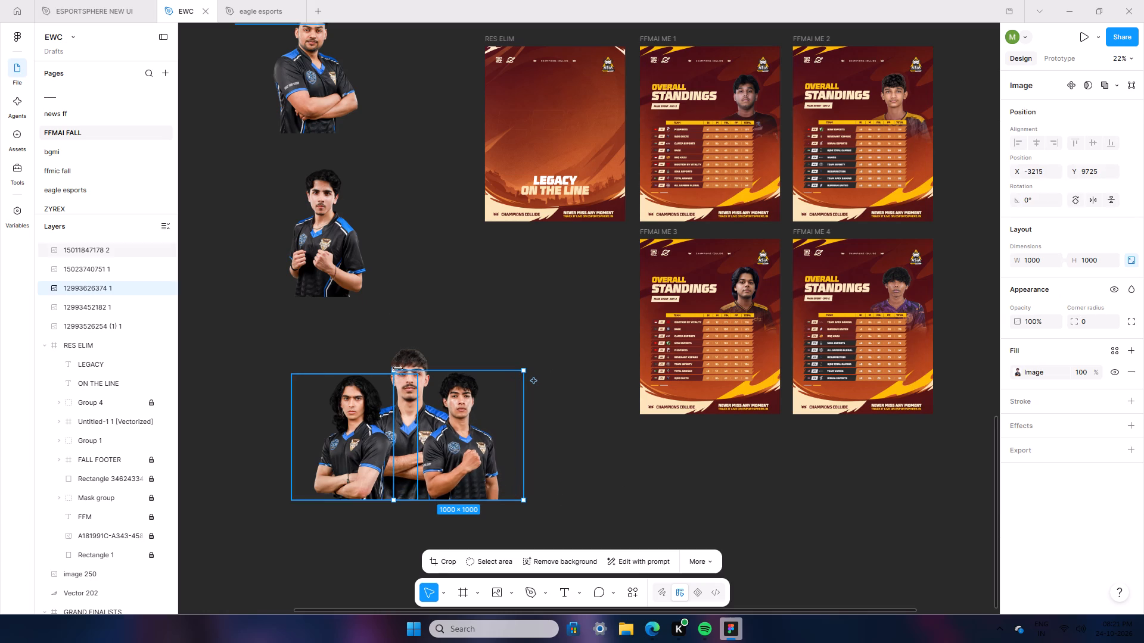
pyautogui.click(368, 232)
pyautogui.moveTo(340, 240); pyautogui.dragTo(394, 376)
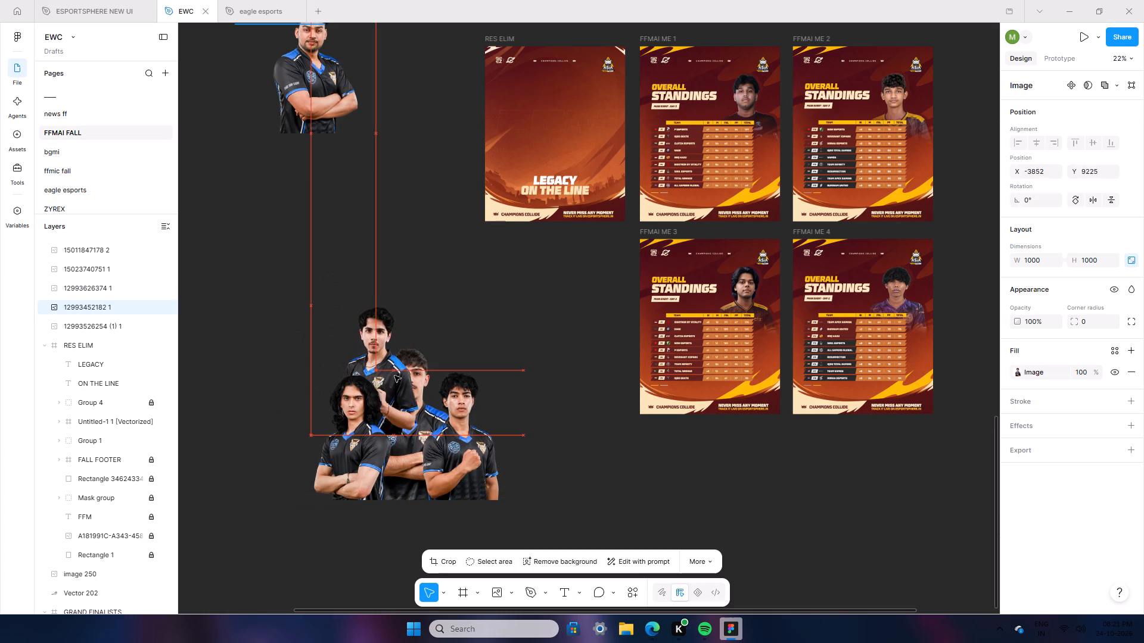
pyautogui.moveTo(394, 376); pyautogui.dragTo(390, 380)
pyautogui.moveTo(113, 299); pyautogui.dragTo(113, 321)
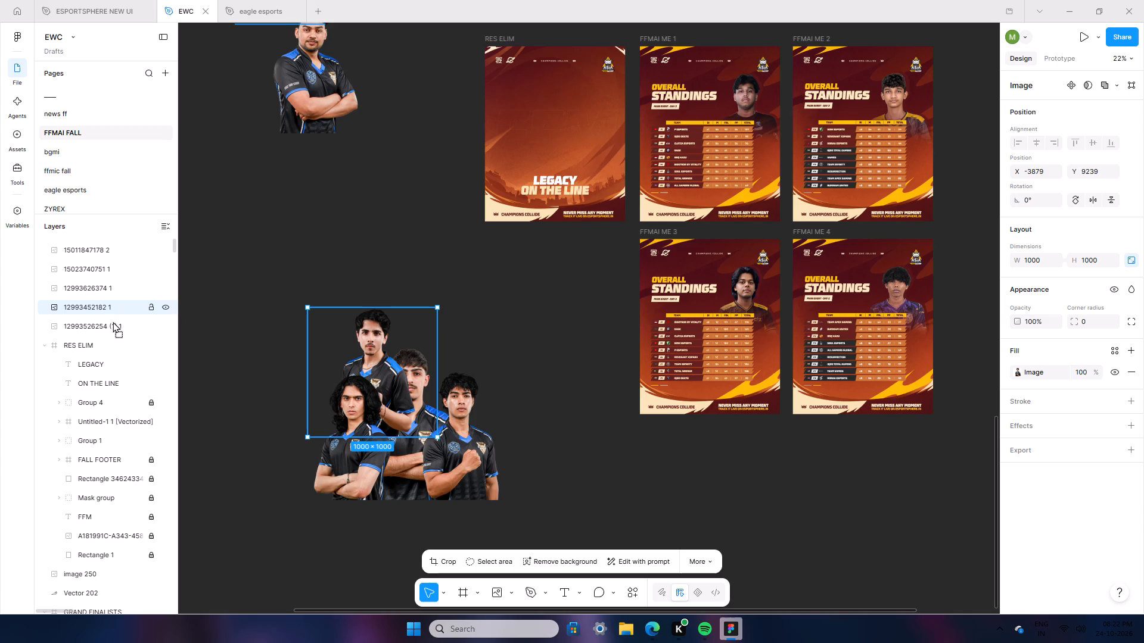
pyautogui.moveTo(113, 321); pyautogui.dragTo(111, 335)
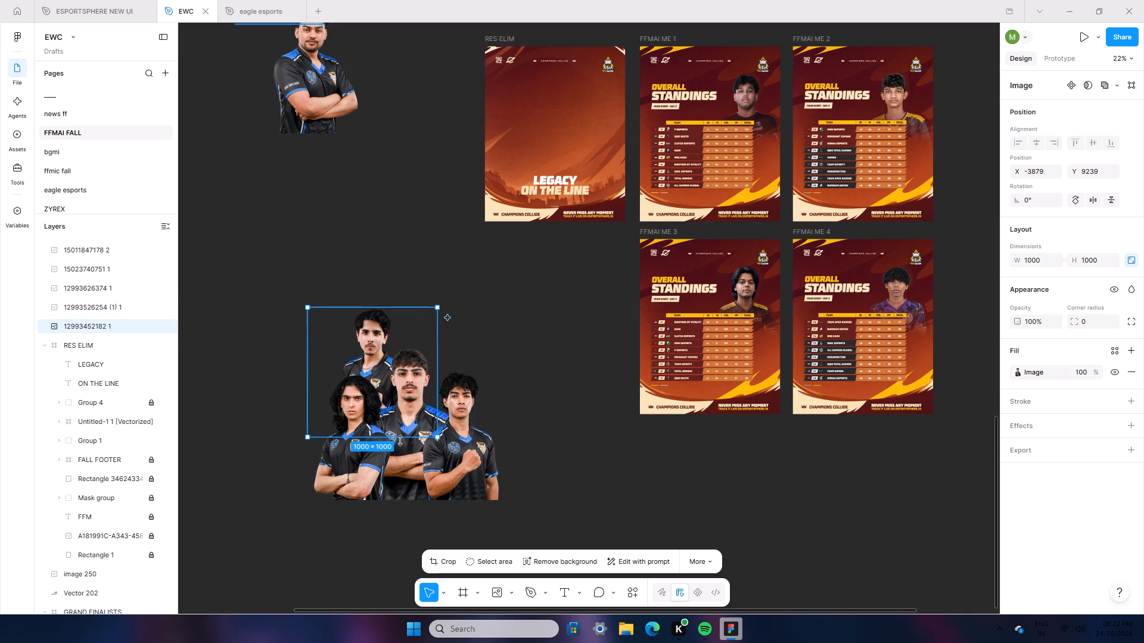
pyautogui.moveTo(399, 440); pyautogui.dragTo(405, 465)
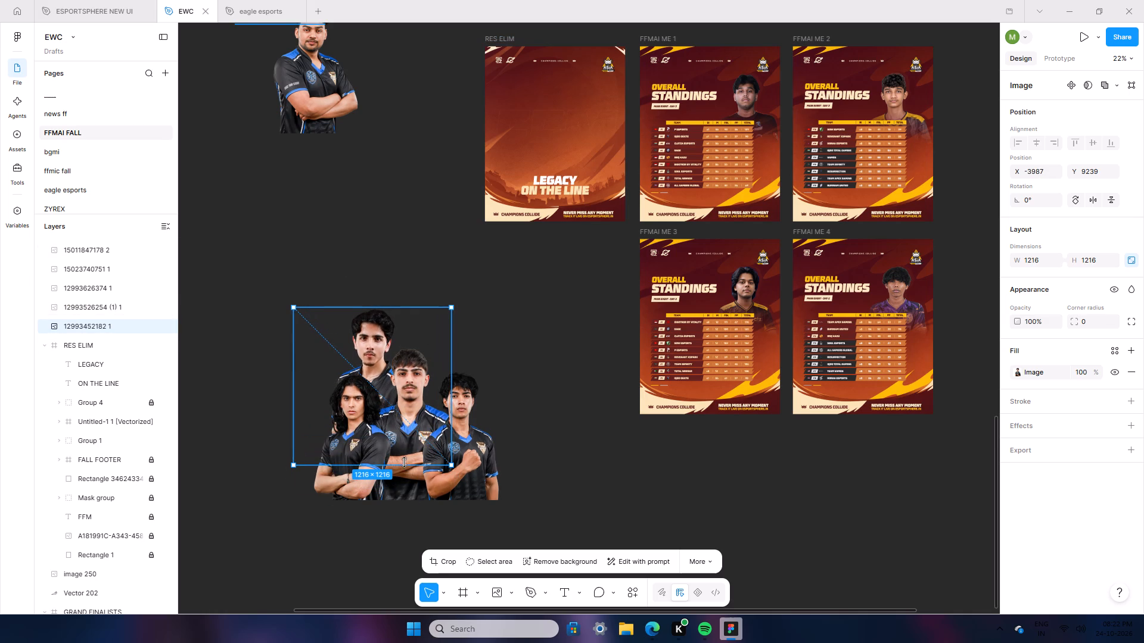
pyautogui.click(313, 102)
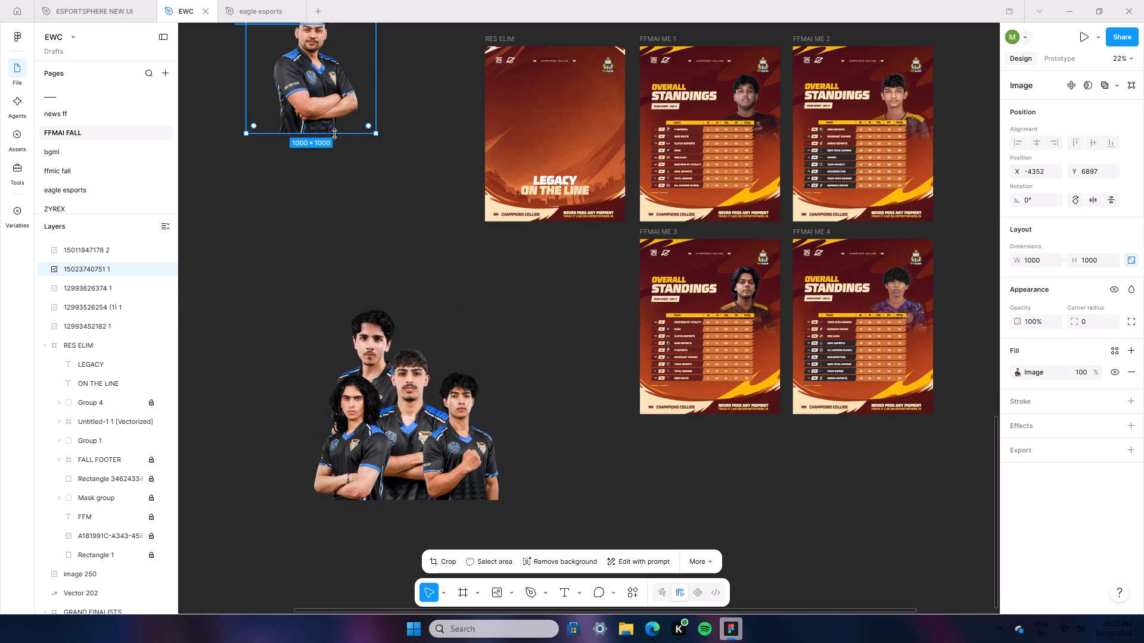
pyautogui.moveTo(334, 134); pyautogui.dragTo(337, 145)
pyautogui.moveTo(321, 109); pyautogui.dragTo(464, 397)
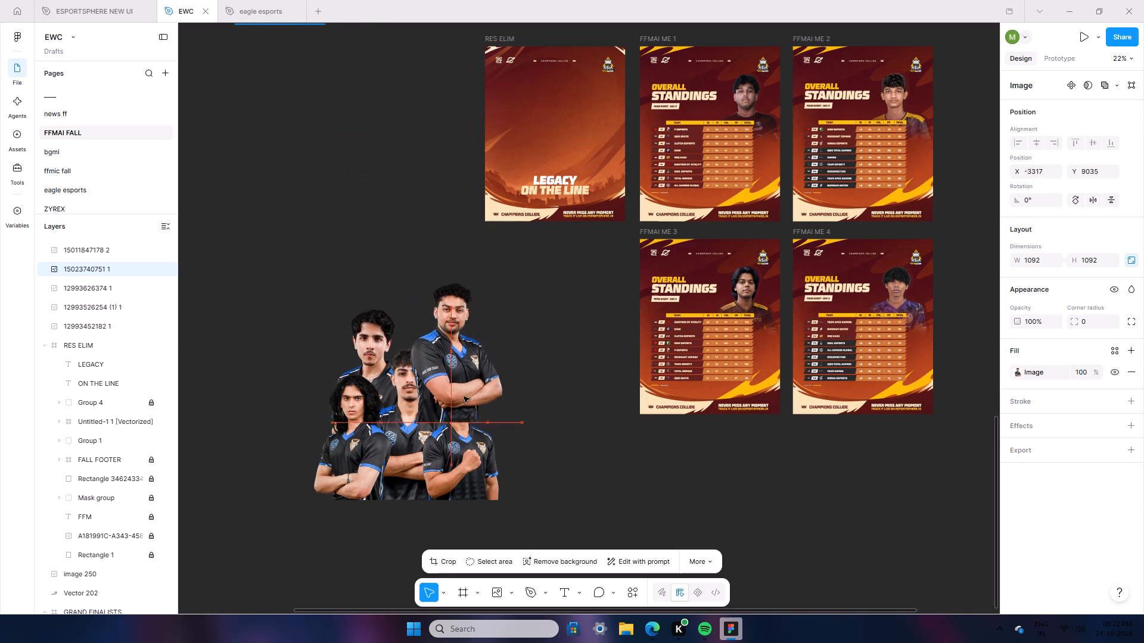
pyautogui.moveTo(464, 397); pyautogui.dragTo(472, 470)
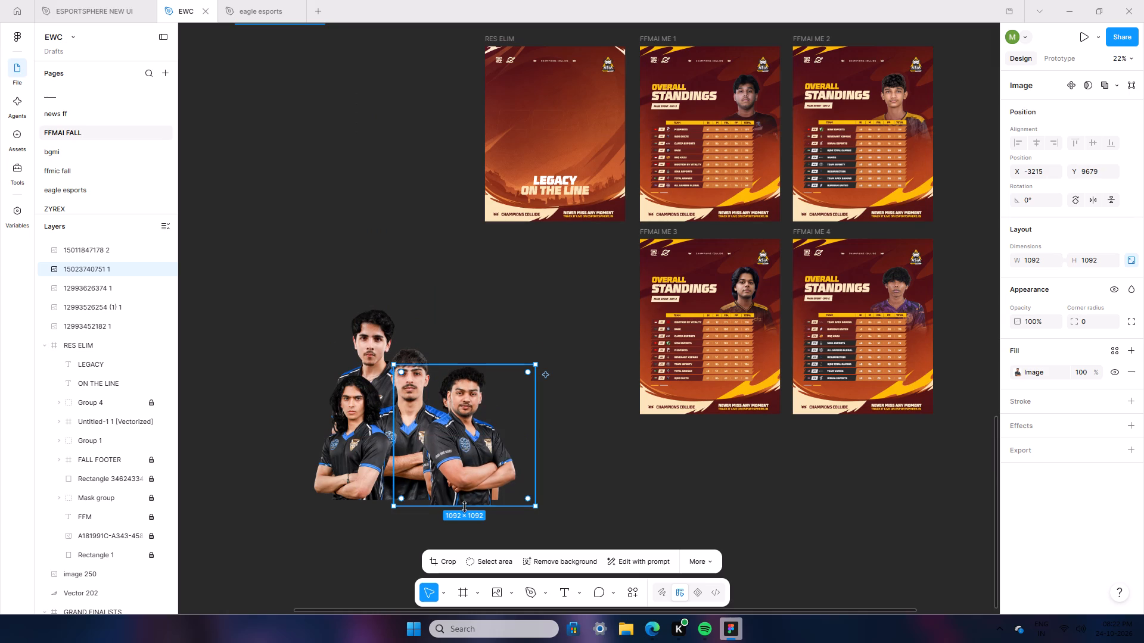
pyautogui.moveTo(464, 508); pyautogui.dragTo(465, 497)
pyautogui.click(481, 365)
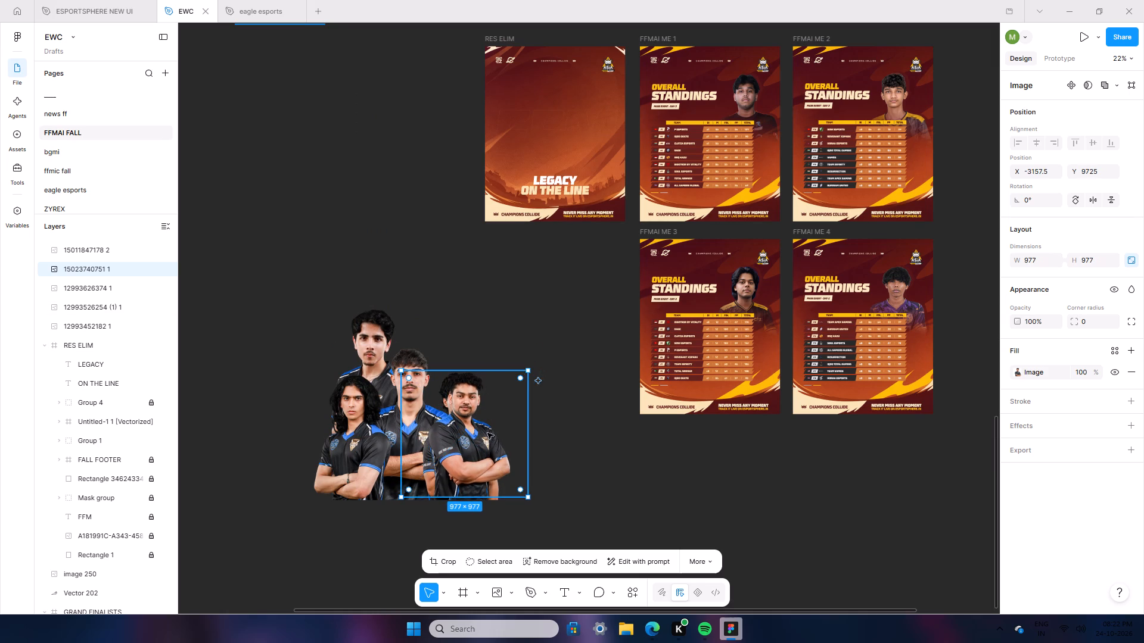
pyautogui.moveTo(487, 434); pyautogui.dragTo(486, 435)
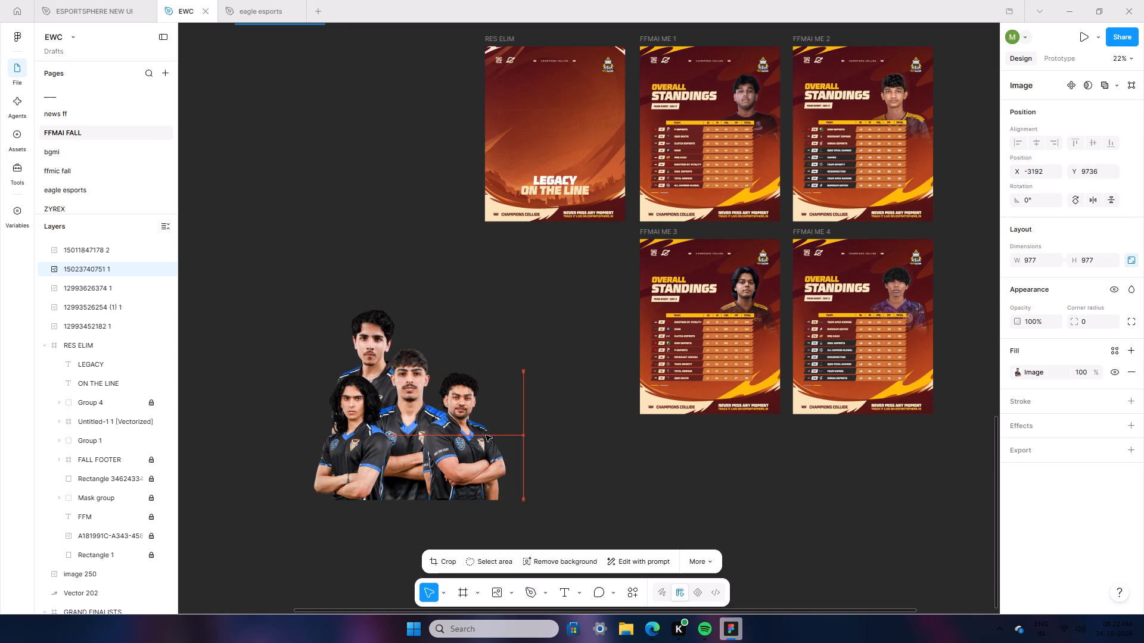
pyautogui.moveTo(486, 435); pyautogui.dragTo(480, 436)
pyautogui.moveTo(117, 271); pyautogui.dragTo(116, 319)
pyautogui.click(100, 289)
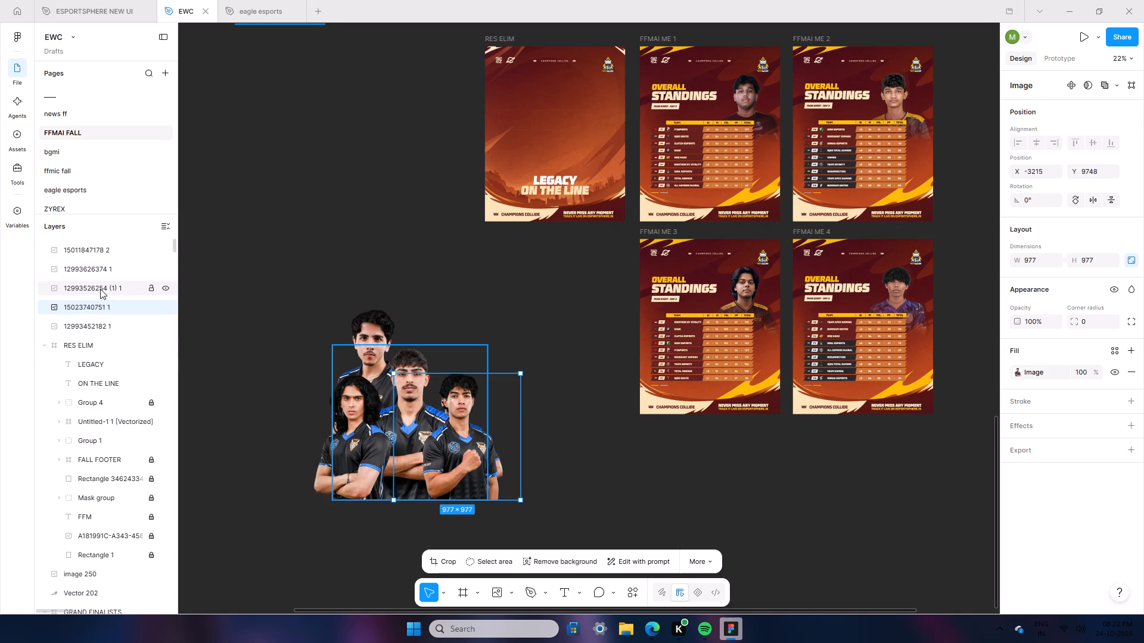
pyautogui.click(433, 470)
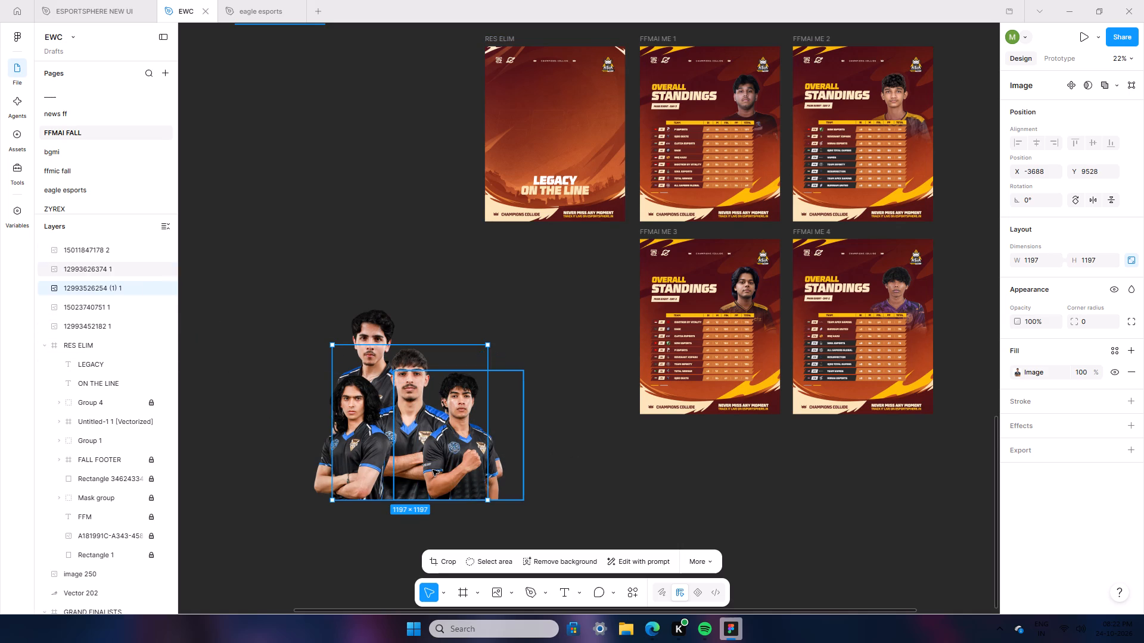
pyautogui.moveTo(468, 370); pyautogui.dragTo(475, 324)
pyautogui.moveTo(474, 415); pyautogui.dragTo(474, 415)
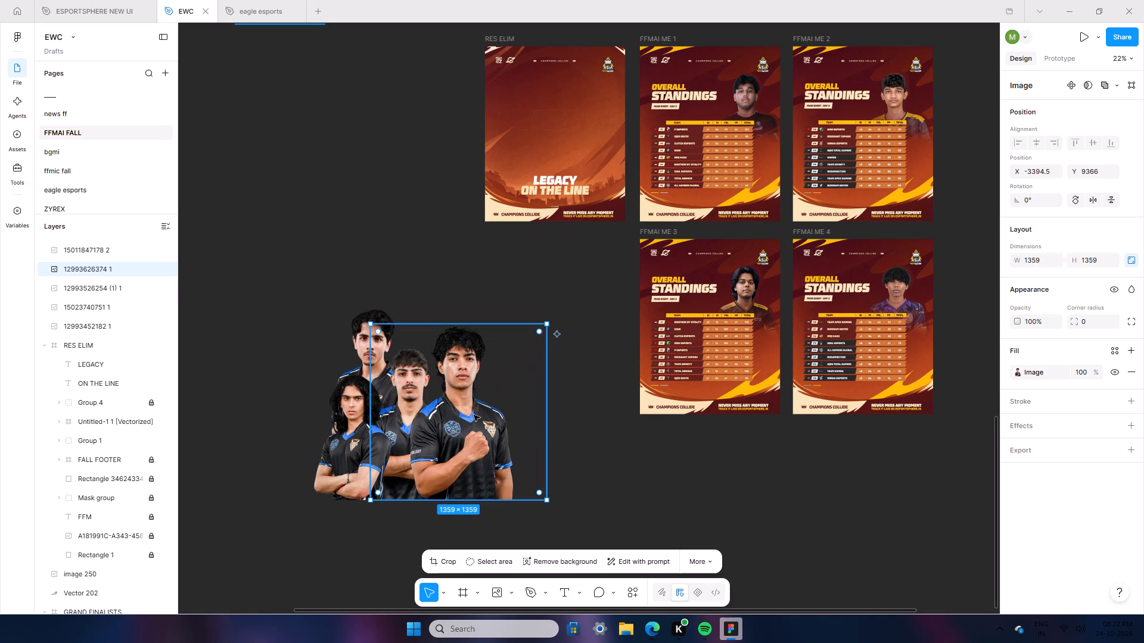
pyautogui.moveTo(474, 415); pyautogui.dragTo(464, 401)
pyautogui.moveTo(105, 269); pyautogui.dragTo(104, 321)
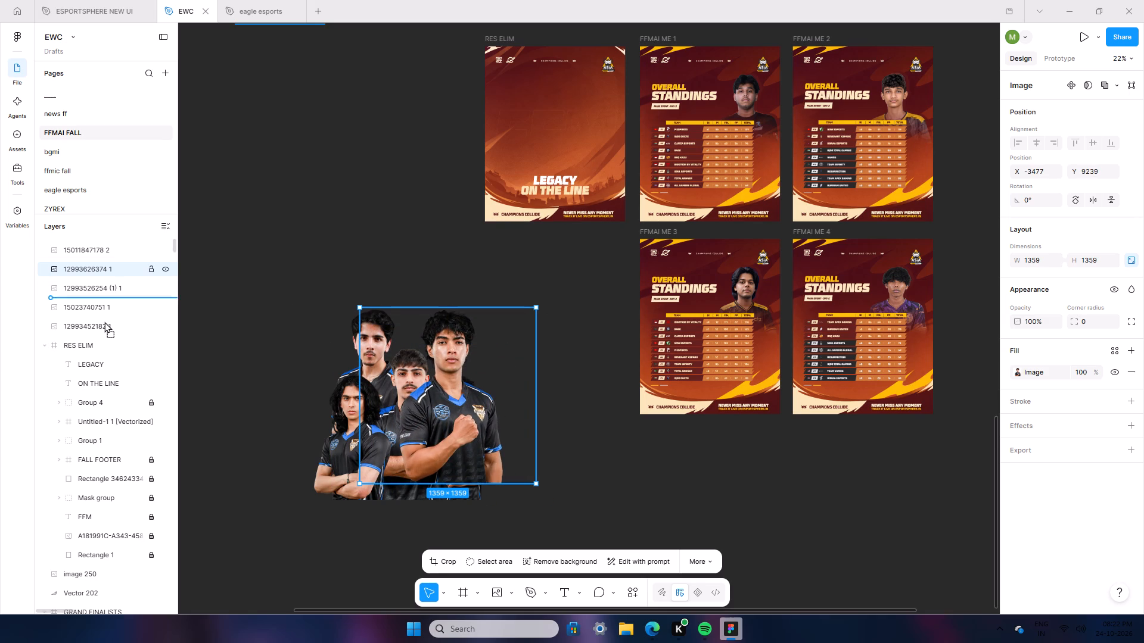
pyautogui.moveTo(104, 321); pyautogui.dragTo(104, 330)
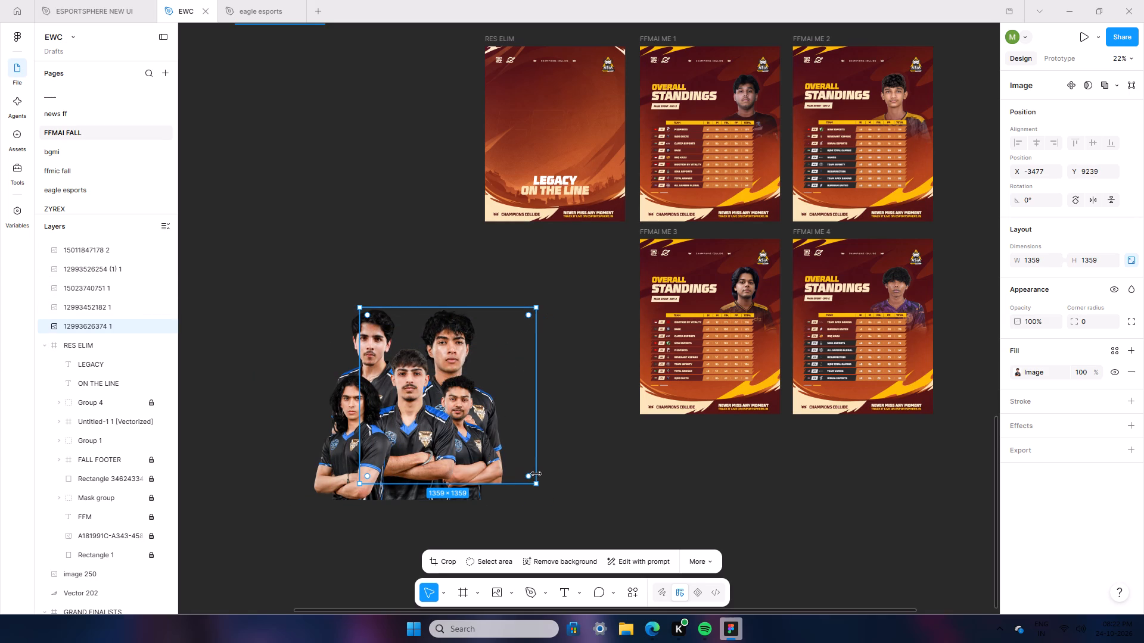
# Shrink the raised-fist player image to 968 × 968 and position it in the back row at X -3319, Y 9271.
pyautogui.moveTo(536, 473); pyautogui.dragTo(521, 466)
pyautogui.moveTo(493, 441); pyautogui.dragTo(495, 426)
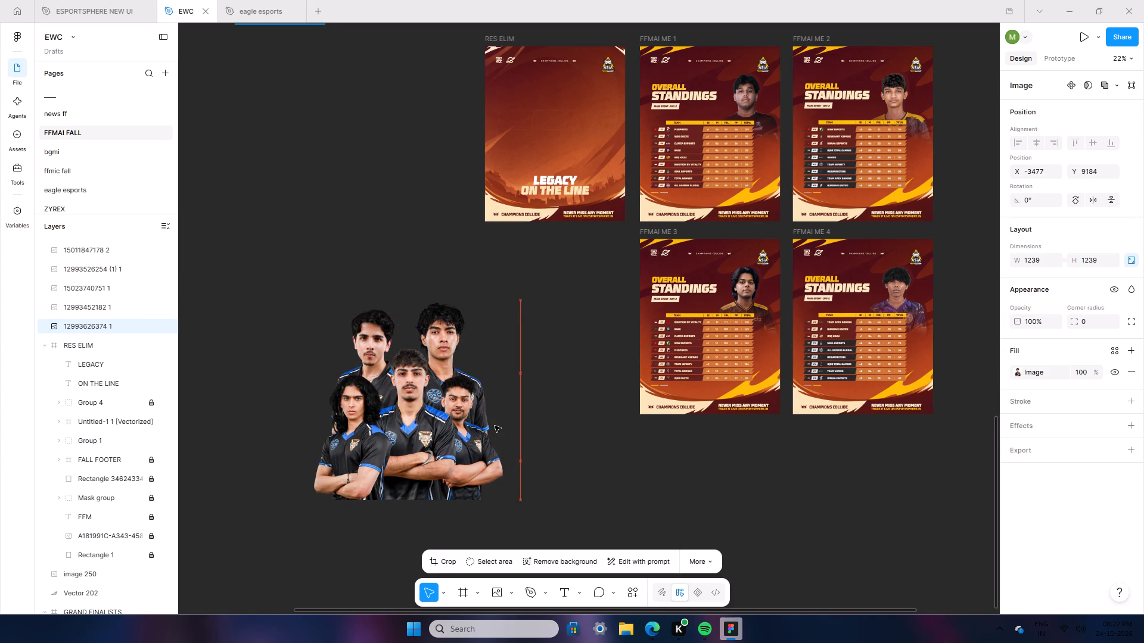
pyautogui.moveTo(495, 426); pyautogui.dragTo(495, 429)
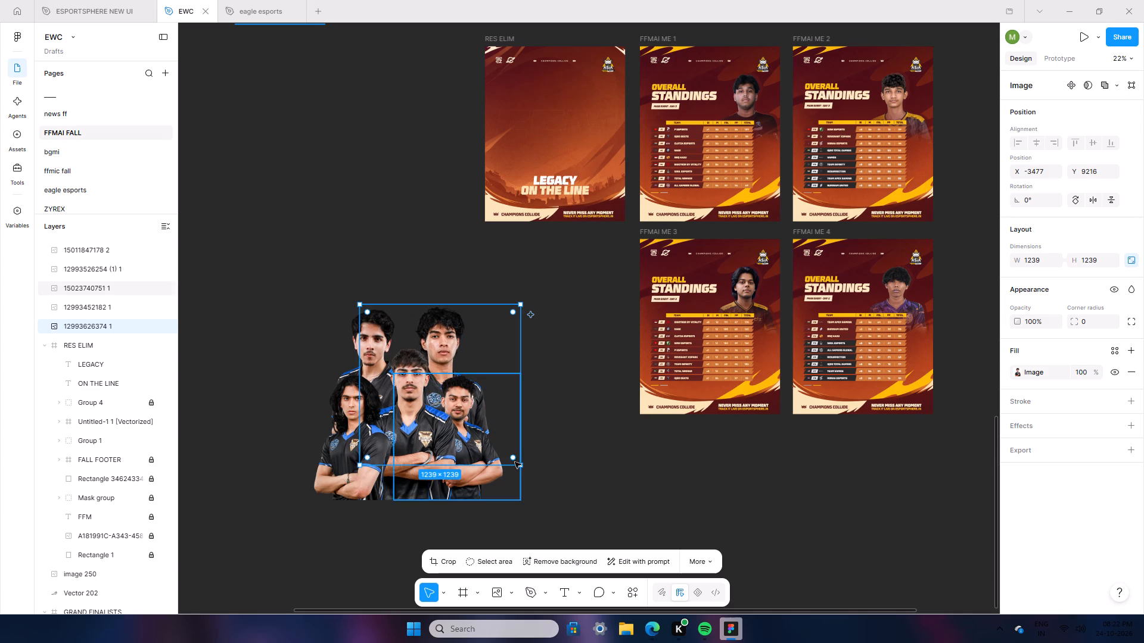
pyautogui.moveTo(516, 463); pyautogui.dragTo(491, 430)
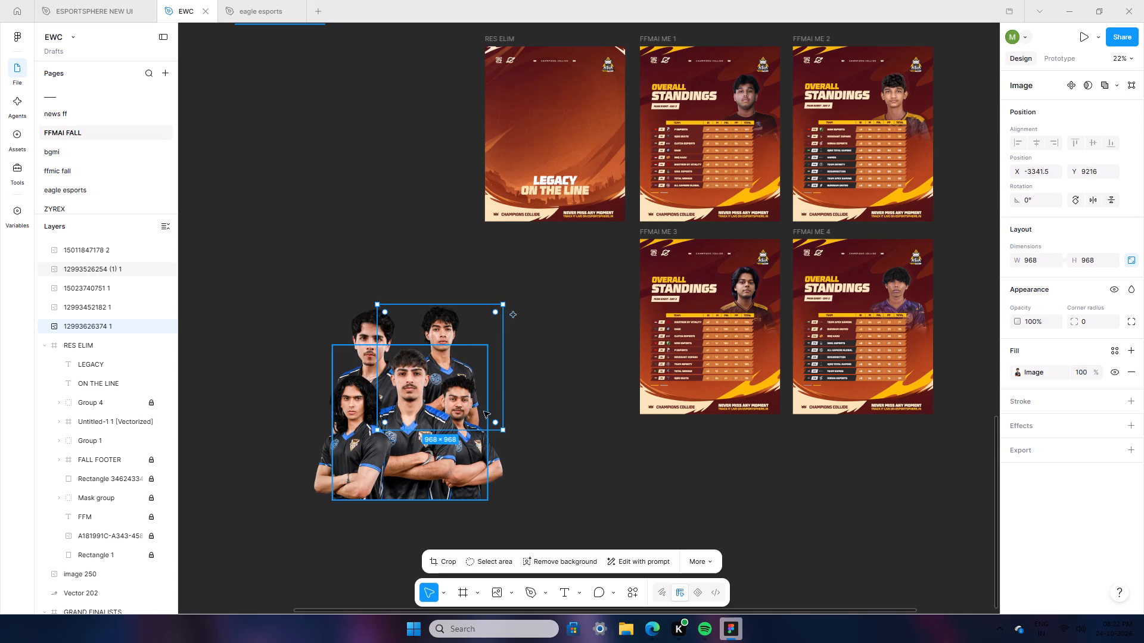
pyautogui.moveTo(483, 402); pyautogui.dragTo(486, 410)
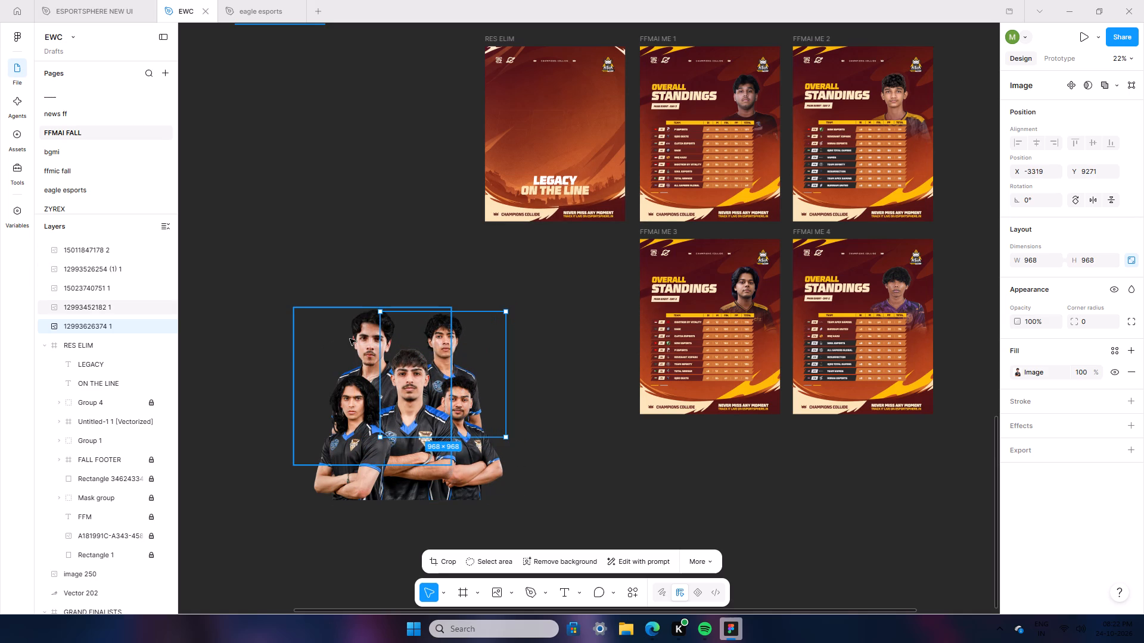
pyautogui.click(350, 338)
pyautogui.moveTo(292, 410); pyautogui.dragTo(316, 416)
pyautogui.moveTo(367, 335); pyautogui.dragTo(366, 332)
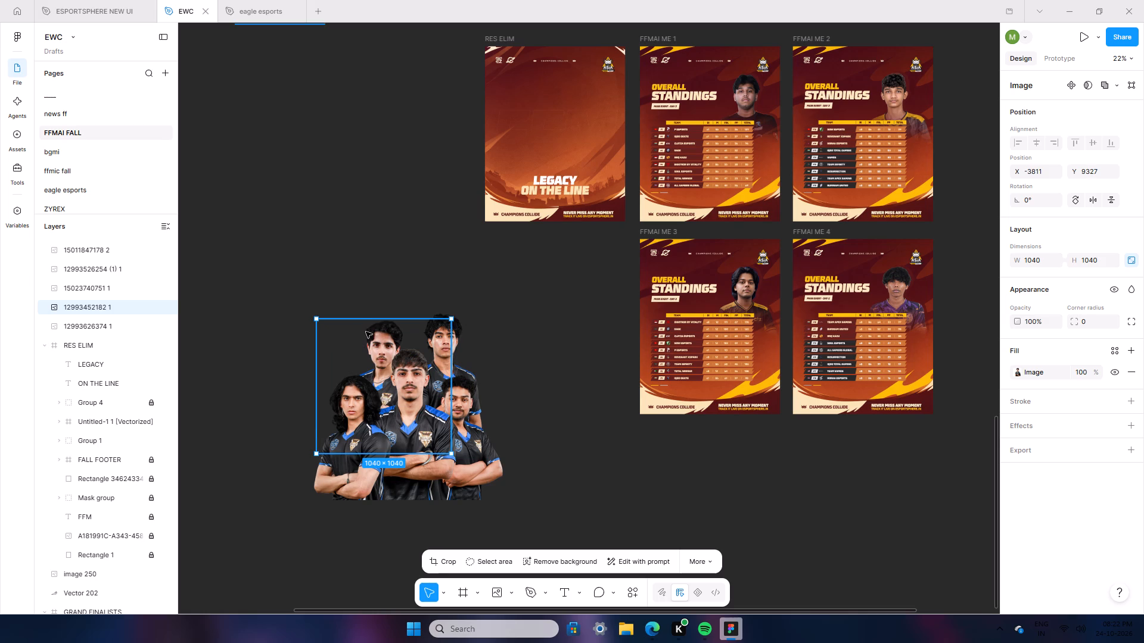
pyautogui.moveTo(366, 332); pyautogui.dragTo(362, 322)
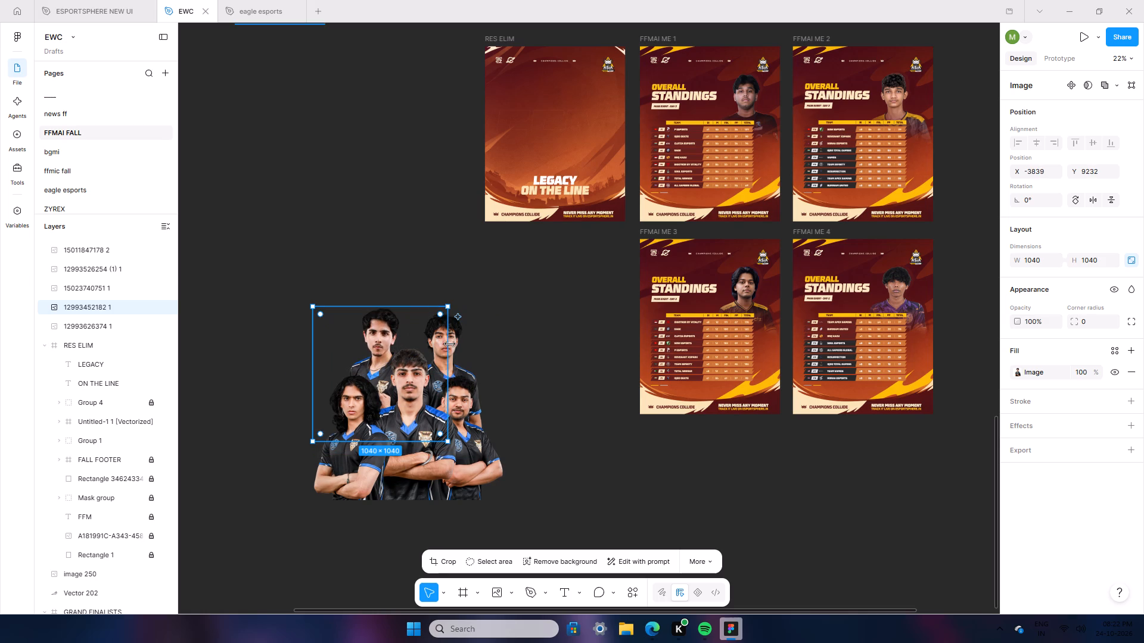
# Nudge the raised-fist player in the back row slightly up and toward the centre, level with the other back-row player.
pyautogui.click(461, 351)
pyautogui.click(455, 326)
pyautogui.moveTo(455, 326); pyautogui.dragTo(450, 317)
pyautogui.click(598, 477)
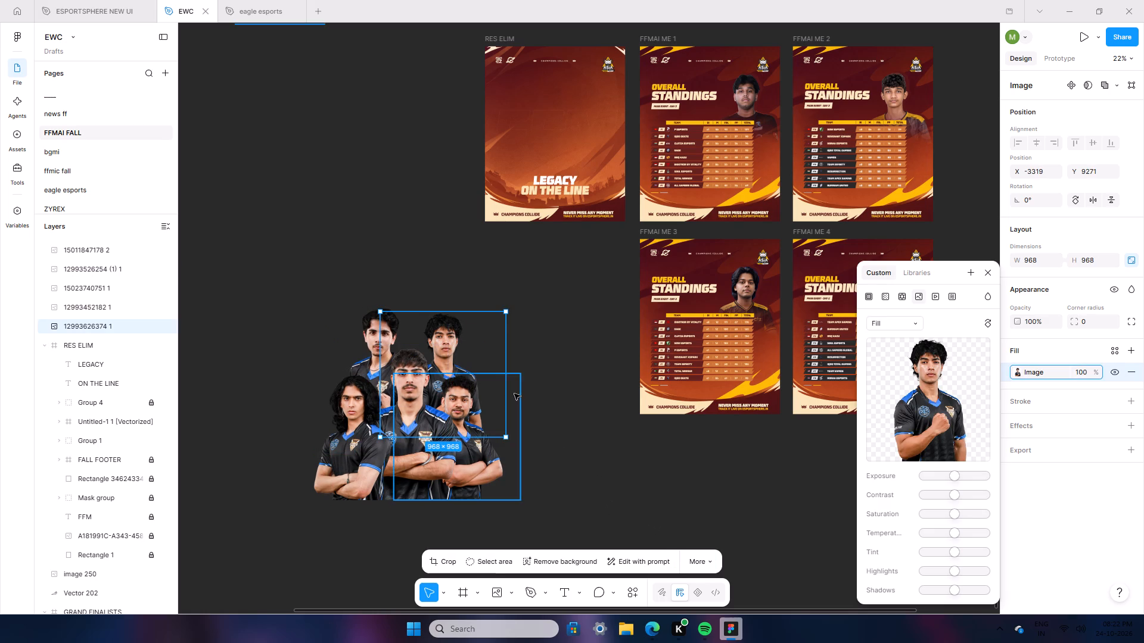
pyautogui.moveTo(481, 348); pyautogui.dragTo(474, 341)
pyautogui.click(565, 440)
pyautogui.click(496, 461)
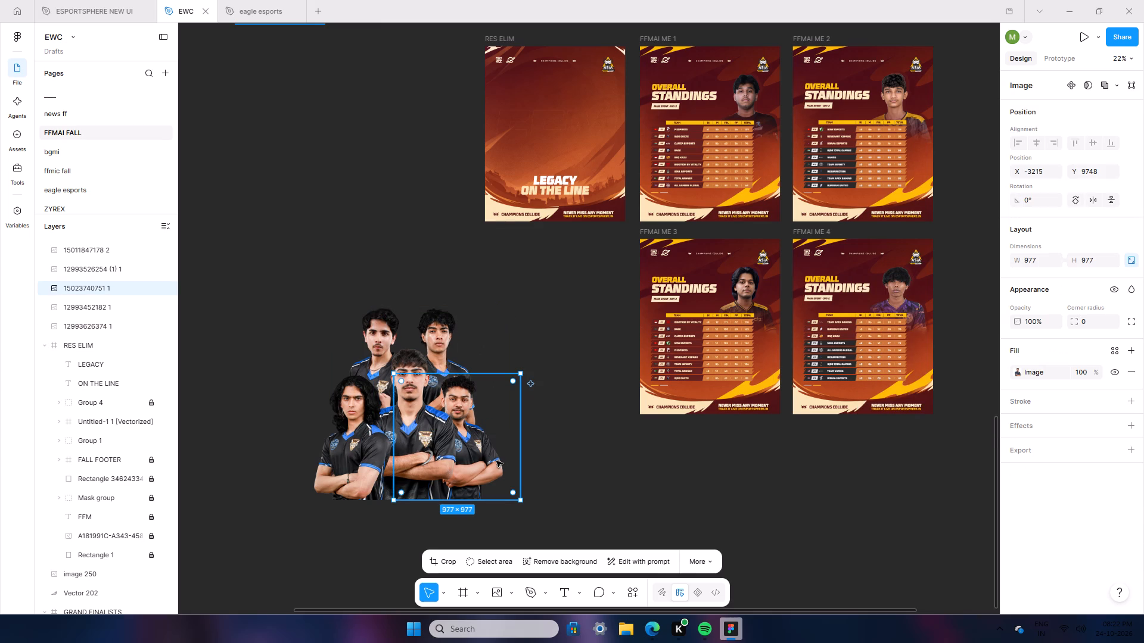
pyautogui.moveTo(66, 291); pyautogui.dragTo(73, 329)
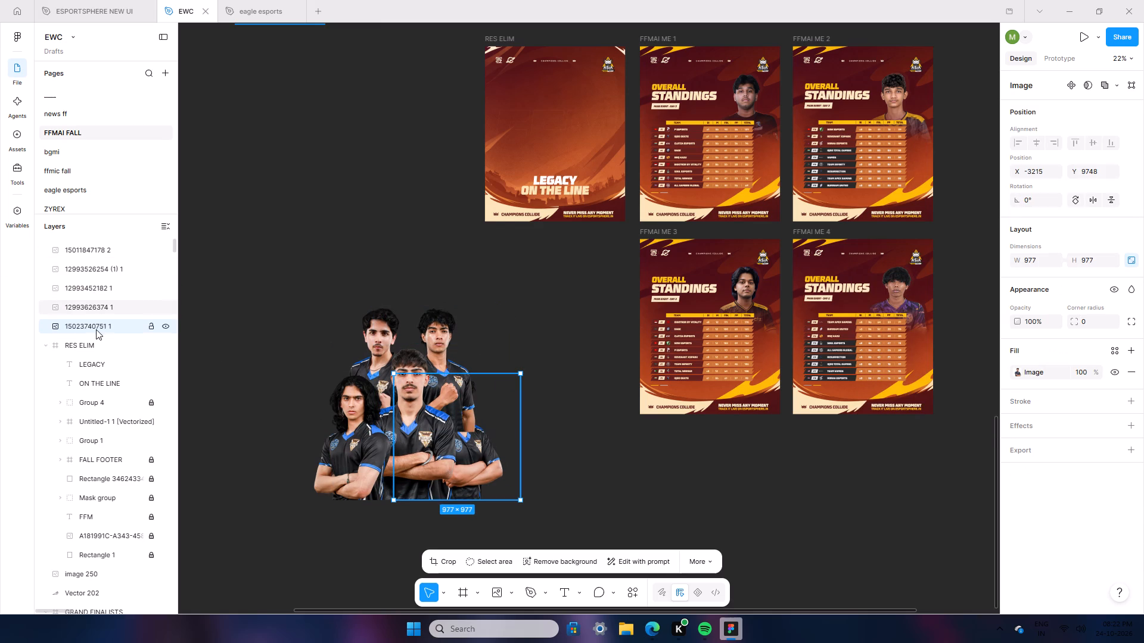
pyautogui.moveTo(95, 328); pyautogui.dragTo(97, 241)
pyautogui.click(583, 473)
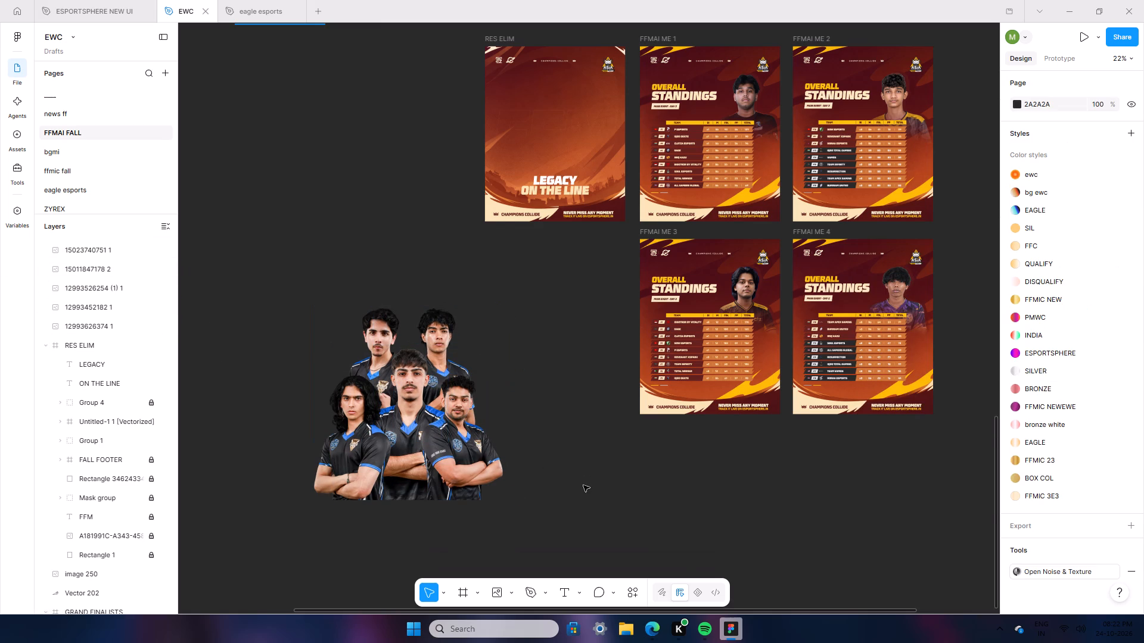
# Group all five player images and stretch the group horizontally to 1968.5 × 1493.
pyautogui.keyDown('ctrl'); pyautogui.scroll(3, 503, 533); pyautogui.keyUp('ctrl')
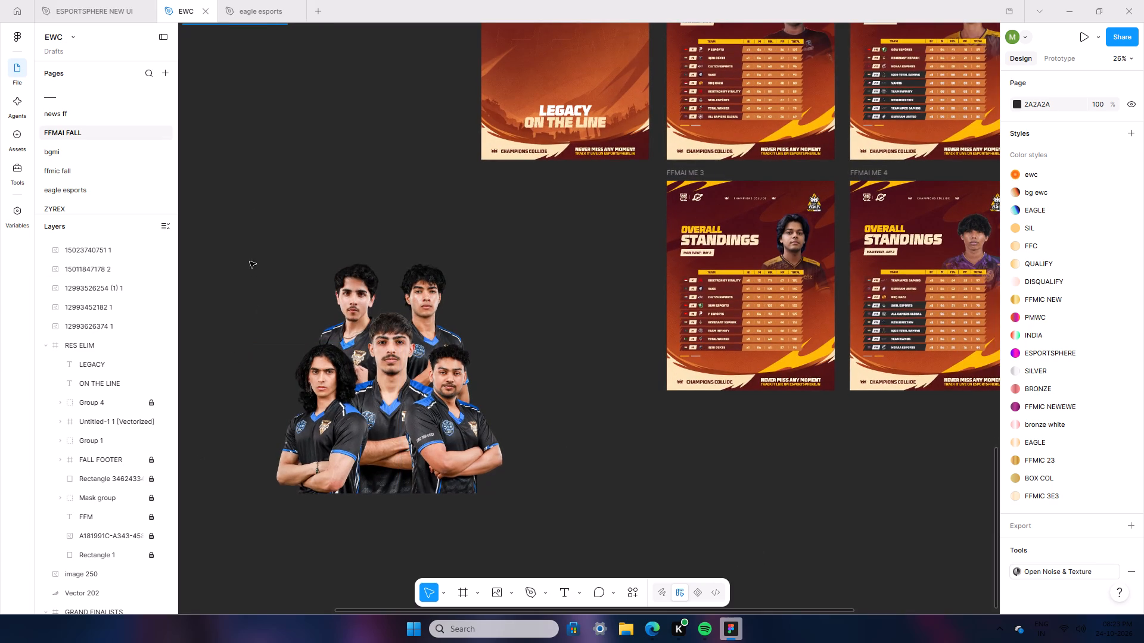
pyautogui.moveTo(244, 208); pyautogui.dragTo(544, 513)
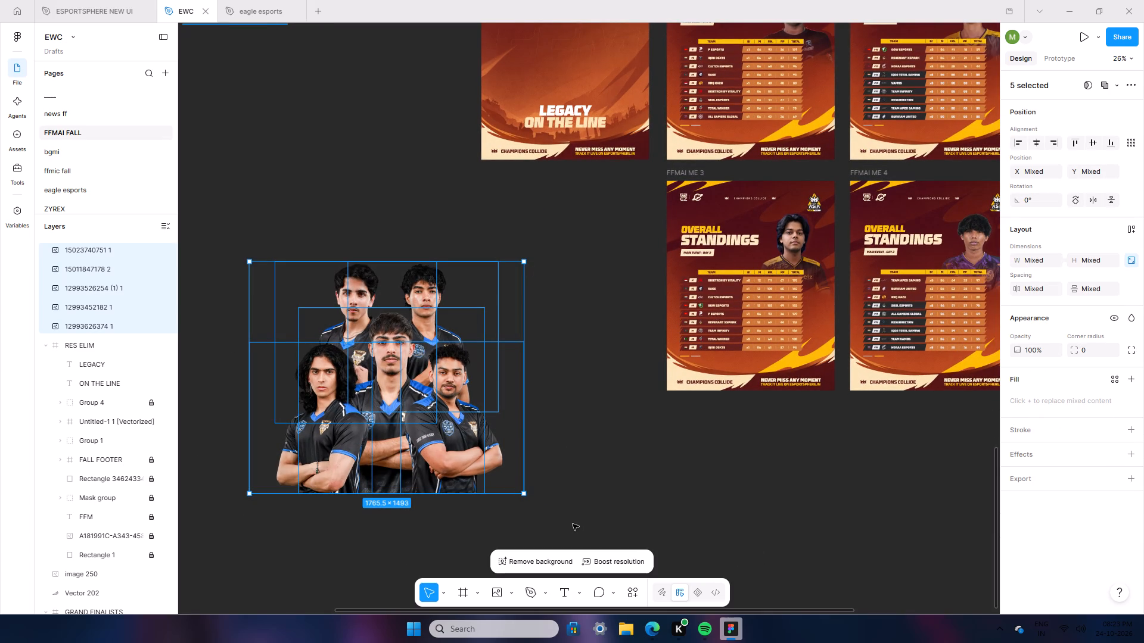
pyautogui.rightClick(376, 408)
pyautogui.click(404, 333)
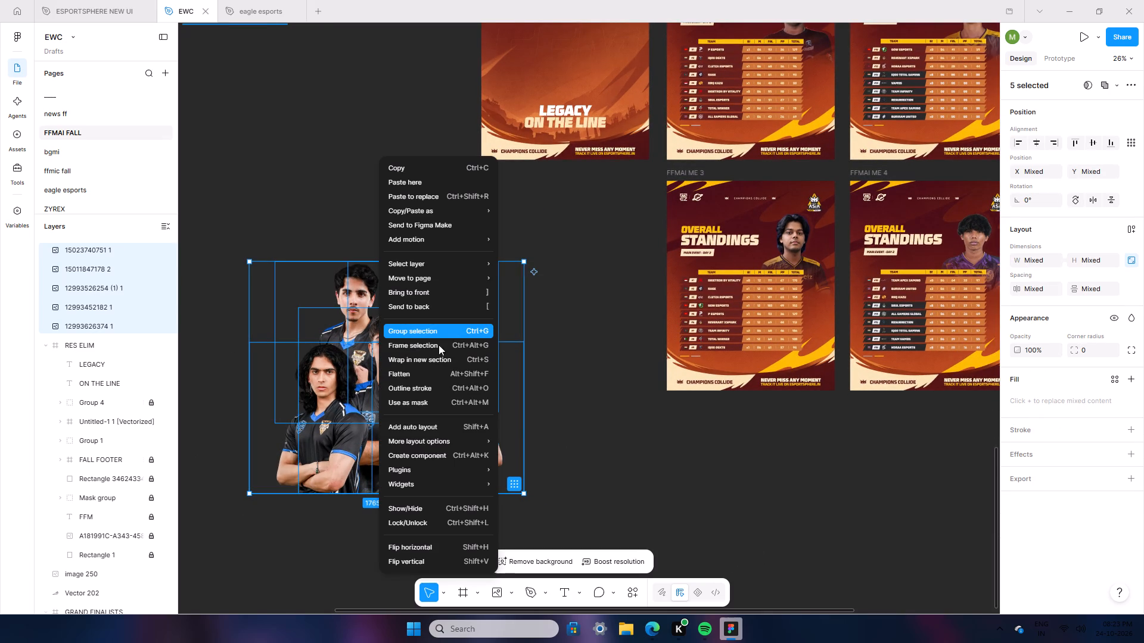
pyautogui.moveTo(526, 391); pyautogui.dragTo(555, 408)
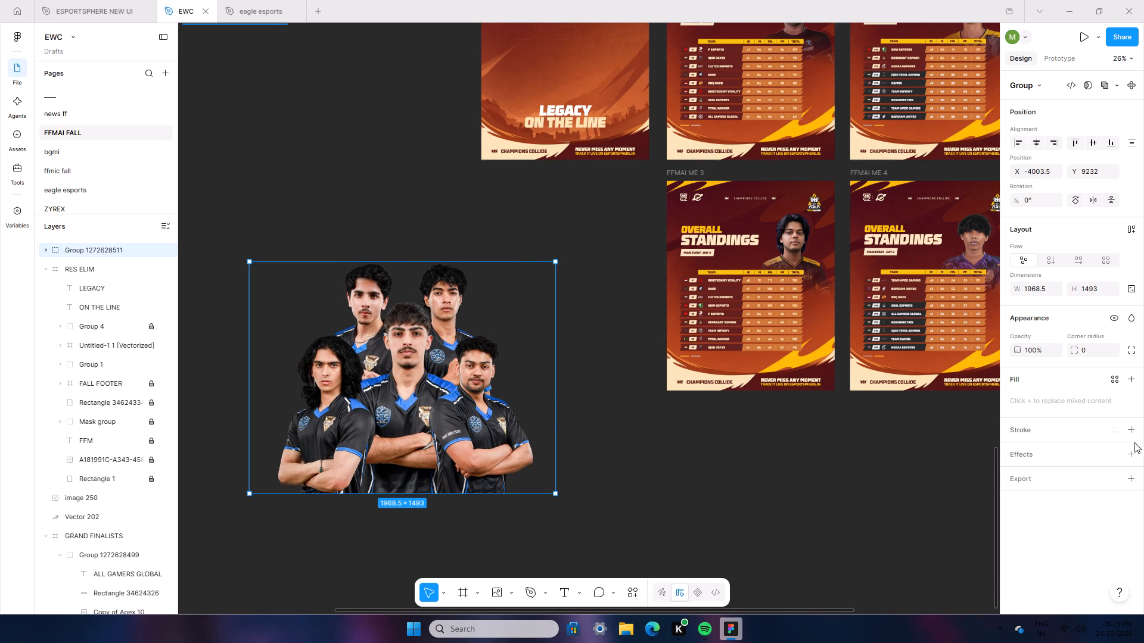
# Set the player group's blend mode to Luminosity.
pyautogui.click(1134, 459)
pyautogui.click(1133, 454)
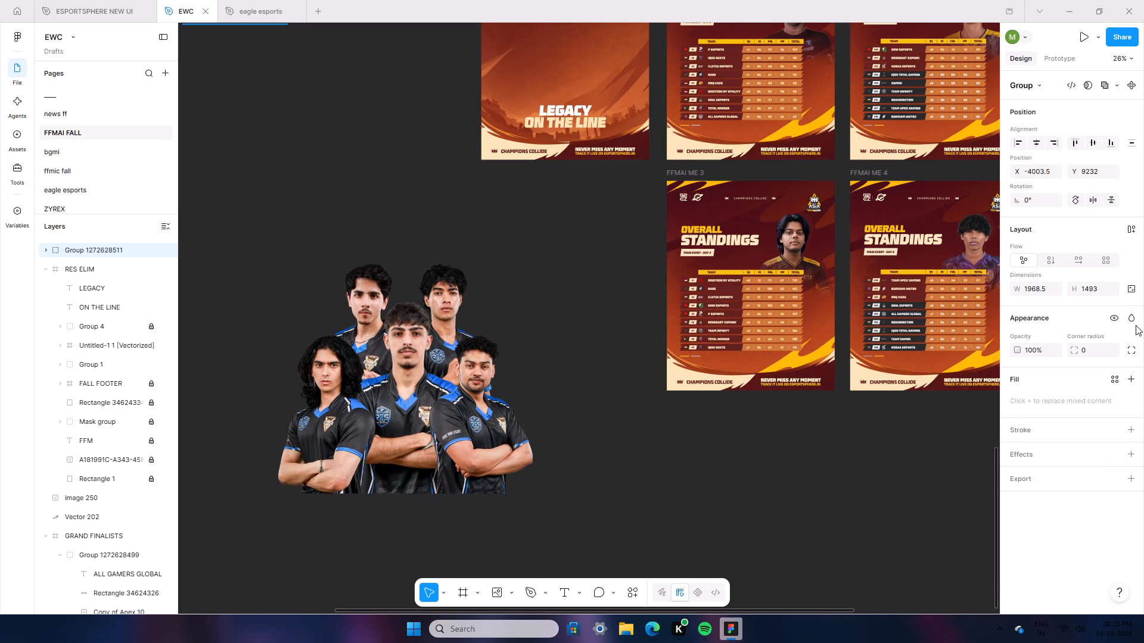
pyautogui.click(1133, 320)
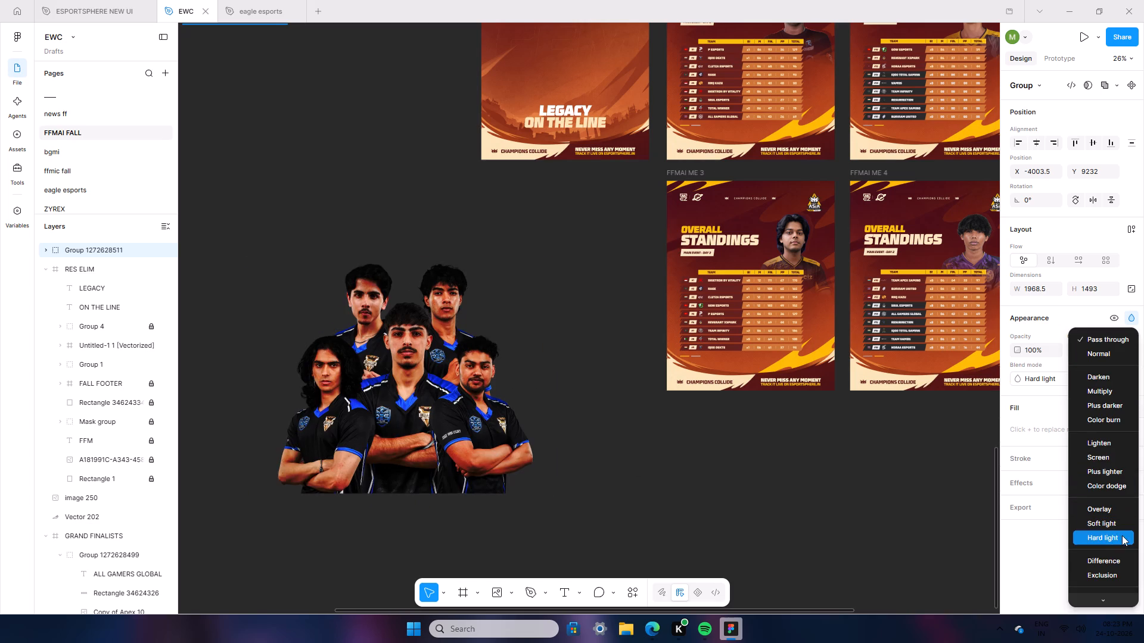
pyautogui.scroll(-2, 1122, 554)
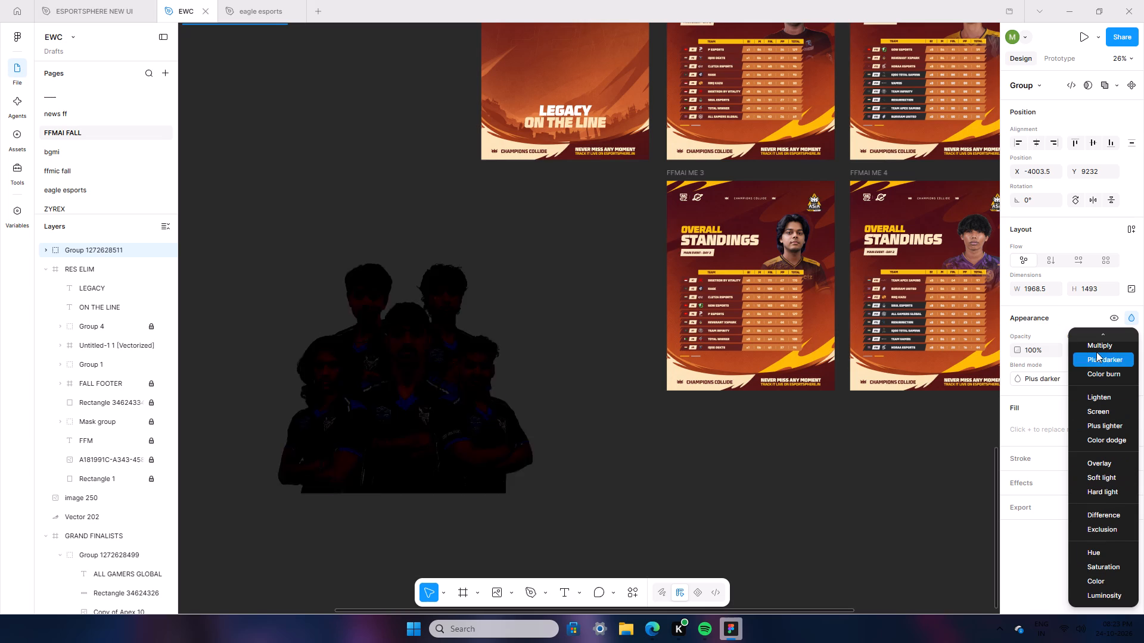
pyautogui.scroll(-1, 1095, 356)
pyautogui.scroll(5, 1095, 357)
pyautogui.scroll(-1, 1115, 607)
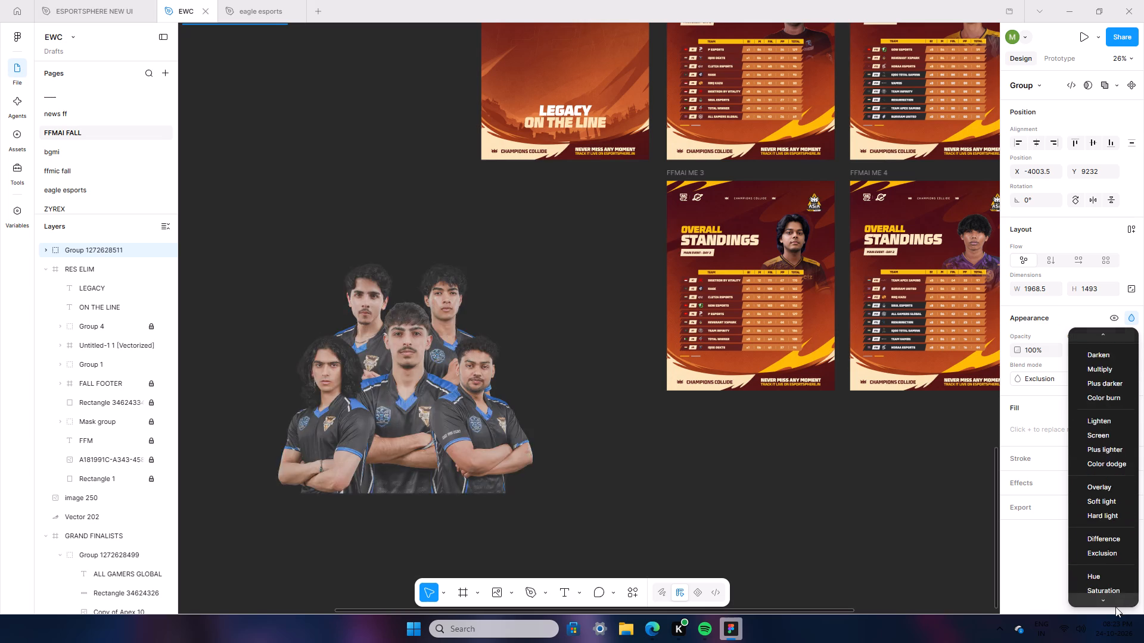
pyautogui.scroll(-1, 1115, 607)
pyautogui.click(1109, 592)
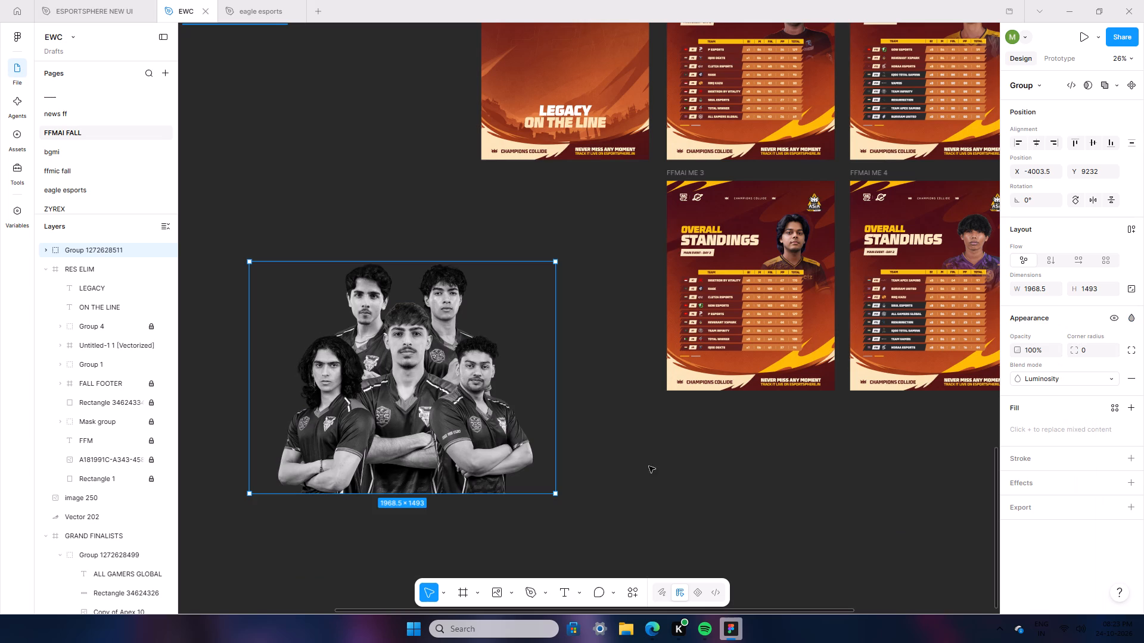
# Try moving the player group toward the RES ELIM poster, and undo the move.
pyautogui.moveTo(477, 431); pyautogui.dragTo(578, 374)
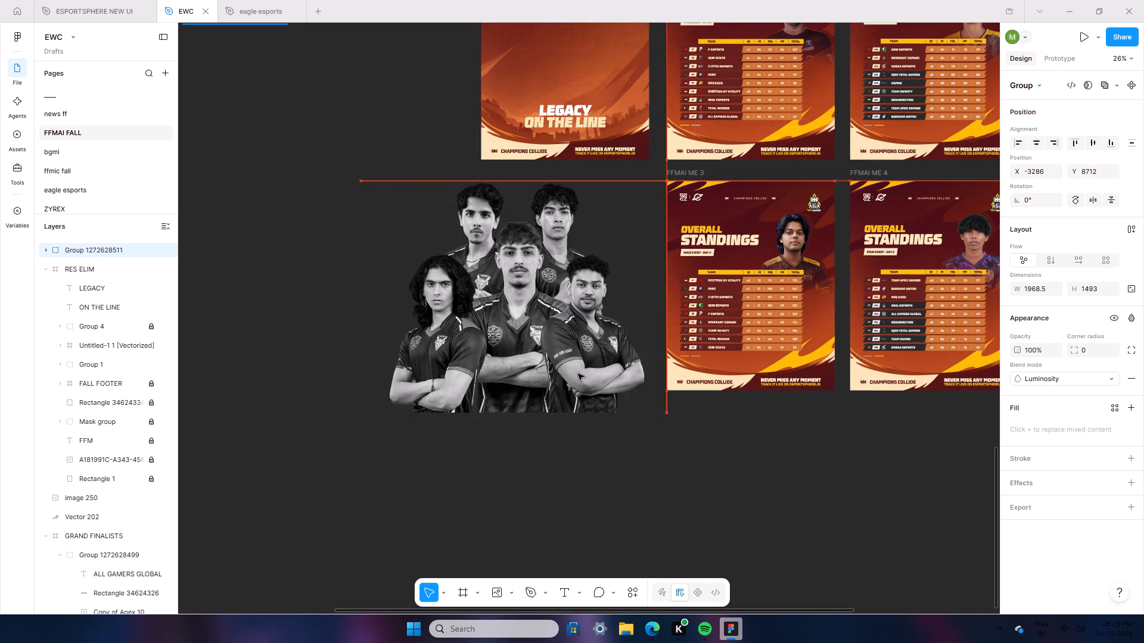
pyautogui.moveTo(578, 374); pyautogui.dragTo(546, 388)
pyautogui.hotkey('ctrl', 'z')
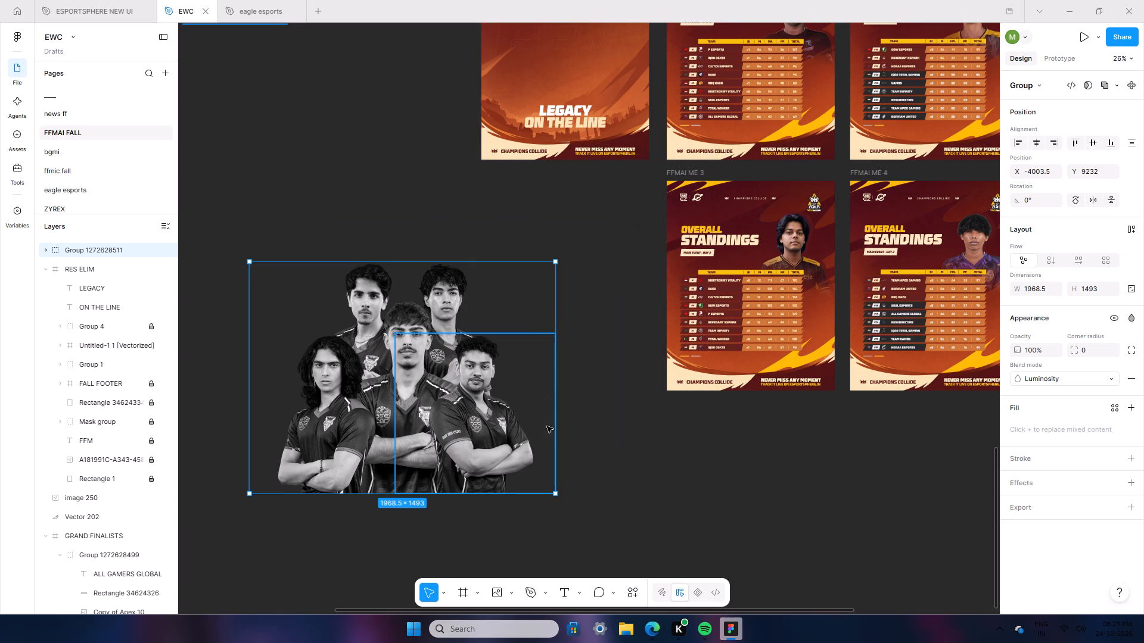
# Undo the player group's Luminosity blend mode and deselect the group.
pyautogui.hotkey('ctrl', 'z')
pyautogui.click(596, 501)
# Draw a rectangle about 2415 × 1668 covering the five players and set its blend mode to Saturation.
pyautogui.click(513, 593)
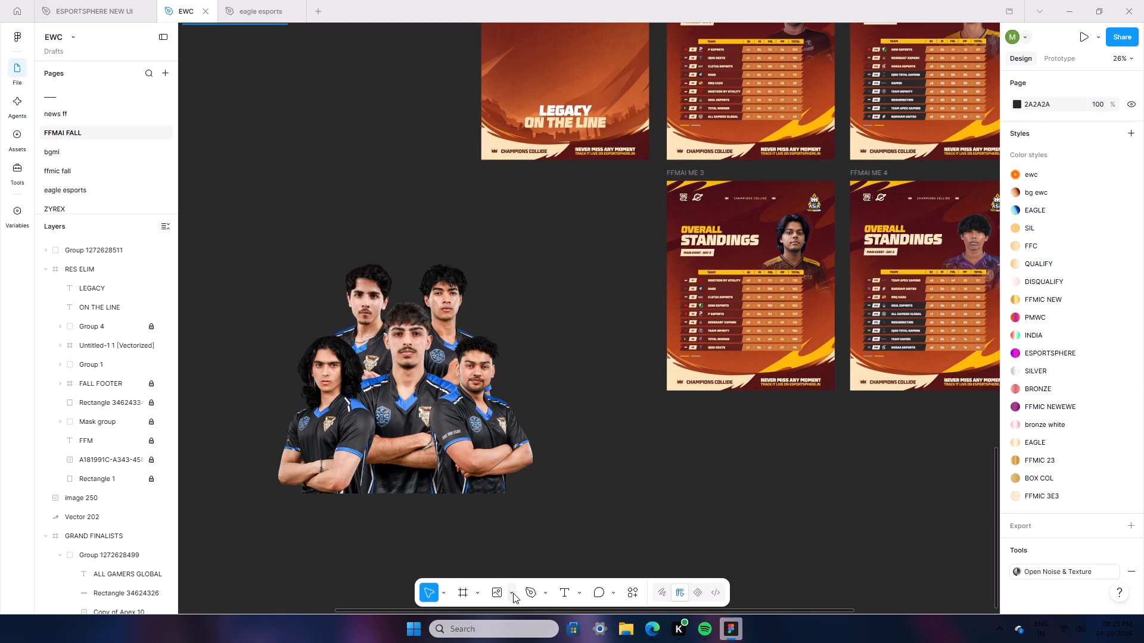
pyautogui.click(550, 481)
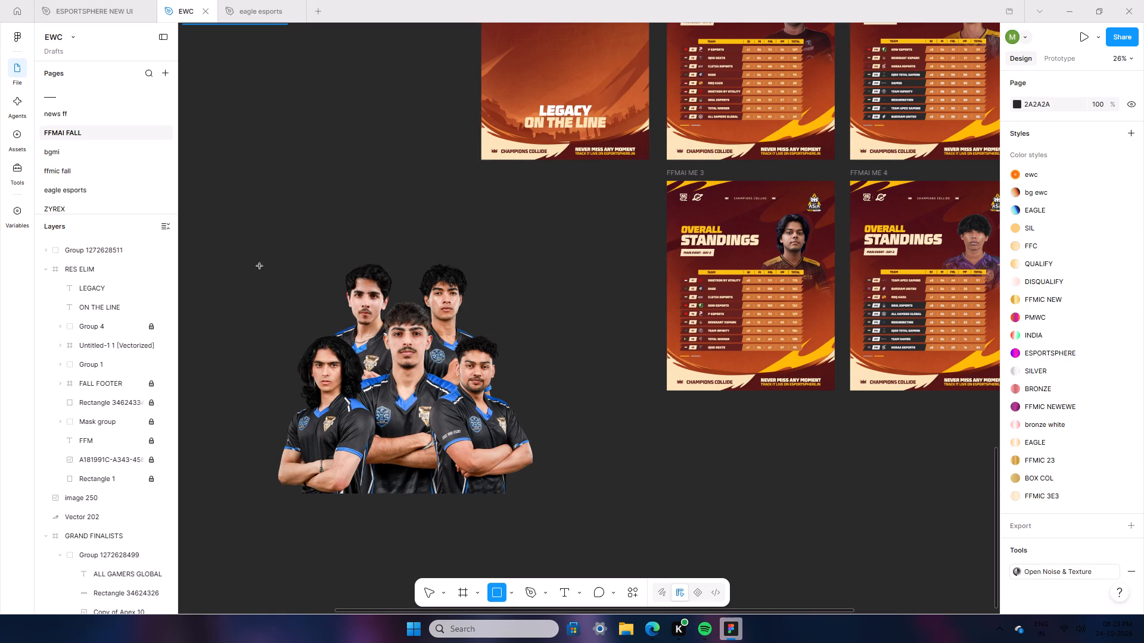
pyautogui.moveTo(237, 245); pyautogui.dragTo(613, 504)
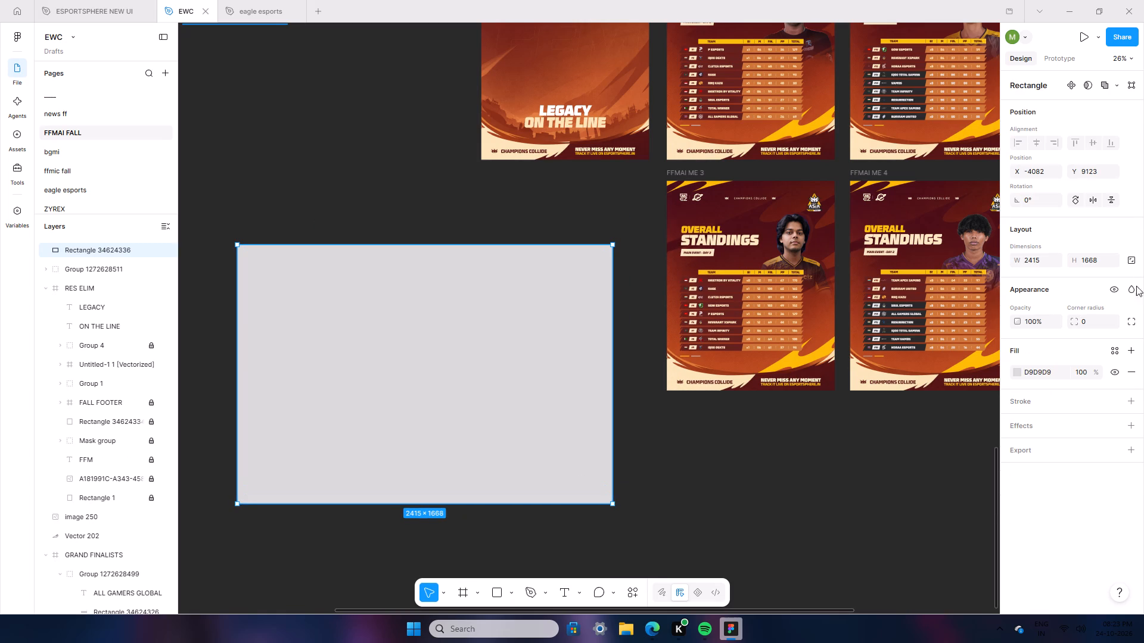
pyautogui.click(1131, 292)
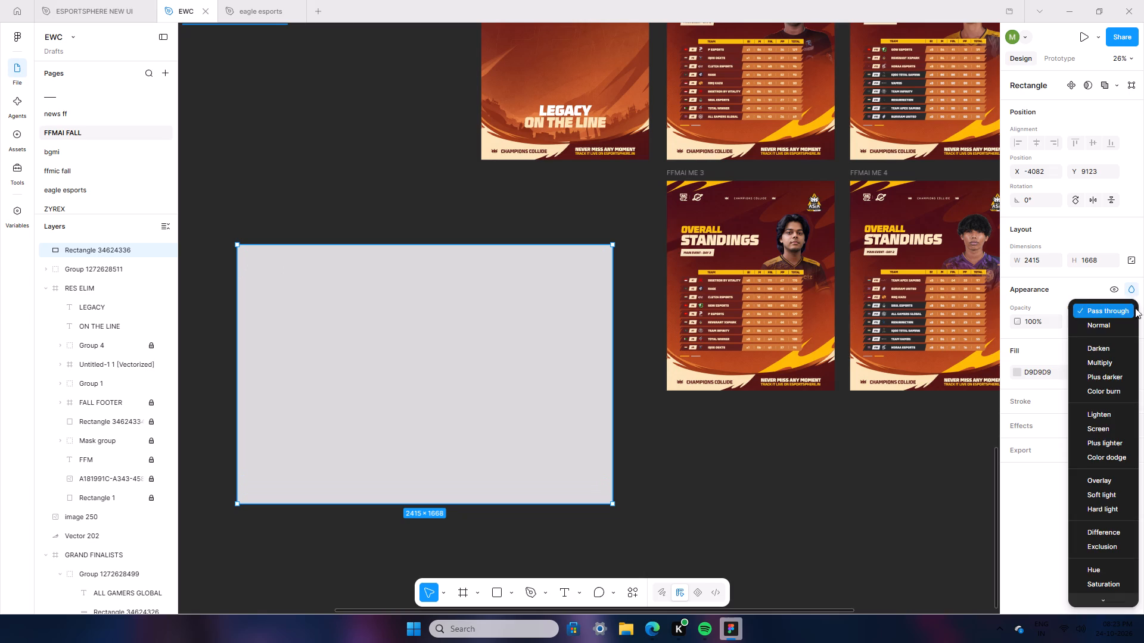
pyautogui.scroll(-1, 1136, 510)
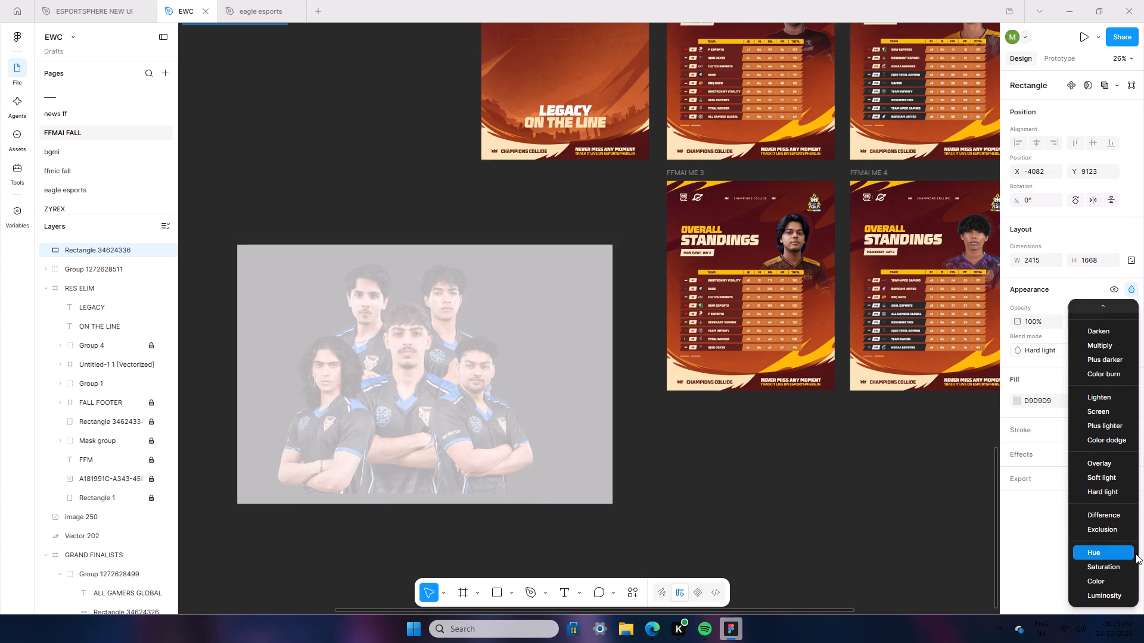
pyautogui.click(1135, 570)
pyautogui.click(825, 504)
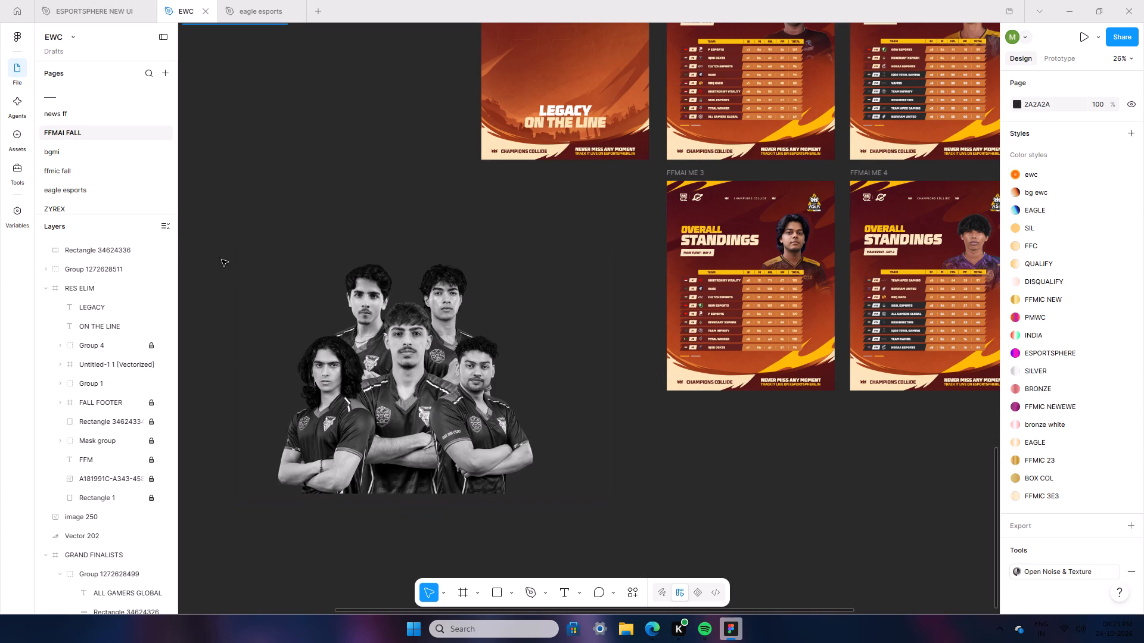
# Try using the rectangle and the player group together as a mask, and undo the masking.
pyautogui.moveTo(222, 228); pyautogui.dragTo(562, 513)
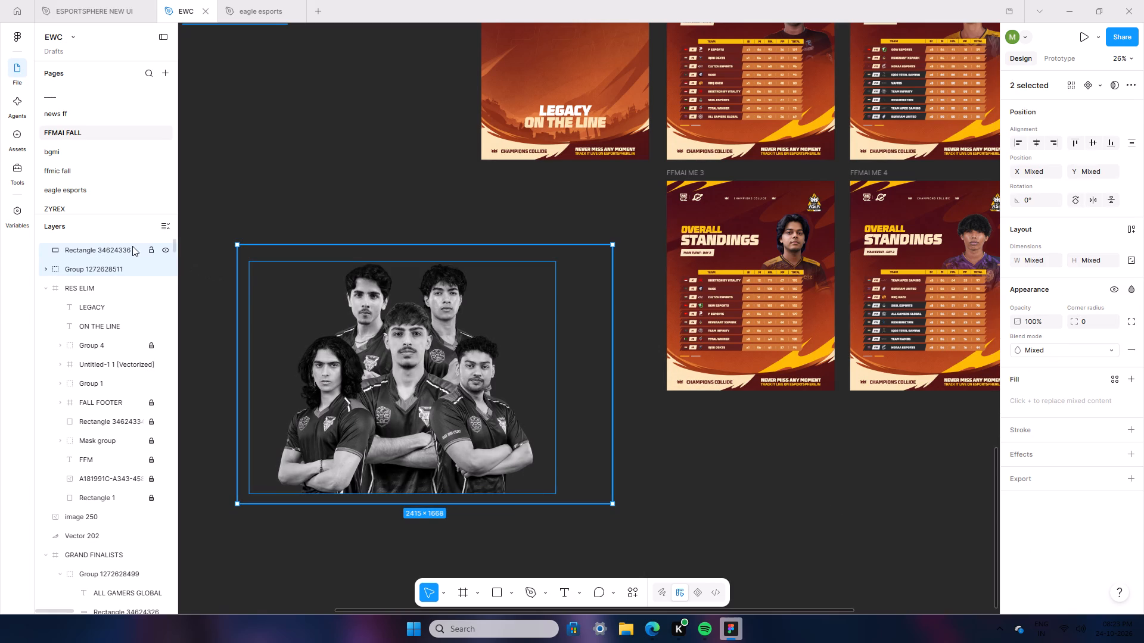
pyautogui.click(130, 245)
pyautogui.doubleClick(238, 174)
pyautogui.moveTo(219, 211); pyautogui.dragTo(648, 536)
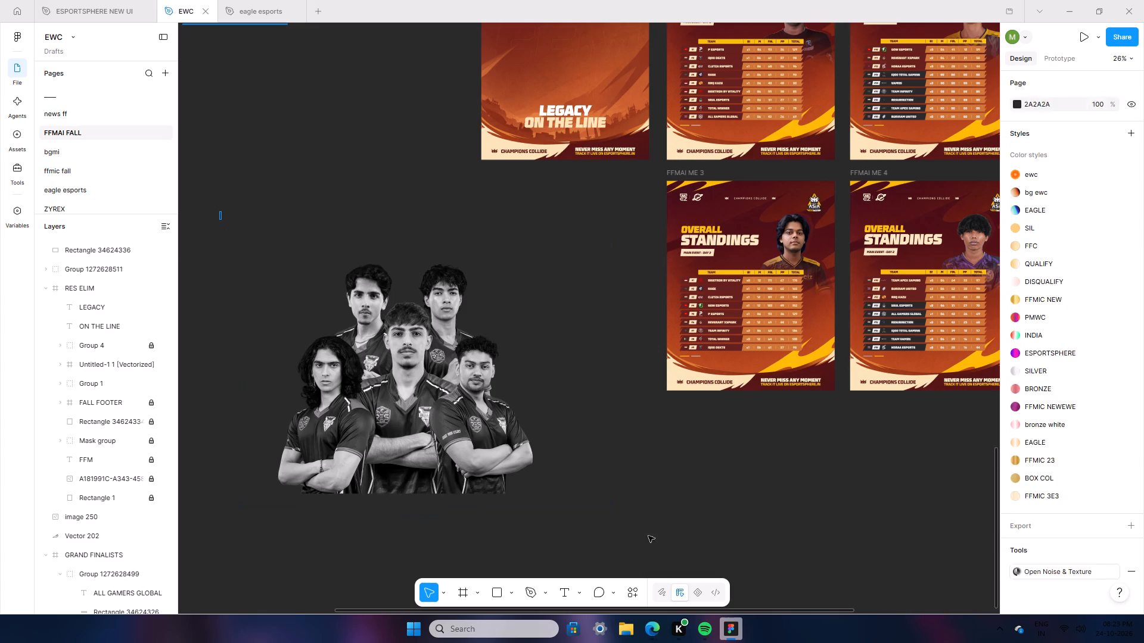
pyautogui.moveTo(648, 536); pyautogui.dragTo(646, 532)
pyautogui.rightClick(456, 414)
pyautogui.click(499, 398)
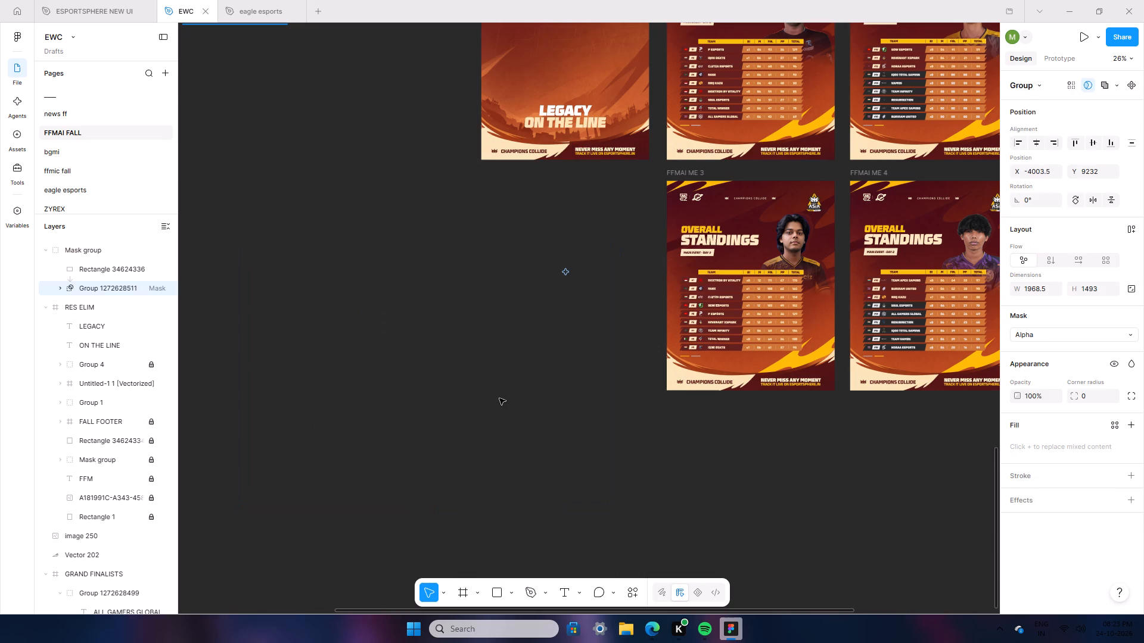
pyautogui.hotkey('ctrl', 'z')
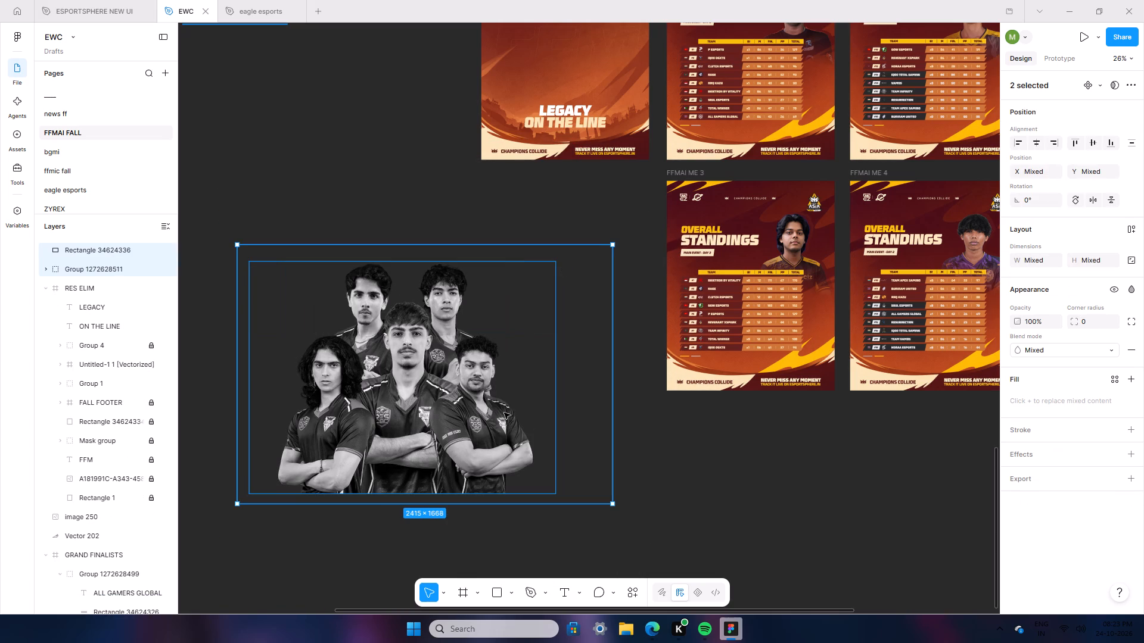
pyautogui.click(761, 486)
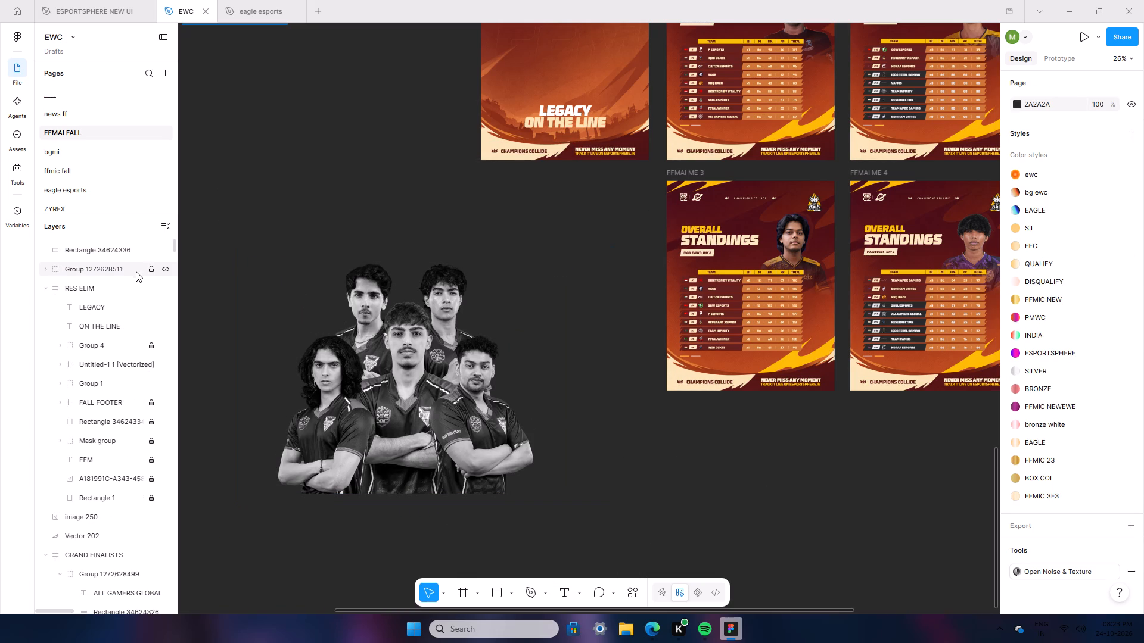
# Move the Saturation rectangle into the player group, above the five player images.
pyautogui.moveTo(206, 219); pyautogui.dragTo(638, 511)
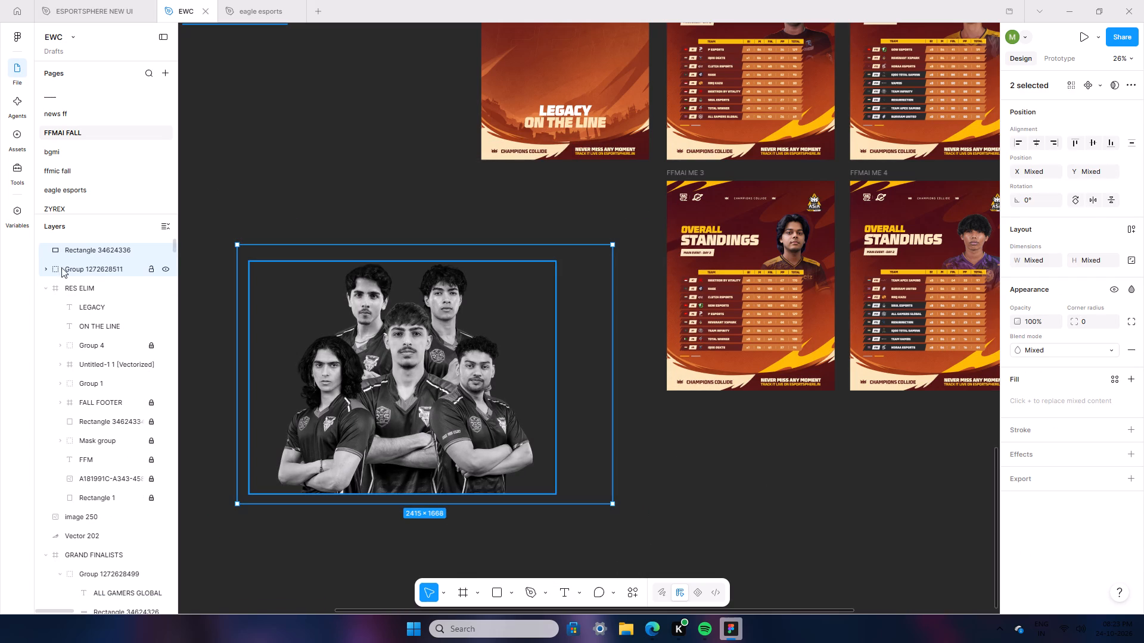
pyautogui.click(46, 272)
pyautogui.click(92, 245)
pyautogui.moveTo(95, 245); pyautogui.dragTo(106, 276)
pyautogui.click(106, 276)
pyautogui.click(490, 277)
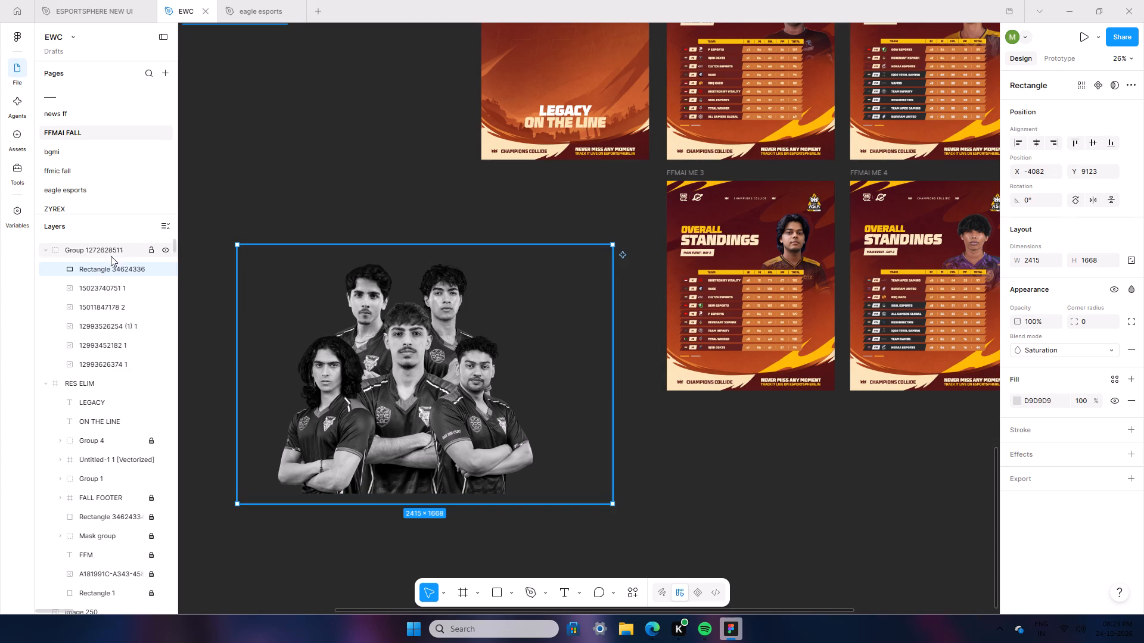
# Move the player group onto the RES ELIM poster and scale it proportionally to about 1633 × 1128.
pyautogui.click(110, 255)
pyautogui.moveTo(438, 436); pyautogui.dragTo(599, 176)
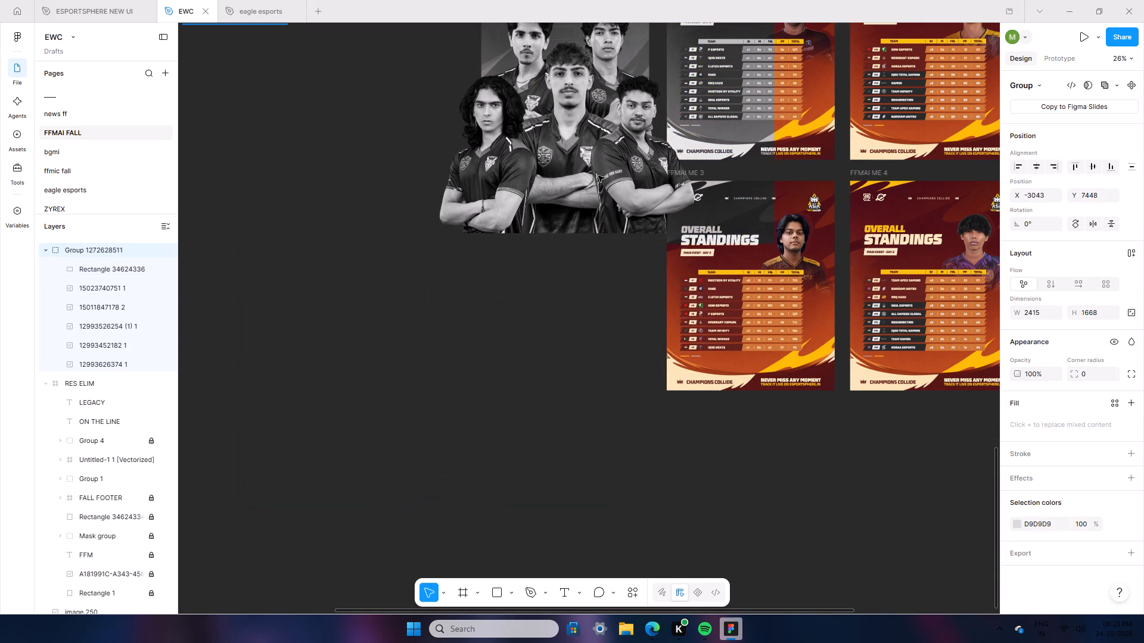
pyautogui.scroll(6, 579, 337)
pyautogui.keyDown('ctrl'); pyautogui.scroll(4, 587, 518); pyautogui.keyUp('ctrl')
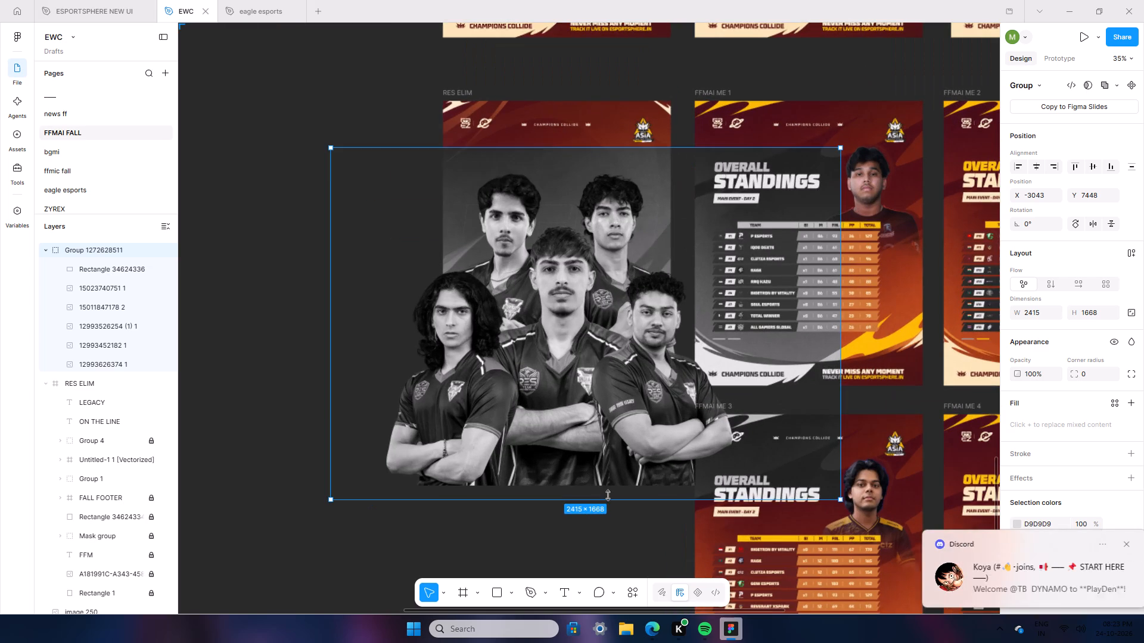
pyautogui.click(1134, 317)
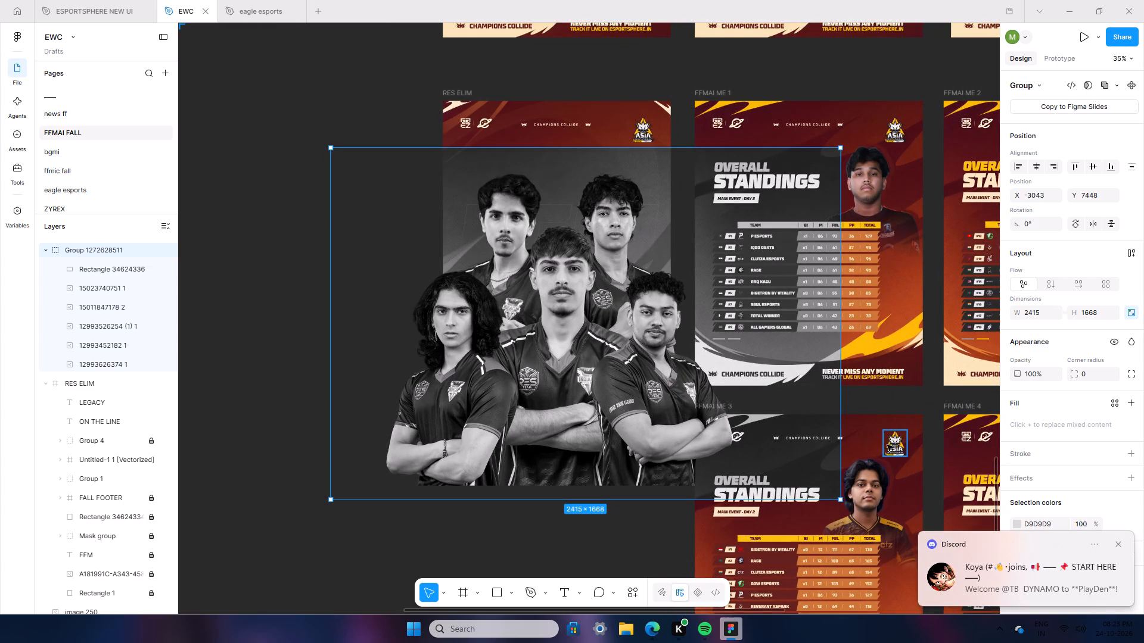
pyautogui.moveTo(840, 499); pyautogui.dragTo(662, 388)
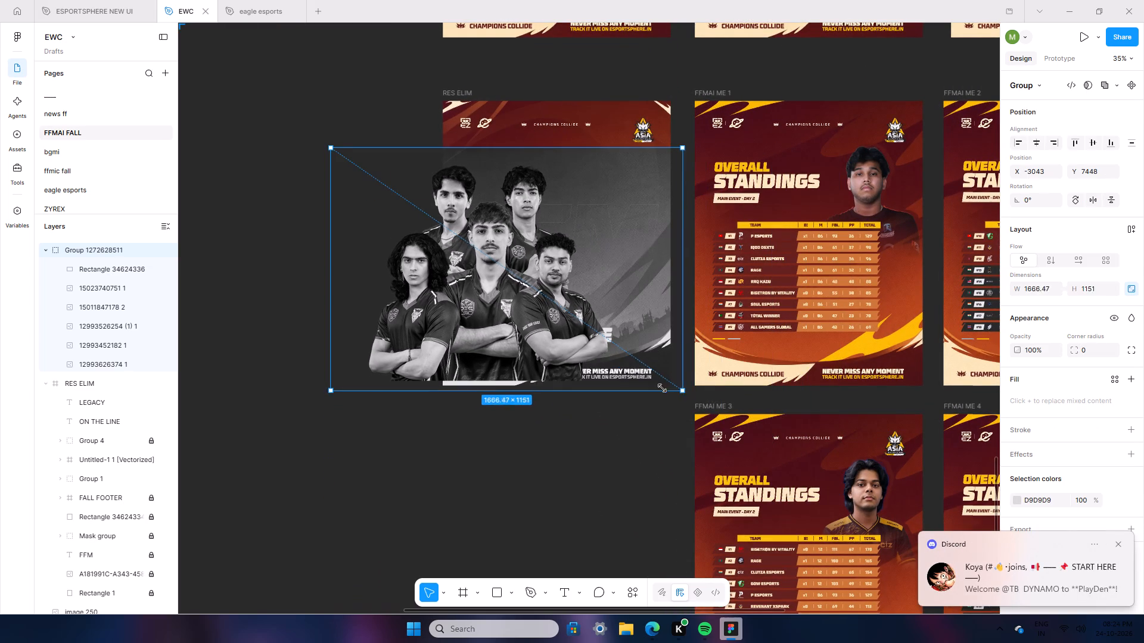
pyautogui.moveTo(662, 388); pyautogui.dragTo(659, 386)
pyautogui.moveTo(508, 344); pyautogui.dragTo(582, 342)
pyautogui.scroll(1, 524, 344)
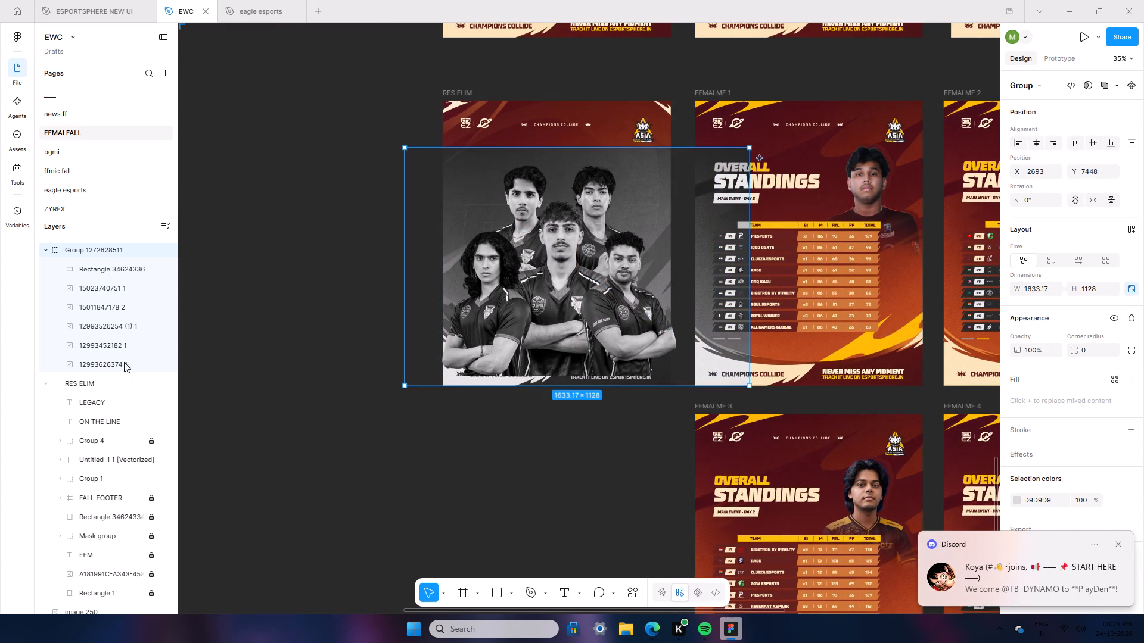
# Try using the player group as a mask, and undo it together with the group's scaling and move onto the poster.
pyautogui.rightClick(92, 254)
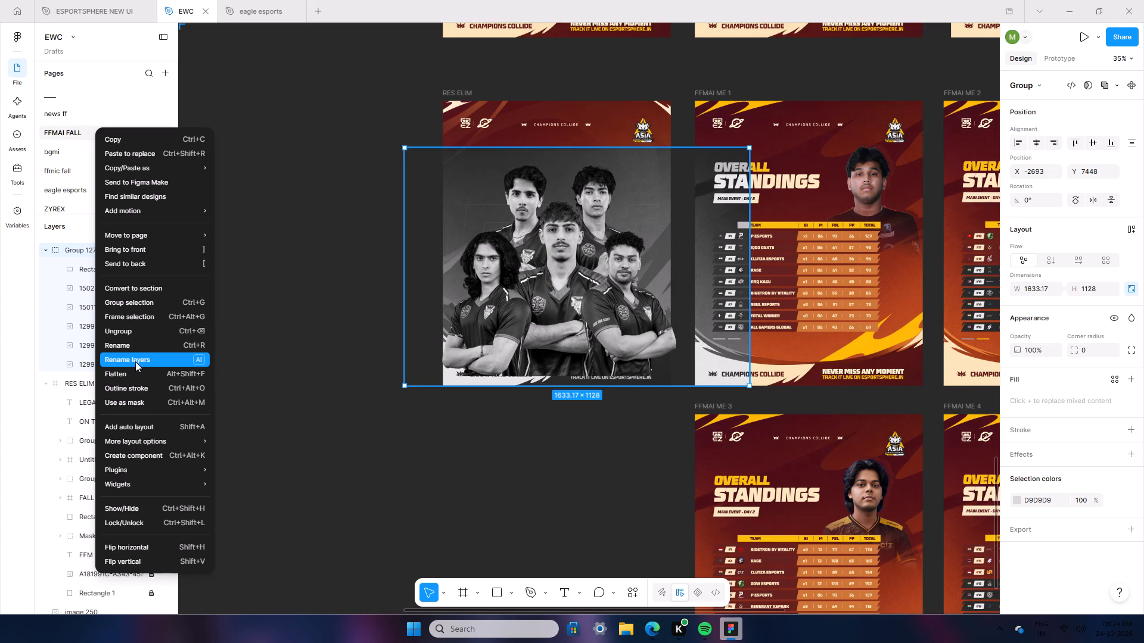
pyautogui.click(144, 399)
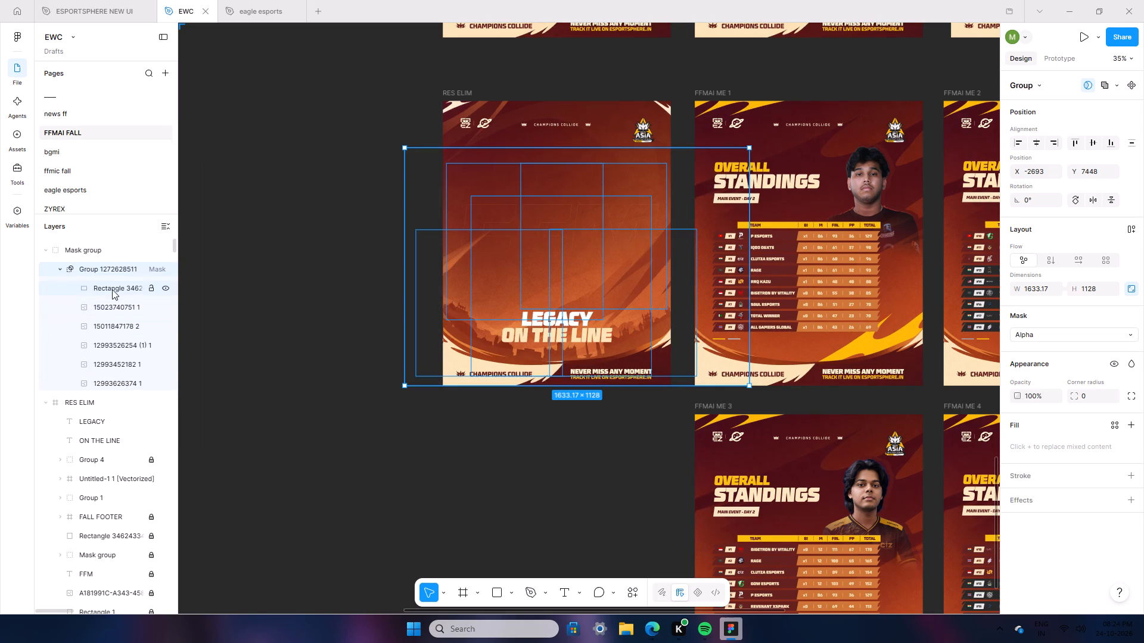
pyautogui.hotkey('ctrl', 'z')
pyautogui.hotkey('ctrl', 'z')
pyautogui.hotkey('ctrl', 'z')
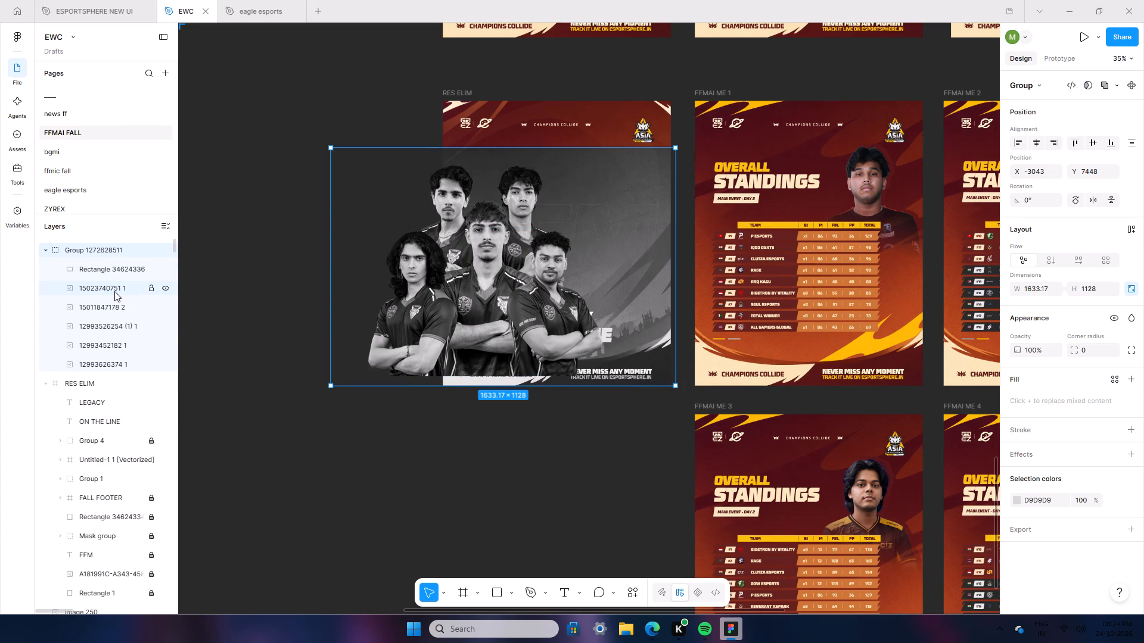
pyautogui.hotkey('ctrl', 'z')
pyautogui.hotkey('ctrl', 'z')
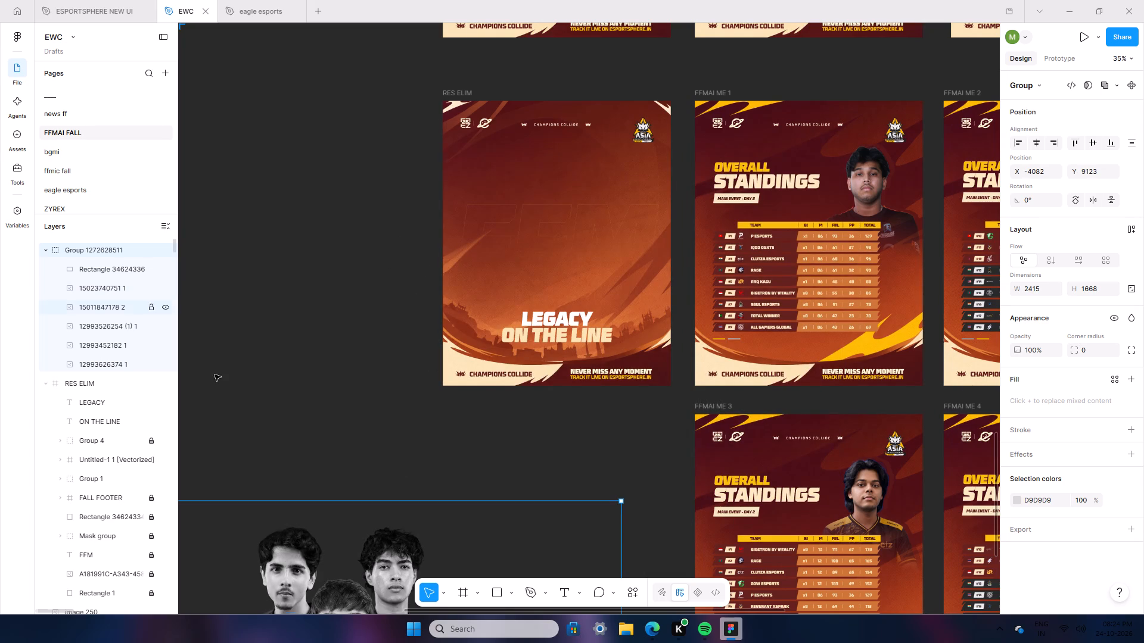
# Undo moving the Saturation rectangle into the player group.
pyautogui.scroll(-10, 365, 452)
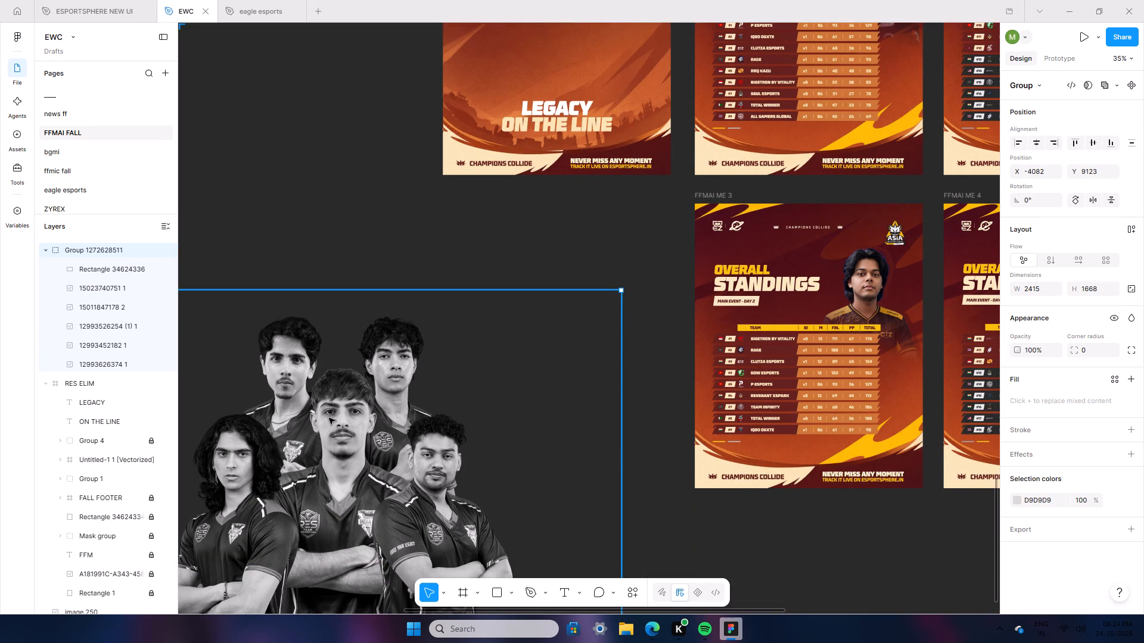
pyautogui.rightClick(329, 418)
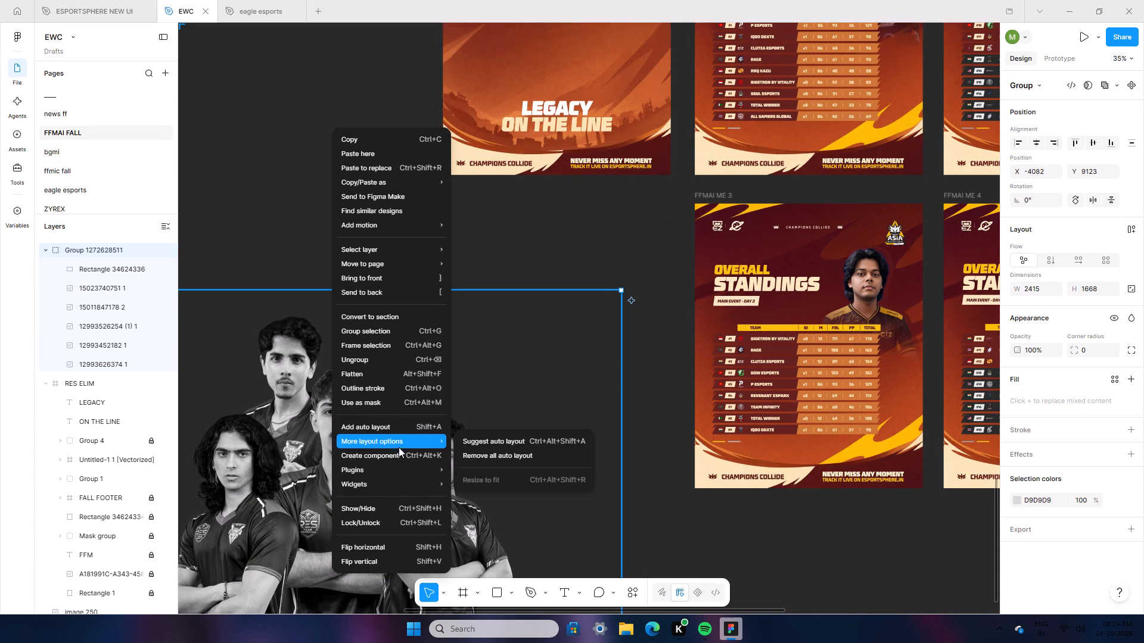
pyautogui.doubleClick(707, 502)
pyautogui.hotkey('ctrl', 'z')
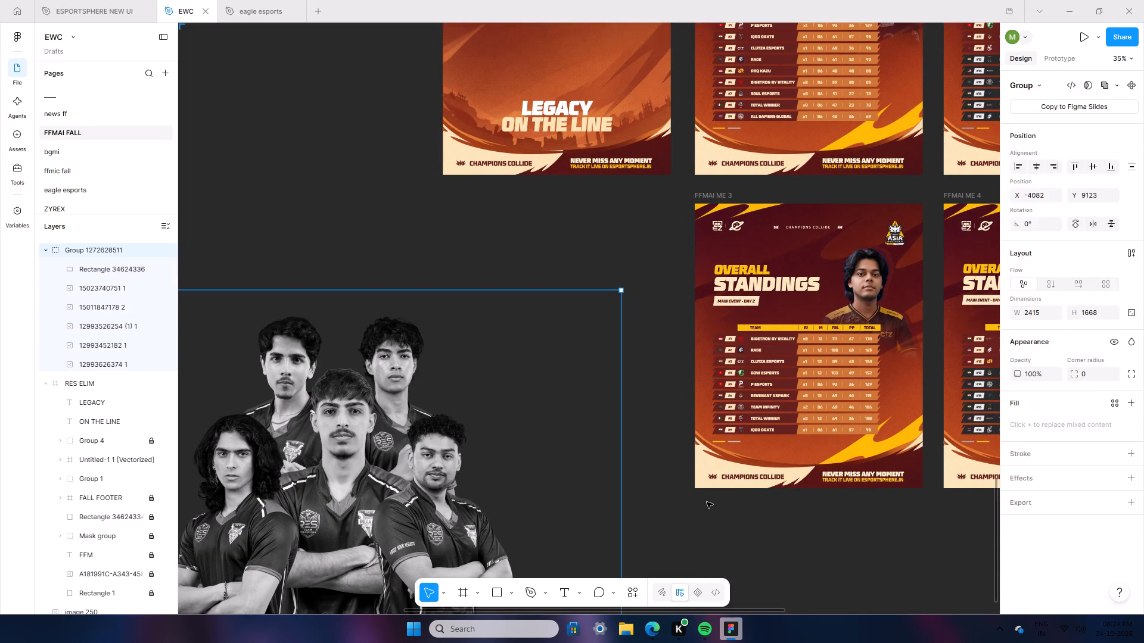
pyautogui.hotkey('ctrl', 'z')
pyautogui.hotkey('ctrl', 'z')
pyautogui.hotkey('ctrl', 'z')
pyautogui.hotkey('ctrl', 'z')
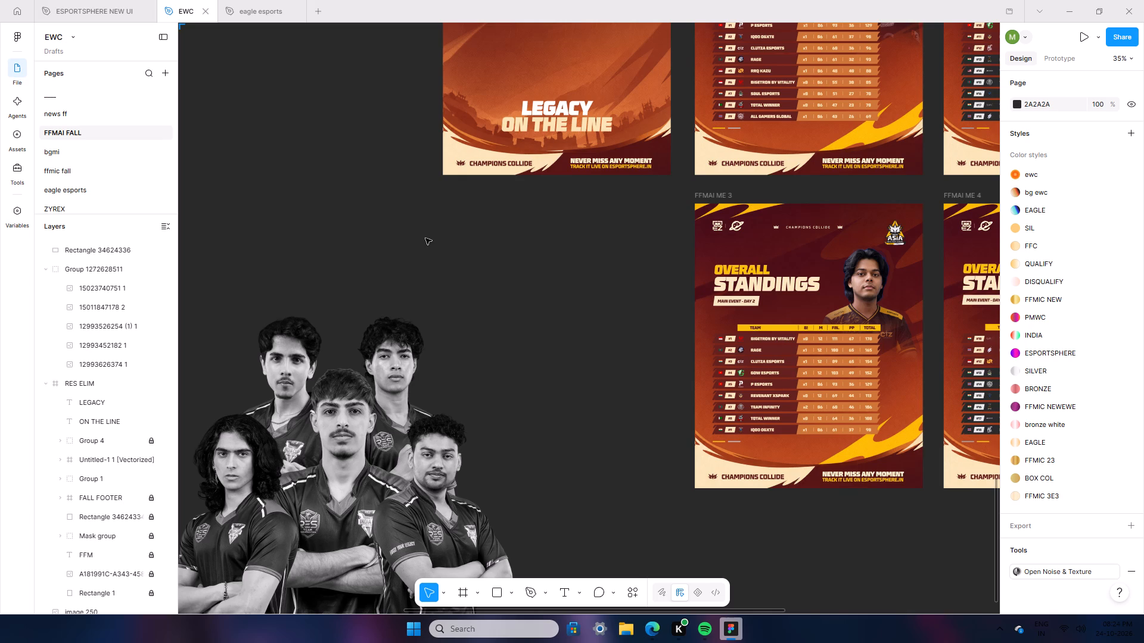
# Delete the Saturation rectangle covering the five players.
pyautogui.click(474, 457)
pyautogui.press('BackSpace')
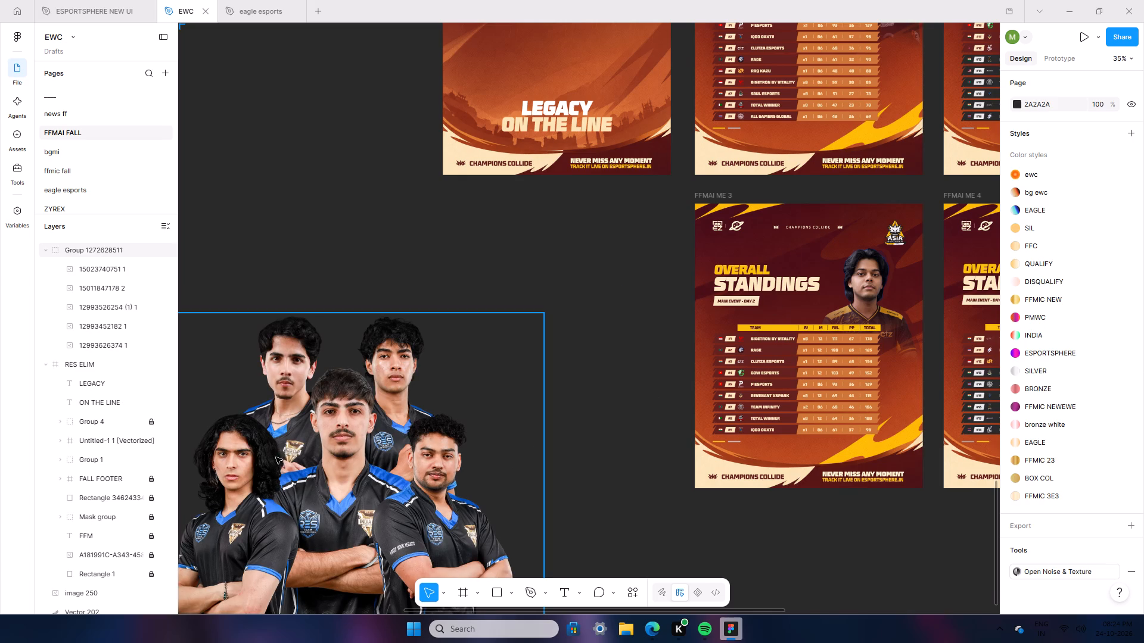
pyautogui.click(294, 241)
# Replace the IQOO TOTAL GAMING card's logo image in the GRAND FINALISTS poster with 600px-Team_Vamos_full_lightmode from Downloads.
pyautogui.scroll(15, 291, 405)
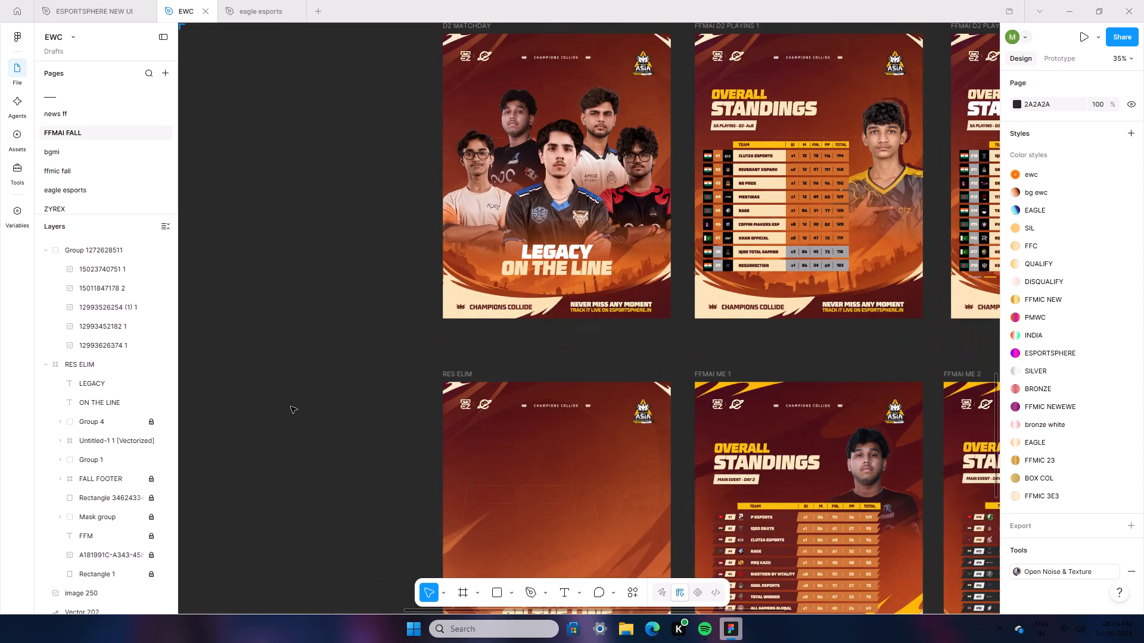
pyautogui.keyDown('ctrl'); pyautogui.scroll(-8, 291, 409); pyautogui.keyUp('ctrl')
pyautogui.scroll(5, 246, 458)
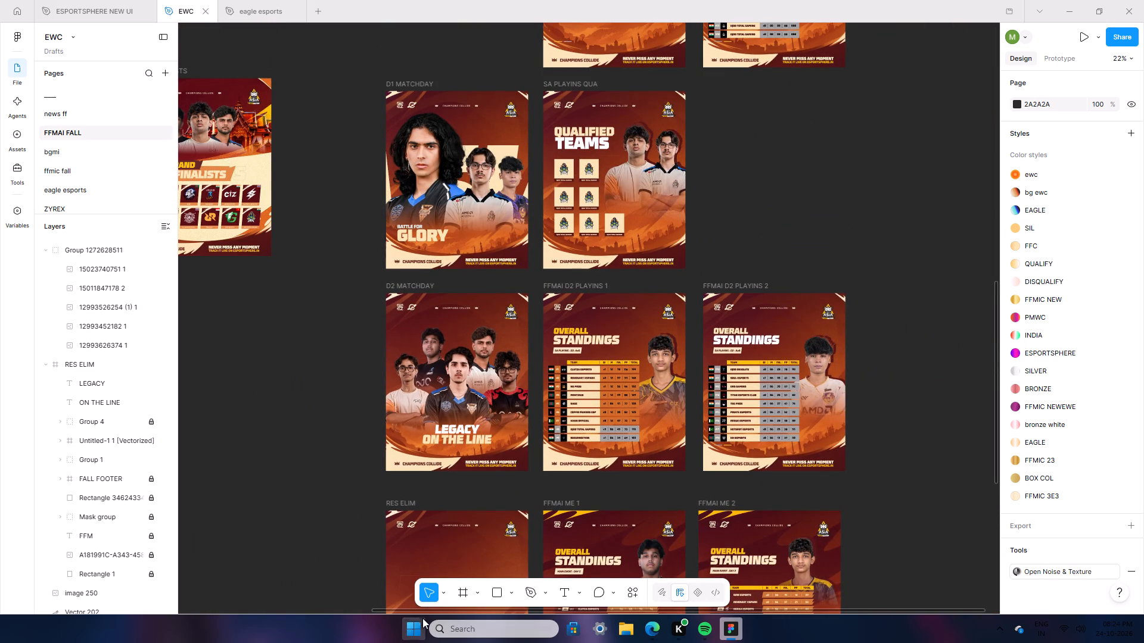
pyautogui.moveTo(393, 607); pyautogui.dragTo(263, 576)
pyautogui.scroll(1, 268, 580)
pyautogui.click(253, 569)
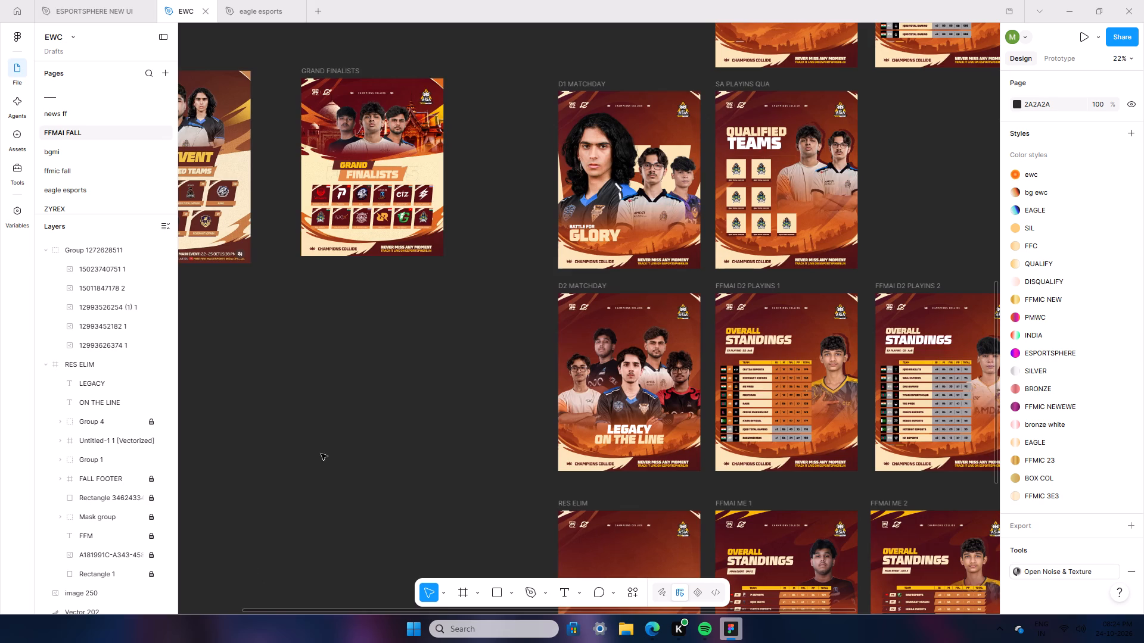
pyautogui.keyDown('ctrl'); pyautogui.scroll(20, 310, 454); pyautogui.keyUp('ctrl')
pyautogui.keyDown('ctrl'); pyautogui.scroll(3, 310, 454); pyautogui.keyUp('ctrl')
pyautogui.keyDown('ctrl'); pyautogui.scroll(8, 321, 522); pyautogui.keyUp('ctrl')
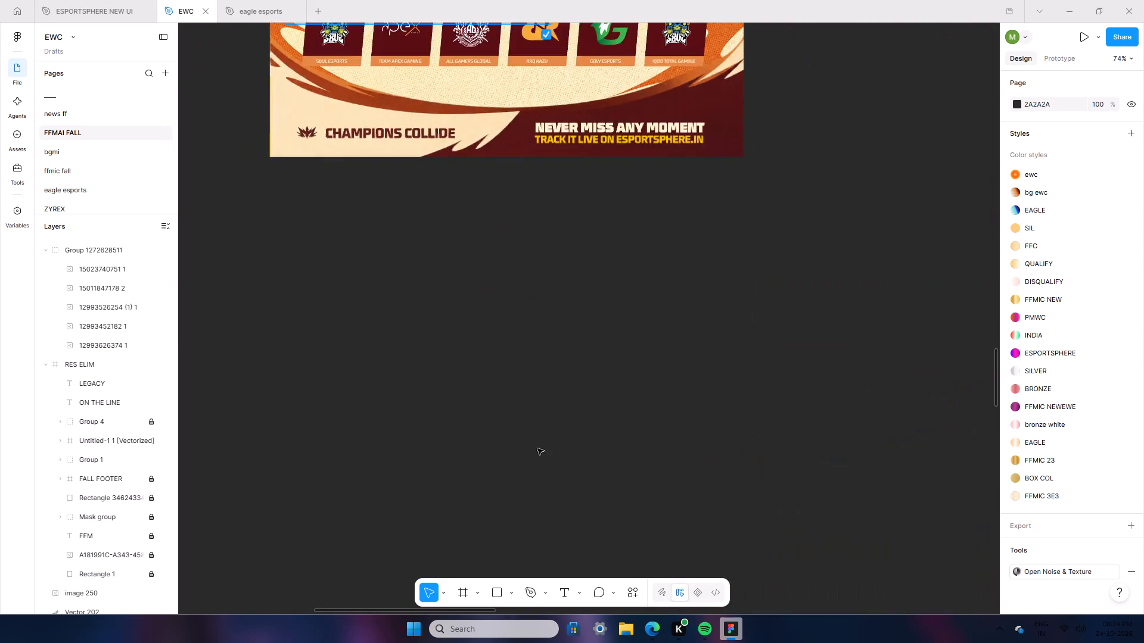
pyautogui.keyDown('ctrl'); pyautogui.scroll(11, 537, 448); pyautogui.keyUp('ctrl')
pyautogui.scroll(10, 633, 447)
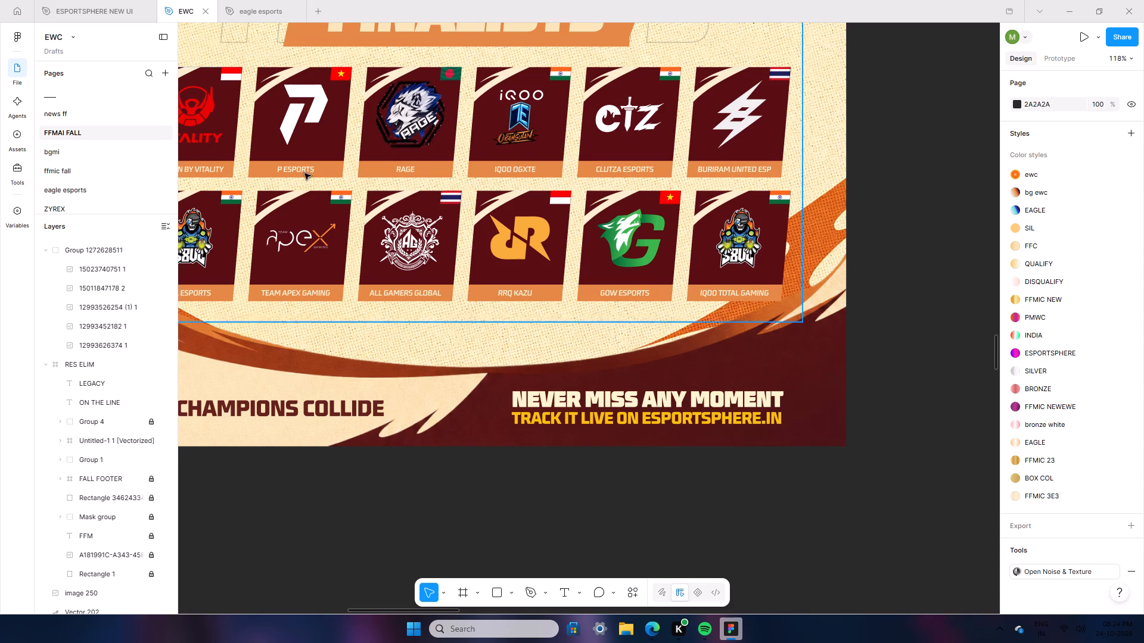
pyautogui.doubleClick(750, 235)
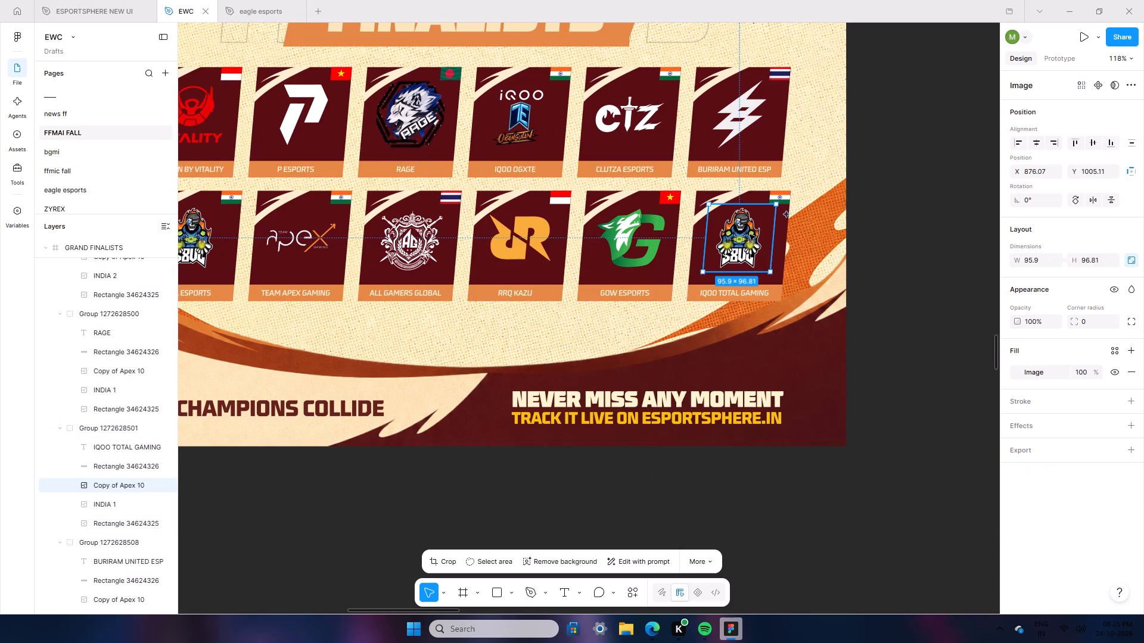
pyautogui.click(1047, 363)
pyautogui.click(1047, 367)
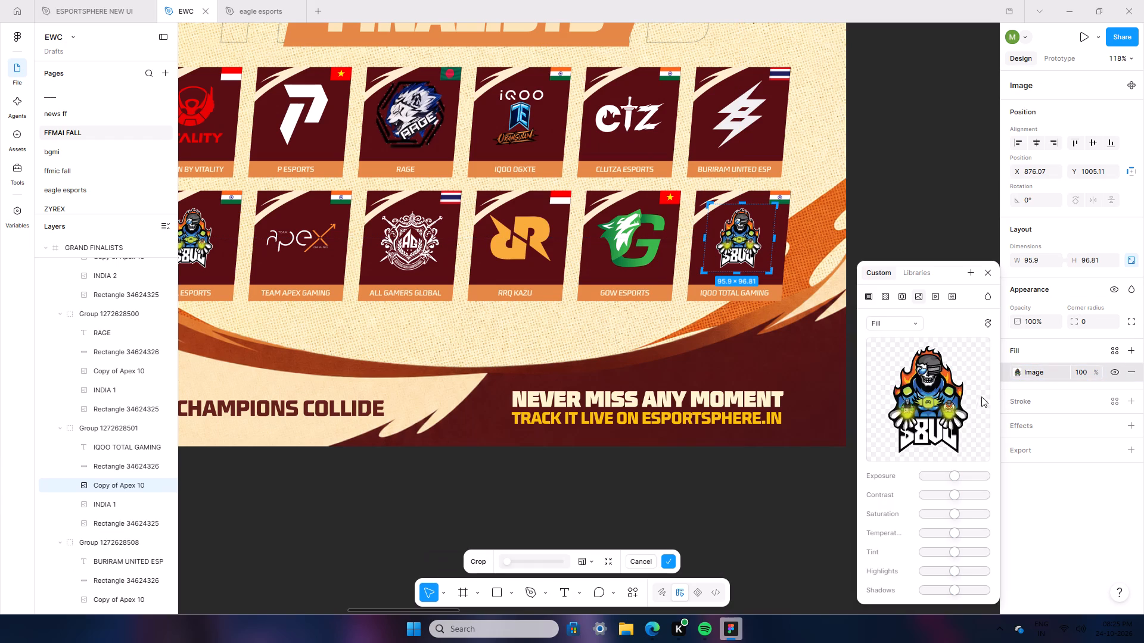
pyautogui.click(940, 394)
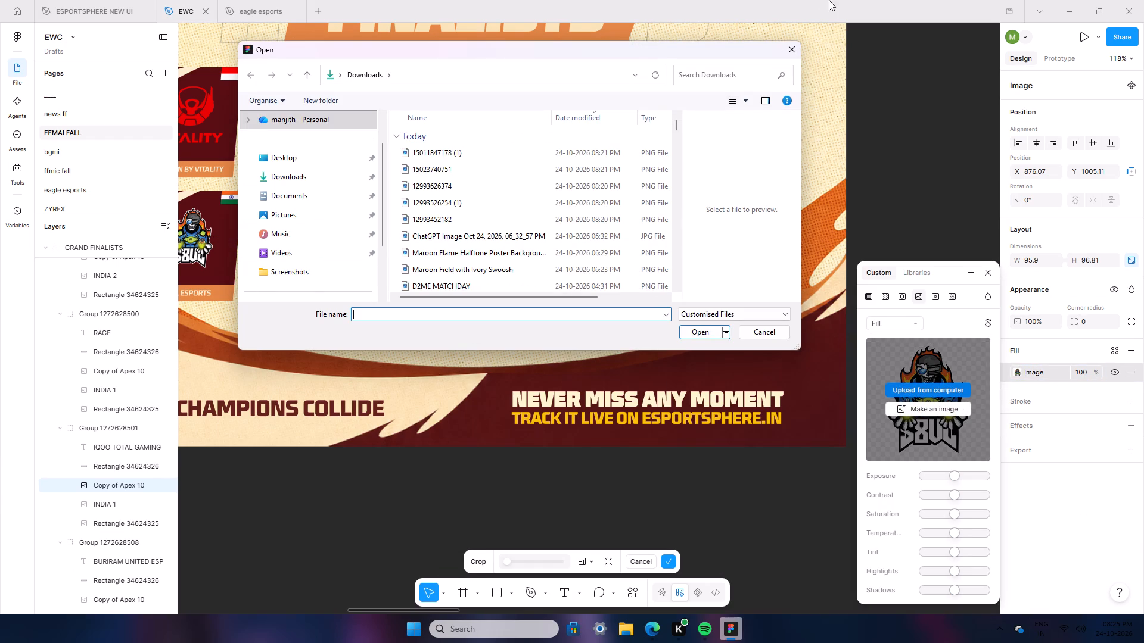
pyautogui.click(715, 78)
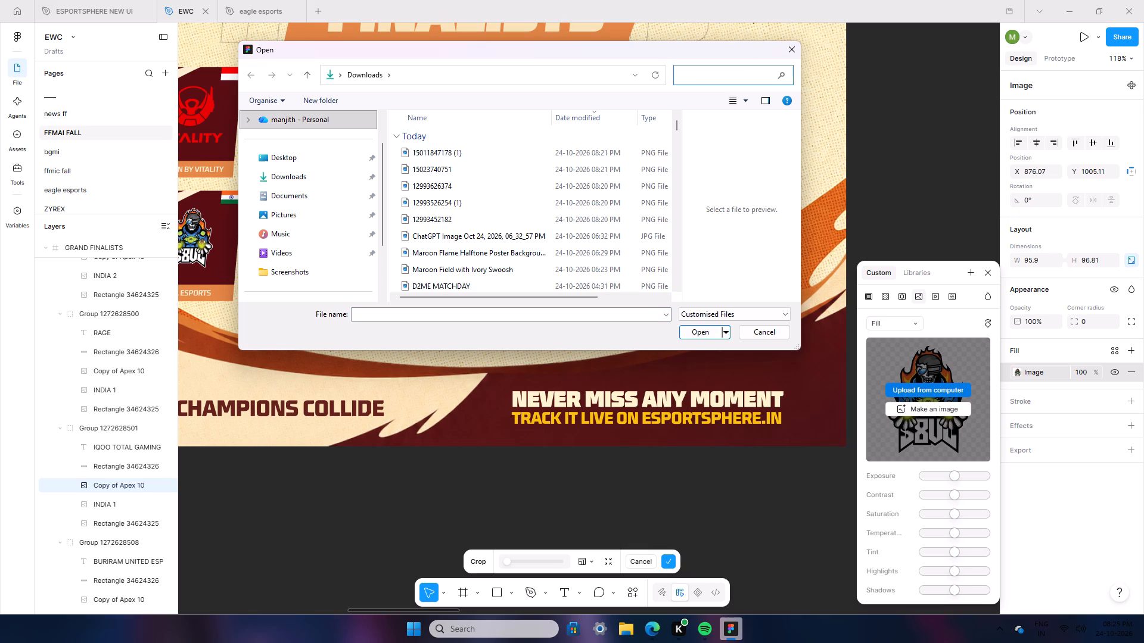
pyautogui.write('VA')
pyautogui.write('MOS')
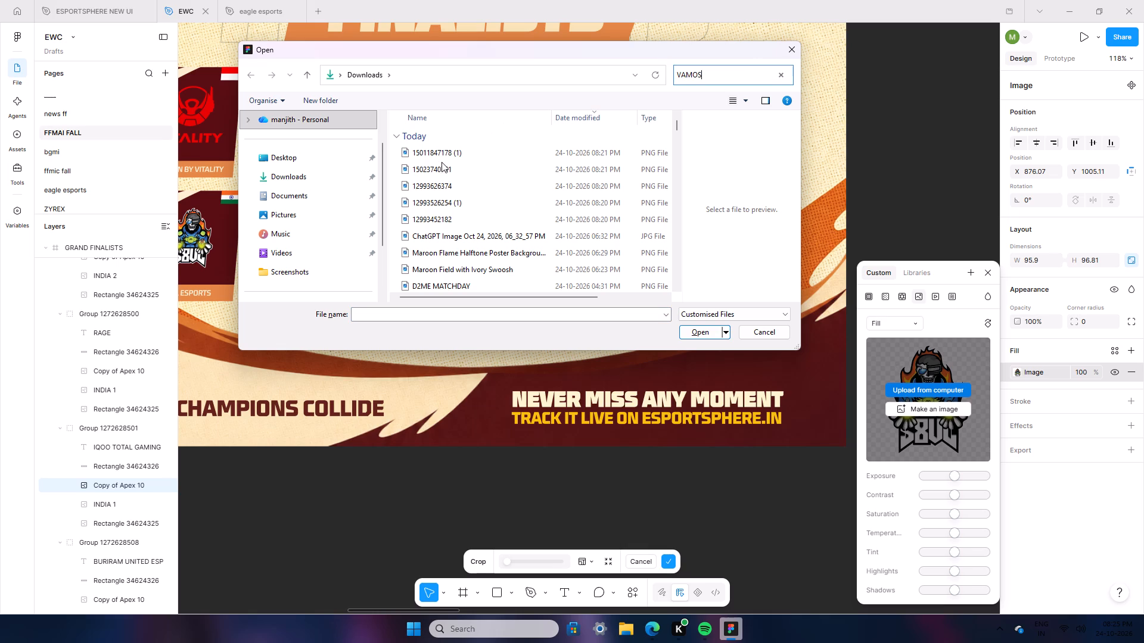
pyautogui.doubleClick(442, 152)
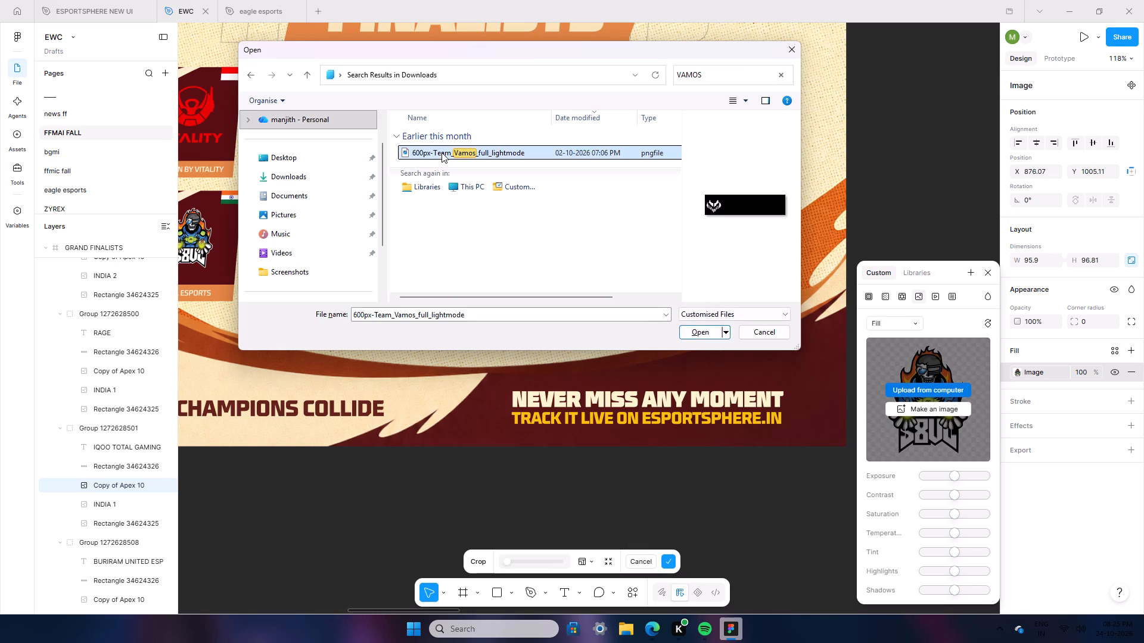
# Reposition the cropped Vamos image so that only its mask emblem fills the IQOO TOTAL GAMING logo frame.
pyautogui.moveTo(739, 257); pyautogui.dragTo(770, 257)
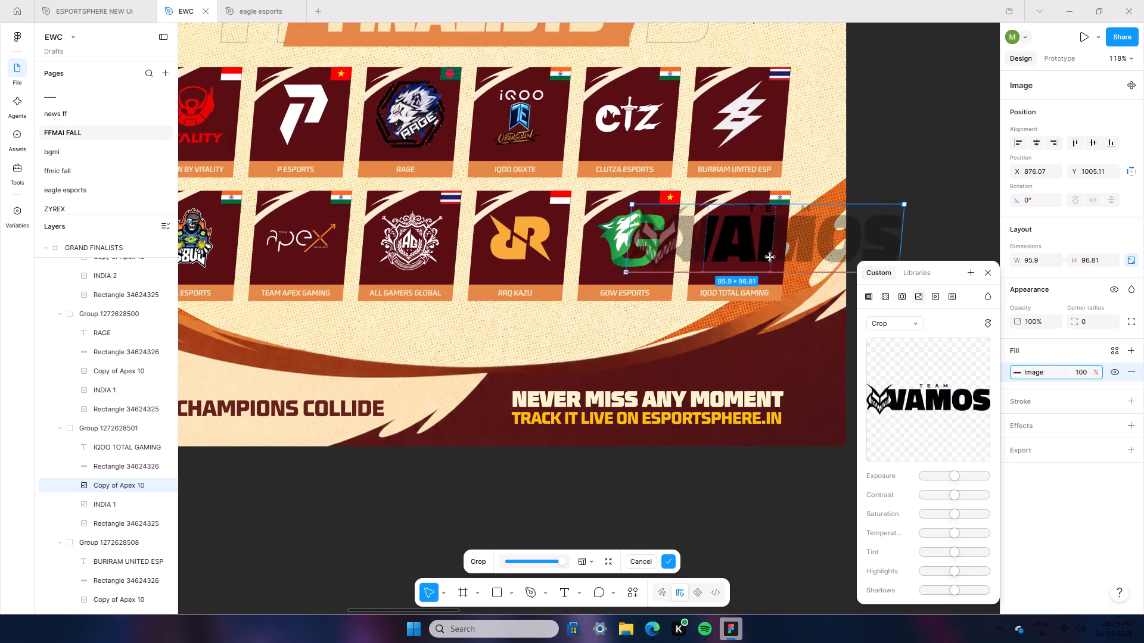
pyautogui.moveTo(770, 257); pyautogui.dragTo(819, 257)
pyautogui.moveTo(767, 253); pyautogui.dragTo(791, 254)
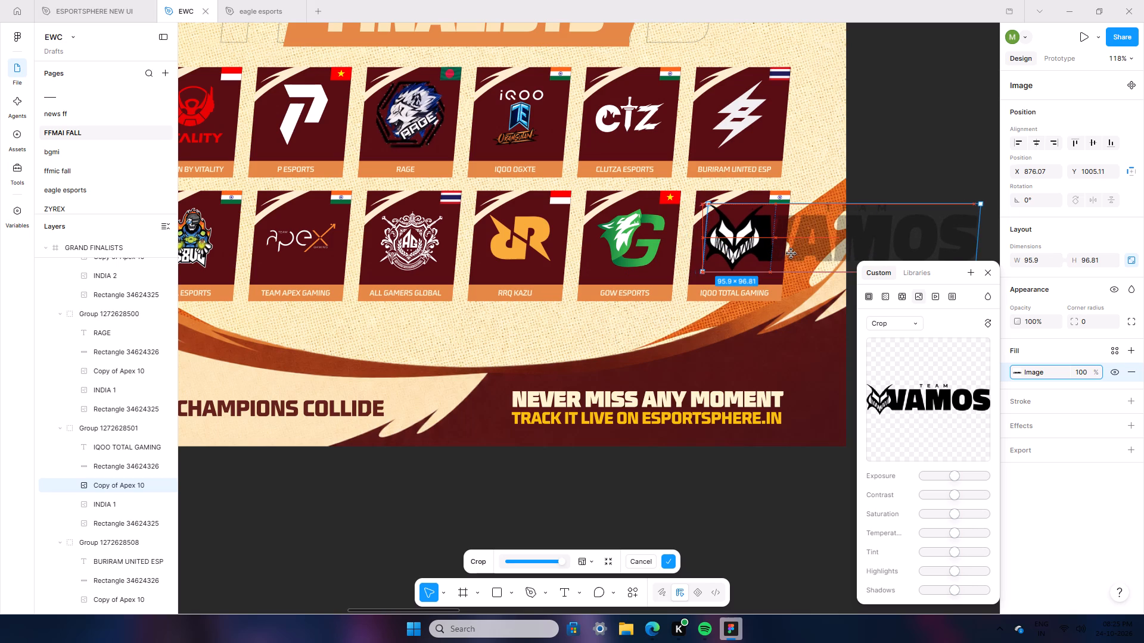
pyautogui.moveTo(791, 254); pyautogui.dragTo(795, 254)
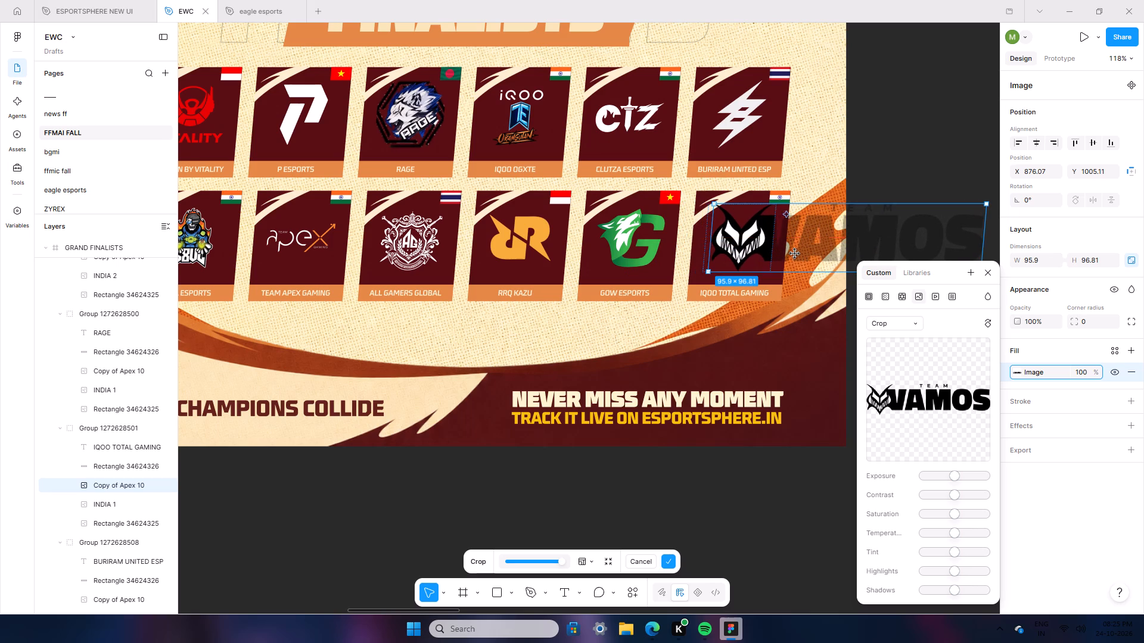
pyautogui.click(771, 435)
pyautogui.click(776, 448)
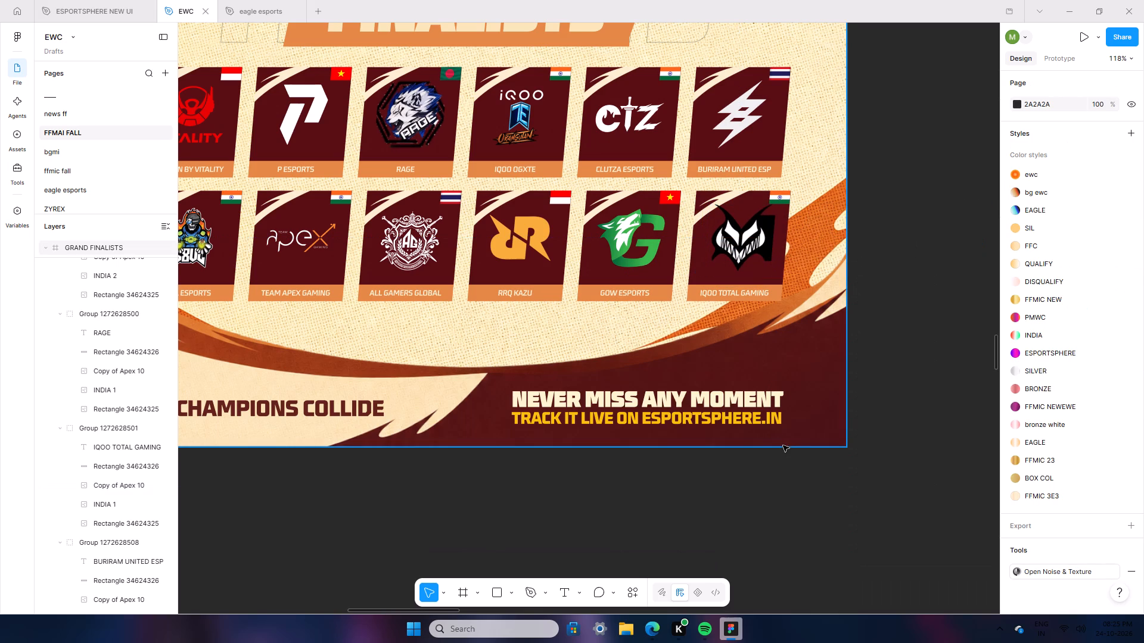
# Reselect the Vamos logo image on the IQOO TOTAL GAMING card and set its image fill mode to Fit.
pyautogui.hotkey('ctrl', 'z')
pyautogui.hotkey('ctrl', 'z')
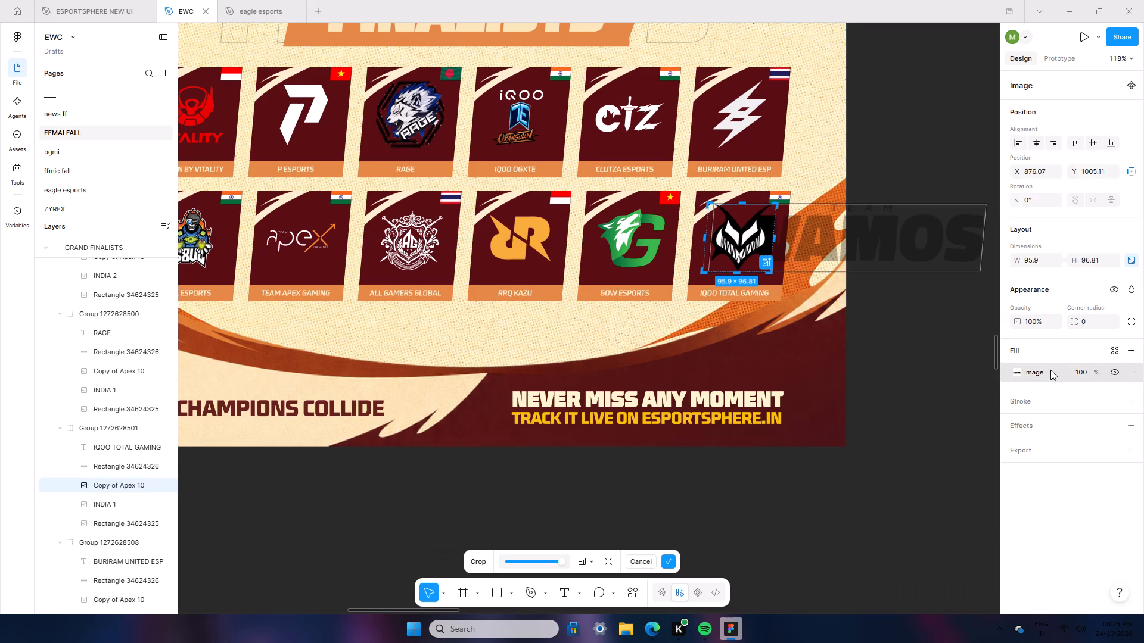
pyautogui.click(1050, 370)
pyautogui.click(887, 325)
pyautogui.click(885, 315)
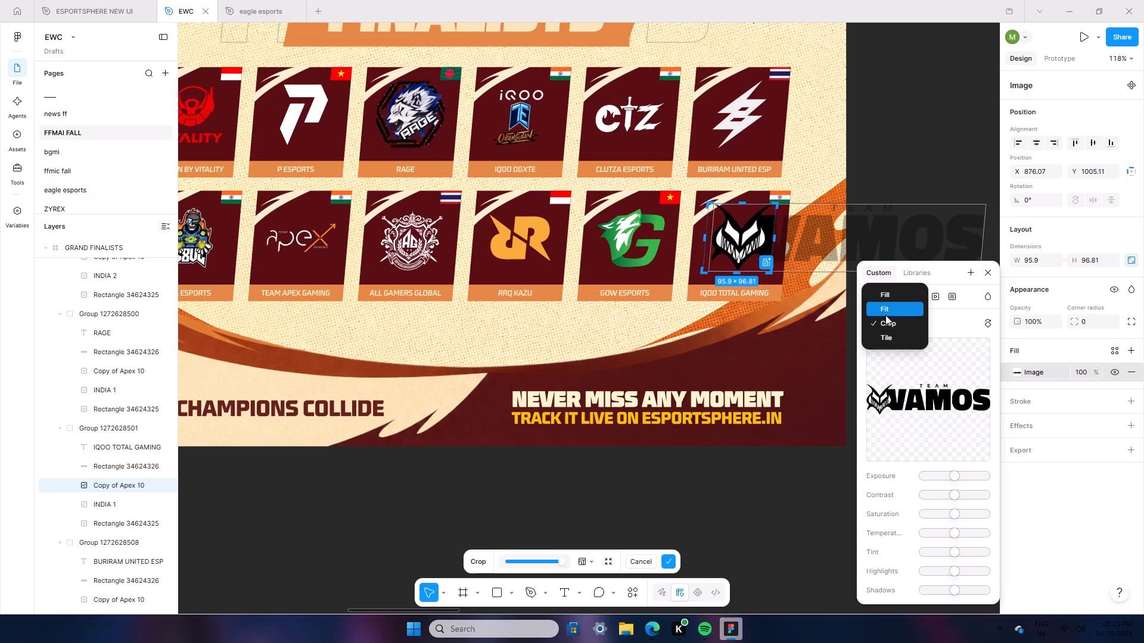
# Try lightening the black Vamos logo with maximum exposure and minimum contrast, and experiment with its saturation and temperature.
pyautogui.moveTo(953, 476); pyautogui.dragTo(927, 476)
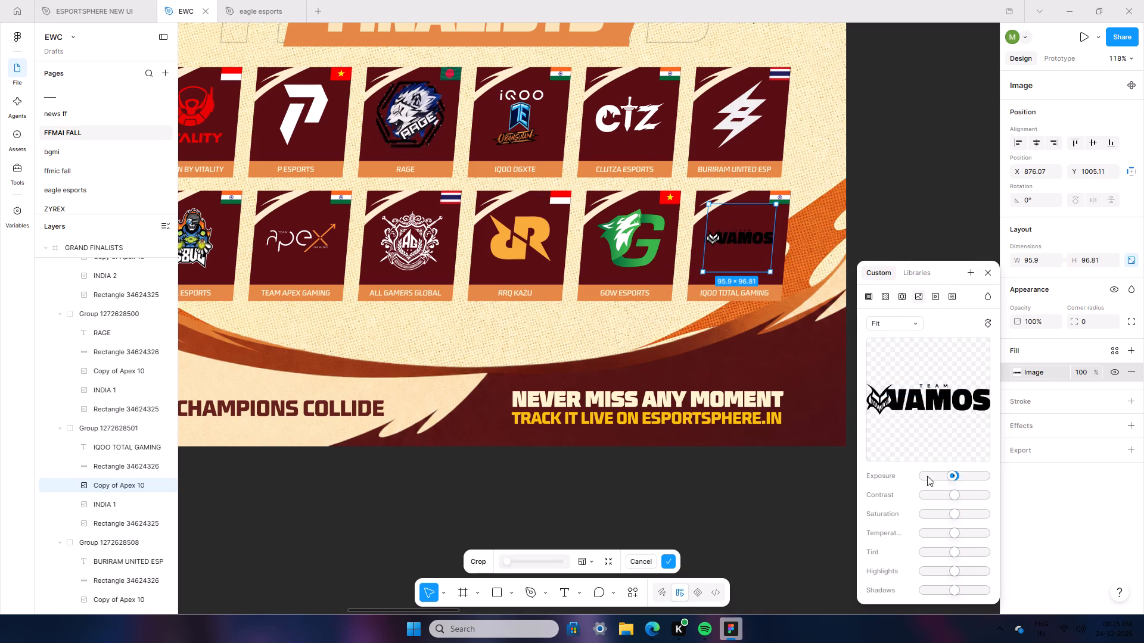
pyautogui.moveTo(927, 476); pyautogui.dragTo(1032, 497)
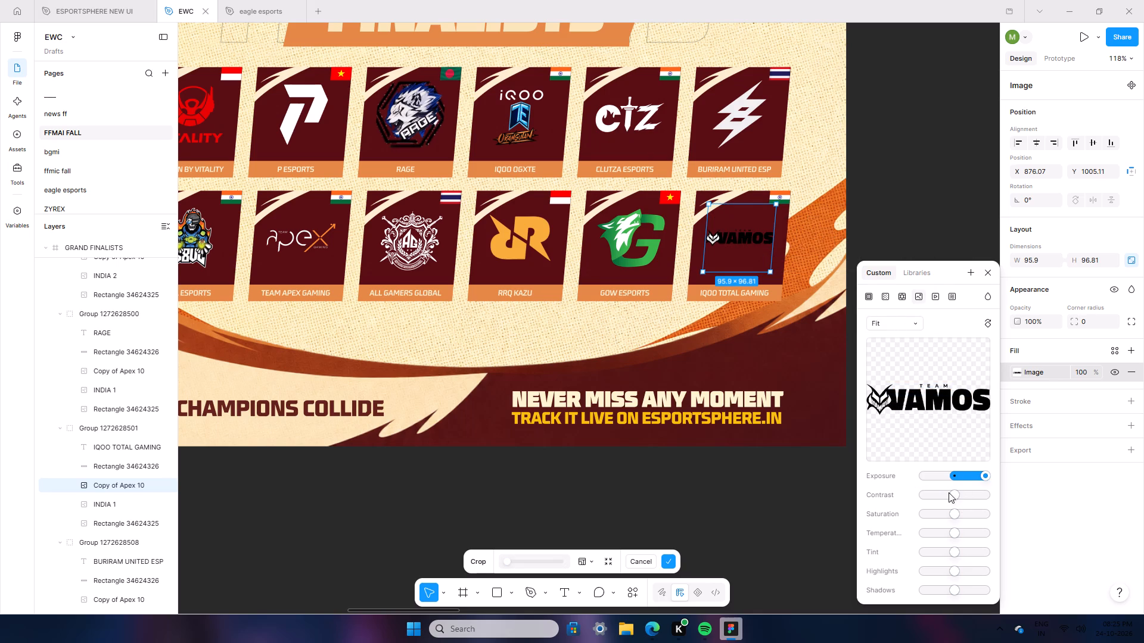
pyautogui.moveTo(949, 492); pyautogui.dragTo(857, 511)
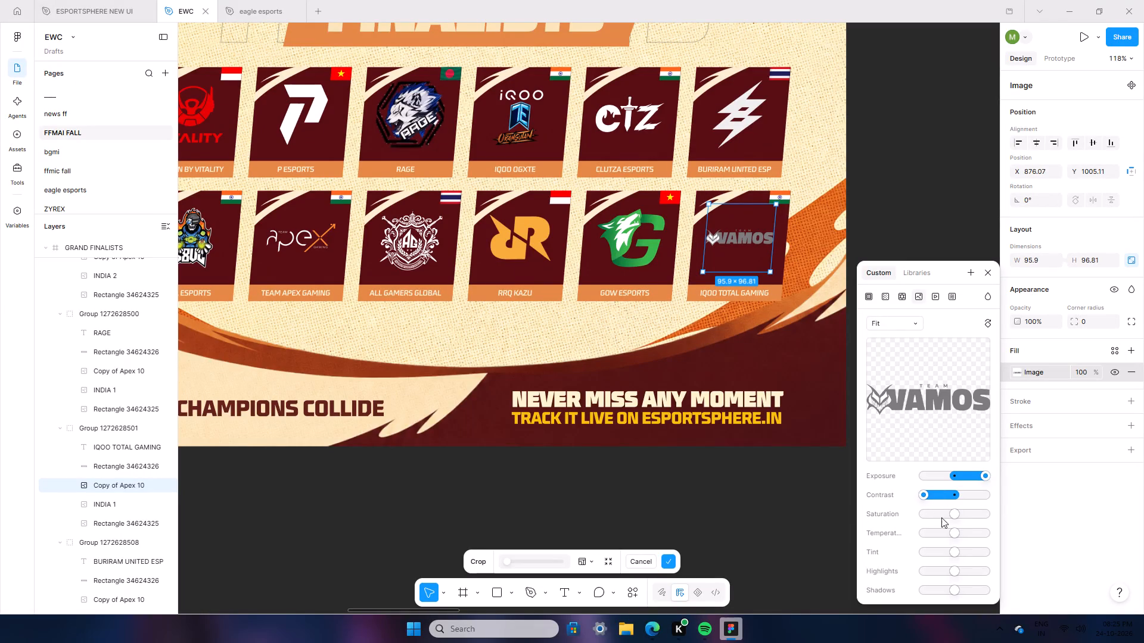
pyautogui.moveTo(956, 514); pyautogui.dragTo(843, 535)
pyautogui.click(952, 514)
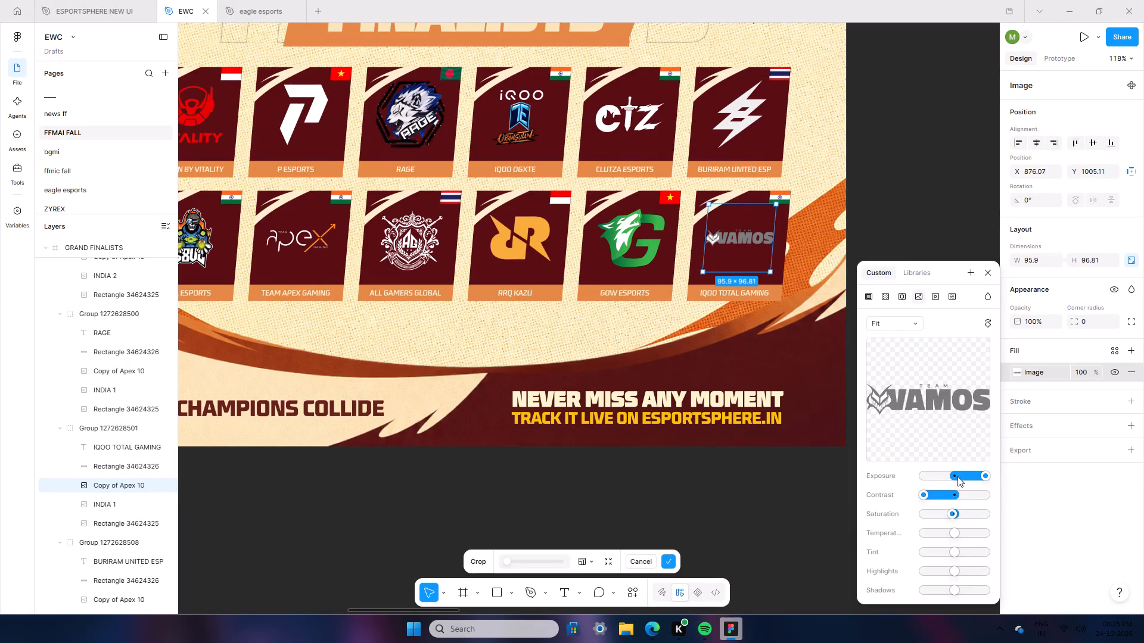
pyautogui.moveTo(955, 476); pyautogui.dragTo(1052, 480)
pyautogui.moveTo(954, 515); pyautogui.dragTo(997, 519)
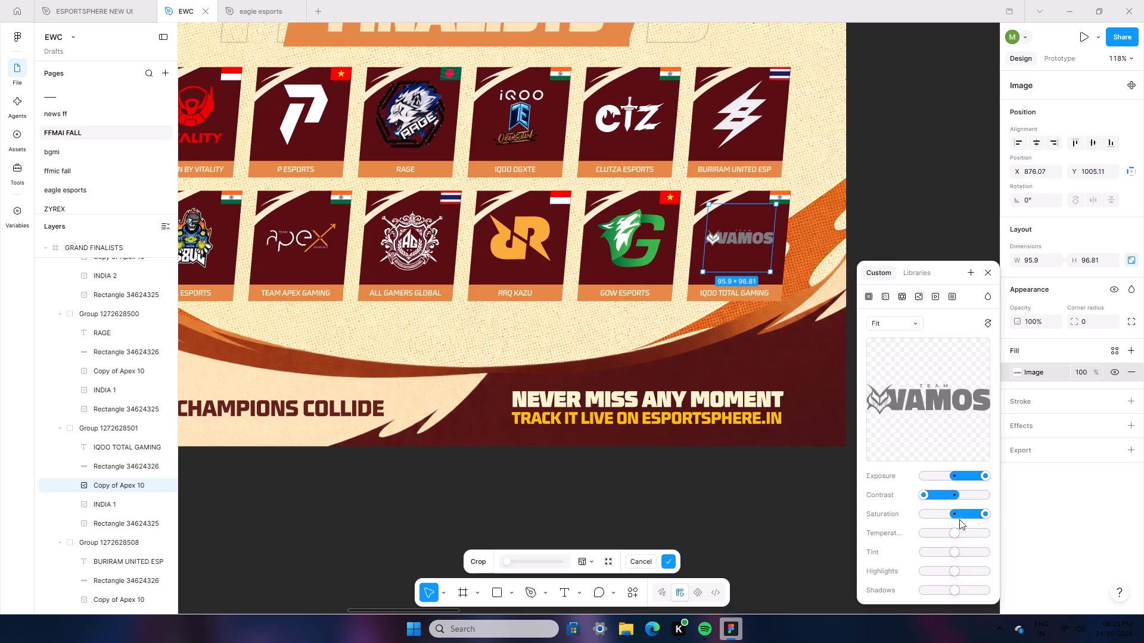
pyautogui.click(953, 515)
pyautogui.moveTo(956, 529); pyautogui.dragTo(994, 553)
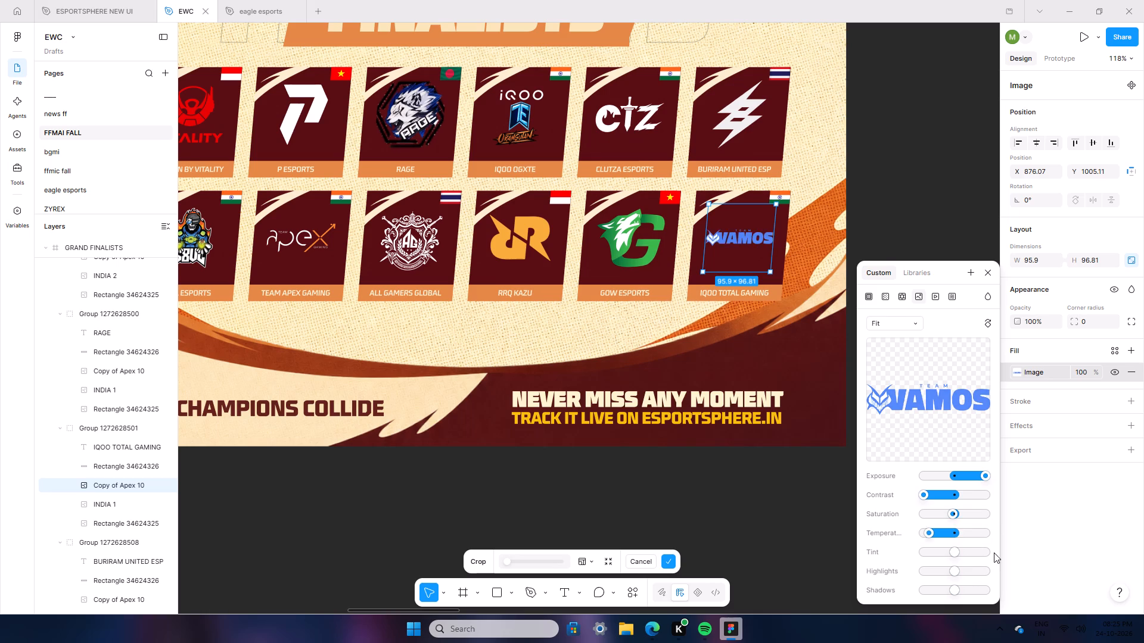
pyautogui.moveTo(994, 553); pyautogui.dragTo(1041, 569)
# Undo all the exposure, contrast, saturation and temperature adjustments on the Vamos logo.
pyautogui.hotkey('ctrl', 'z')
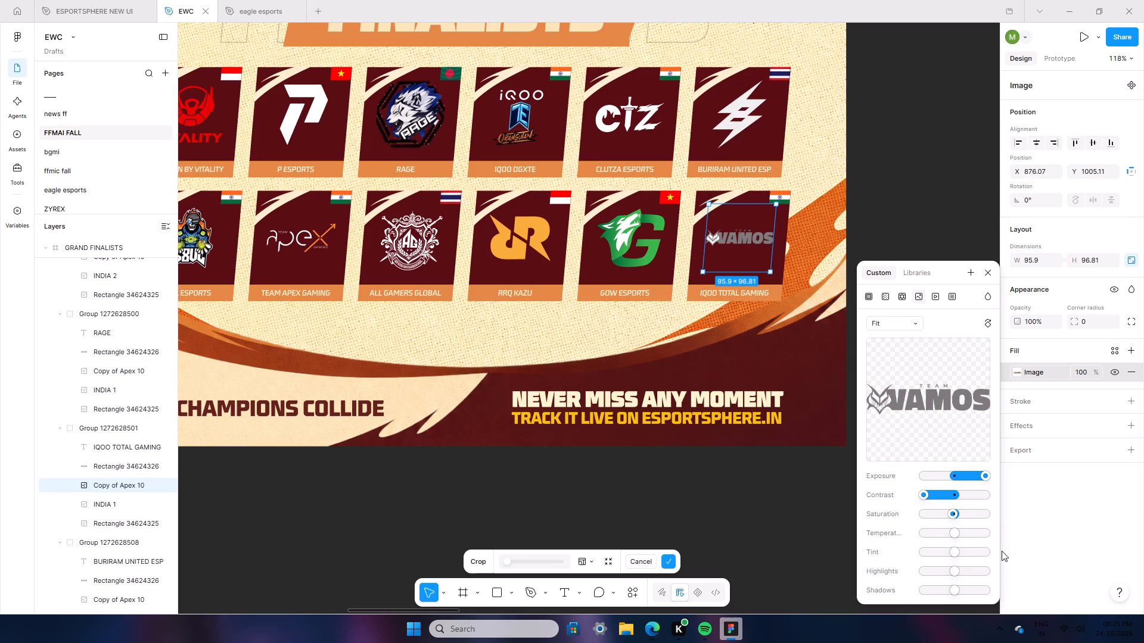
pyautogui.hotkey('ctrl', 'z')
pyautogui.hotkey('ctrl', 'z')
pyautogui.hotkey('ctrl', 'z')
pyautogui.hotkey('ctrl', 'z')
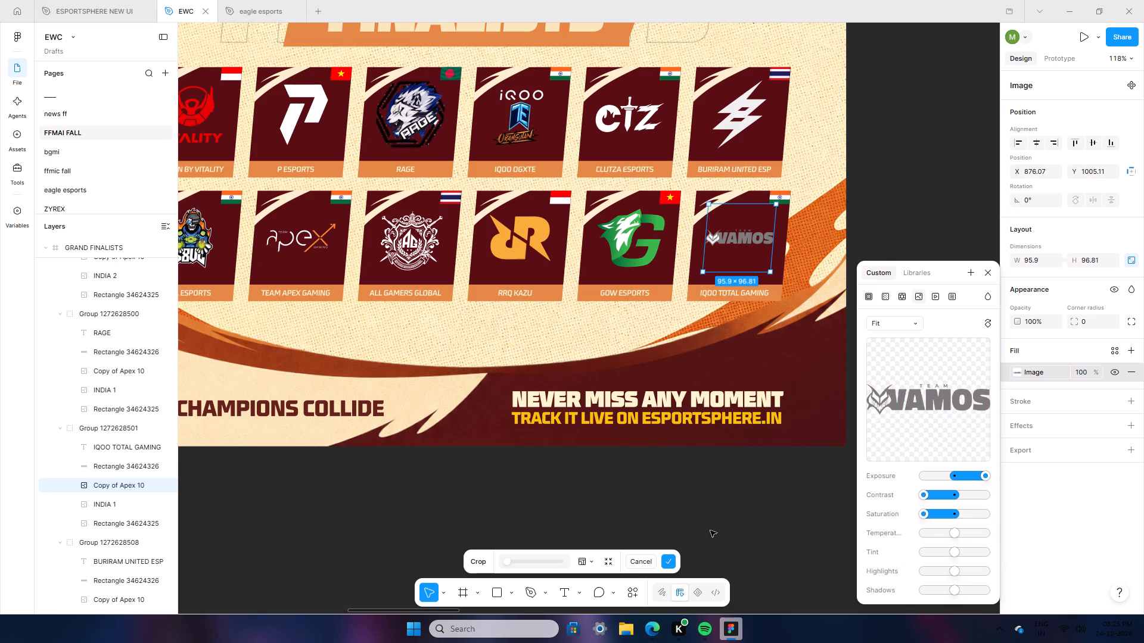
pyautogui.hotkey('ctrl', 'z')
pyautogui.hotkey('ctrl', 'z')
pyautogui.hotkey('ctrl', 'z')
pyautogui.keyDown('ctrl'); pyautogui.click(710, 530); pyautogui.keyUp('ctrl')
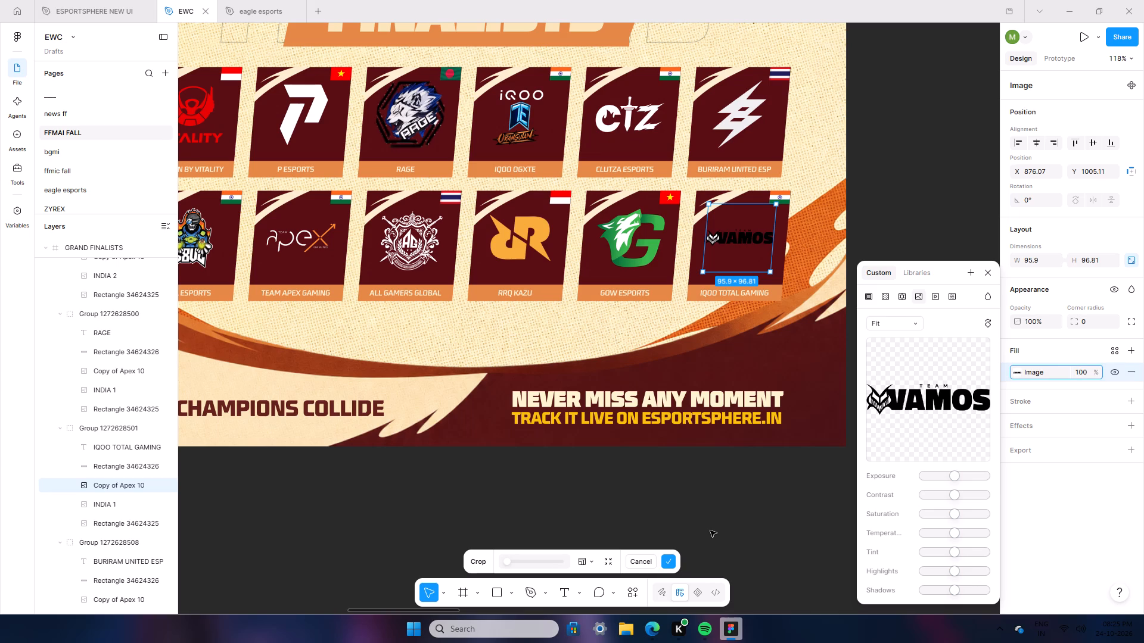
# Switch to Edge and search the web for a Team Vamos logo PNG.
pyautogui.click(649, 625)
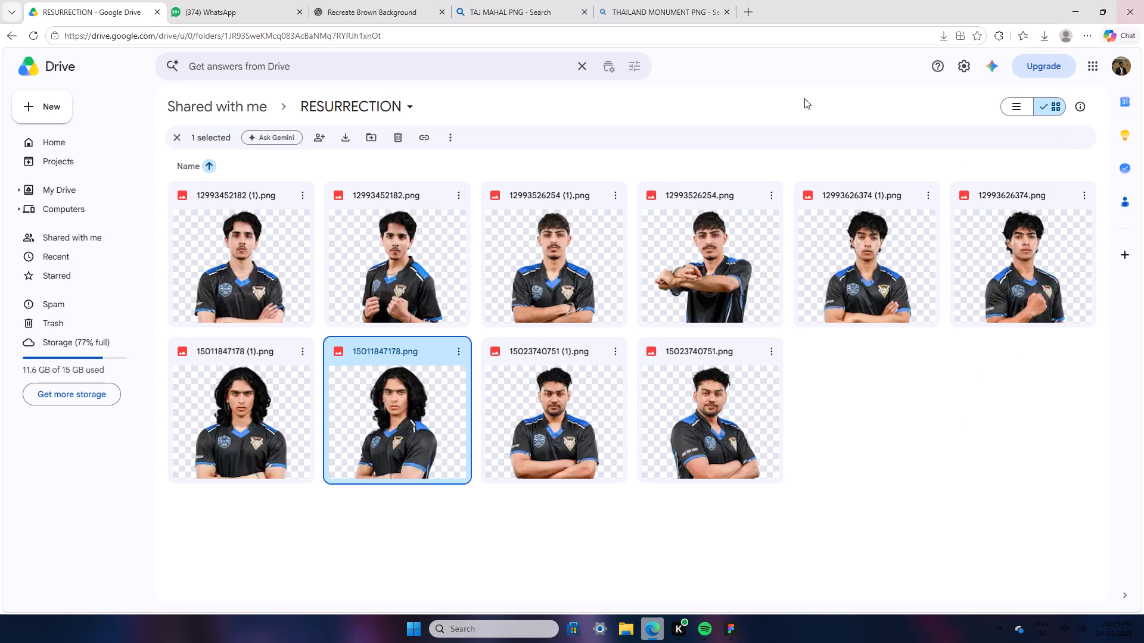
pyautogui.click(646, 0)
pyautogui.click(652, 26)
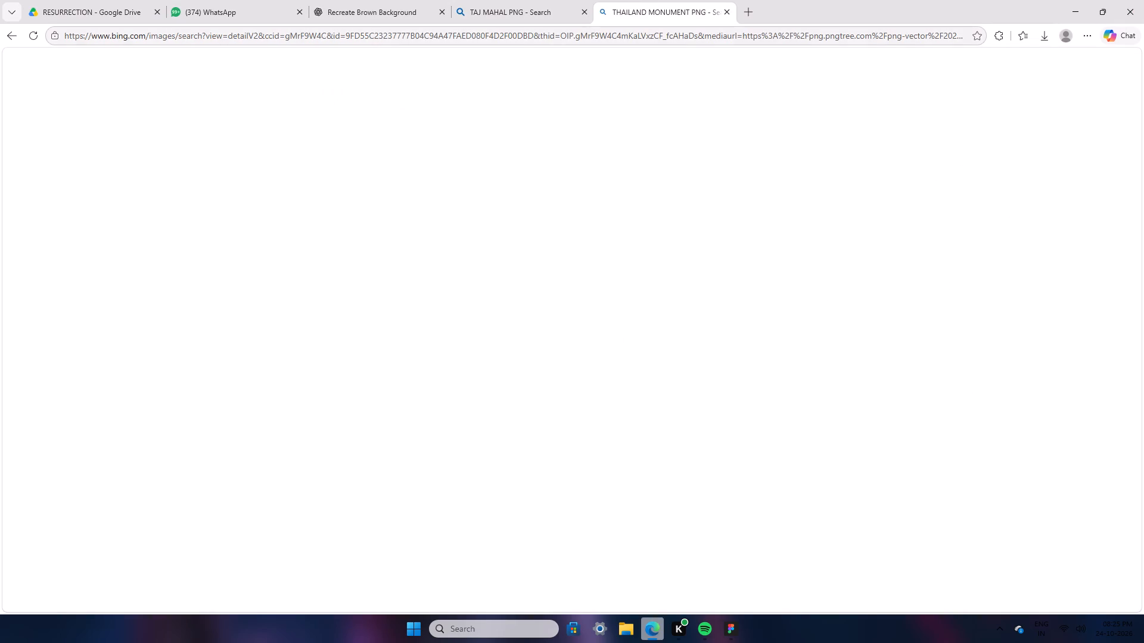
pyautogui.click(658, 42)
pyautogui.write('TEAM VAMO9S LOFO')
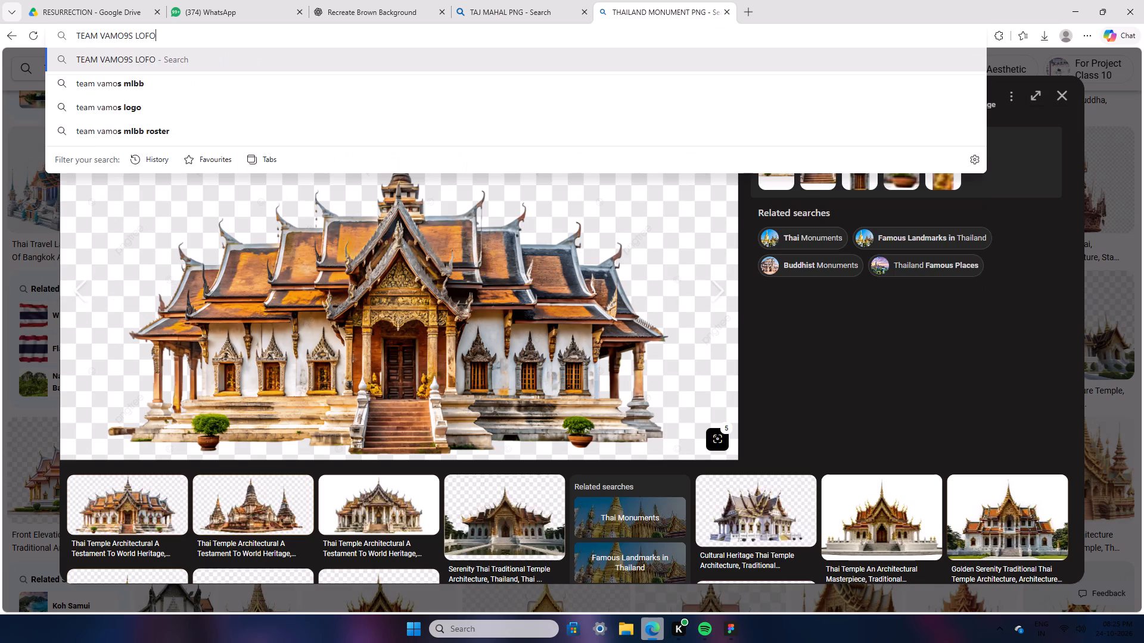
pyautogui.press('BackSpace')
pyautogui.press('BackSpace')
pyautogui.write('GO PNG')
pyautogui.press('Return')
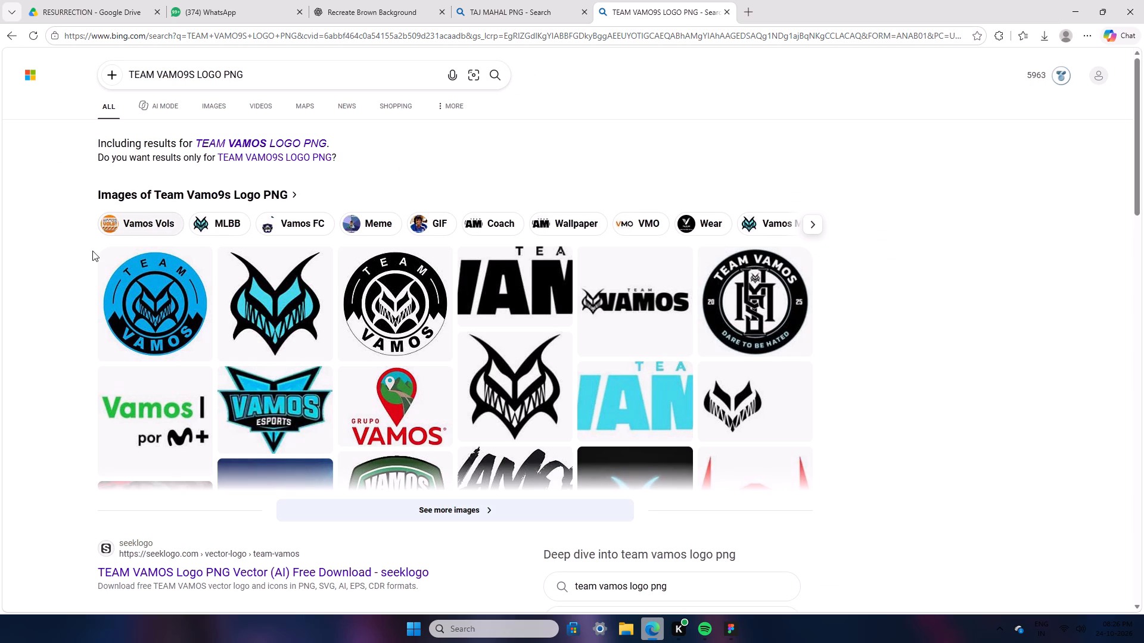
# Save the black-and-cyan Team Vamos mask logo from the image results to Downloads as VAMOS.
pyautogui.click(542, 401)
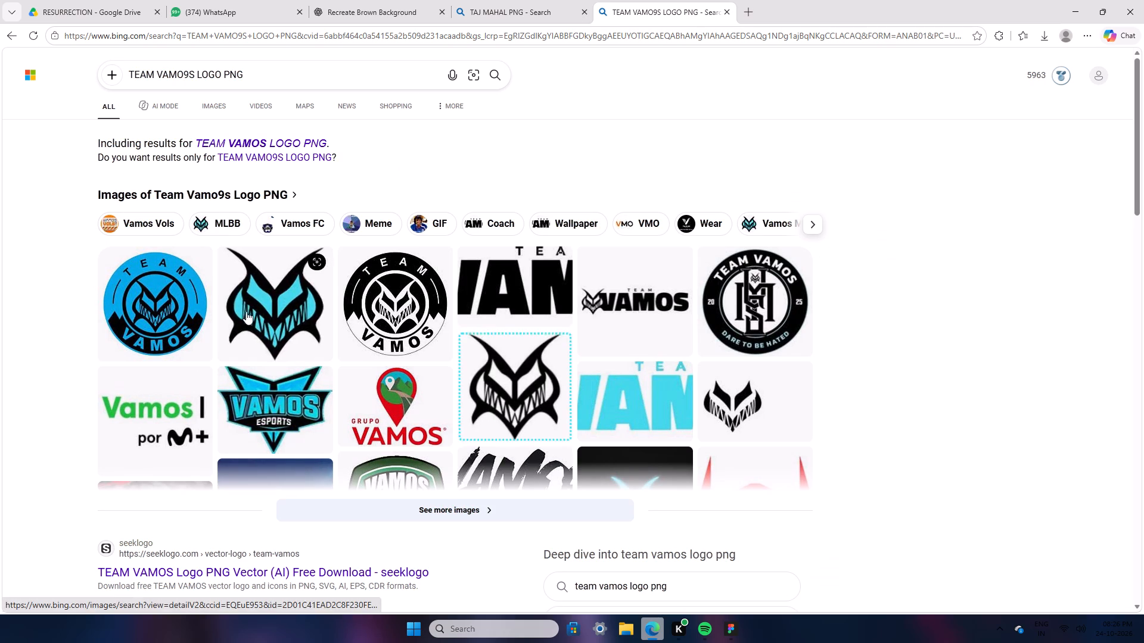
pyautogui.click(250, 310)
pyautogui.rightClick(456, 339)
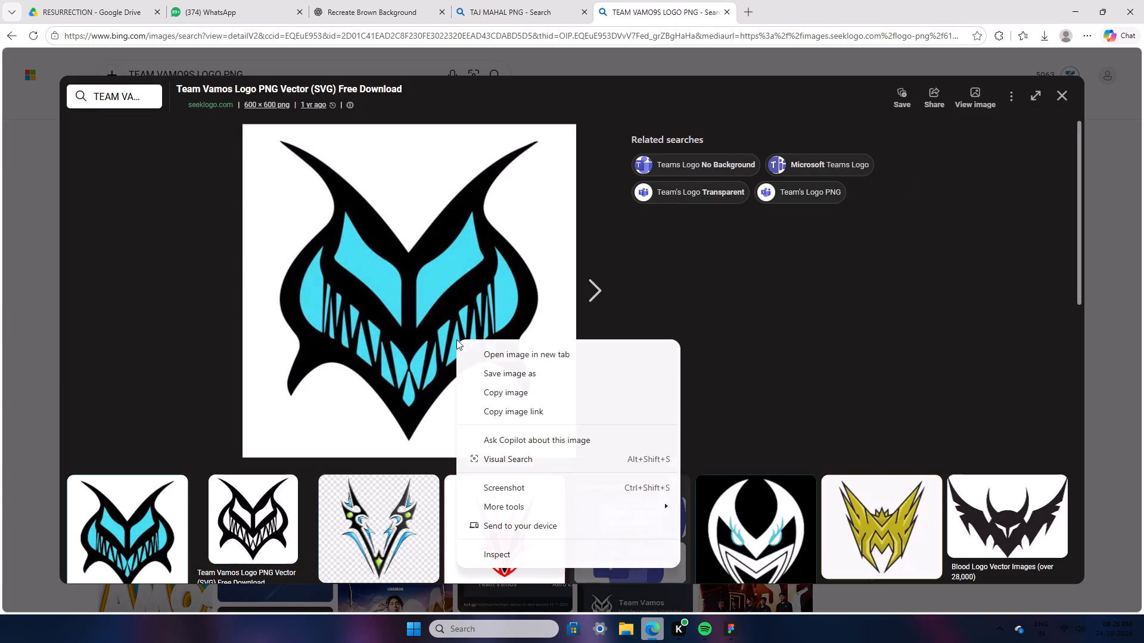
pyautogui.click(521, 377)
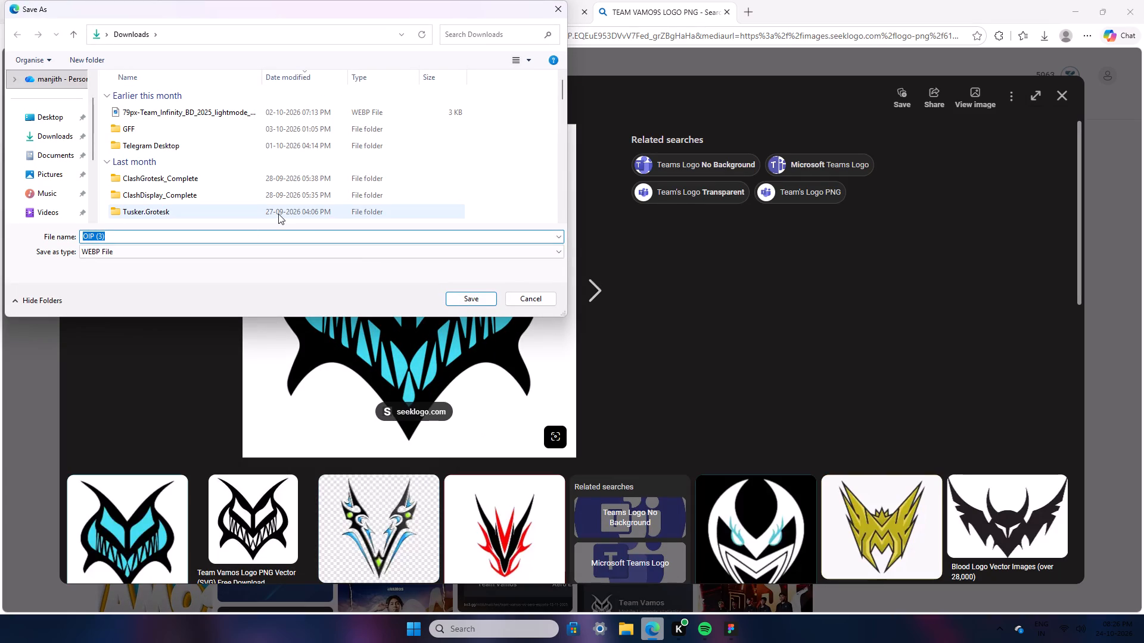
pyautogui.write('VAMOS')
pyautogui.doubleClick(45, 143)
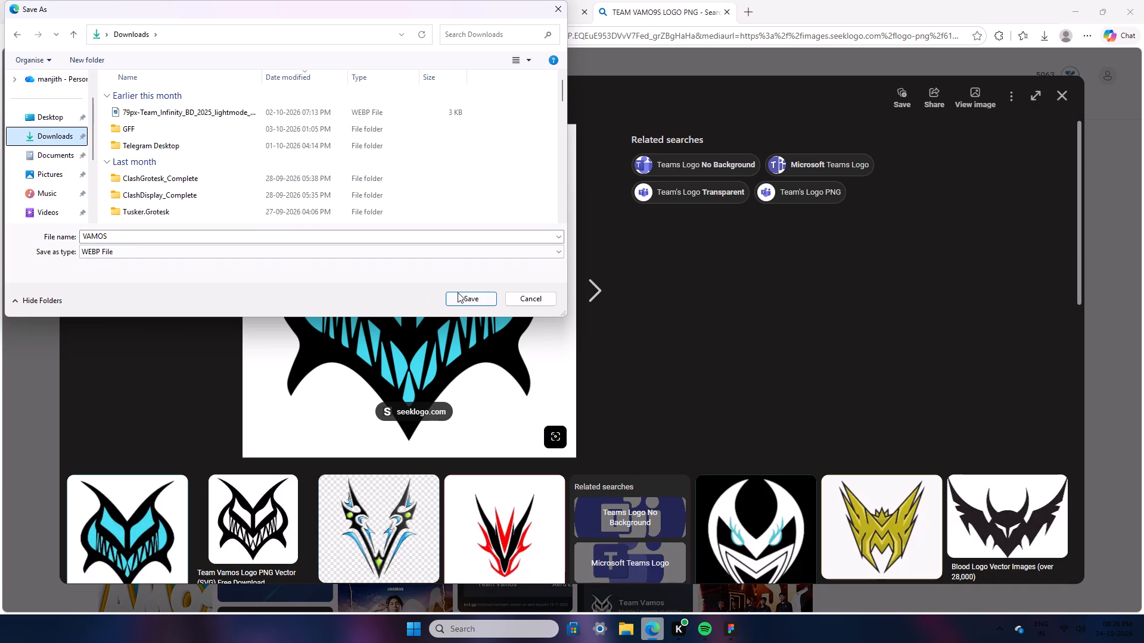
pyautogui.click(458, 292)
# Switch to Figma and replace the IQOO TOTAL GAMING card's logo fill with the downloaded VAMOS image.
pyautogui.click(753, 636)
pyautogui.click(746, 632)
pyautogui.click(737, 626)
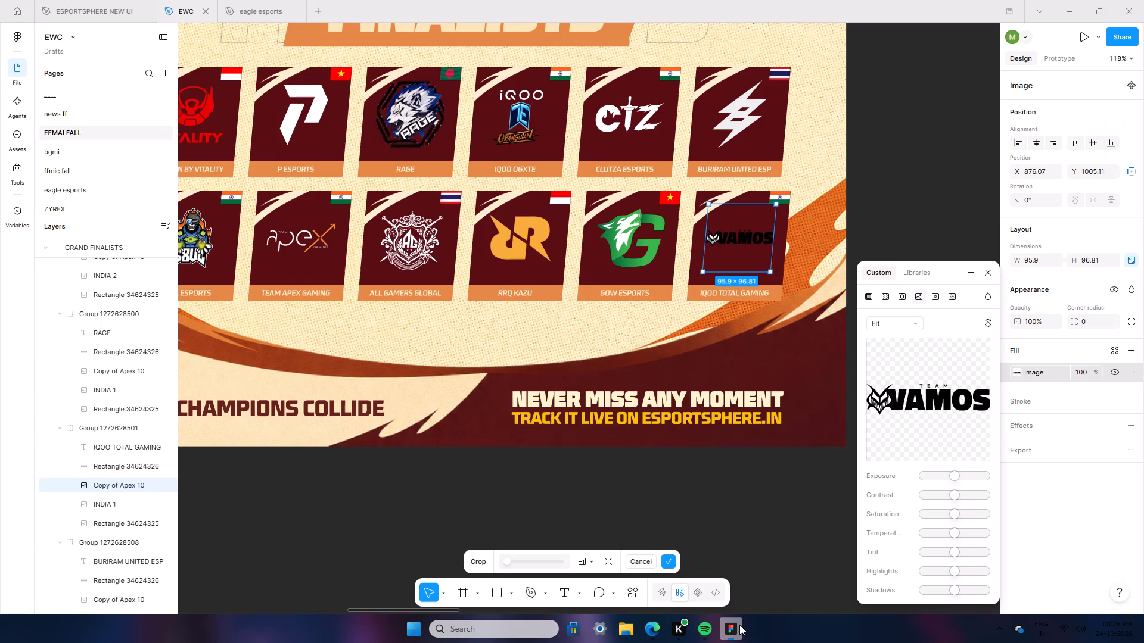
pyautogui.click(931, 394)
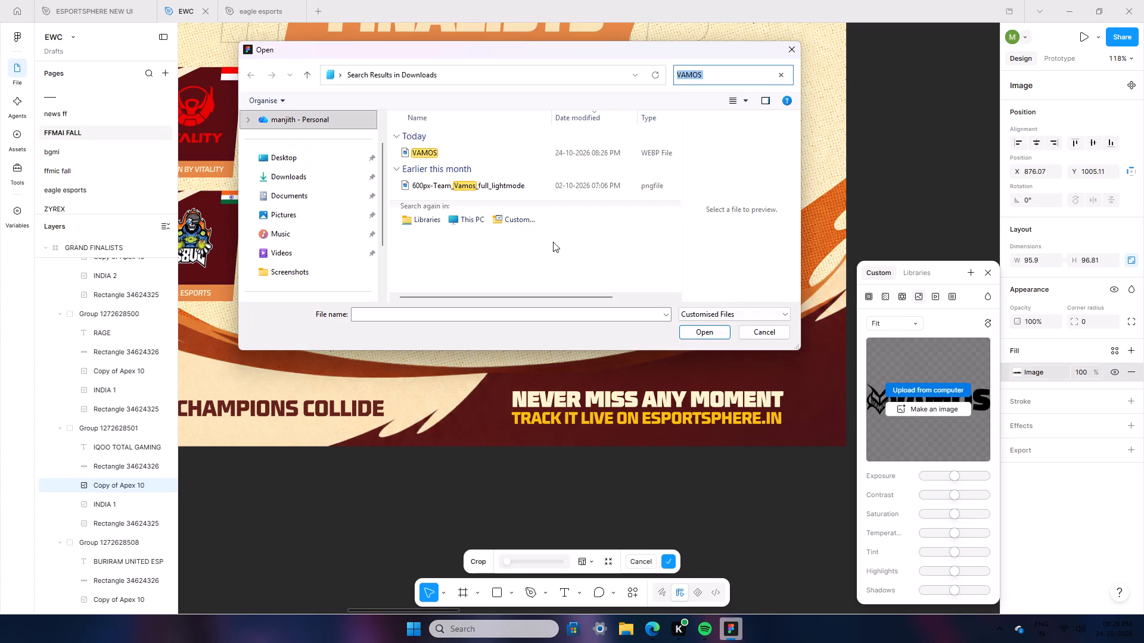
pyautogui.doubleClick(478, 153)
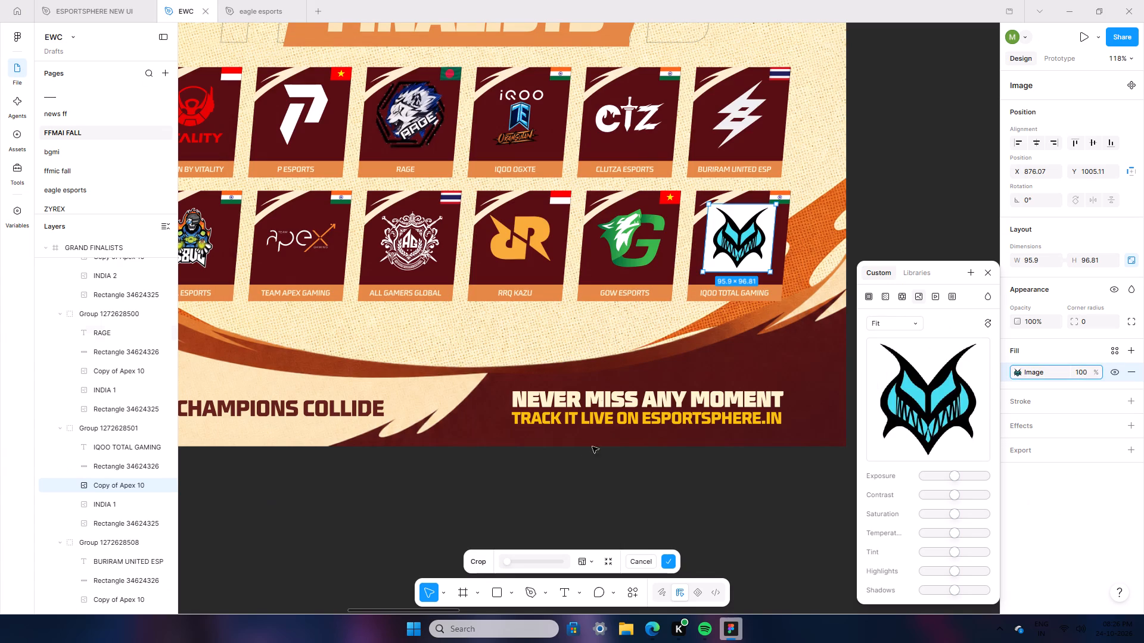
# Remove the white background from the new Vamos logo image on the card.
pyautogui.doubleClick(660, 558)
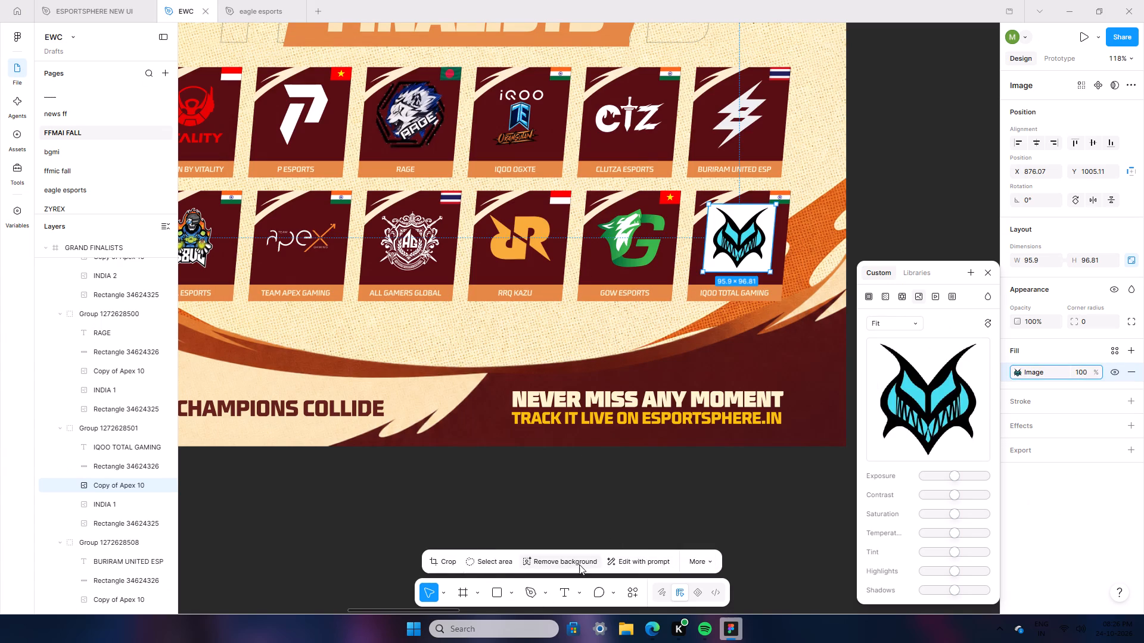
pyautogui.click(579, 564)
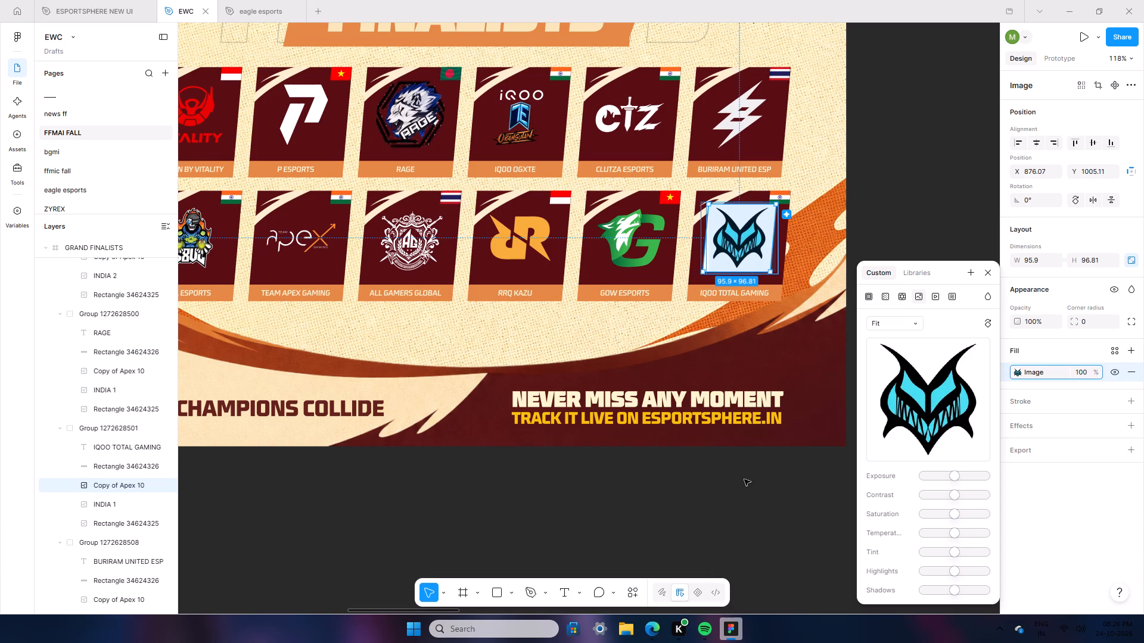
# Switch to Edge and look through the other Team Vamos logo image results, returning to Figma when done.
pyautogui.click(645, 641)
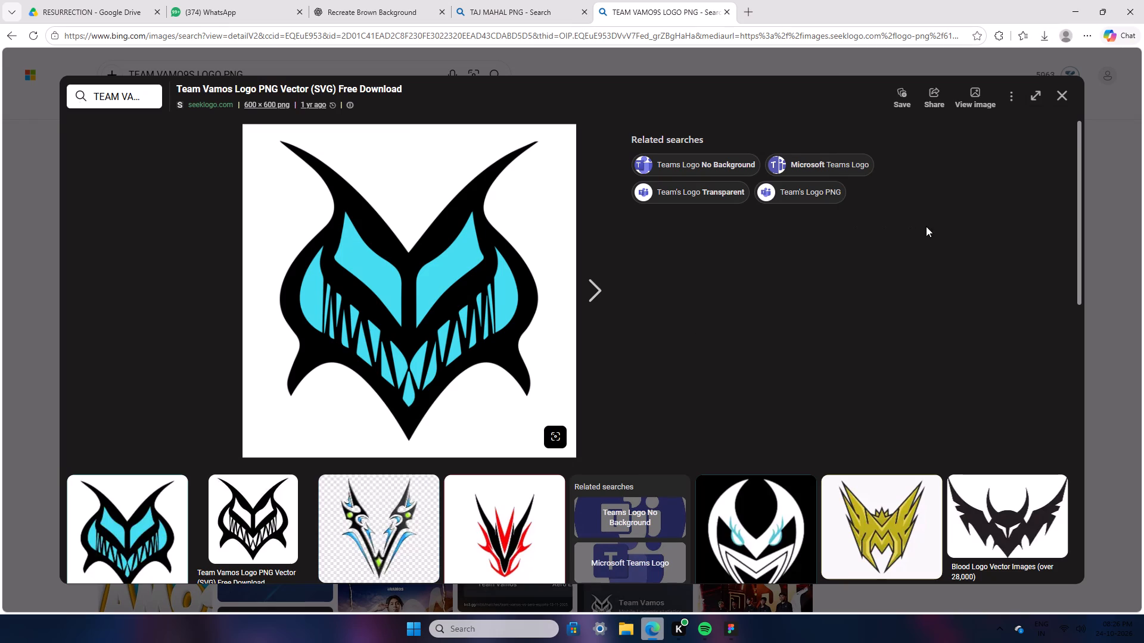
pyautogui.click(1066, 91)
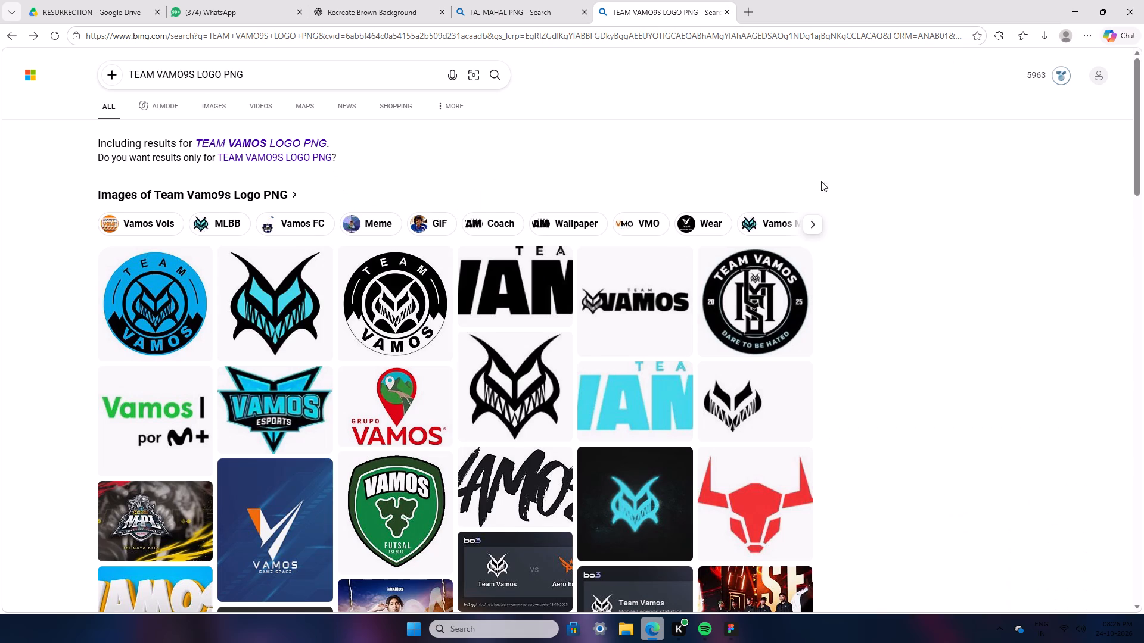
pyautogui.scroll(-3, 430, 465)
pyautogui.scroll(1, 260, 379)
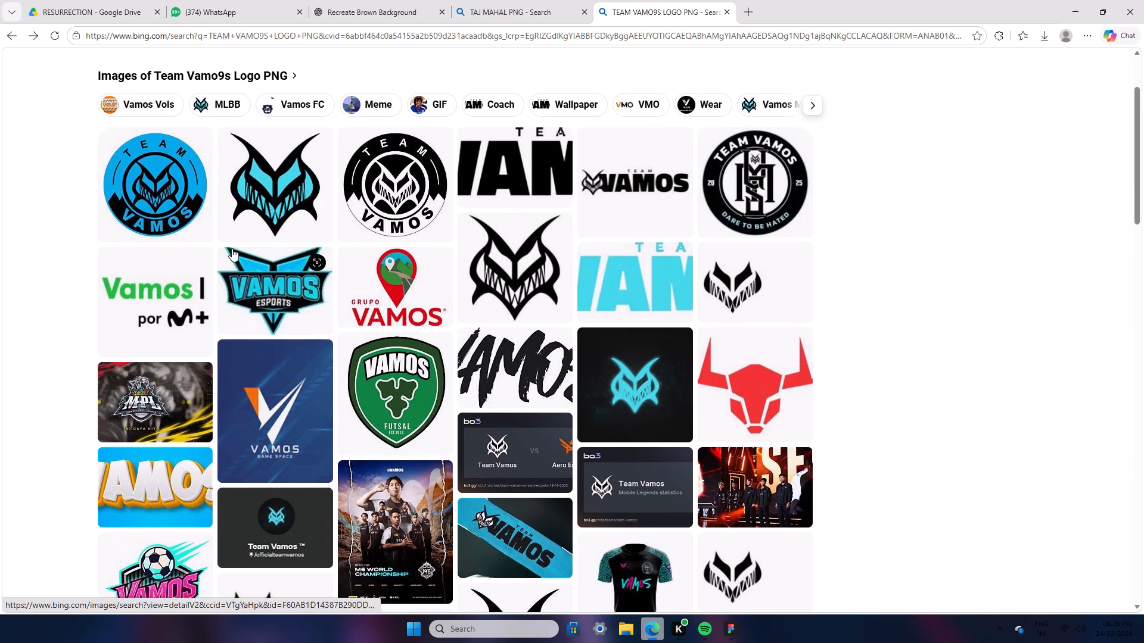
pyautogui.scroll(1, 232, 248)
pyautogui.click(732, 637)
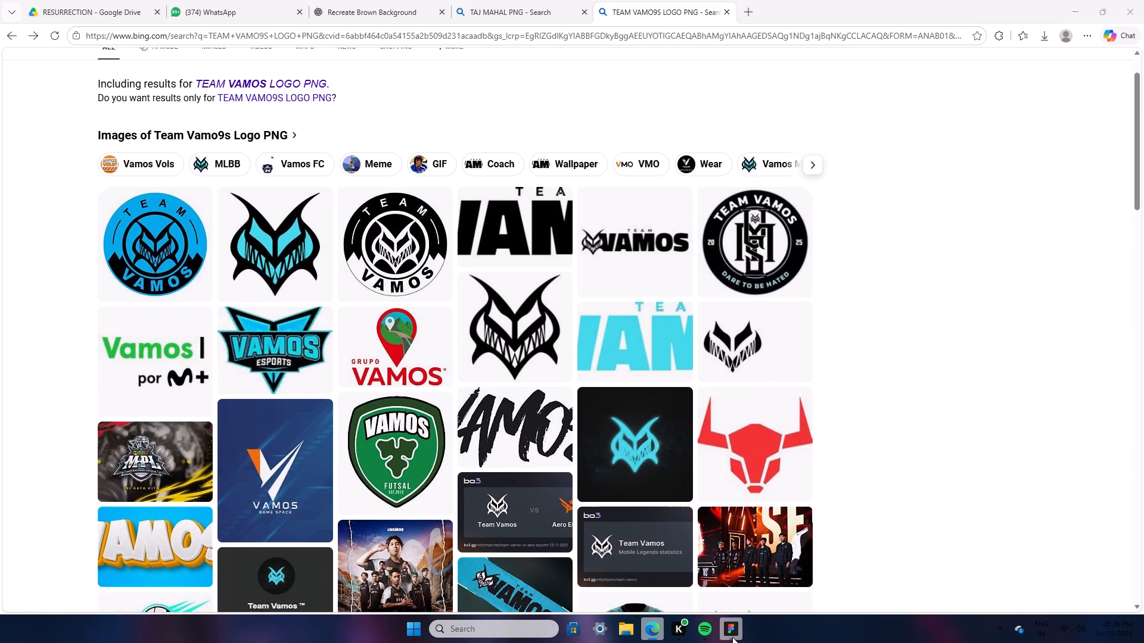
# Change the Vamos card's team name from IQOO TOTAL GAMING to TEAM VAMOS.
pyautogui.doubleClick(758, 522)
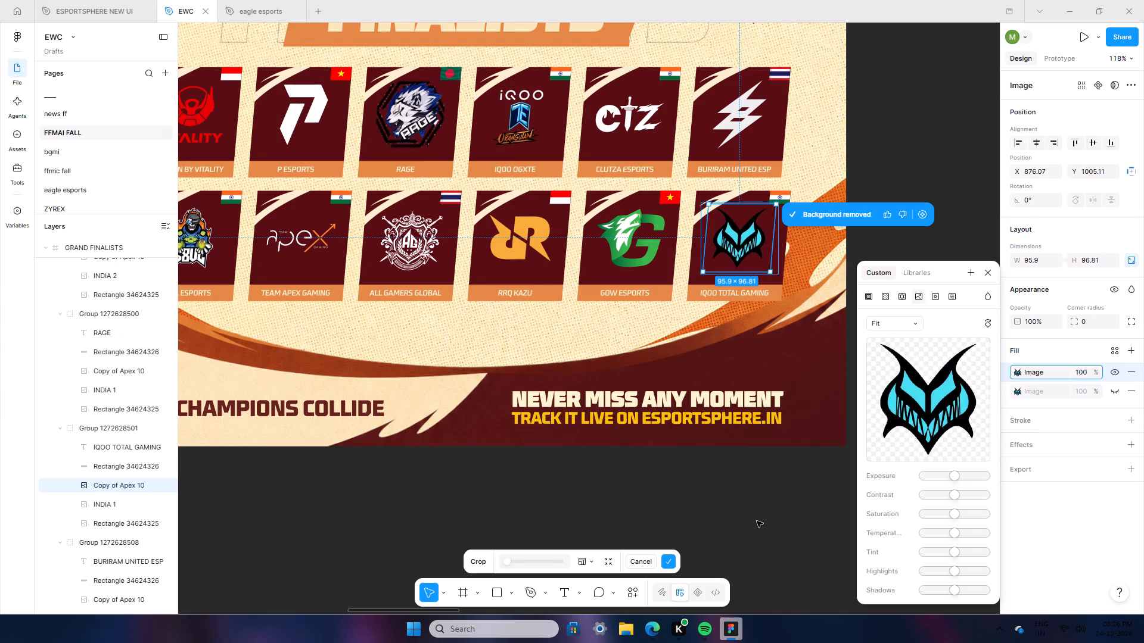
pyautogui.keyDown('ctrl'); pyautogui.scroll(-5, 757, 521); pyautogui.keyUp('ctrl')
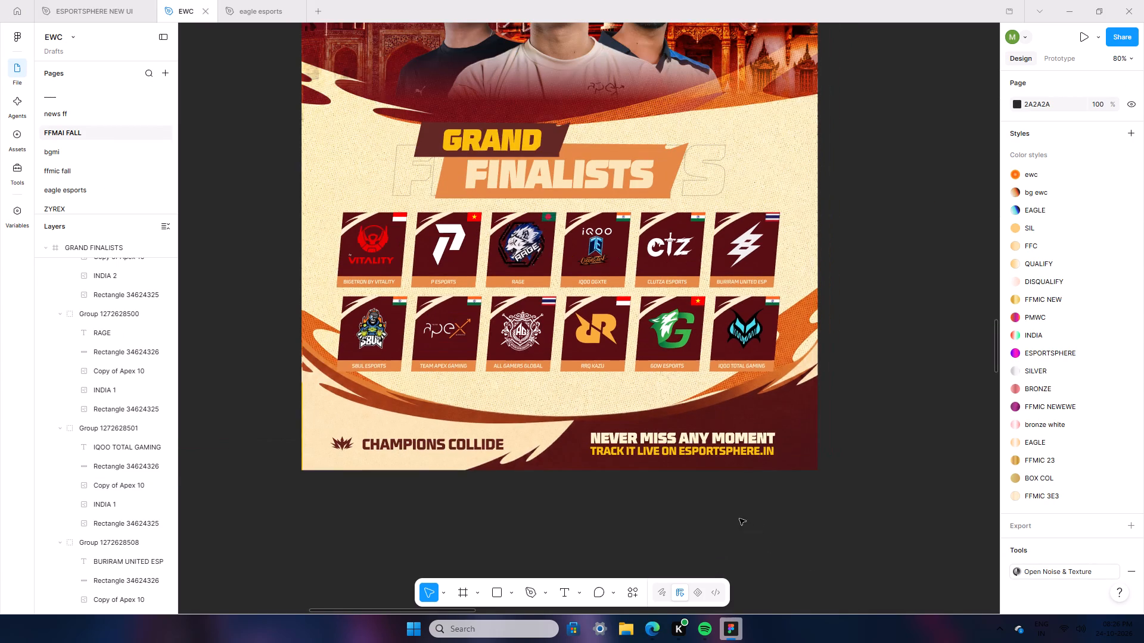
pyautogui.keyDown('ctrl'); pyautogui.scroll(-1, 735, 520); pyautogui.keyUp('ctrl')
pyautogui.tripleClick(750, 372)
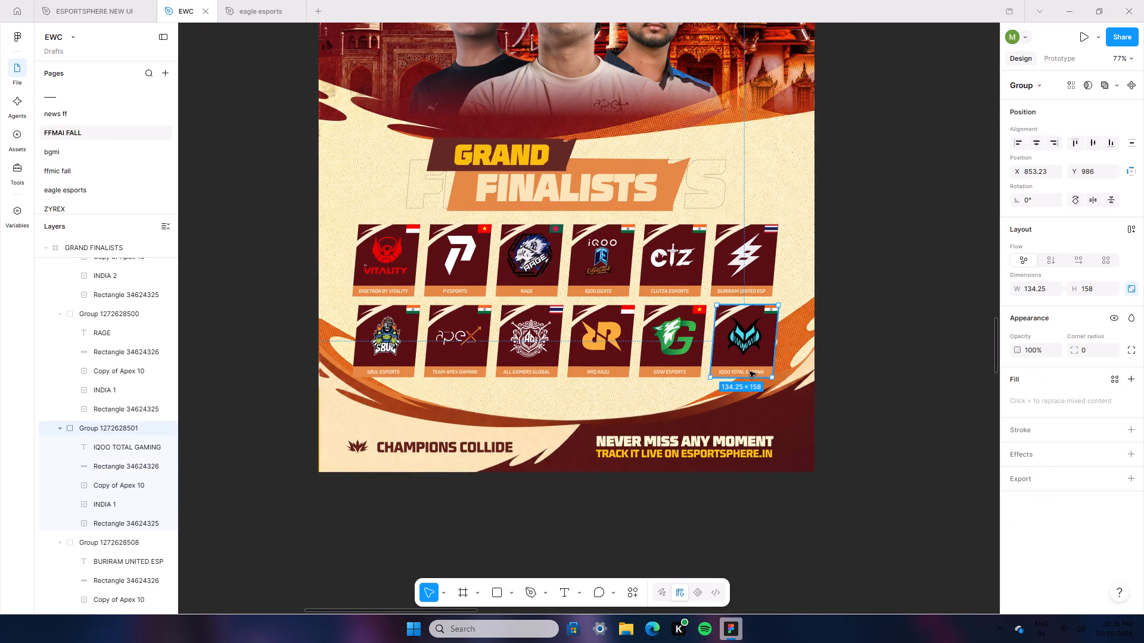
pyautogui.click(750, 372)
pyautogui.write('TEAM VAMOS')
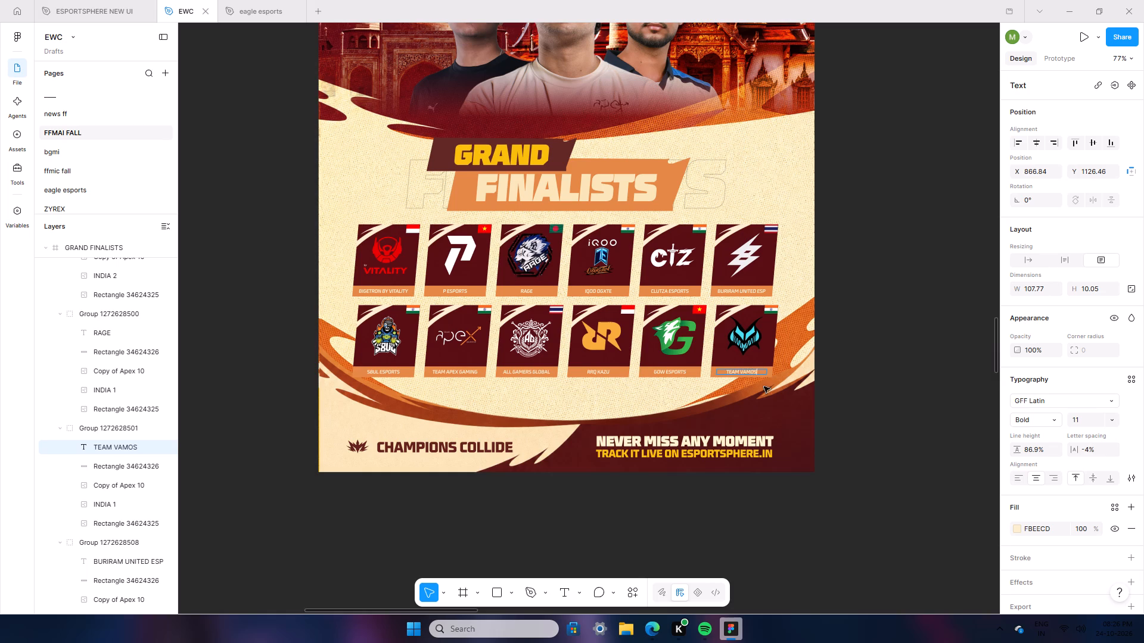
pyautogui.doubleClick(885, 464)
# Copy the country flag image from the VAMOS row of the standings table in the FFMAI ME 2 frame.
pyautogui.keyDown('ctrl'); pyautogui.scroll(-3, 786, 462); pyautogui.keyUp('ctrl')
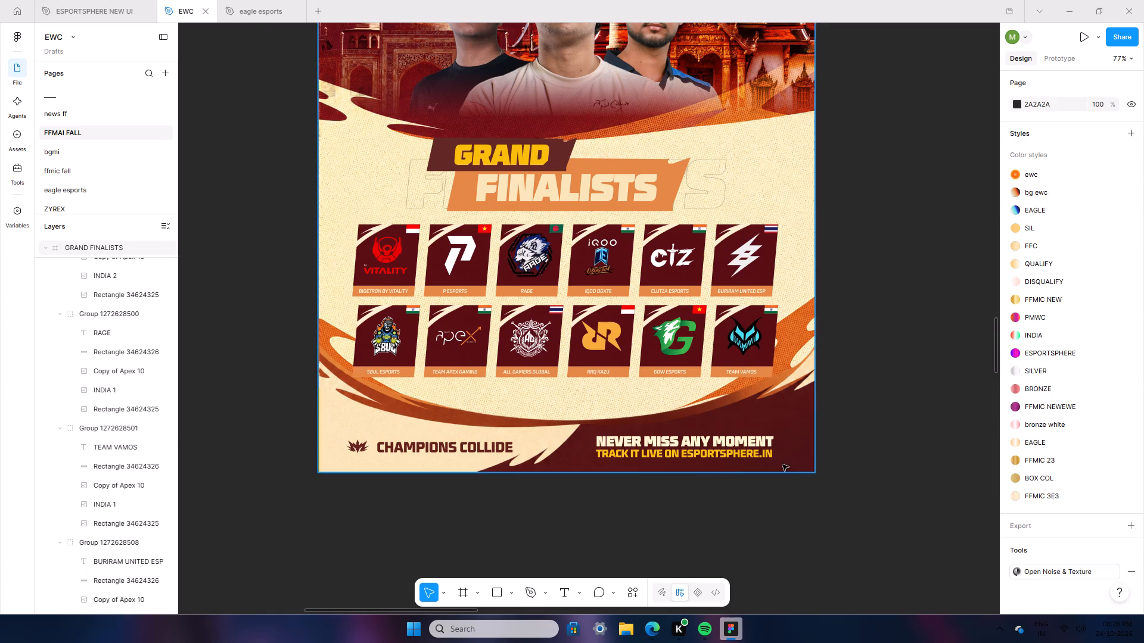
pyautogui.keyDown('ctrl'); pyautogui.scroll(-14, 782, 464); pyautogui.keyUp('ctrl')
pyautogui.scroll(-15, 881, 524)
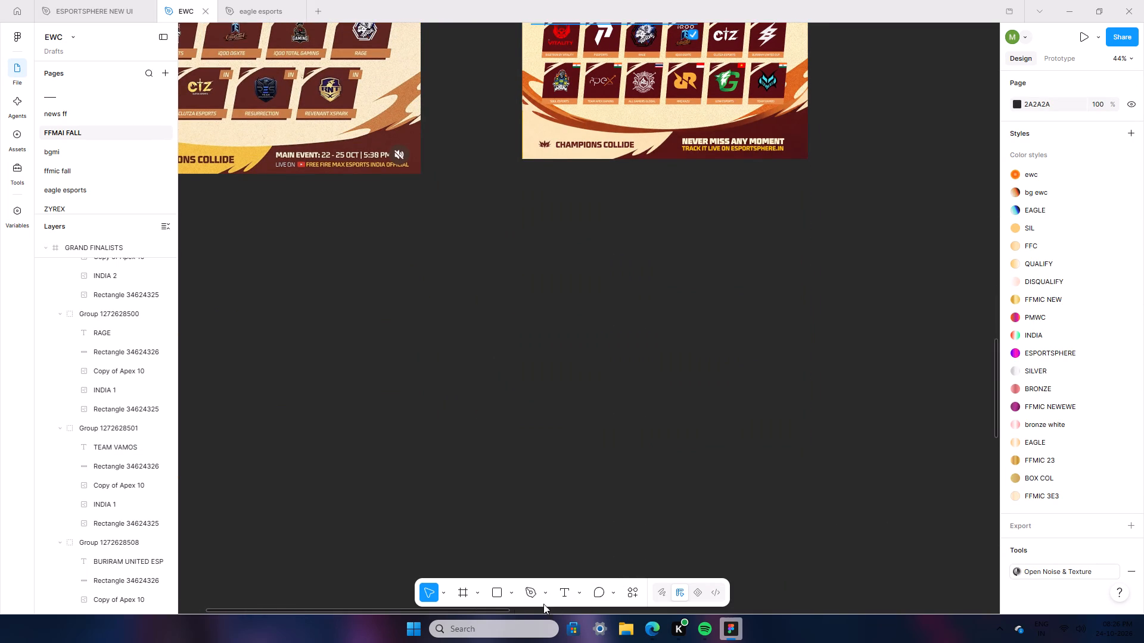
pyautogui.moveTo(493, 606); pyautogui.dragTo(612, 626)
pyautogui.moveTo(486, 609); pyautogui.dragTo(510, 624)
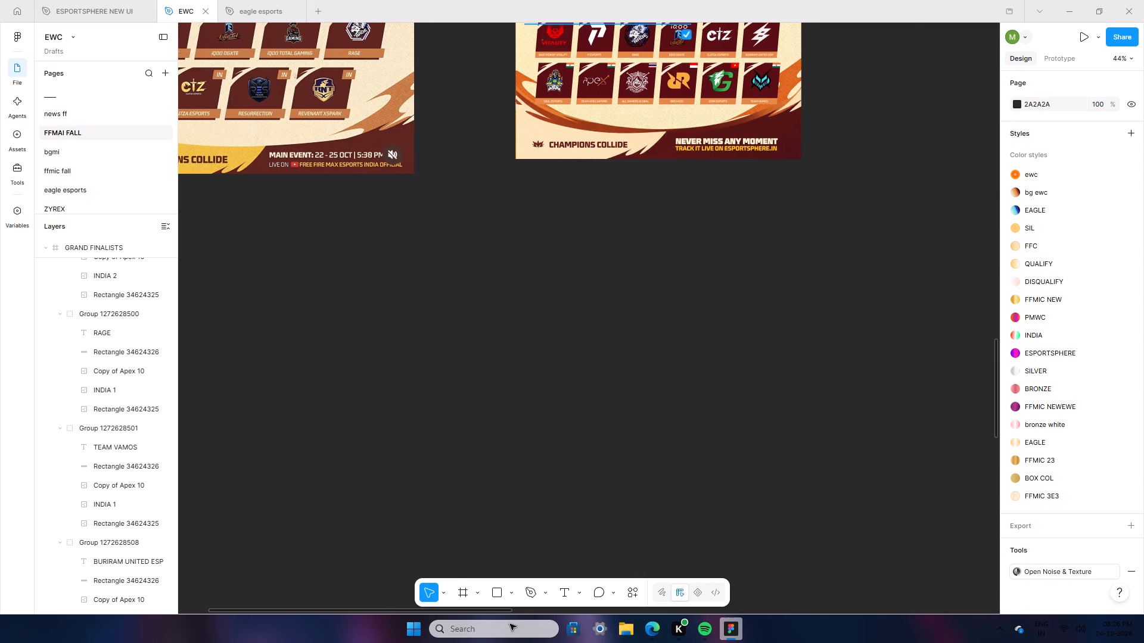
pyautogui.moveTo(510, 624); pyautogui.dragTo(634, 642)
pyautogui.scroll(-17, 676, 393)
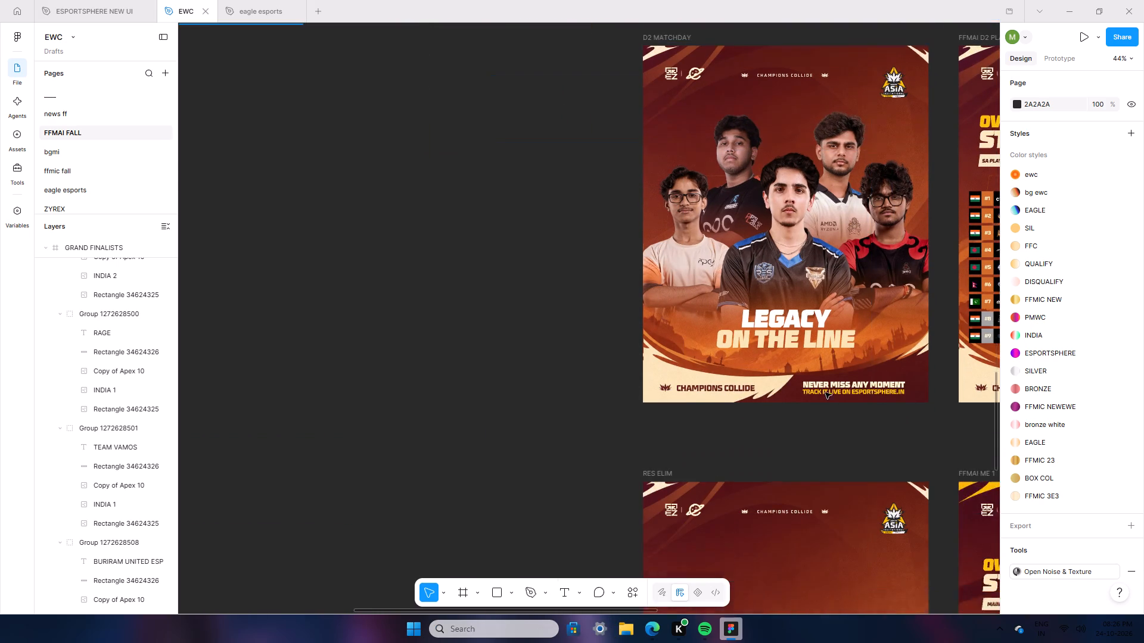
pyautogui.scroll(-6, 872, 434)
pyautogui.moveTo(570, 610); pyautogui.dragTo(712, 642)
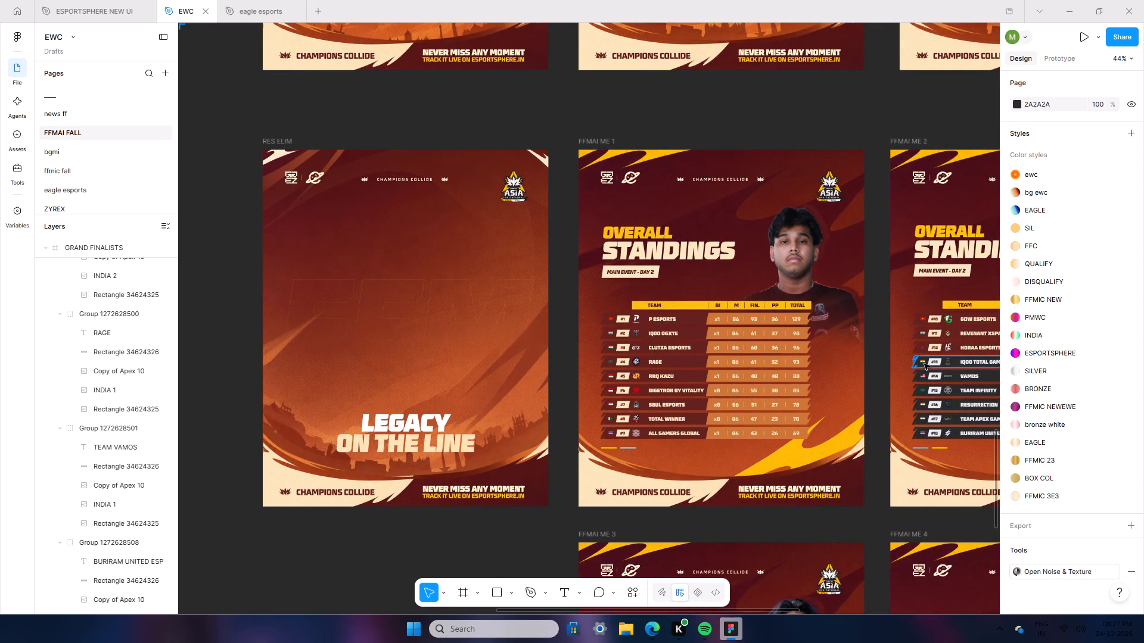
pyautogui.click(923, 378)
pyautogui.rightClick(923, 378)
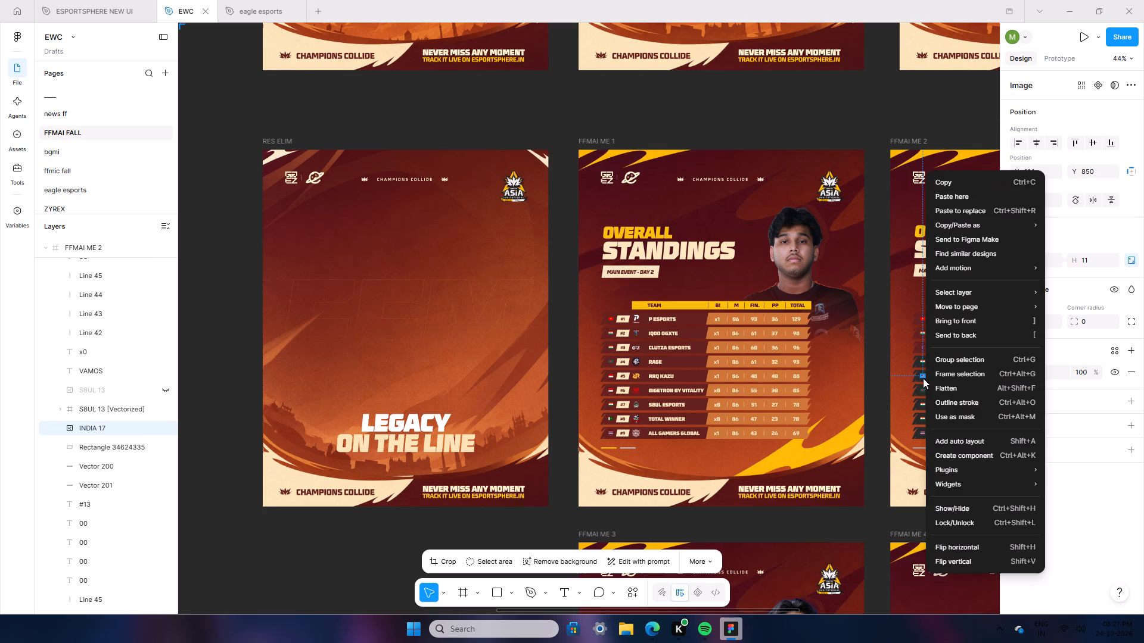
pyautogui.click(943, 179)
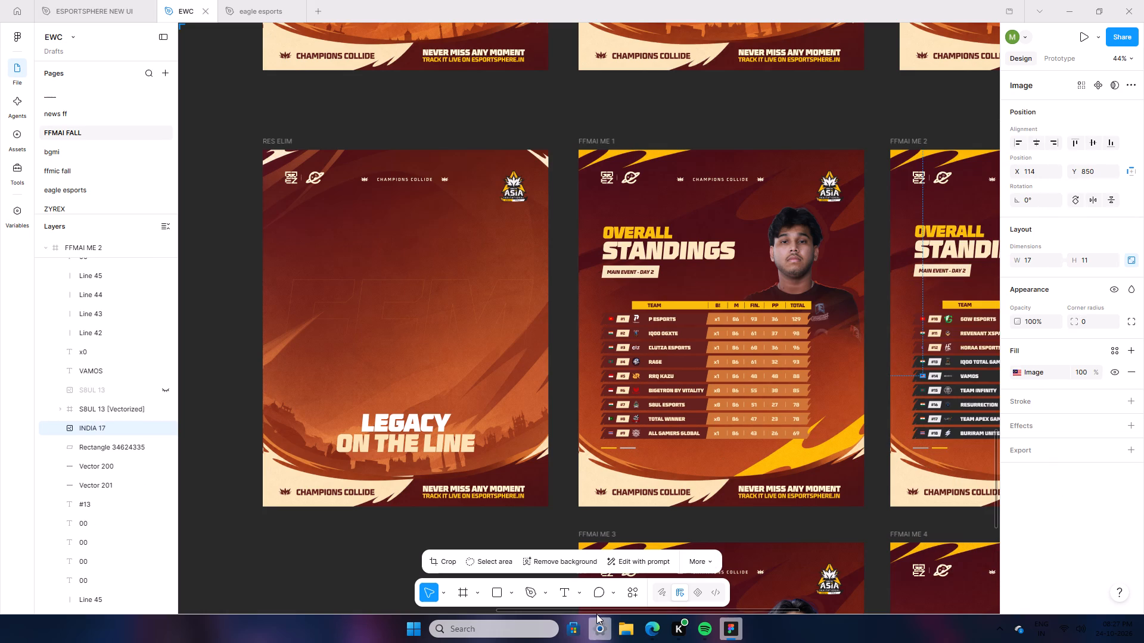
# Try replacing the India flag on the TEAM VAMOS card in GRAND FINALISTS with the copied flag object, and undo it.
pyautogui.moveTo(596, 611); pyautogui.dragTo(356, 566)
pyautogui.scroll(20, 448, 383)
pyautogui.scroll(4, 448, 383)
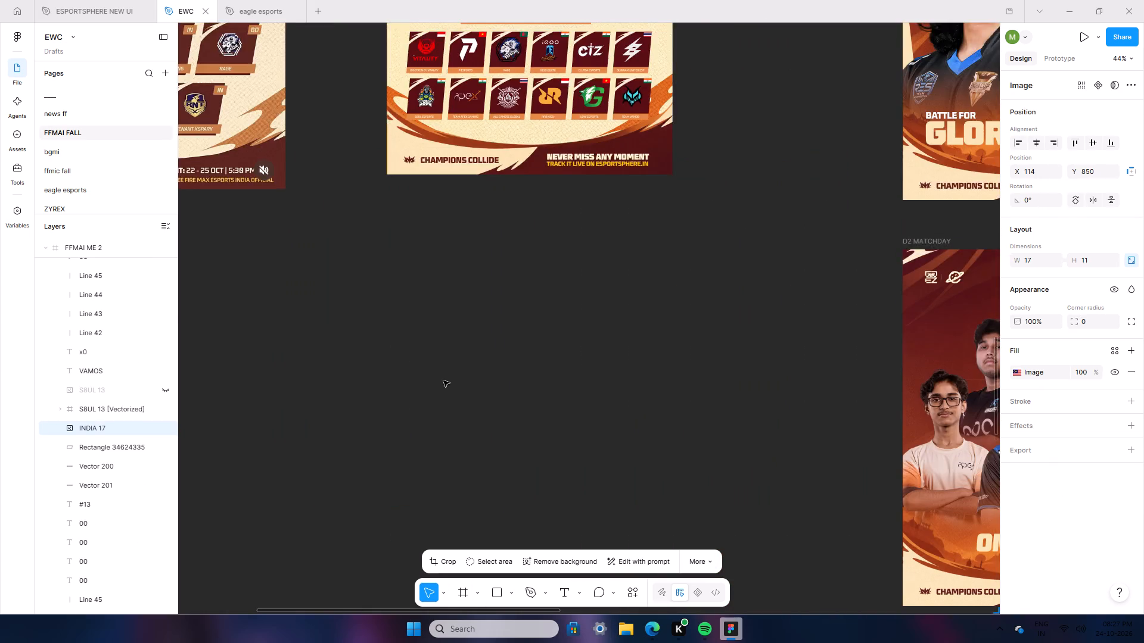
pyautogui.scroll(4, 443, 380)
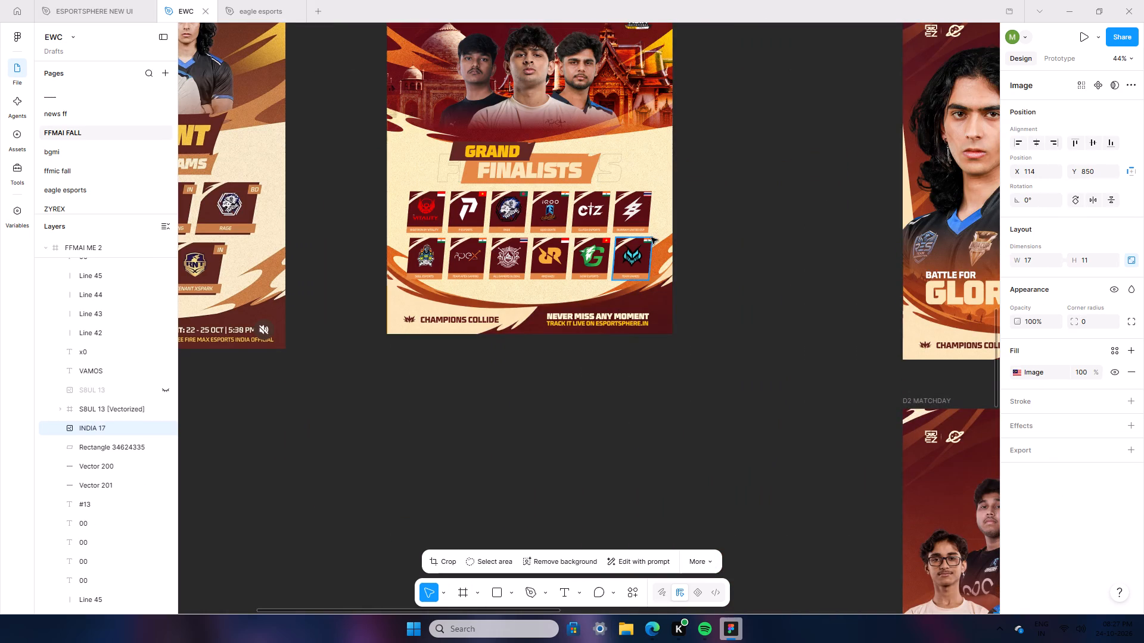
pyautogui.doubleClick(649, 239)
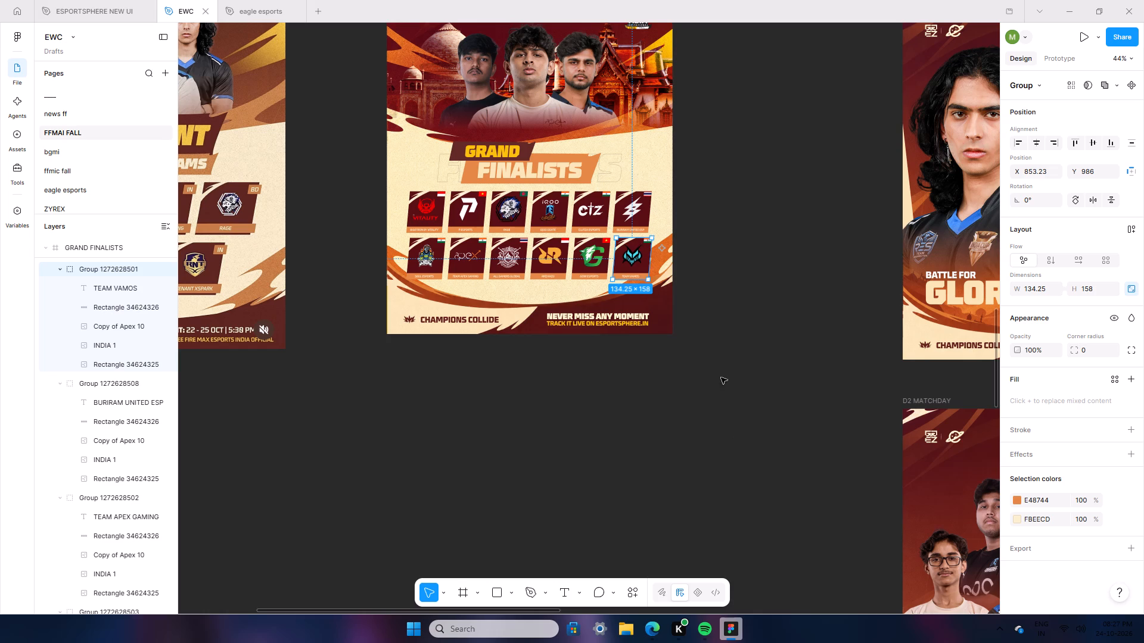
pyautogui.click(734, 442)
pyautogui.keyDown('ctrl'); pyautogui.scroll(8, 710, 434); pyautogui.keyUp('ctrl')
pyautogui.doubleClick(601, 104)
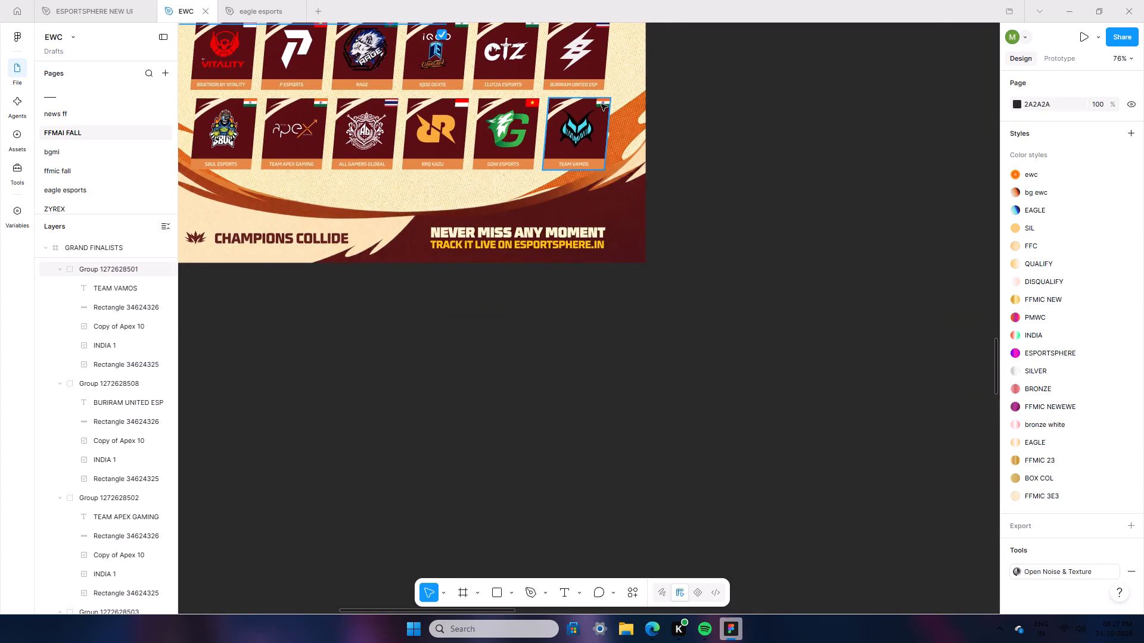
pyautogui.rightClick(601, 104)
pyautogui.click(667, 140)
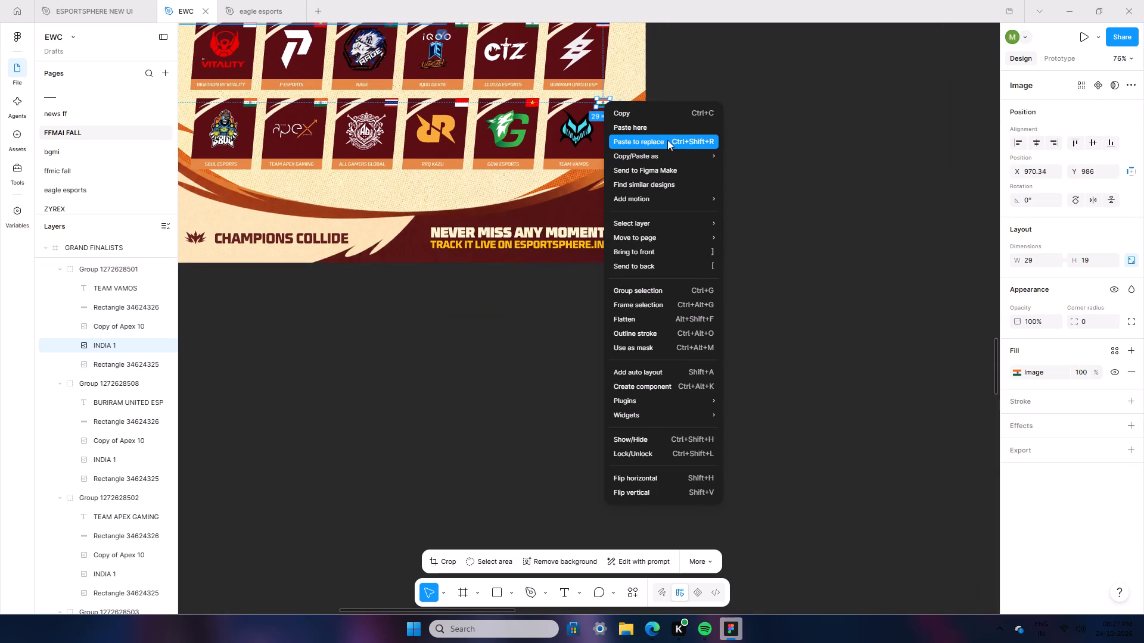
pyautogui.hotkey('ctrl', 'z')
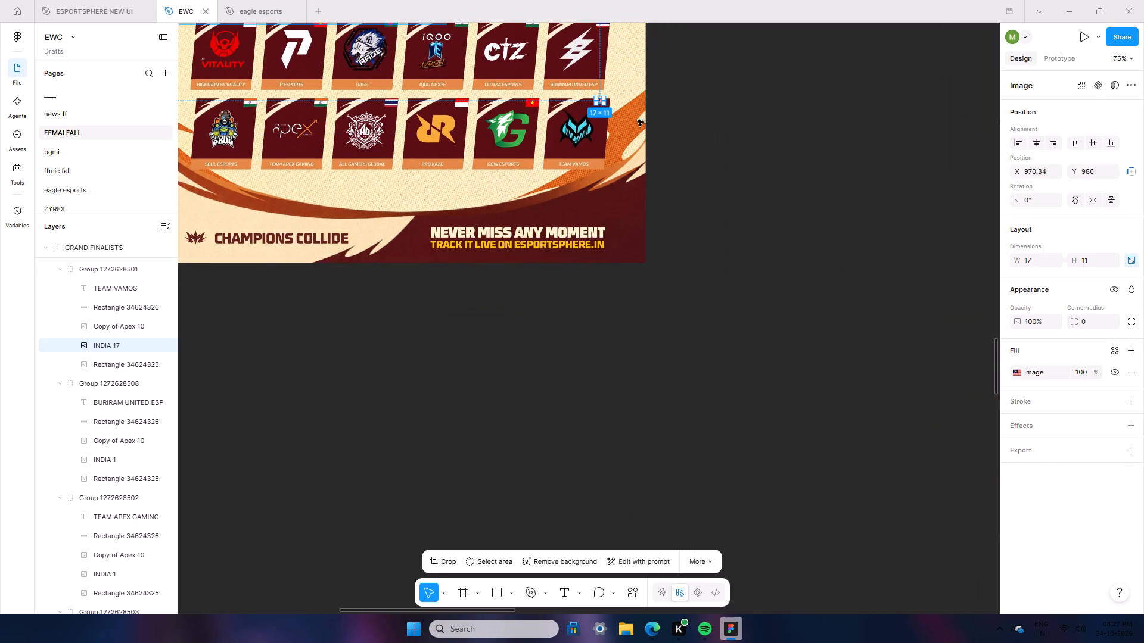
# Paste the copied flag's properties onto the India flag of the TEAM VAMOS card.
pyautogui.rightClick(601, 100)
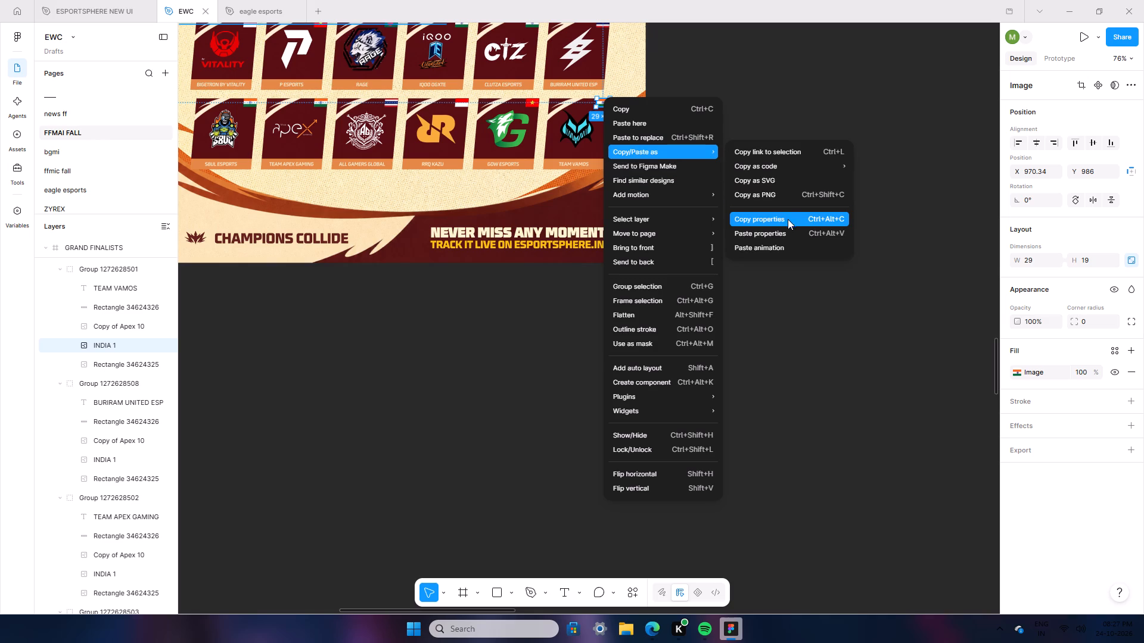
pyautogui.click(784, 232)
pyautogui.doubleClick(738, 408)
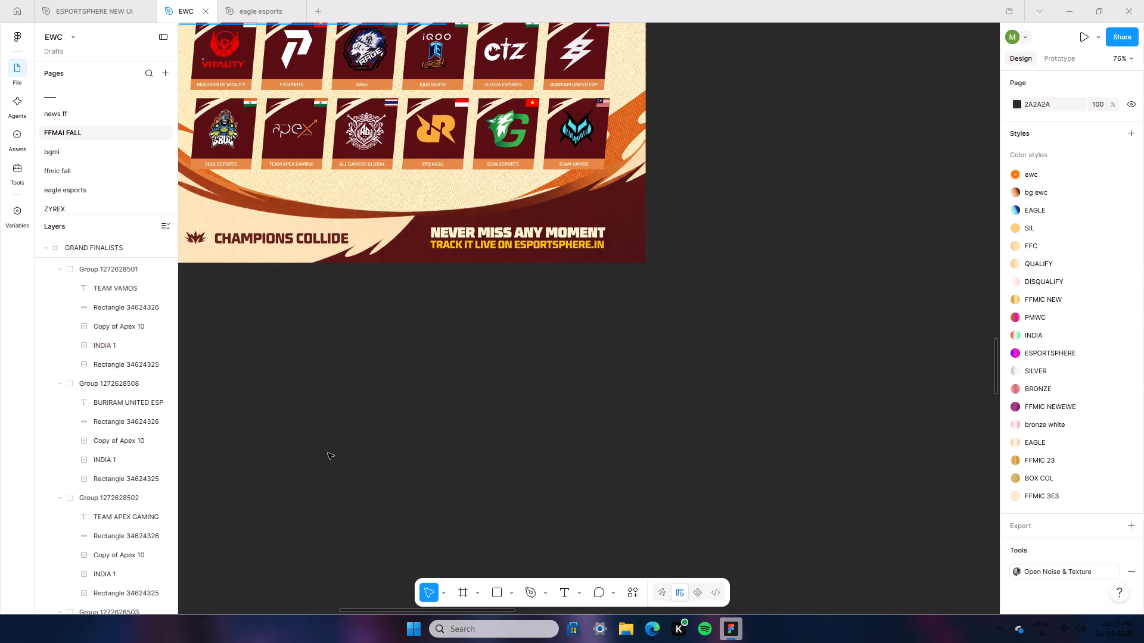
# Export the GRAND FINALISTS frame as a 4x PNG to the Downloads folder, named GRAND FINALISTS FFMAI.
pyautogui.keyDown('ctrl'); pyautogui.scroll(-16, 329, 457); pyautogui.keyUp('ctrl')
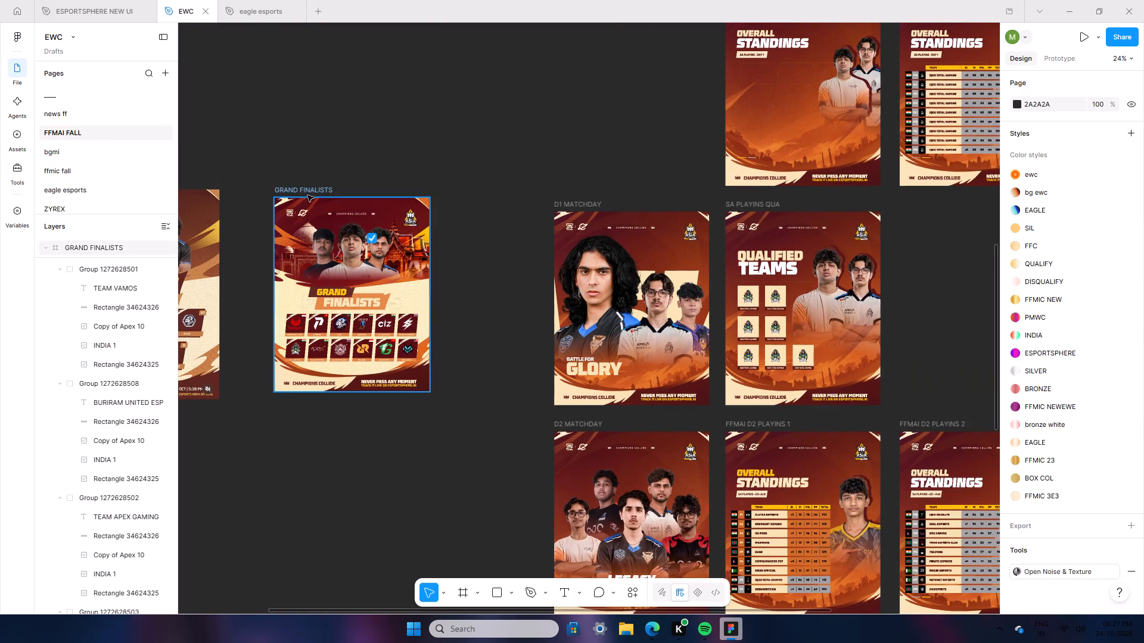
pyautogui.click(307, 192)
pyautogui.scroll(-5, 1094, 428)
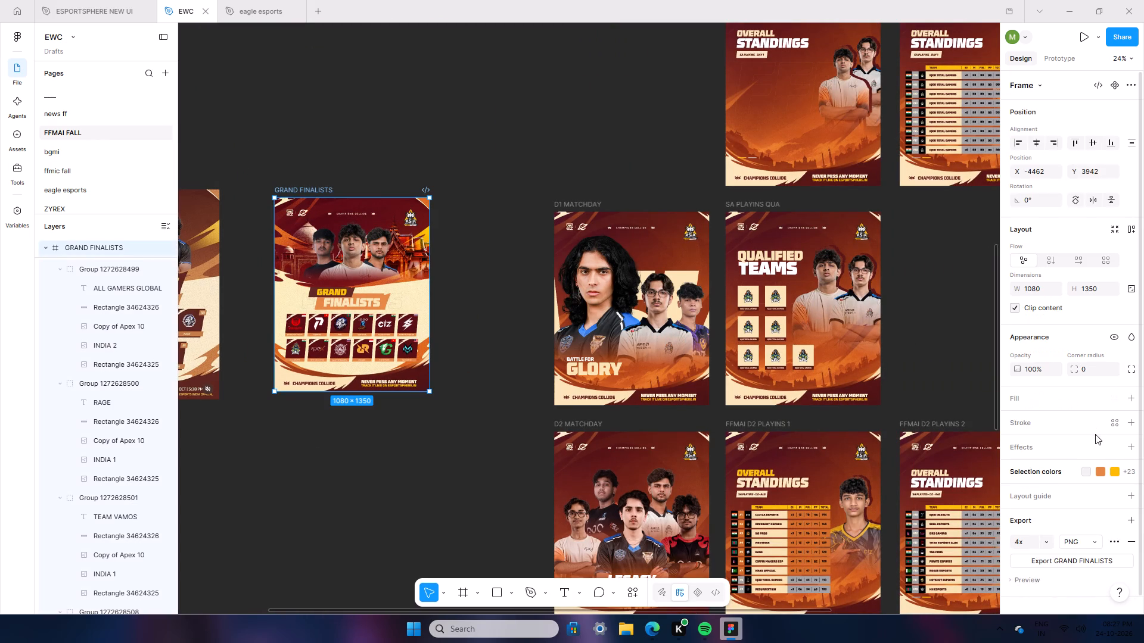
pyautogui.click(1077, 547)
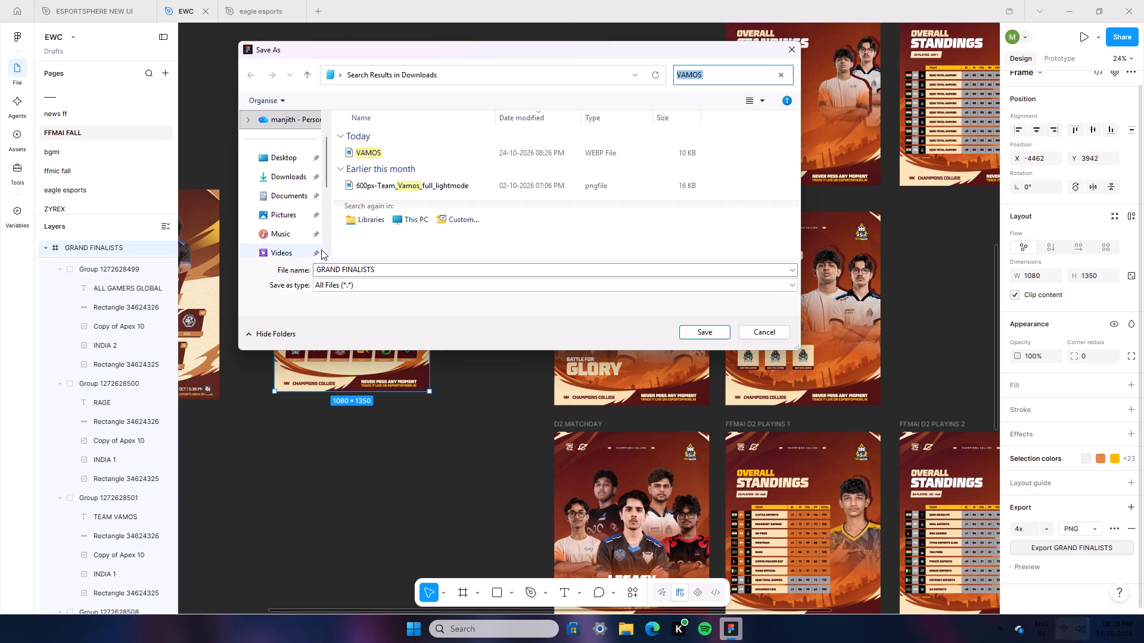
pyautogui.doubleClick(284, 179)
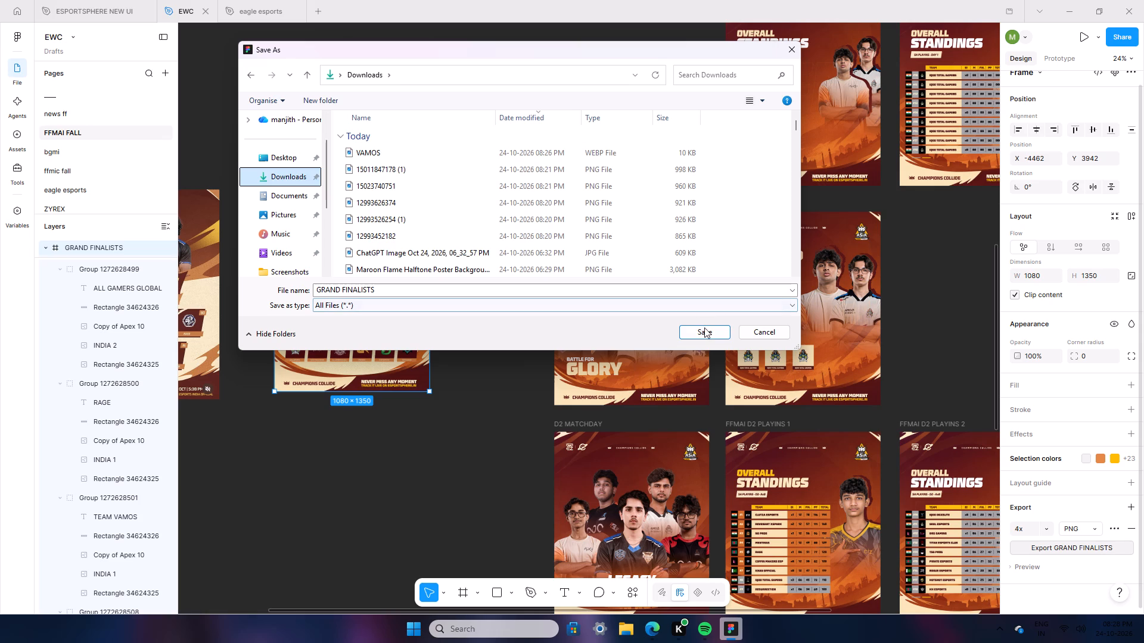
pyautogui.click(705, 327)
pyautogui.click(633, 315)
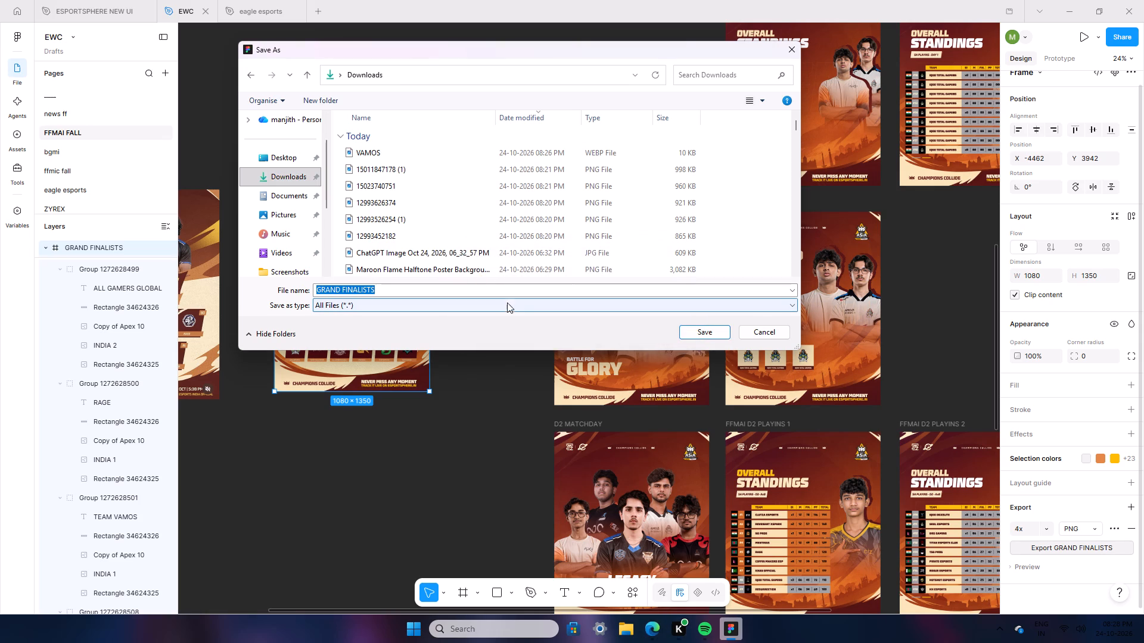
pyautogui.click(499, 292)
pyautogui.click(474, 279)
pyautogui.tripleClick(479, 289)
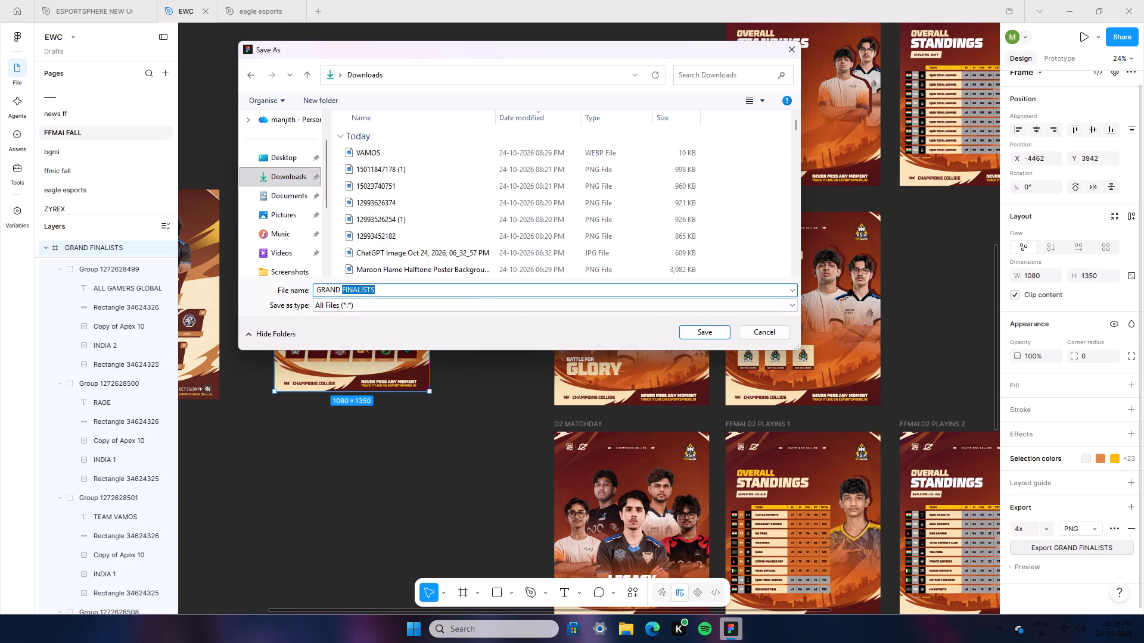
pyautogui.click(479, 289)
pyautogui.press('space')
pyautogui.write('FFMAI')
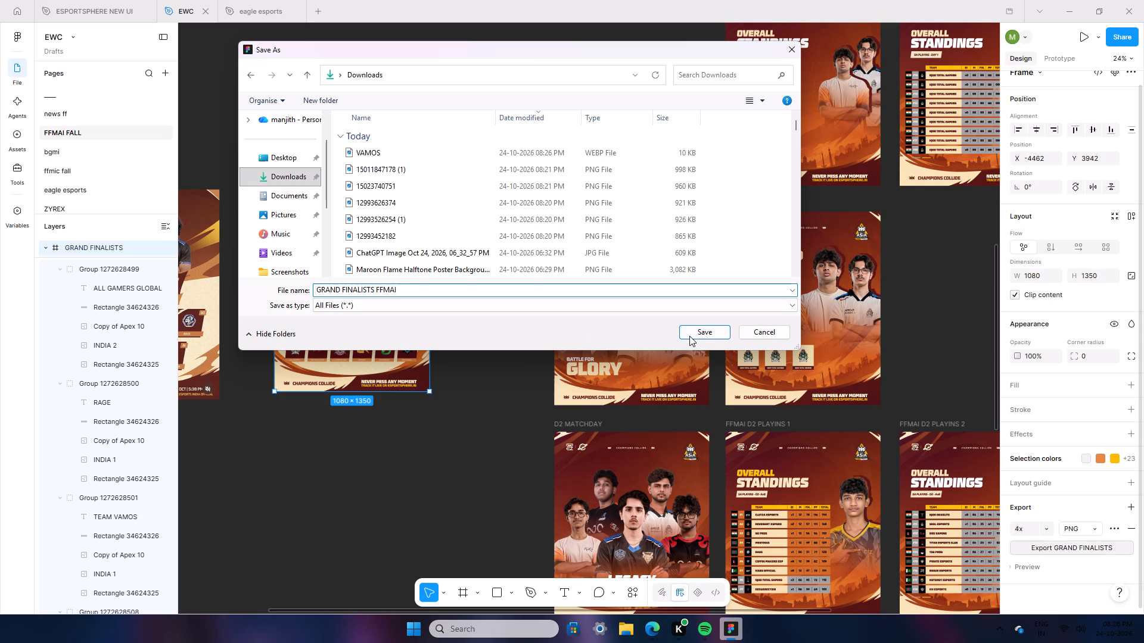
pyautogui.click(691, 335)
pyautogui.doubleClick(408, 497)
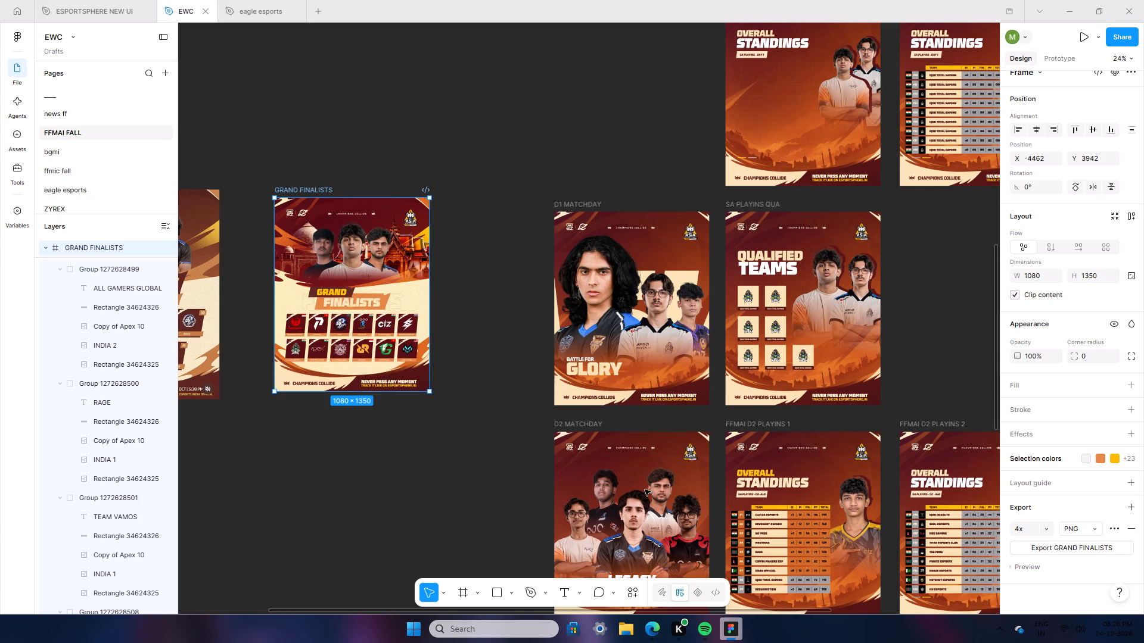